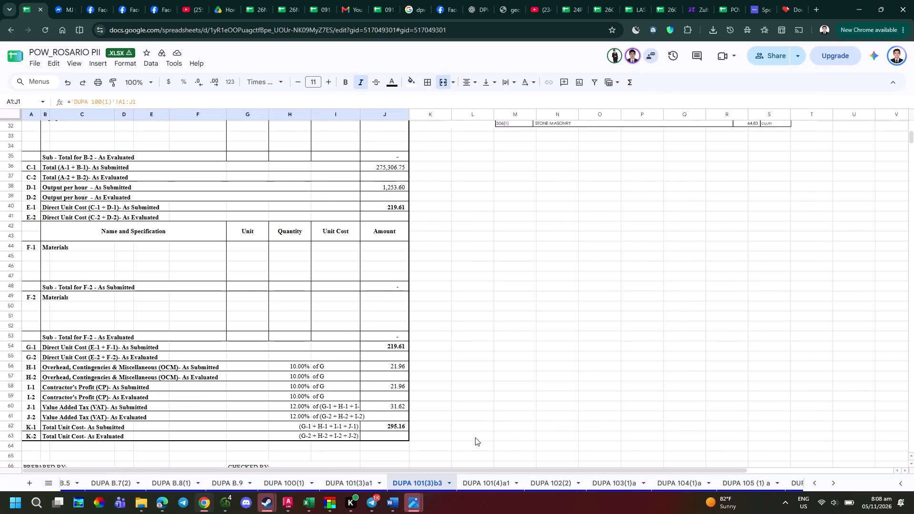
Widen column H slightly on the DUPA A.1.1(8) sheet so the full VAT formula label fits.
scroll(442, 482, "up", 10)
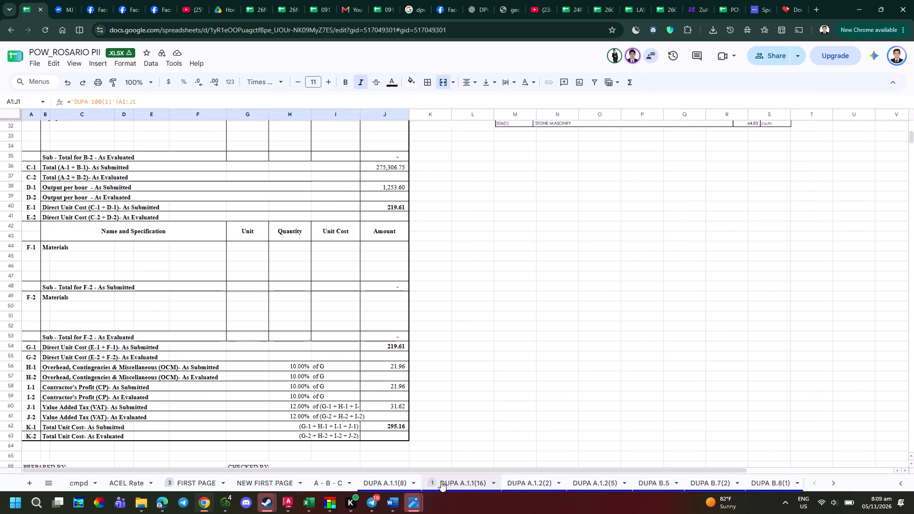
left_click(388, 483)
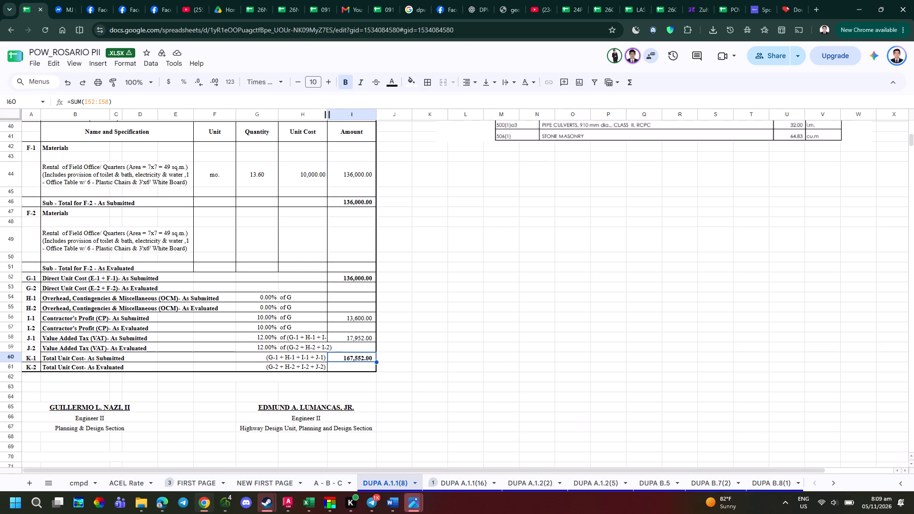
left_click_drag(328, 114, 335, 114)
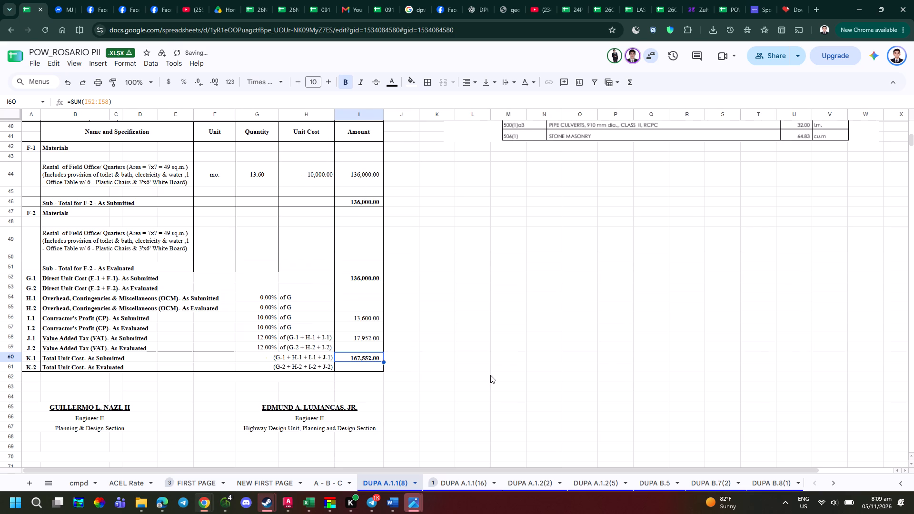
left_click(491, 375)
Trace the first signatory's name reference on DUPA A.1.1(8) to its source cell on the NEW FIRST PAGE sheet.
left_click(108, 413)
left_click(97, 404)
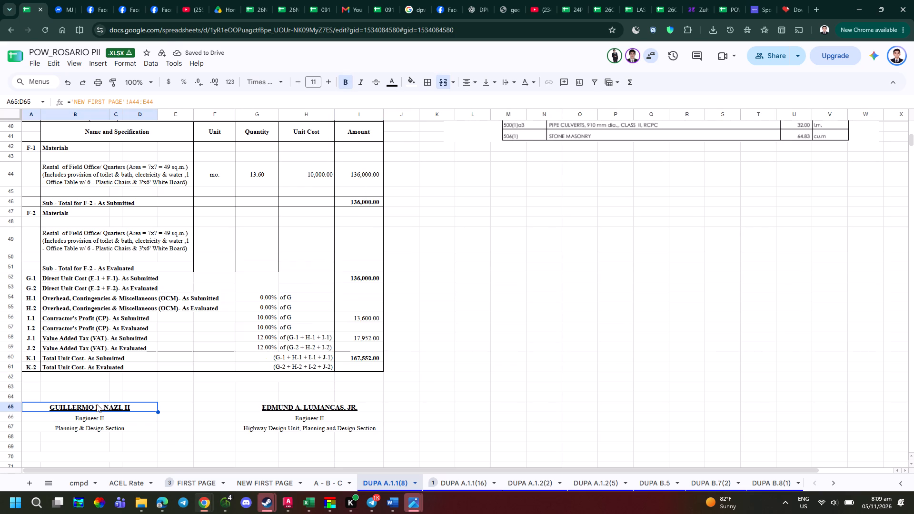
left_click(97, 404)
left_click(97, 404)
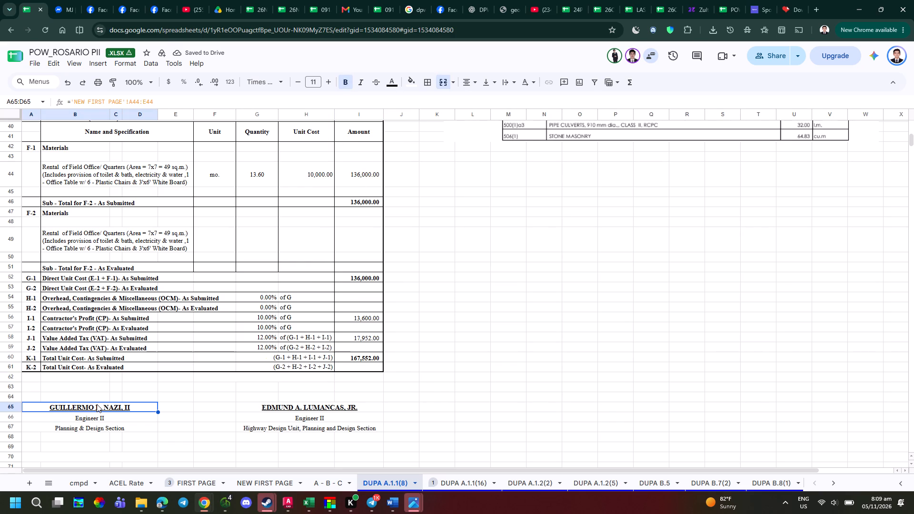
double_click(98, 404)
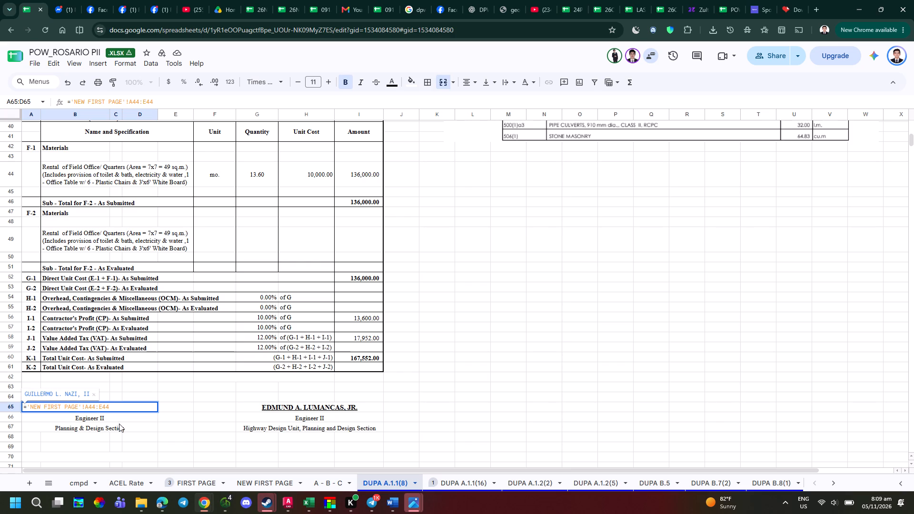
key("Escape")
left_click(262, 482)
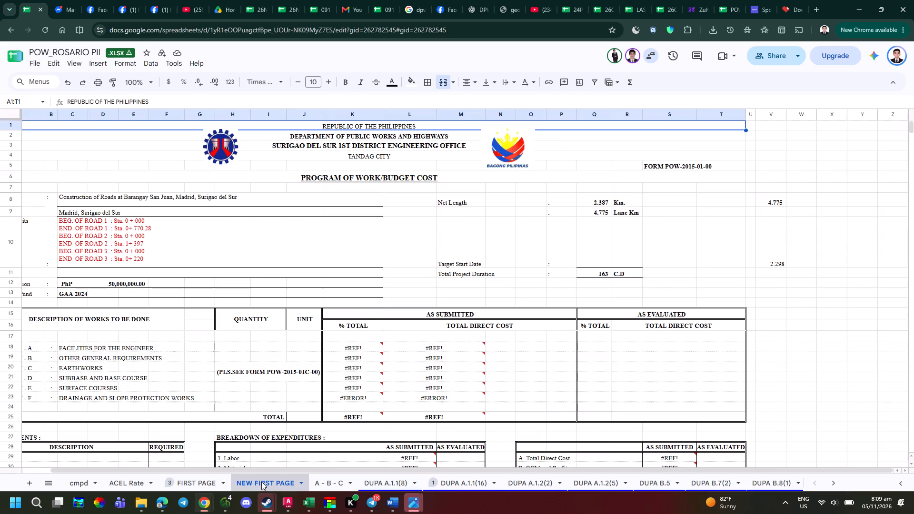
scroll(277, 413, "down", 5)
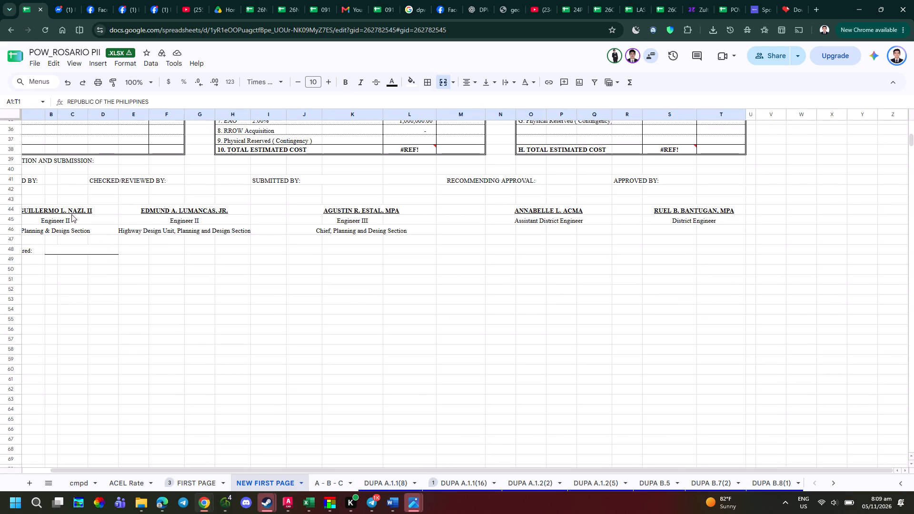
left_click(71, 214)
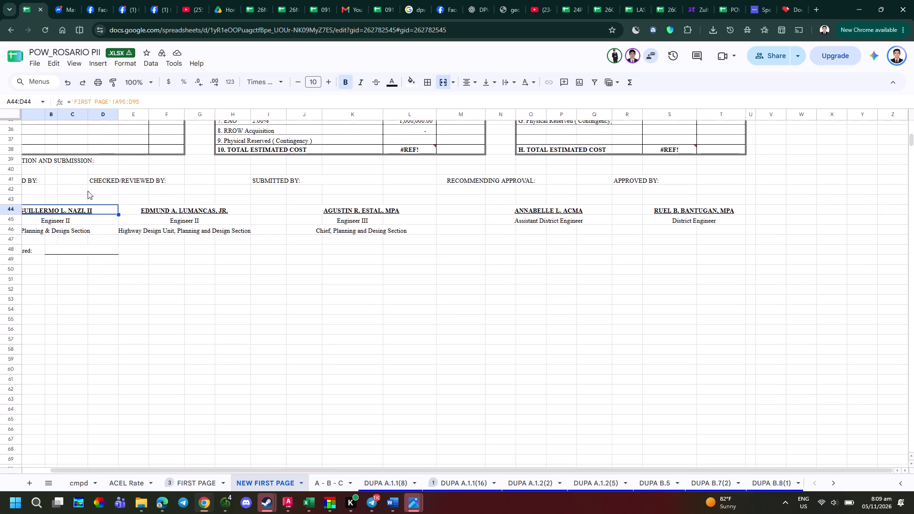
Open the name under PREPARED BY in cell A95 of the FIRST PAGE sheet for editing.
scroll(138, 481, "up", 4)
left_click(187, 478)
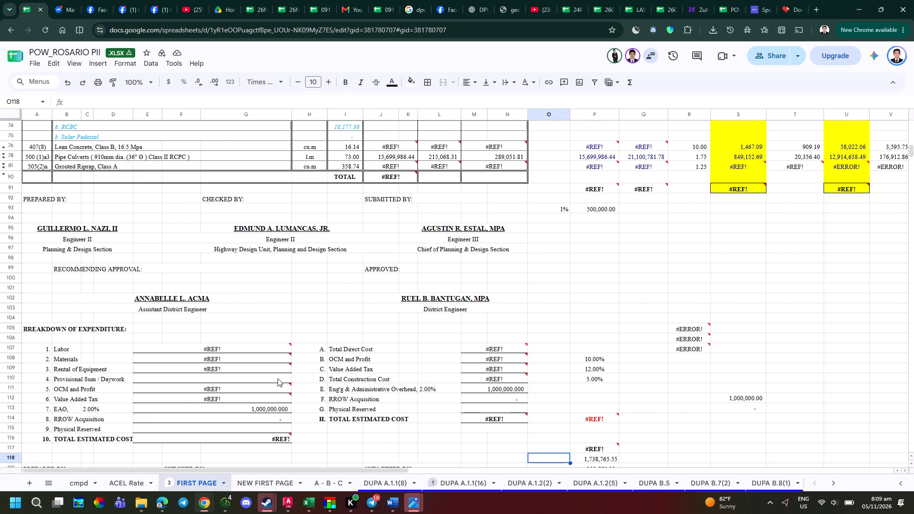
left_click(91, 227)
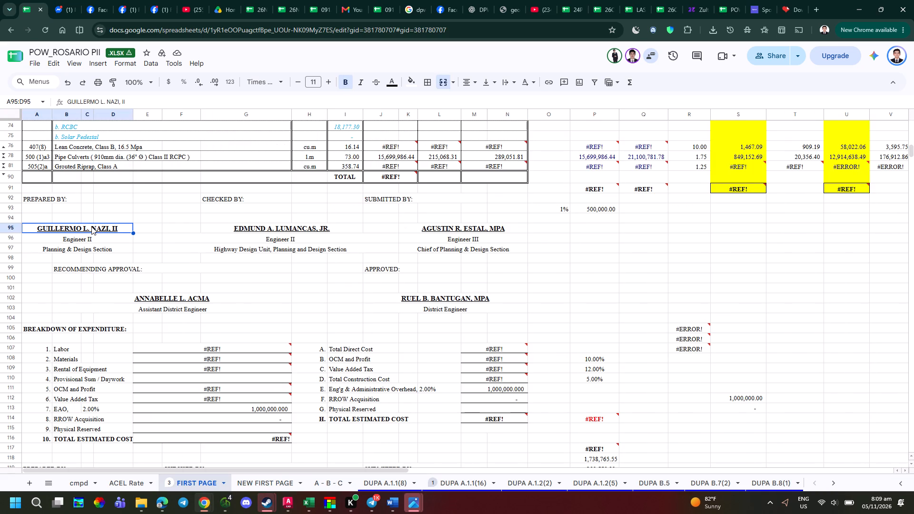
triple_click(91, 227)
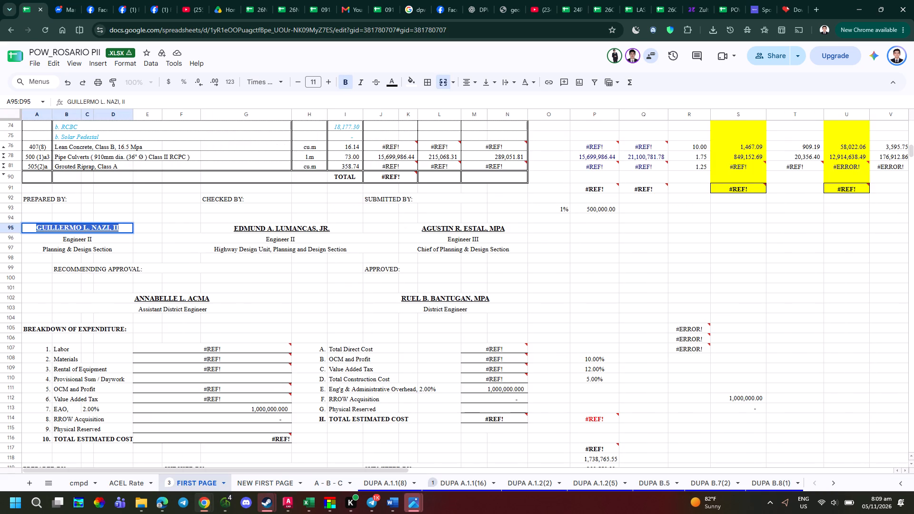
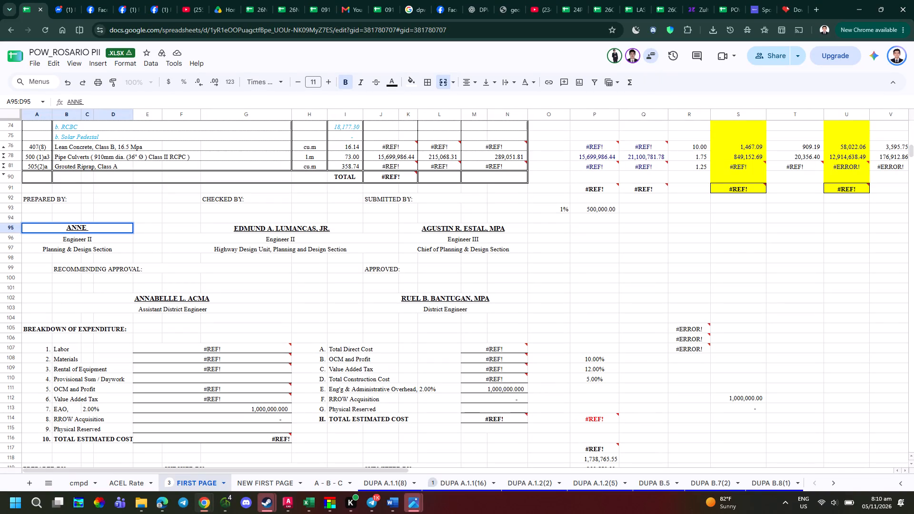
Complete the new preparer's full name in capitals, with middle initial and surname, in cell A95 under PREPARED BY.
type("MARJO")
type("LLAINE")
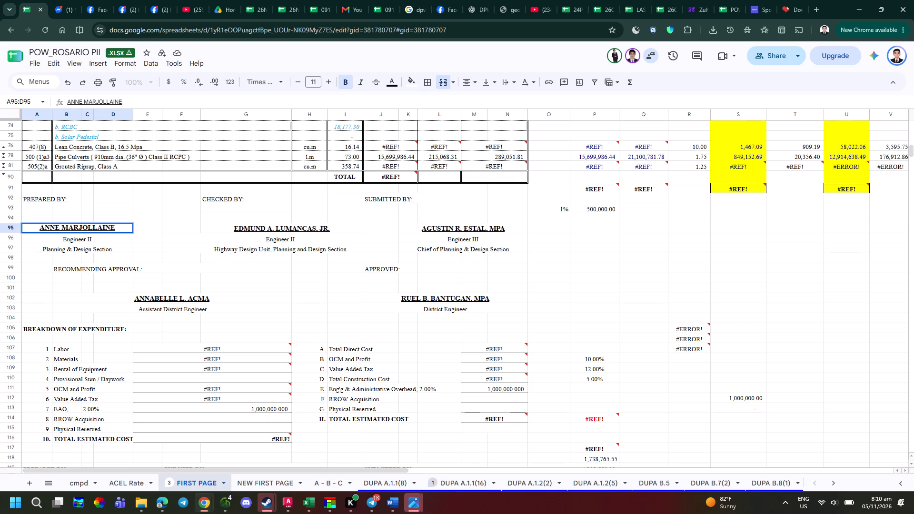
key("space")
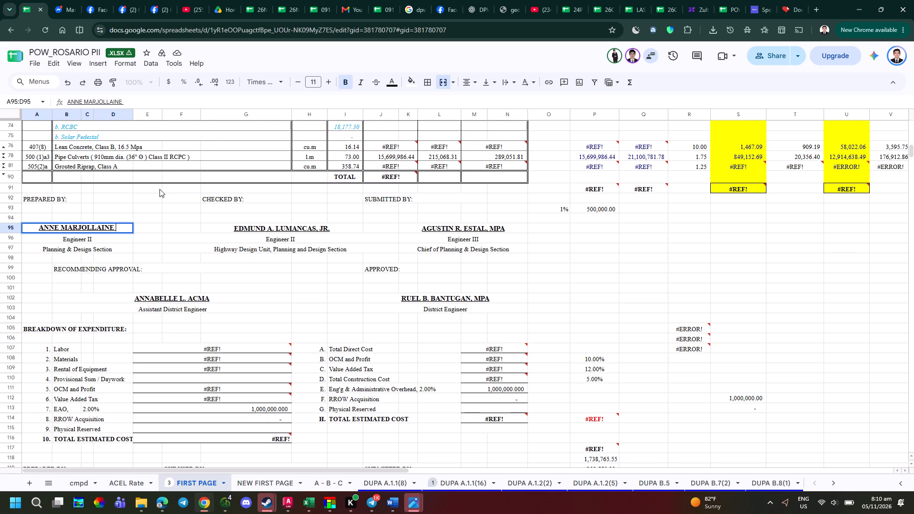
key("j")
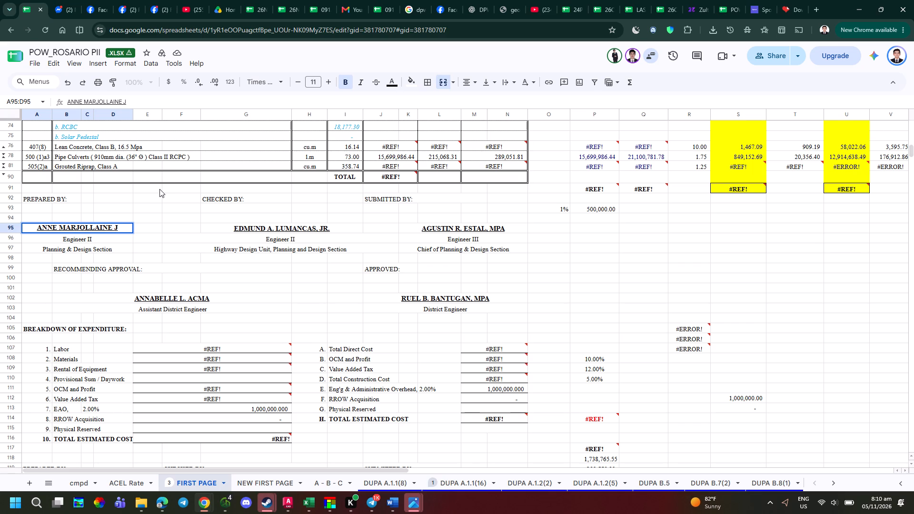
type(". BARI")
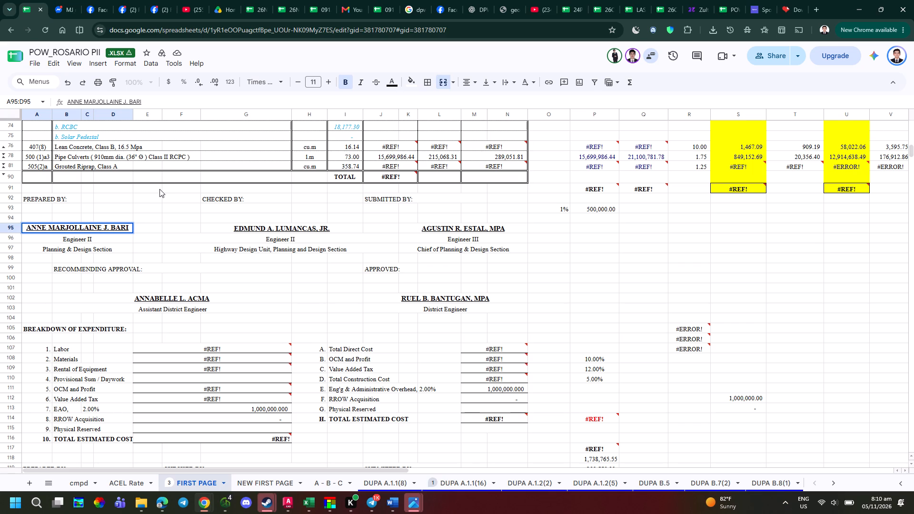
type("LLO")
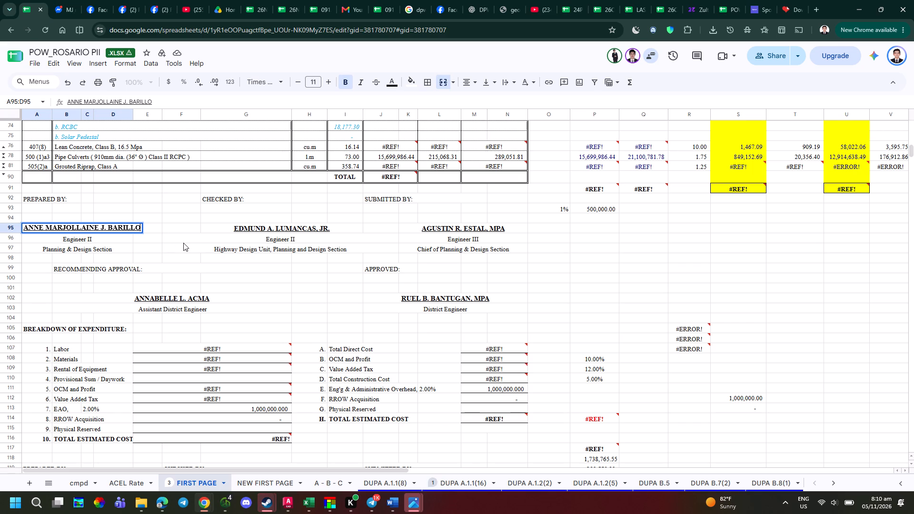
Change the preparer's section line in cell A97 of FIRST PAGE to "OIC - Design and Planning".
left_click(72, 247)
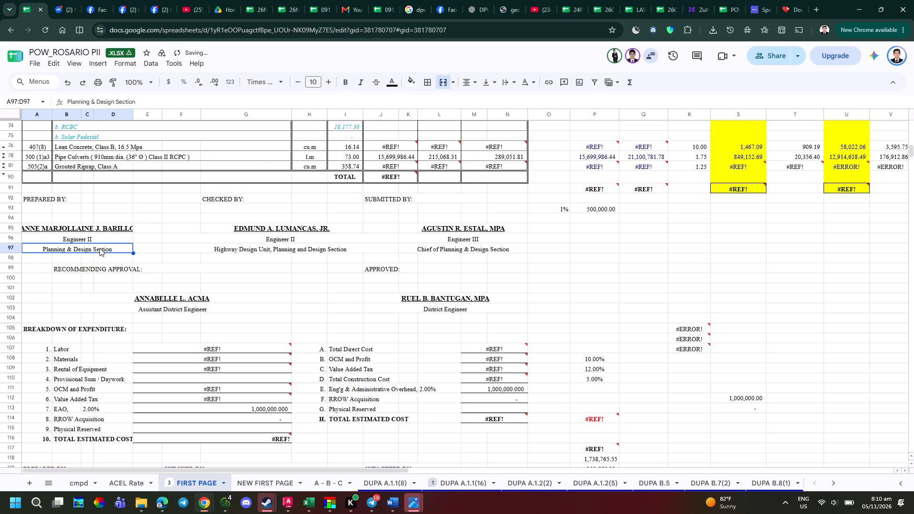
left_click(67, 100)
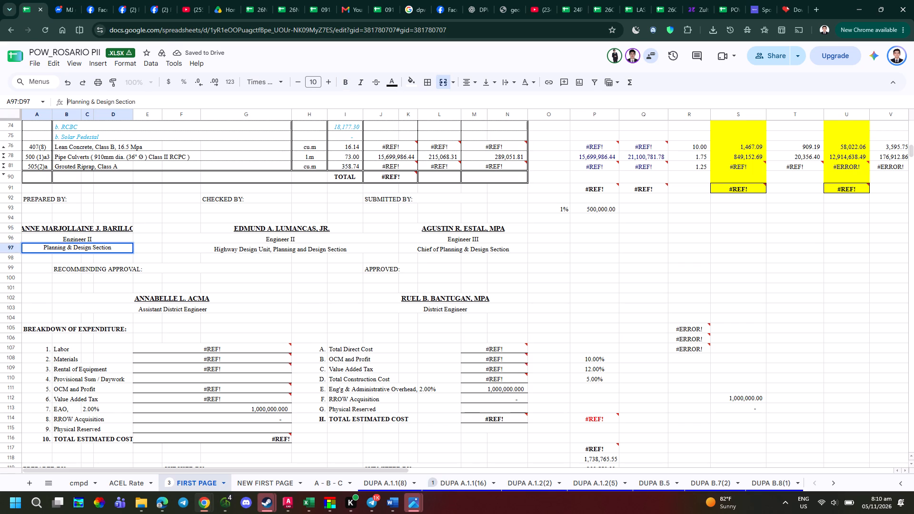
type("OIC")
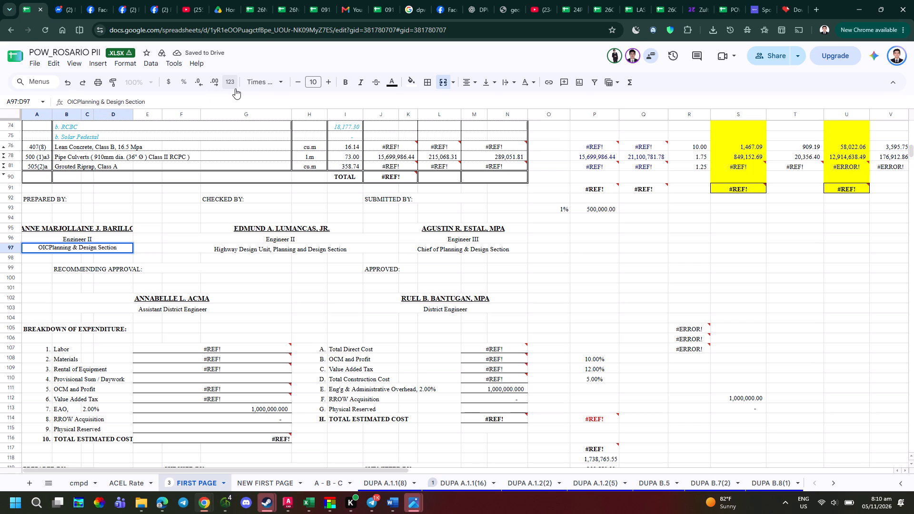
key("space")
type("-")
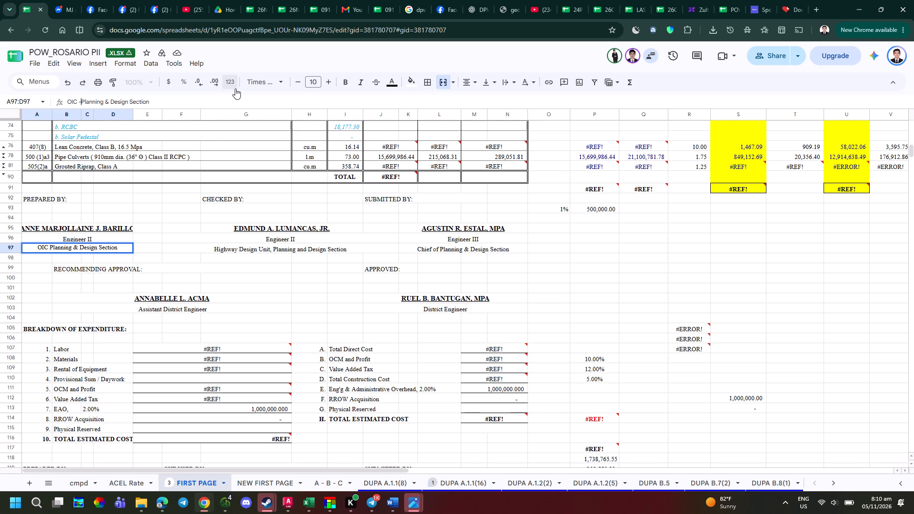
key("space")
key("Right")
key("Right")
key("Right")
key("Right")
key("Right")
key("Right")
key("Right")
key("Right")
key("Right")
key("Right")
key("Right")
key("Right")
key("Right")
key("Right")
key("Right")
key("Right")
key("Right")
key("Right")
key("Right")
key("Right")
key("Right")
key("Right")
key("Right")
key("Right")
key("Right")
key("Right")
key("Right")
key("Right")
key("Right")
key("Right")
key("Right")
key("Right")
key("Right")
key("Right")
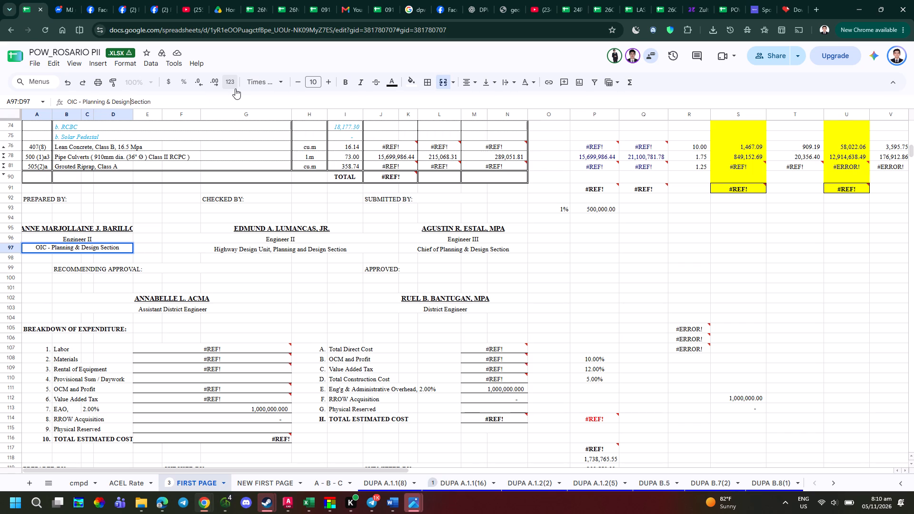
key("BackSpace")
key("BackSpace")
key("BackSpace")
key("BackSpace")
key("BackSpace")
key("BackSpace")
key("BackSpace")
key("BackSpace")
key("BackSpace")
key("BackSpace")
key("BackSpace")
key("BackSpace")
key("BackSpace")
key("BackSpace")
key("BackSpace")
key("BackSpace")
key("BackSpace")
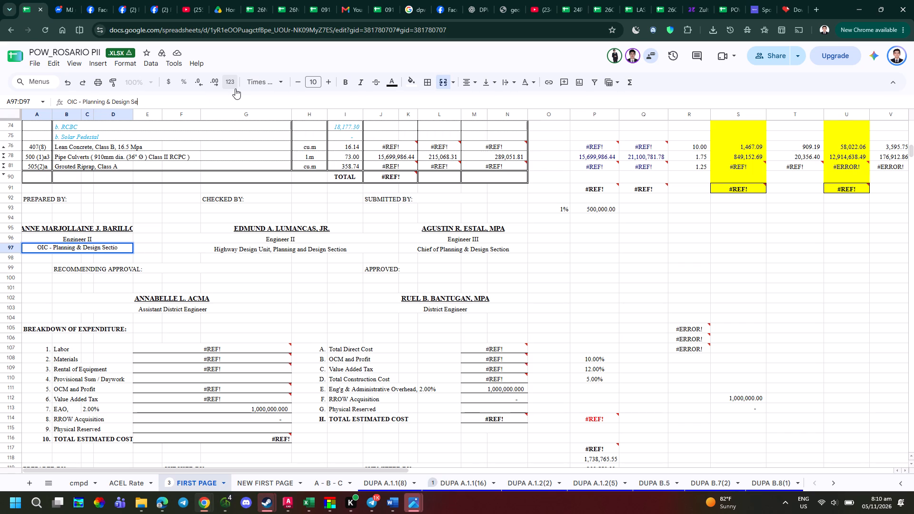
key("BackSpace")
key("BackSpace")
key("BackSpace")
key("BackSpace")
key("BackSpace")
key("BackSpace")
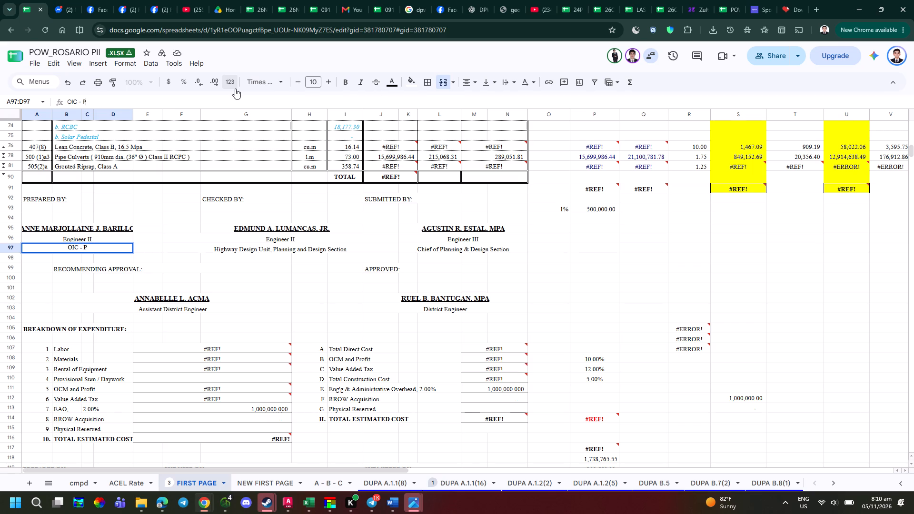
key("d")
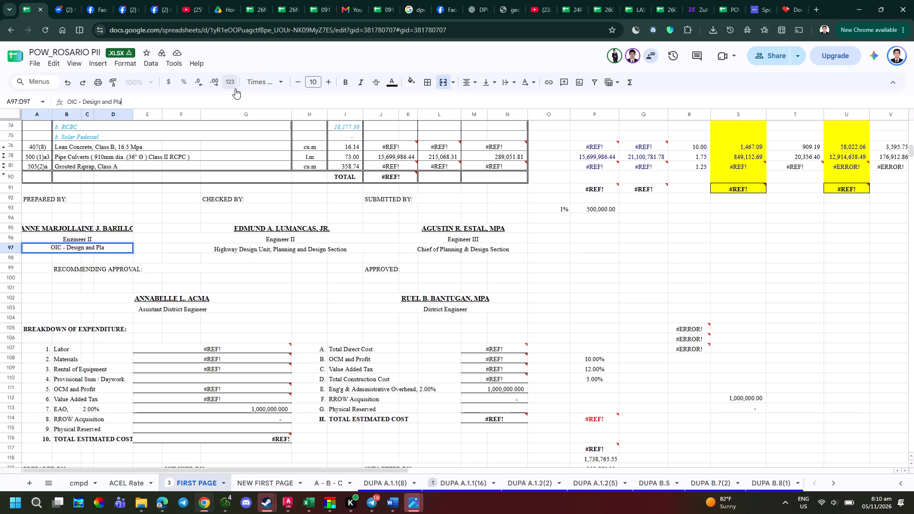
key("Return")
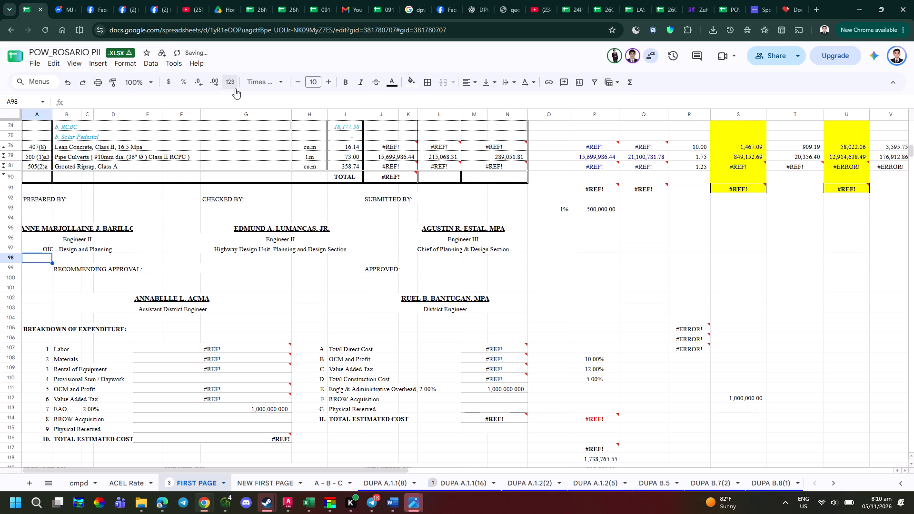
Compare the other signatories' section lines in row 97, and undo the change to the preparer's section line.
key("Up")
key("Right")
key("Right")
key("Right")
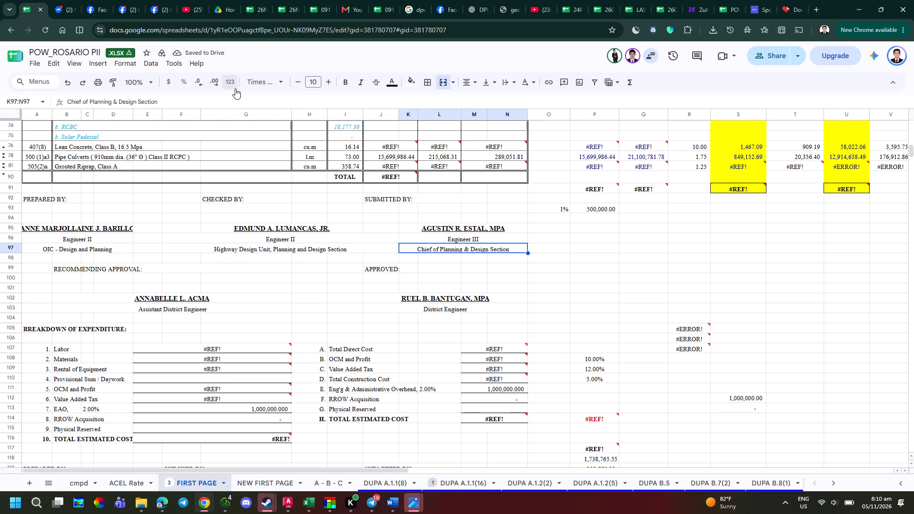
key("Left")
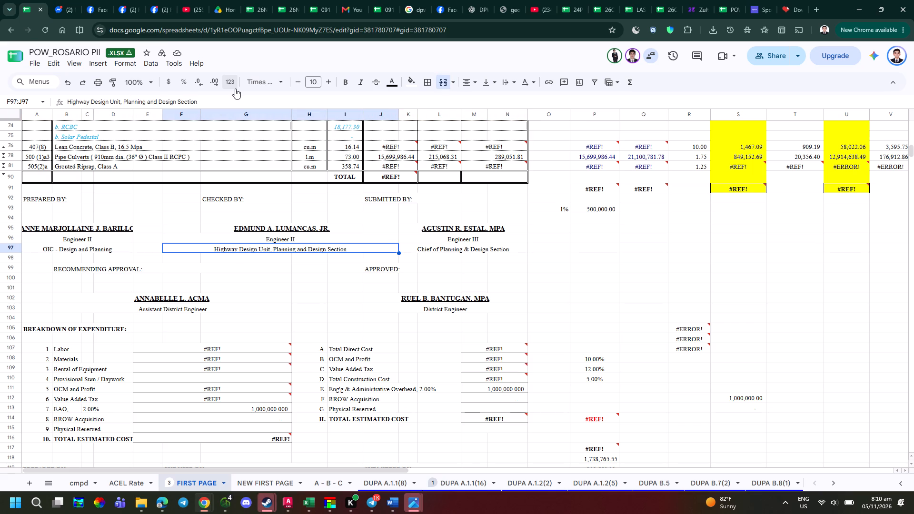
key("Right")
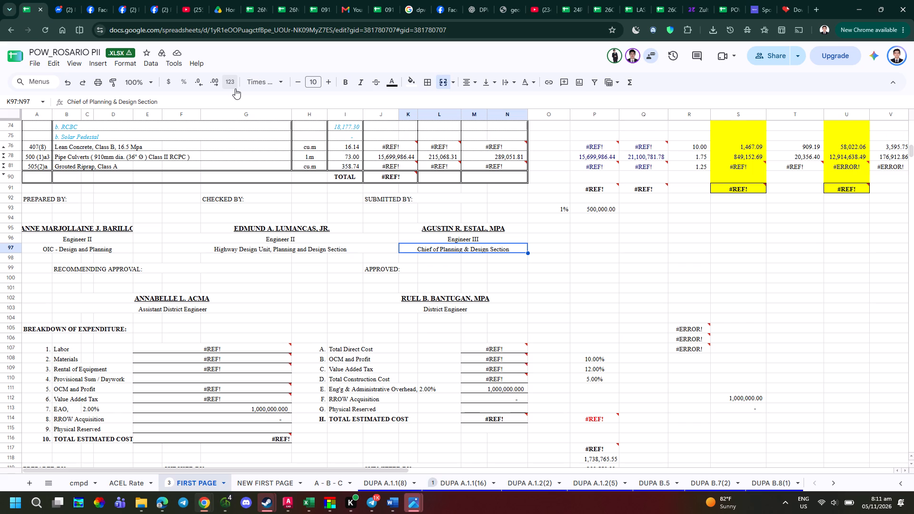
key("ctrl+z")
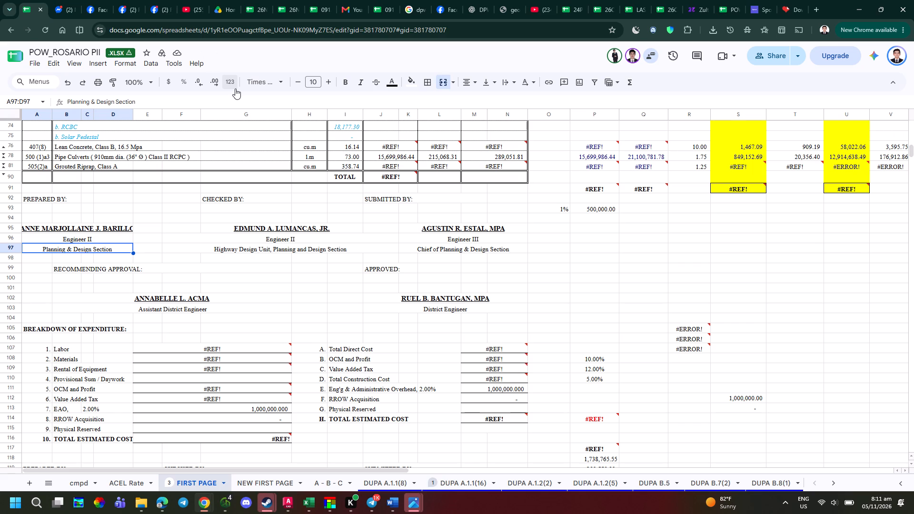
Check the preparer's name block on FIRST PAGE and the linked signatory block on the DUPA A.1.1(8) sheet.
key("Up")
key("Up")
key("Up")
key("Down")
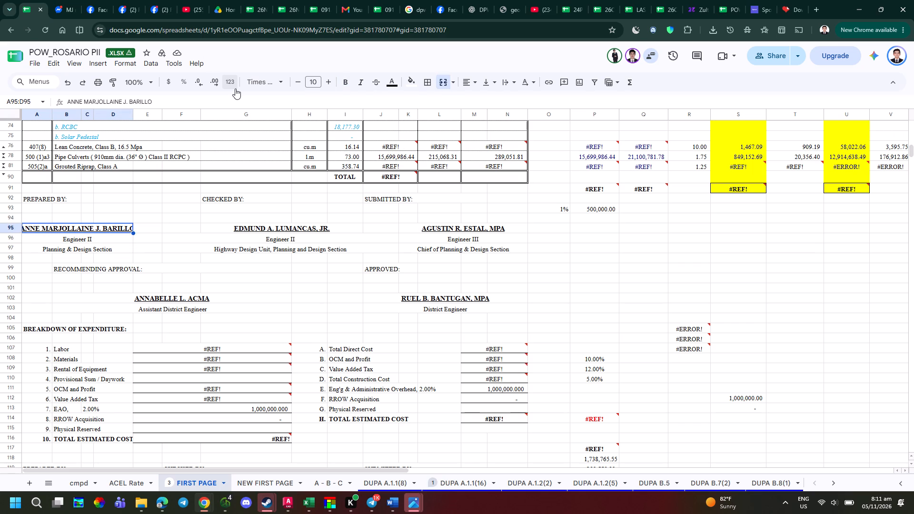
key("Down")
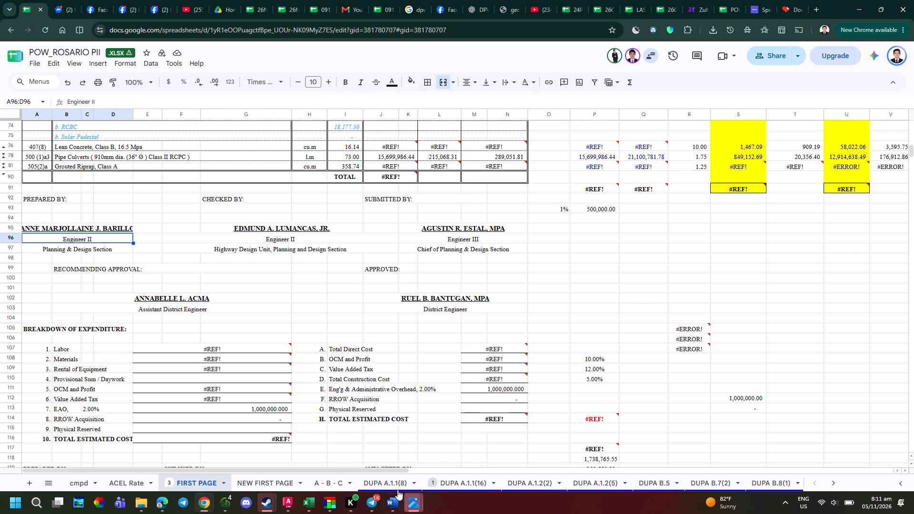
left_click(391, 487)
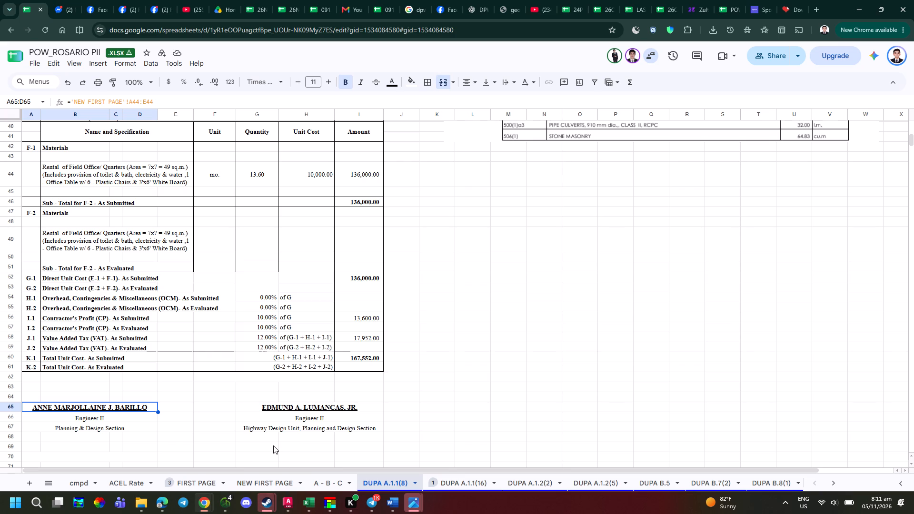
scroll(284, 433, "up", 1)
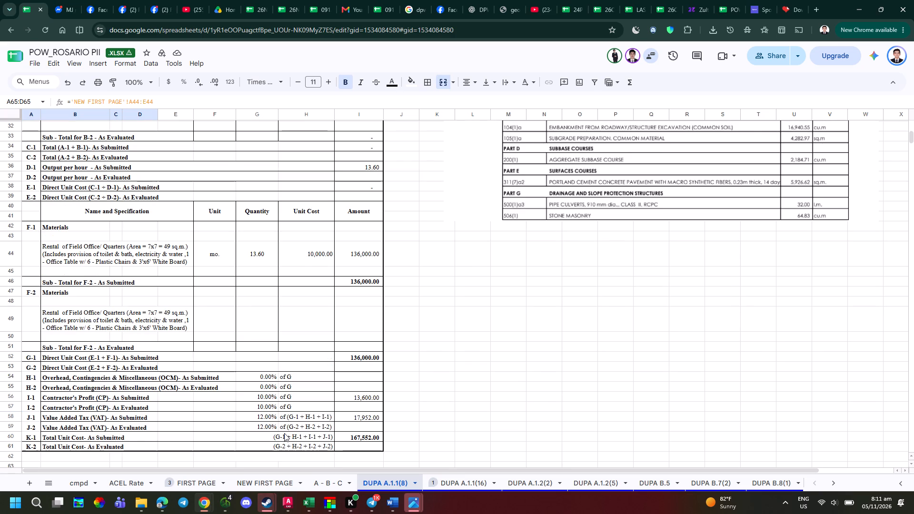
scroll(284, 433, "up", 2)
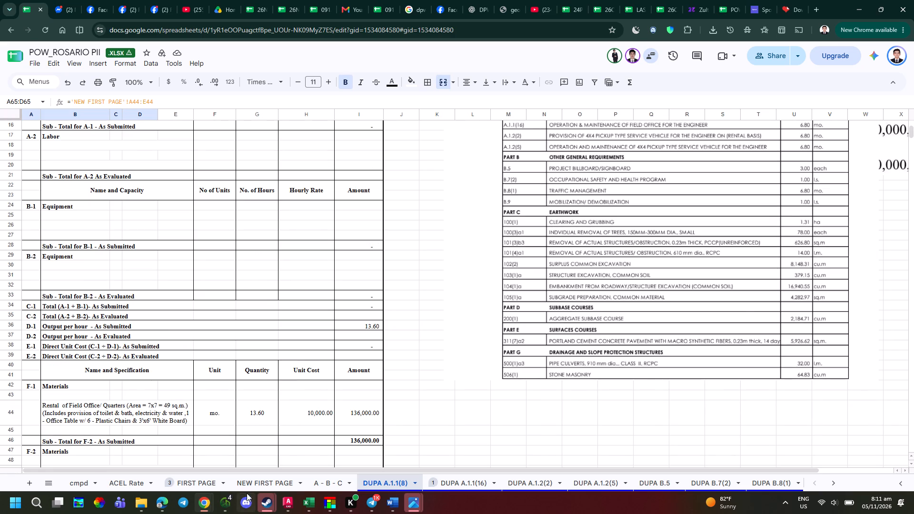
Look over the top of the NEW FIRST PAGE sheet and the work item table on FIRST PAGE.
left_click(249, 484)
scroll(255, 391, "up", 5)
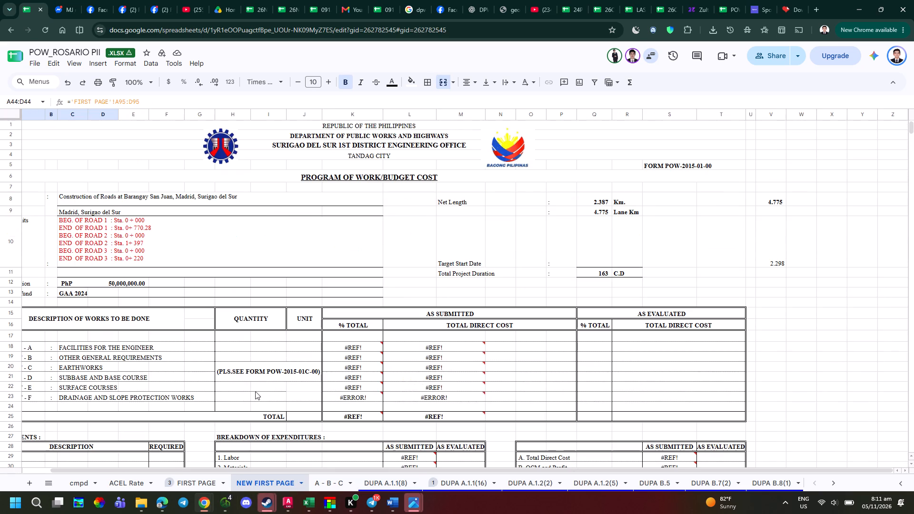
left_click(199, 479)
scroll(206, 432, "up", 5)
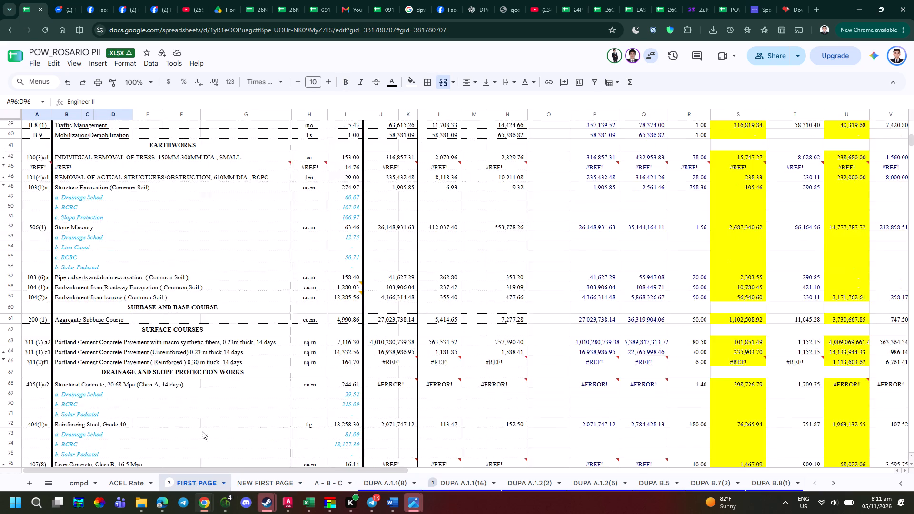
scroll(193, 425, "up", 4)
scroll(197, 426, "down", 3)
scroll(141, 477, "up", 3)
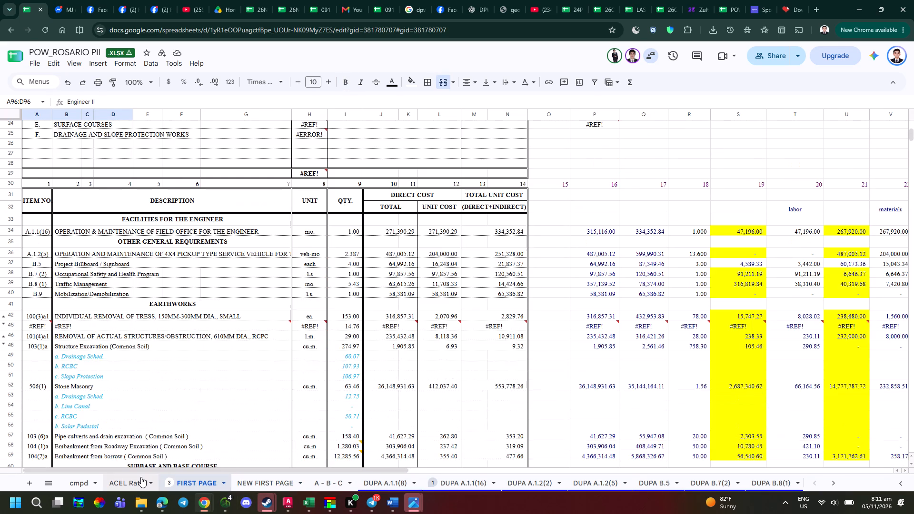
scroll(141, 477, "up", 4)
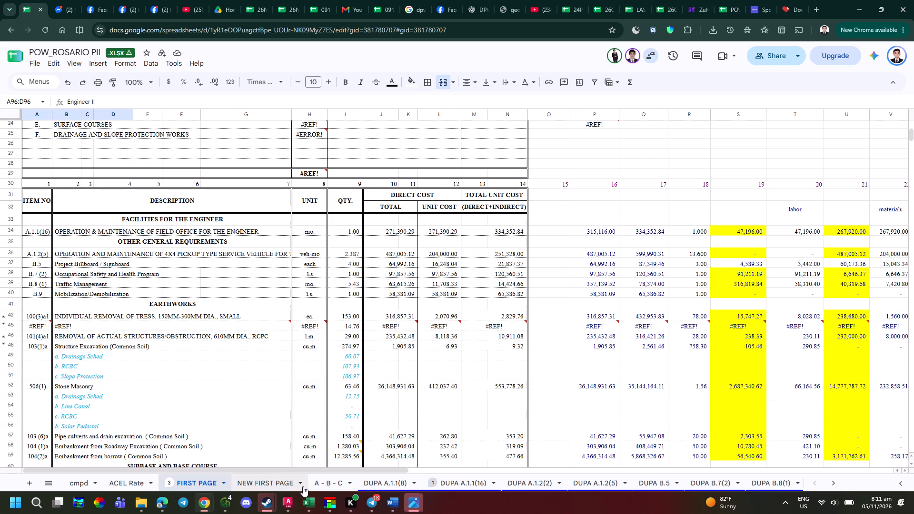
Examine the A - B - C sheet's budget table and signatories, and inspect the OCM mark-up and Part A total cost formulas.
left_click(316, 487)
scroll(461, 334, "up", 3)
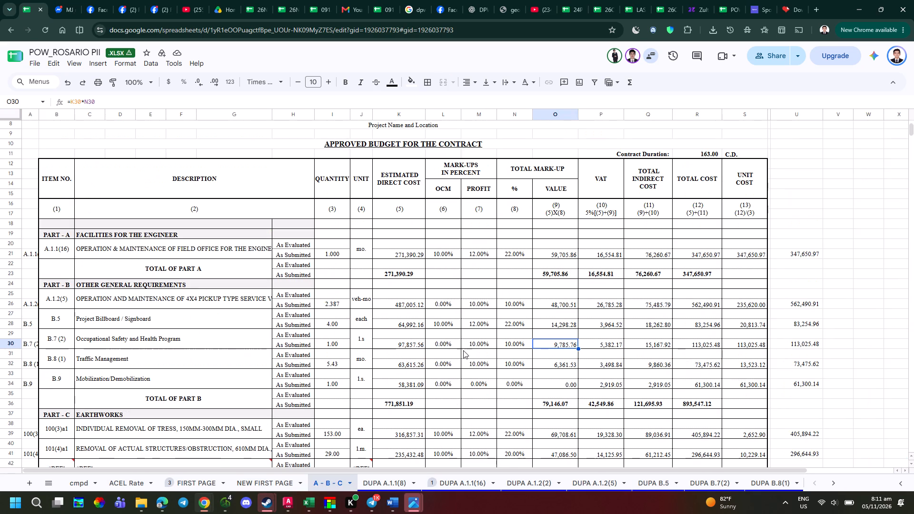
scroll(390, 339, "down", 8)
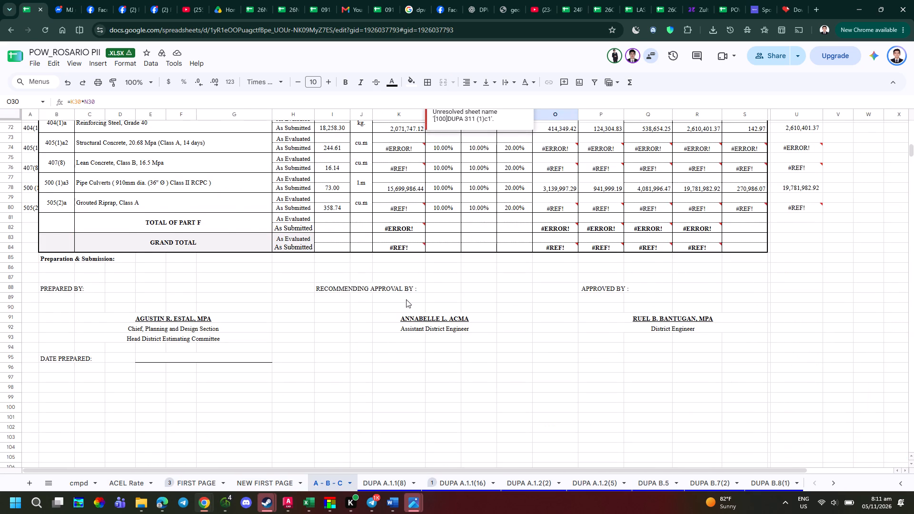
scroll(407, 304, "up", 2)
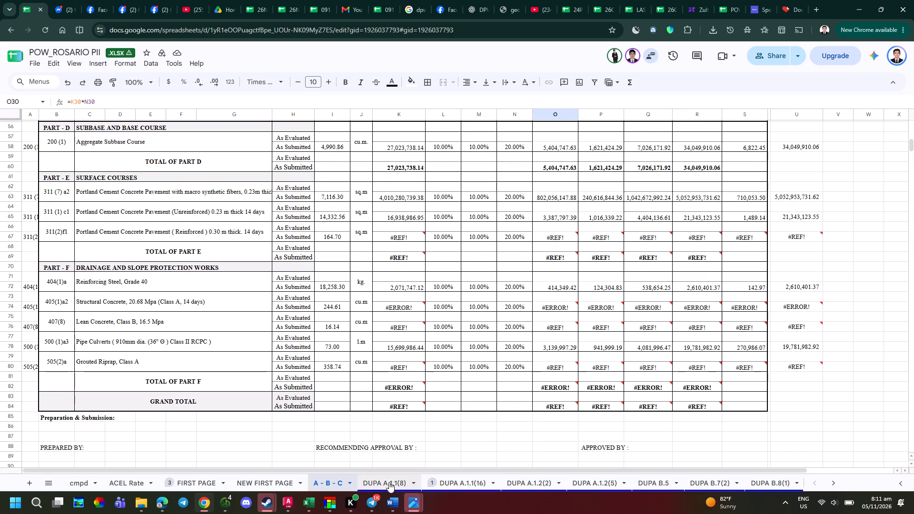
scroll(412, 423, "up", 7)
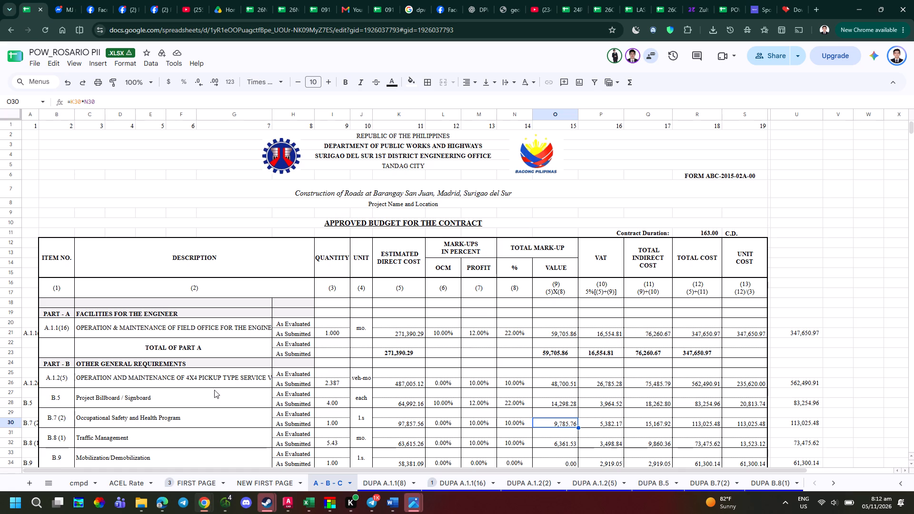
left_click(432, 401)
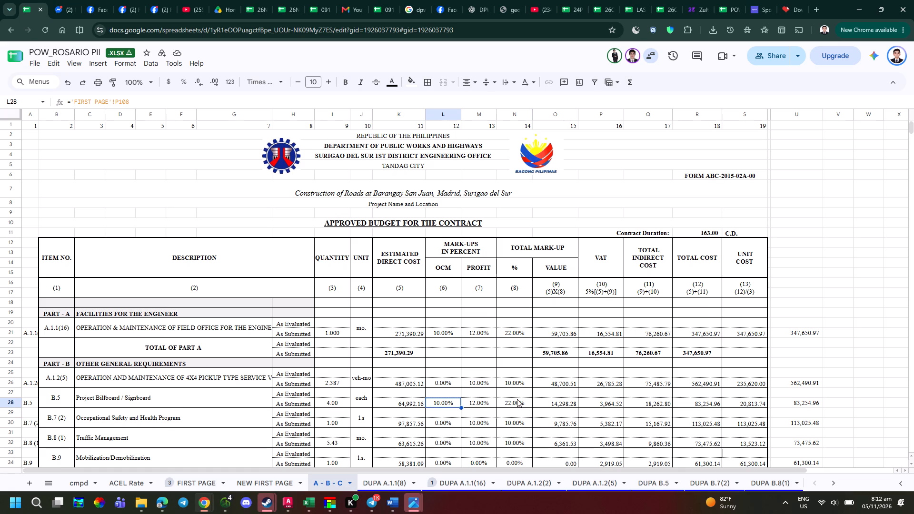
left_click(529, 378)
left_click(692, 355)
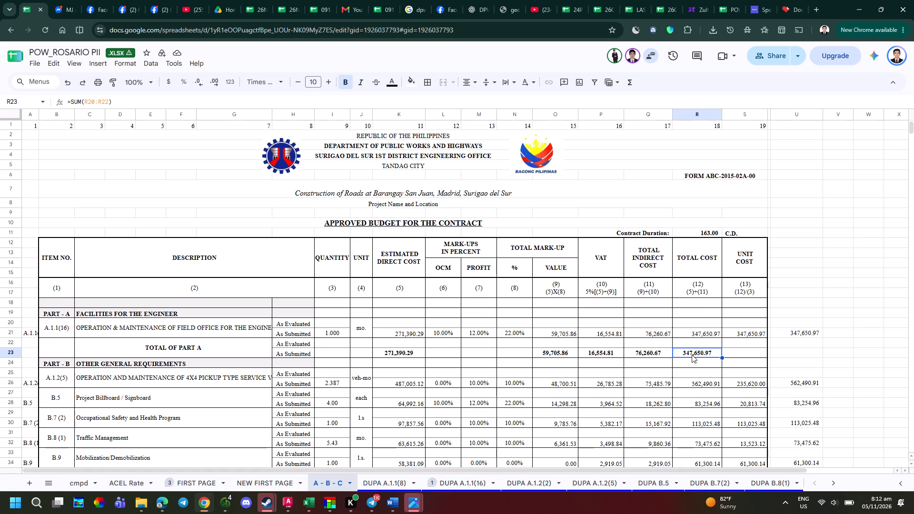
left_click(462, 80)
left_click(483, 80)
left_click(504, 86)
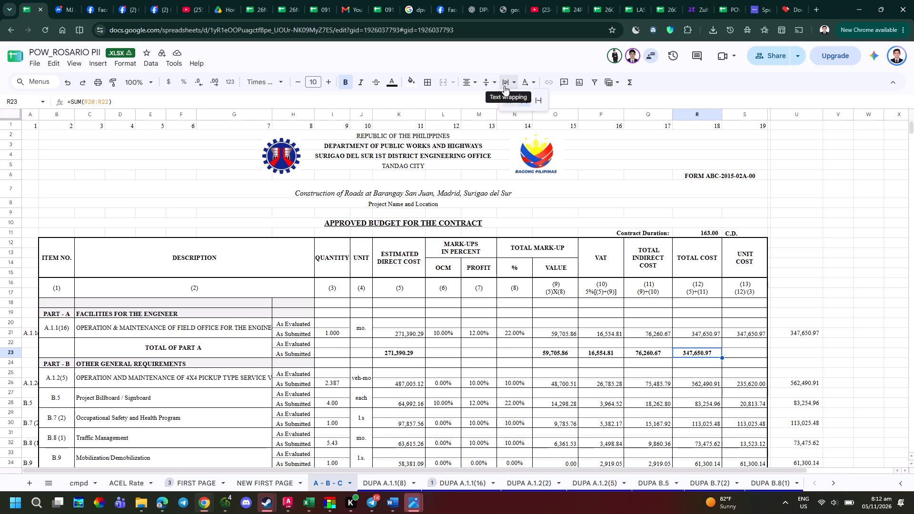
Check the Part A direct cost total formula on the A - B - C sheet and look over its remaining parts and signatories.
left_click(464, 81)
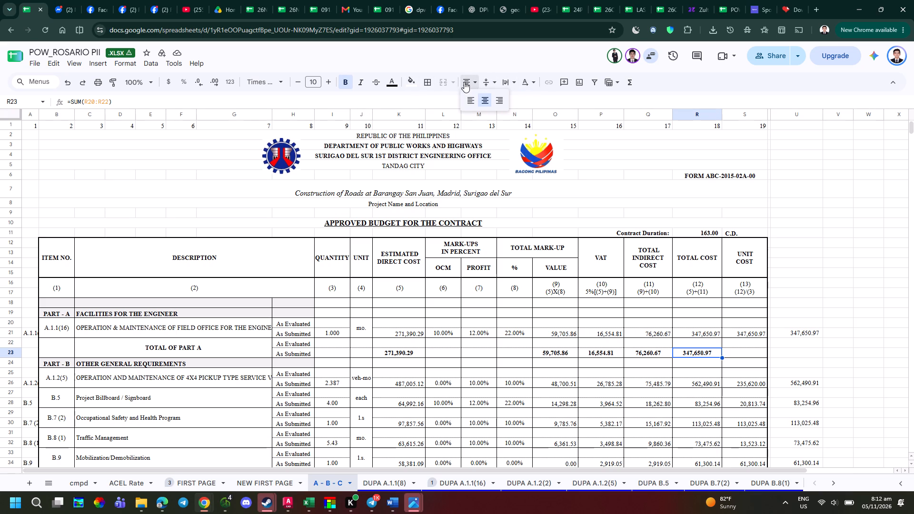
left_click(799, 268)
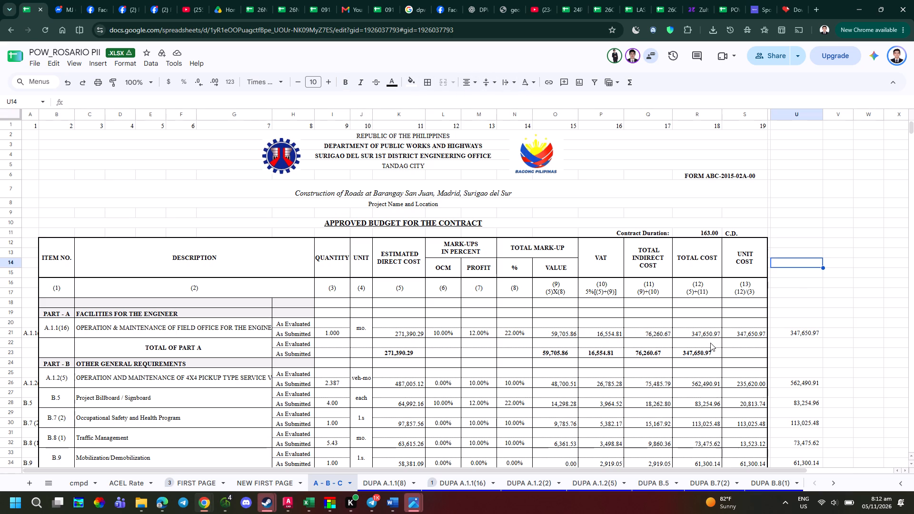
left_click(487, 367)
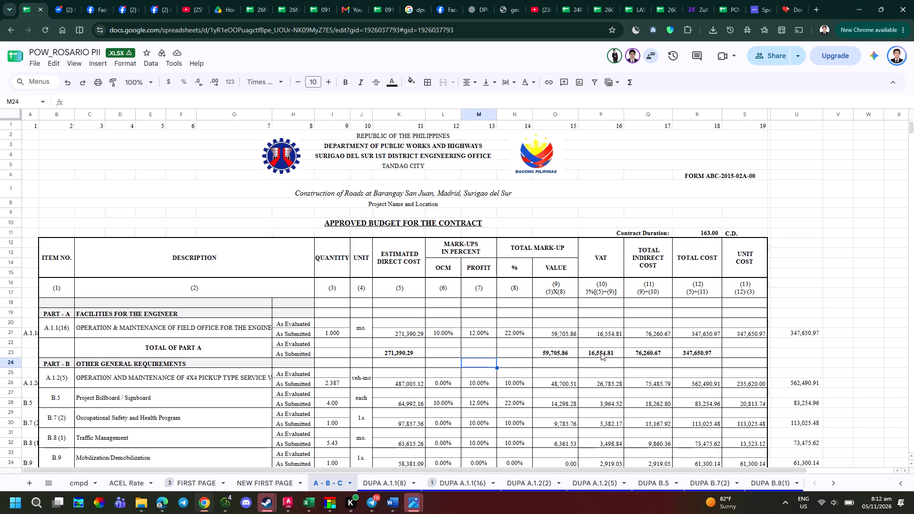
left_click(478, 363)
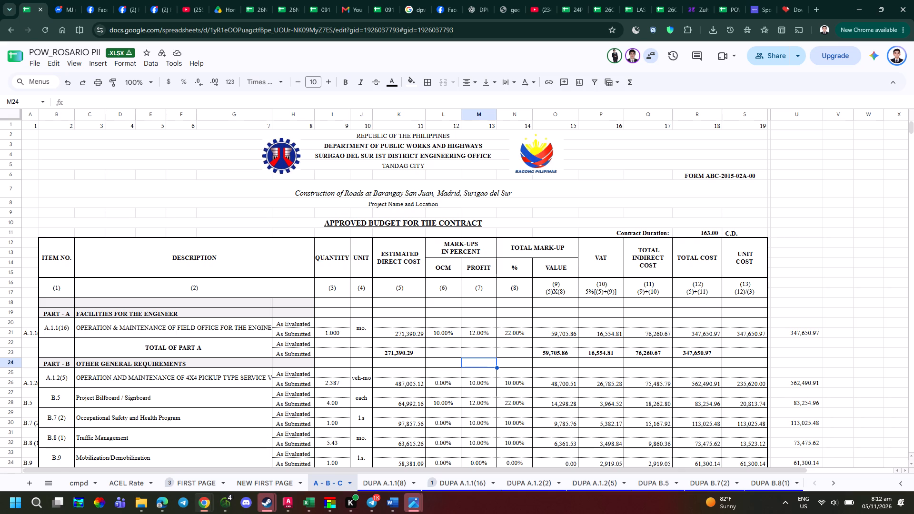
left_click(476, 355)
left_click(405, 356)
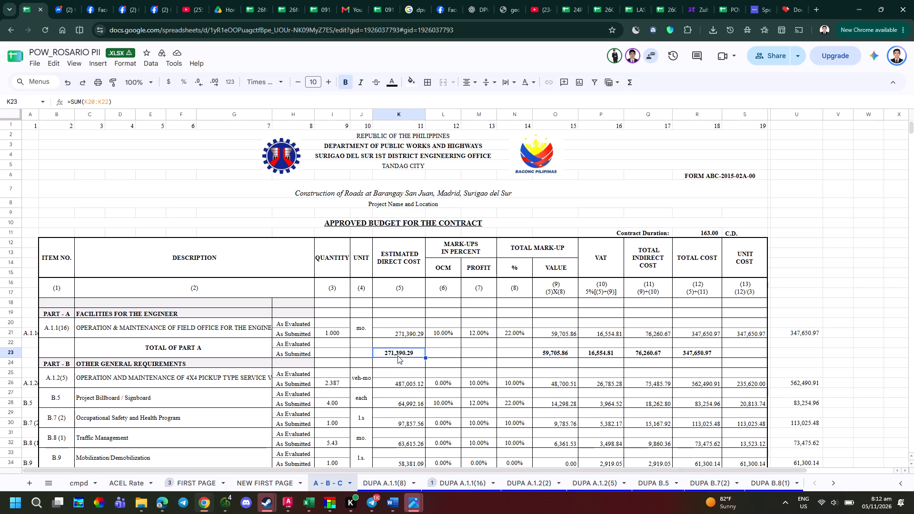
scroll(333, 354, "down", 6)
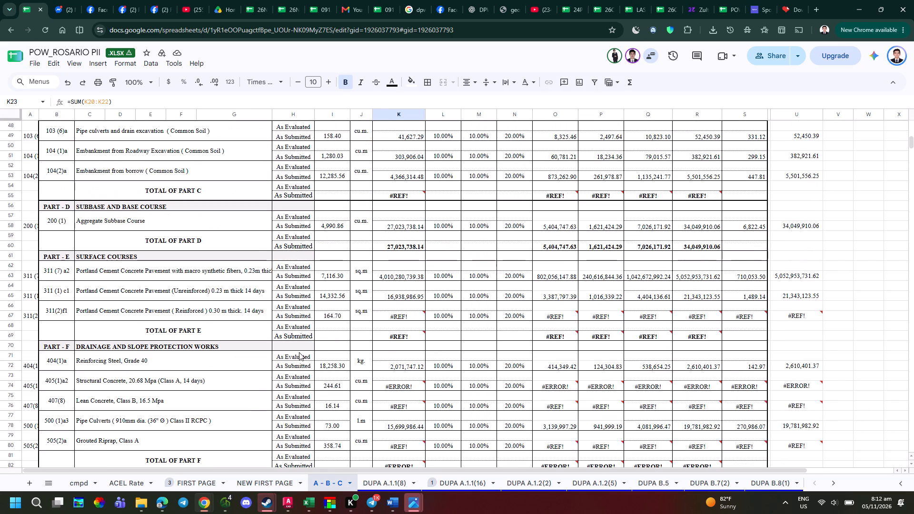
scroll(299, 352, "down", 2)
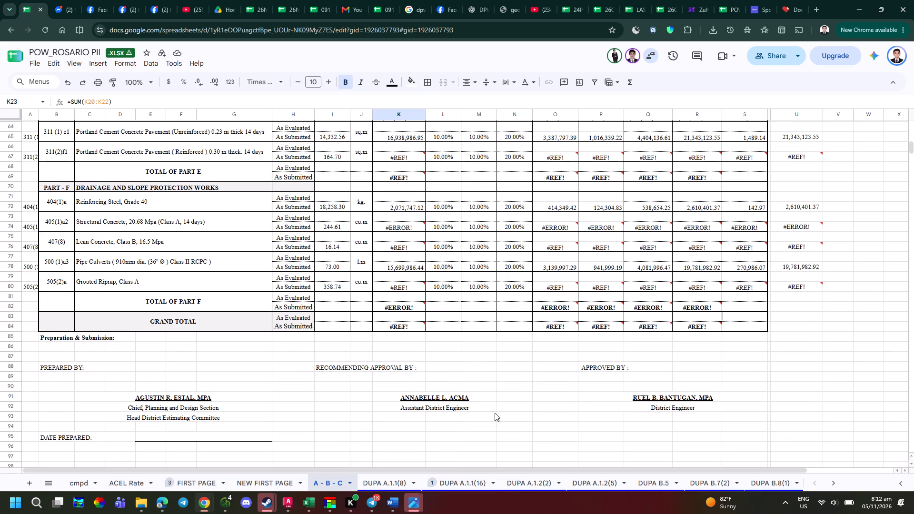
Browse the remaining DUPA sheets and look over the Stone Masonry price analysis and reference images on DUPA 506(1).
scroll(523, 499, "down", 10)
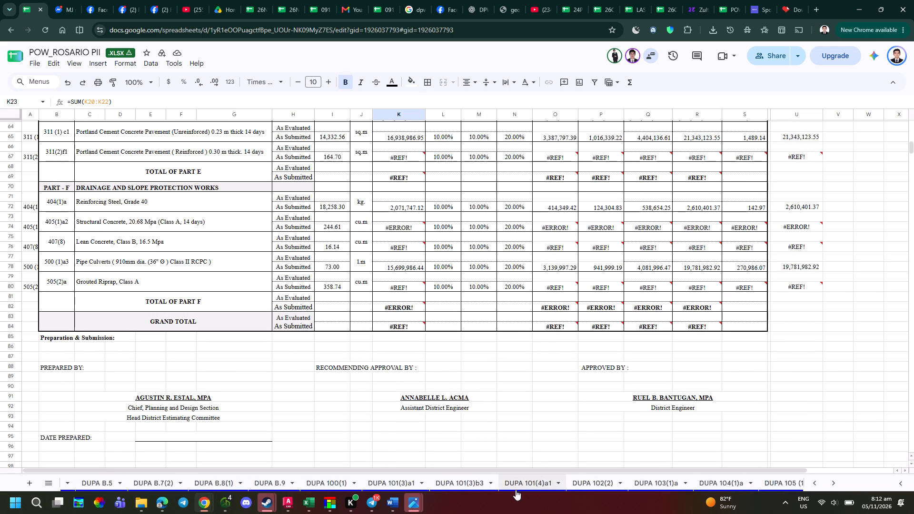
scroll(516, 490, "down", 8)
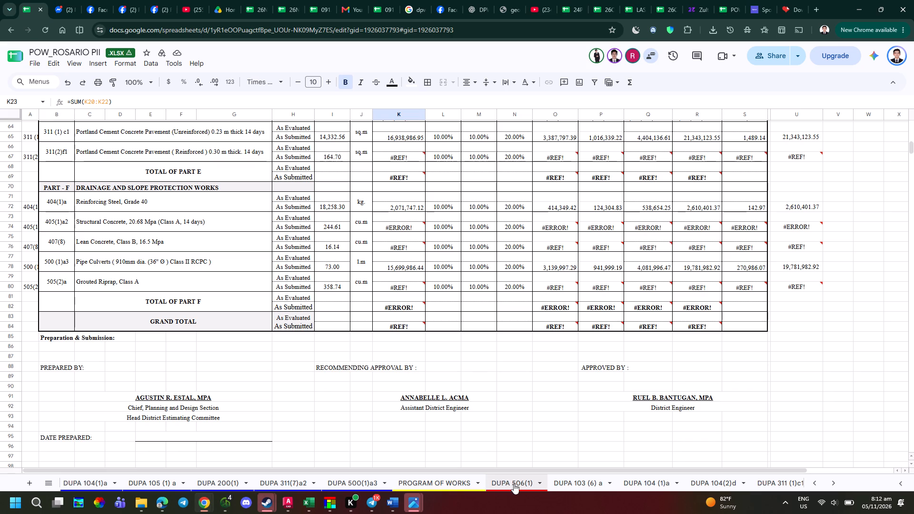
scroll(514, 484, "down", 8)
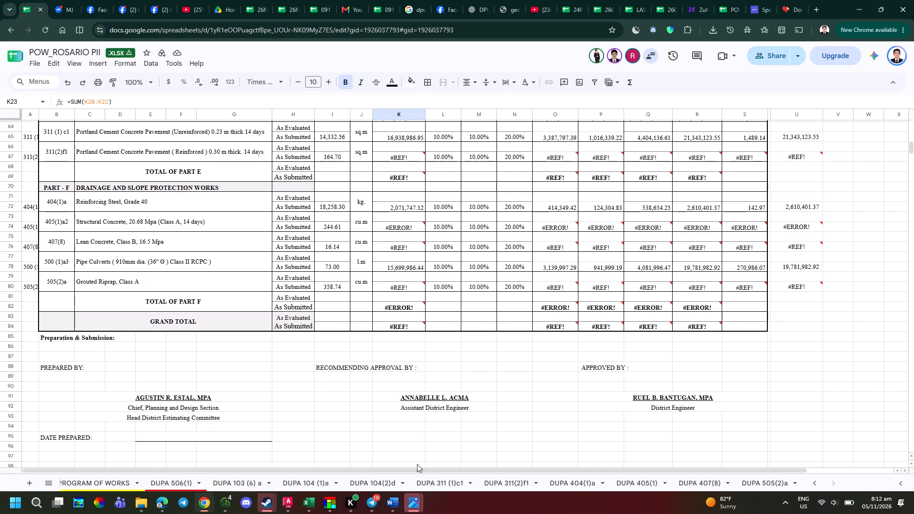
scroll(436, 483, "up", 4)
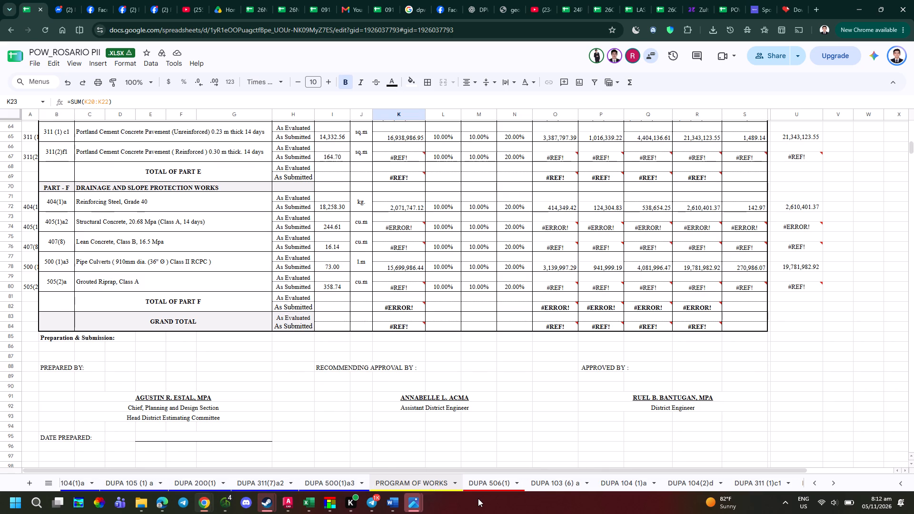
left_click(483, 491)
left_click(483, 490)
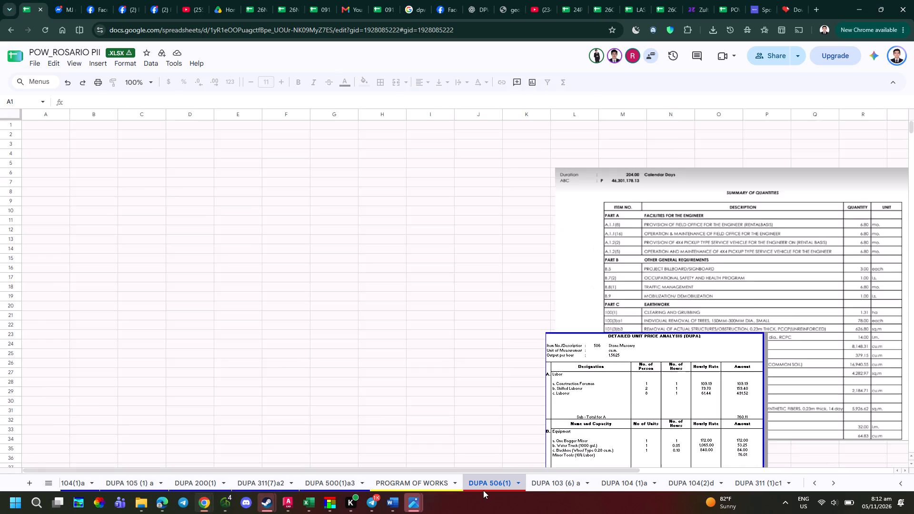
left_click_drag(564, 359, 546, 287)
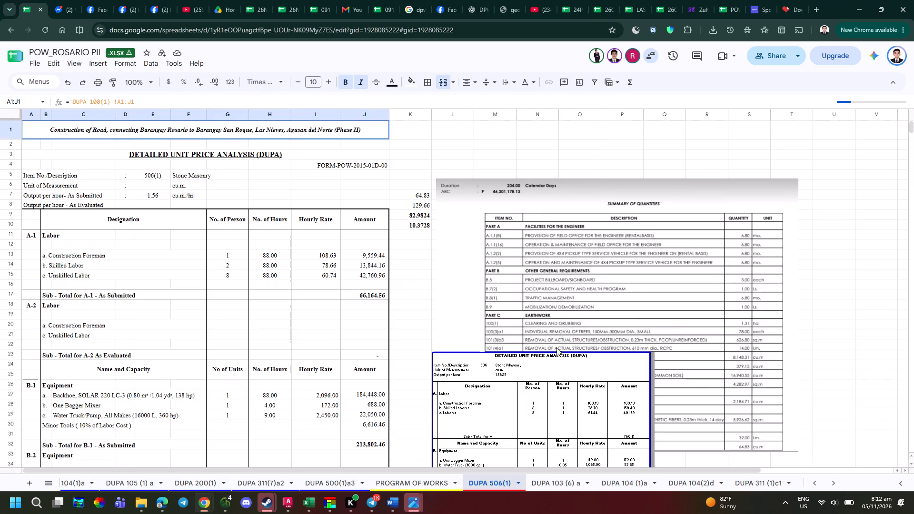
left_click_drag(552, 386, 546, 344)
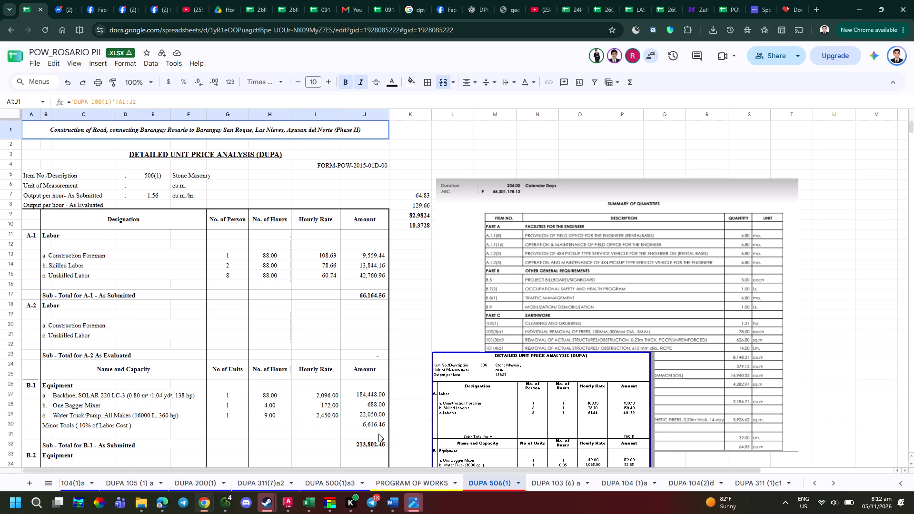
On PROGRAM OF WORKS, replace the as-submitted direct cost grand total in J46 with a SUM formula adding J19, J25, J35, J38, J41 and J45.
left_click(416, 485)
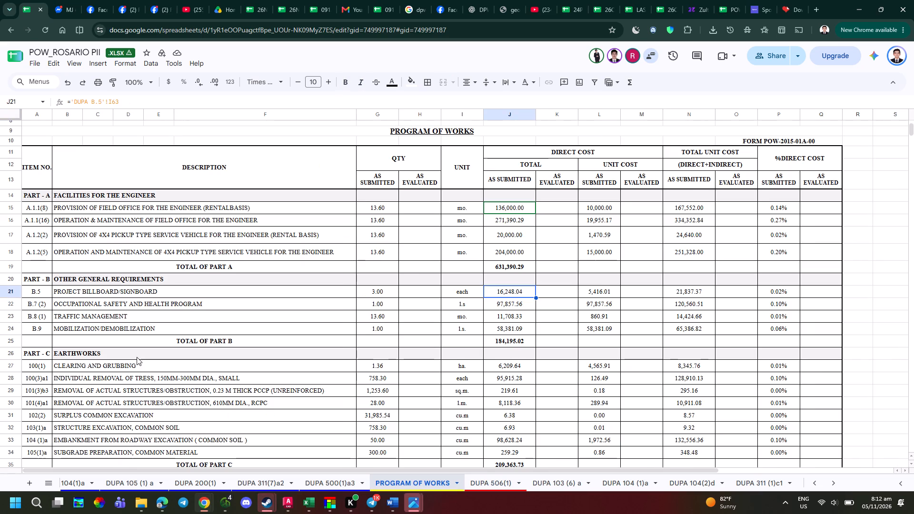
scroll(147, 357, "down", 2)
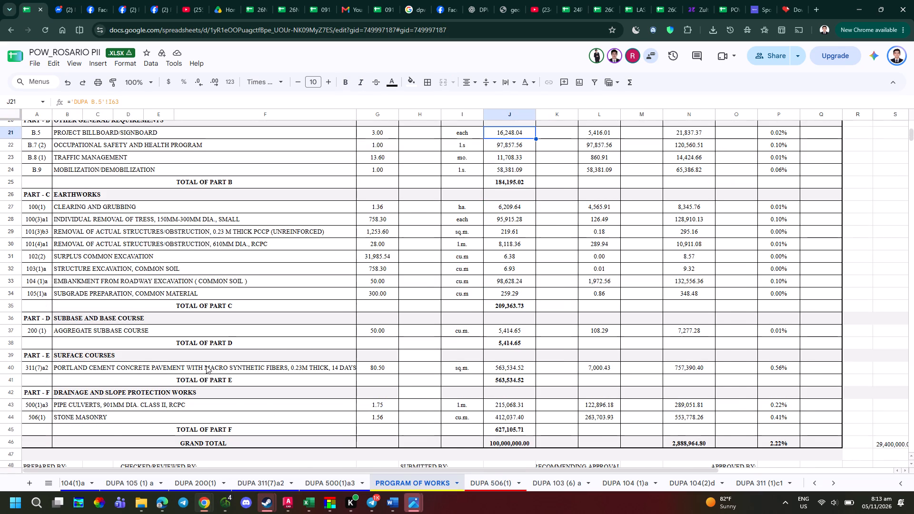
scroll(341, 356, "up", 3)
scroll(336, 352, "down", 3)
scroll(338, 352, "up", 4)
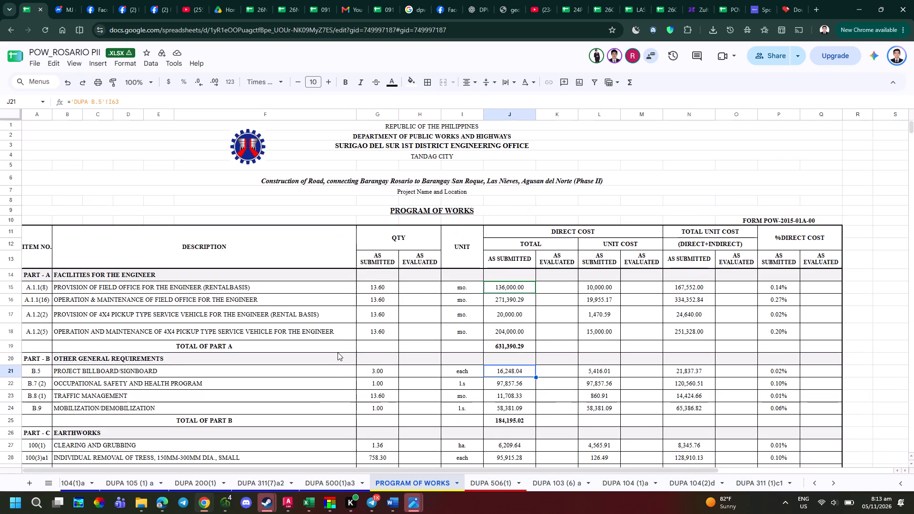
scroll(337, 352, "down", 4)
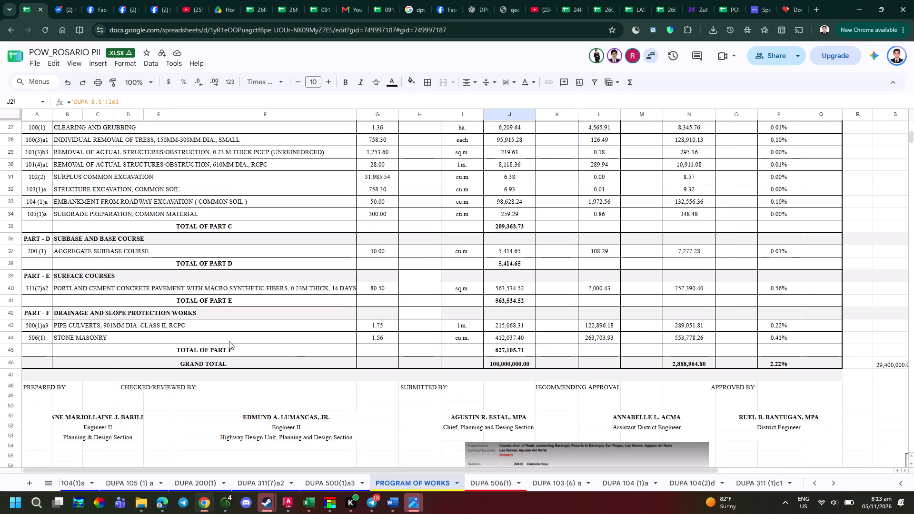
triple_click(487, 362)
left_click(489, 362)
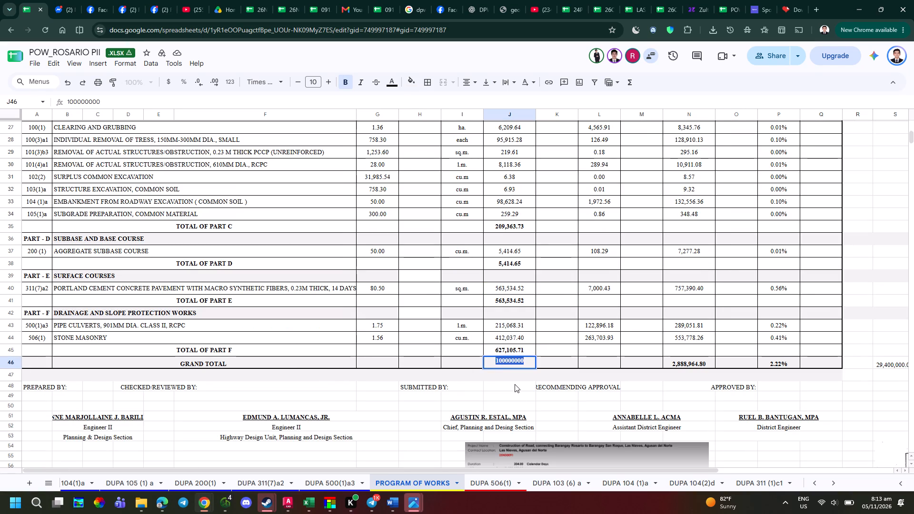
key("Escape")
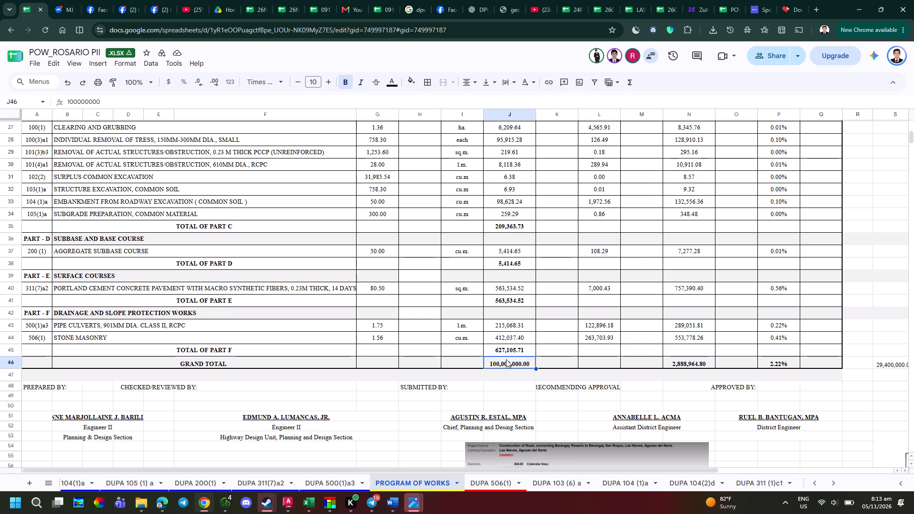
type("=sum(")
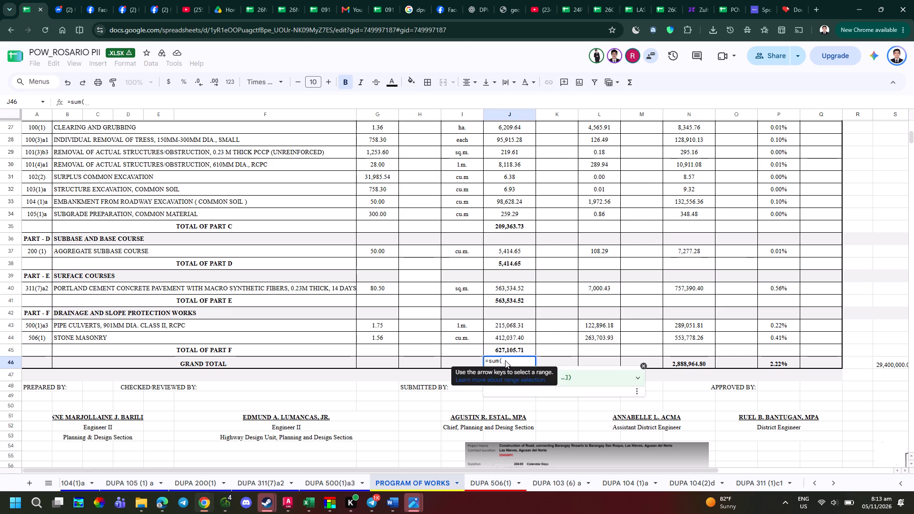
scroll(509, 362, "up", 5)
scroll(521, 293, "up", 3)
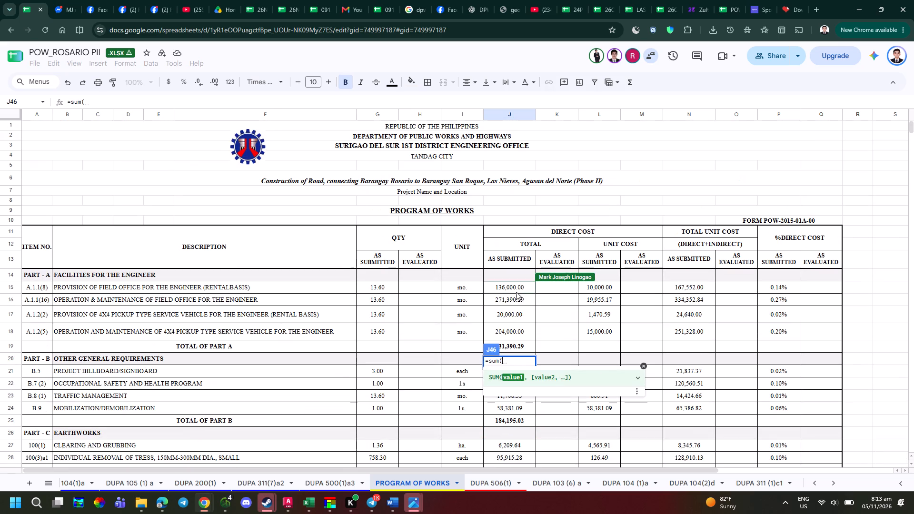
scroll(519, 326, "down", 1)
left_click(515, 267)
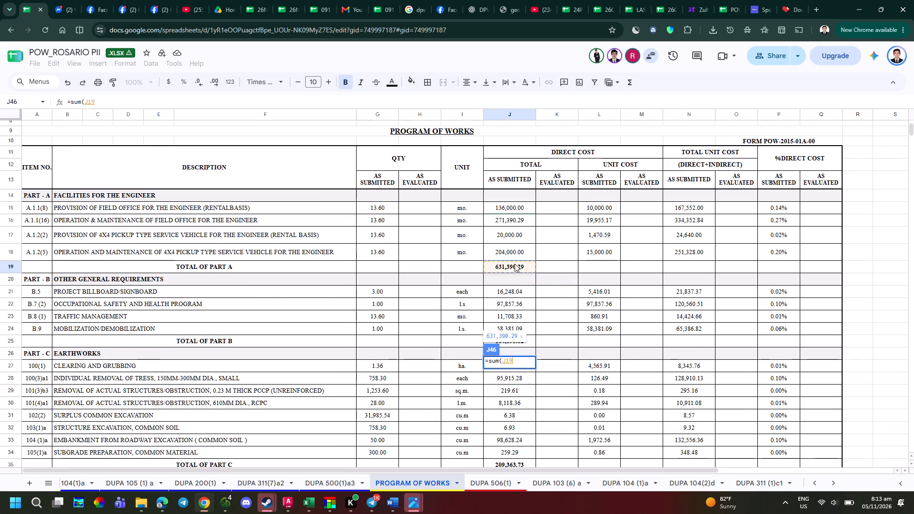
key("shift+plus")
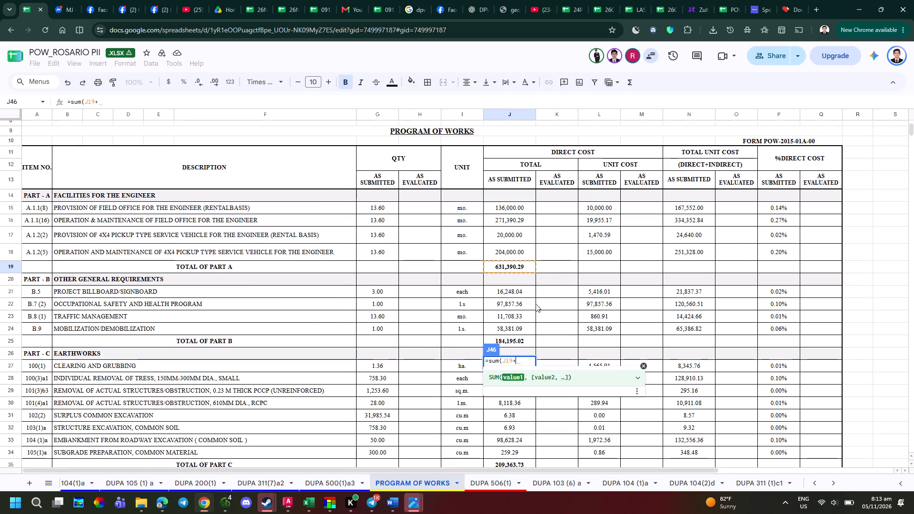
left_click(512, 336)
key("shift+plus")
scroll(514, 336, "down", 2)
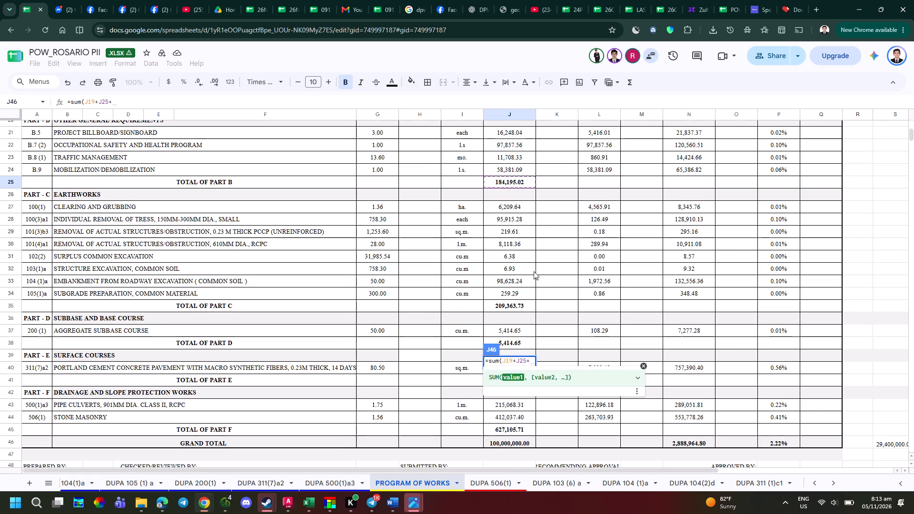
left_click(514, 306)
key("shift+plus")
scroll(514, 308, "down", 1)
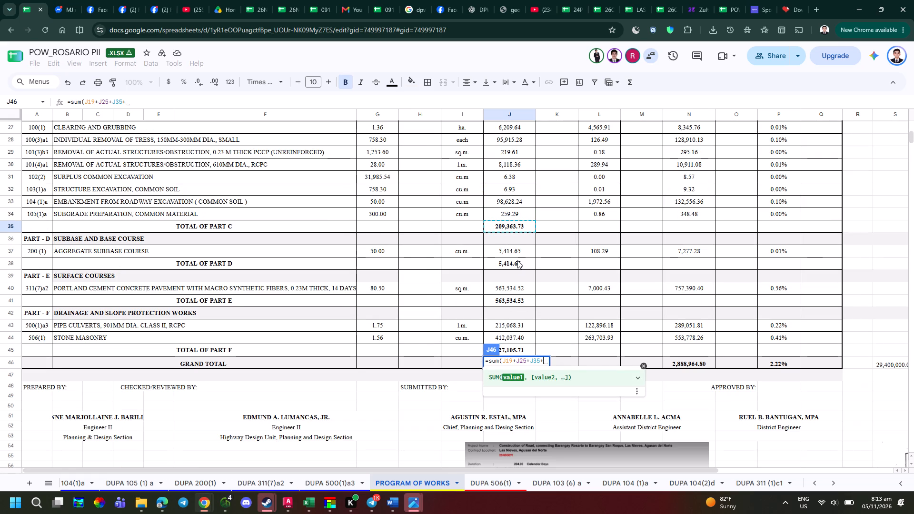
left_click(517, 260)
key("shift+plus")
left_click(517, 304)
scroll(516, 304, "down", 1)
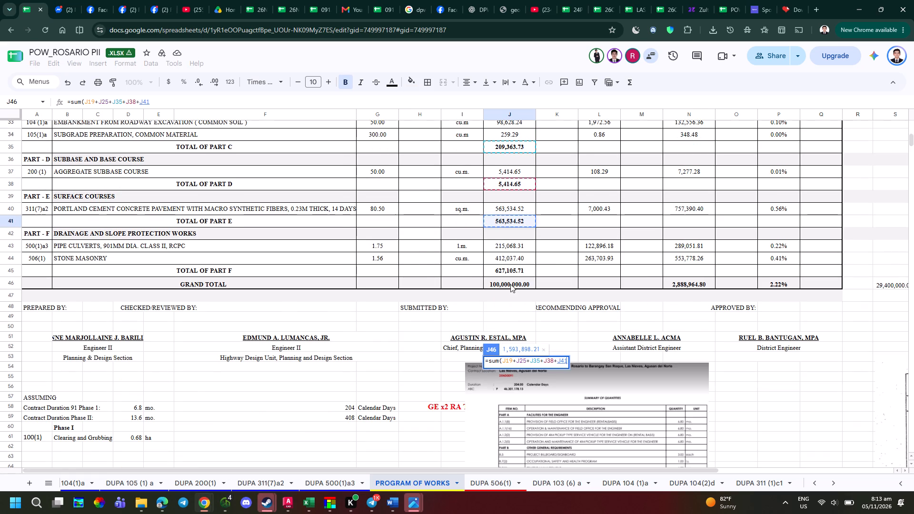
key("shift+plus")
left_click(508, 271)
key("Return")
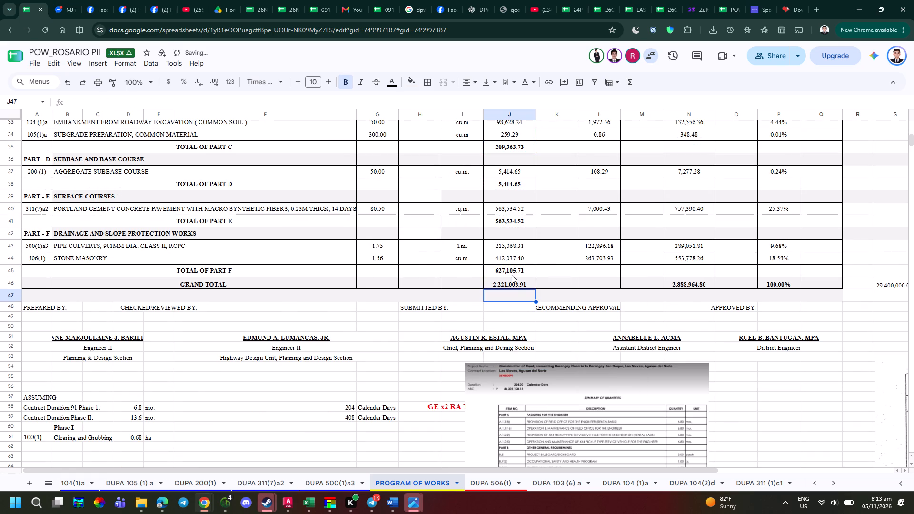
Review the PROGRAM OF WORKS cost columns and inspect the Part A direct cost total formula in J19.
left_click(517, 312)
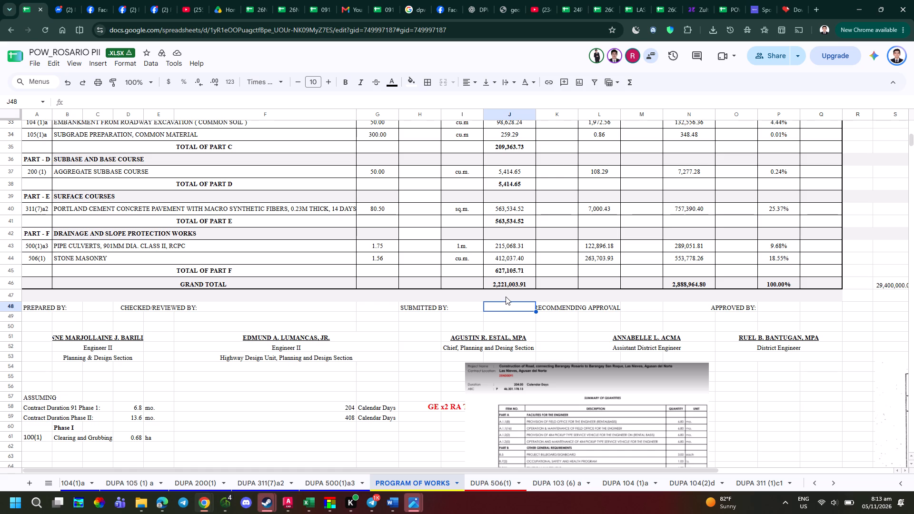
scroll(521, 274, "up", 1)
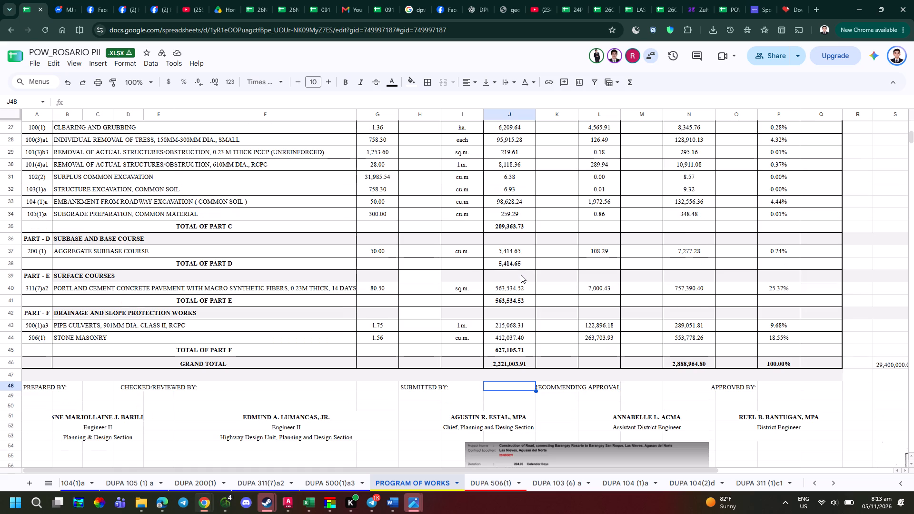
scroll(521, 275, "up", 2)
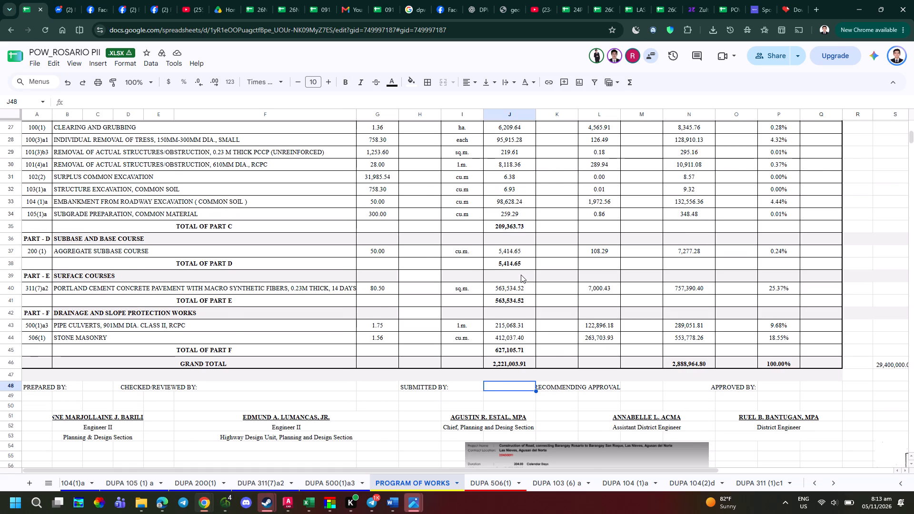
scroll(521, 275, "up", 1)
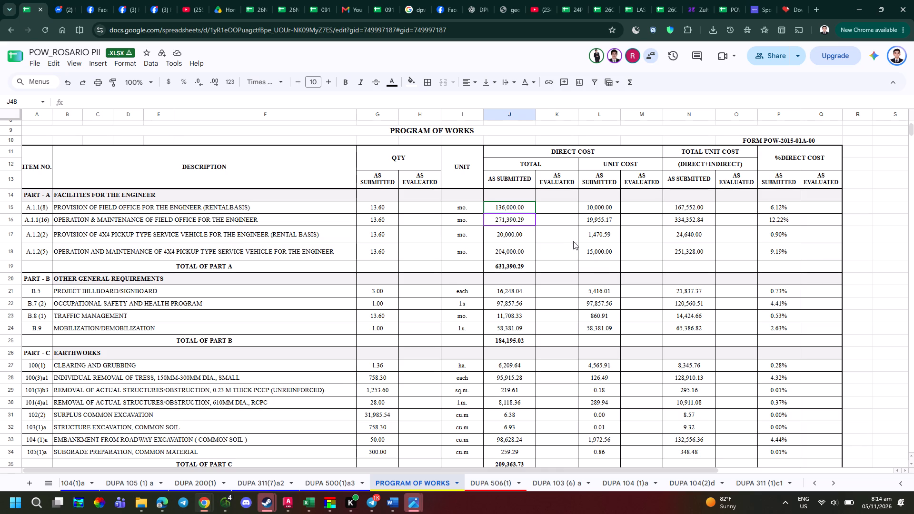
key("Escape")
double_click(501, 264)
key("Escape")
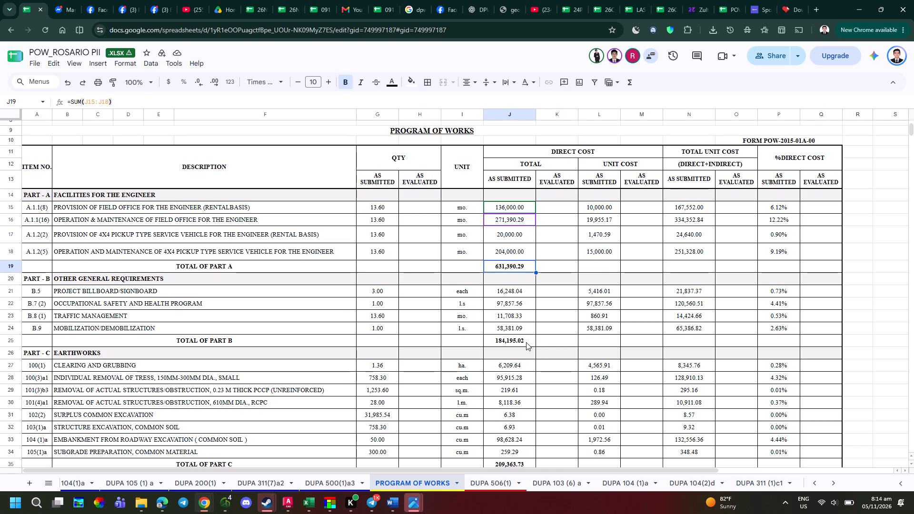
On PROGRAM OF WORKS, inspect the Part B direct cost total formula in J25 and the quantity references in G22 to G24.
double_click(526, 342)
key("Escape")
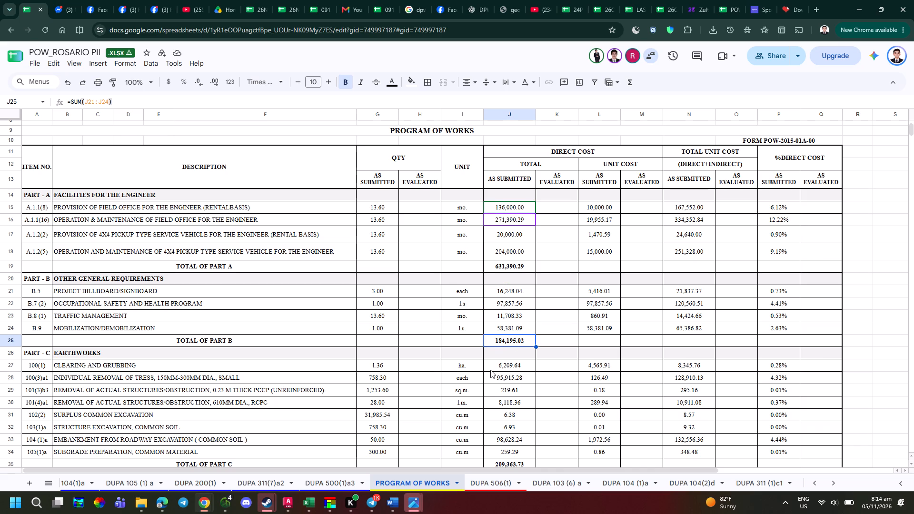
left_click(374, 317)
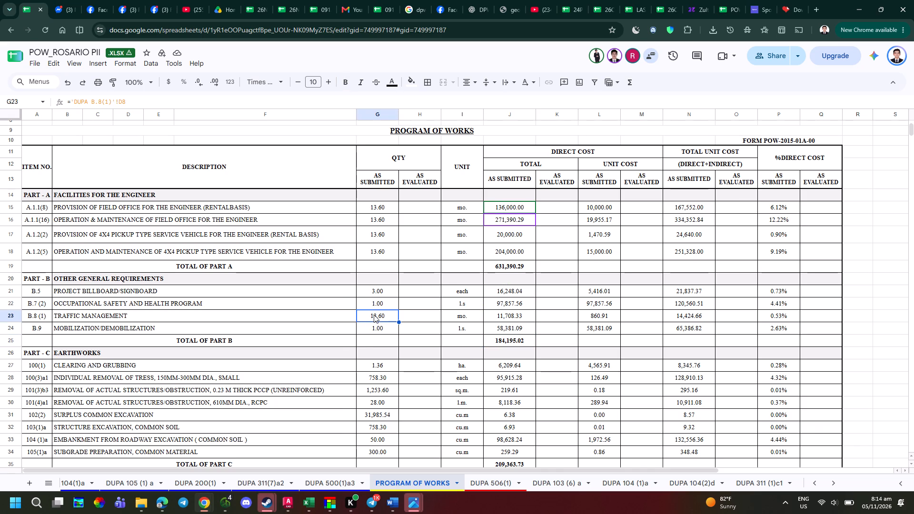
left_click(376, 307)
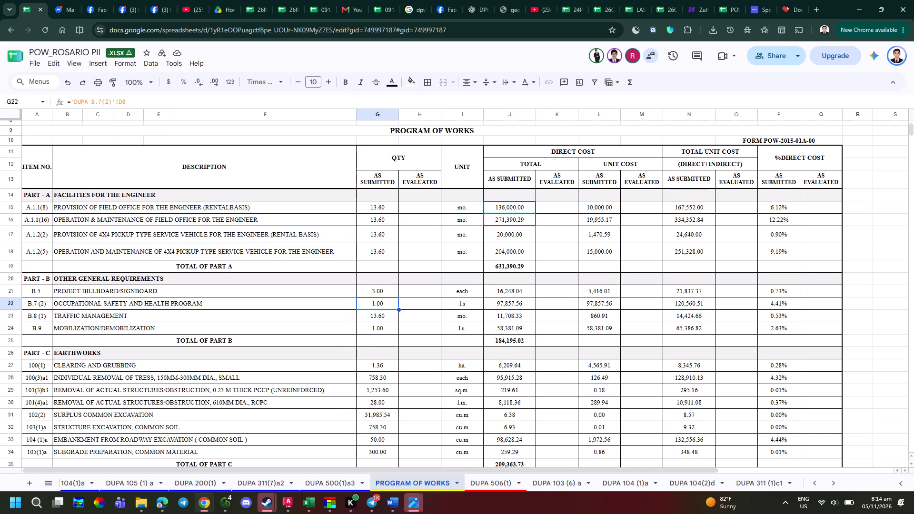
left_click(380, 331)
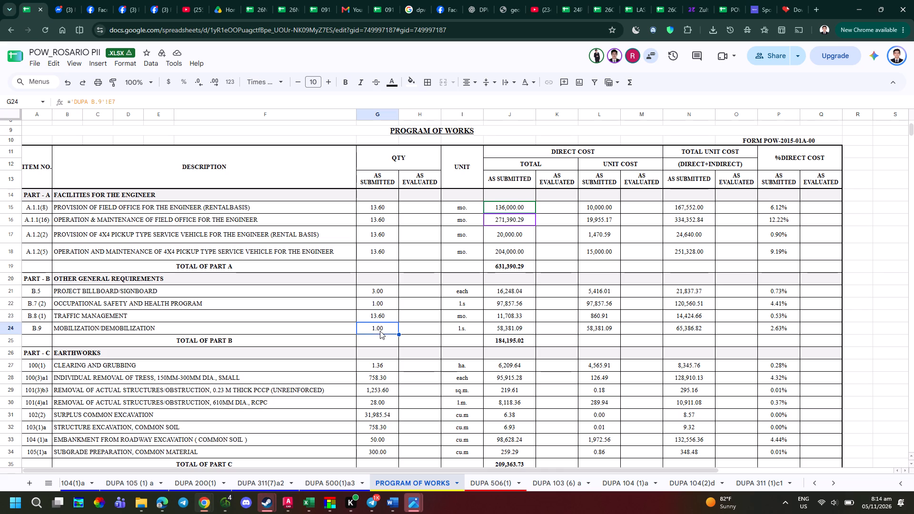
Inspect the as-submitted direct cost grand total formula in J46 and look over the part totals it adds.
scroll(400, 356, "down", 4)
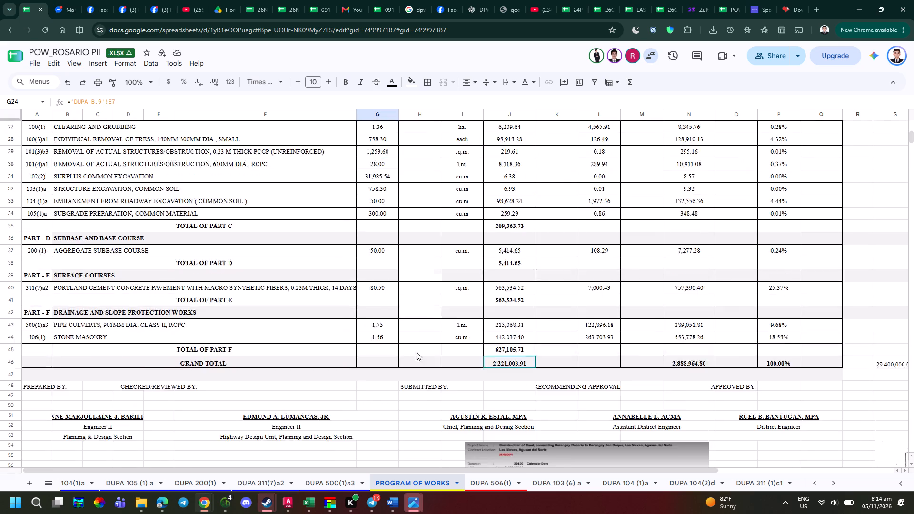
double_click(511, 291)
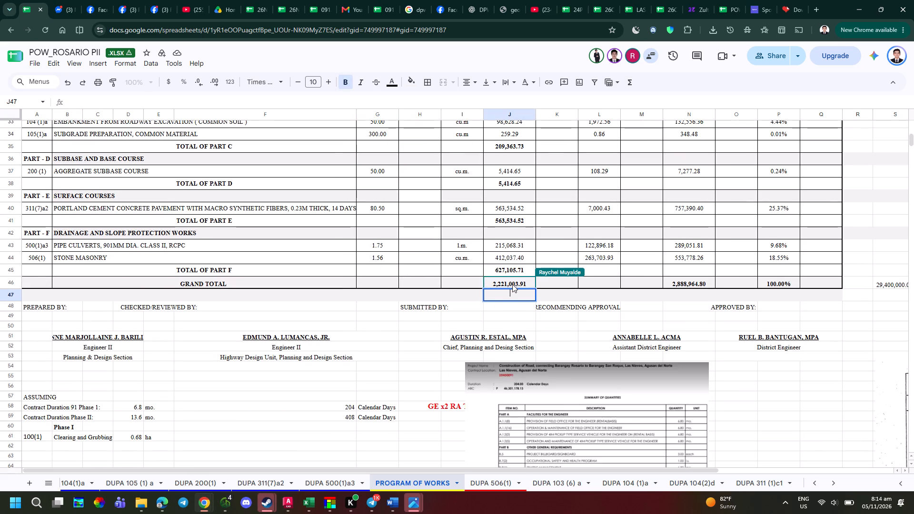
double_click(512, 282)
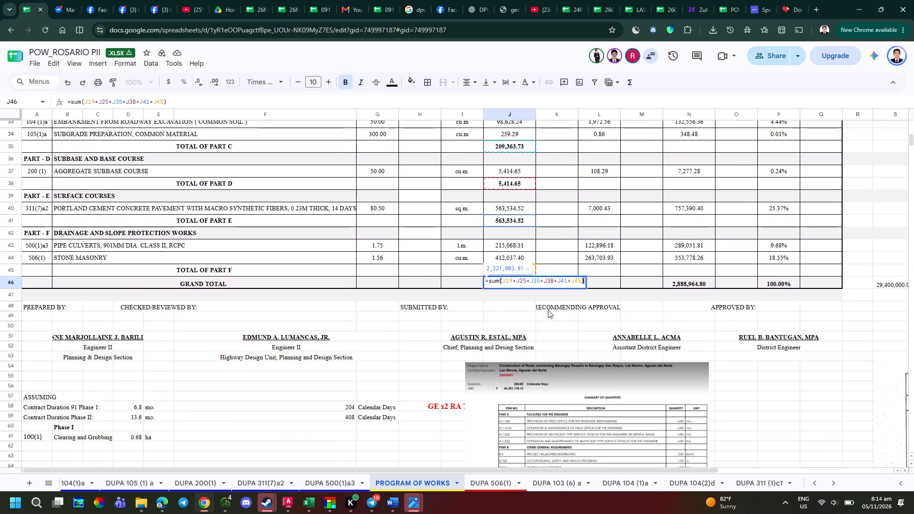
scroll(547, 355, "up", 1)
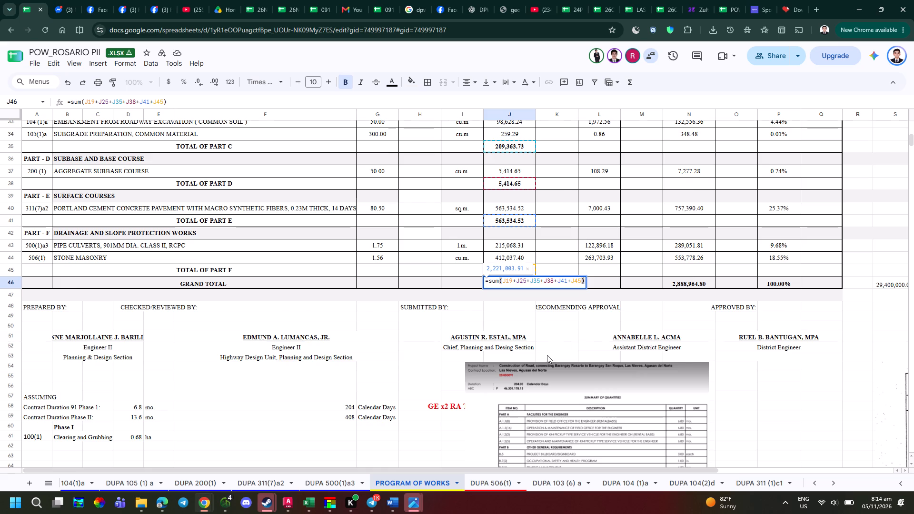
scroll(547, 355, "up", 1)
key("Escape")
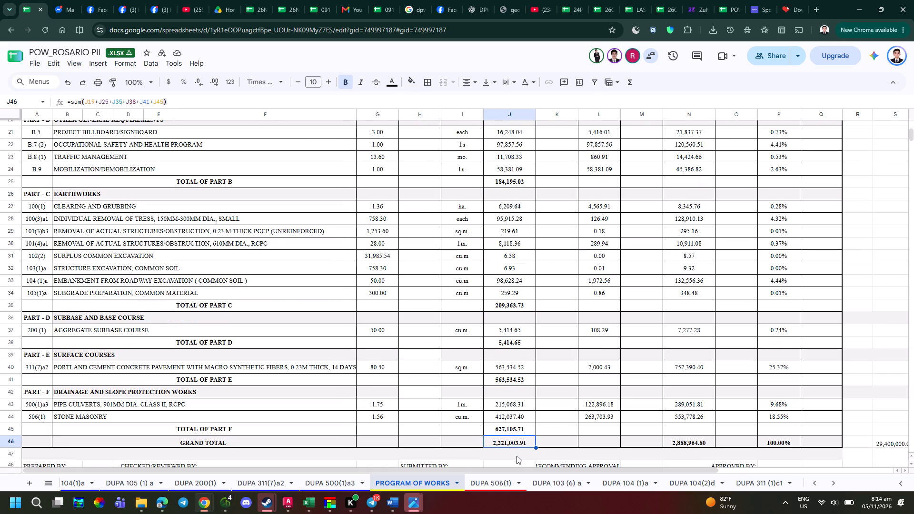
scroll(640, 406, "up", 3)
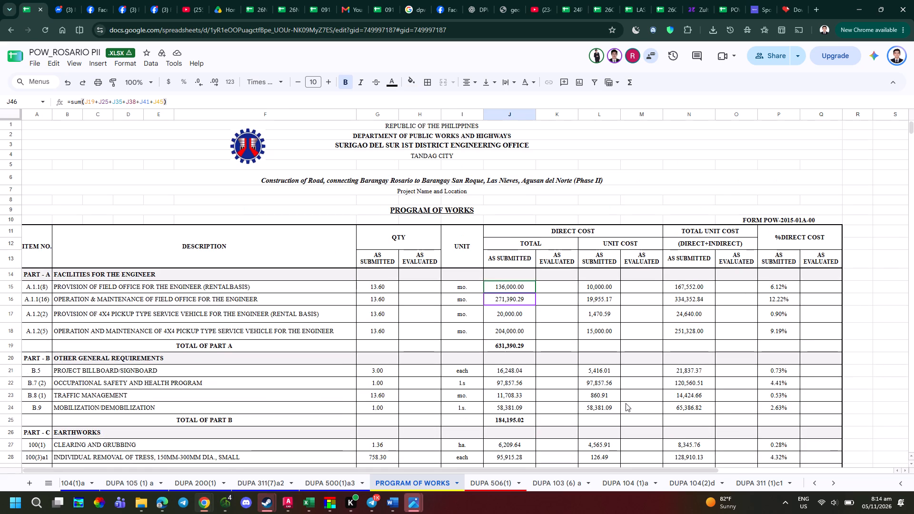
scroll(622, 400, "down", 2)
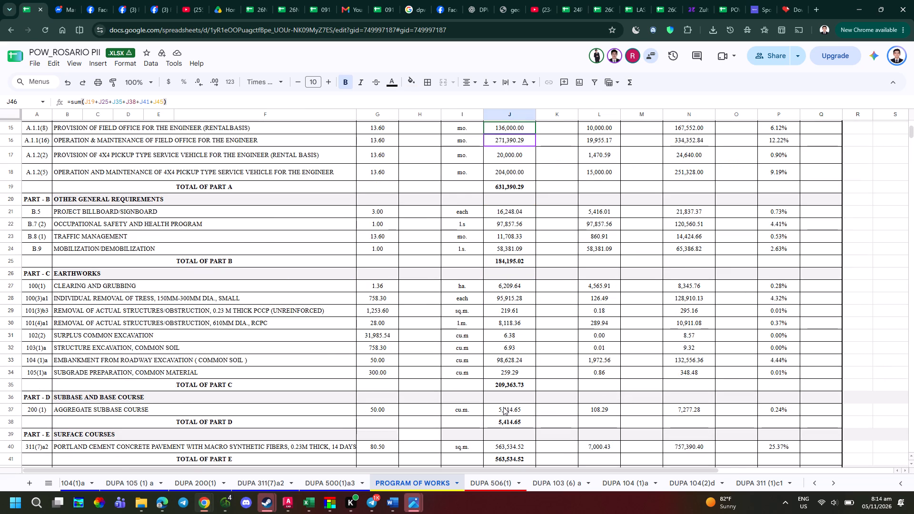
scroll(494, 411, "down", 1)
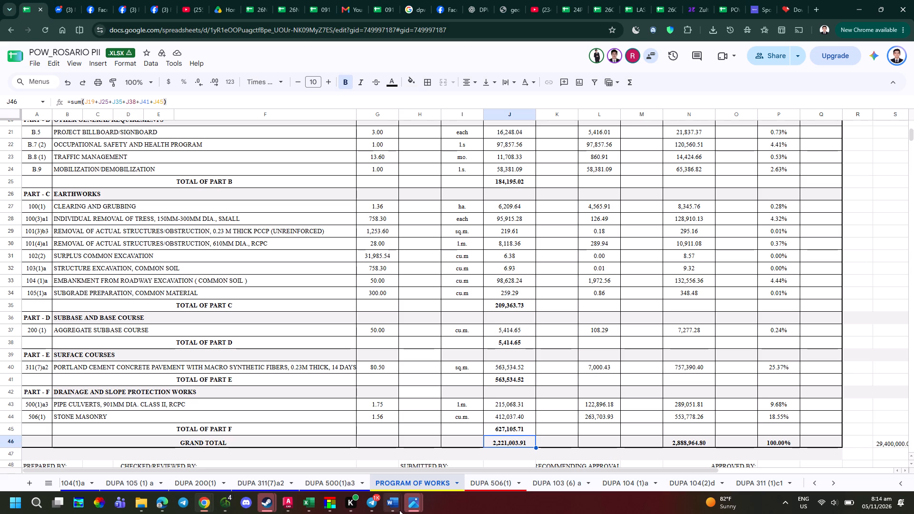
Close the Word window of Final_Feasibility_Study_Instrument that holds the cash advance summary, and return to the POW_ROSARIO PII spreadsheet.
left_click(397, 510)
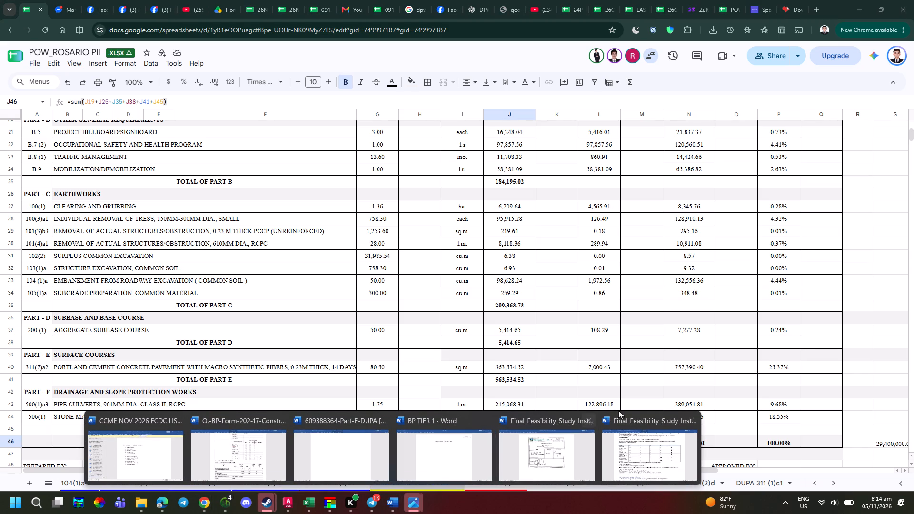
left_click(689, 418)
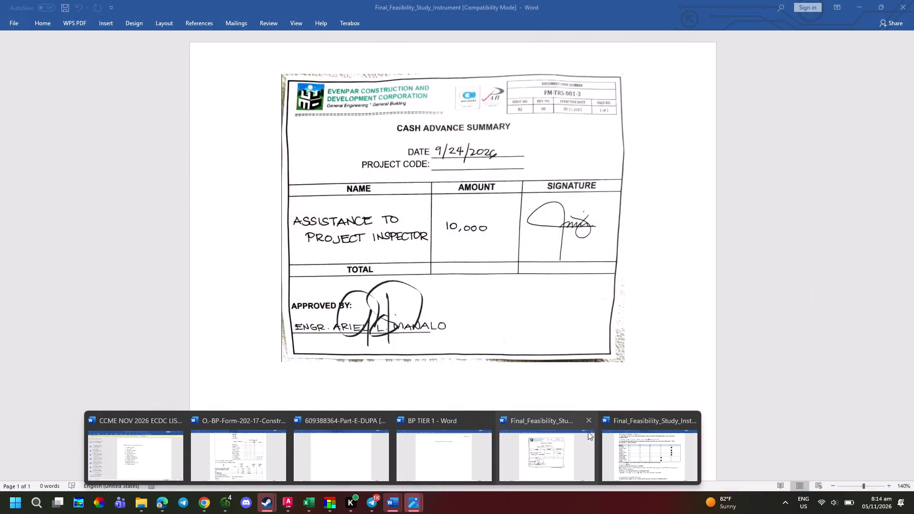
left_click(591, 422)
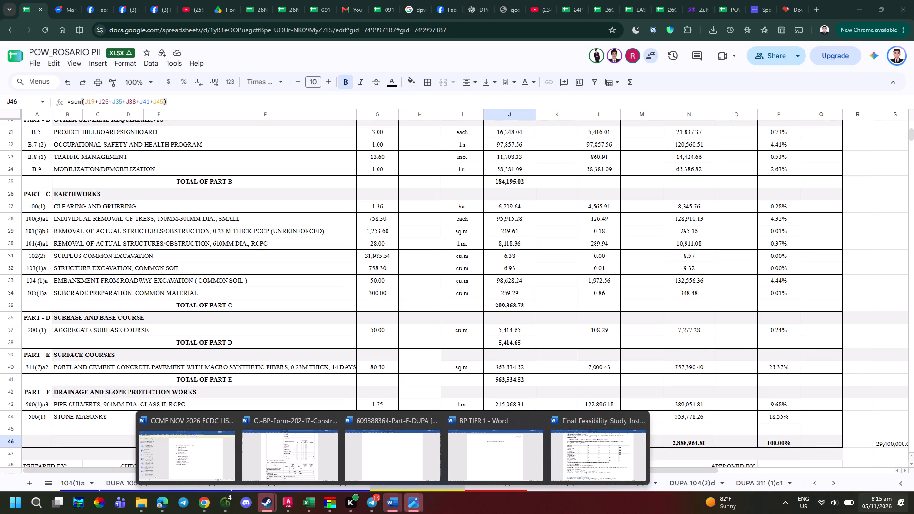
left_click(890, 394)
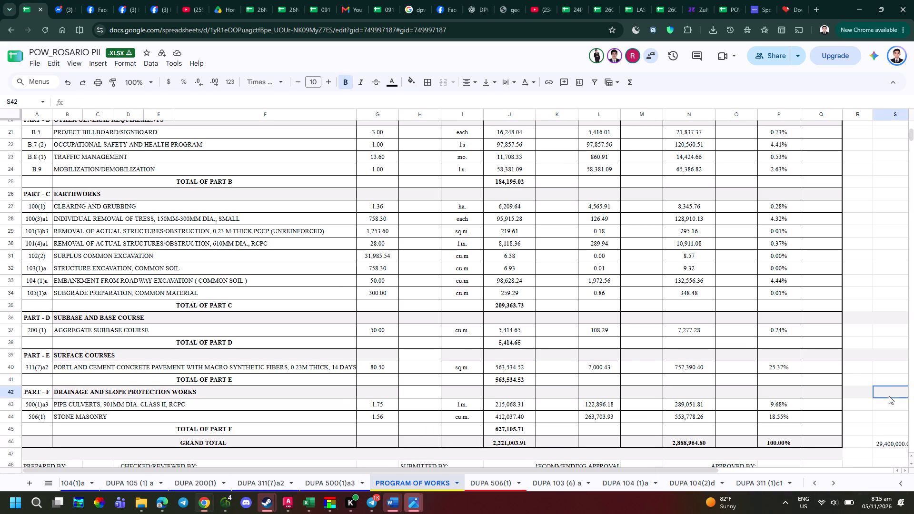
On DUPA 506(1), examine the backhoe hours, the labor hourly rate and amount formulas, and the materials section for Stone Masonry.
left_click(515, 491)
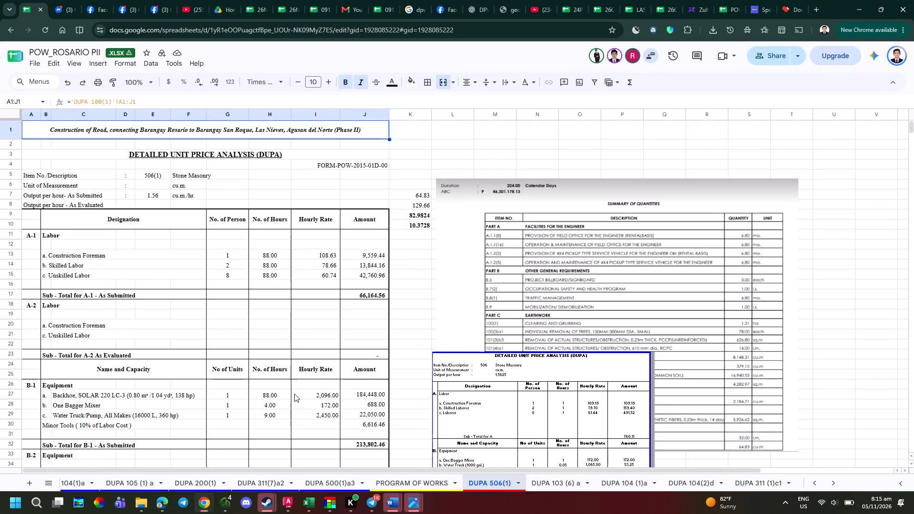
left_click(279, 399)
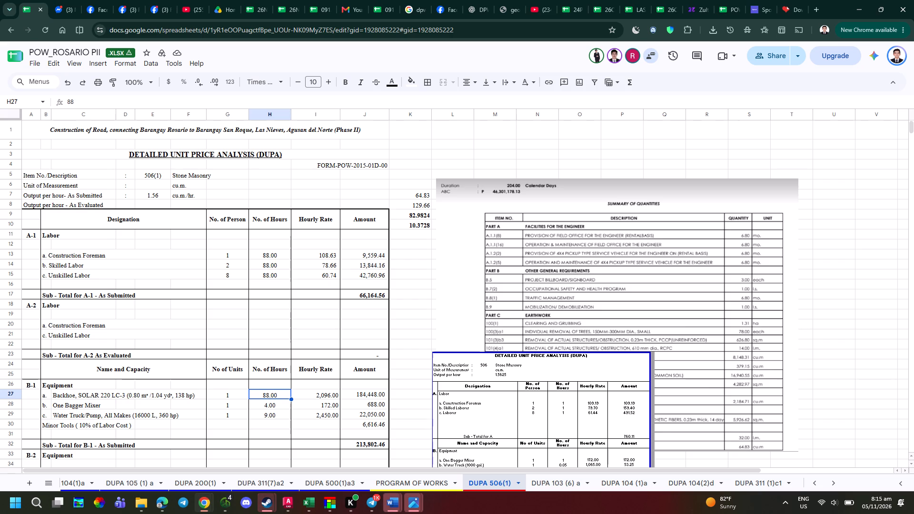
double_click(324, 257)
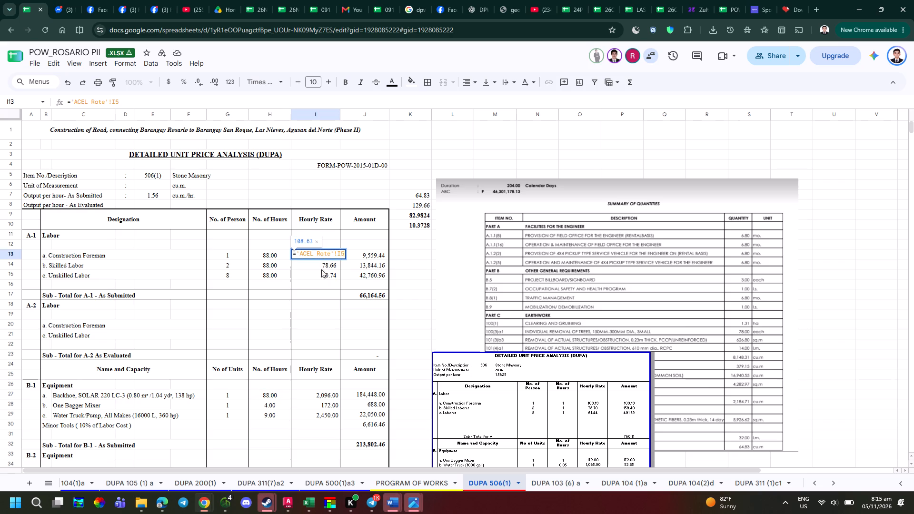
key("Escape")
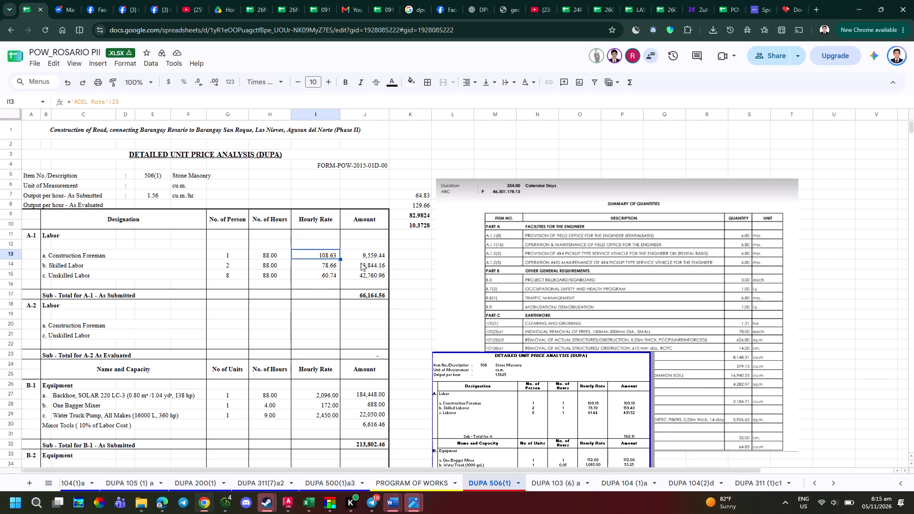
left_click(362, 260)
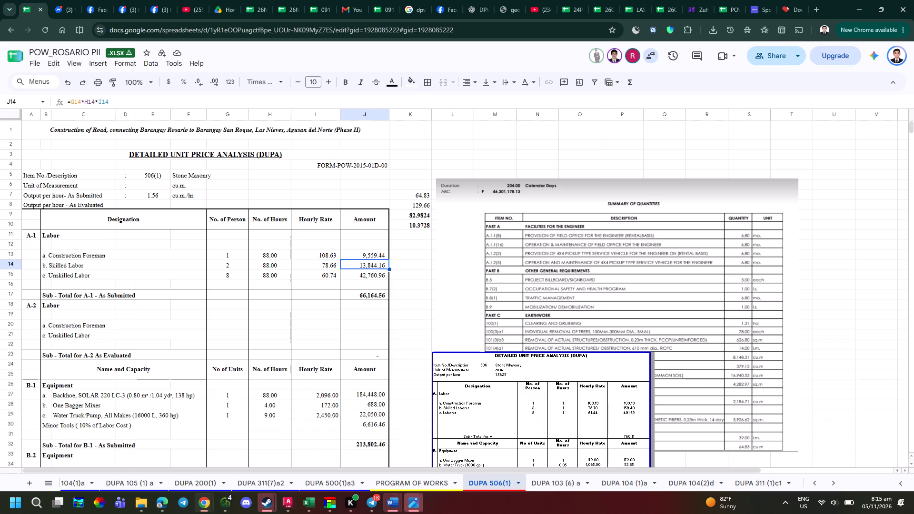
double_click(365, 255)
key("Escape")
scroll(337, 299, "down", 4)
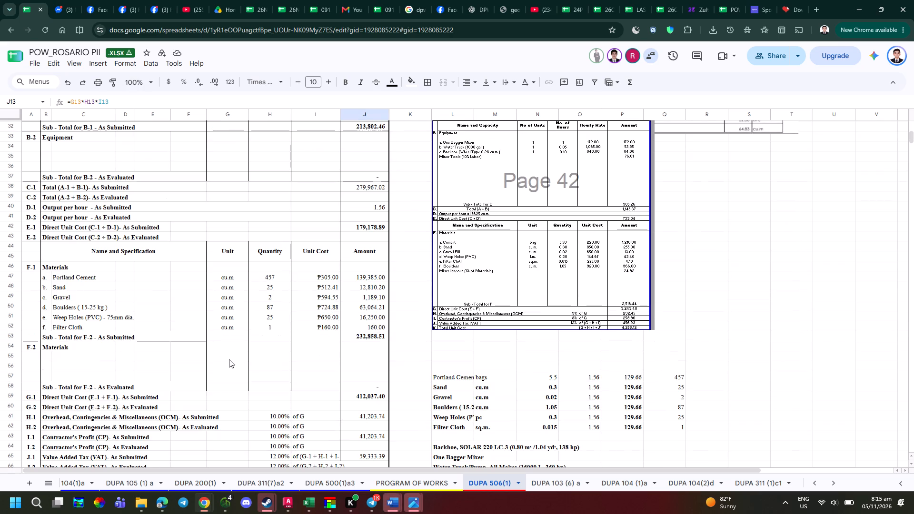
scroll(297, 354, "up", 3, "ctrl")
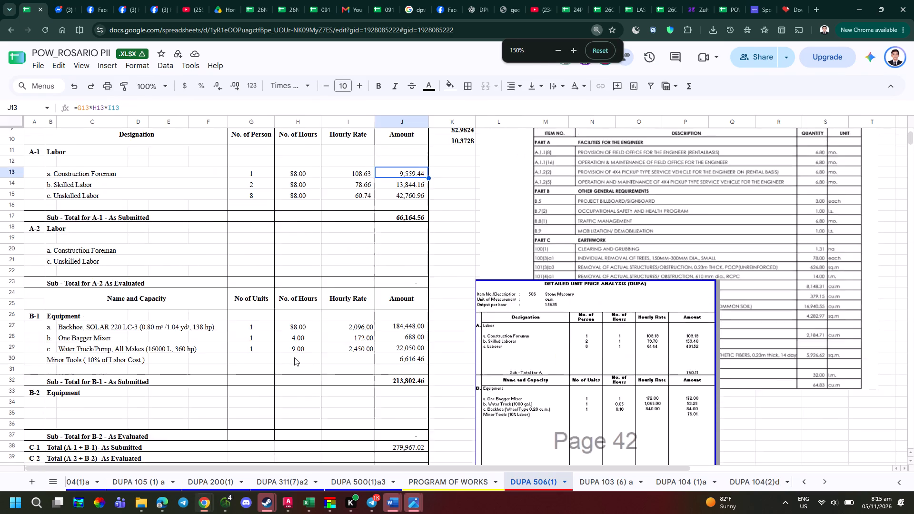
On DUPA 506(1), move the Summary of Quantities image clear of the stone masonry DUPA image, starting at about column O, row 11.
scroll(292, 363, "down", 1, "ctrl")
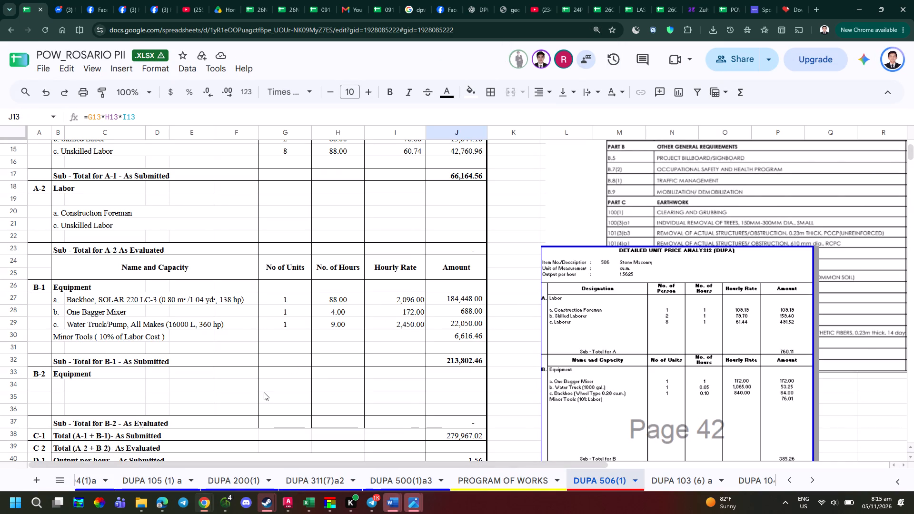
scroll(313, 417, "down", 1, "ctrl")
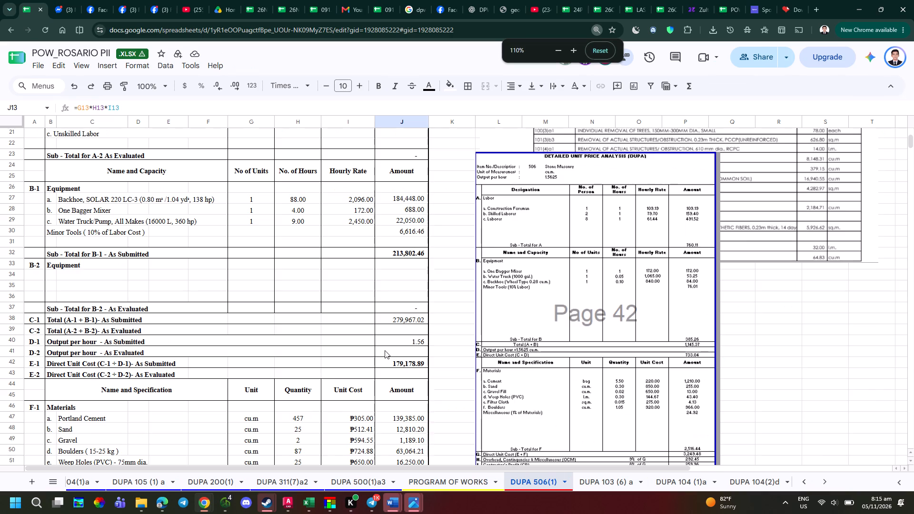
scroll(434, 340, "up", 3)
left_click(562, 325)
left_click_drag(550, 277, 628, 317)
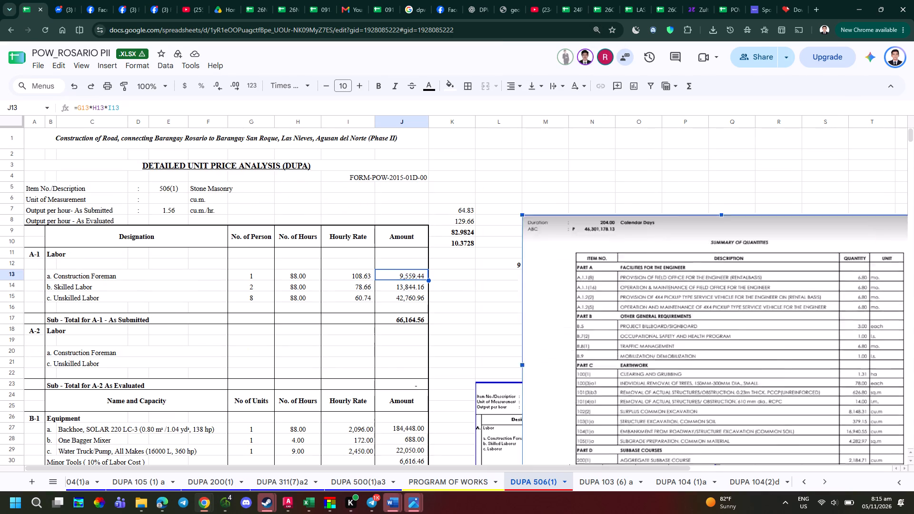
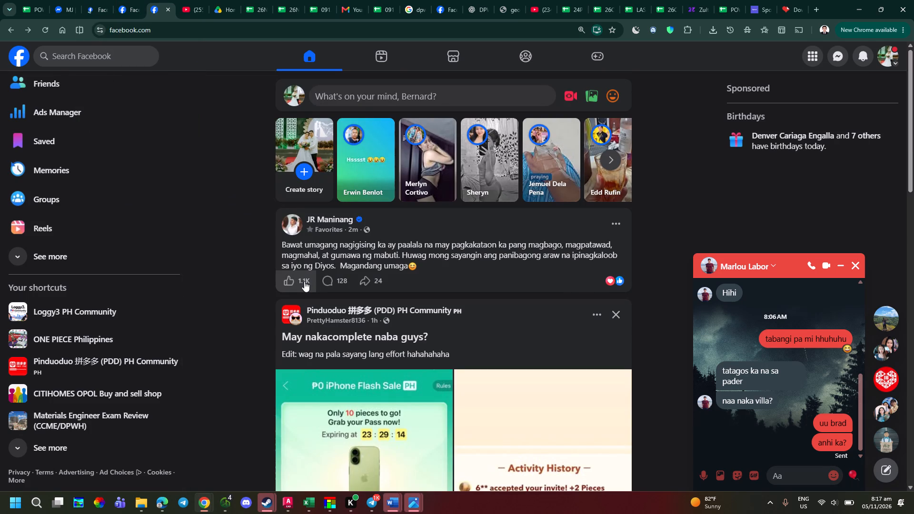
Comment "Good morning Ninong, gumigising na naman na Pogi" on the morning greeting post at the top of the feed, and close the post.
left_click(310, 262)
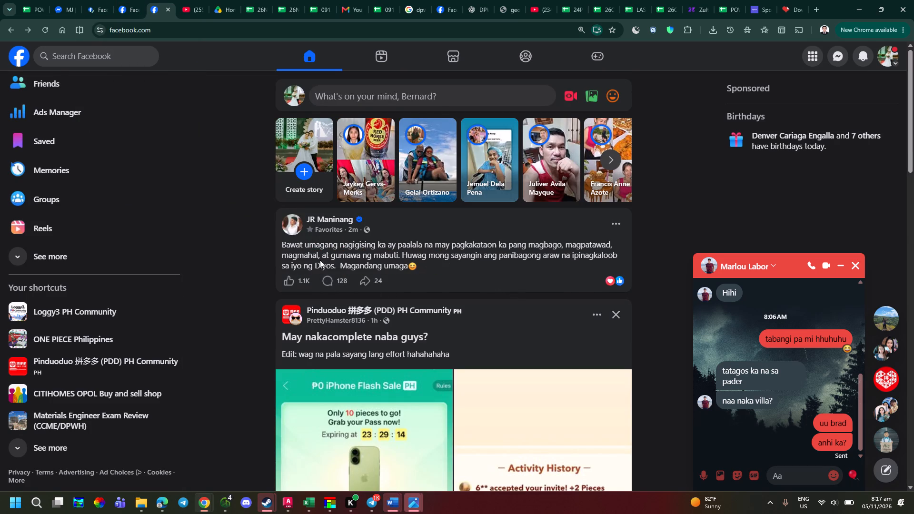
left_click(322, 284)
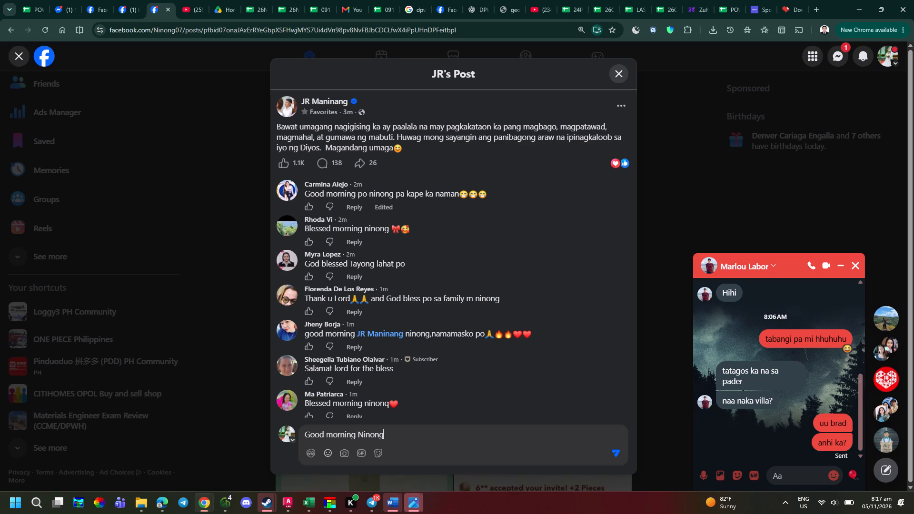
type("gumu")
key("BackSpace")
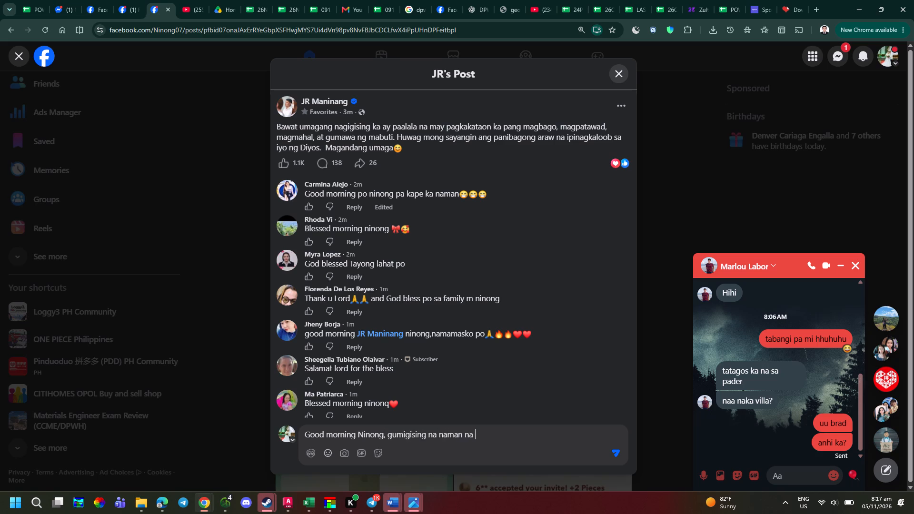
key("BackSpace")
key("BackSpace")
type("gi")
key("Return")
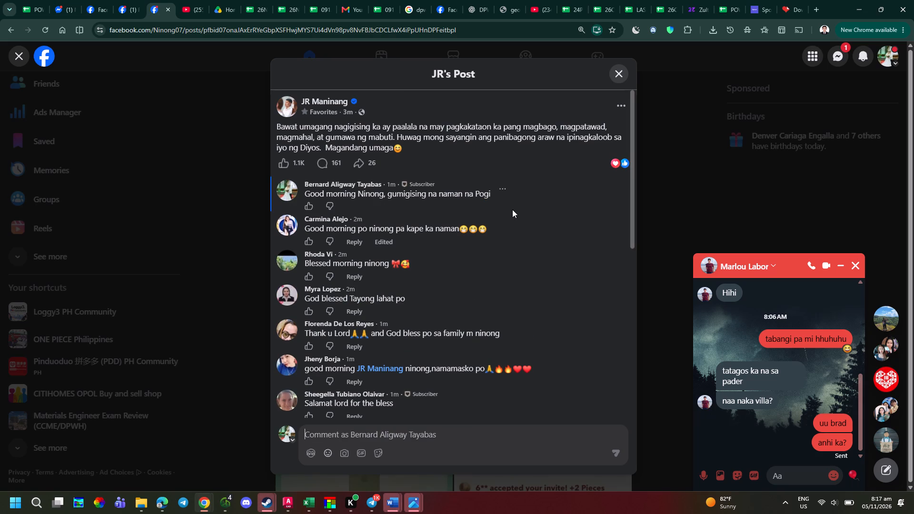
left_click(500, 194)
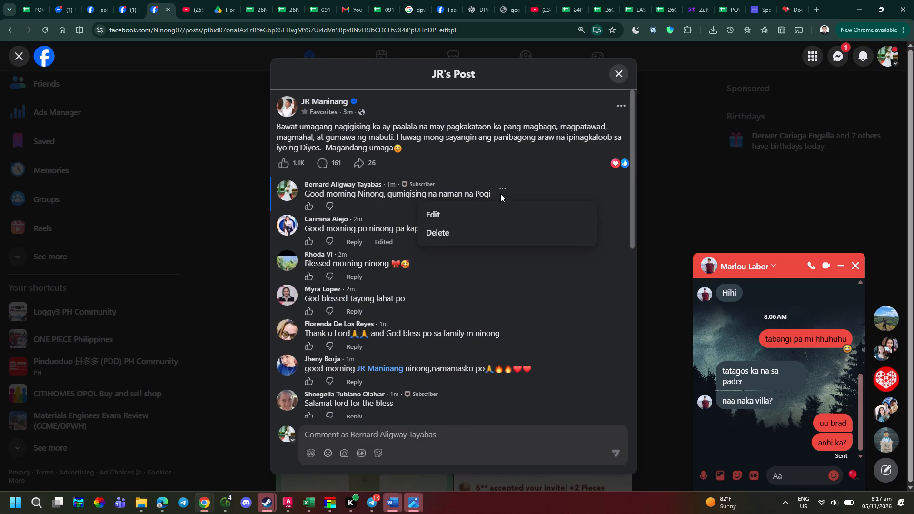
left_click(623, 80)
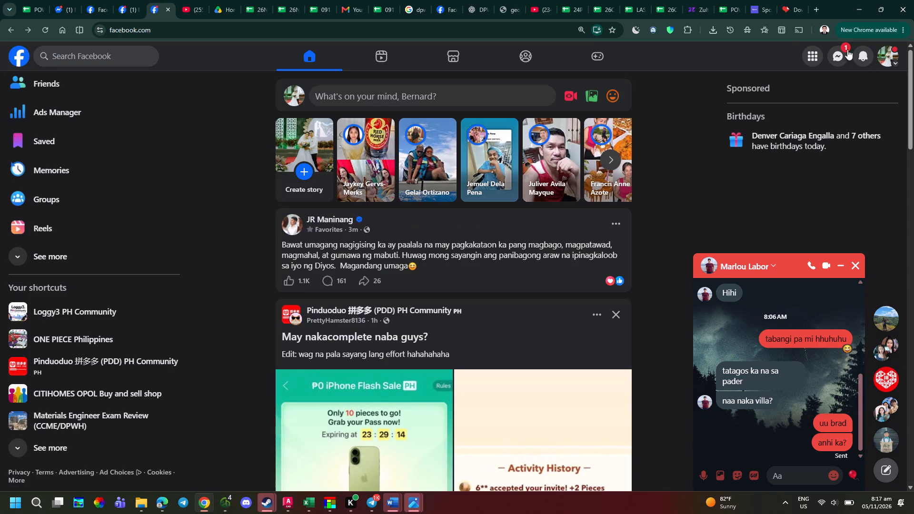
Open the chat with MJ that has the missed call and start a video call back.
left_click(845, 55)
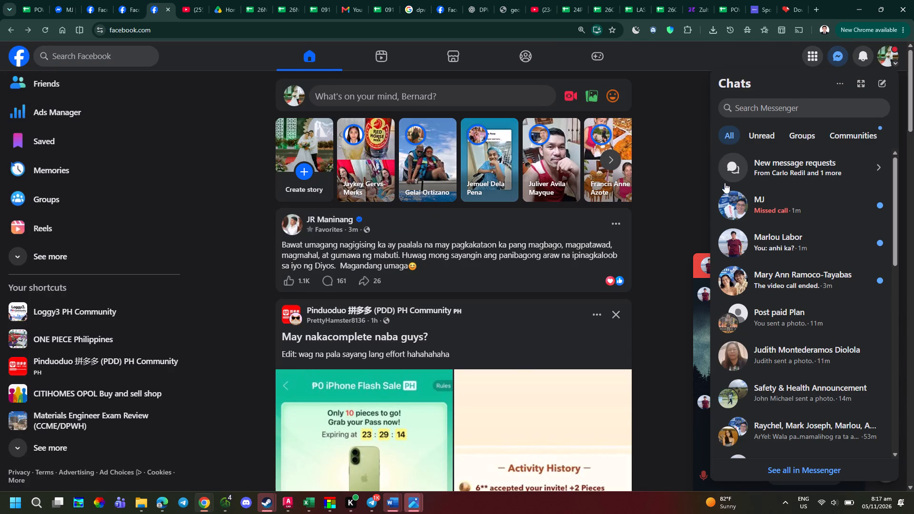
left_click(795, 217)
left_click_drag(648, 262, 648, 262)
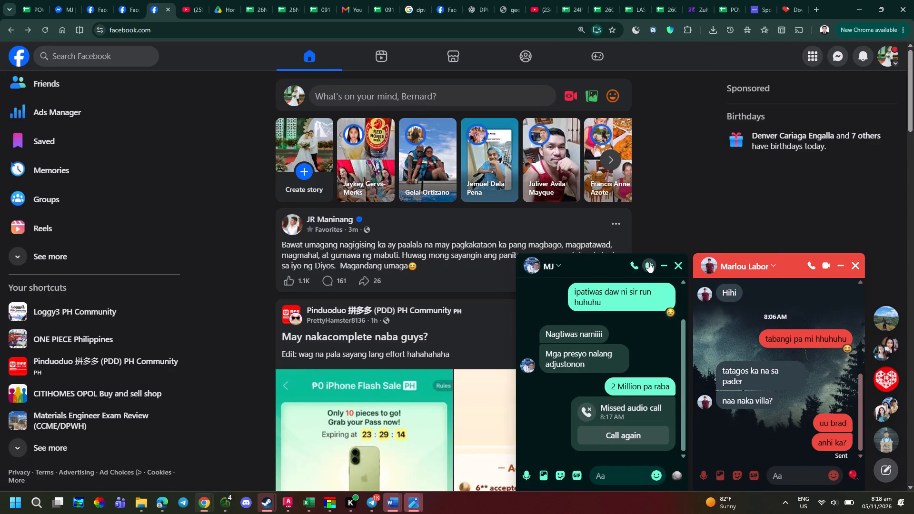
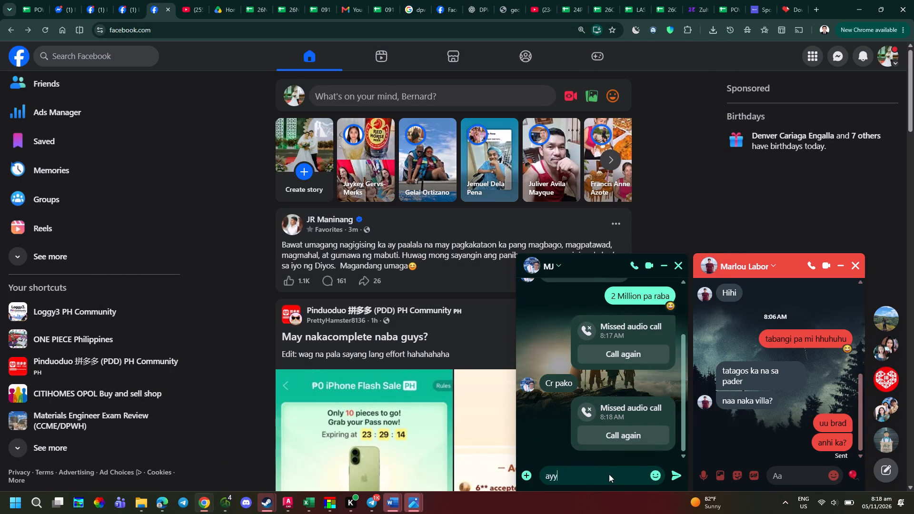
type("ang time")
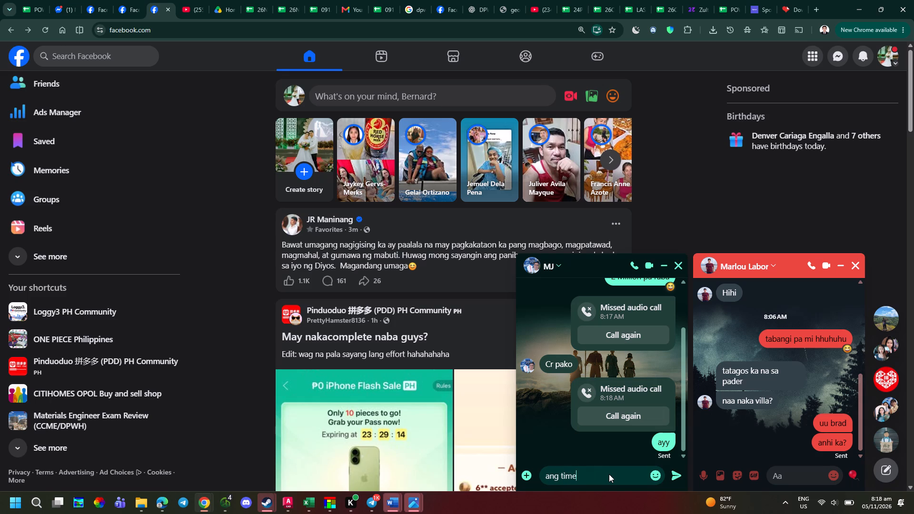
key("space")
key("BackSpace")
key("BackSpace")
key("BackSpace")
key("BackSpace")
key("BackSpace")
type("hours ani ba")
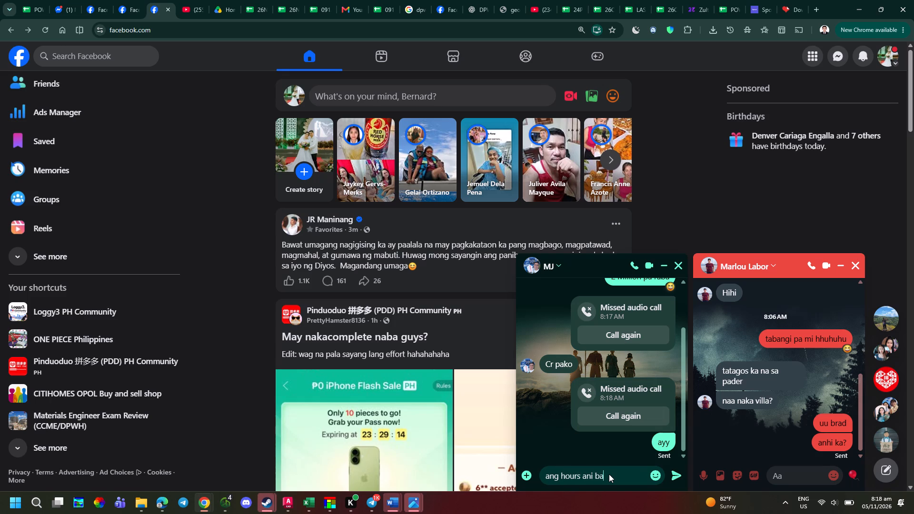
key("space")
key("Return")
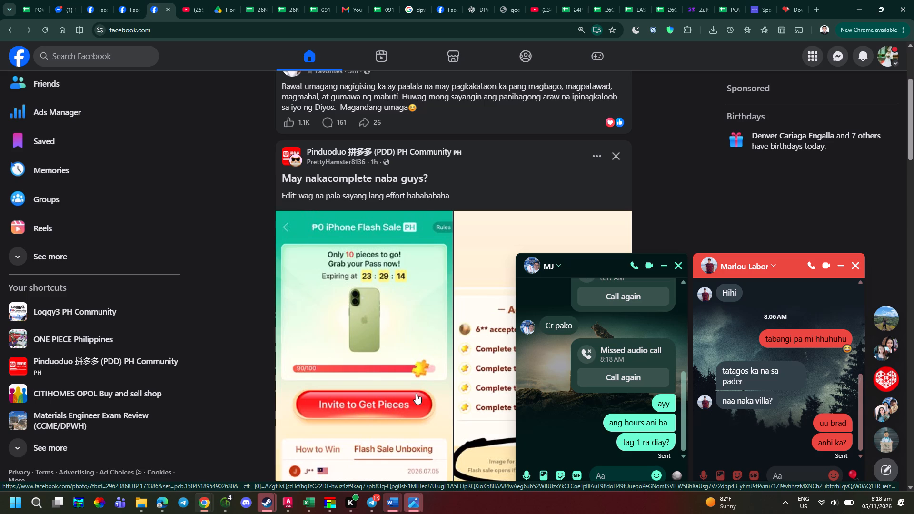
scroll(427, 397, "down", 3)
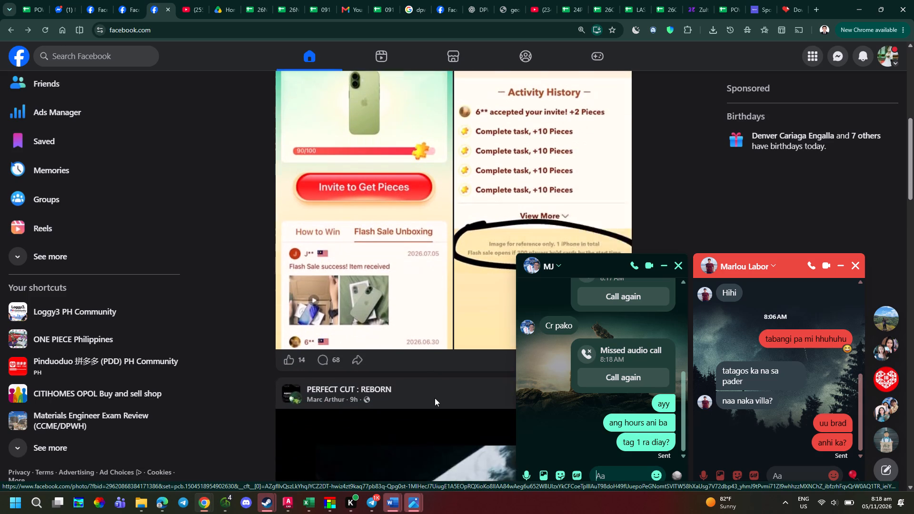
left_click(340, 333)
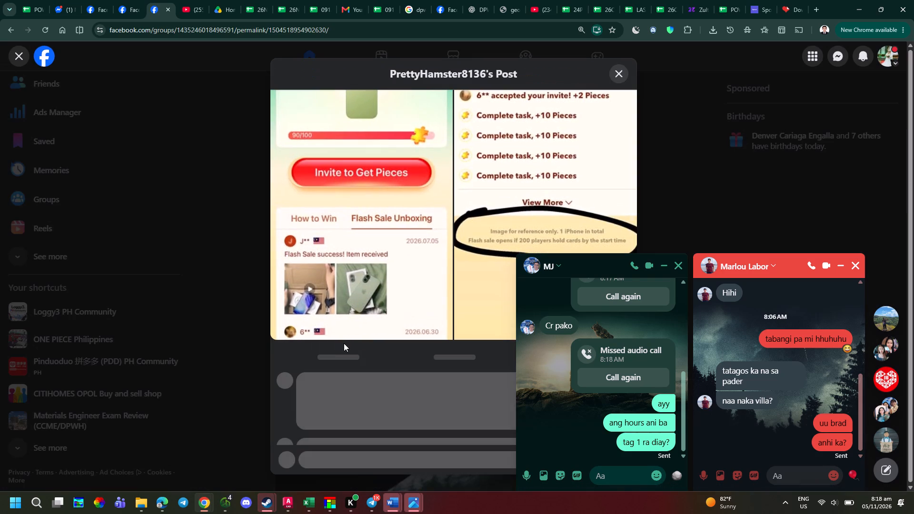
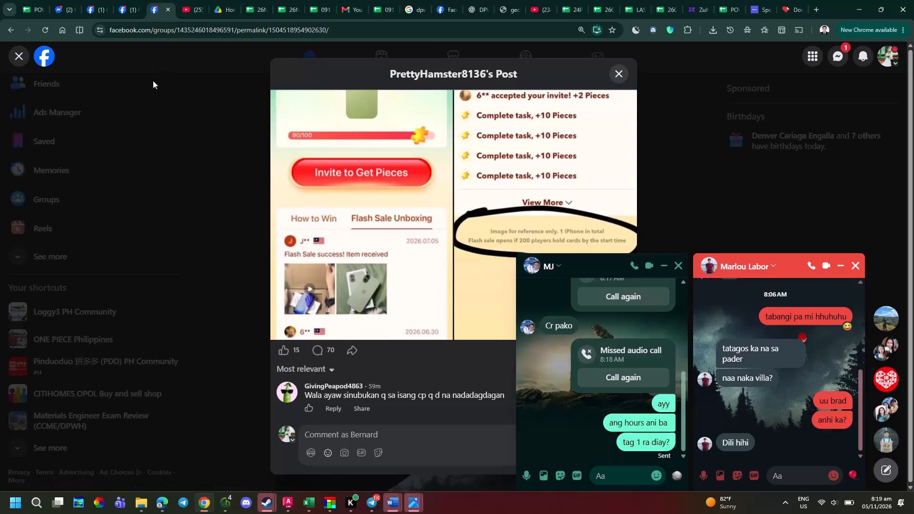
Look through the comments on the Facebook group post about the iPhone flash sale invite.
scroll(253, 134, "down", 1)
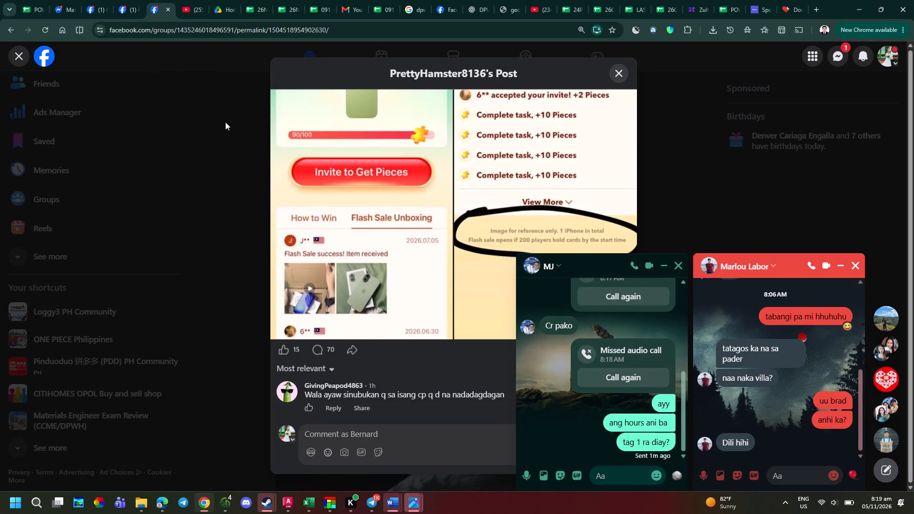
scroll(271, 132, "down", 5)
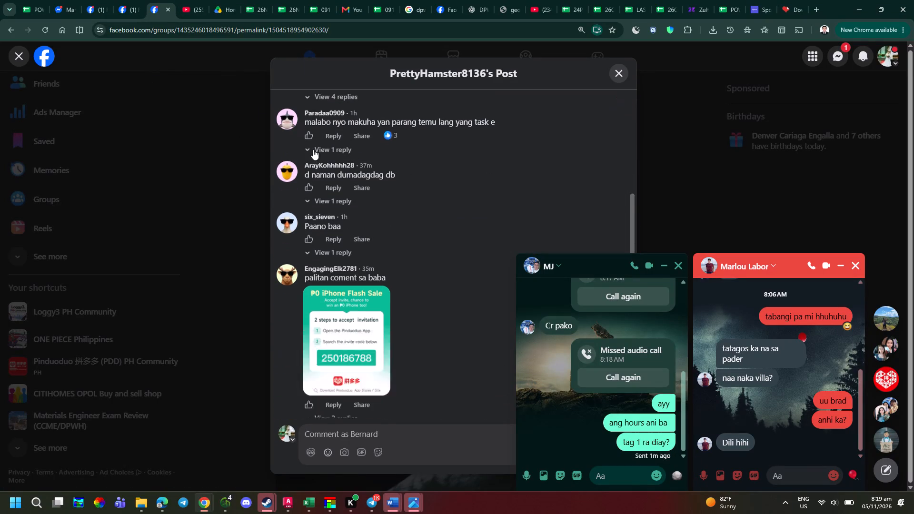
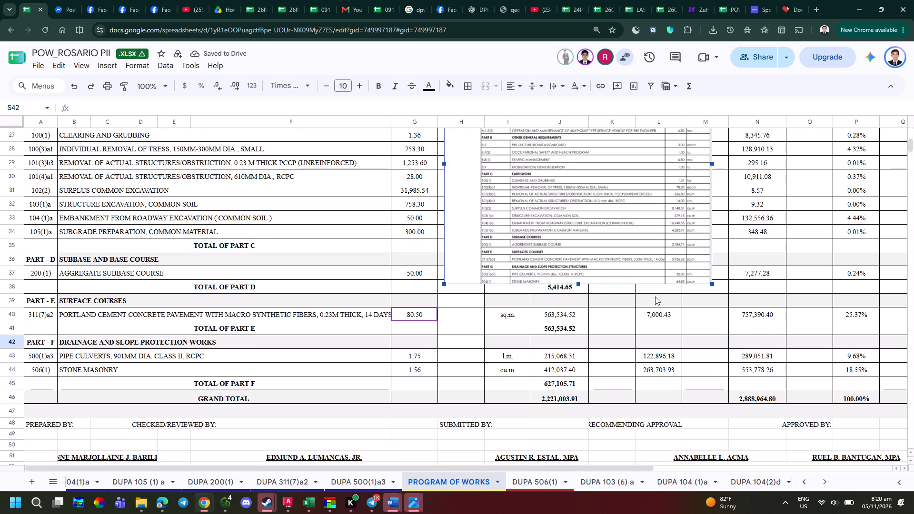
Enlarge the Summary of Quantities image and move it up beside the quantity column, with its top near row 5.
left_click_drag(712, 285, 838, 415)
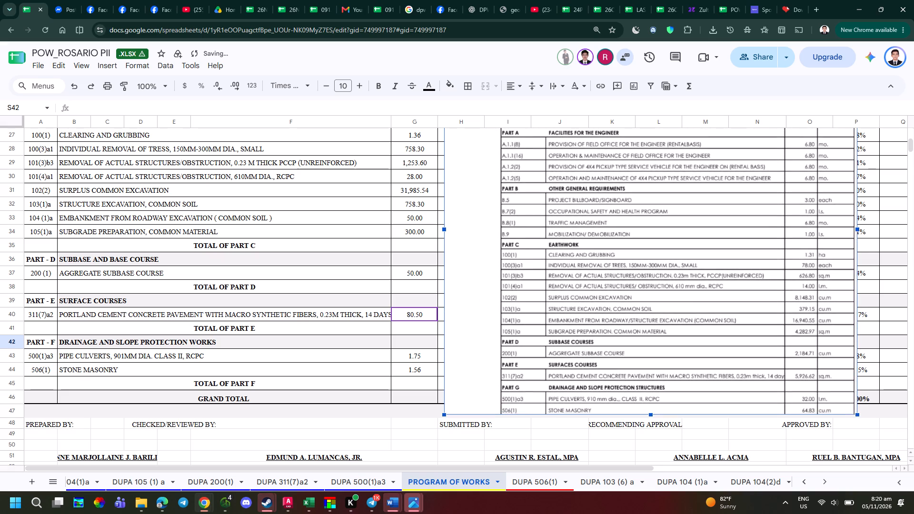
scroll(618, 343, "up", 3)
scroll(570, 344, "up", 1)
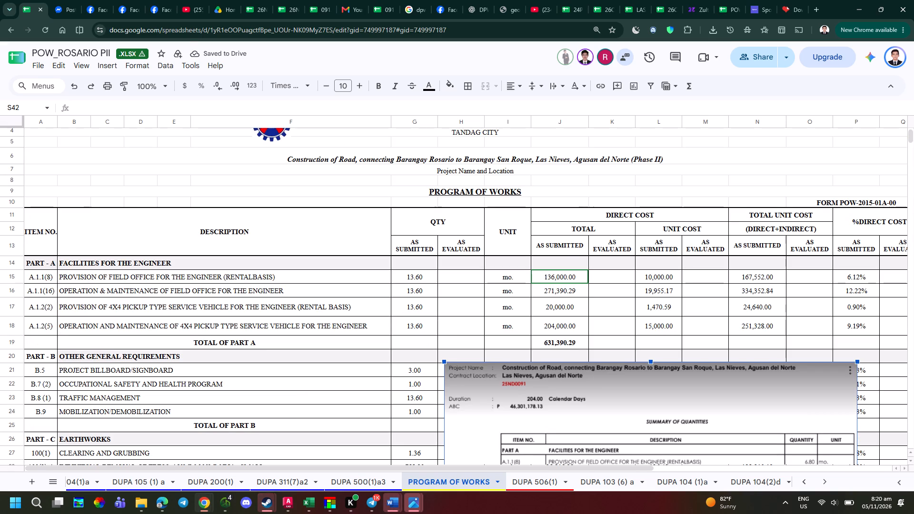
left_click_drag(636, 409, 616, 176)
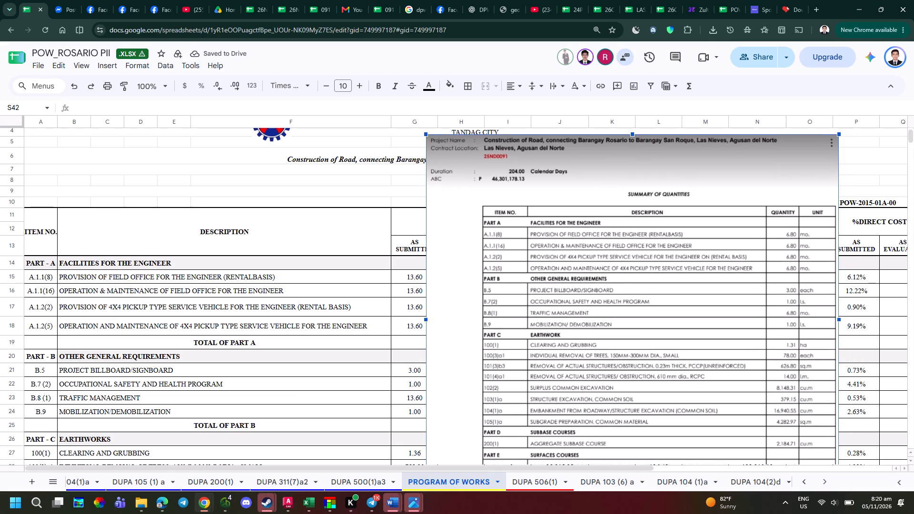
On PROGRAM OF WORKS, move the Summary of Quantities image over so that it uncovers the as-submitted quantity column G.
left_click_drag(616, 176, 616, 176)
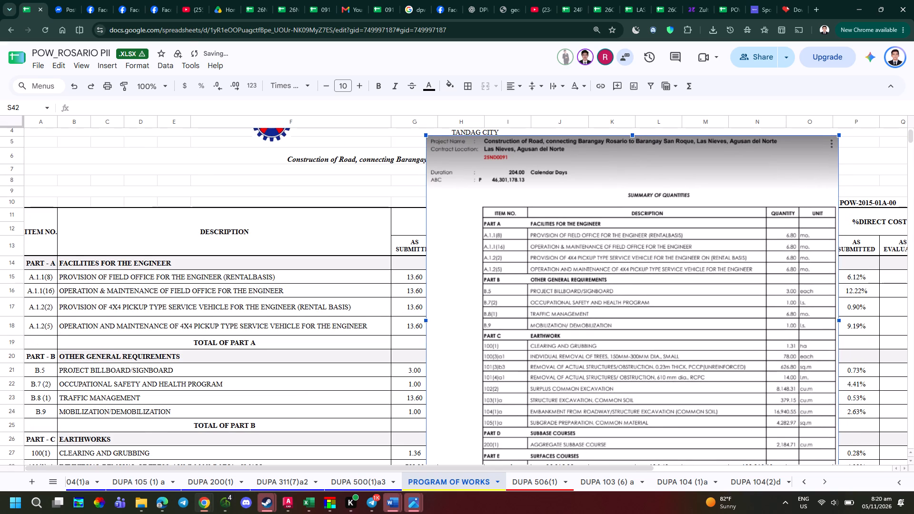
scroll(610, 181, "down", 4)
scroll(615, 183, "up", 1)
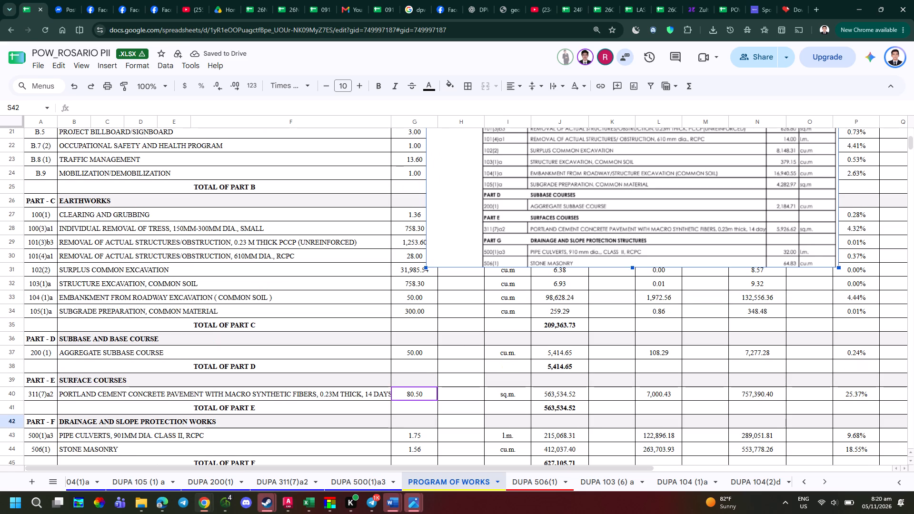
scroll(615, 184, "up", 2)
left_click(647, 204)
left_click_drag(646, 204, 644, 204)
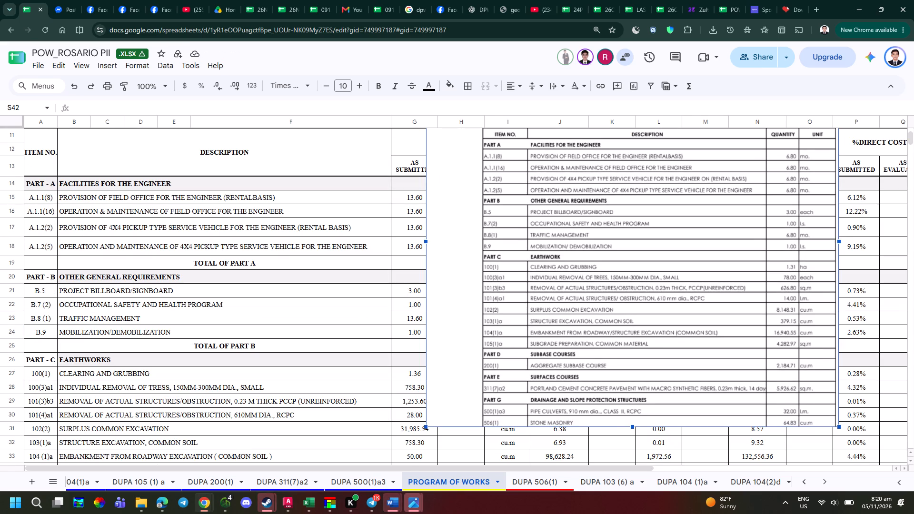
left_click_drag(644, 204, 679, 238)
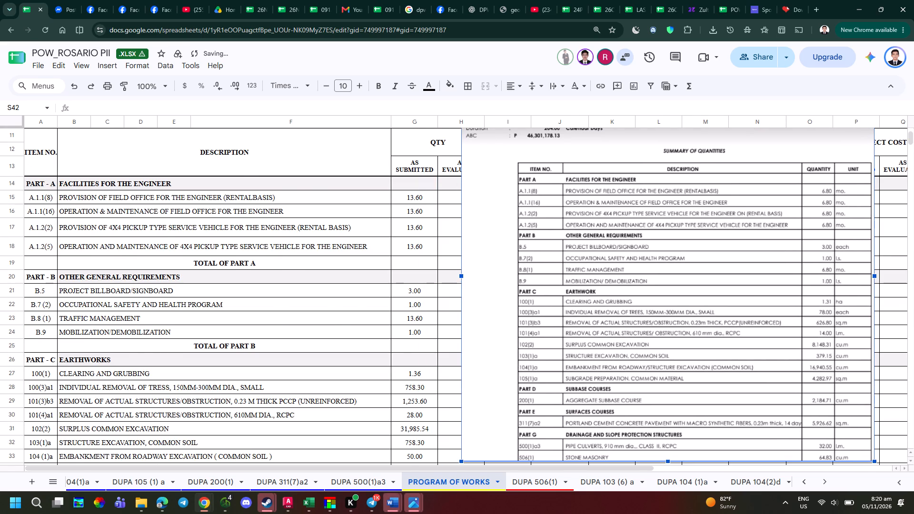
Inspect the DUPA sheet references behind the Part C earthworks quantities in G28 to G33, alongside the Summary of Quantities.
scroll(465, 321, "down", 1)
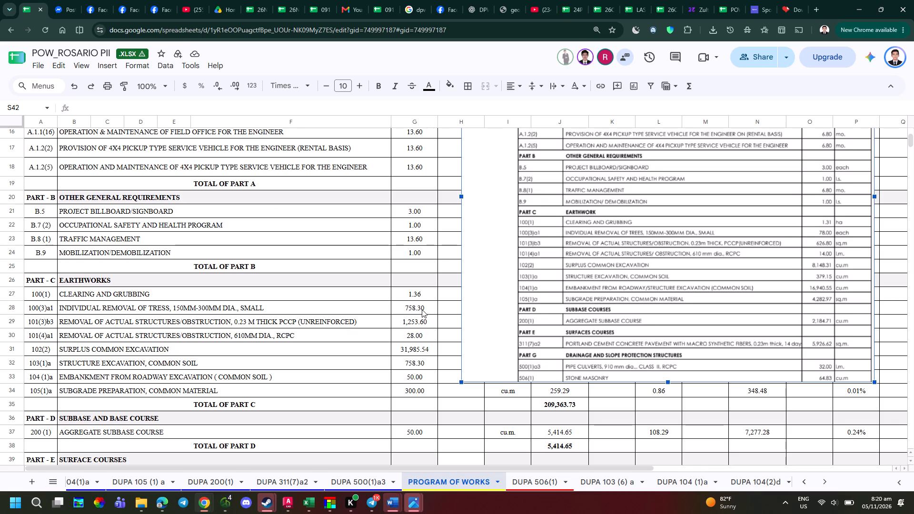
left_click(413, 312)
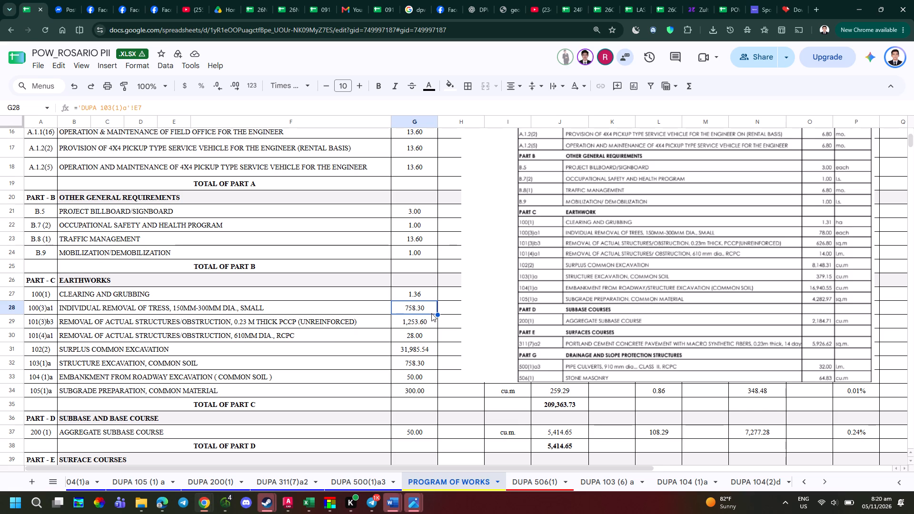
left_click(405, 320)
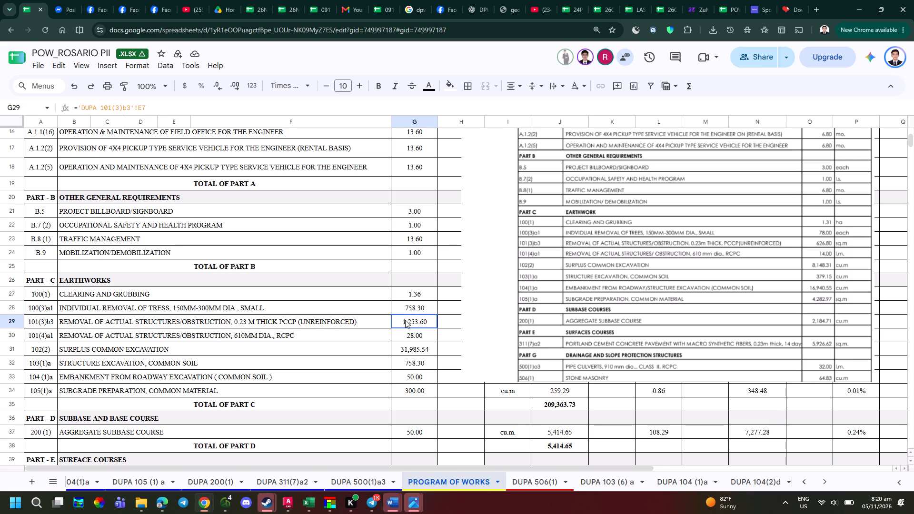
left_click(425, 341)
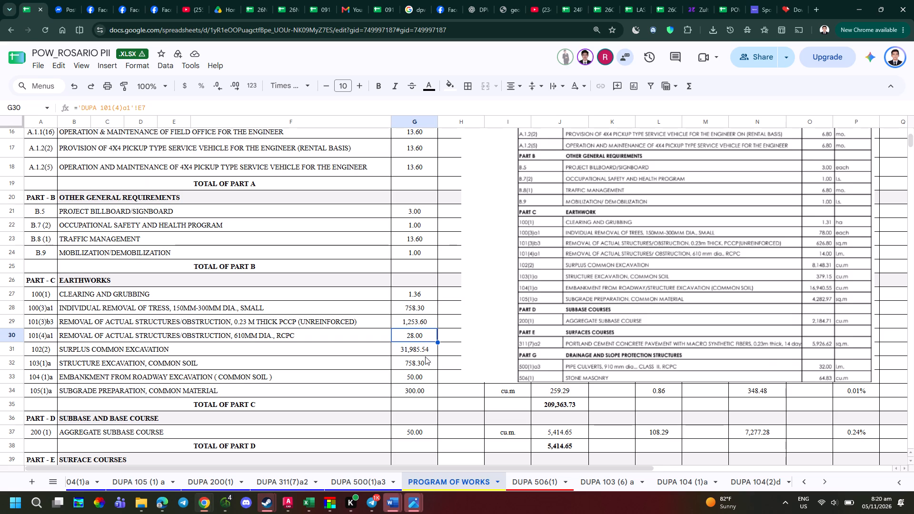
left_click(421, 355)
left_click(421, 366)
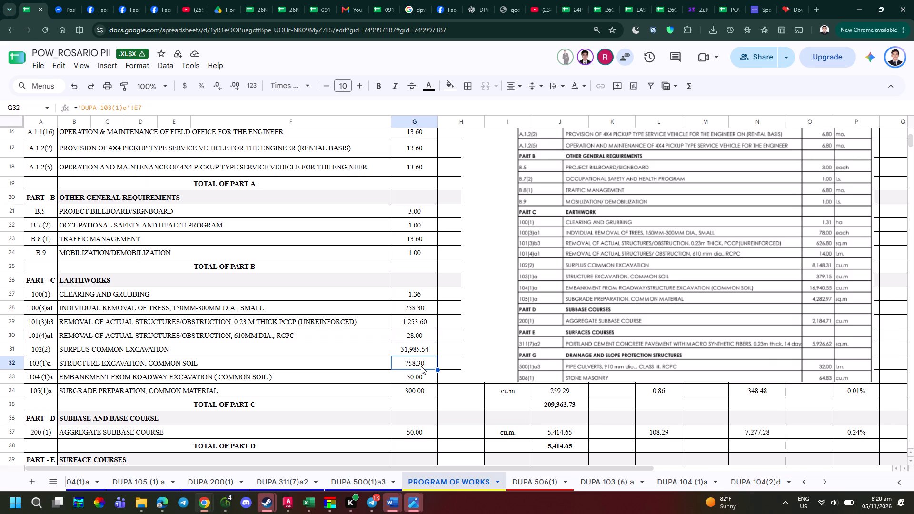
left_click(425, 378)
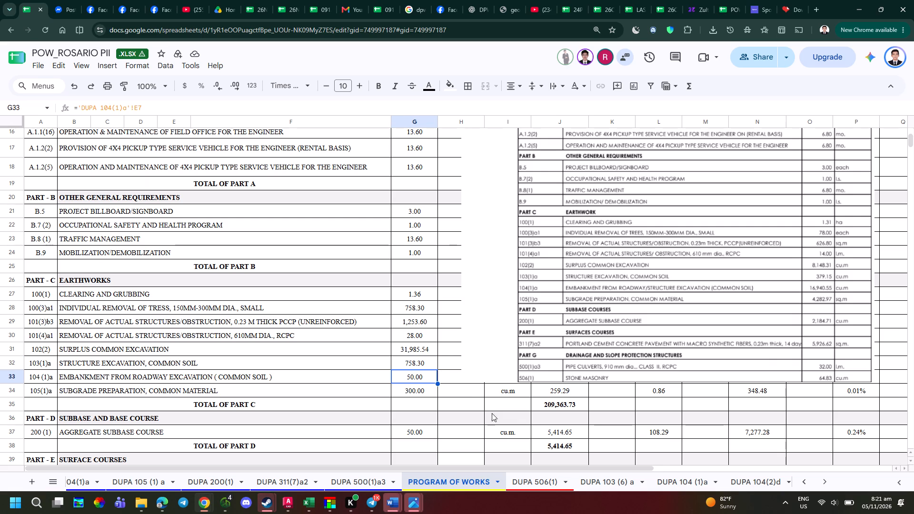
On the DUPA 104 (1)a sheet for Embankment from Roadway Excavation, set the as-submitted output per hour in E7 to 16,734.
scroll(531, 491, "down", 3)
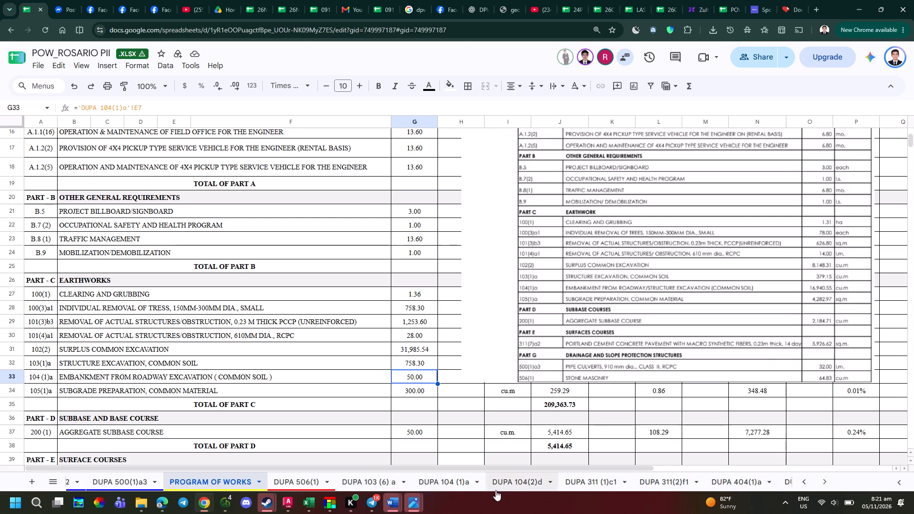
left_click(469, 484)
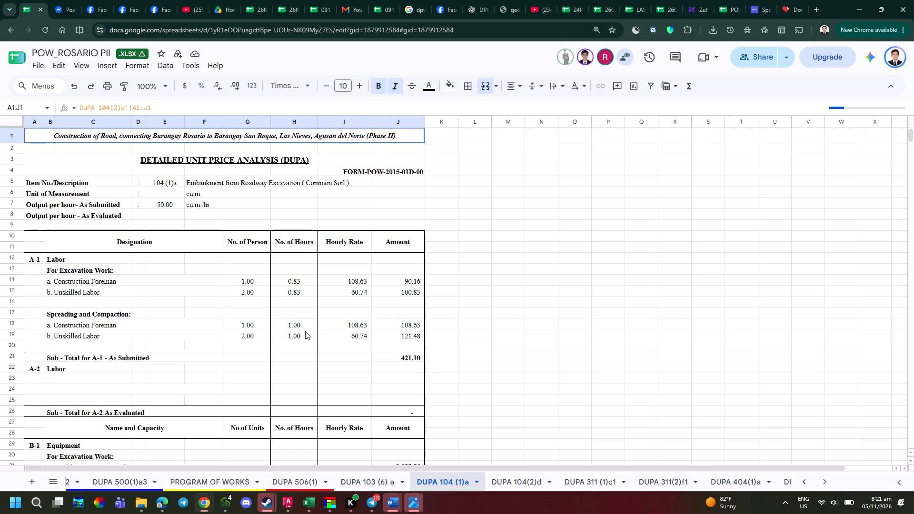
left_click(171, 205)
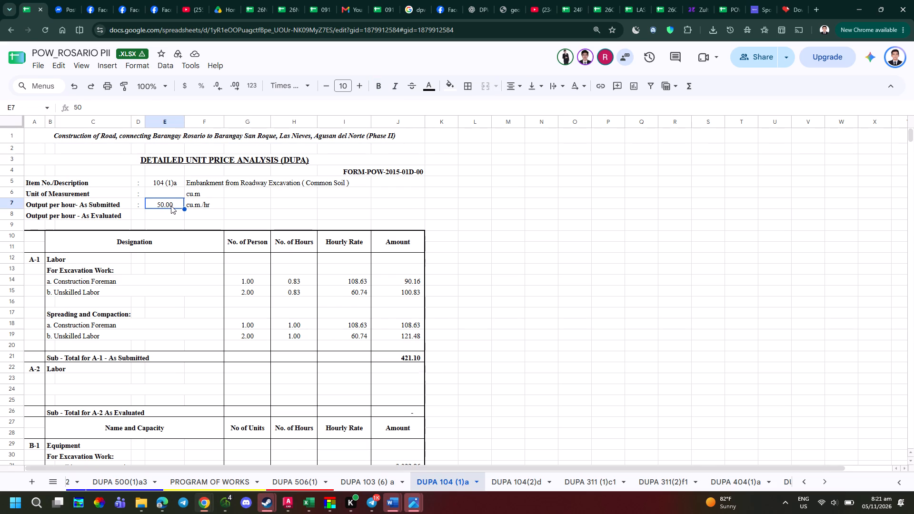
scroll(171, 204, "down", 1)
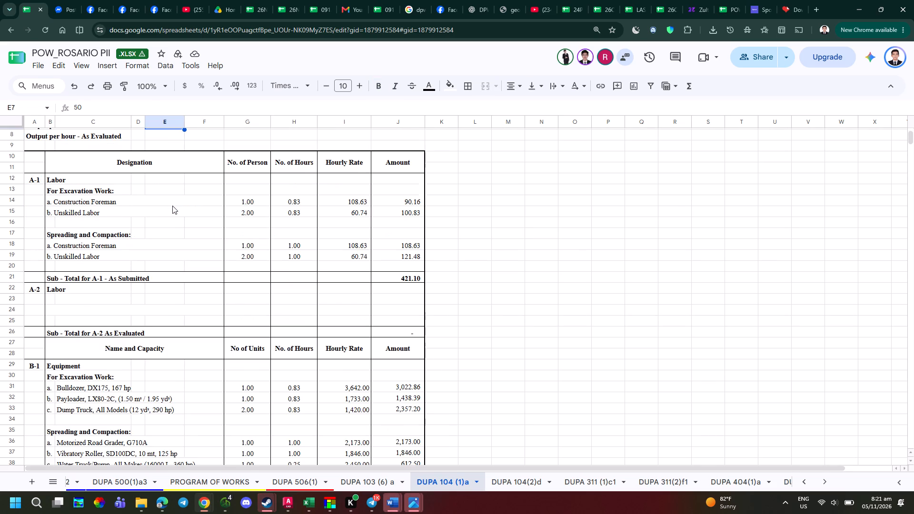
scroll(172, 206, "down", 1)
scroll(172, 207, "up", 1)
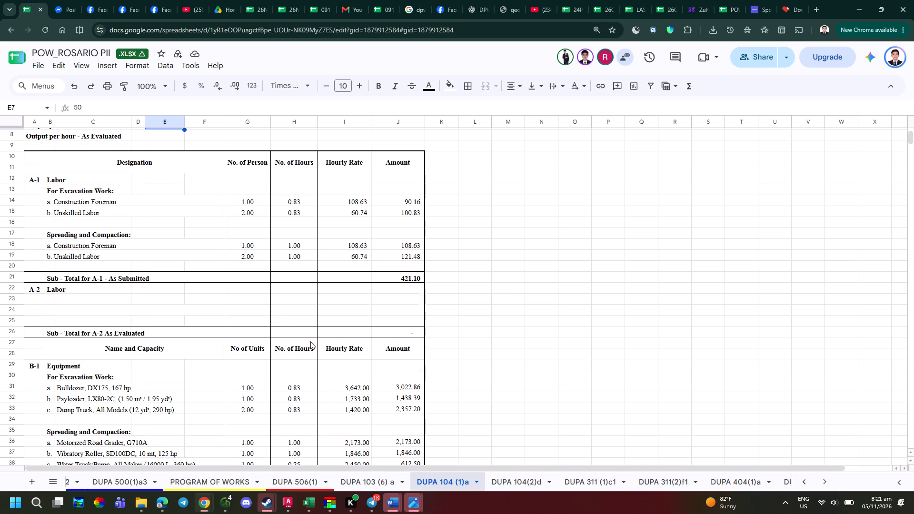
key("1")
key("6")
type(",734")
key("Return")
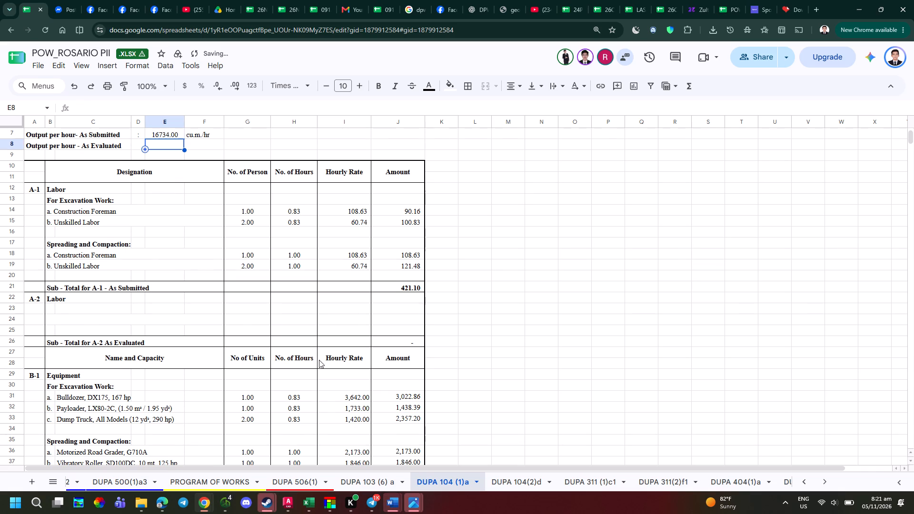
Format the as-submitted output per hour in E7 as a number with a thousands separator and two decimals.
scroll(229, 232, "up", 1)
double_click(165, 207)
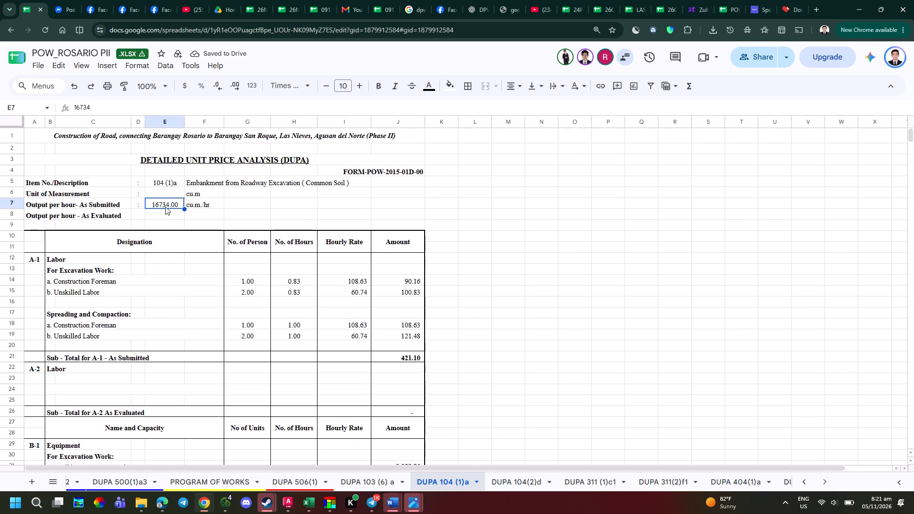
key("Escape")
left_click(256, 88)
left_click(302, 150)
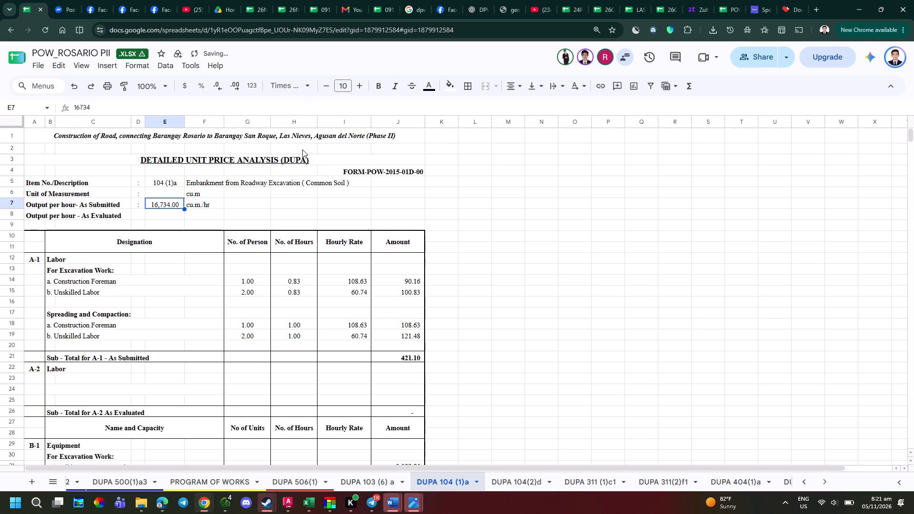
Look over the output unit in F7 and the equipment, direct unit cost and total unit cost sections of DUPA 104 (1)a.
left_click(504, 231)
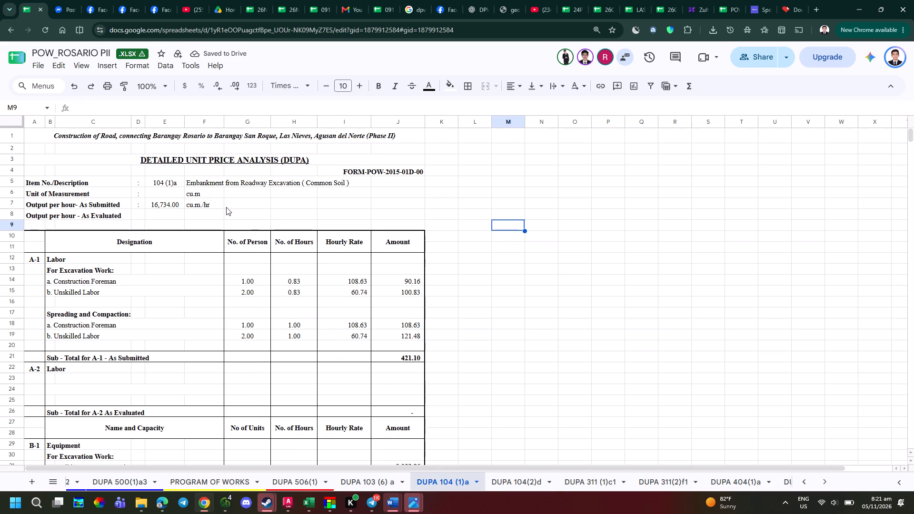
left_click(197, 204)
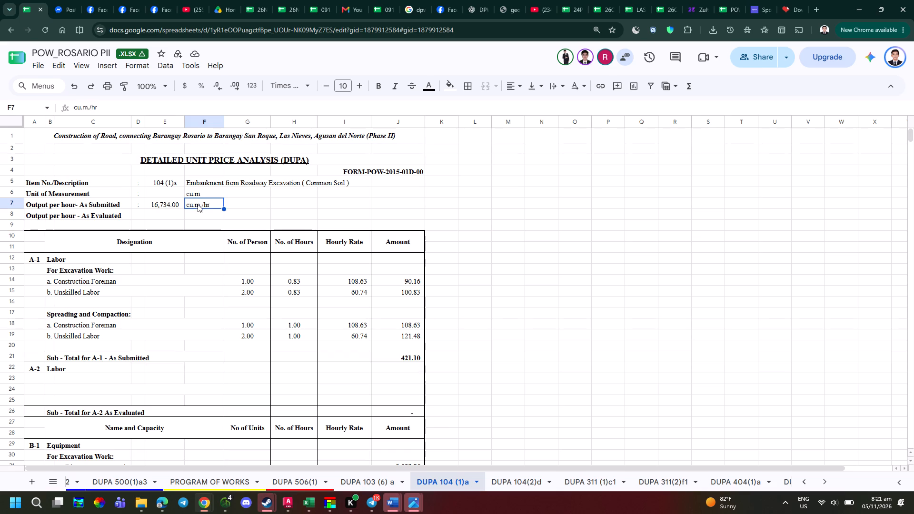
left_click(300, 208)
scroll(326, 474, "up", 3)
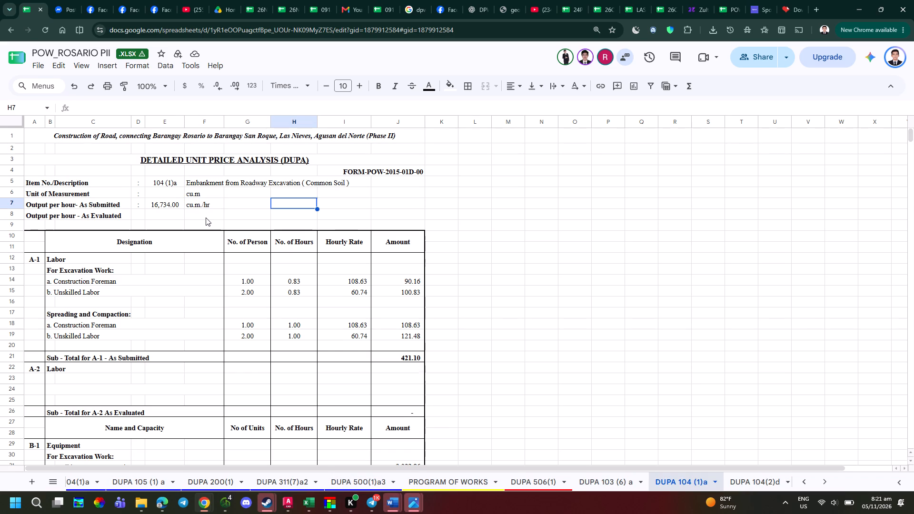
scroll(209, 220, "down", 4)
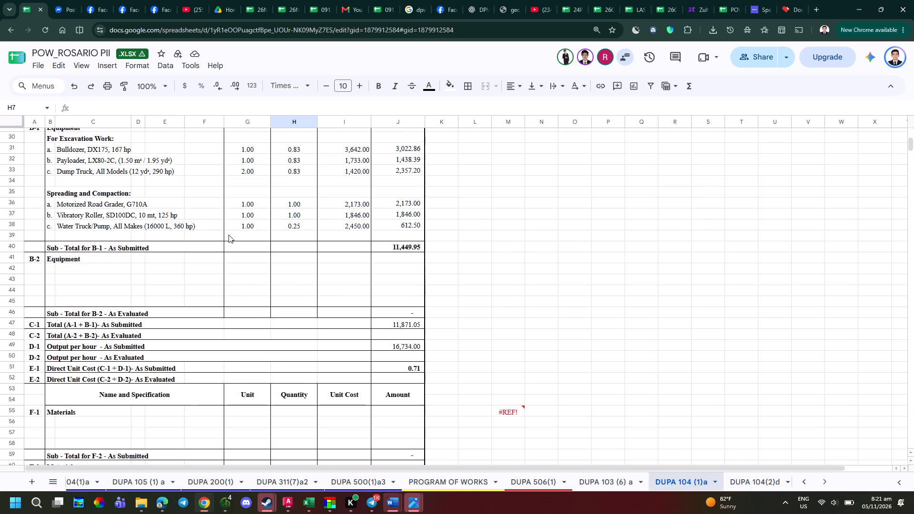
scroll(232, 237, "down", 3)
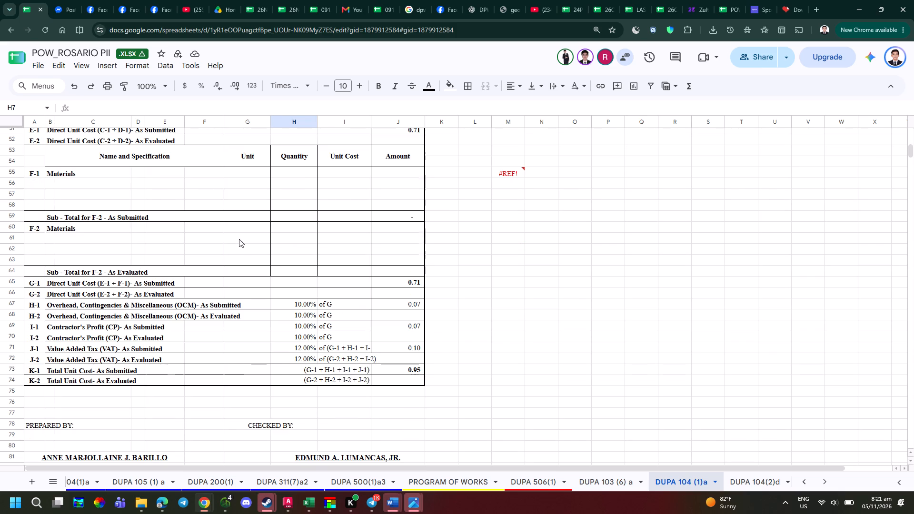
scroll(313, 314, "up", 3)
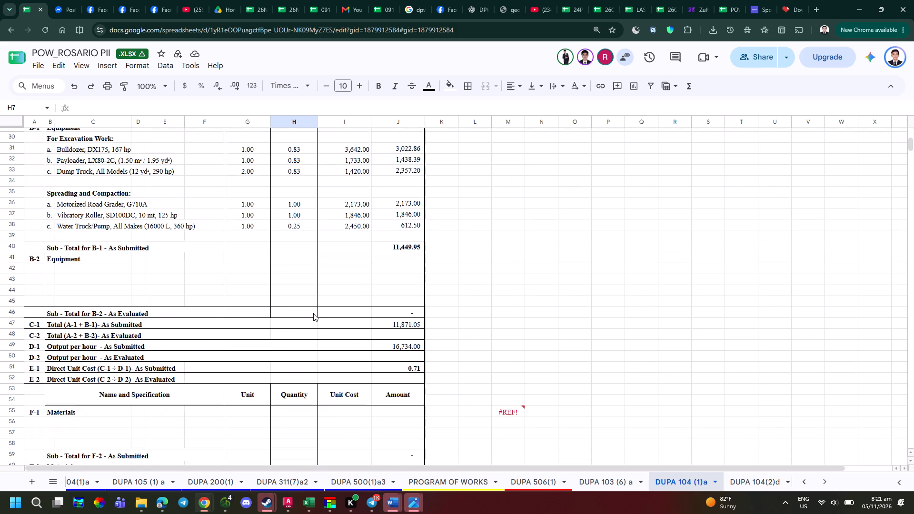
scroll(313, 310, "up", 6)
double_click(190, 207)
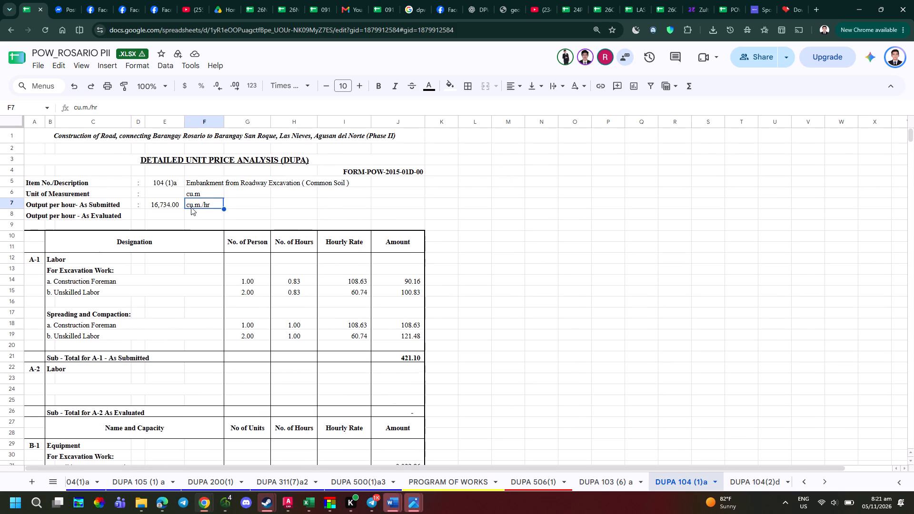
key("Escape")
Look through the DUPA A.1.1(8) sheet and the A - B - C cost sheet.
scroll(279, 479, "up", 18)
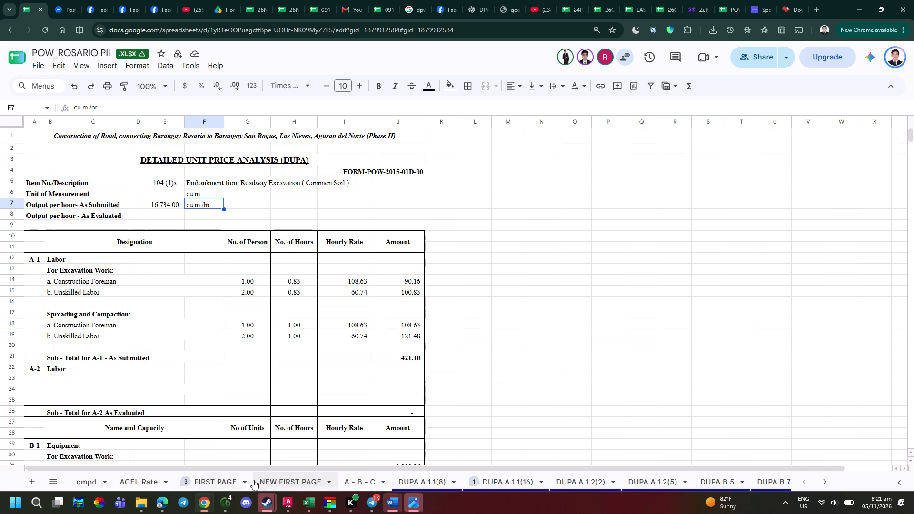
left_click(383, 481)
left_click(428, 480)
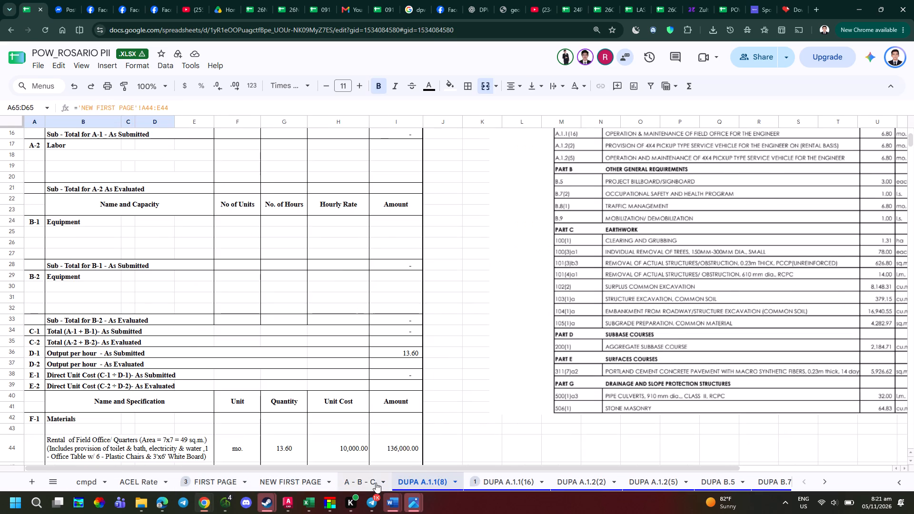
left_click(371, 481)
scroll(473, 356, "up", 3)
left_click(431, 477)
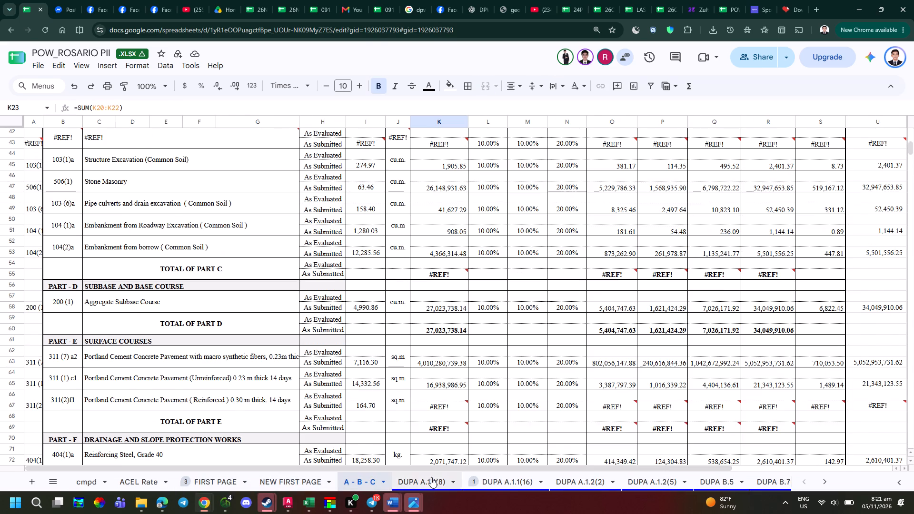
Check the embankment quantity reference in G33 of PROGRAM OF WORKS and open the DUPA 104(1)a sheet it points to.
scroll(521, 478, "down", 1, "ctrl")
scroll(521, 478, "down", 10)
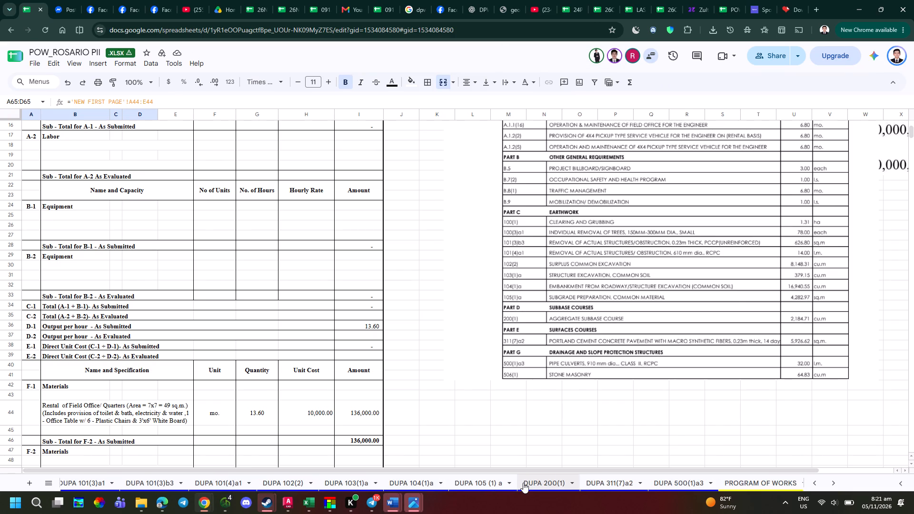
scroll(523, 483, "down", 2)
left_click(615, 484)
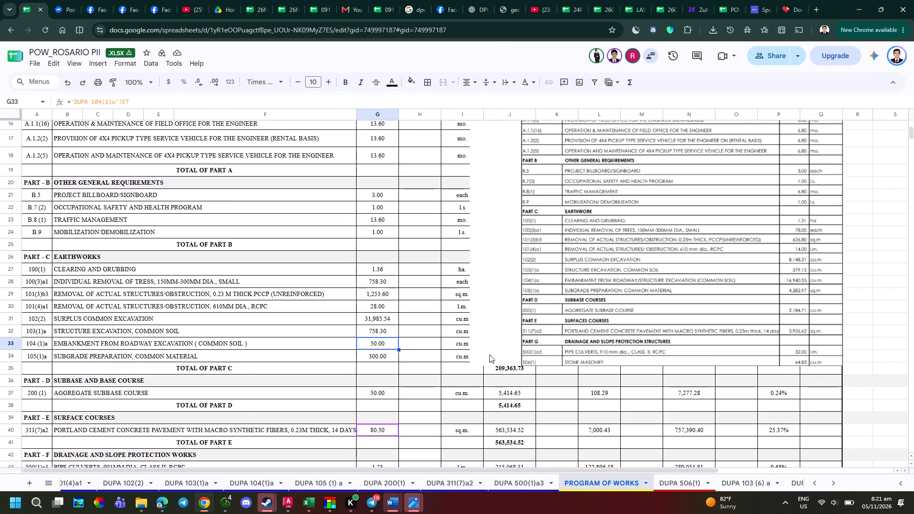
double_click(373, 345)
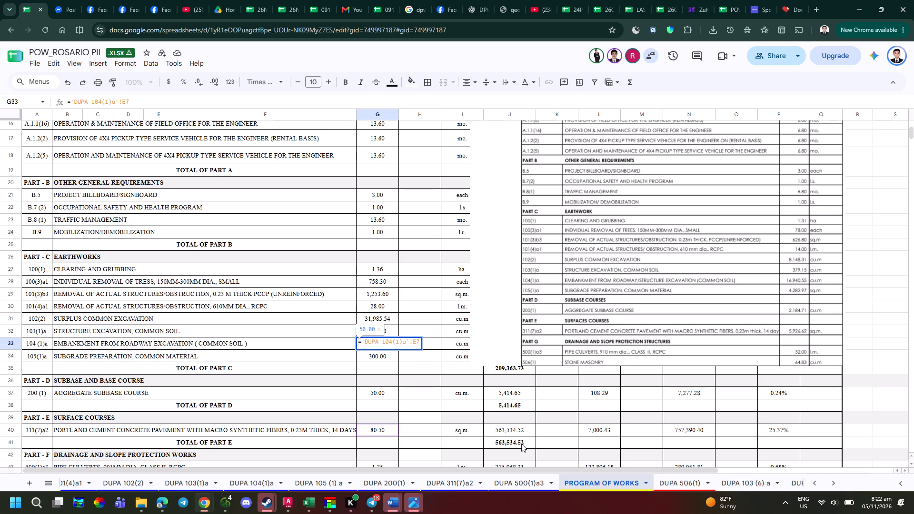
scroll(642, 487, "down", 1)
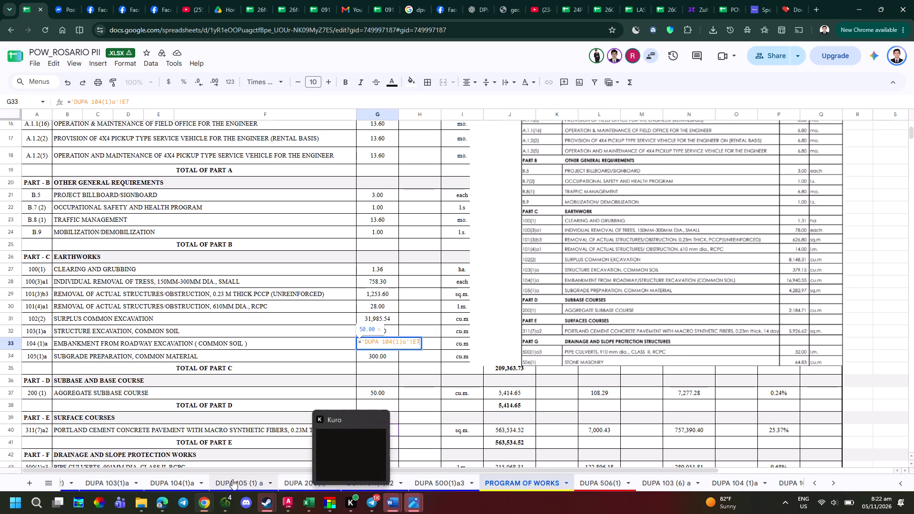
key("Escape")
left_click(176, 485)
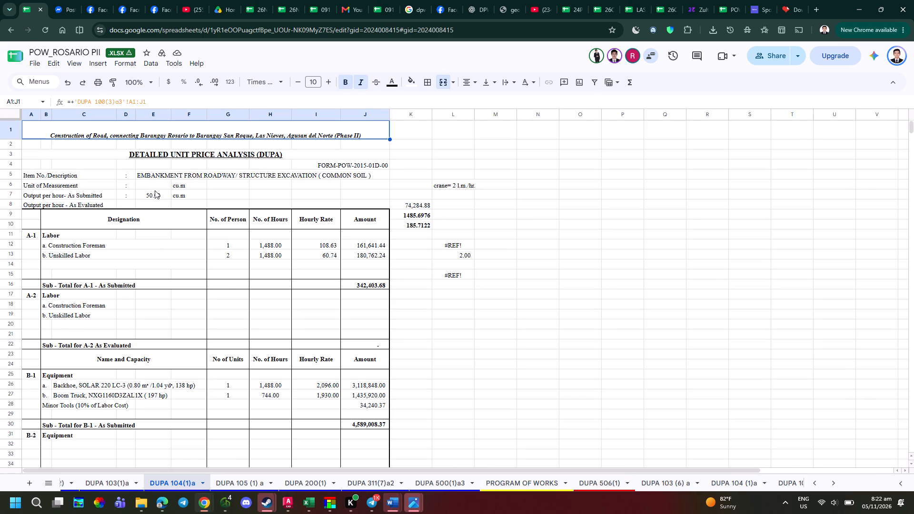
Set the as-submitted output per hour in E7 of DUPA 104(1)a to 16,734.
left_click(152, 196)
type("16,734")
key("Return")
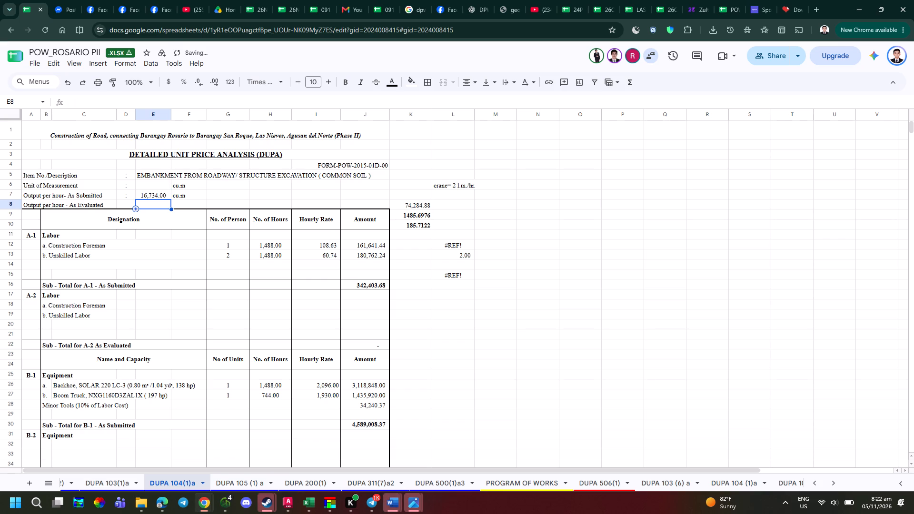
Inspect the embankment quantity and direct cost formulas in G33 and J33 of PROGRAM OF WORKS and the DUPA 104(1)a unit cost summary.
left_click(532, 490)
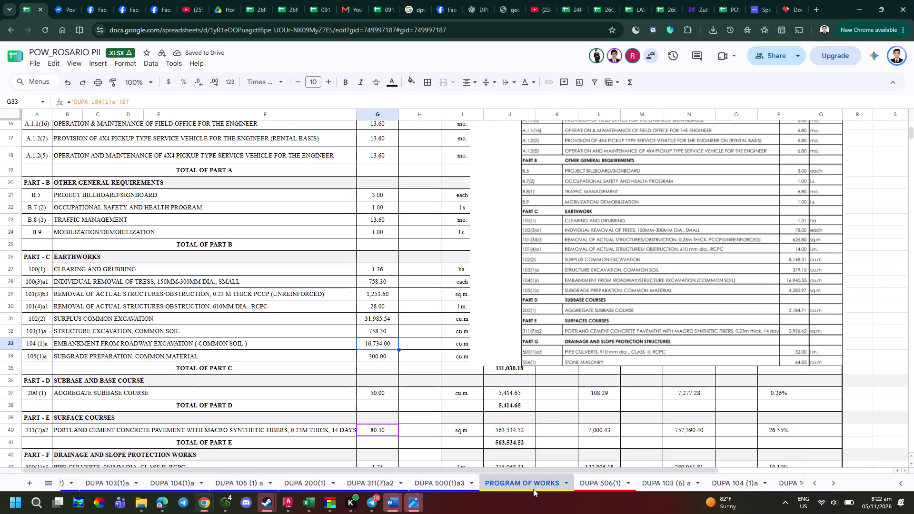
left_click(524, 320)
left_click_drag(519, 316, 677, 302)
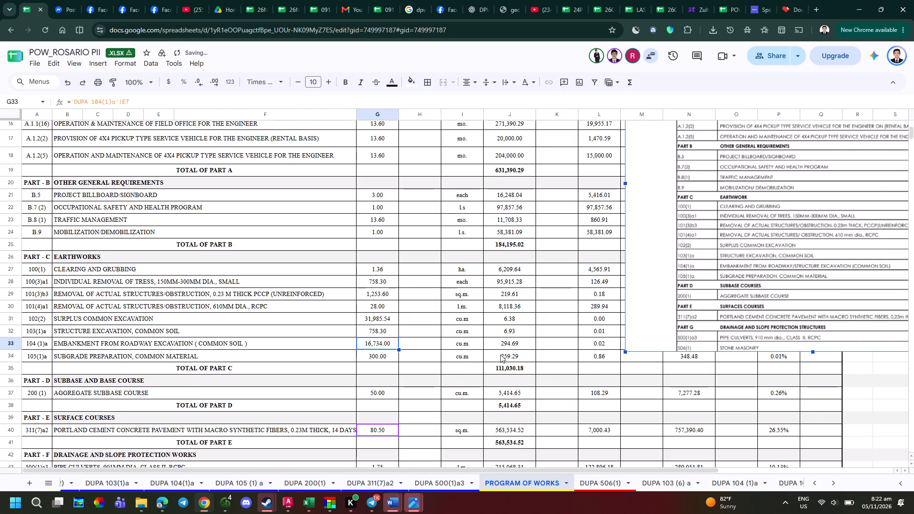
double_click(386, 345)
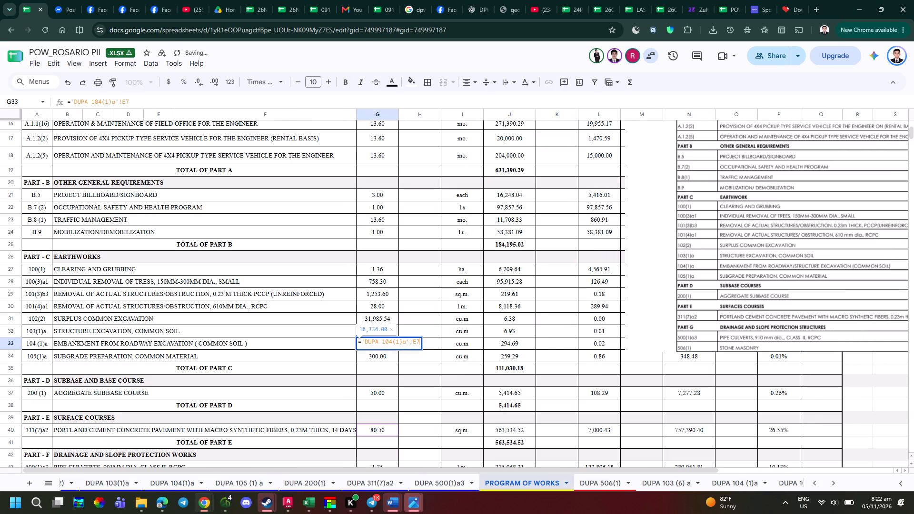
key("Escape")
double_click(515, 348)
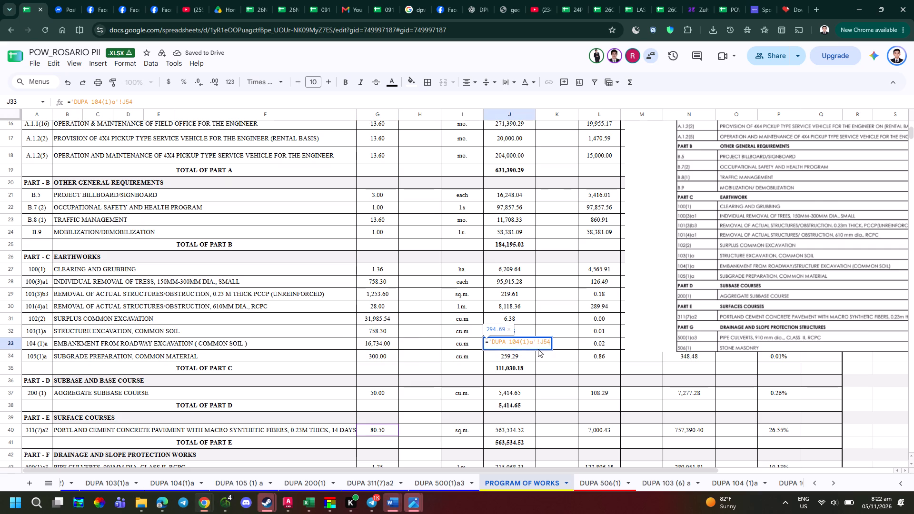
key("Escape")
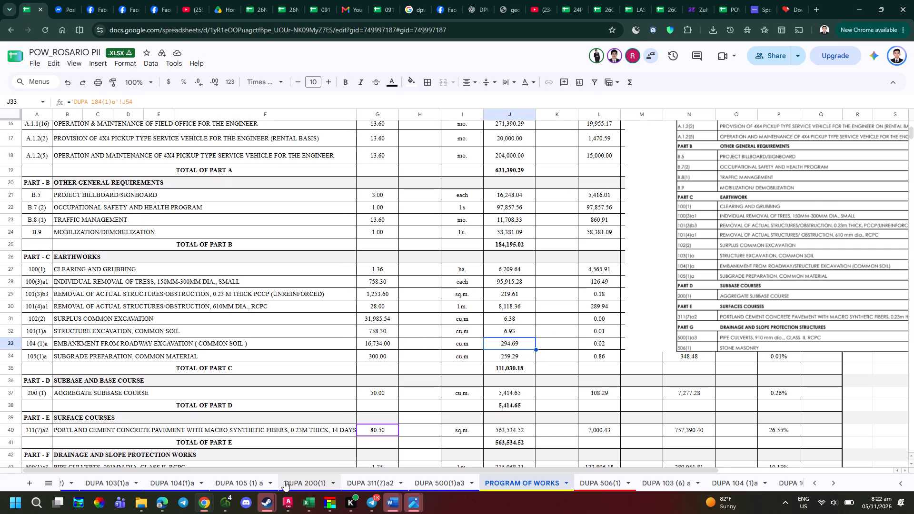
left_click(182, 478)
scroll(282, 403, "down", 6)
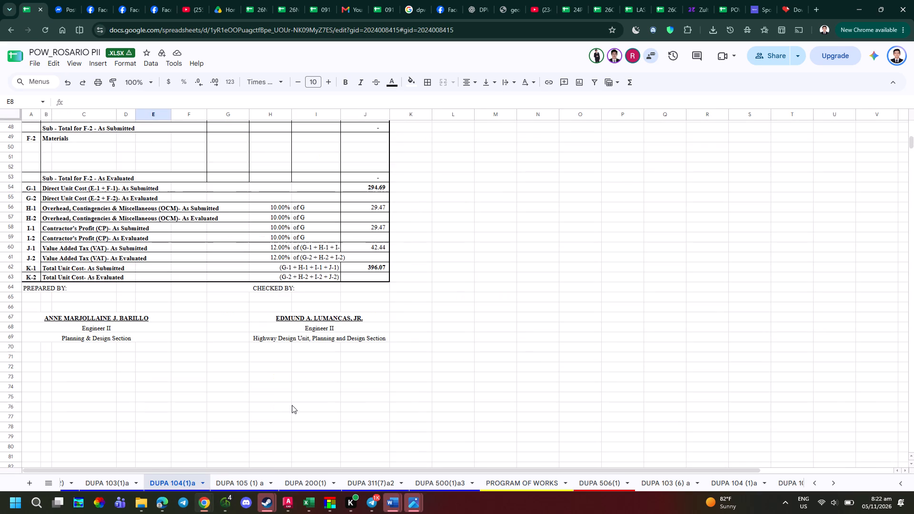
scroll(368, 396, "up", 2)
Examine the grand total direct cost formula in J46 of PROGRAM OF WORKS.
left_click(524, 486)
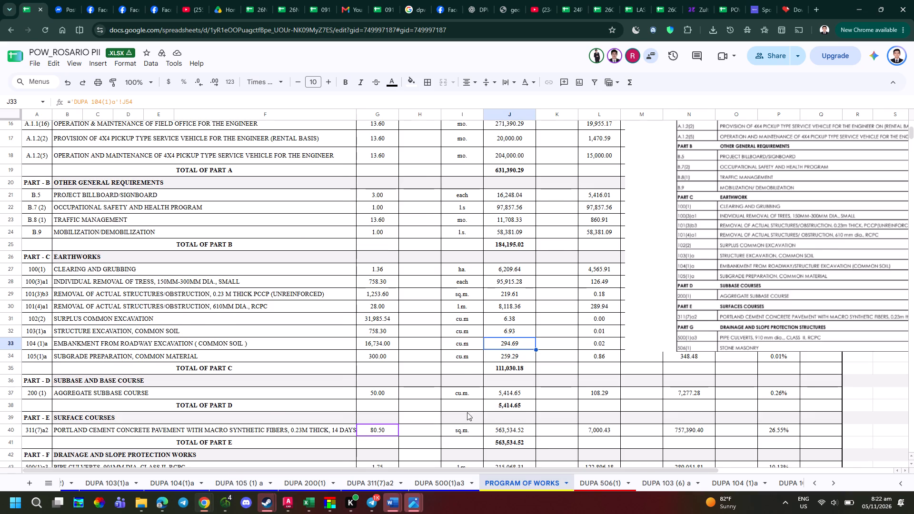
scroll(466, 410, "down", 3)
scroll(506, 330, "up", 2)
double_click(521, 427)
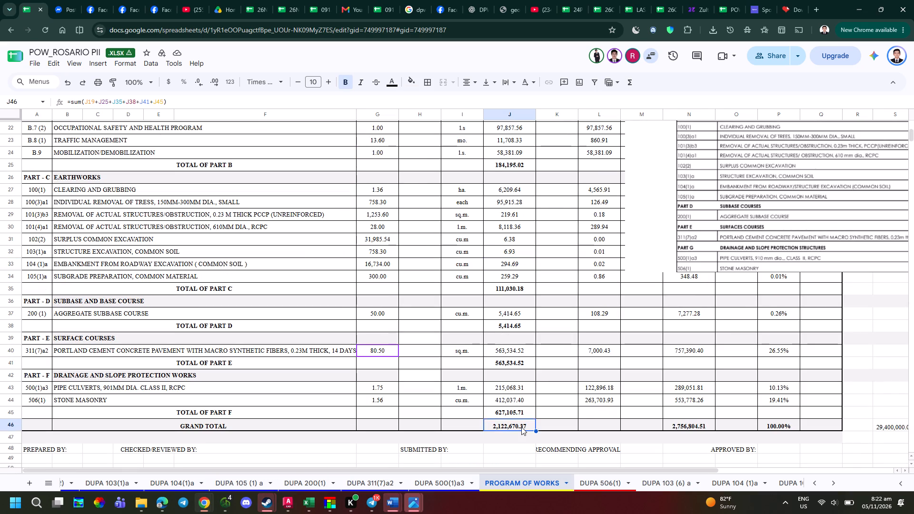
key("Escape")
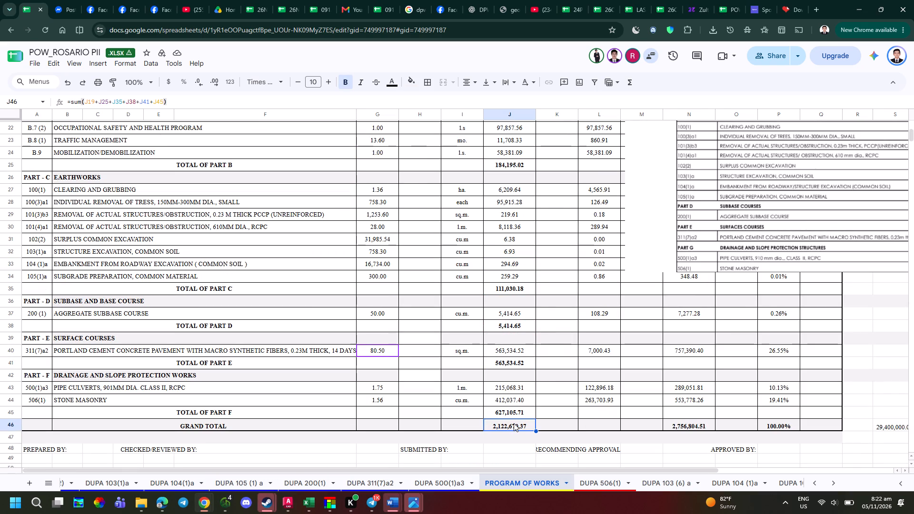
double_click(514, 423)
key("Escape")
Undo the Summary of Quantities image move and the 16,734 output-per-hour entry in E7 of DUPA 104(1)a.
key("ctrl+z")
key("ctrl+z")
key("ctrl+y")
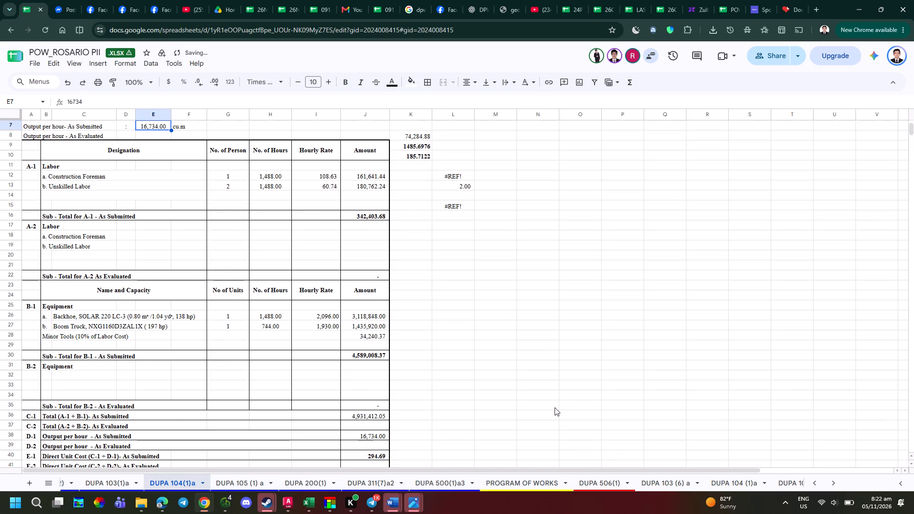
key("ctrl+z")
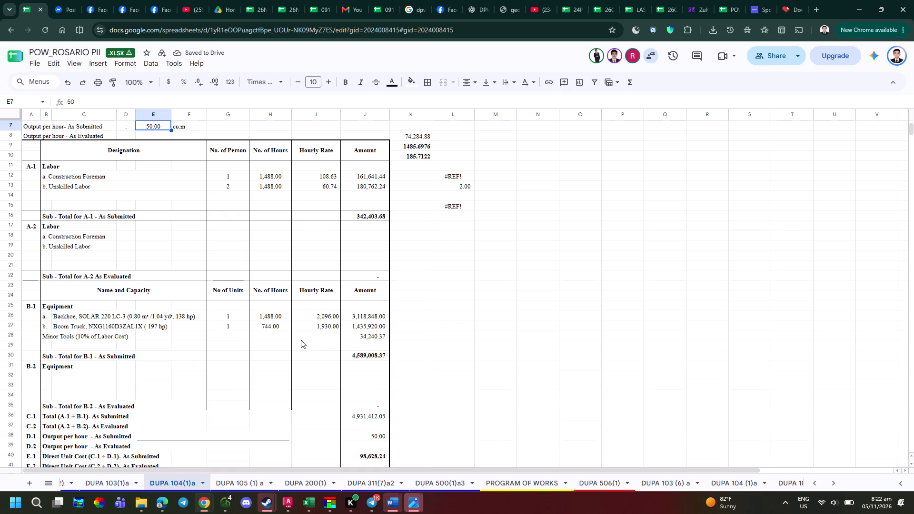
Review the equipment and unit cost sections of DUPA 104(1)a and check the C-1 total formula in J36.
scroll(205, 271, "down", 1, "ctrl")
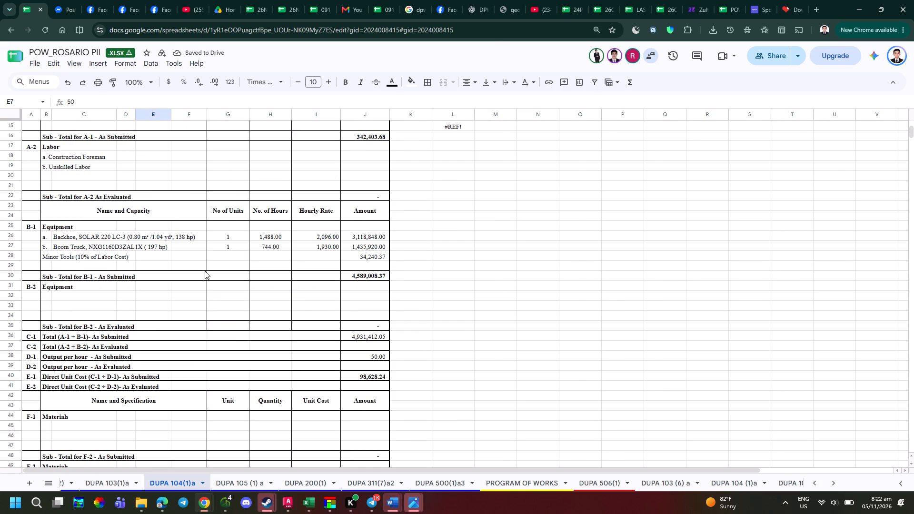
scroll(194, 271, "up", 1)
scroll(204, 276, "down", 1)
scroll(246, 304, "down", 1)
double_click(331, 231)
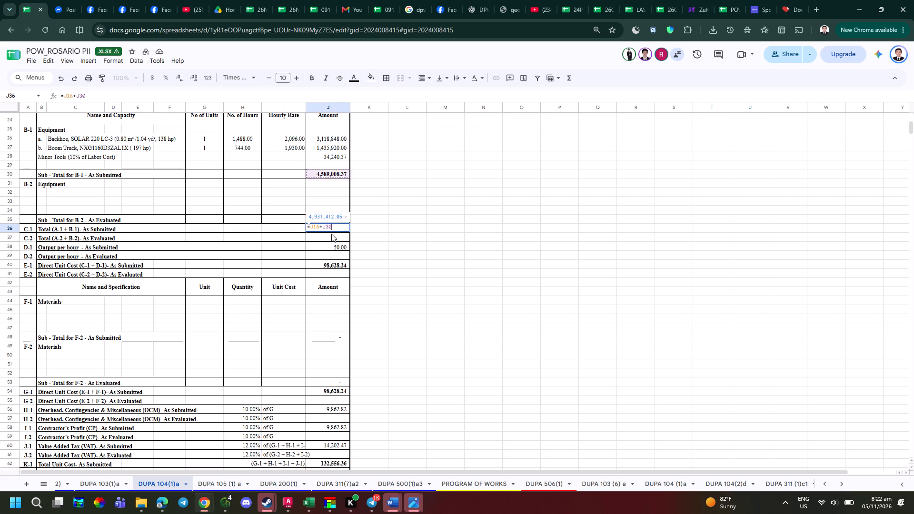
key("Escape")
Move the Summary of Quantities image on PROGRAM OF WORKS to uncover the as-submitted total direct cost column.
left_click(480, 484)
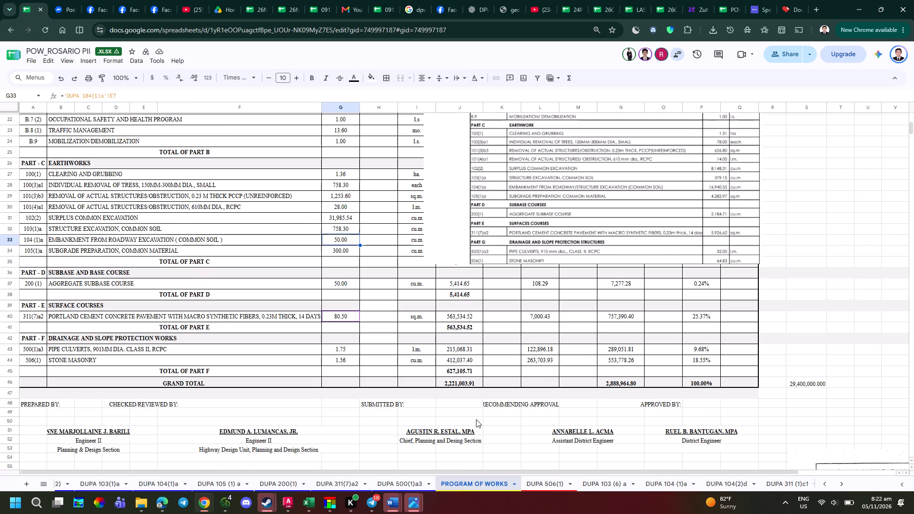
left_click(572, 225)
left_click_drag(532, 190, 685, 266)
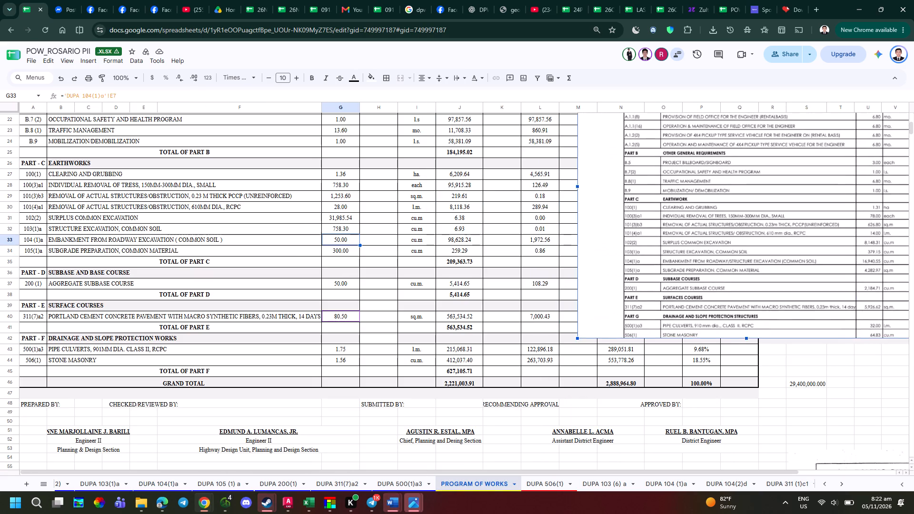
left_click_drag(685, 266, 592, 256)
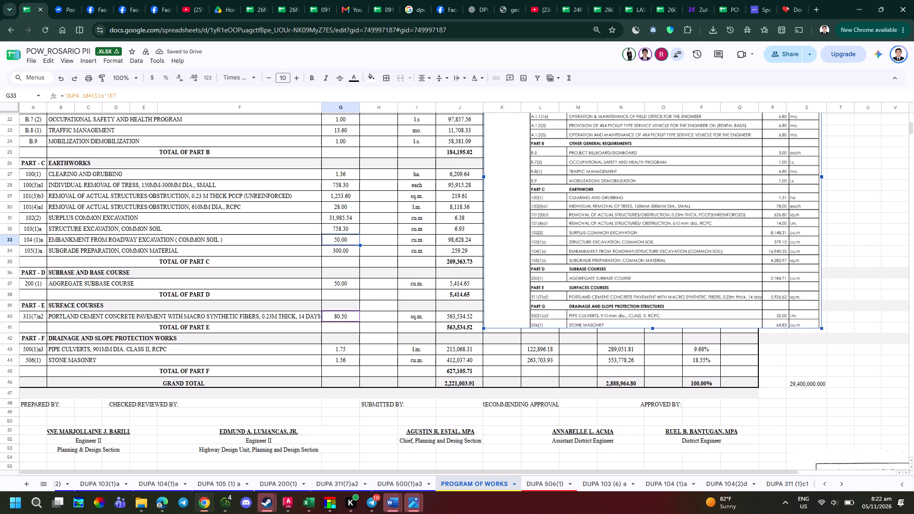
Check the embankment row's quantity, total direct cost and unit cost formulas in G33, J33 and L33, shifting the quantities image clear of them.
scroll(601, 290, "up", 1)
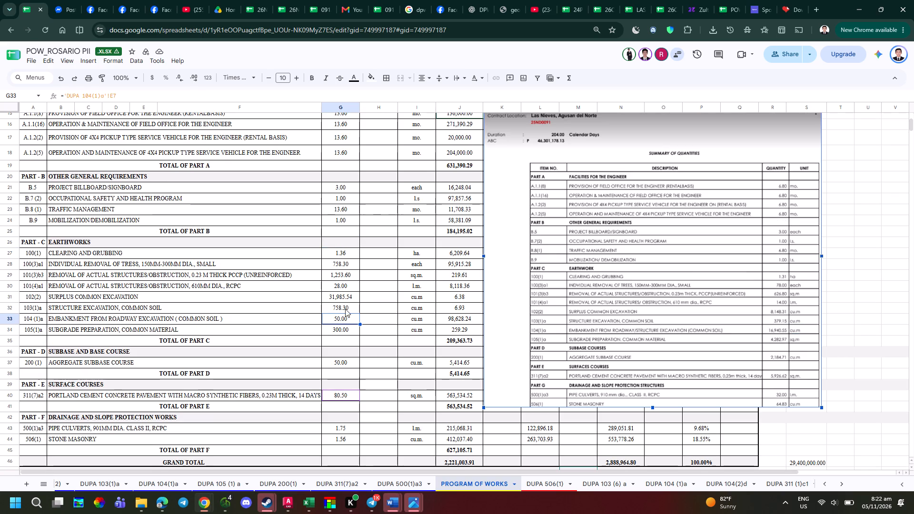
double_click(345, 317)
key("Escape")
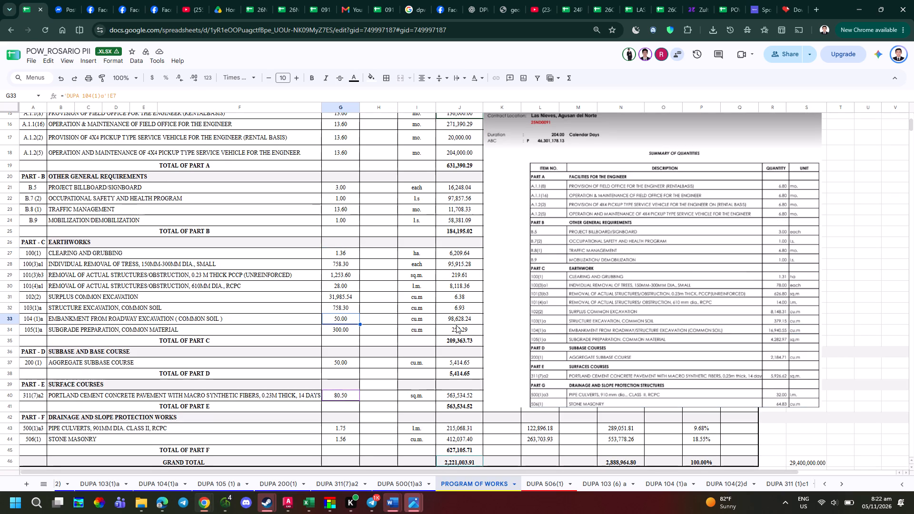
left_click(561, 267)
left_click_drag(546, 205, 685, 249)
scroll(522, 258, "up", 3)
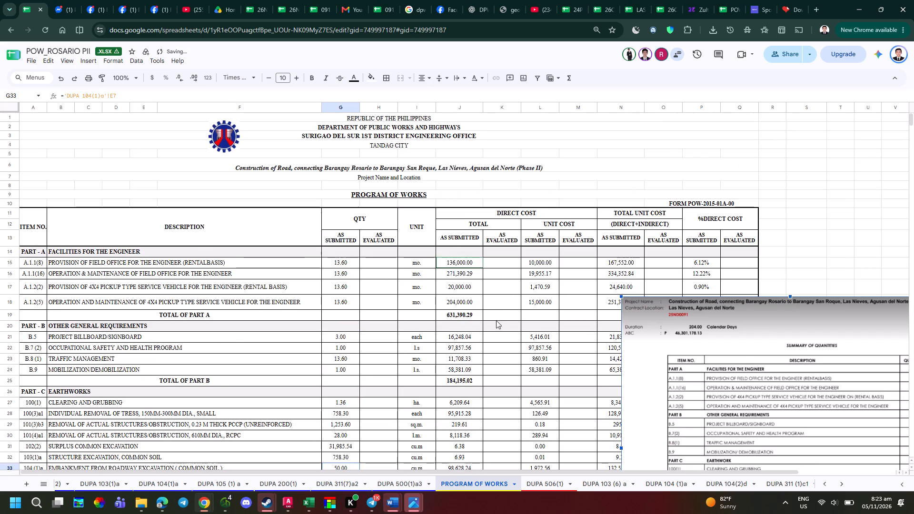
scroll(496, 323, "down", 1)
double_click(465, 391)
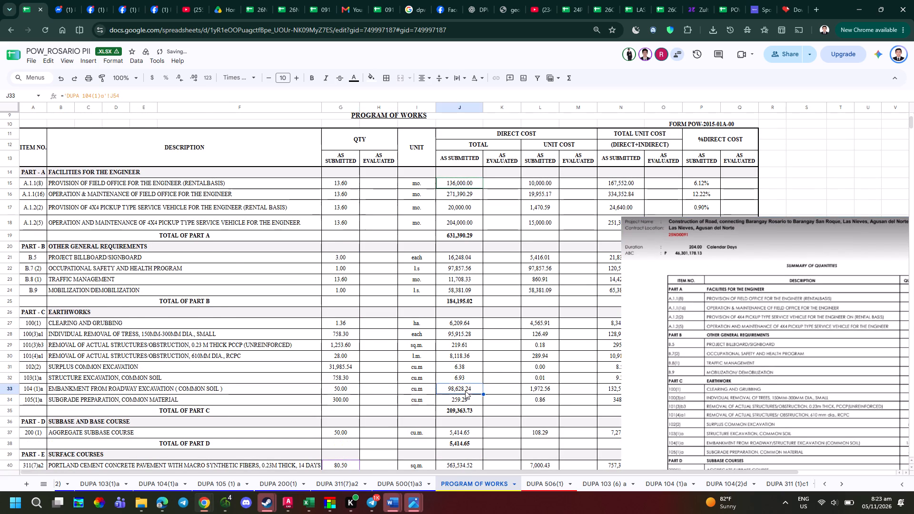
key("Escape")
double_click(537, 389)
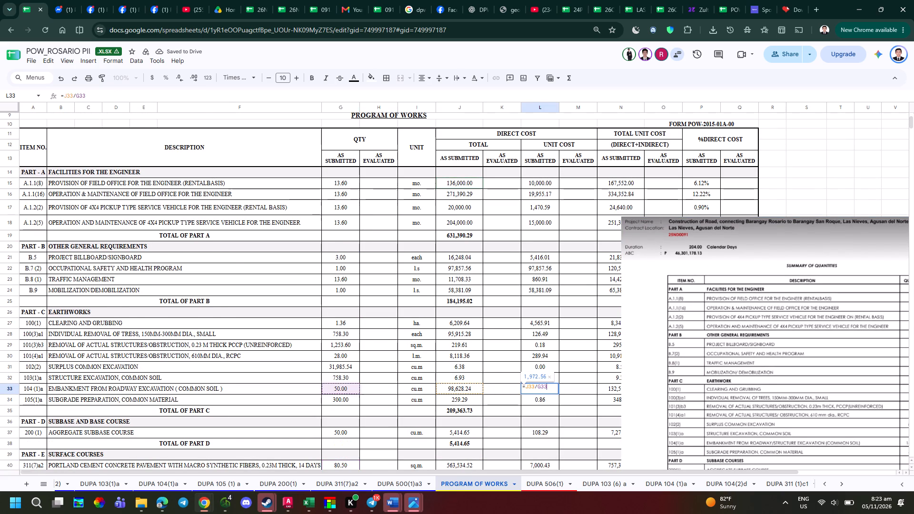
key("Escape")
Reposition the Summary of Quantities image beside the direct cost columns of PROGRAM OF WORKS, with its edge at column L.
scroll(541, 409, "down", 1)
left_click(646, 313)
left_click_drag(660, 304, 601, 246)
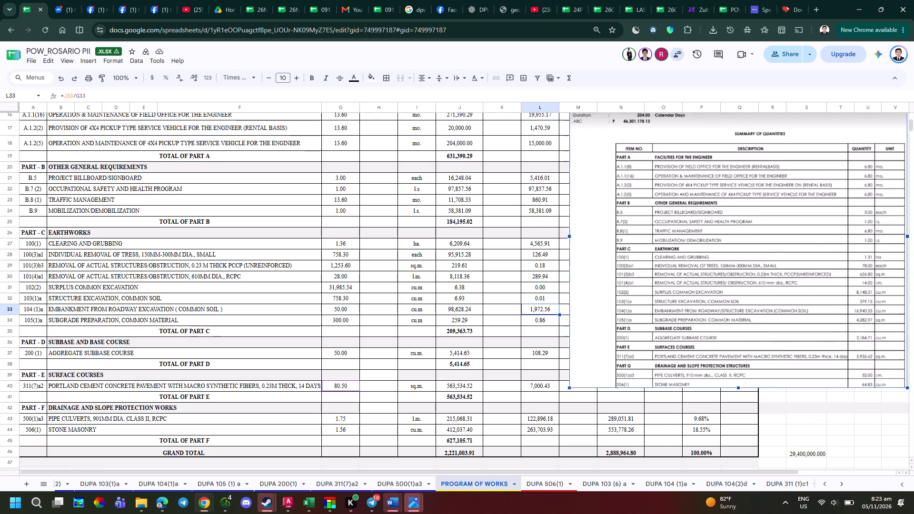
left_click_drag(601, 246, 559, 239)
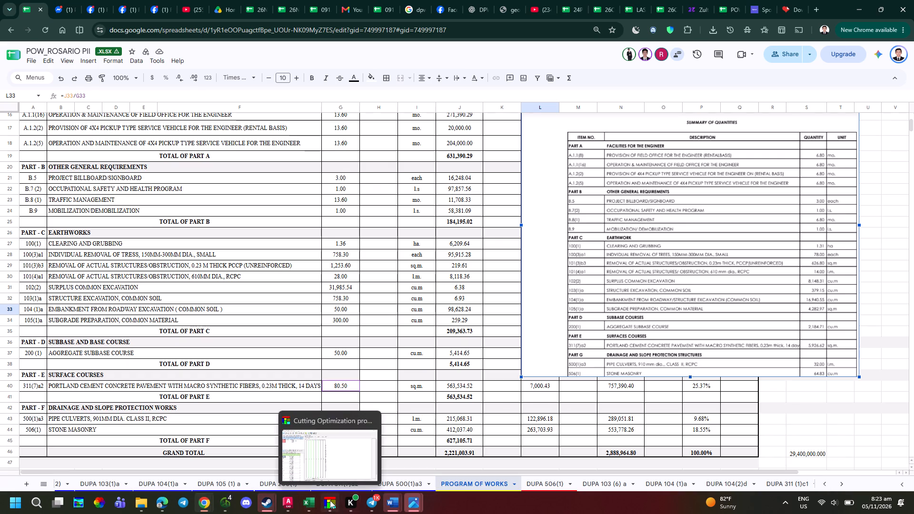
left_click(474, 513)
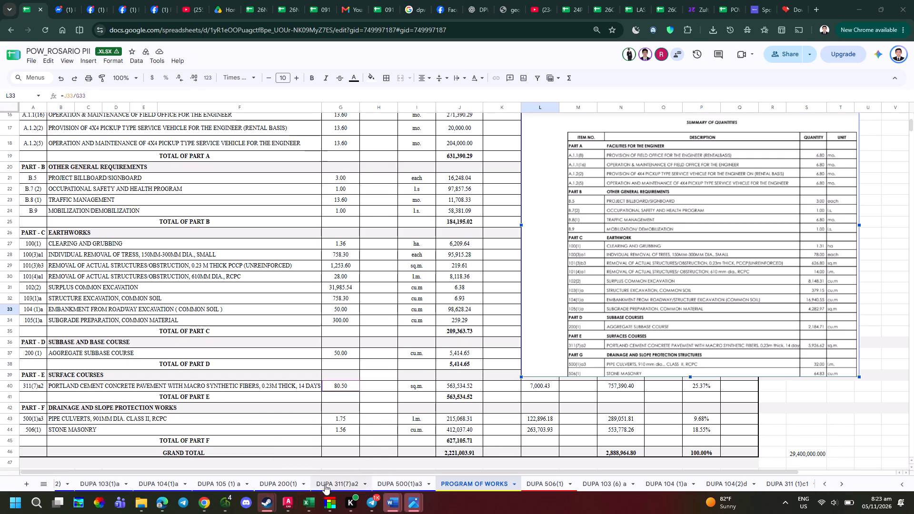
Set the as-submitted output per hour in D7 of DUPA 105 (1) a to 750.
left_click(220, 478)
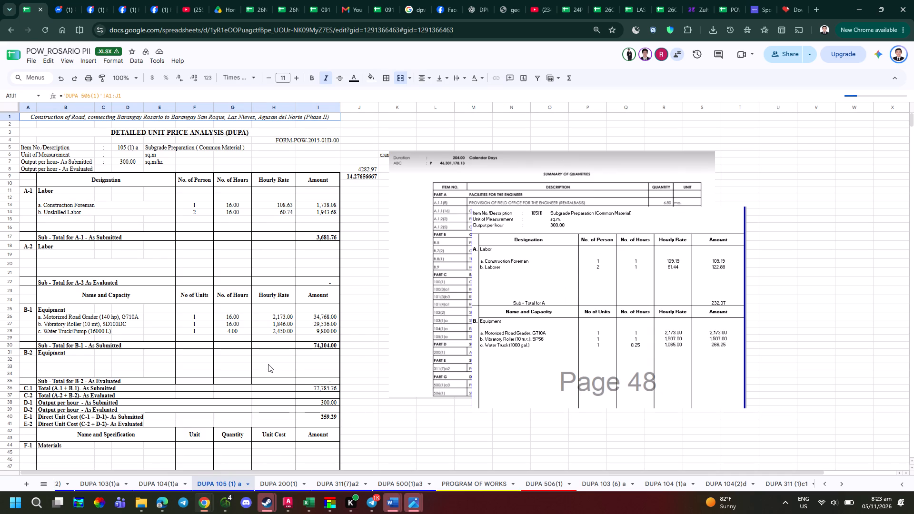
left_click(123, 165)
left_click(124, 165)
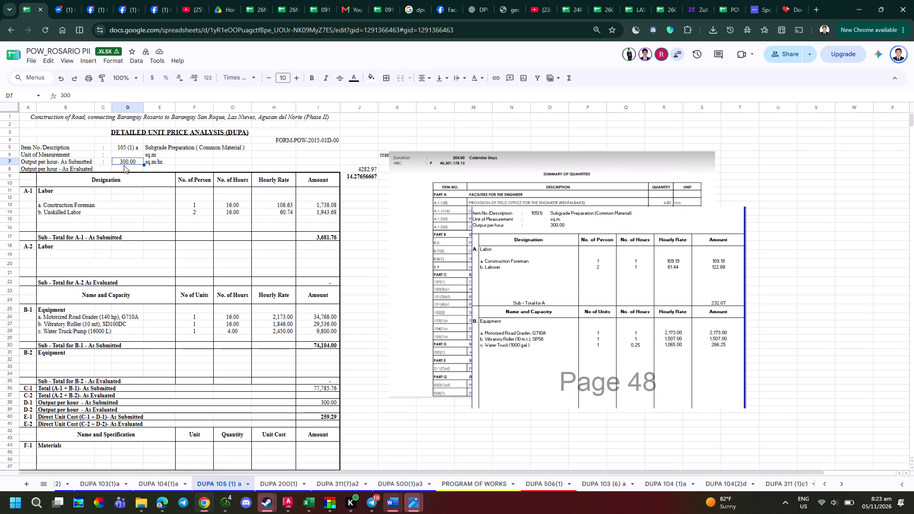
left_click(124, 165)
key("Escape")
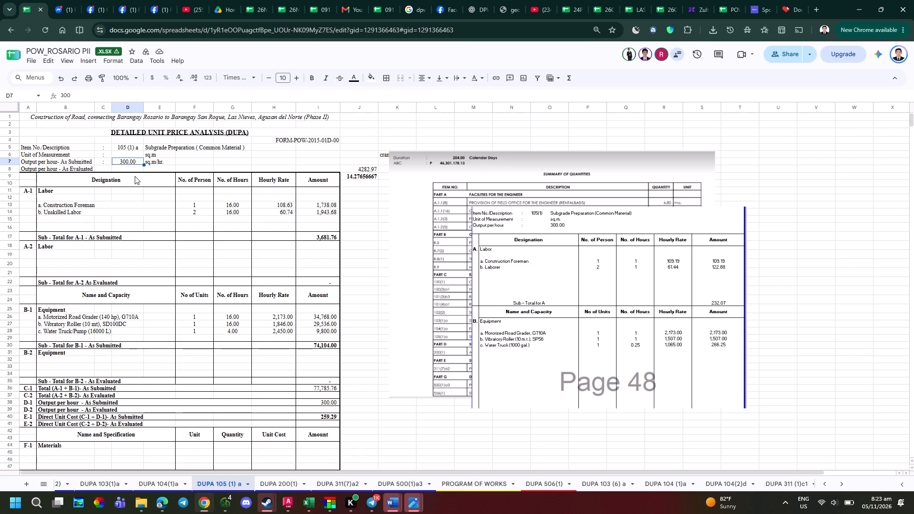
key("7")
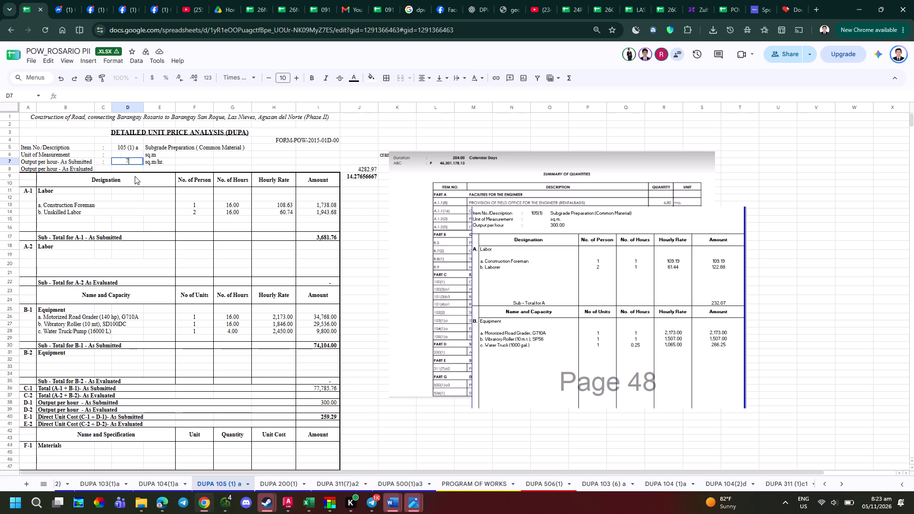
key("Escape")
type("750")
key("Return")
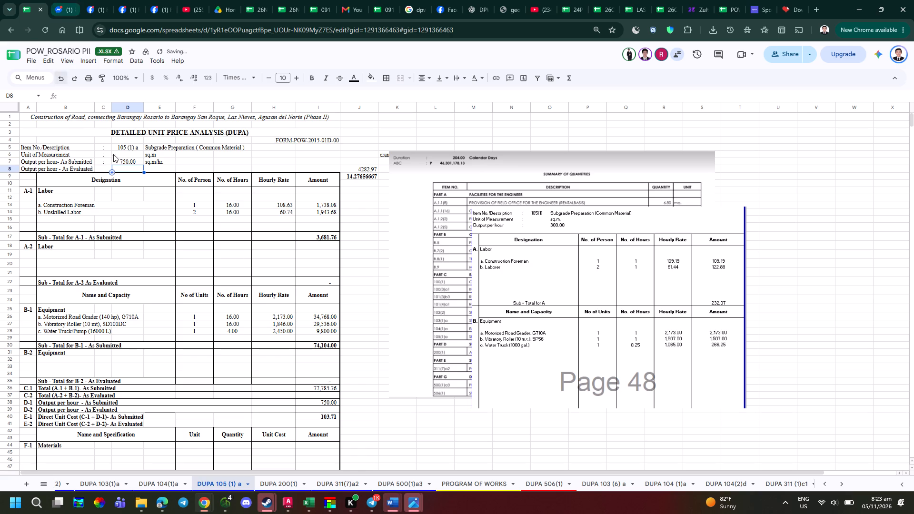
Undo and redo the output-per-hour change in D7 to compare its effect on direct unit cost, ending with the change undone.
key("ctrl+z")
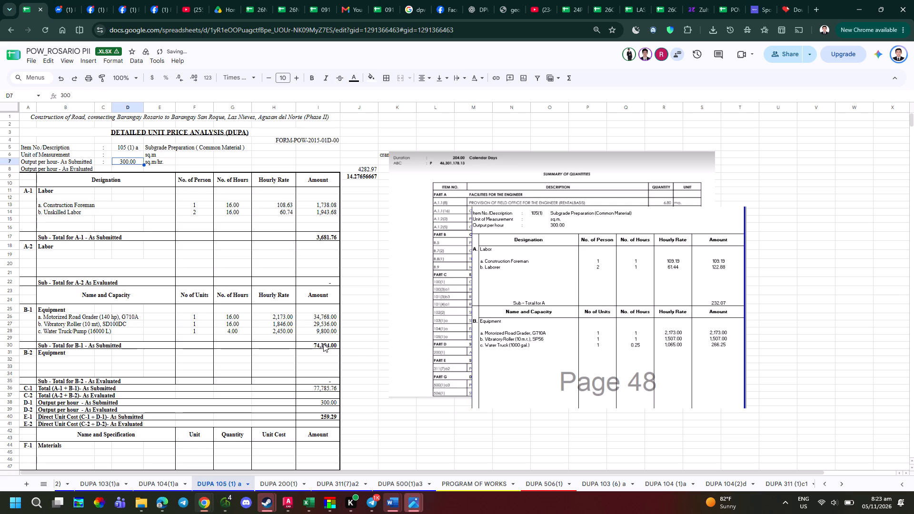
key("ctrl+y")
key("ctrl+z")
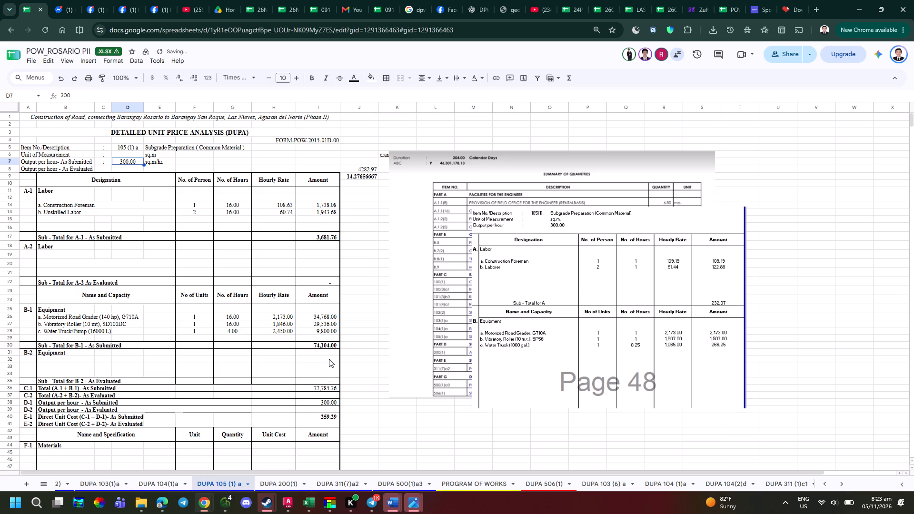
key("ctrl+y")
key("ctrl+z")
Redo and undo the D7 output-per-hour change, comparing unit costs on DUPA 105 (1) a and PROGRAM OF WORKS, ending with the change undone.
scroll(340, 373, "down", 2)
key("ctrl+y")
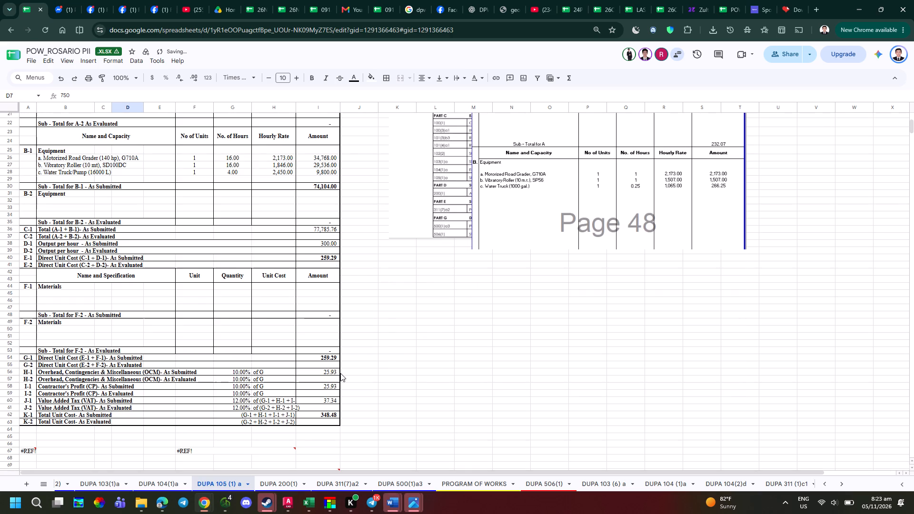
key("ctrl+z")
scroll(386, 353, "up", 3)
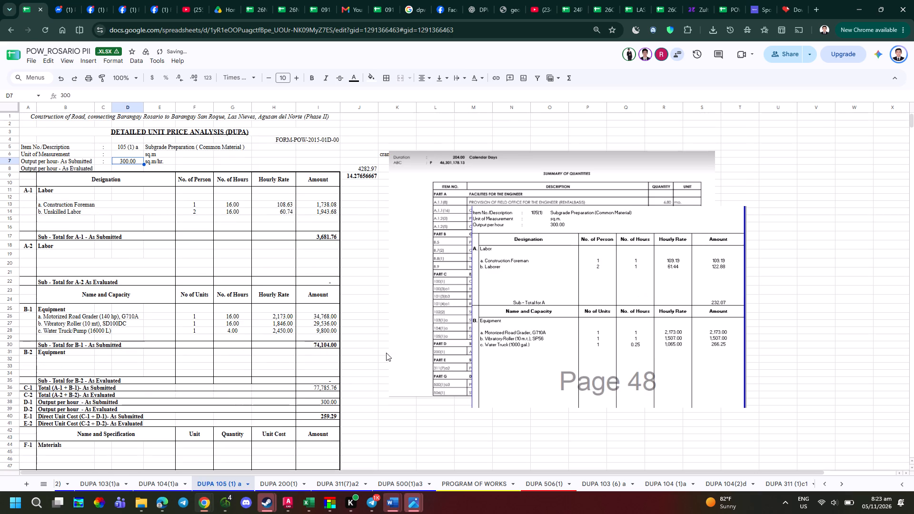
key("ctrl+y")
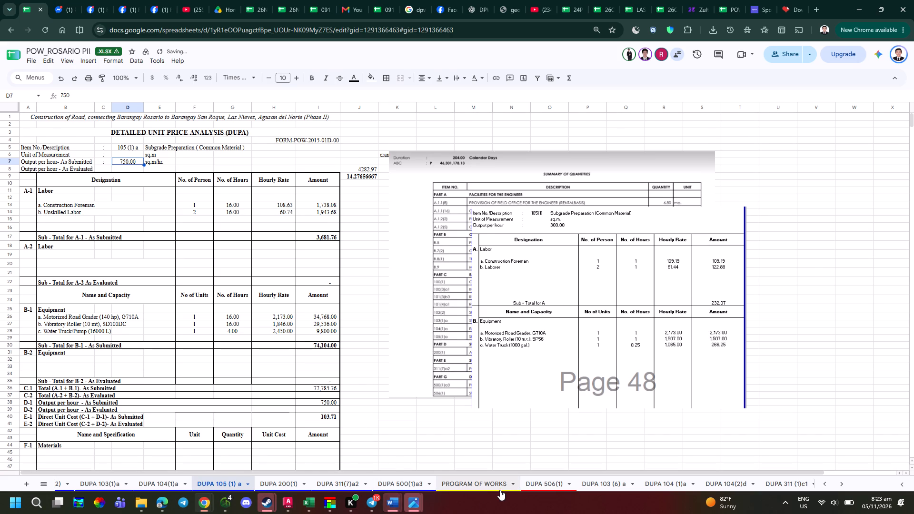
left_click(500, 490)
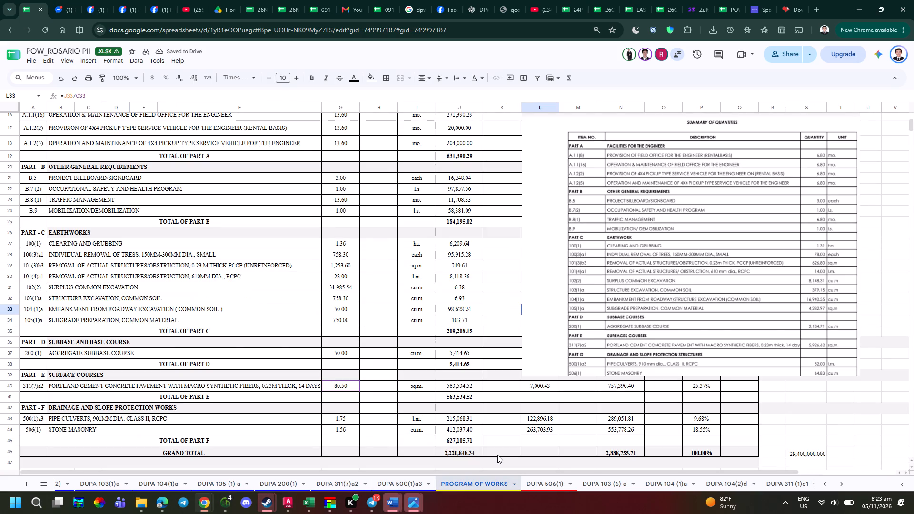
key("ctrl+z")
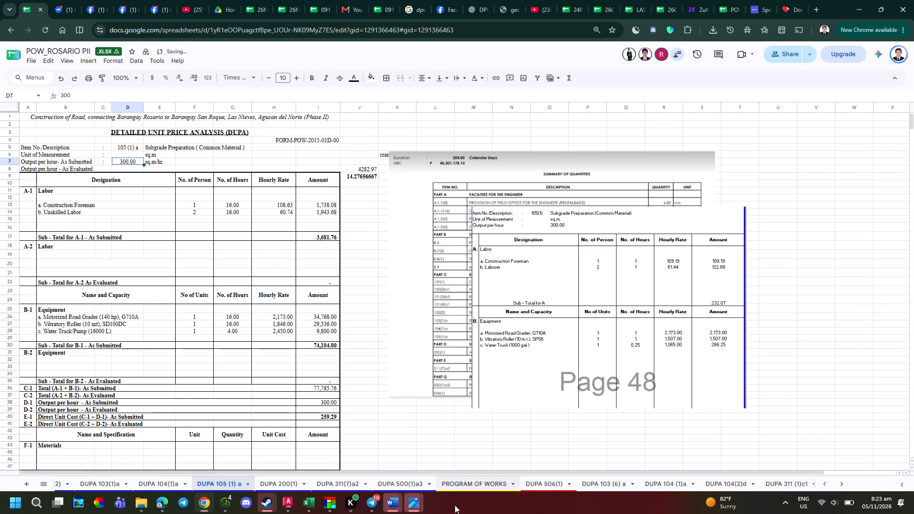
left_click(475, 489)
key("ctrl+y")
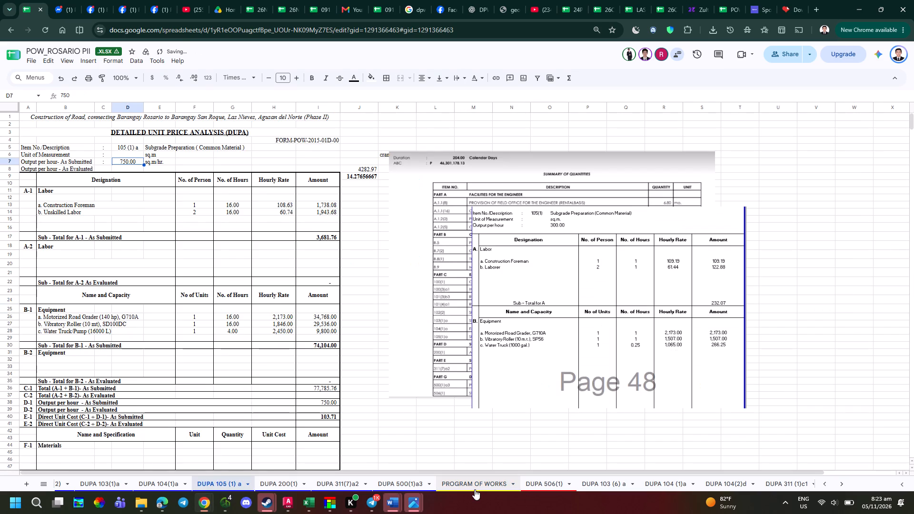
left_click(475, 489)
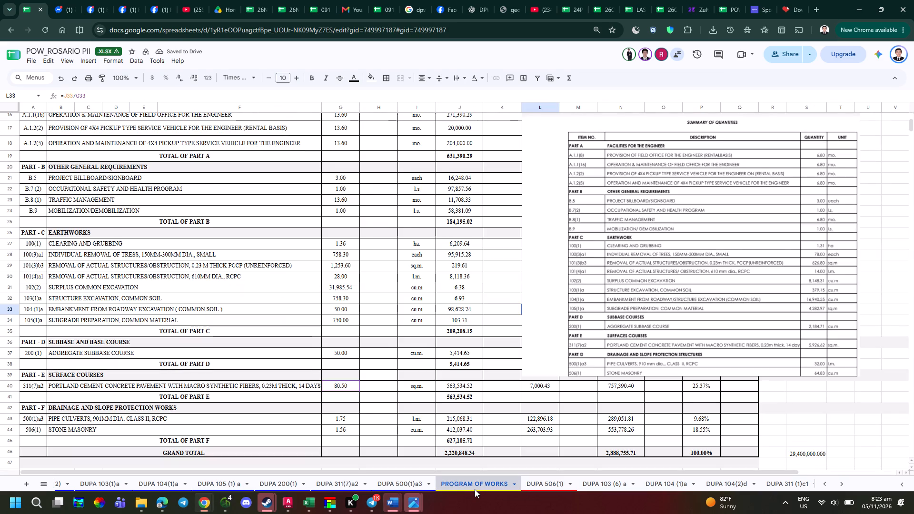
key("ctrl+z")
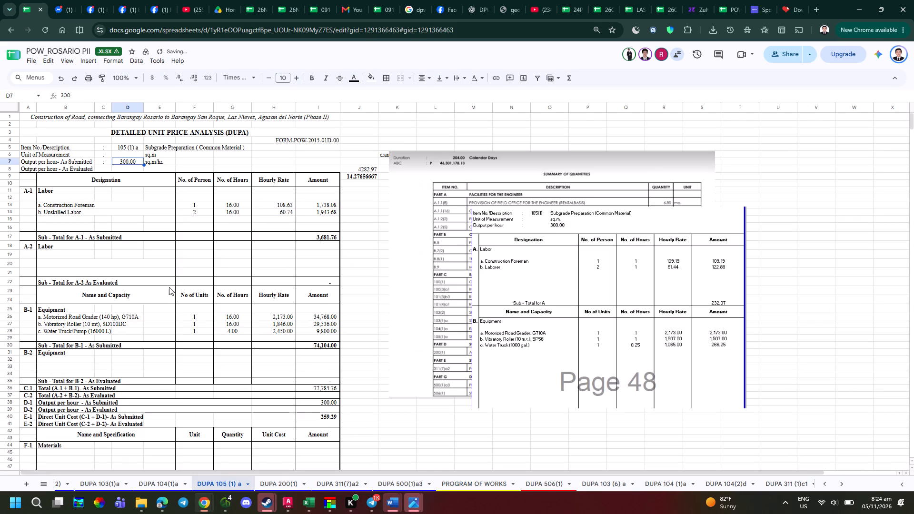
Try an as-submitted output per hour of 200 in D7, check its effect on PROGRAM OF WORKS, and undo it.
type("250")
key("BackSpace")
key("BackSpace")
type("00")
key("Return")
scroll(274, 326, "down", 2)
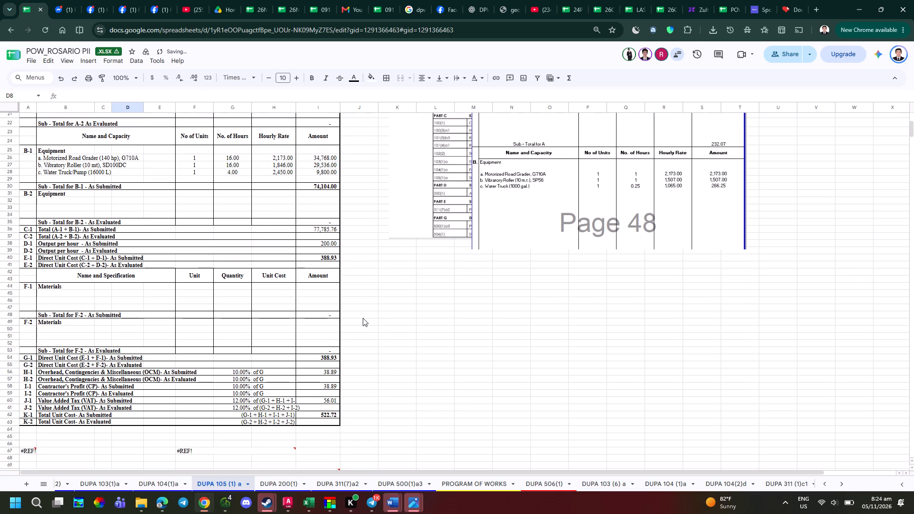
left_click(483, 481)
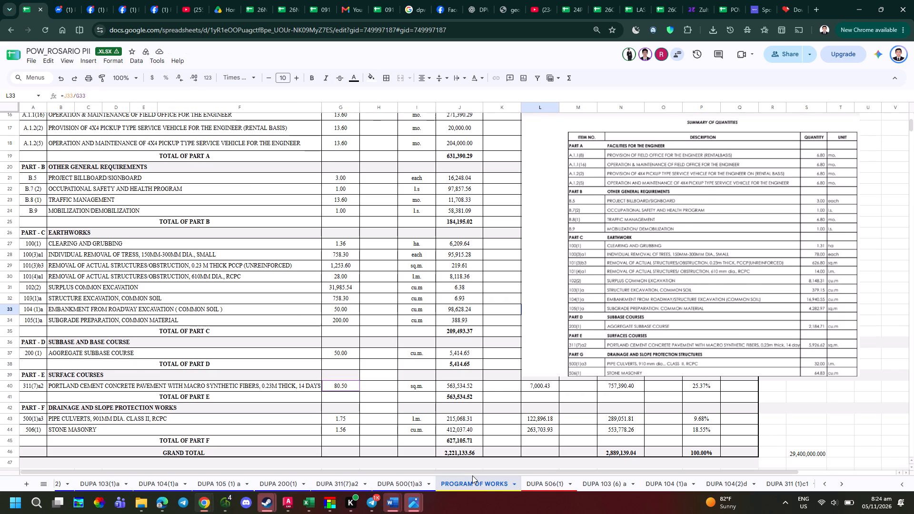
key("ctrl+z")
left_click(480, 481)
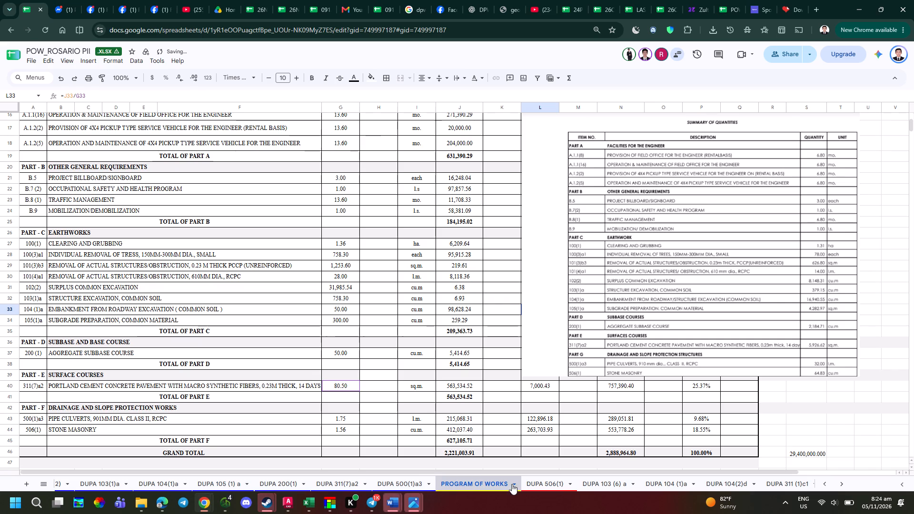
Move the Summary of Quantities image clear of unit cost columns L and M, placing its edge over column N.
scroll(310, 343, "down", 1)
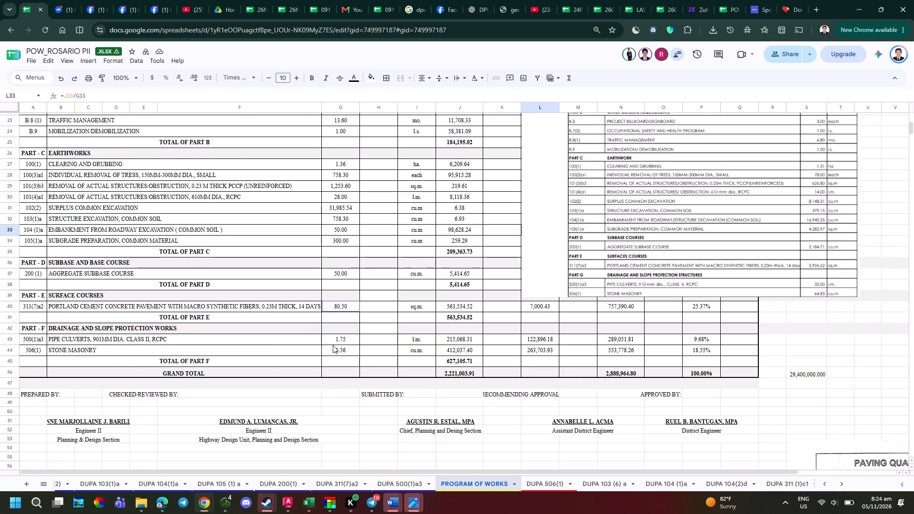
scroll(345, 351, "down", 1, "ctrl")
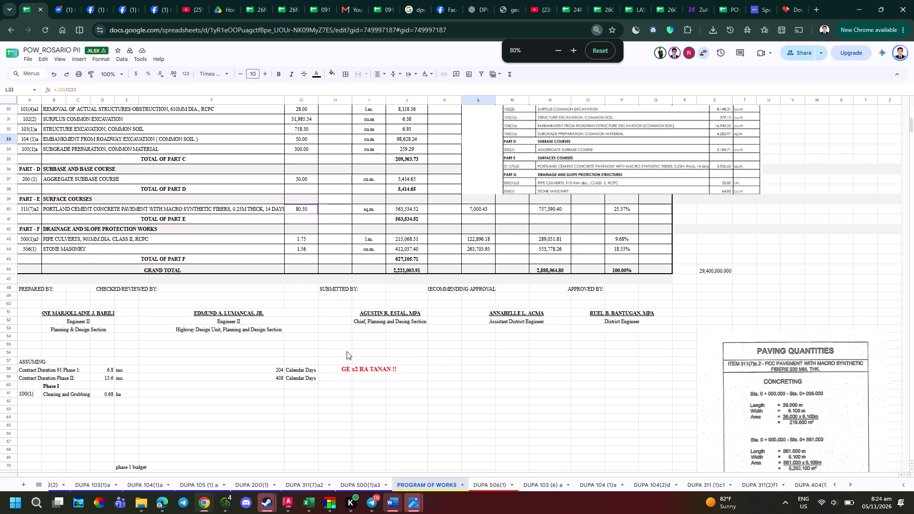
scroll(347, 351, "up", 3)
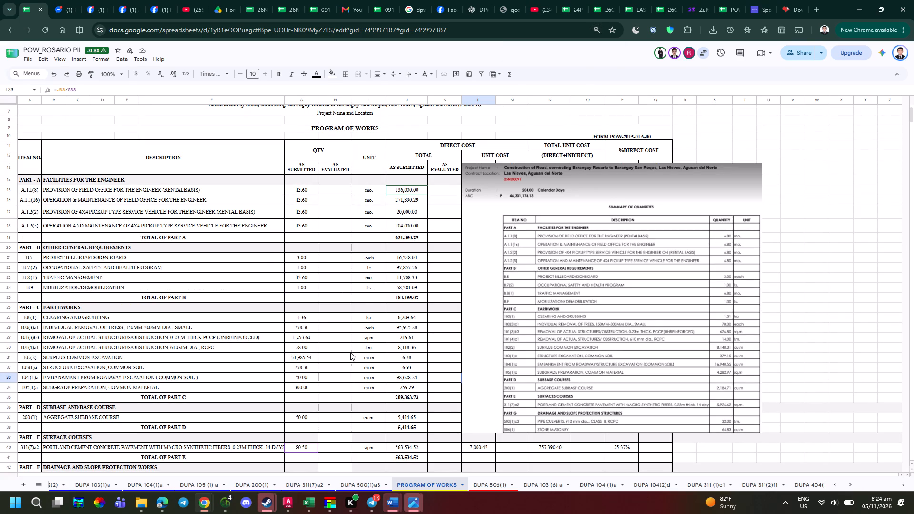
left_click(503, 335)
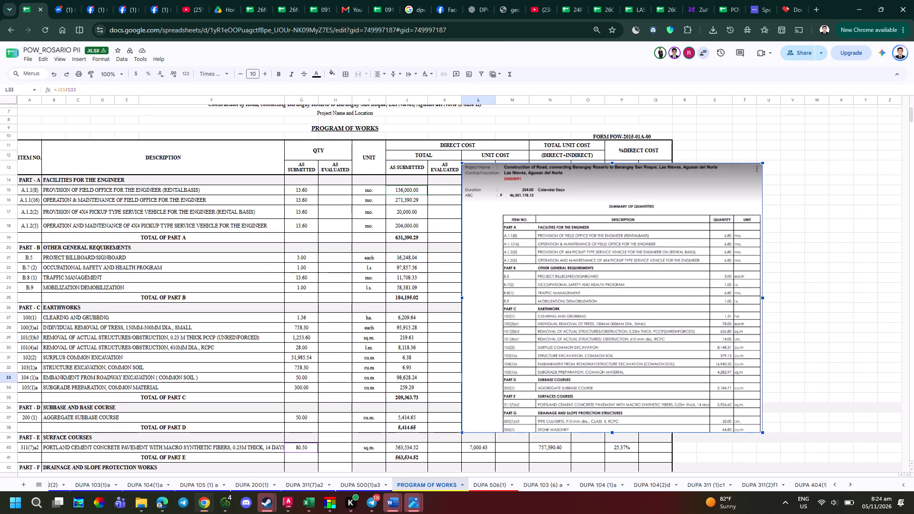
scroll(489, 337, "down", 1)
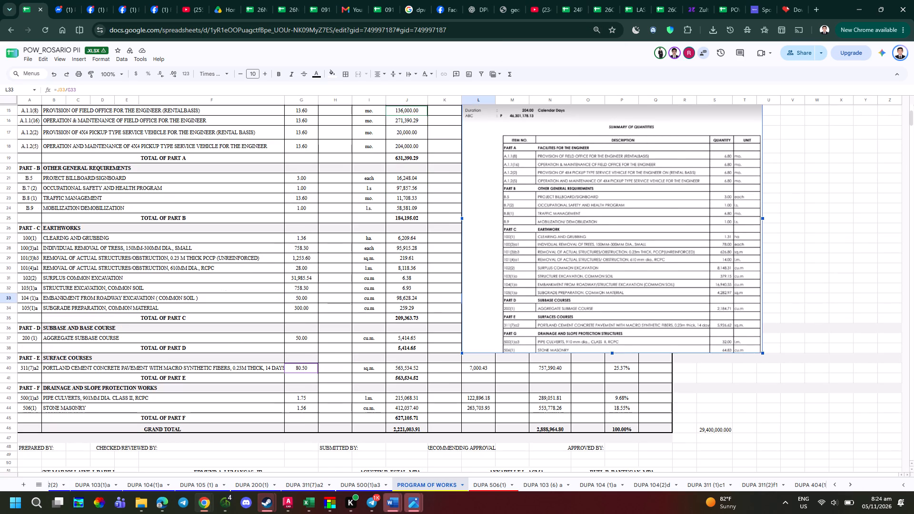
left_click_drag(615, 219, 528, 259)
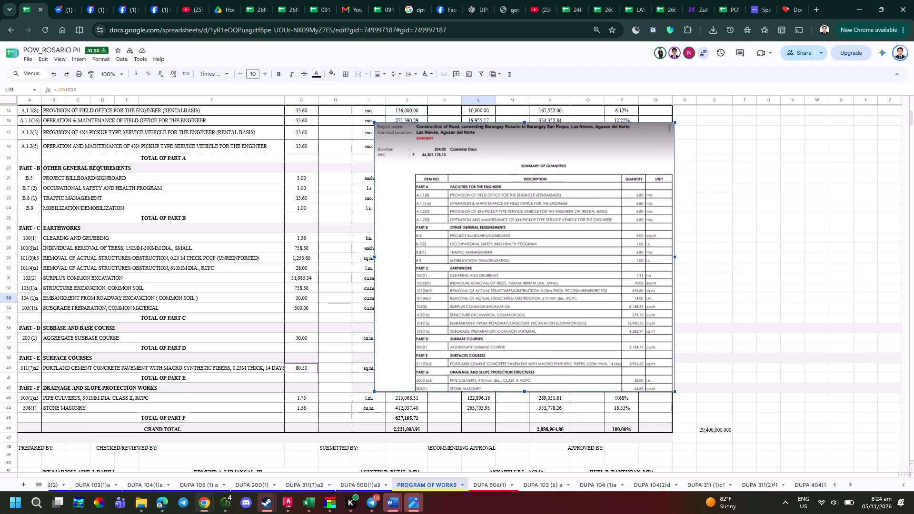
left_click_drag(528, 259, 587, 247)
left_click_drag(500, 325, 560, 284)
scroll(515, 313, "up", 1)
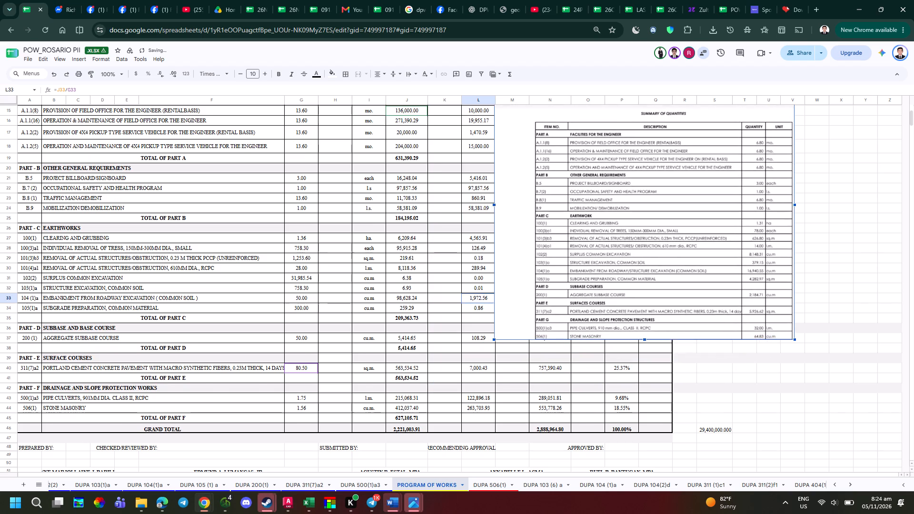
scroll(512, 314, "up", 2)
left_click_drag(552, 278, 610, 232)
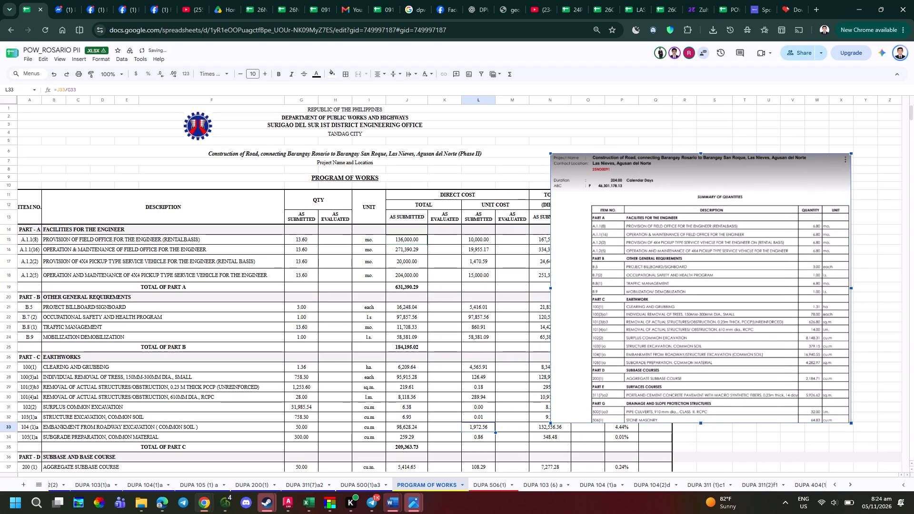
Raise the Summary of Quantities image to the top rows of PROGRAM OF WORKS, keeping its edge over column N.
scroll(558, 258, "up", 1, "ctrl")
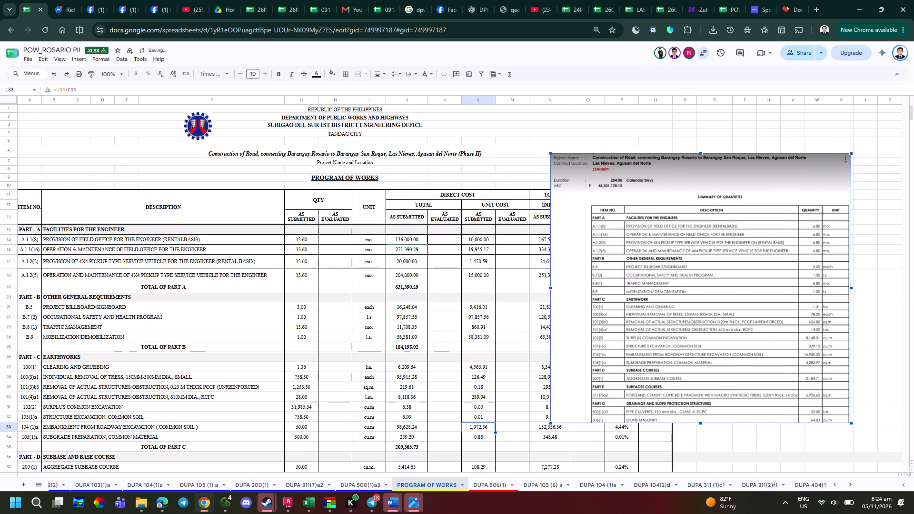
scroll(558, 258, "up", 1, "ctrl")
left_click(723, 281)
left_click_drag(767, 247, 822, 187)
scroll(781, 229, "down", 1)
scroll(777, 236, "down", 1, "ctrl")
scroll(754, 263, "down", 2)
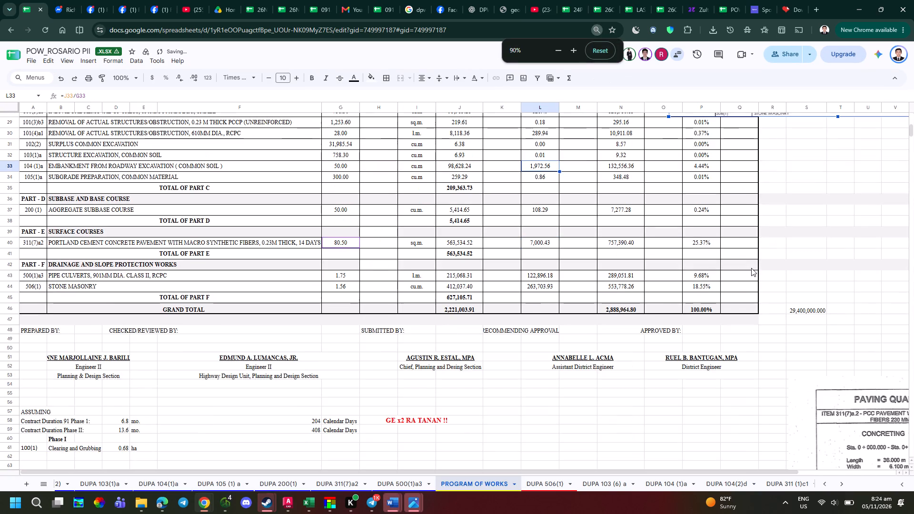
scroll(630, 324, "up", 2)
left_click(723, 247)
left_click_drag(718, 232, 782, 206)
scroll(654, 279, "down", 1, "ctrl")
scroll(517, 348, "up", 1)
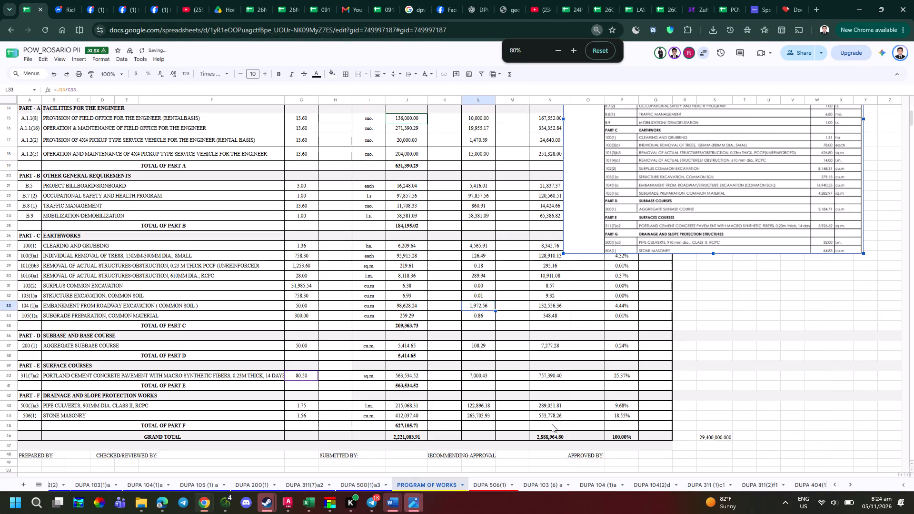
Check the grand total formula in N46 of PROGRAM OF WORKS without changing it.
double_click(553, 433)
scroll(602, 341, "up", 2)
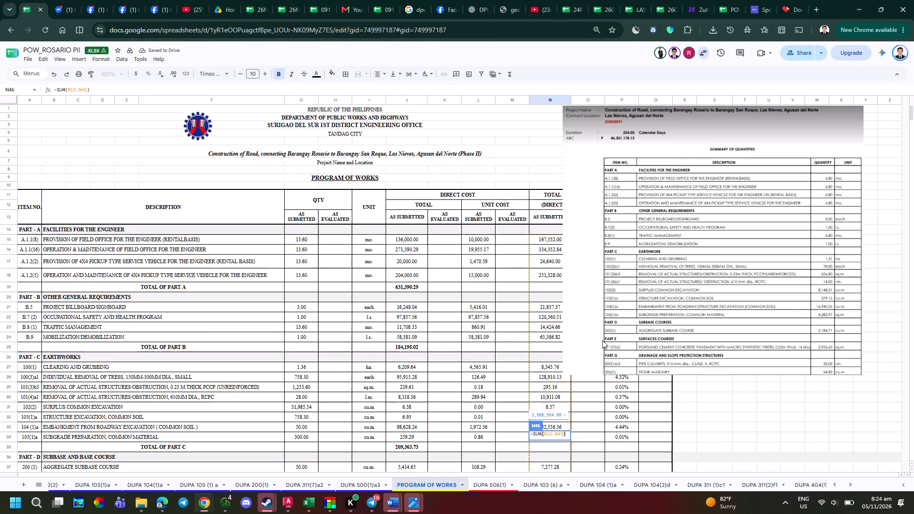
key("Escape")
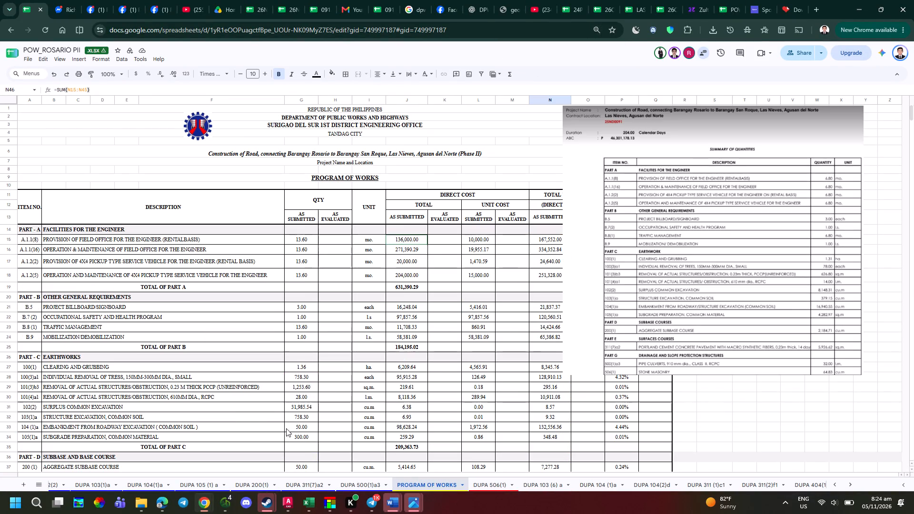
On DUPA 506(1), move the Page 42 Stone Masonry analysis image beside the tables, with its upper corner near L6.
left_click(493, 484)
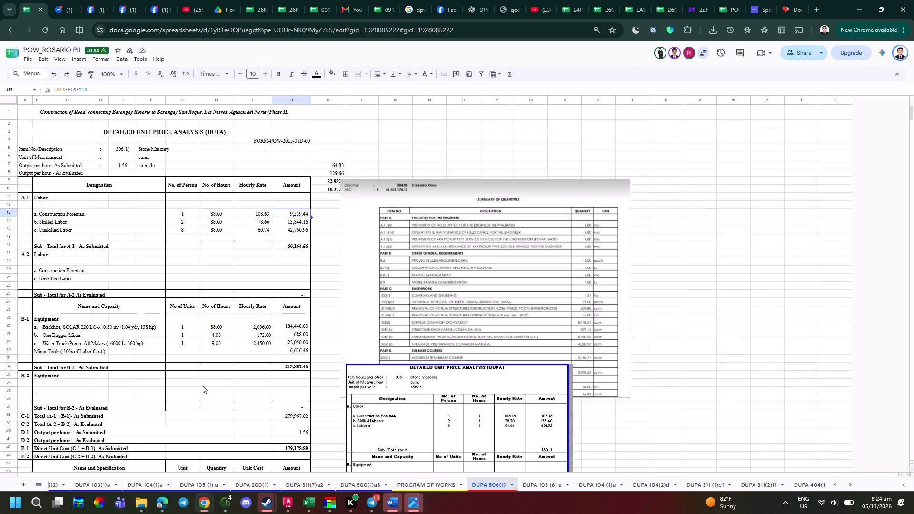
left_click(434, 379)
left_click_drag(468, 389, 546, 177)
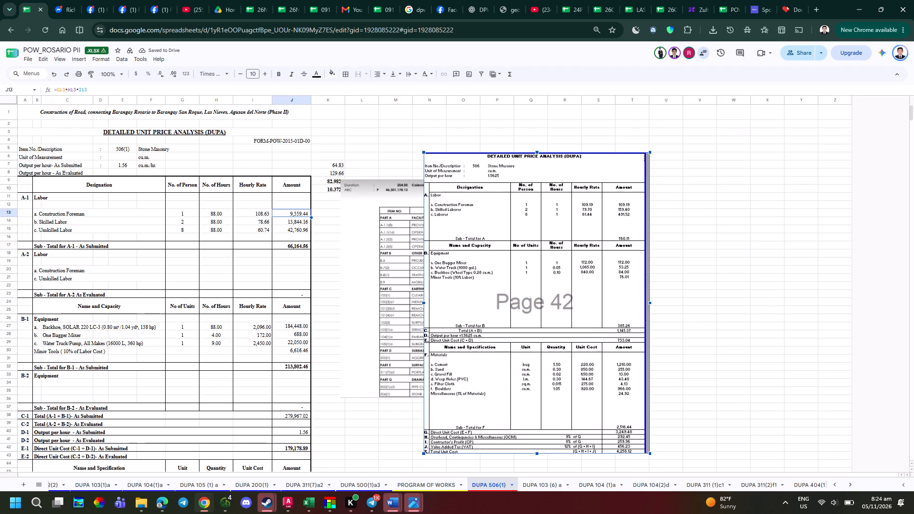
left_click_drag(490, 342, 541, 342)
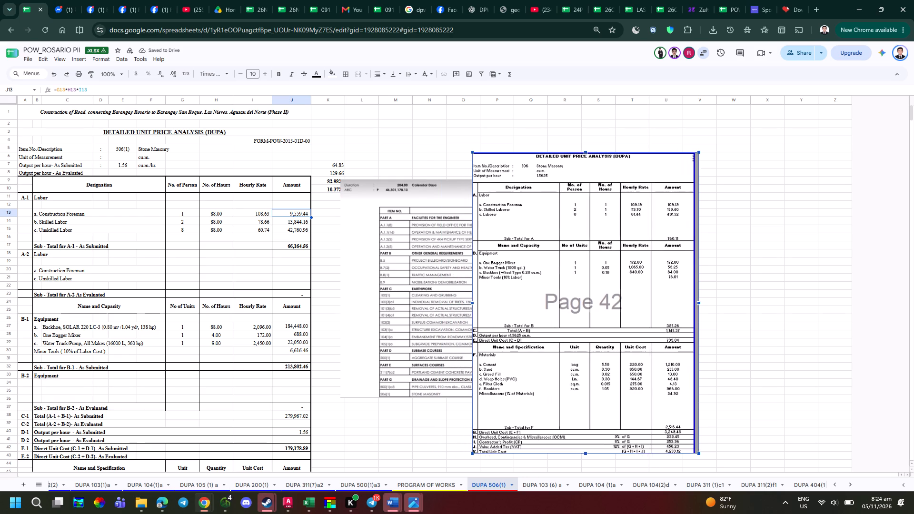
left_click_drag(541, 342, 543, 343)
left_click_drag(543, 343, 530, 340)
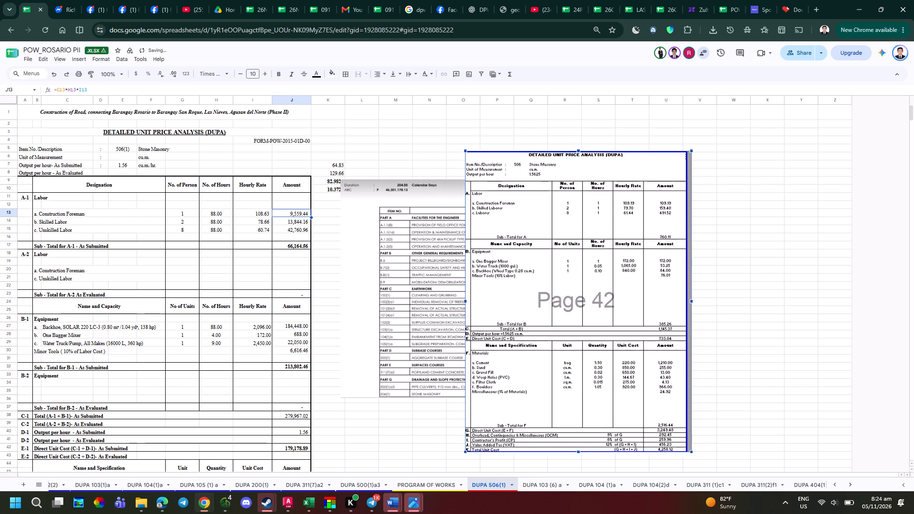
left_click_drag(530, 340, 421, 347)
scroll(365, 205, "up", 2, "ctrl")
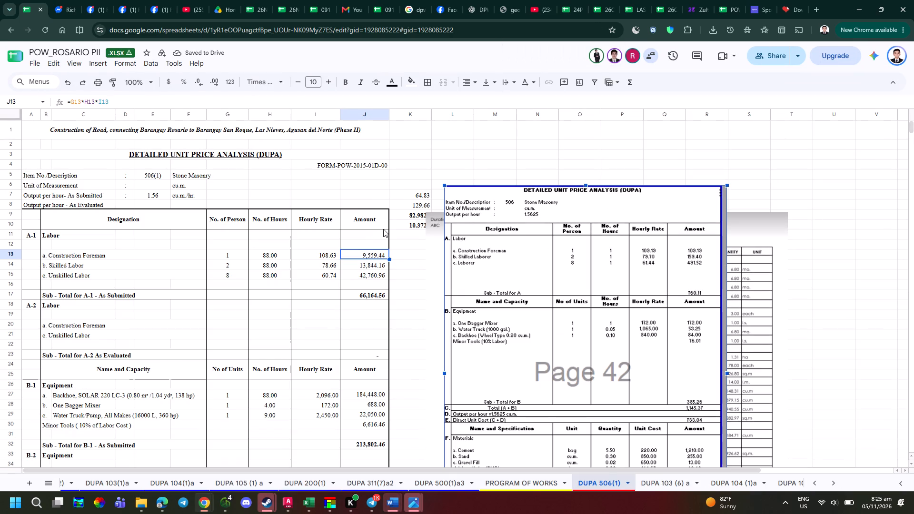
Compare the output per hour in E7 and the labor, equipment and material entries of DUPA 506(1) with the Page 42 image.
left_click(152, 198)
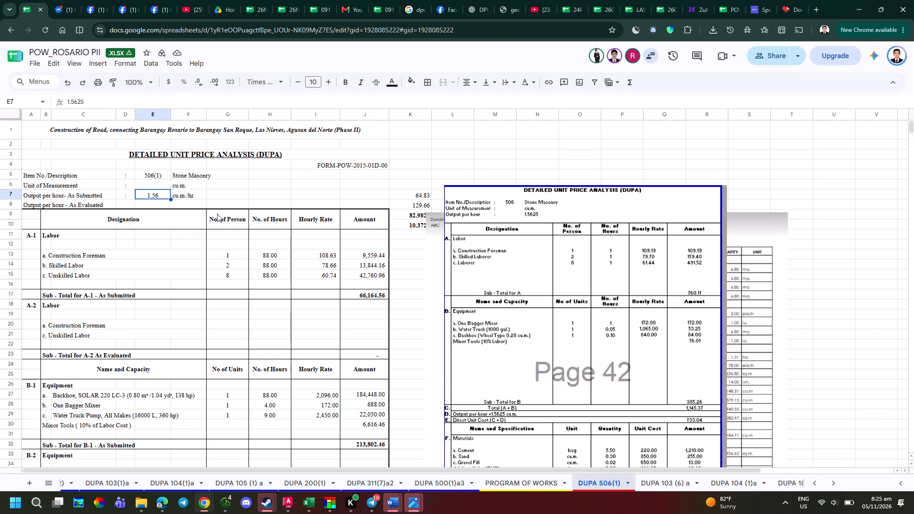
left_click(612, 221)
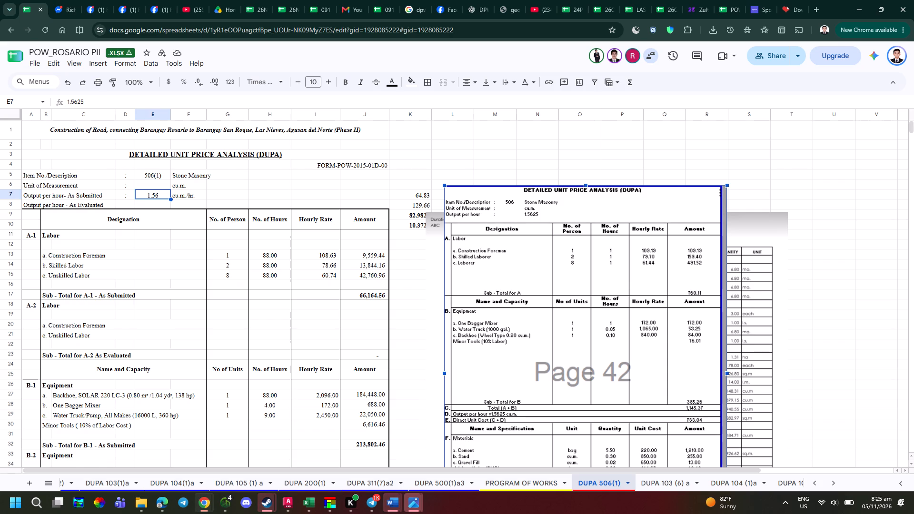
scroll(594, 228, "down", 1)
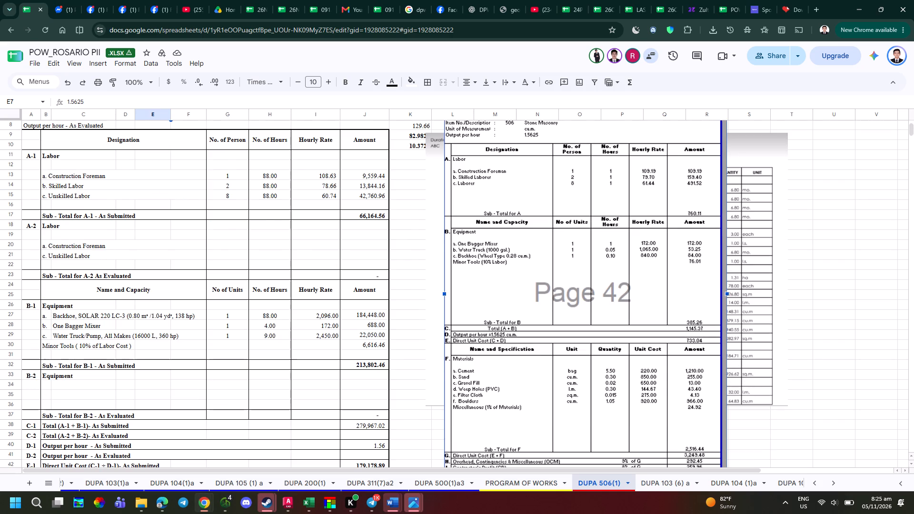
scroll(580, 238, "down", 1, "ctrl")
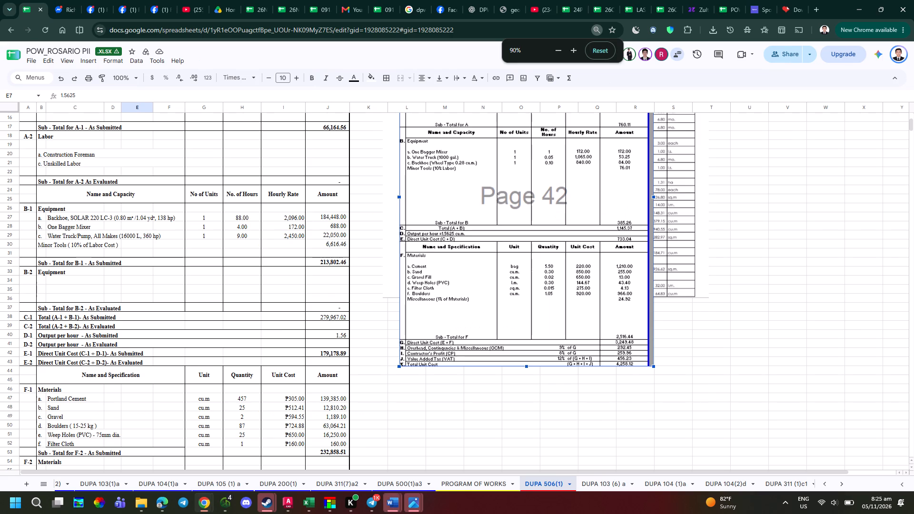
scroll(461, 281, "up", 3)
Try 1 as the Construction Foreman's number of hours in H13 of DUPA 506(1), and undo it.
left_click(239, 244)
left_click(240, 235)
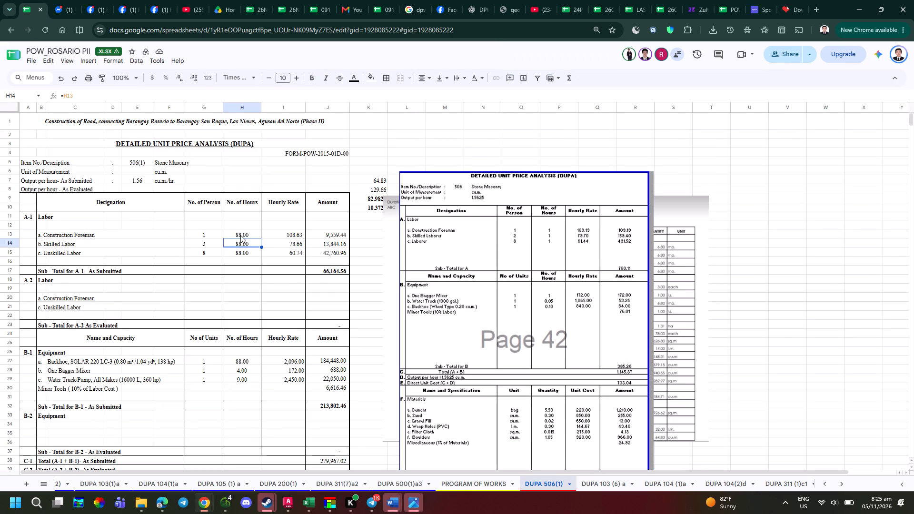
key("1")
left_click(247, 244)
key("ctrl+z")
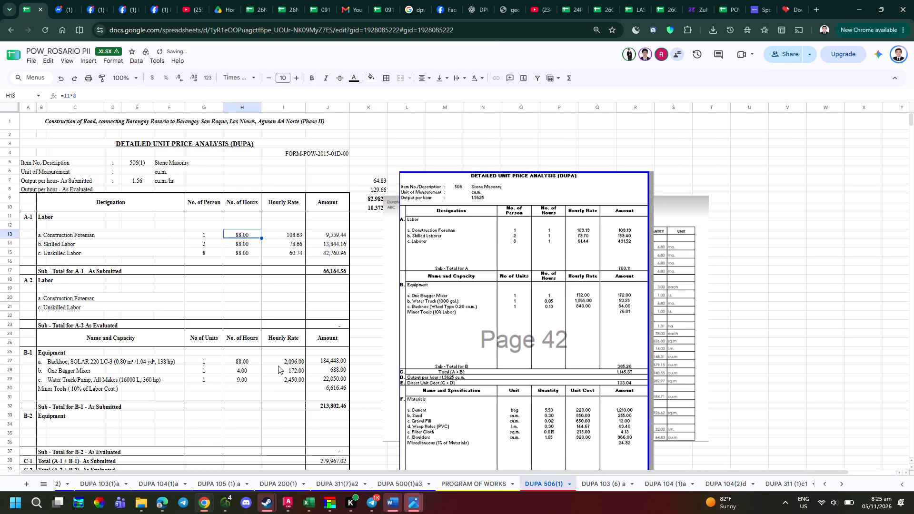
Move the Page 42 Stone Masonry analysis image up beside the DUPA 506(1) tables, with its upper corner near L1.
left_click(454, 315)
left_click_drag(456, 315, 476, 260)
In the F-1 Materials table, set the Portland Cement quantity in H47 to 895 and the Sand quantity in H48 to 52.
scroll(305, 358, "down", 2)
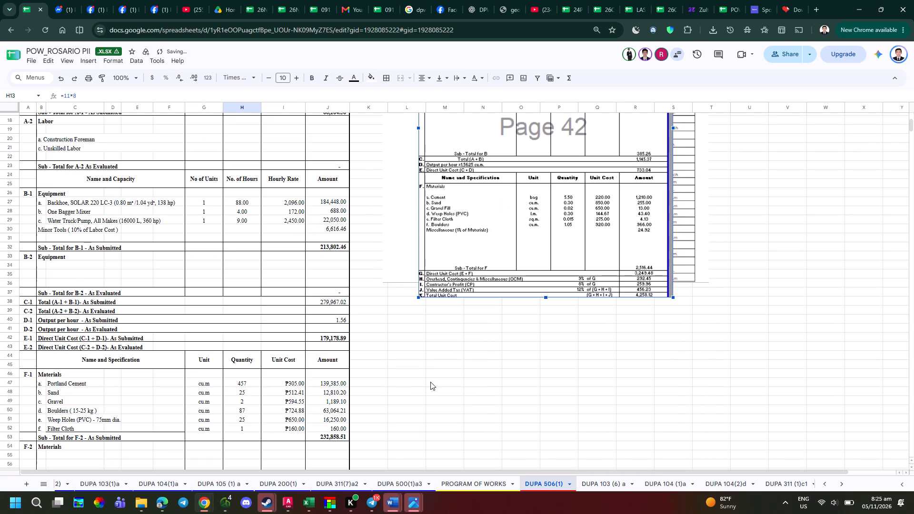
scroll(427, 376, "down", 1)
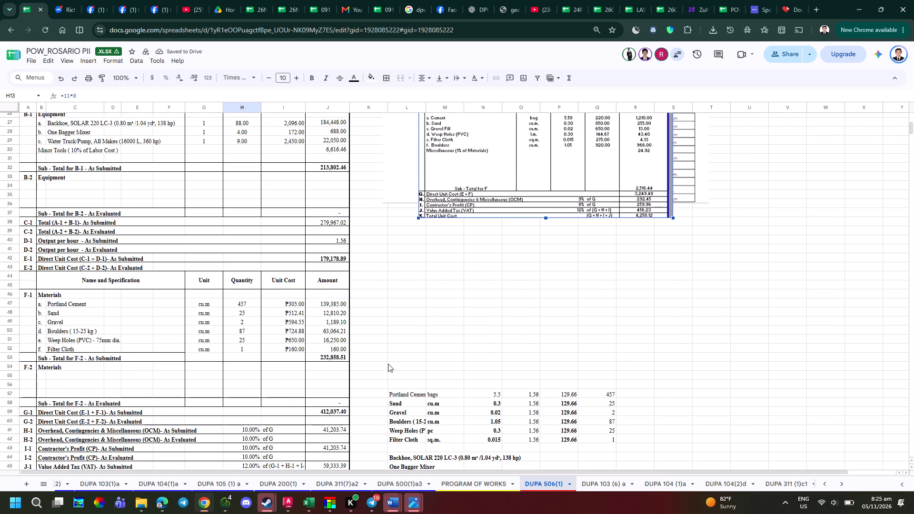
scroll(286, 339, "up", 3)
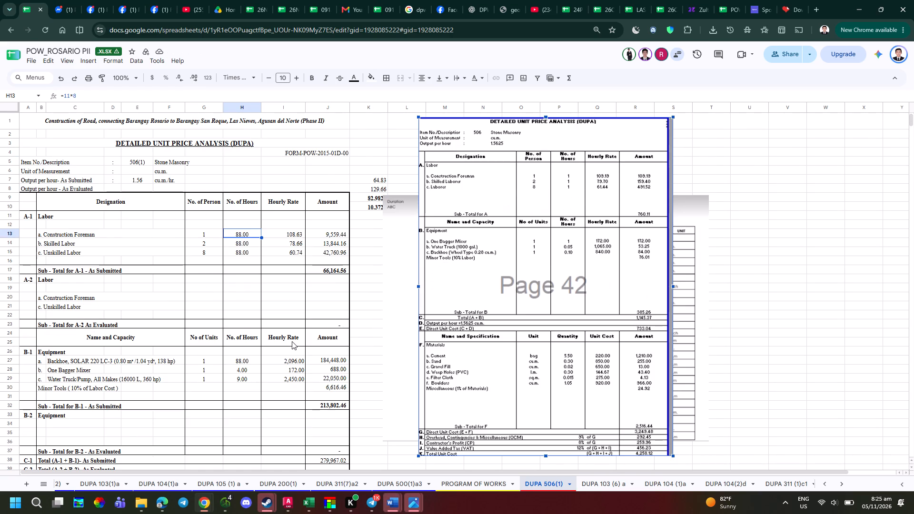
scroll(291, 341, "down", 2)
left_click(248, 385)
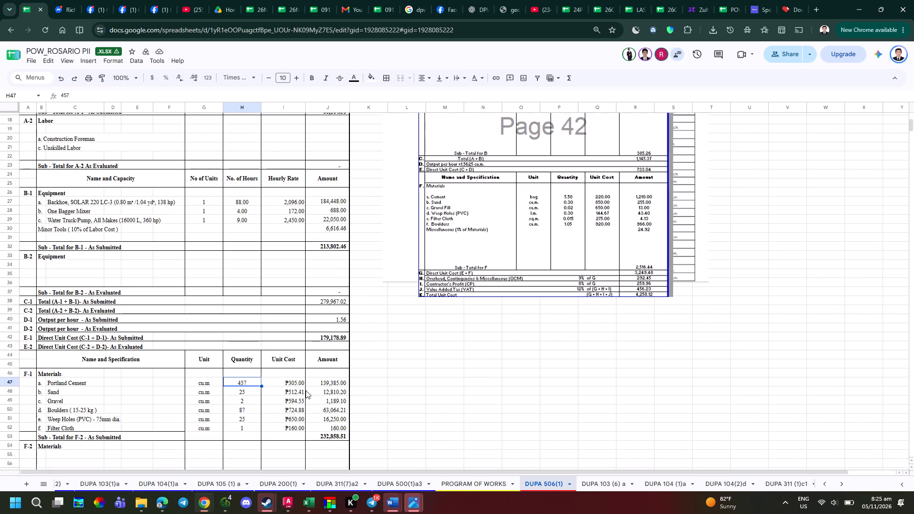
type("895")
key("Return")
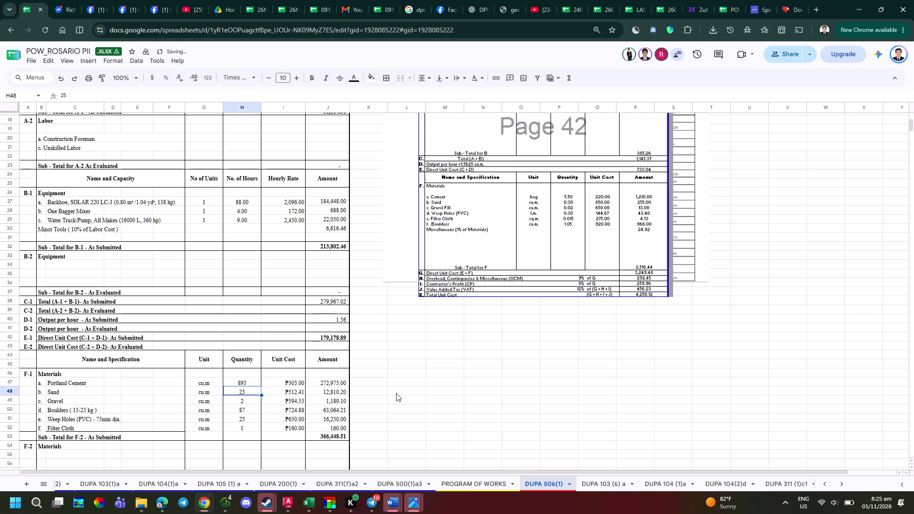
key("4")
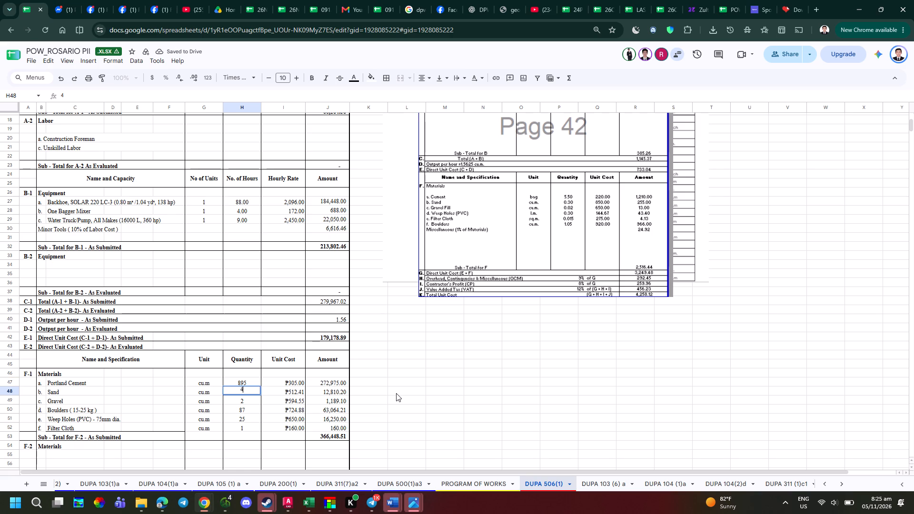
key("Escape")
type("52")
key("Return")
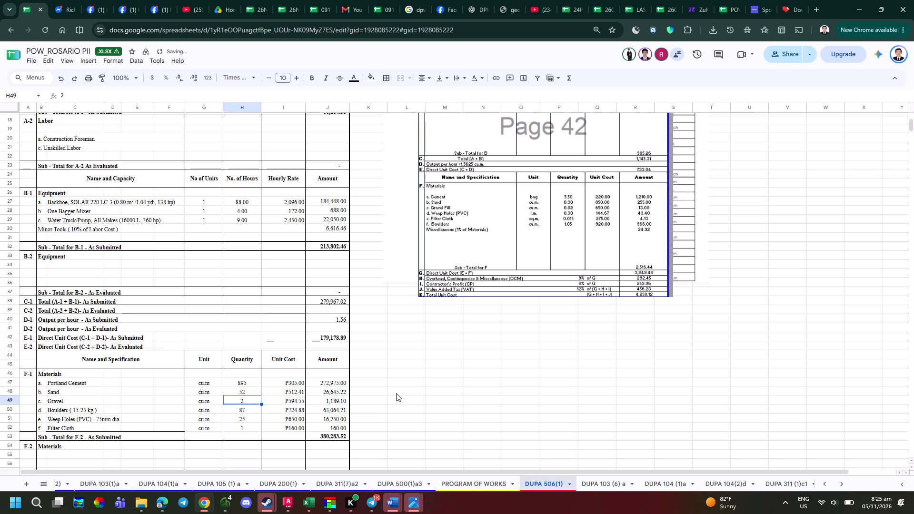
Set the Gravel quantity in H49 to 26 and the Boulders quantity in H50 to 125.
key("4")
key("BackSpace")
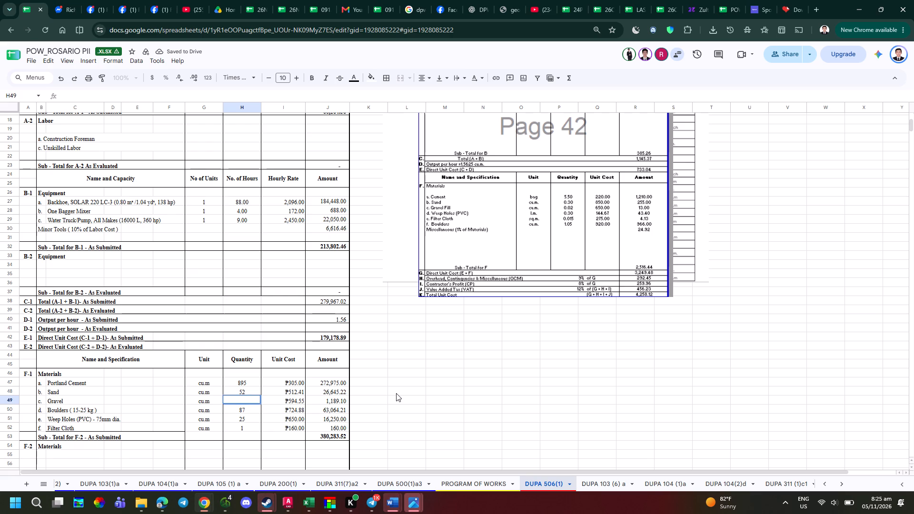
type("25")
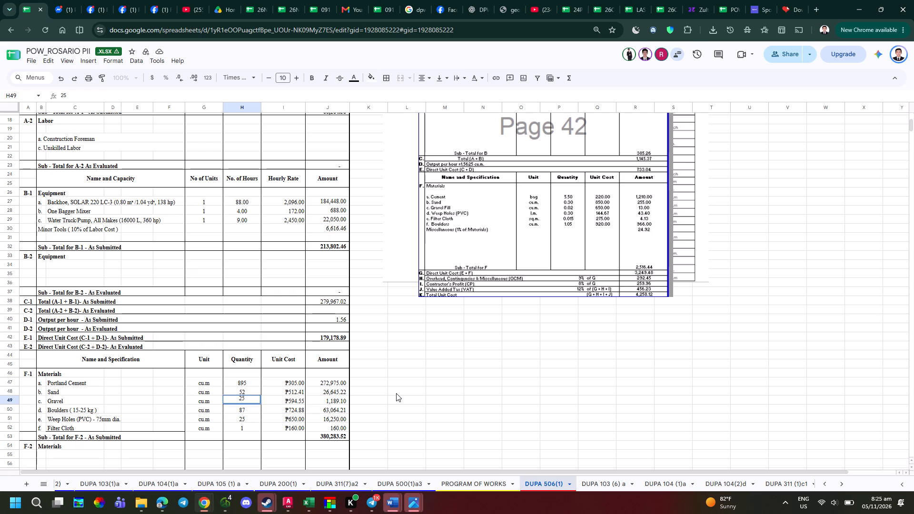
key("BackSpace")
type("16")
key("Return")
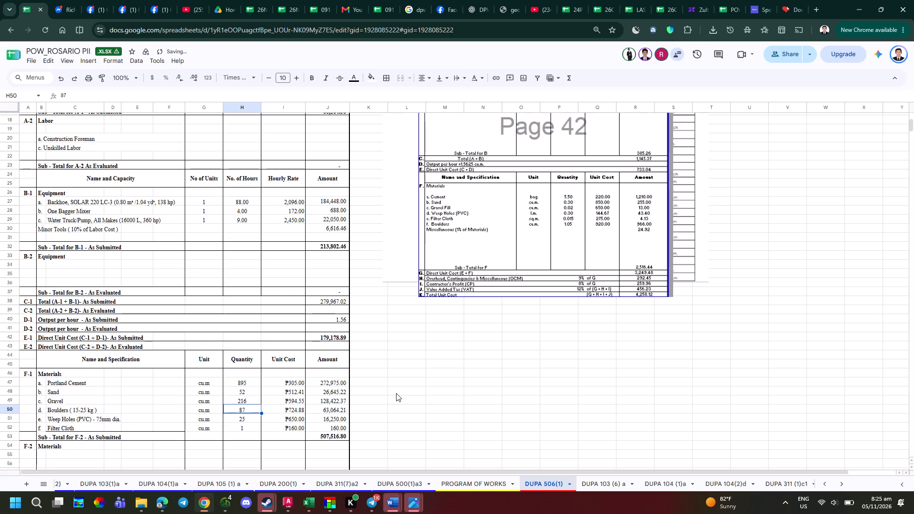
key("Up")
type("26")
key("Return")
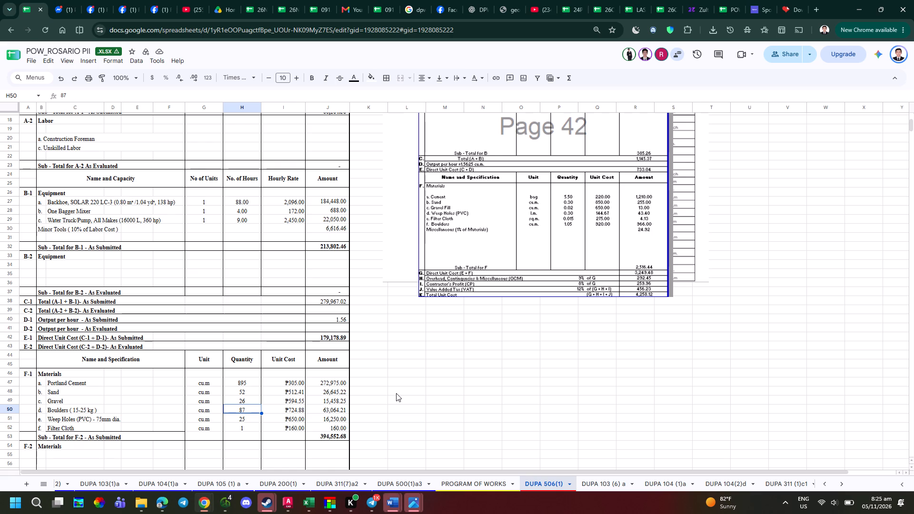
type("125")
key("Return")
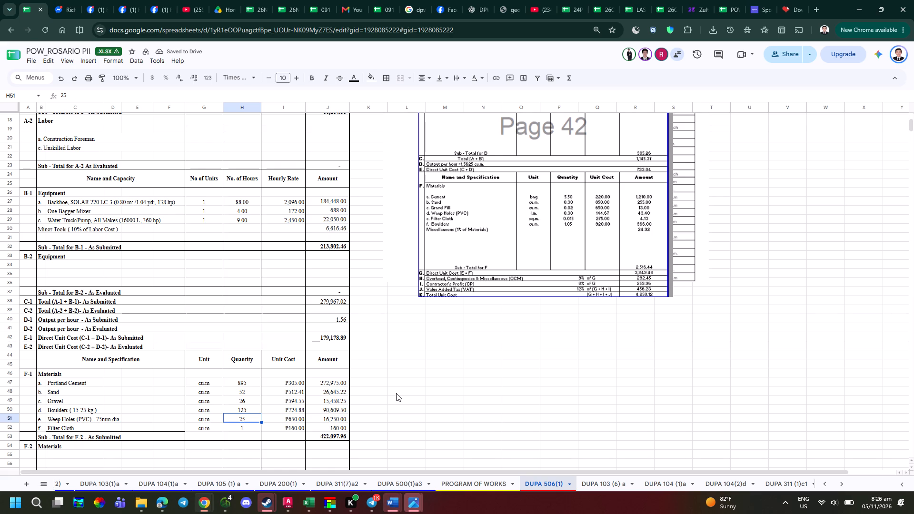
Change the Weep Holes unit in G51 to l.m and fill the same unit down to Filter Cloth in G52.
key("Left")
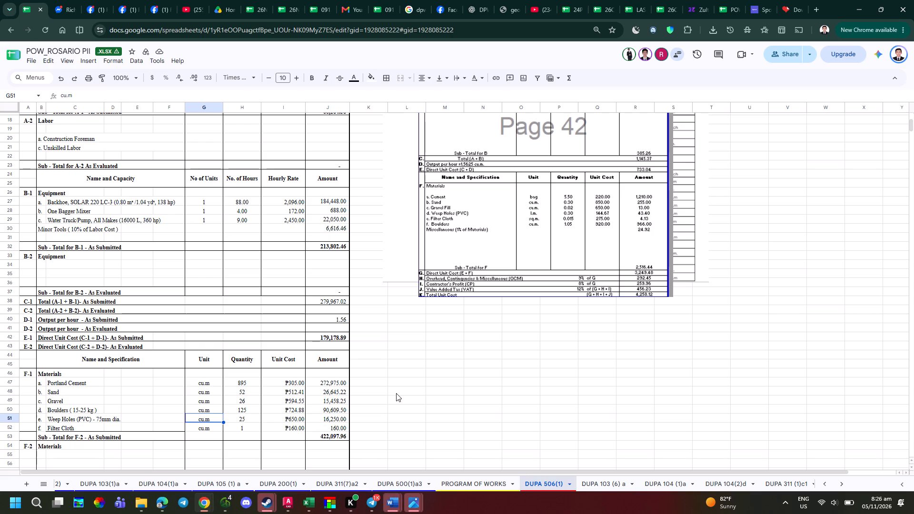
key("m")
key("BackSpace")
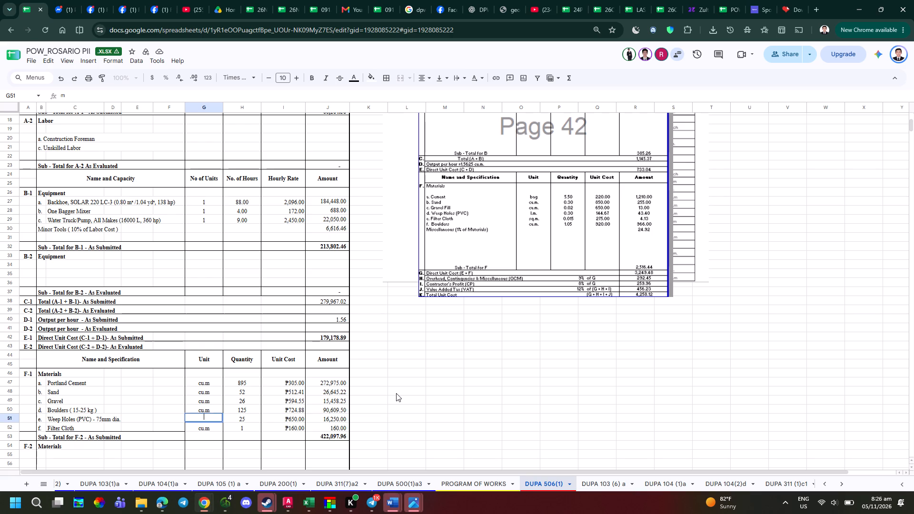
type("l.m")
key("Return")
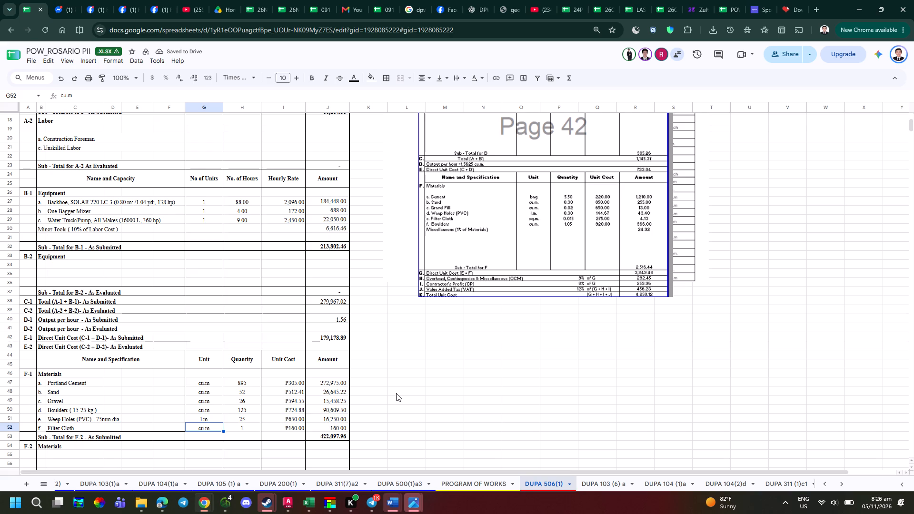
key("ctrl+d")
key("Right")
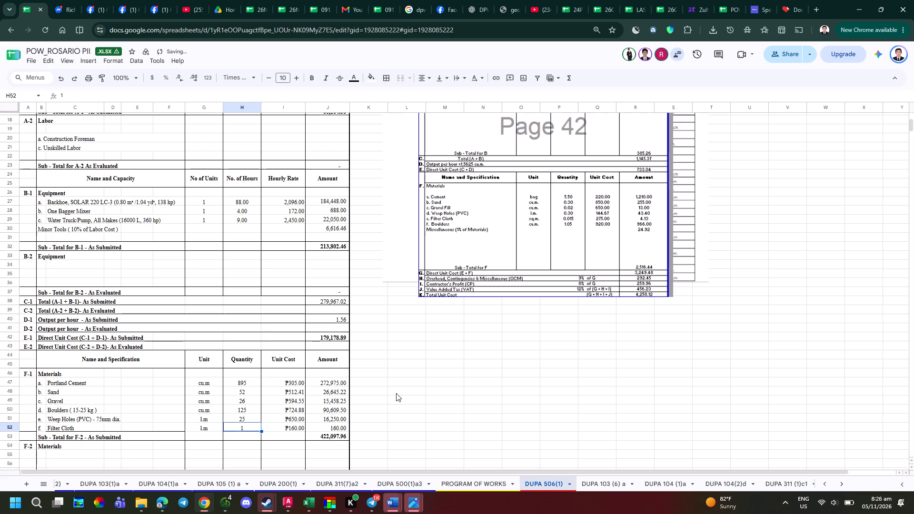
Set the Filter Cloth quantity in H52 to 5 and the Weep Holes quantity in H51 to 45.
key("2")
key("Right")
key("Left")
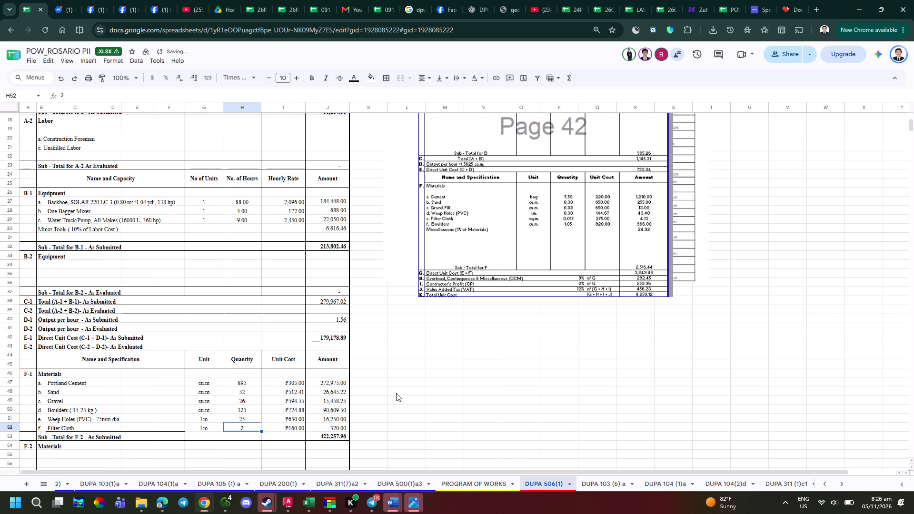
key("5")
key("Up")
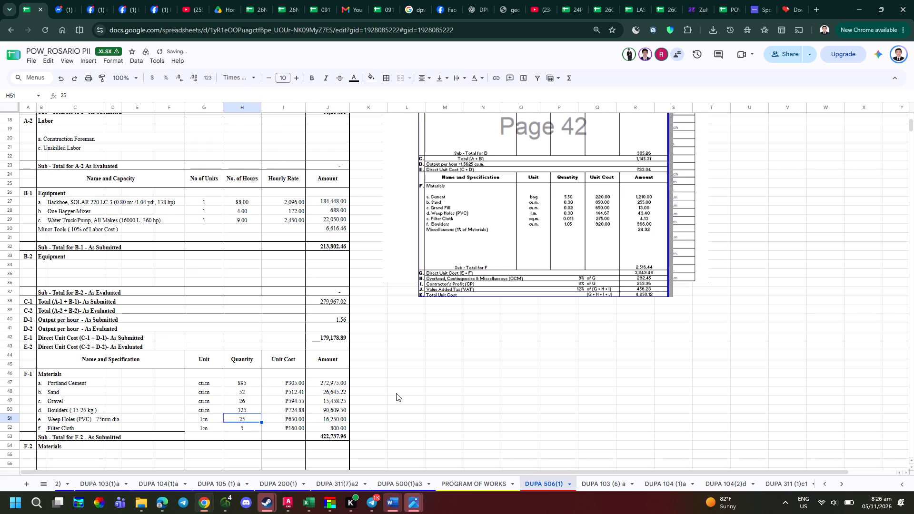
type("45")
key("Return")
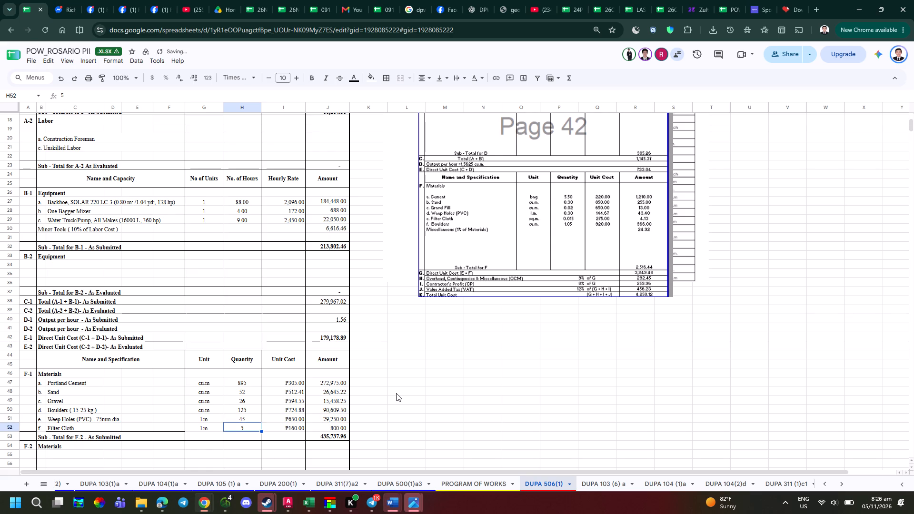
Review the DUPA 506(1) cost summary from the F-1 Materials table down to the total unit cost and signatory block.
key("Down")
key("Down")
key("Down")
key("Down")
key("Down")
key("Down")
key("Down")
key("Down")
key("Down")
key("Down")
key("Down")
key("Down")
key("Down")
key("Down")
key("Down")
key("Down")
key("Down")
key("Down")
key("Down")
key("Down")
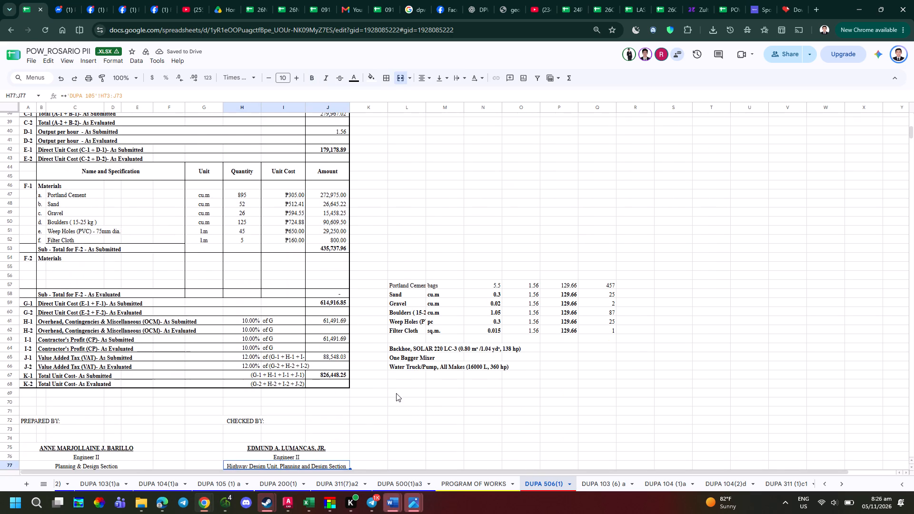
key("Up")
key("Up")
key("Up")
key("Up")
key("Up")
key("Up")
key("Up")
key("Up")
key("Up")
key("Up")
key("Up")
key("Up")
key("Up")
key("Up")
key("Up")
key("Up")
key("Up")
key("Up")
key("Up")
key("Up")
key("Down")
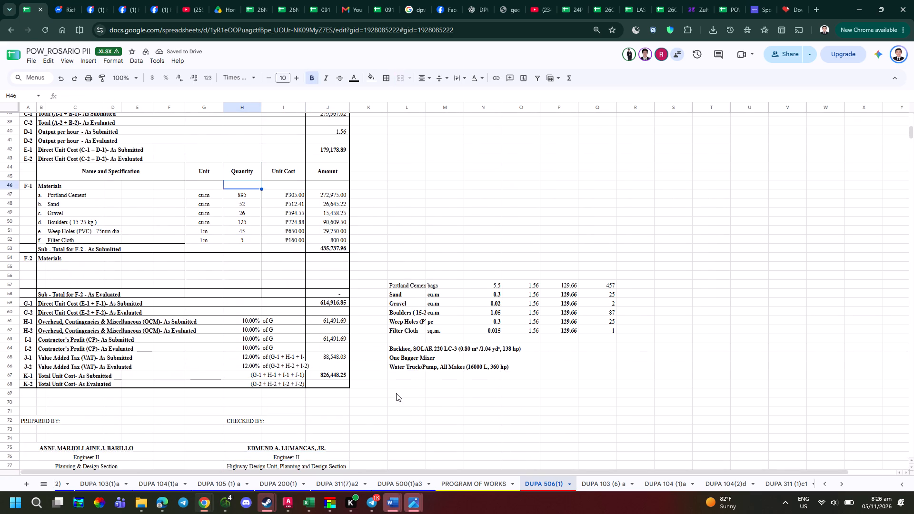
key("Down")
key("Right")
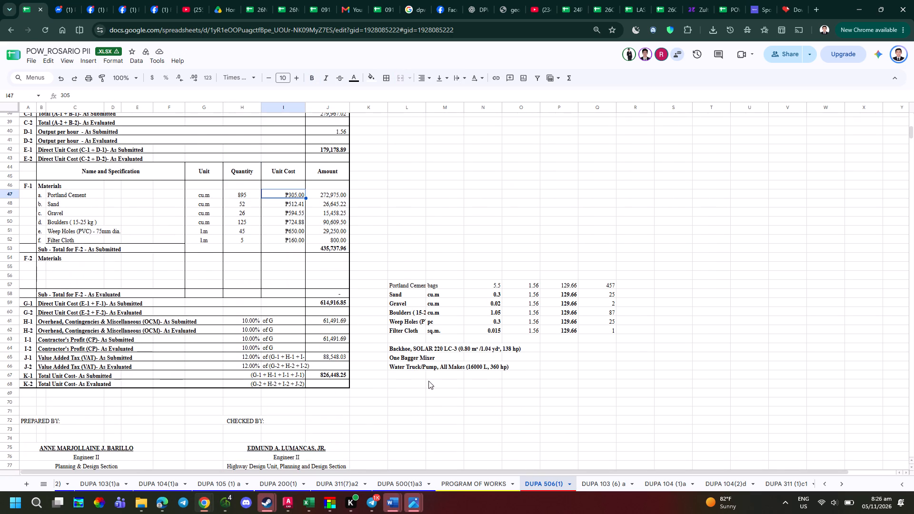
Check the Portland Cement quantity formula in Q57 and its factor in N57 against the quantity in H47.
left_click(493, 420)
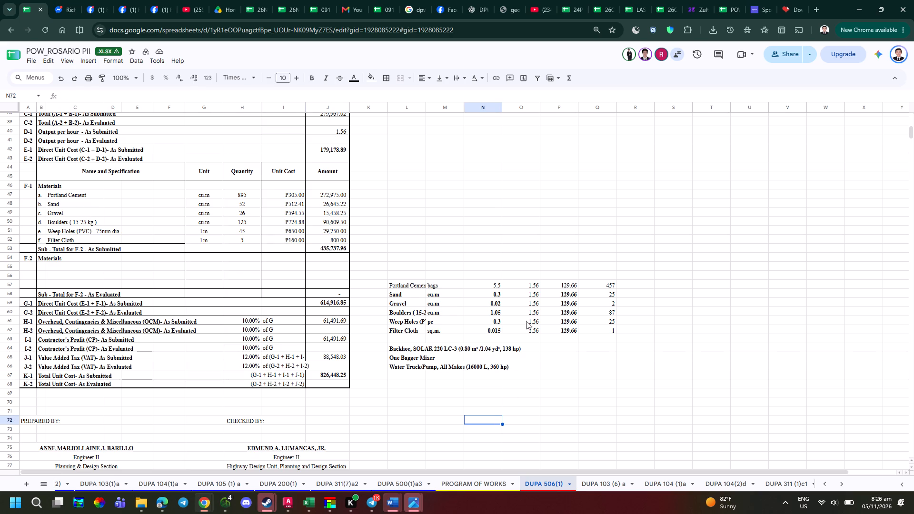
left_click(495, 290)
key("Escape")
double_click(606, 286)
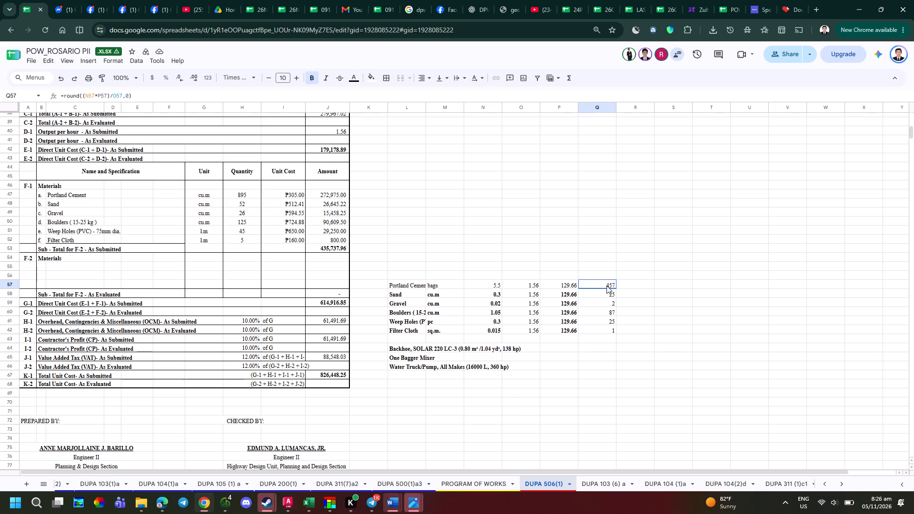
key("Escape")
double_click(242, 195)
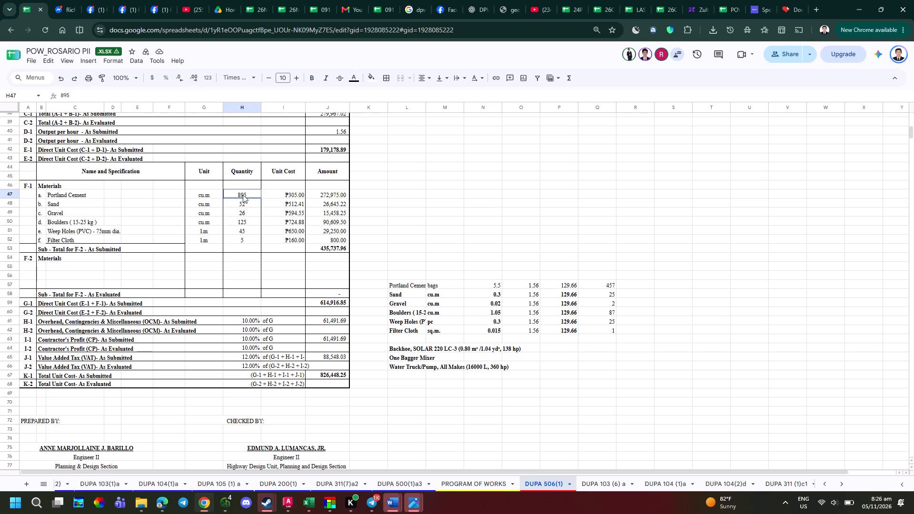
key("Escape")
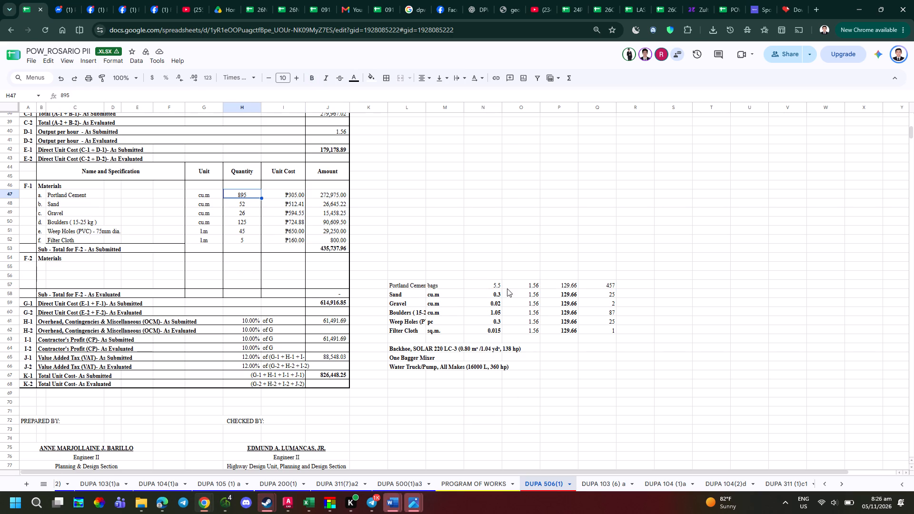
left_click(531, 284)
double_click(497, 283)
key("Escape")
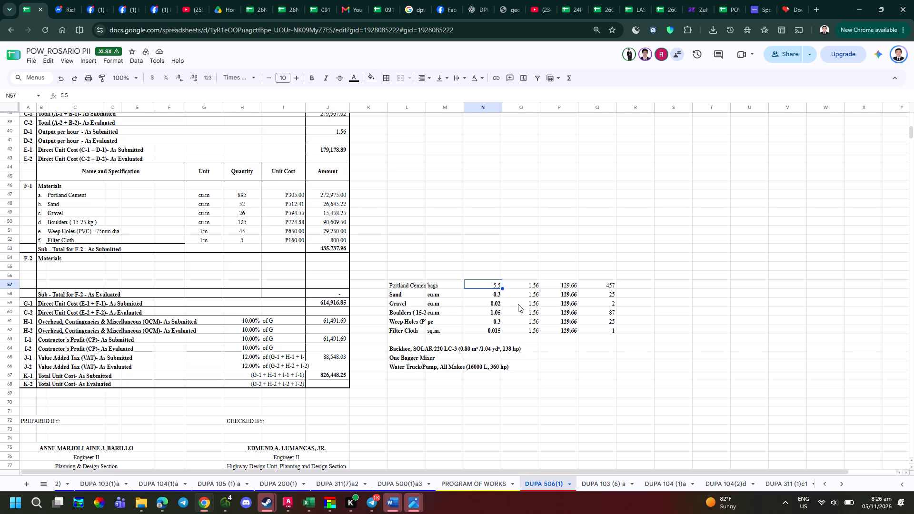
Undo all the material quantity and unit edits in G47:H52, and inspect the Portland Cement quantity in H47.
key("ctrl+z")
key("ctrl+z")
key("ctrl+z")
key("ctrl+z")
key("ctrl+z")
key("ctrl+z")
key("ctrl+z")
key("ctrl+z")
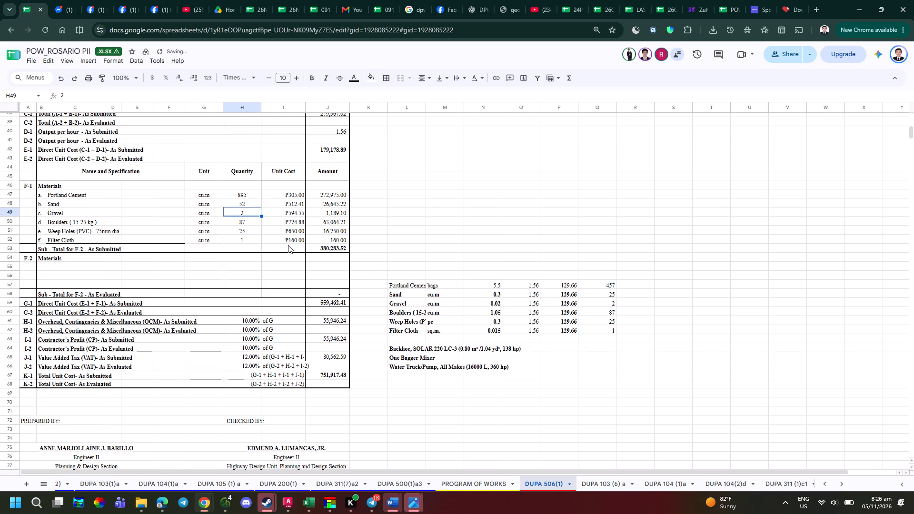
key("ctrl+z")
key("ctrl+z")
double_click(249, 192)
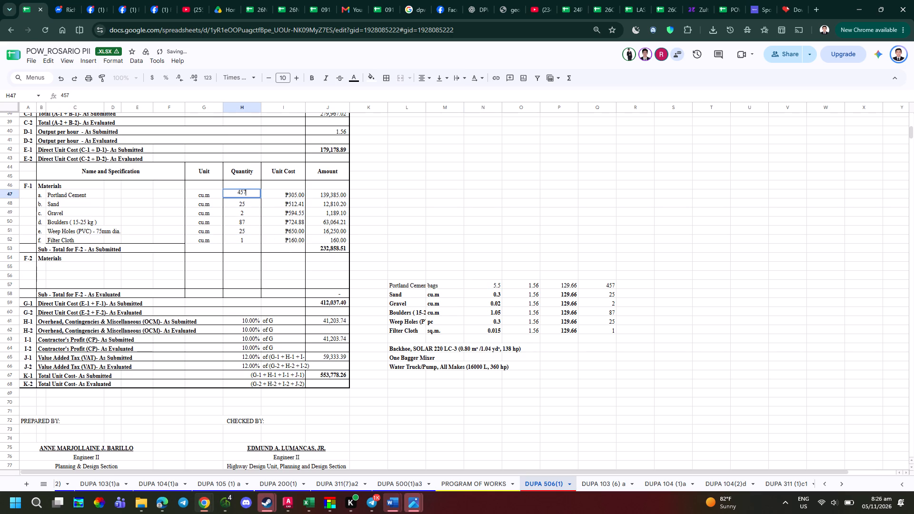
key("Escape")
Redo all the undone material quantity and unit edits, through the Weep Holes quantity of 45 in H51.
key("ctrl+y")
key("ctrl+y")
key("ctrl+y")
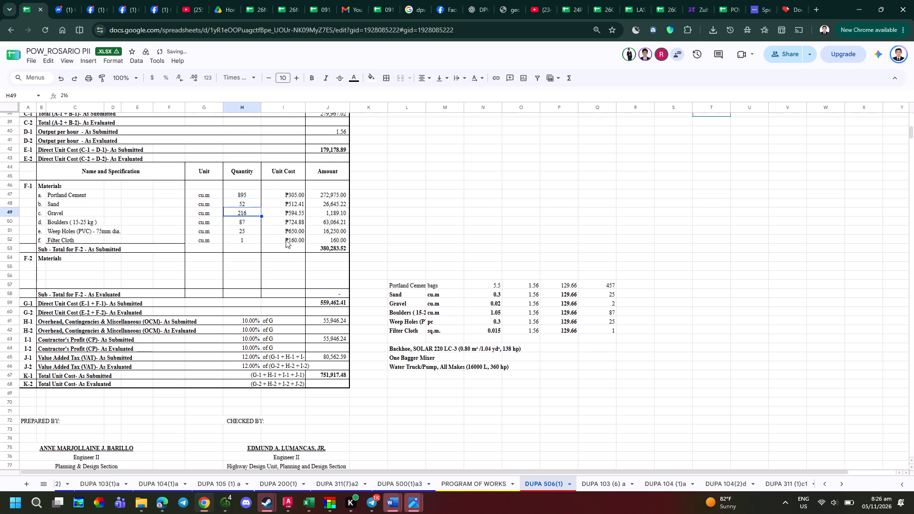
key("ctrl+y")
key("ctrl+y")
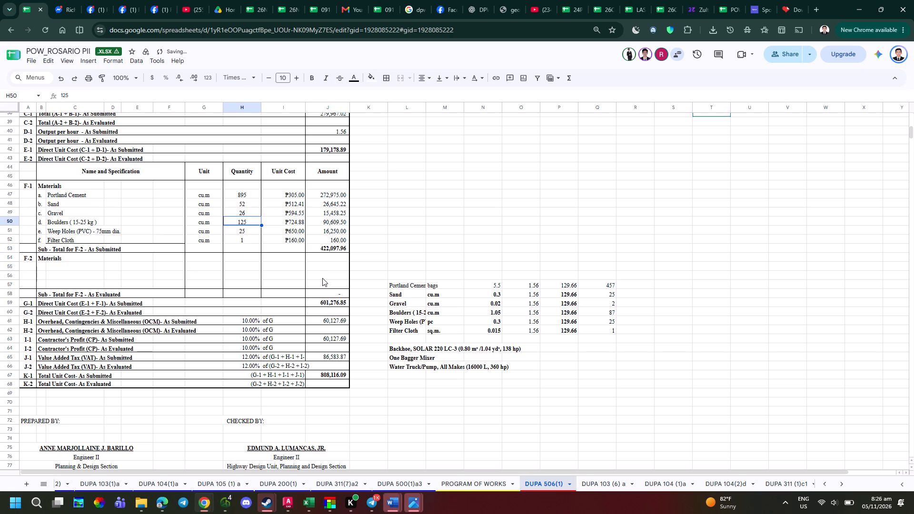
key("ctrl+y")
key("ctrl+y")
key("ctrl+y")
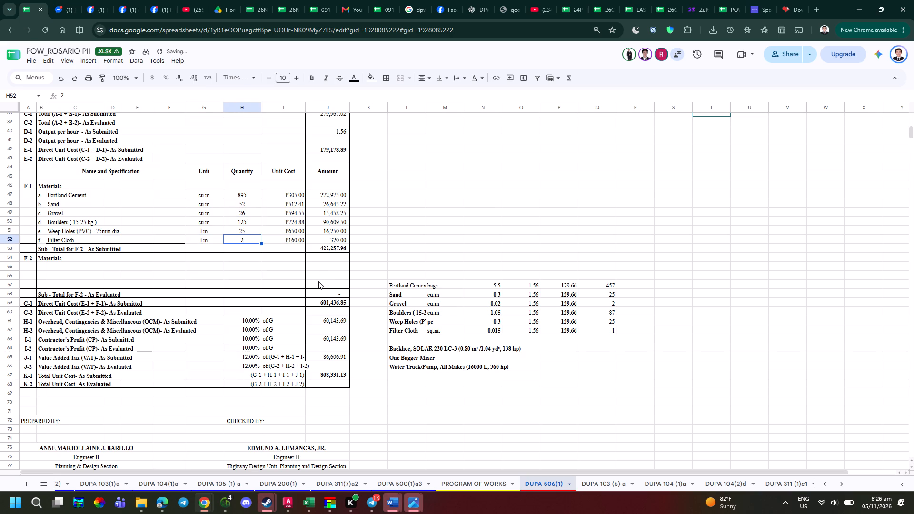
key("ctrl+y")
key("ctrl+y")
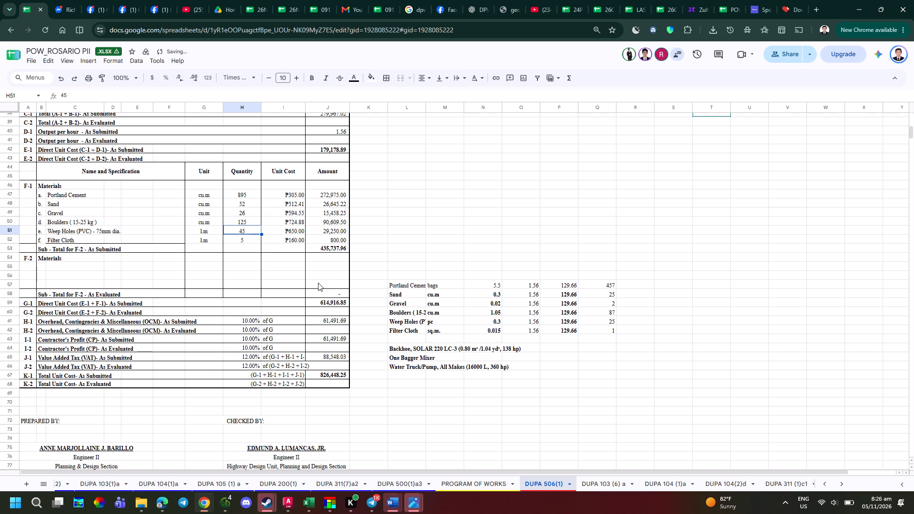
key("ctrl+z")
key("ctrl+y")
Redo the remaining undone material edit and review DUPA 506(1)'s equipment and materials against the Page 42 reference image.
key("ctrl+y")
left_click(449, 420)
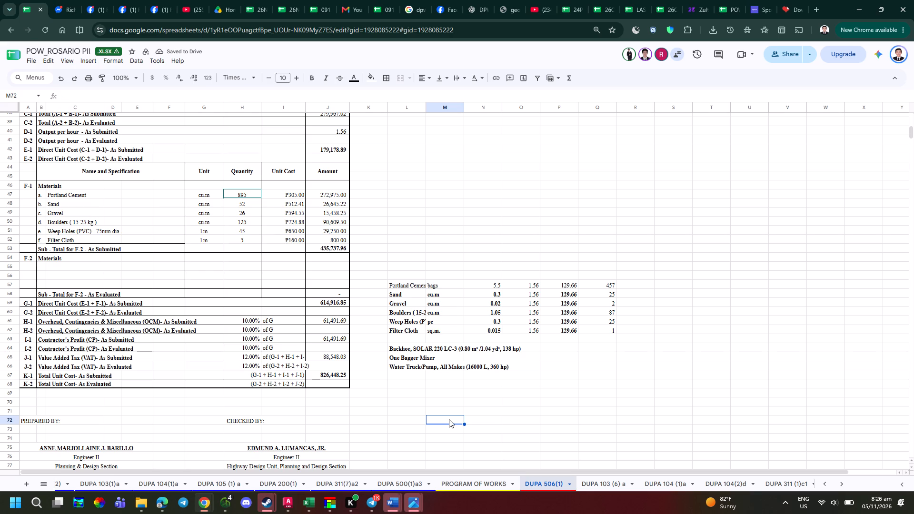
scroll(491, 419, "down", 1, "ctrl")
scroll(501, 426, "up", 3)
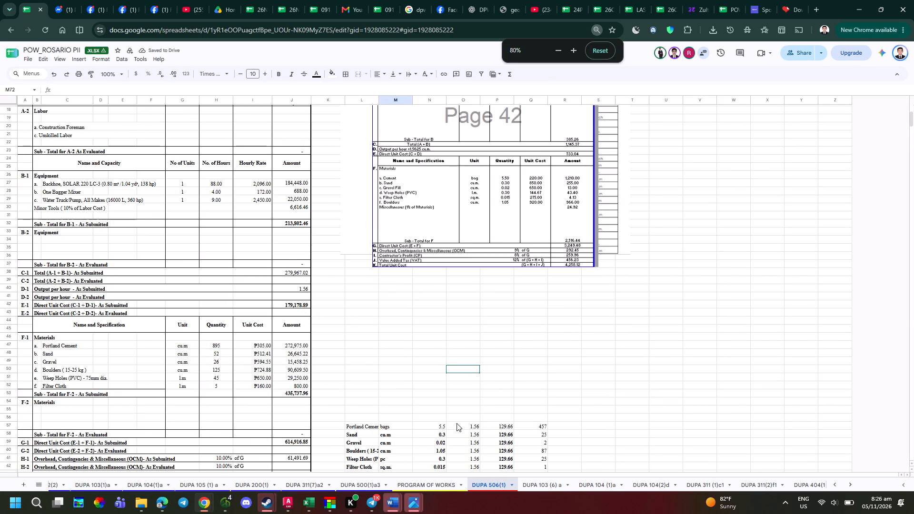
scroll(443, 425, "up", 2, "ctrl")
scroll(445, 426, "down", 2)
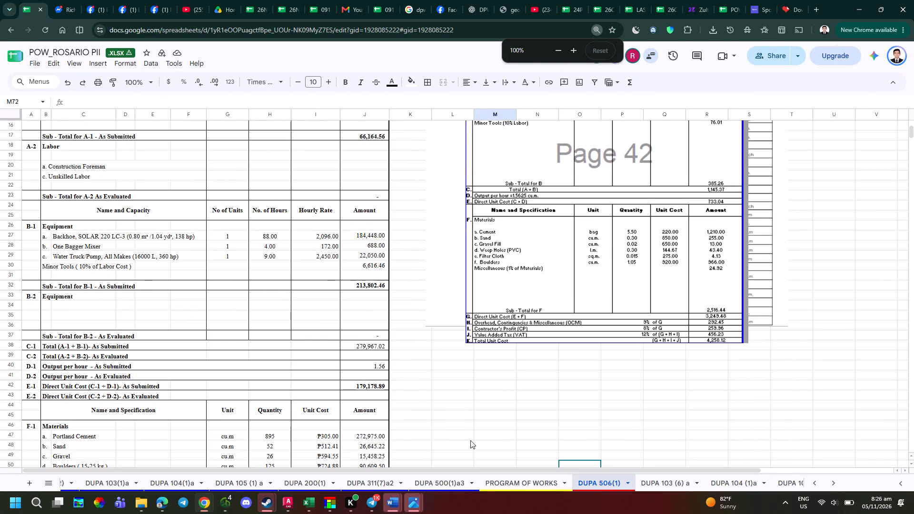
Move the DUPA 506(1) sheet so it sits just before PROGRAM OF WORKS.
left_click(591, 484)
left_click_drag(591, 484, 572, 487)
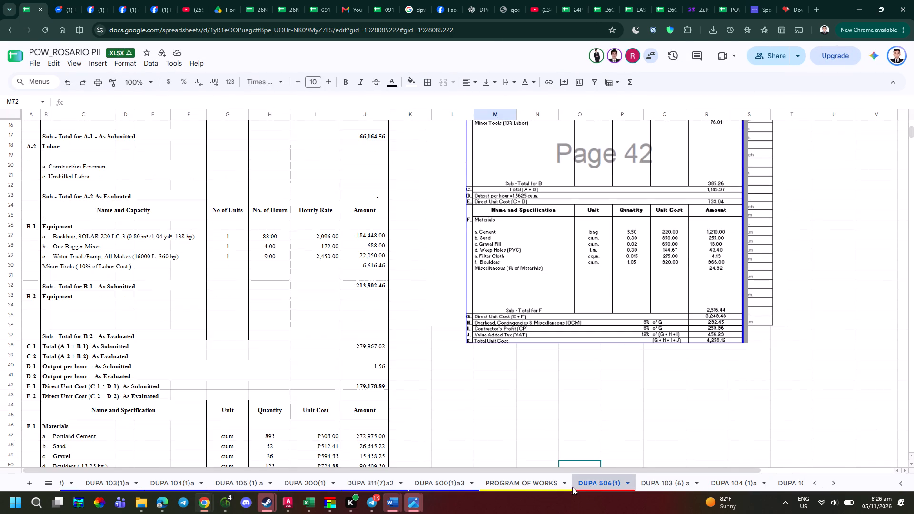
left_click_drag(572, 487, 551, 482)
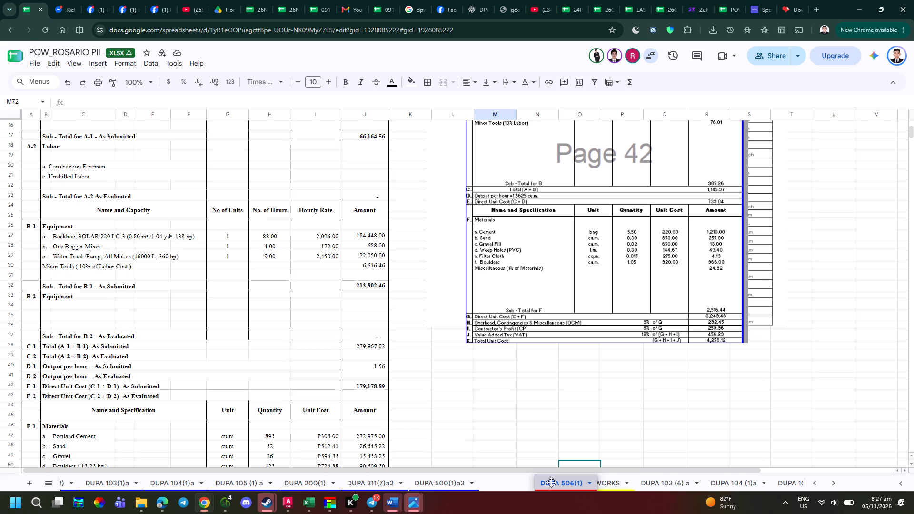
left_click_drag(551, 482, 533, 482)
Review the PROGRAM OF WORKS items down to the grand total, and recheck the DUPA 506(1) sheet.
left_click(566, 484)
scroll(267, 418, "down", 5)
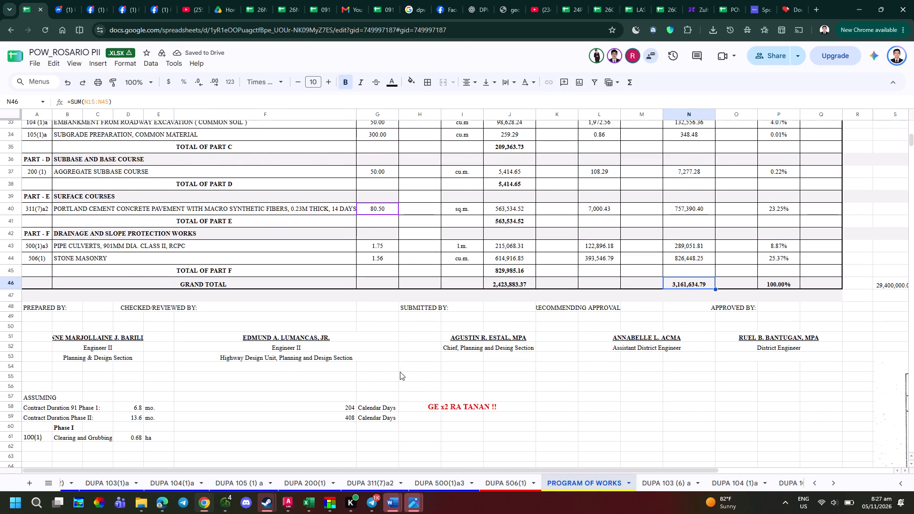
scroll(400, 372, "up", 1)
scroll(462, 370, "up", 2)
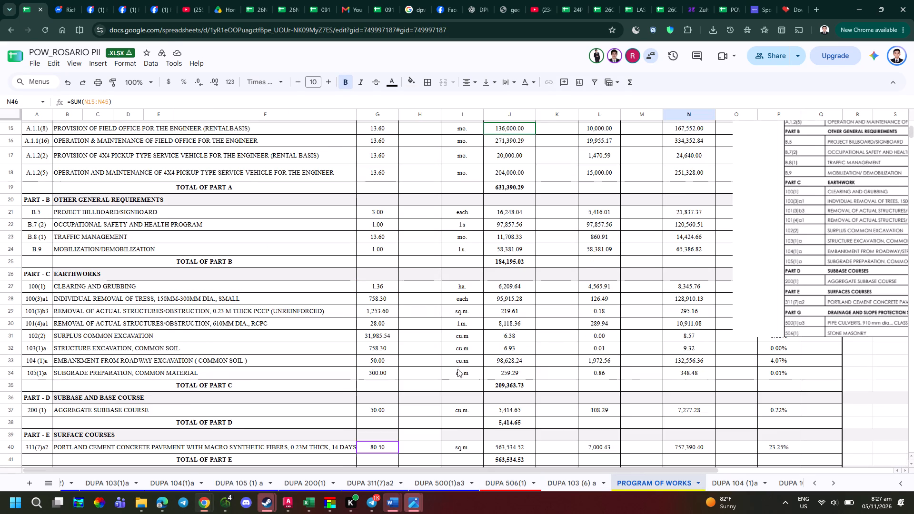
scroll(451, 366, "down", 2)
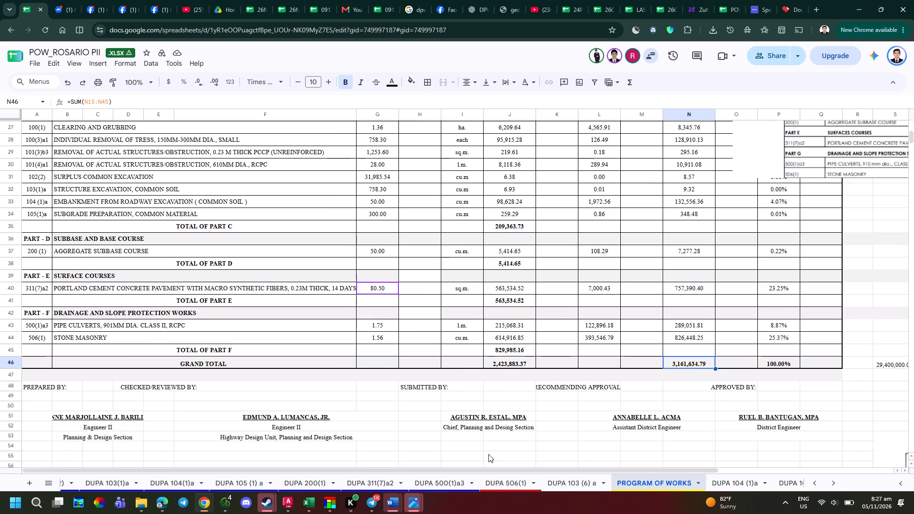
left_click(625, 489)
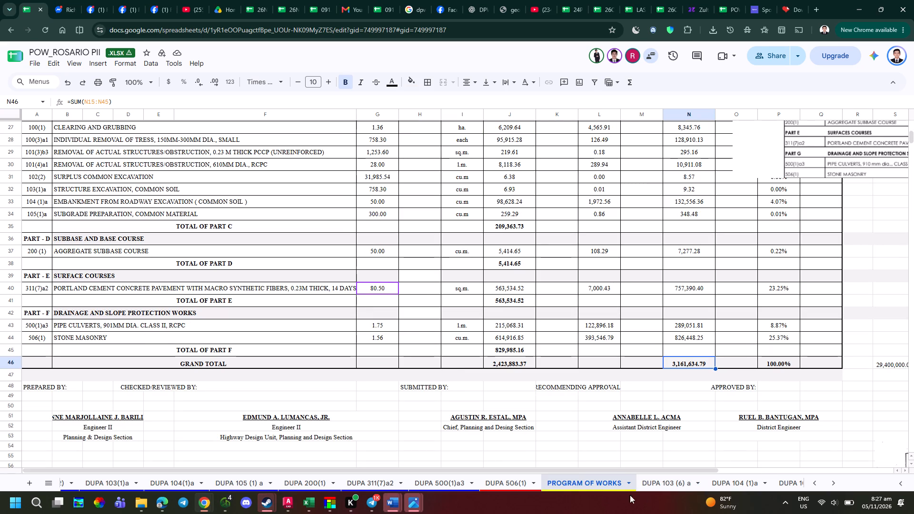
left_click(505, 483)
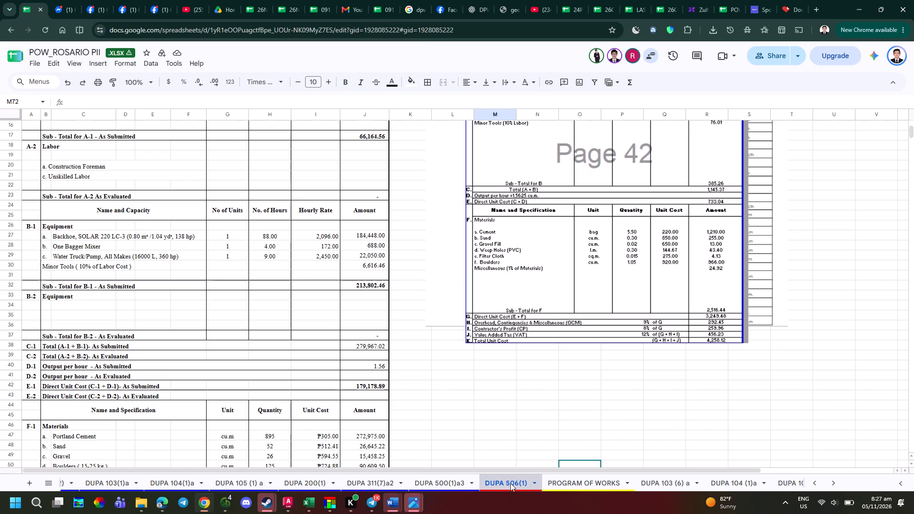
left_click(431, 414)
scroll(449, 479, "up", 14)
scroll(449, 480, "down", 8)
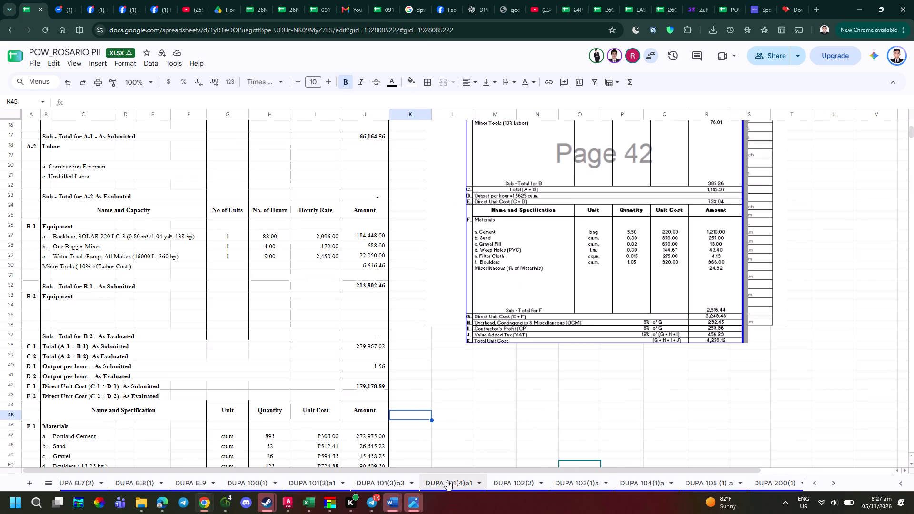
scroll(430, 478, "down", 6)
In PROGRAM OF WORKS, insert one blank row below the TOTAL OF PART F row.
left_click(562, 478)
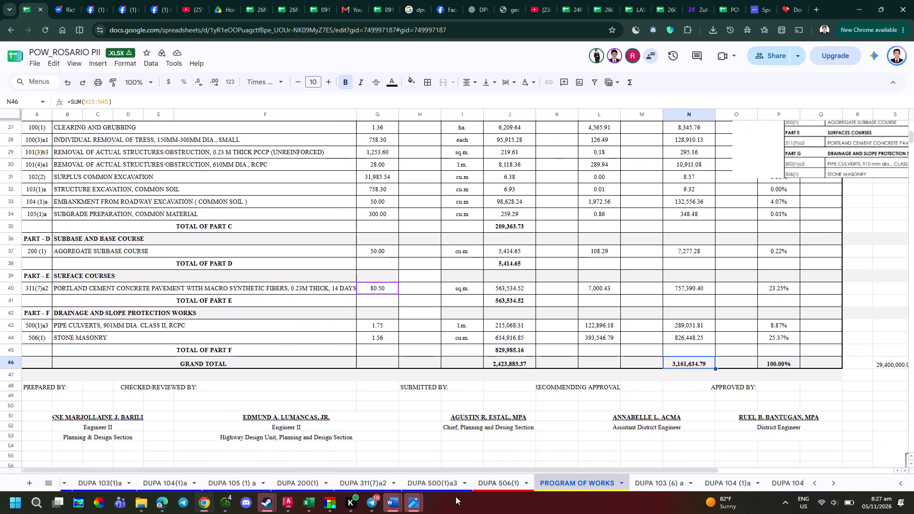
left_click(13, 351)
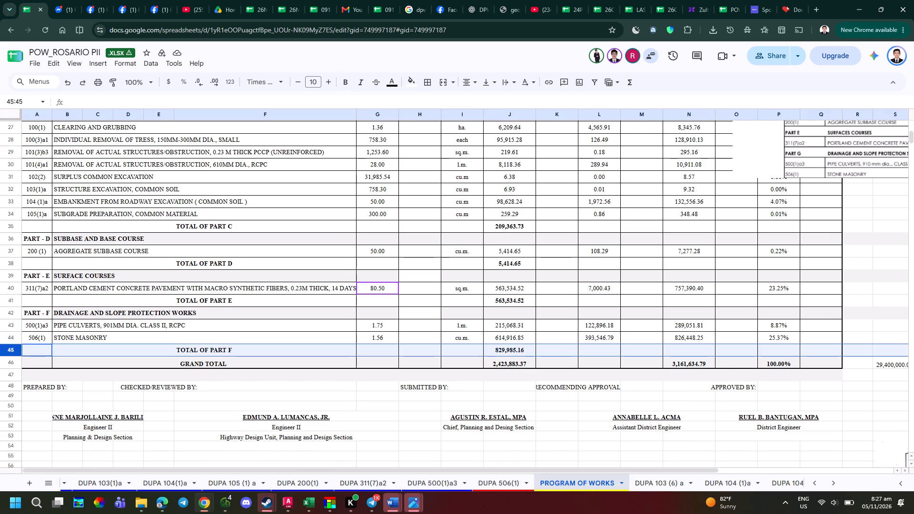
right_click(13, 352)
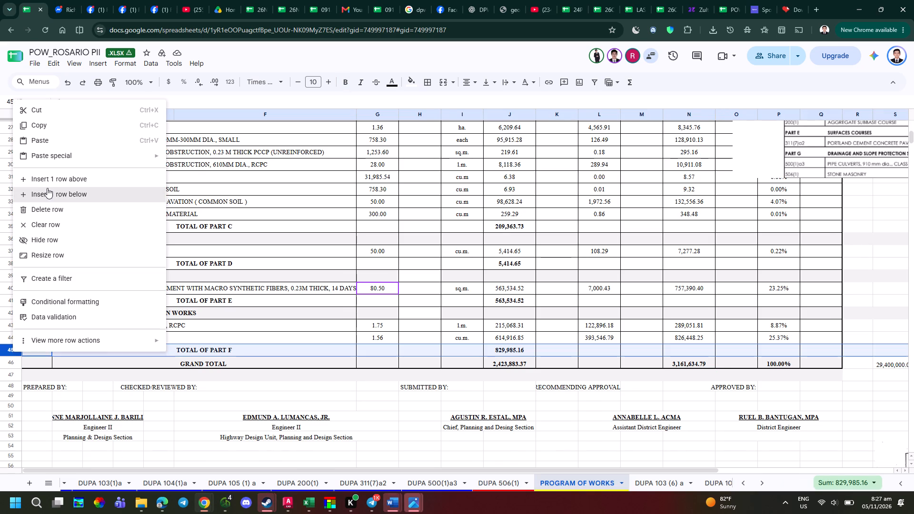
left_click(55, 191)
left_click(48, 400)
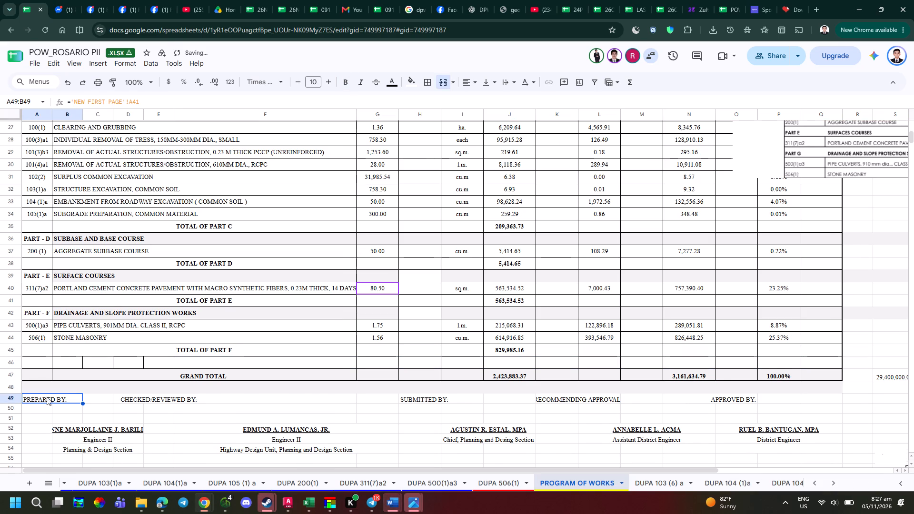
Merge cells B46:F46 in the new blank row to form its description cell.
left_click_drag(62, 360, 232, 359)
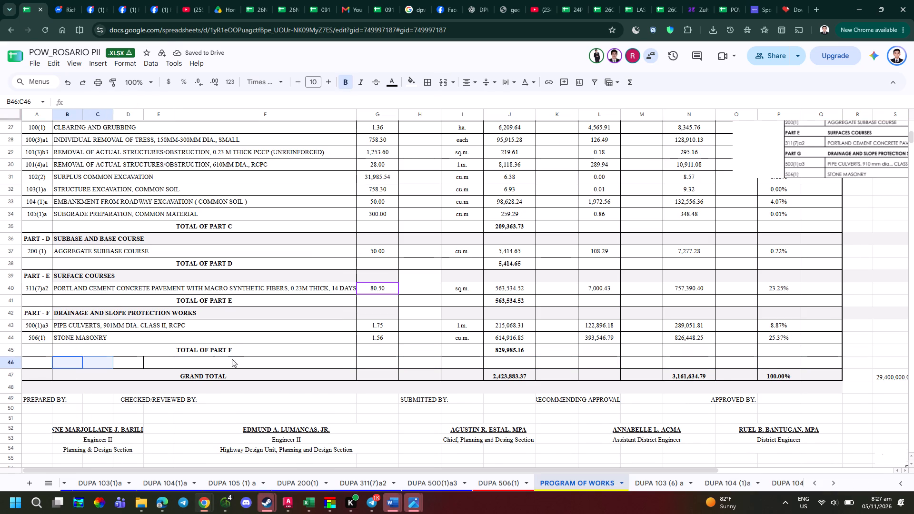
left_click_drag(232, 359, 288, 361)
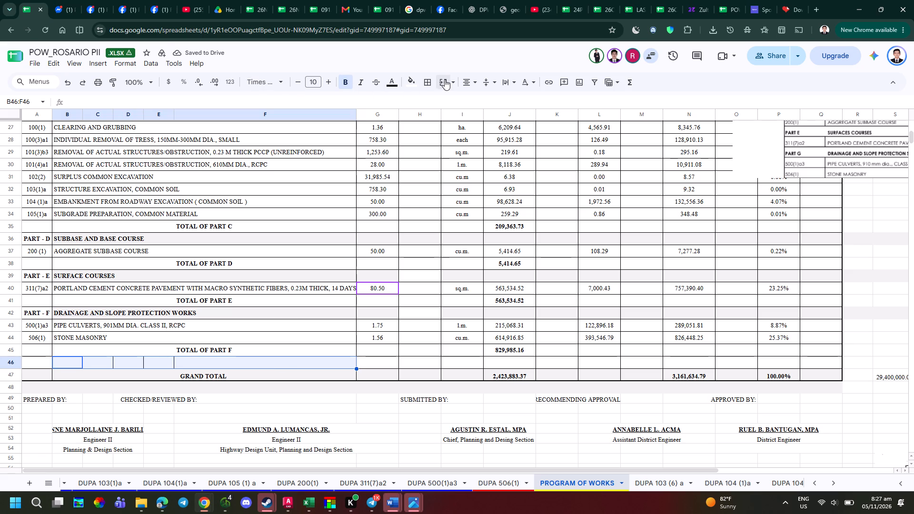
left_click(445, 79)
left_click(329, 432)
left_click(48, 360)
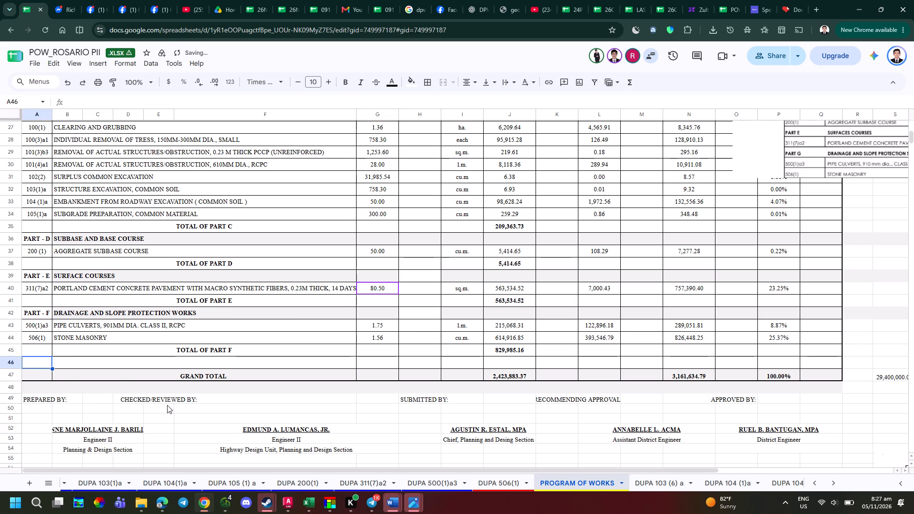
Insert another row below row 46 and copy the merged B46:F46 layout into B47:F47.
left_click(8, 363)
right_click(8, 363)
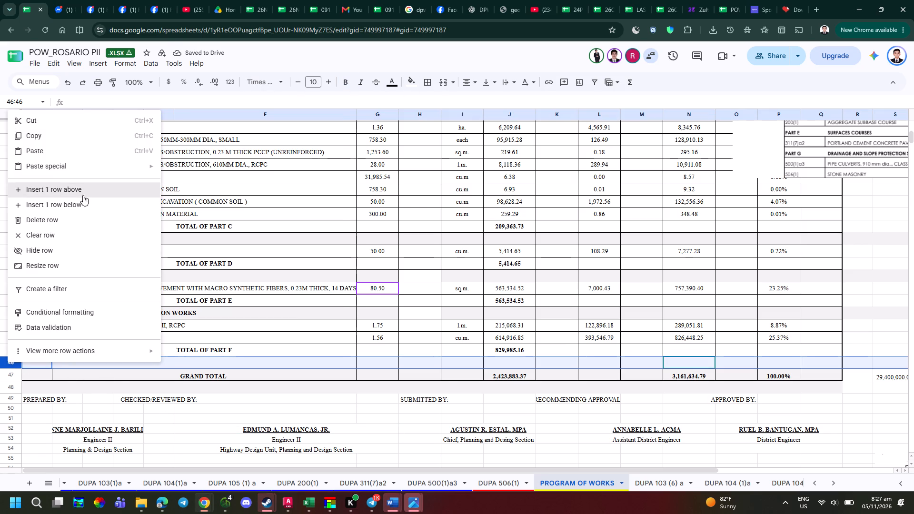
left_click(89, 206)
left_click(68, 364)
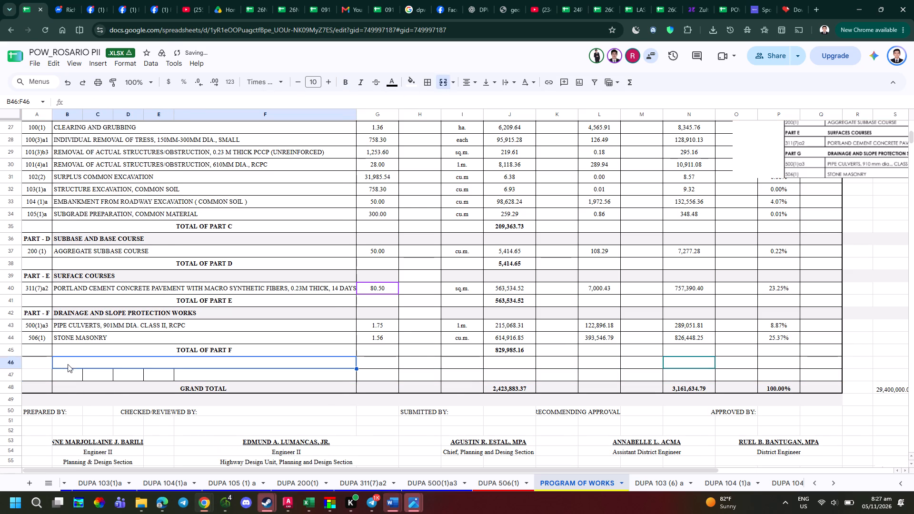
key("ctrl+c")
left_click(56, 370)
key("ctrl+v")
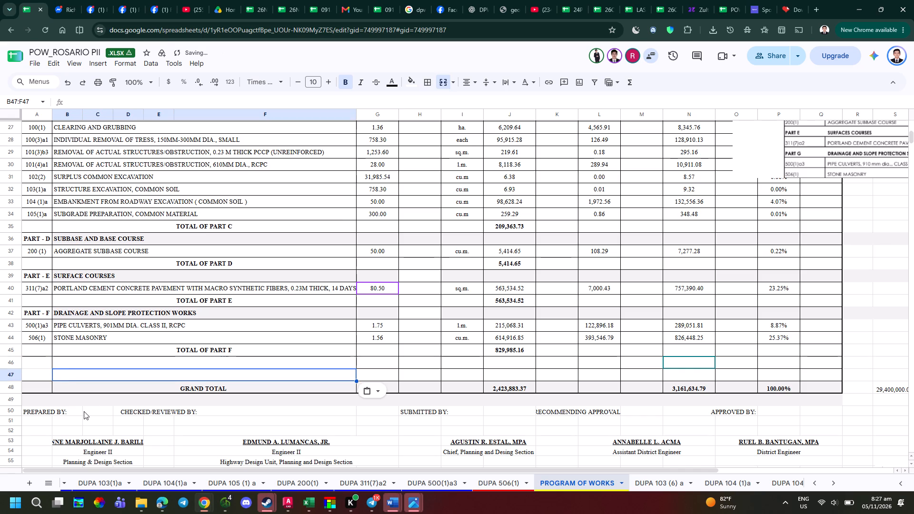
Apply all borders to cell A46 in the first new row.
left_click(27, 361)
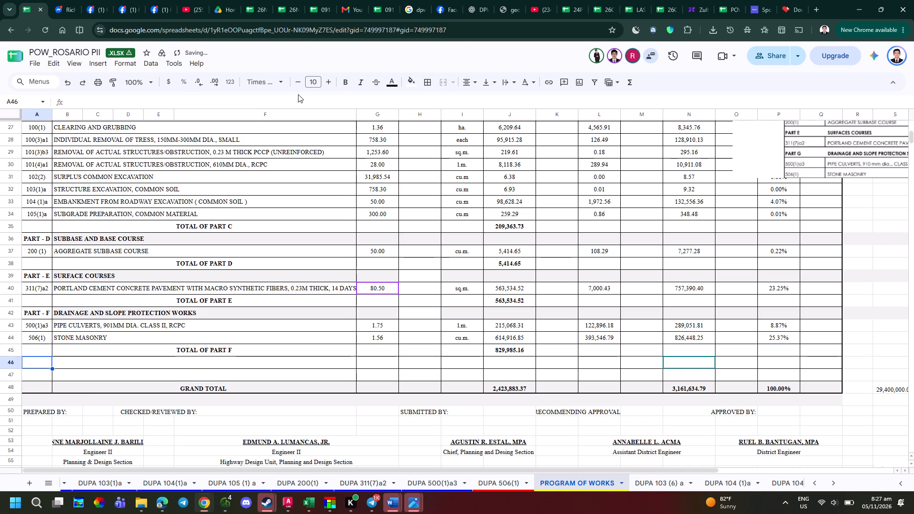
left_click(435, 82)
left_click(436, 108)
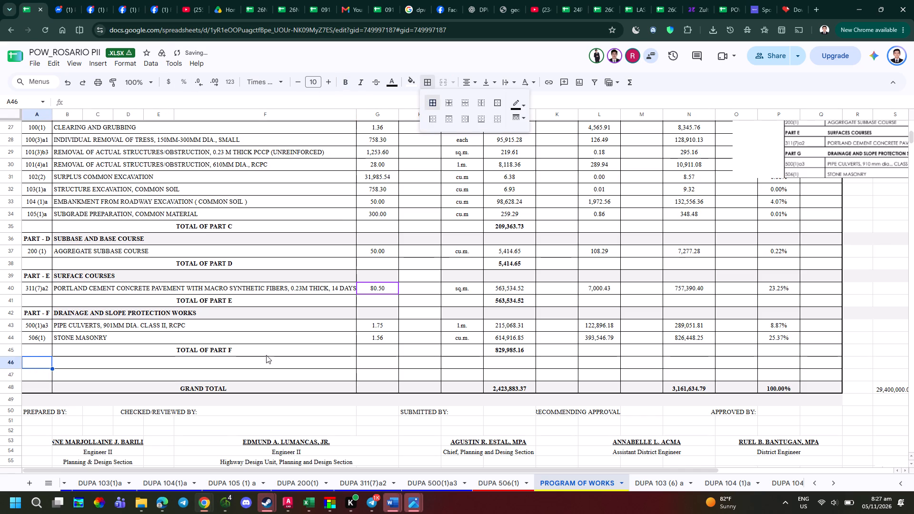
left_click_drag(223, 430, 228, 430)
left_click(66, 381)
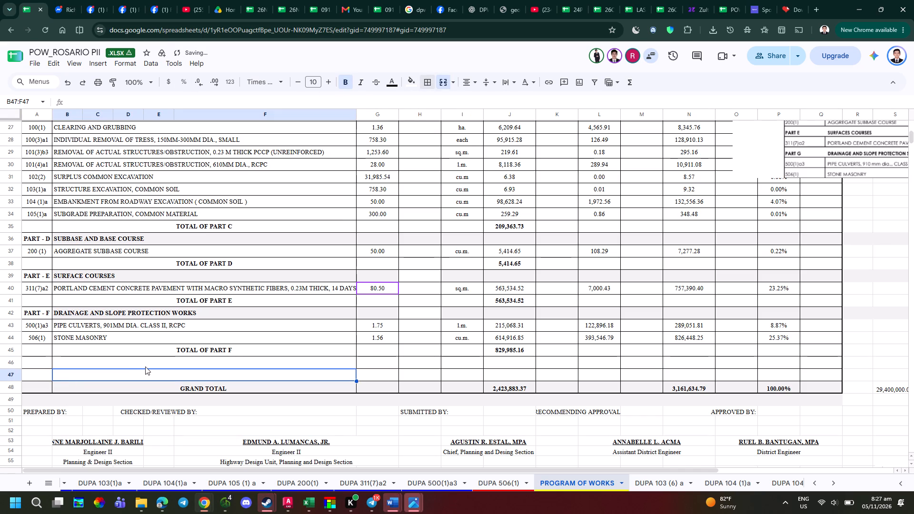
left_click(147, 366)
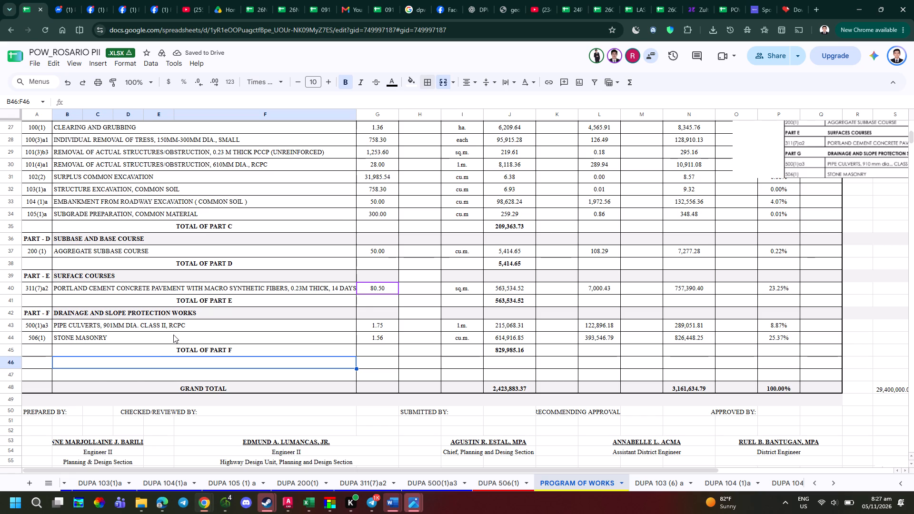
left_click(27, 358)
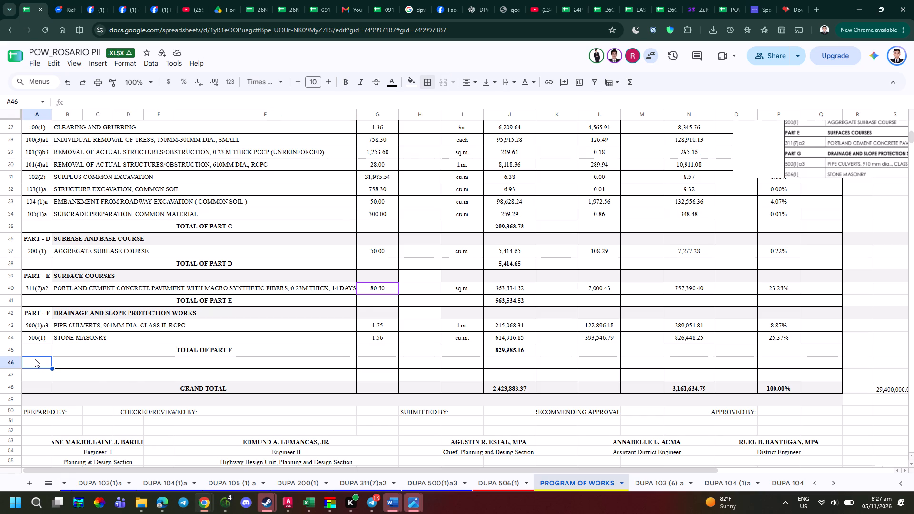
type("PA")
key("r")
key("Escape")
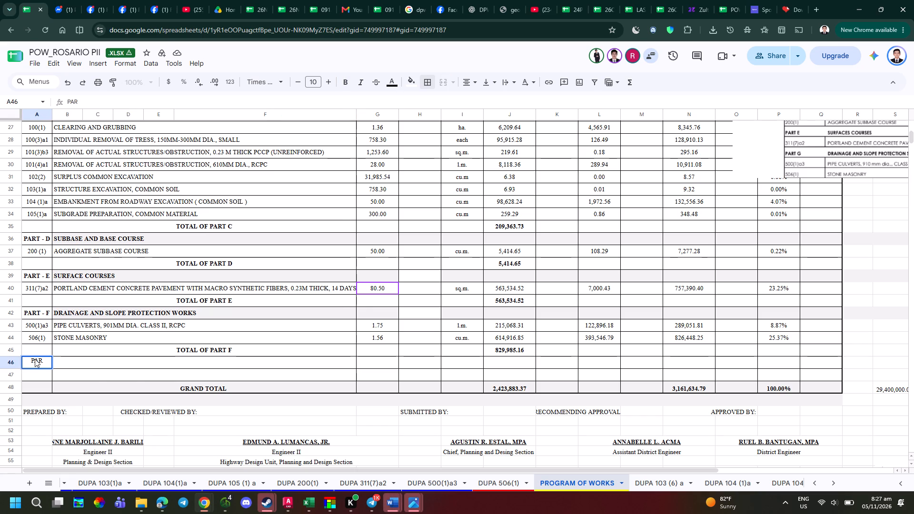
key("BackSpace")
Copy the PART - F label from A42 into A46 of the new row.
key("Up")
key("Up")
key("Up")
key("Up")
key("ctrl+c")
key("Down")
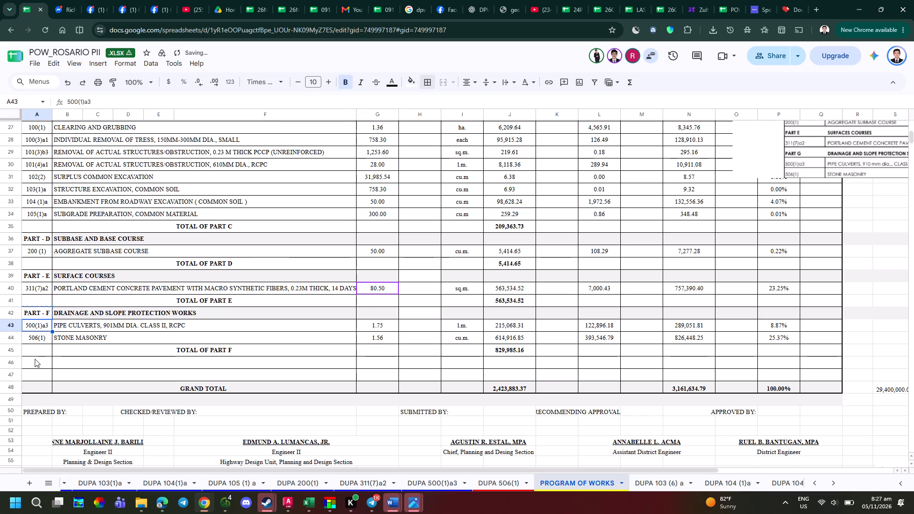
key("Down")
key("Down")
key("Down")
key("ctrl+v")
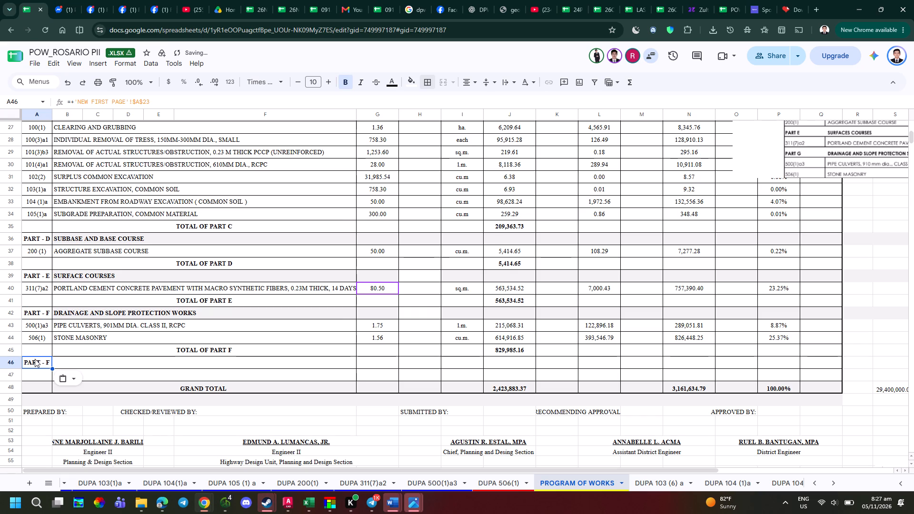
Inspect the formula in cell A46 to find which sheet and cell its part label refers to.
left_click(60, 357)
double_click(30, 360)
key("Escape")
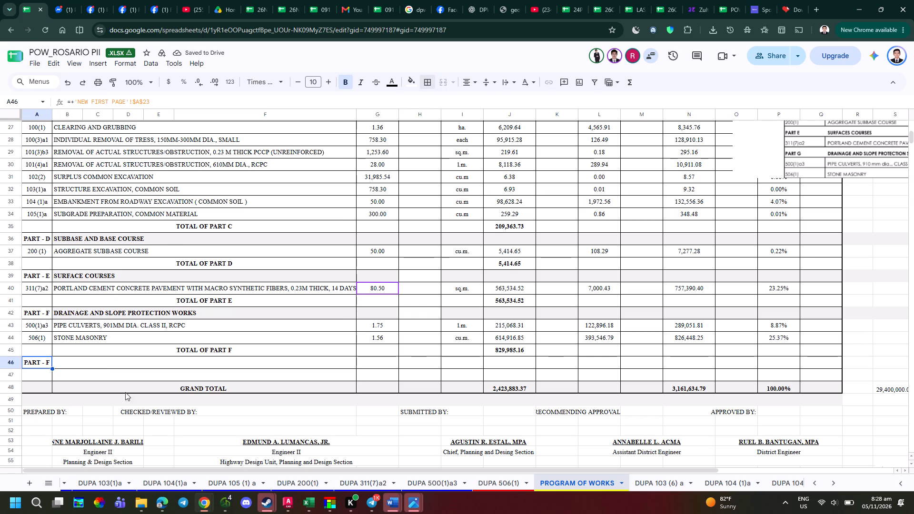
double_click(35, 366)
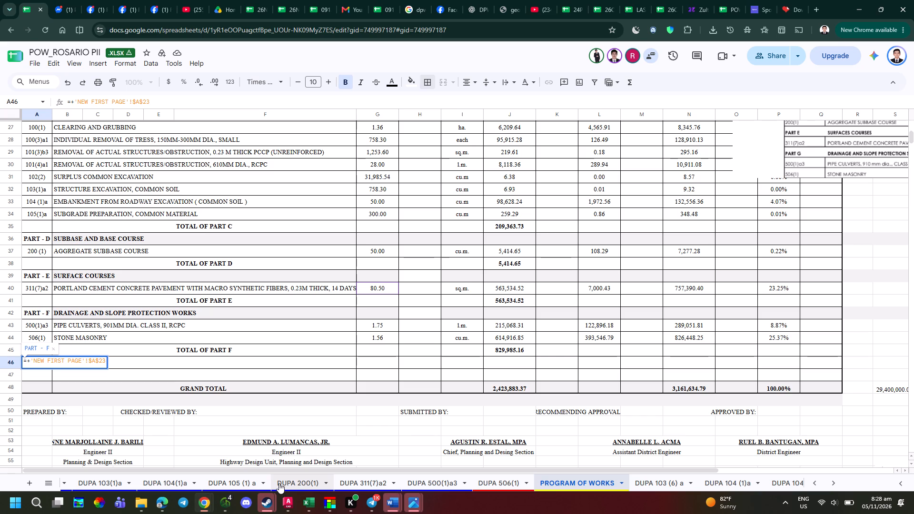
scroll(279, 483, "up", 14)
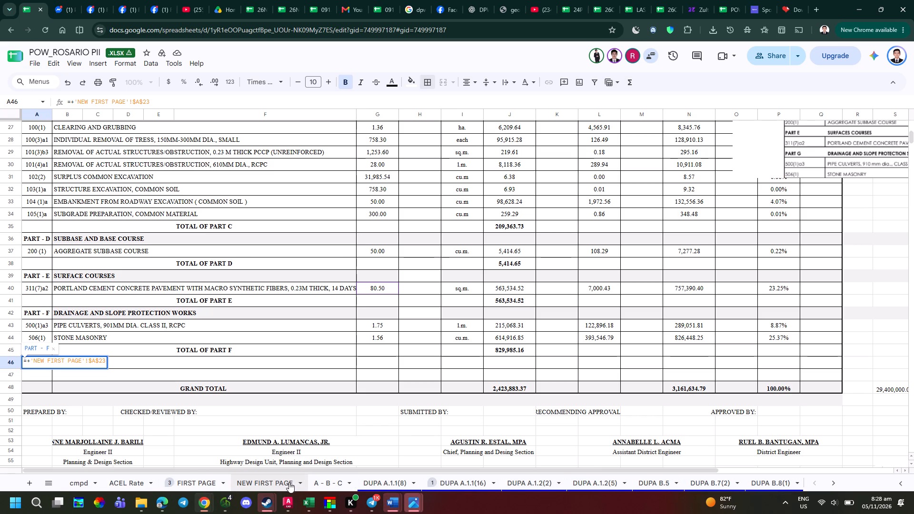
key("Escape")
On the NEW FIRST PAGE sheet, enter PART - G in cell A24 below the PART - F row.
double_click(278, 485)
scroll(282, 373, "down", 4)
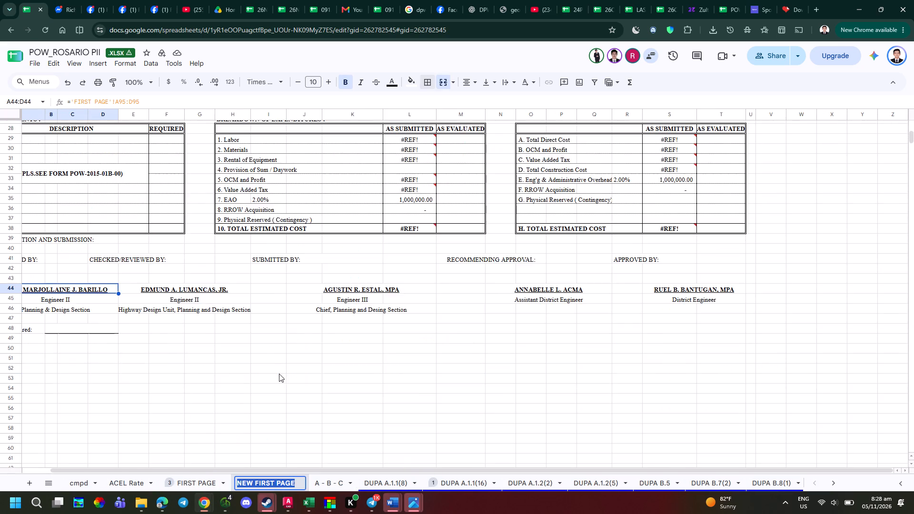
scroll(176, 286, "up", 2)
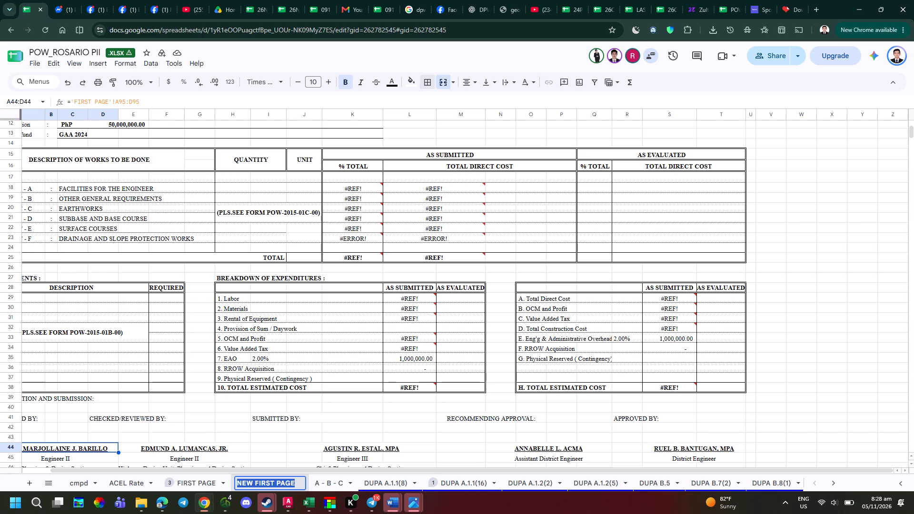
key("Left")
left_click(30, 245)
key("Left")
key("Left")
key("Up")
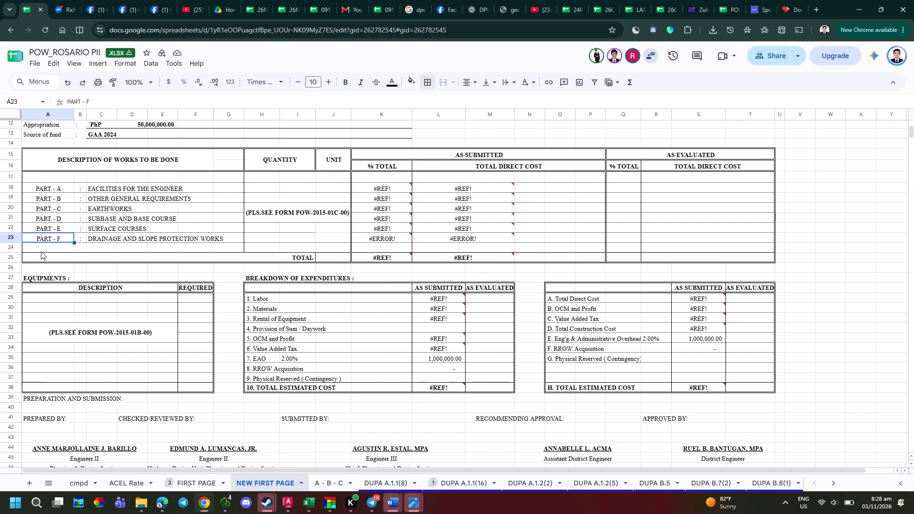
left_click(43, 252)
type("PARTG")
key("BackSpace")
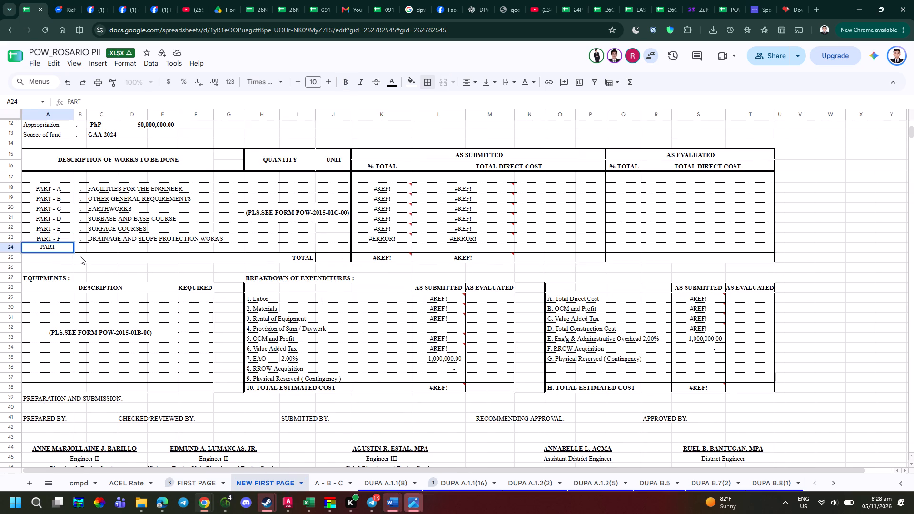
key("space")
type("- G")
key("Return")
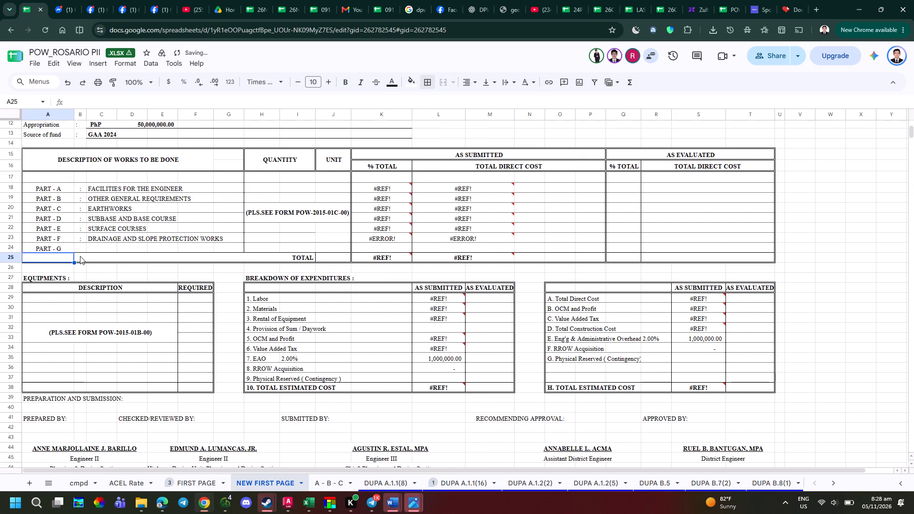
Enter a colon in cell B24 beside the PART - G label and move to description cell C24.
key("Up")
key("Up")
key("Down")
key("Right")
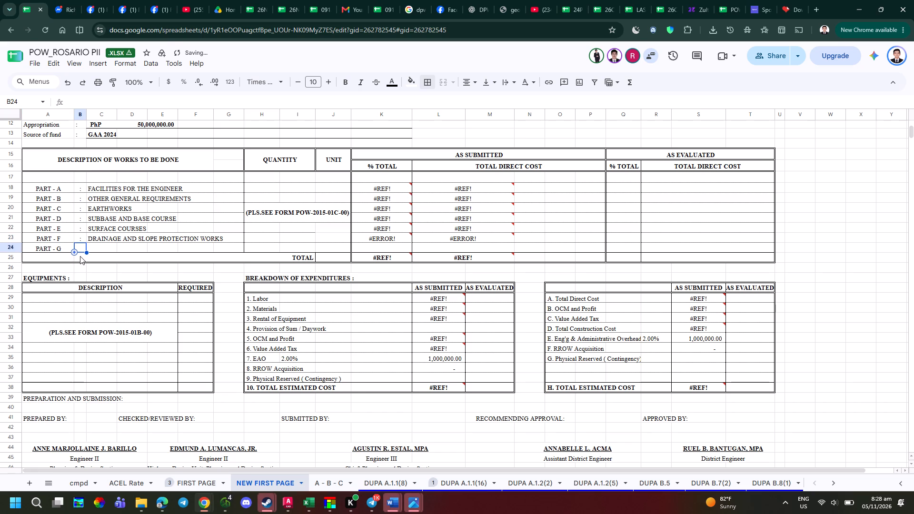
key("shift+colon")
key("Tab")
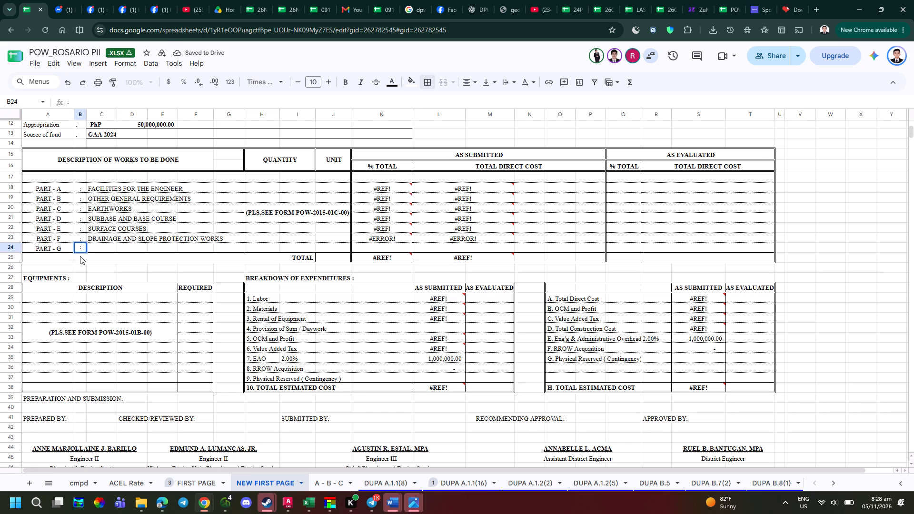
key("Right")
key("Right")
key("Left")
key("Left")
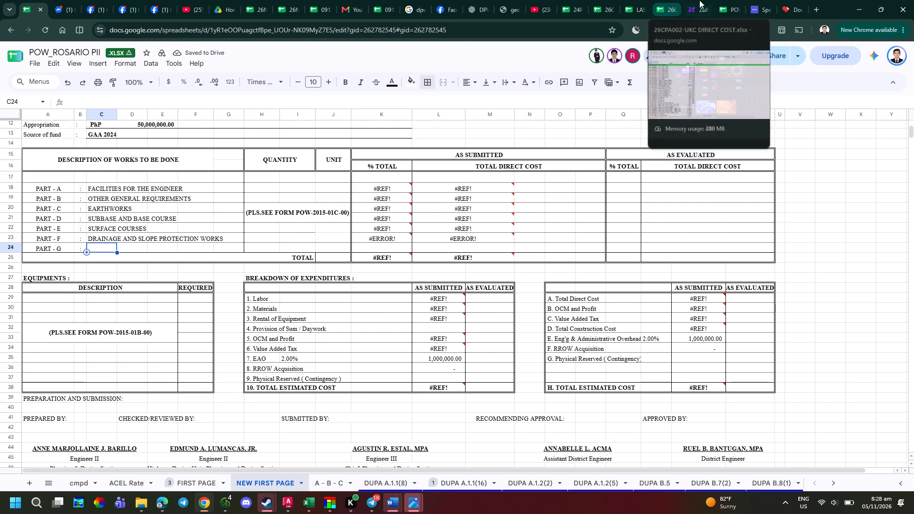
Close the POW_BONIFACIO spreadsheet.
left_click(719, 0)
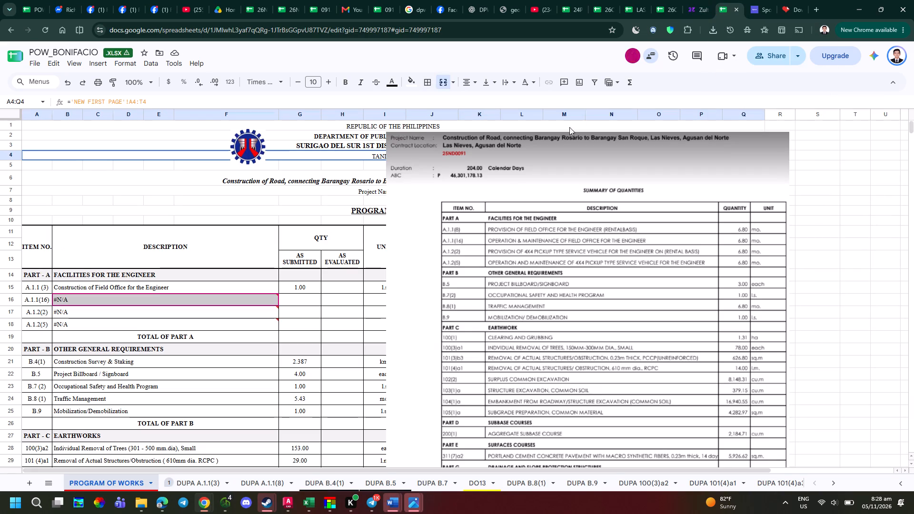
left_click(665, 0)
left_click(735, 1)
left_click(735, 7)
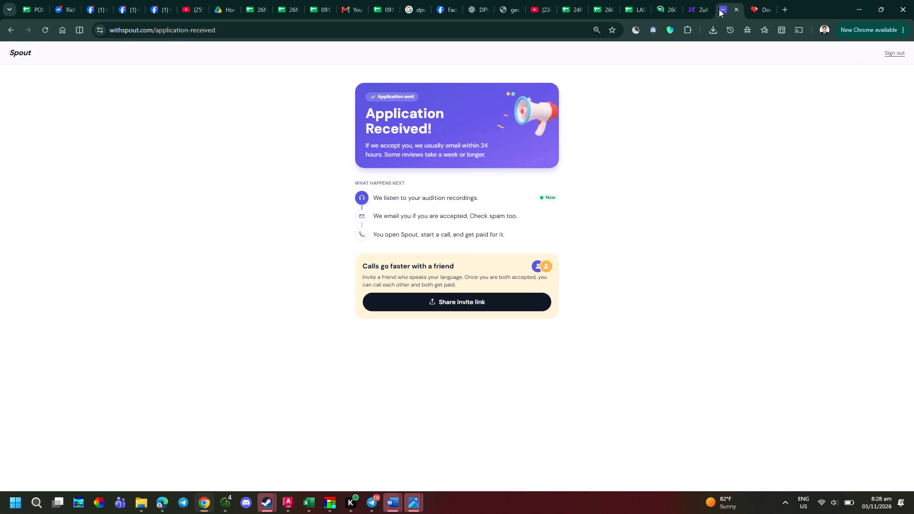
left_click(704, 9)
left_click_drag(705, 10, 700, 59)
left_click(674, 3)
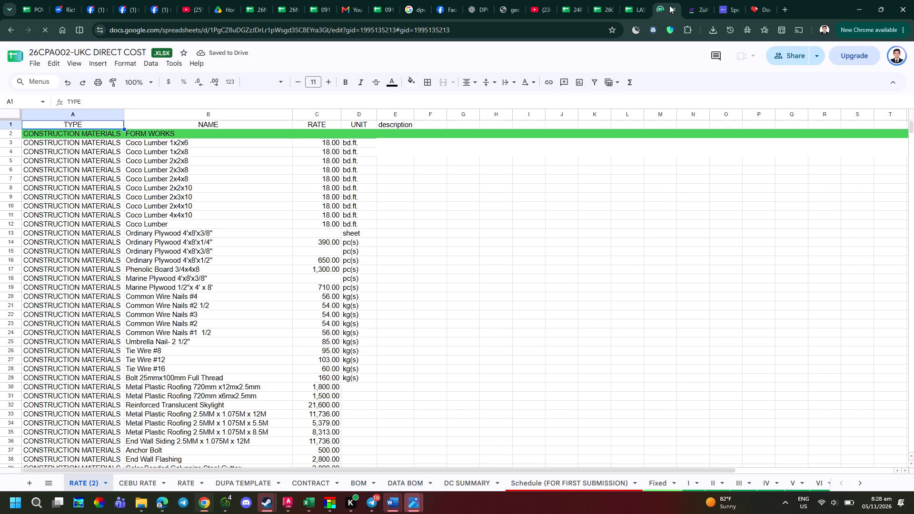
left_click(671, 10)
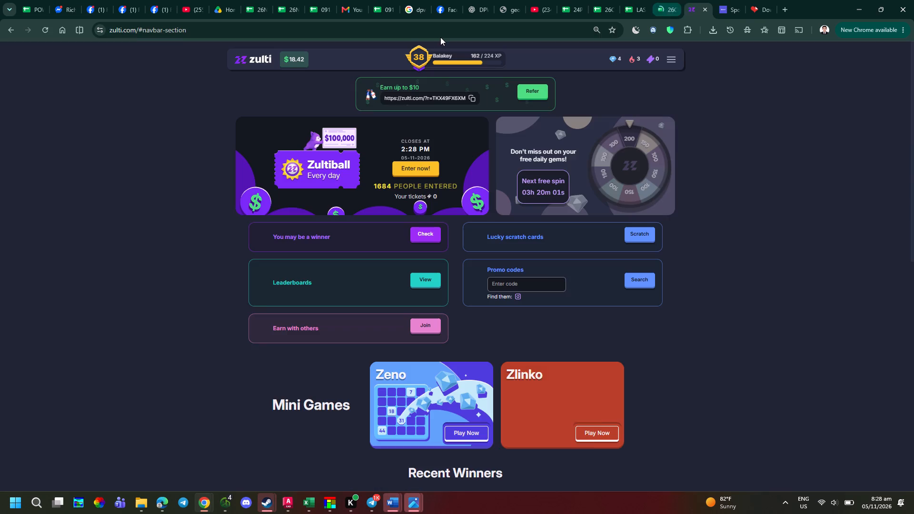
Open the 24NH0123-GIJVEC Direct Cost workbook in place of the LAS NIEVES BRIDGE PHASE 9 DC spreadsheet.
left_click(626, 0)
left_click(309, 31)
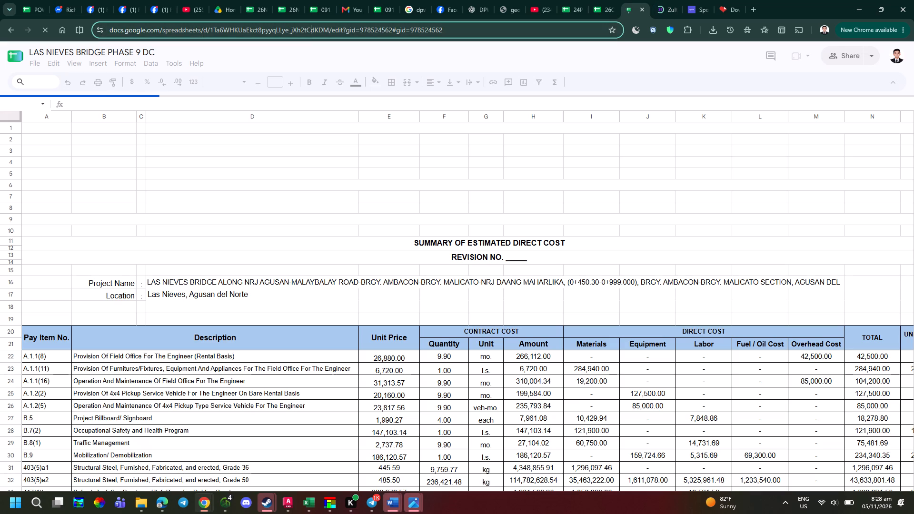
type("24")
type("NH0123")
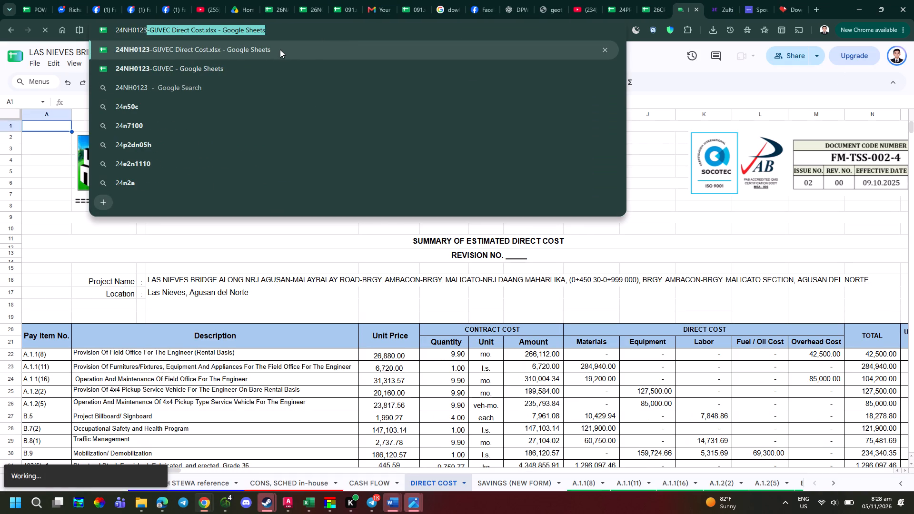
left_click(280, 49)
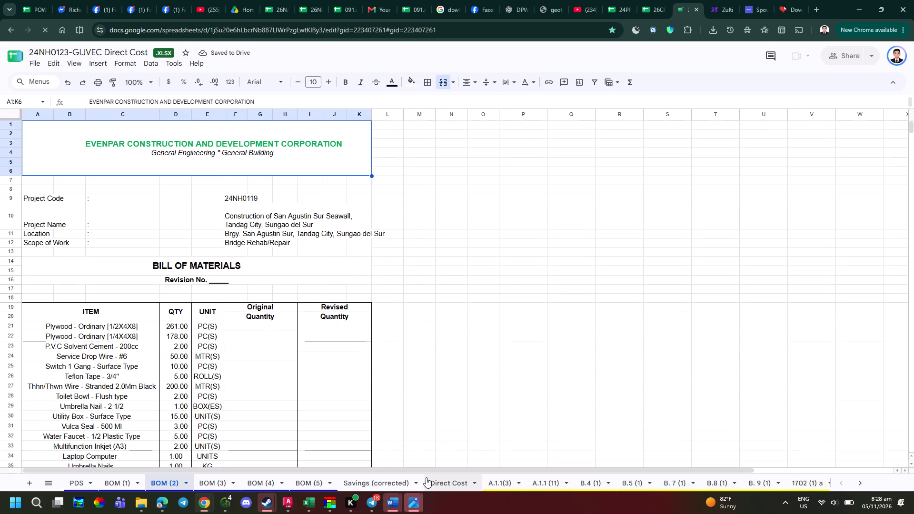
Examine the pay items on the Direct Cost sheet, along with the Manpower and 1722 (1) c sheets.
left_click(457, 482)
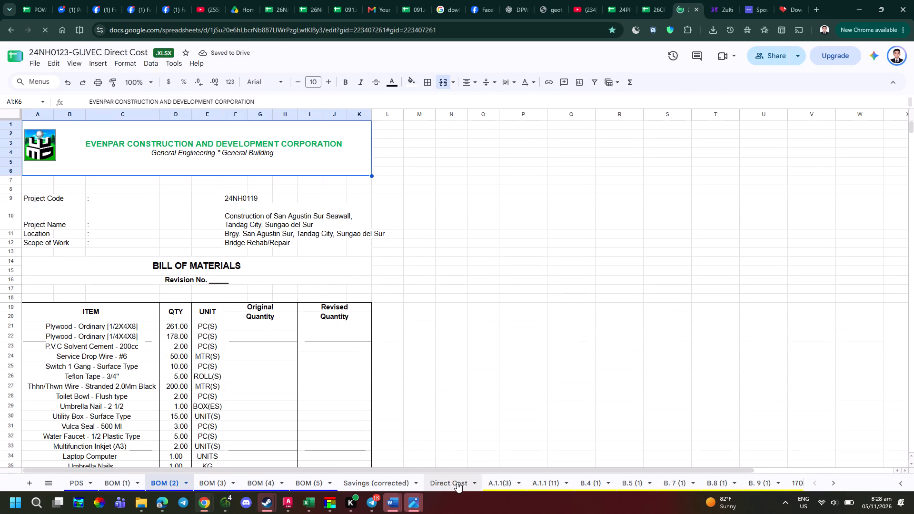
scroll(246, 371, "down", 3)
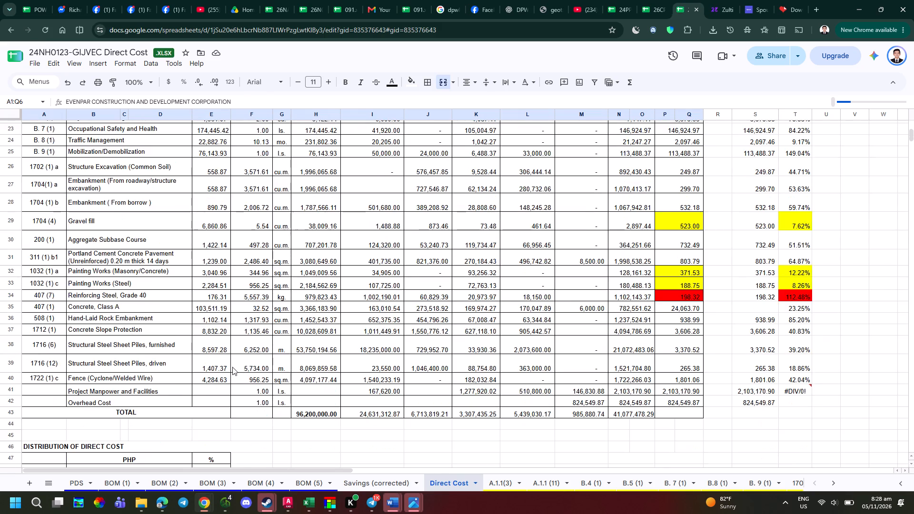
scroll(232, 367, "down", 2)
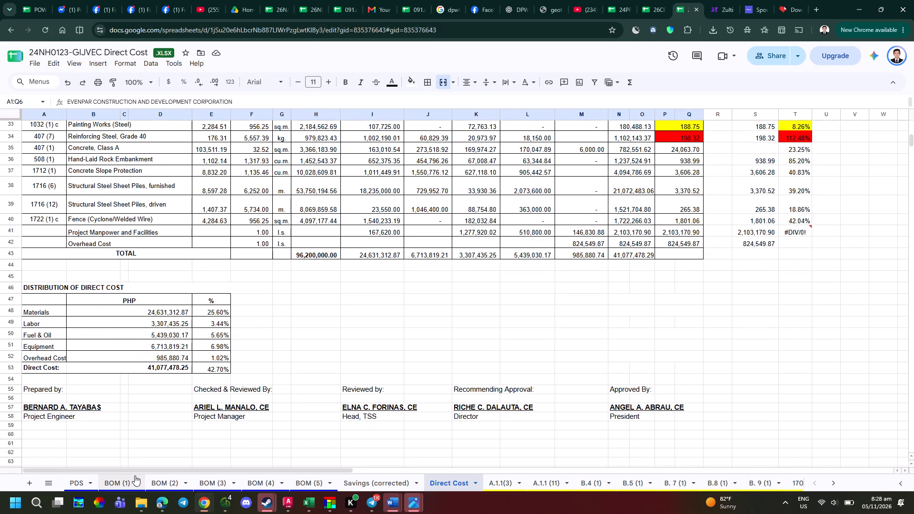
scroll(135, 475, "up", 9)
scroll(152, 482, "down", 3)
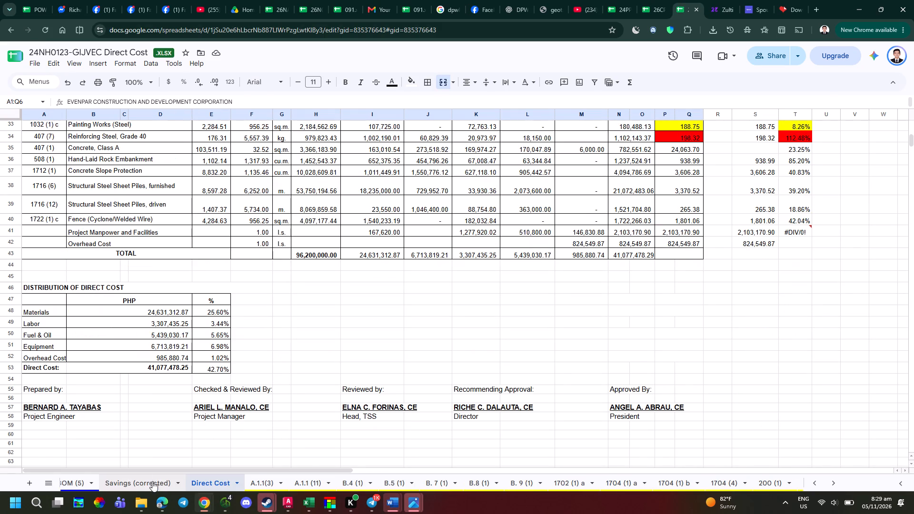
scroll(152, 481, "down", 15)
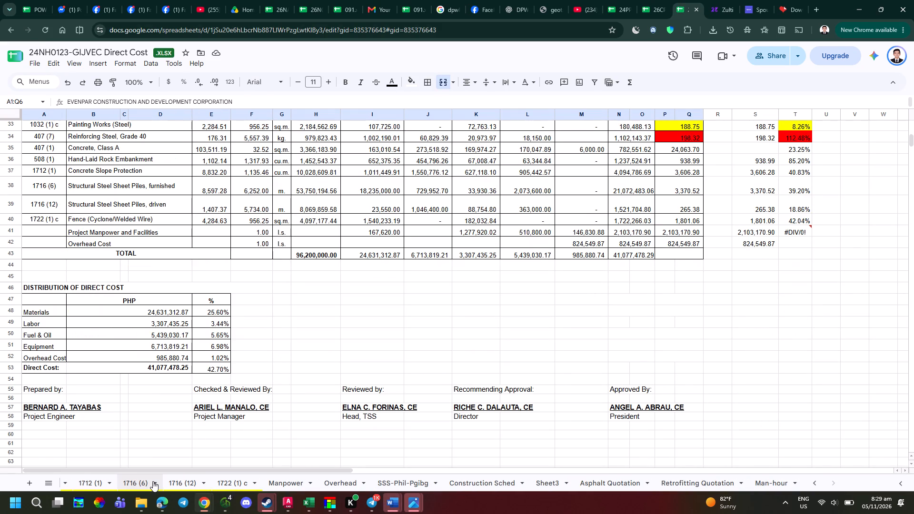
left_click(299, 483)
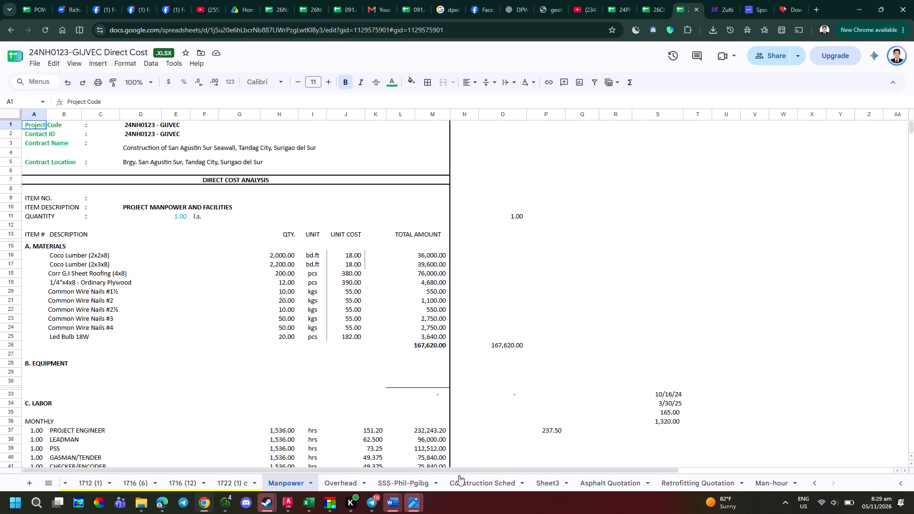
left_click(232, 485)
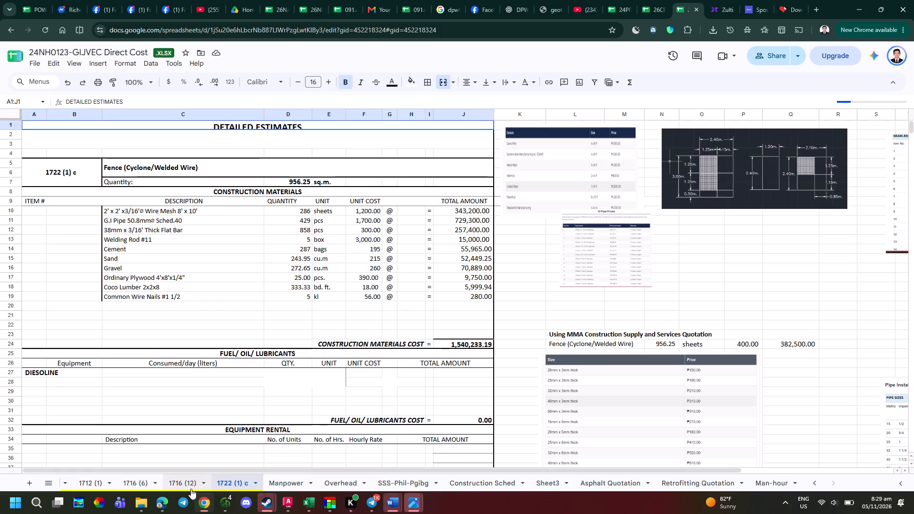
scroll(190, 479, "up", 3)
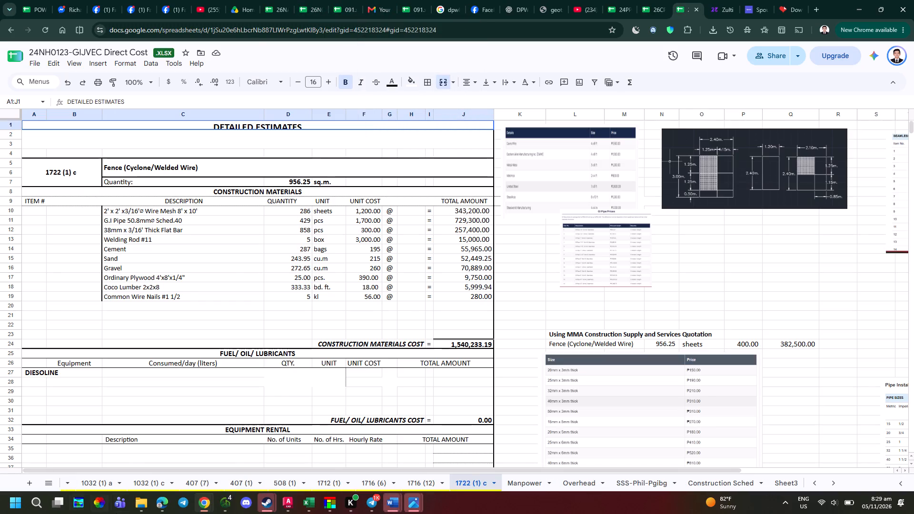
Open the 24NH0123 ORIGINAL DUPA PDF from the Plan DUPA folder inside 24NH0123_SAN AGUSTIN TANDAG.
left_click(133, 511)
left_click(74, 460)
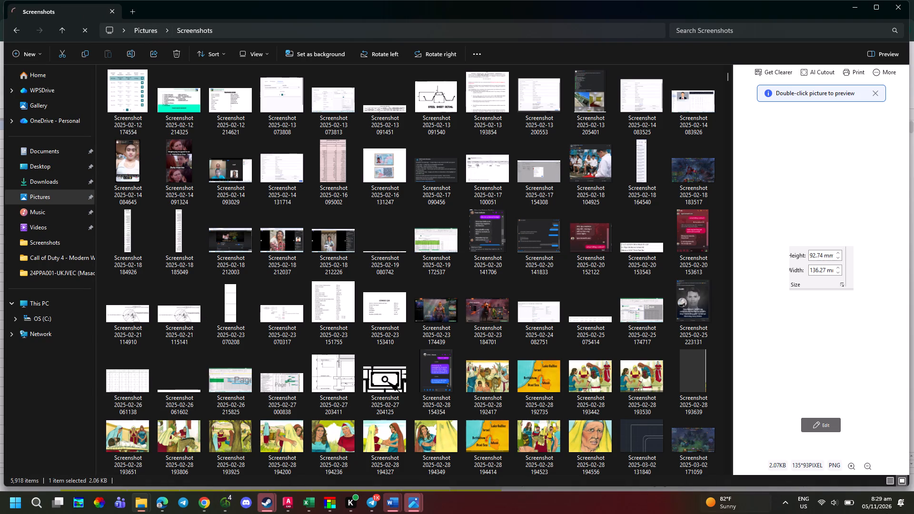
left_click(913, 513)
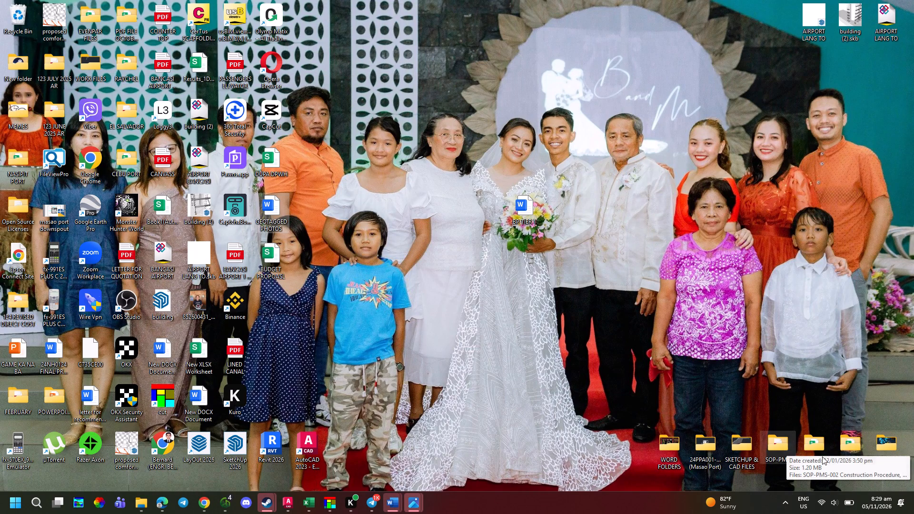
double_click(851, 448)
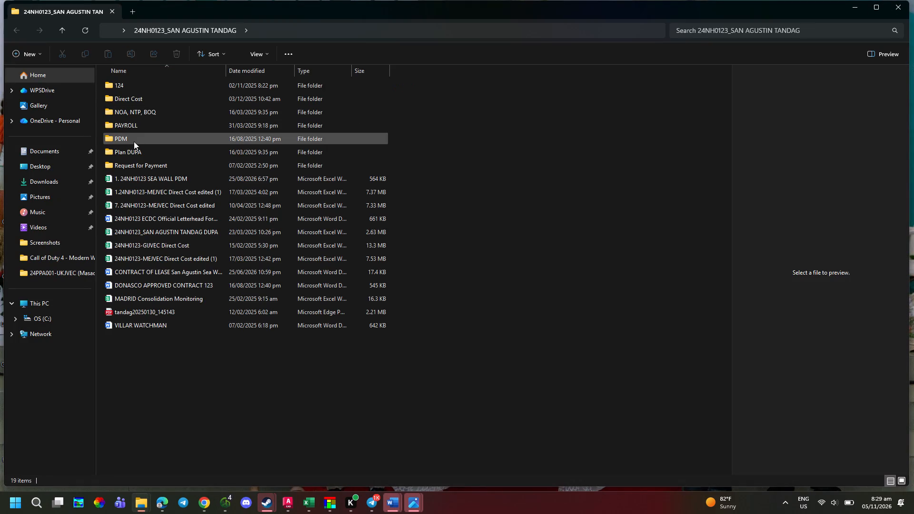
double_click(157, 148)
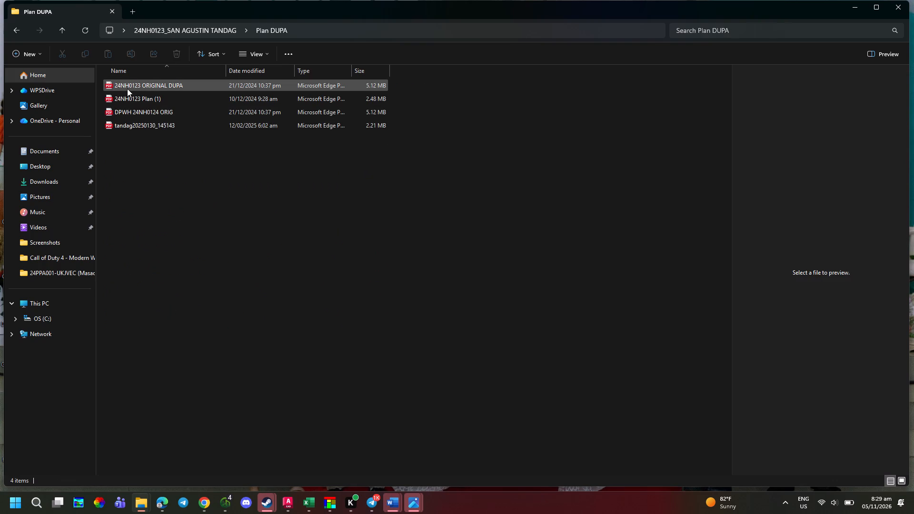
left_click(128, 89)
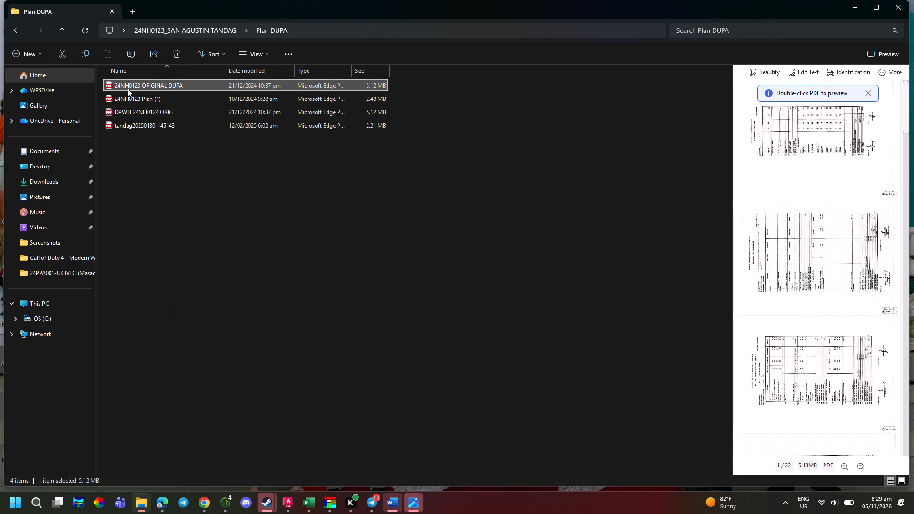
double_click(128, 89)
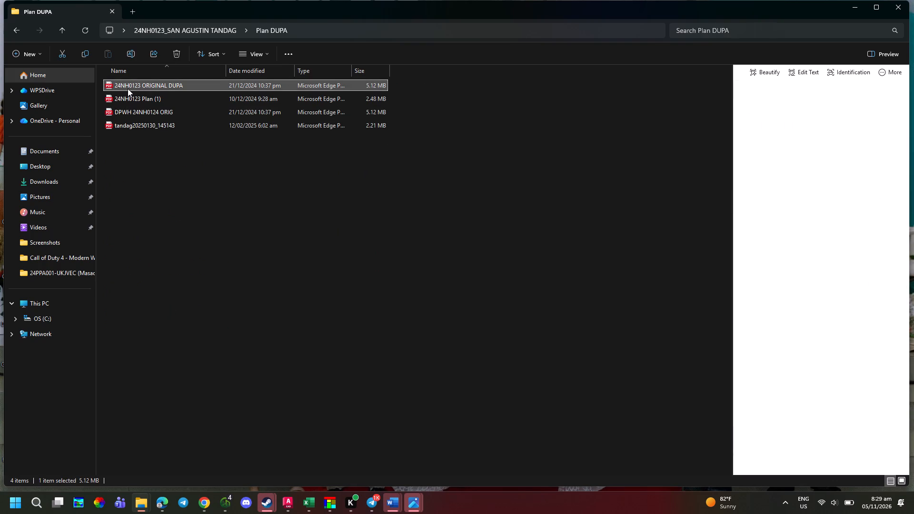
left_click(128, 89)
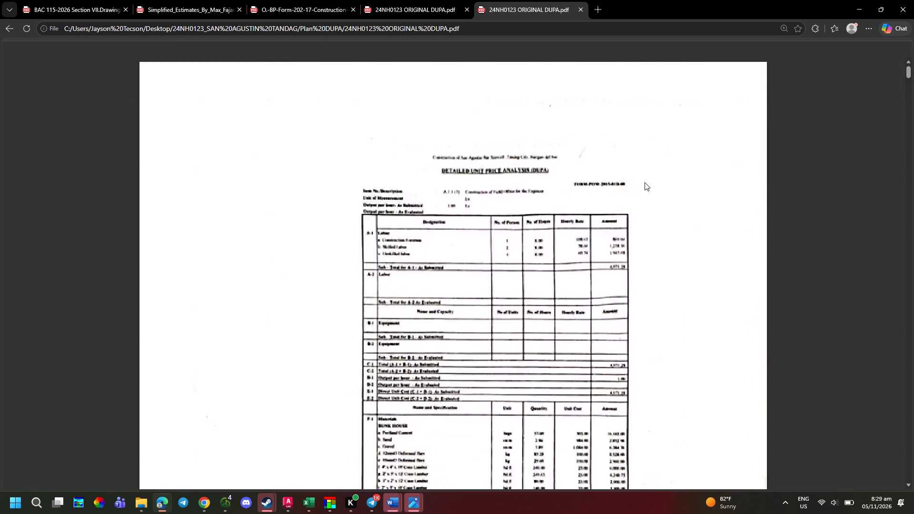
Examine the labor, materials and markup entries for the engineer's field office in the 24NH0123 ORIGINAL DUPA PDF.
scroll(511, 218, "up", 9)
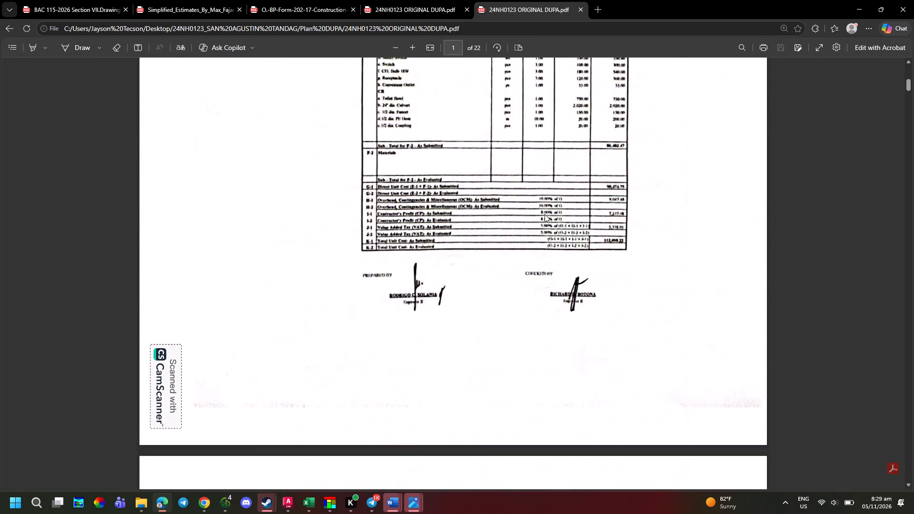
scroll(544, 214, "up", 19)
scroll(521, 211, "down", 2)
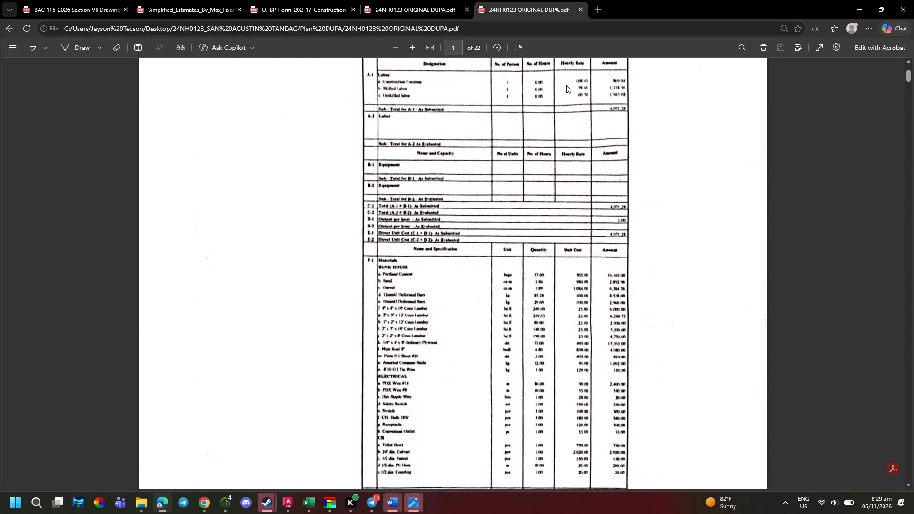
Preview the files in the Plan DUPA folder and open the tandag20250130_145143 PDF.
key("alt+Tab")
left_click(209, 103)
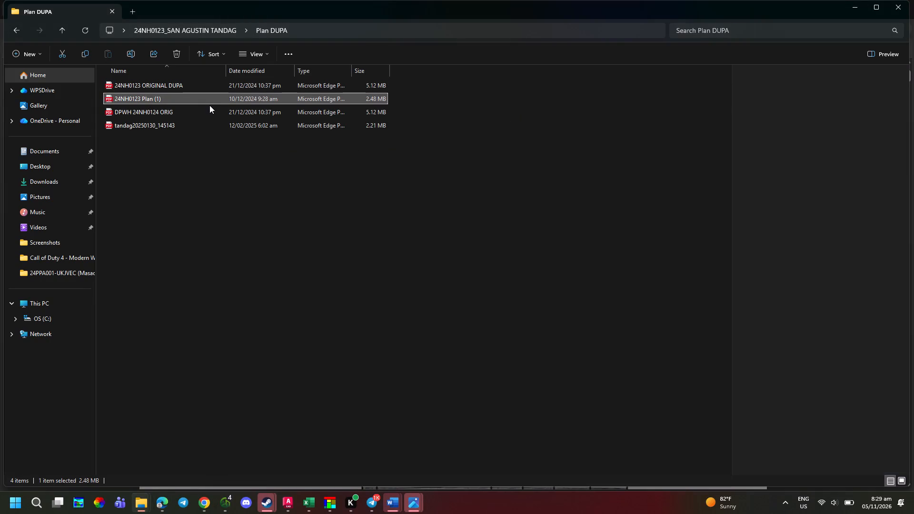
left_click(208, 113)
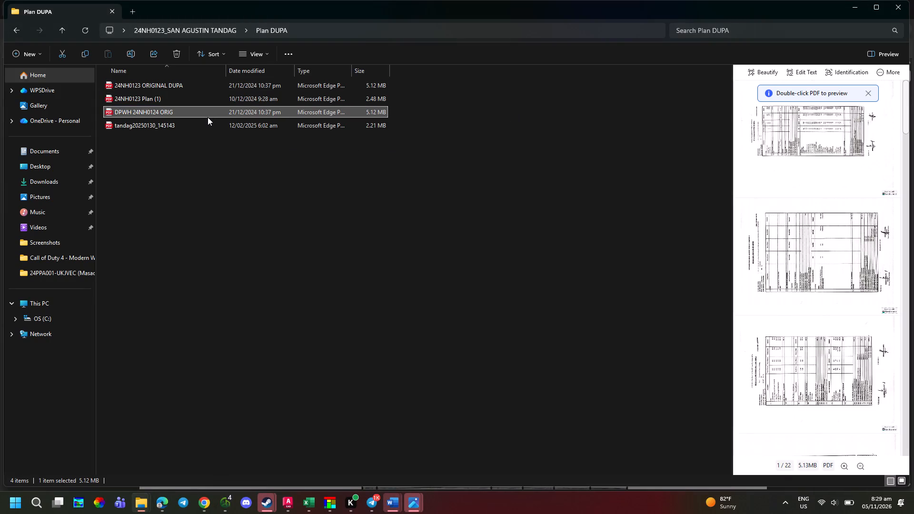
left_click(208, 117)
left_click(207, 127)
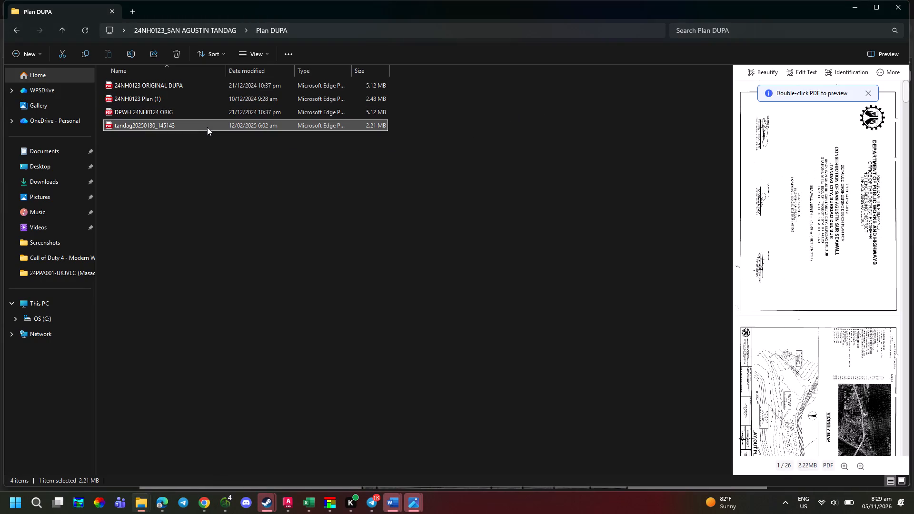
left_click_drag(57, 27, 58, 28)
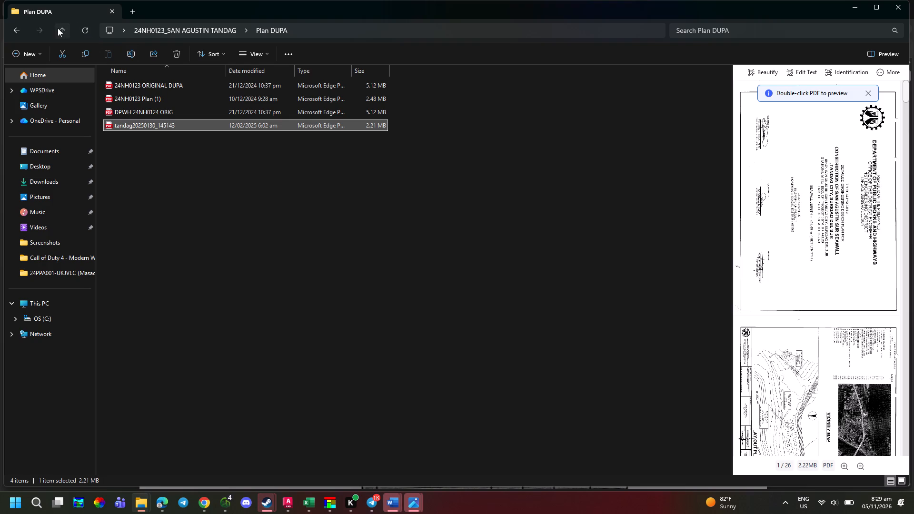
left_click_drag(58, 28, 245, 142)
double_click(193, 121)
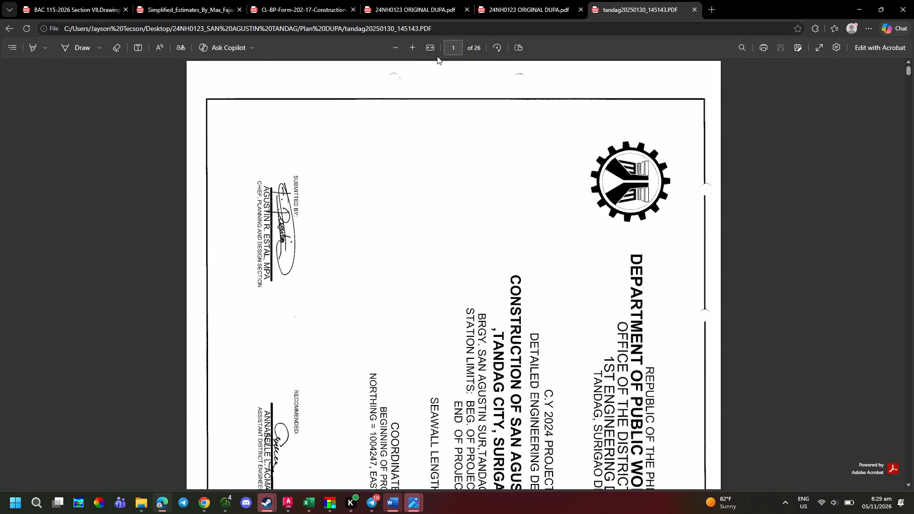
Rotate the seawall plan upright and examine its index of drawings, Summary of Quantities and detail sheets.
left_click(497, 50)
left_click(496, 51)
left_click(496, 51)
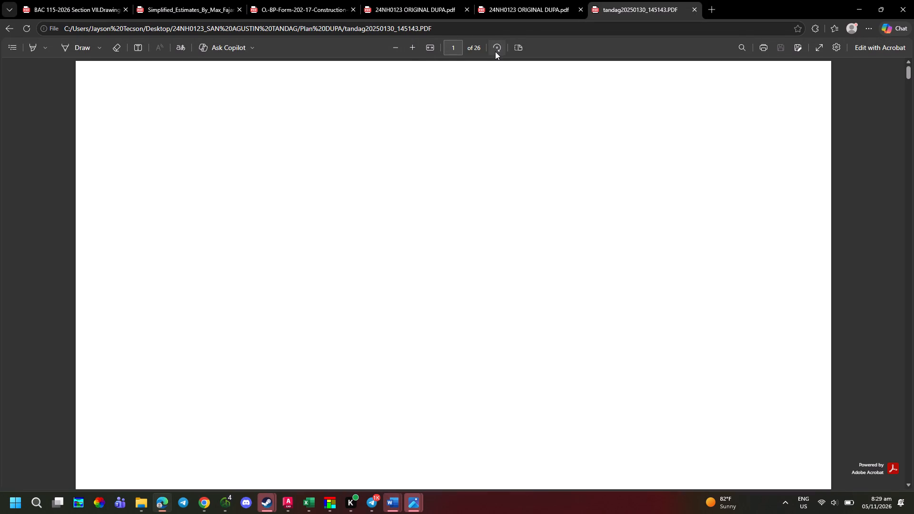
scroll(478, 171, "down", 7)
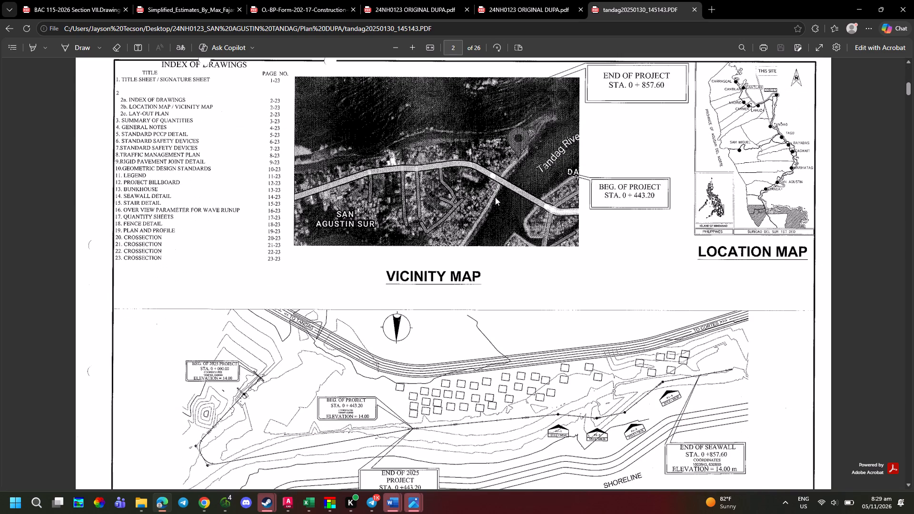
scroll(457, 233, "down", 5)
scroll(434, 296, "down", 3)
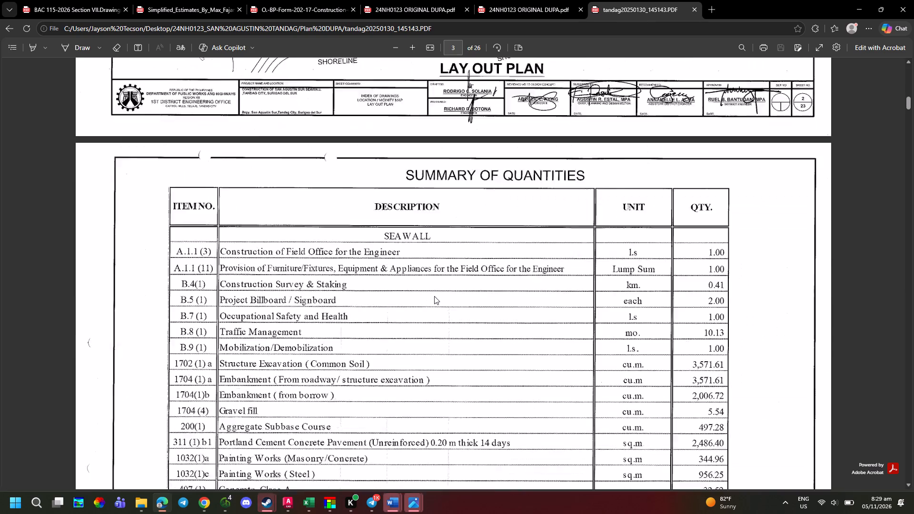
scroll(435, 295, "down", 15)
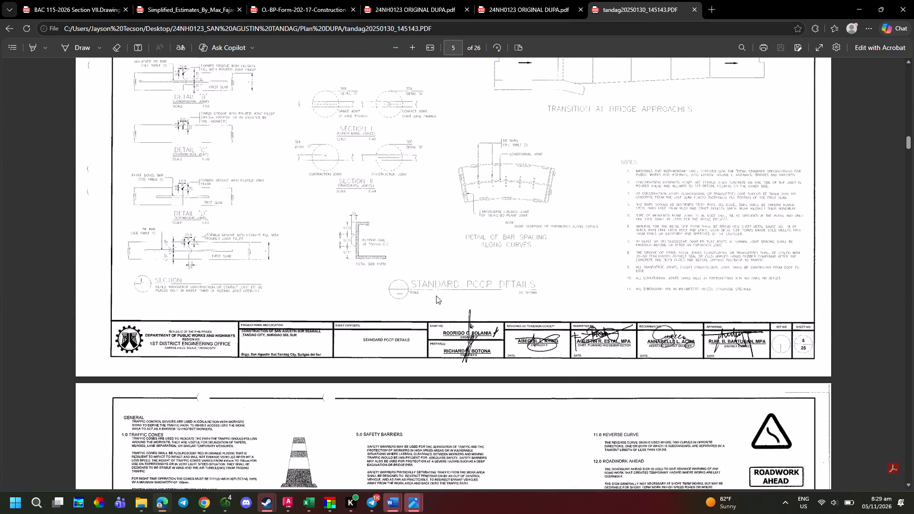
Open the 24NH0123 contract agreement and BOQ PDF from the NOA, NTP, BOQ folder of 24NH0123_SAN AGUSTIN TANDAG.
key("alt+Tab")
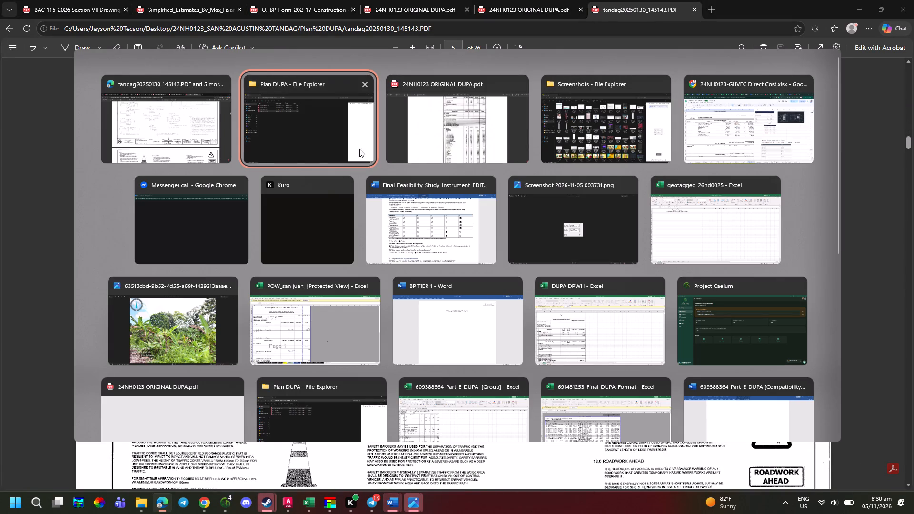
left_click(60, 25)
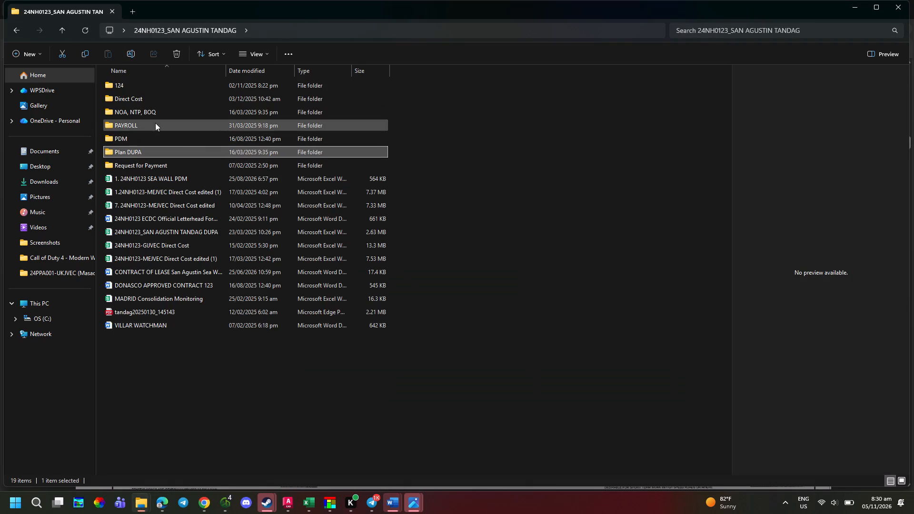
triple_click(143, 99)
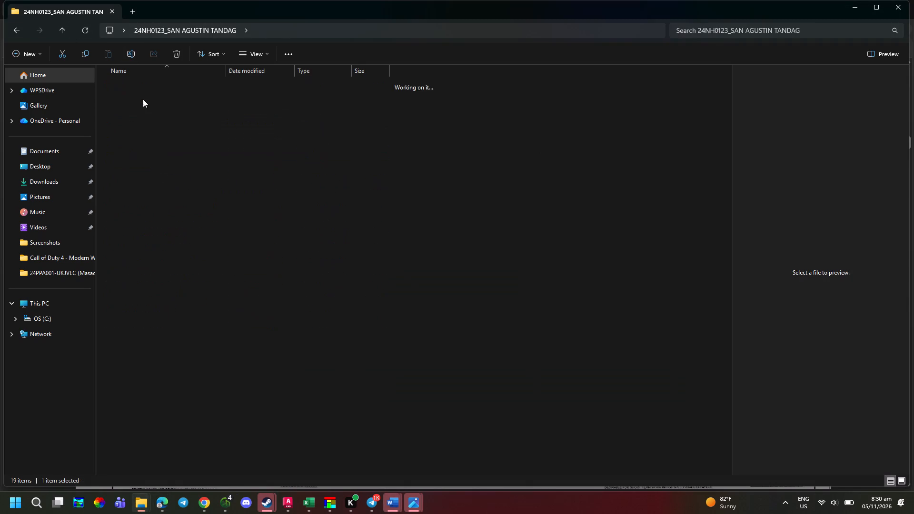
left_click_drag(164, 106, 179, 111)
double_click(158, 108)
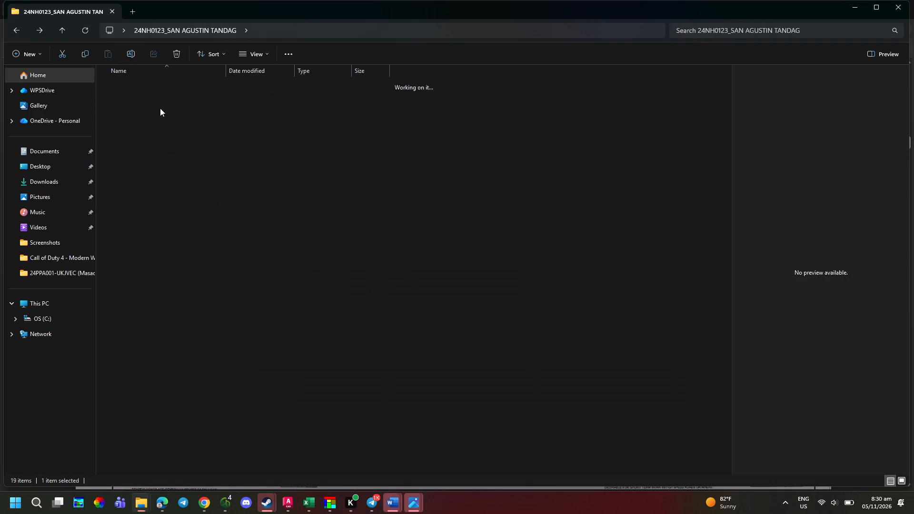
left_click(167, 91)
left_click(168, 86)
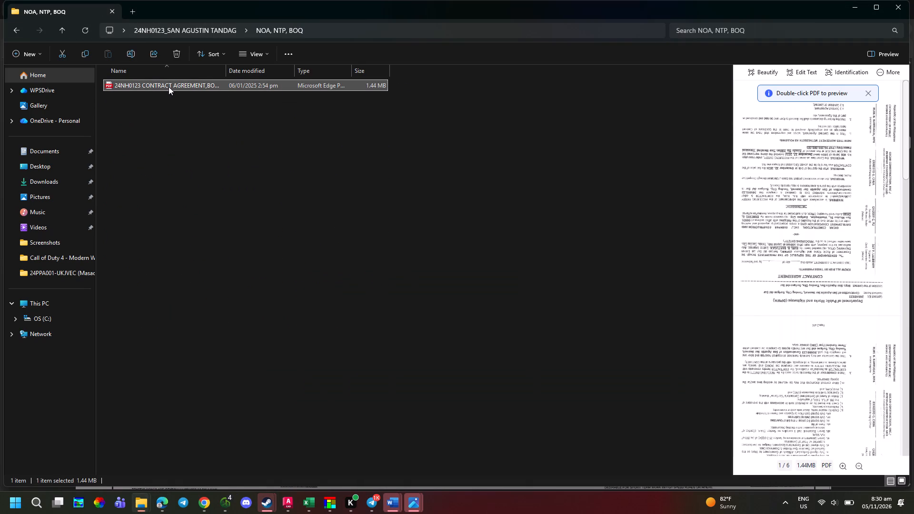
double_click(169, 87)
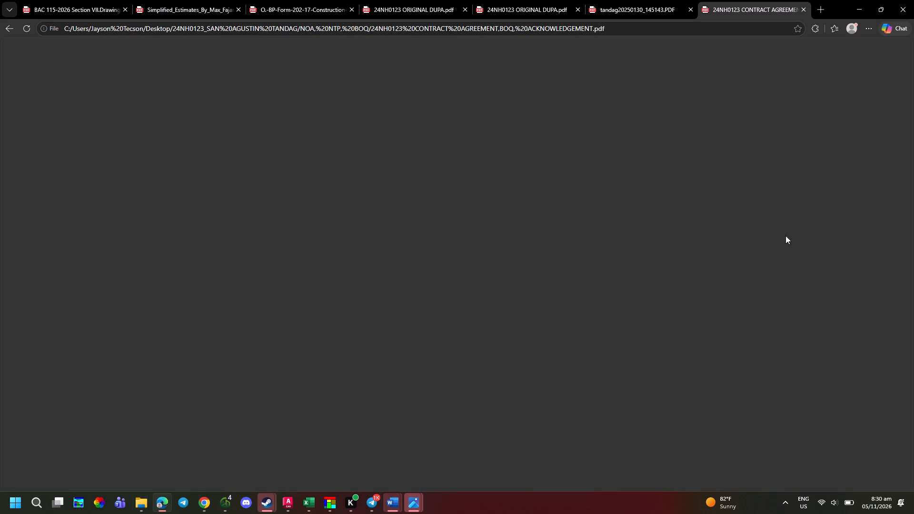
Examine the bill of quantities on page 3 of the contract agreement, focusing on the part headings and Part G items.
scroll(709, 254, "down", 4)
scroll(540, 267, "down", 1)
scroll(539, 267, "up", 2)
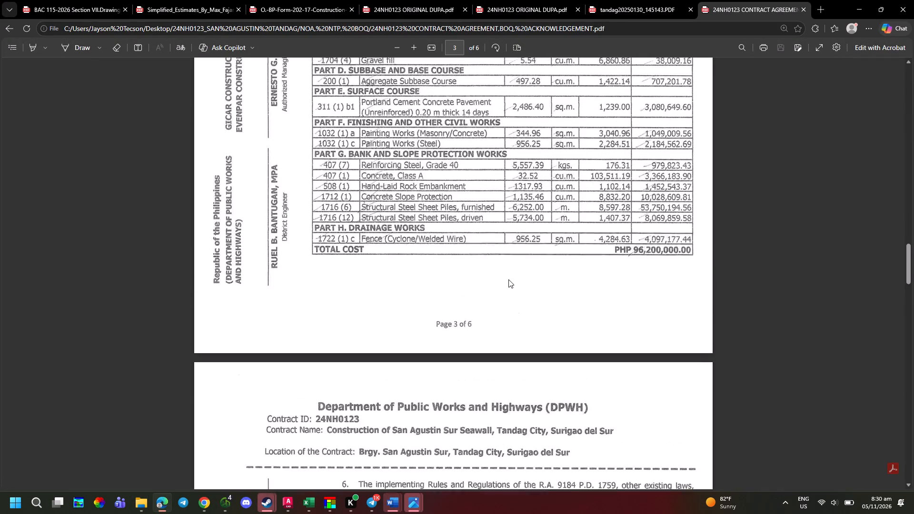
scroll(452, 279, "up", 2, "ctrl")
scroll(451, 279, "up", 2)
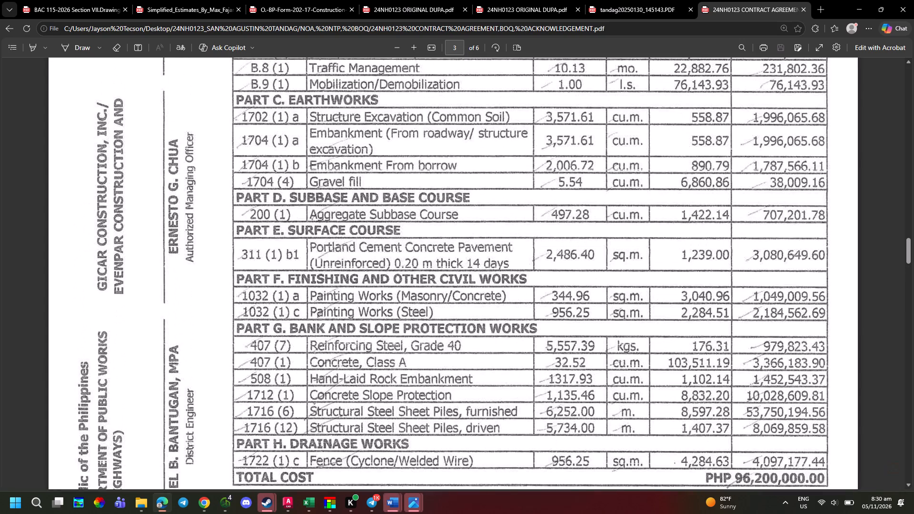
scroll(443, 341, "up", 1, "ctrl")
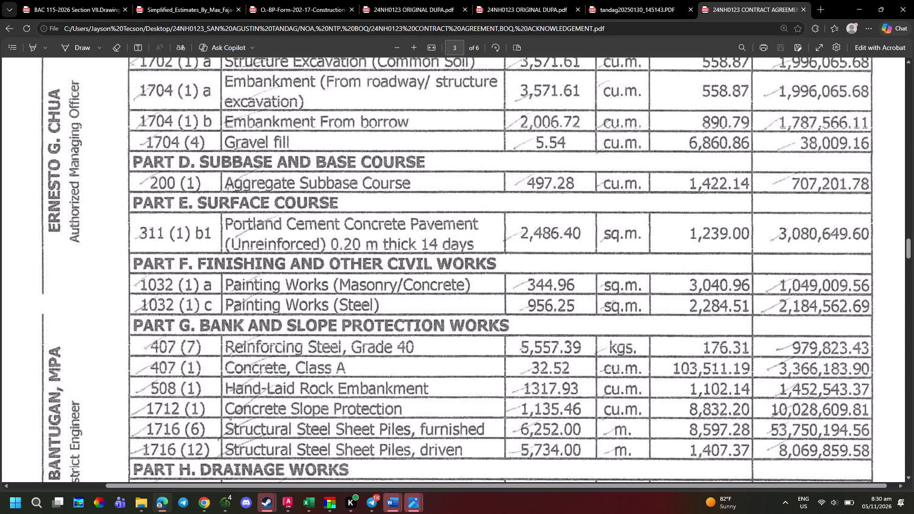
scroll(436, 336, "down", 1)
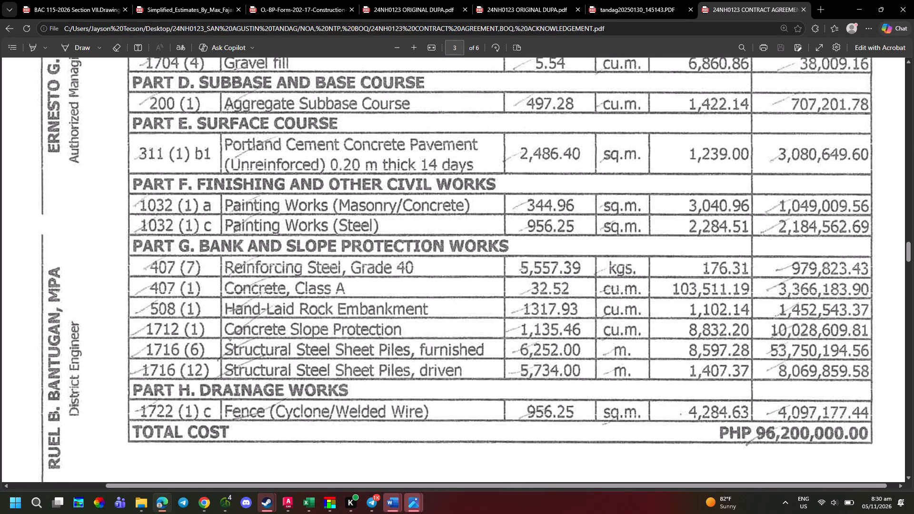
Switch to the POW_ROSARIO PII spreadsheet and enter BANK AND SLOPE PROTECTION WORKS as the PART - G description in C24 of NEW FIRST PAGE.
key("alt+Tab")
key("alt+Tab")
key("alt+Tab")
key("alt+Tab")
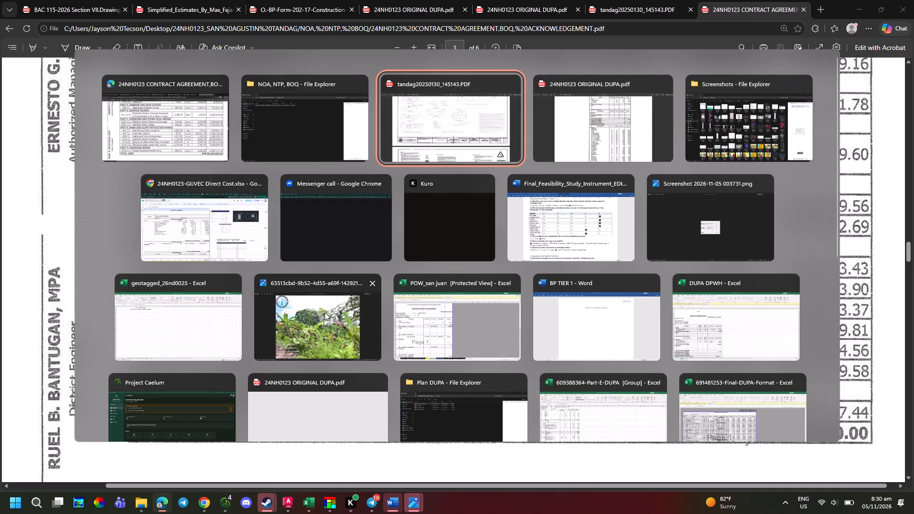
left_click(221, 216, "alt")
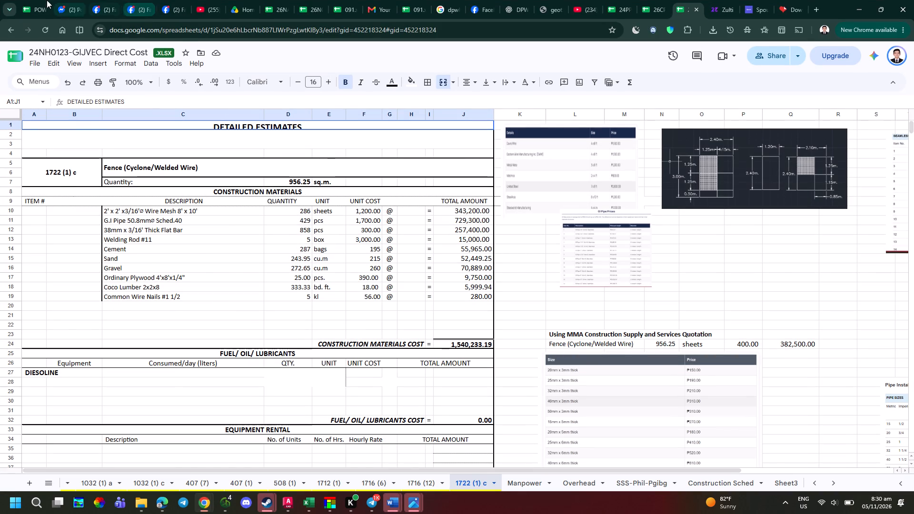
left_click(45, 0)
type("BANK AND")
key("space")
key("alt+Tab")
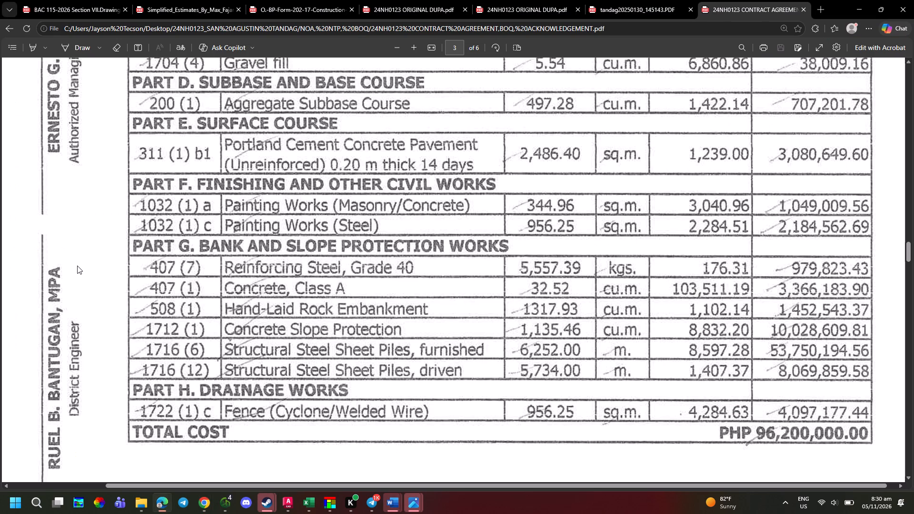
key("alt+Tab")
key("s")
type("LOPE PROTECTION")
key("space")
key("alt+Tab")
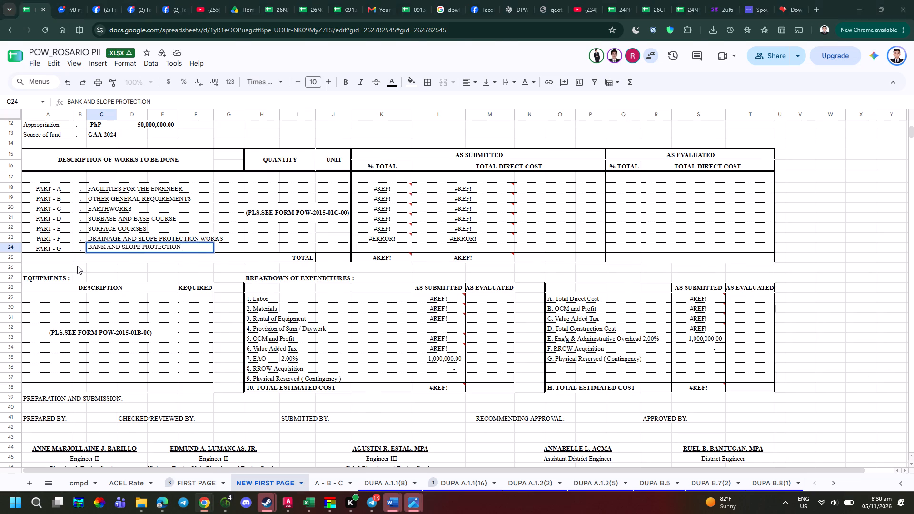
key("alt+Tab")
type("WORKS")
key("Return")
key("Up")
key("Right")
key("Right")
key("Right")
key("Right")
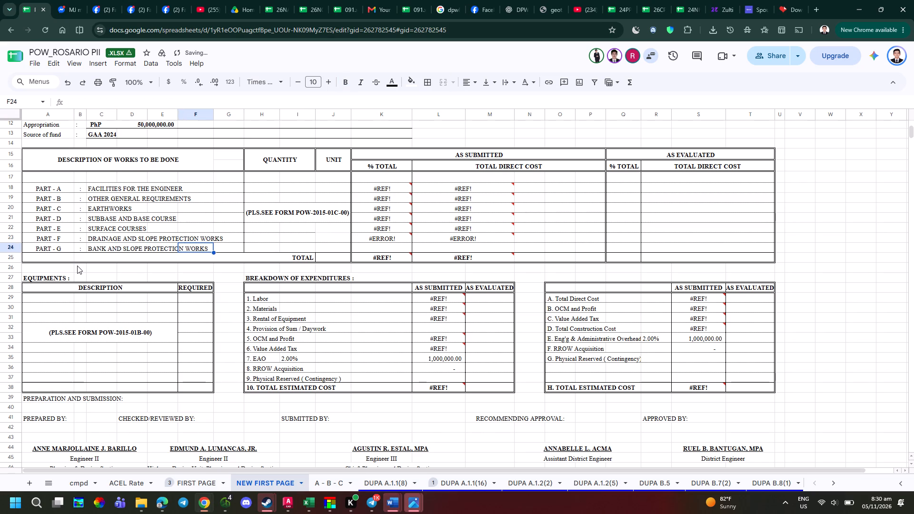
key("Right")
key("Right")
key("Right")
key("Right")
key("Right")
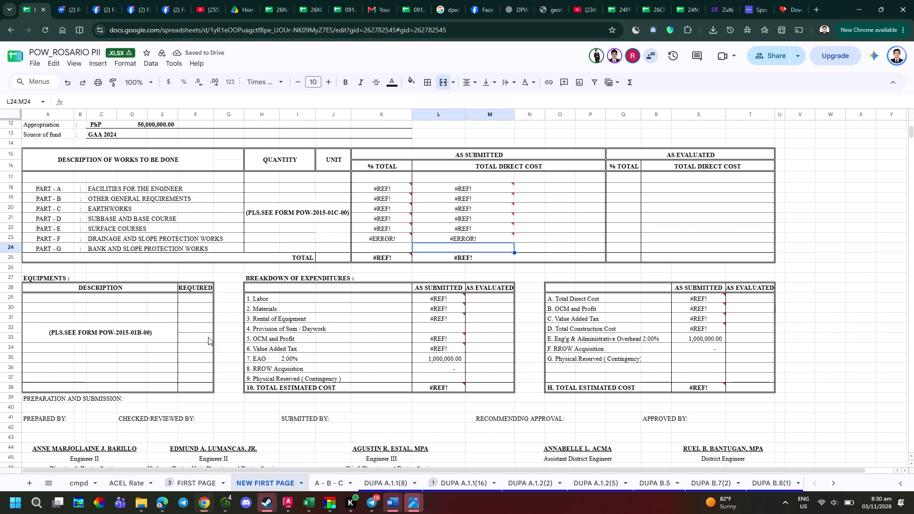
Link the part label in A46 of PROGRAM OF WORKS to the PART - G label in A24 of NEW FIRST PAGE.
scroll(505, 486, "down", 10)
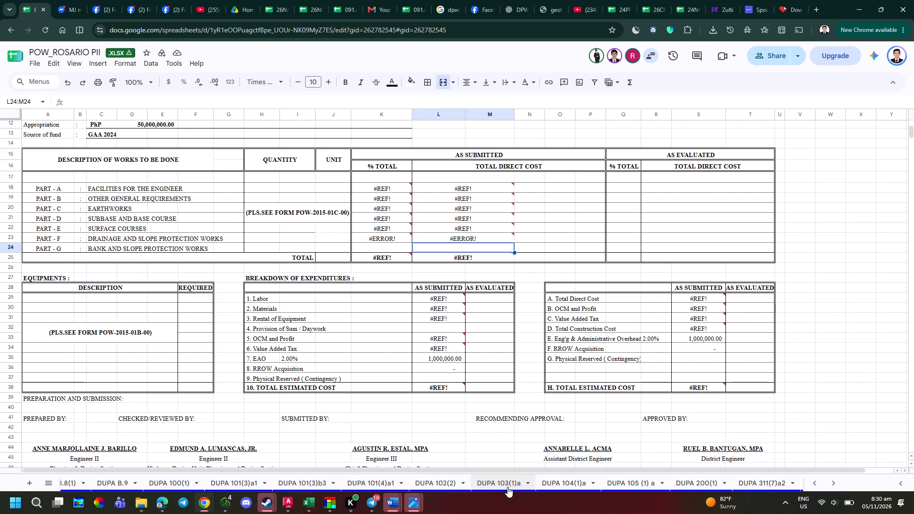
scroll(507, 487, "down", 6)
left_click(427, 483)
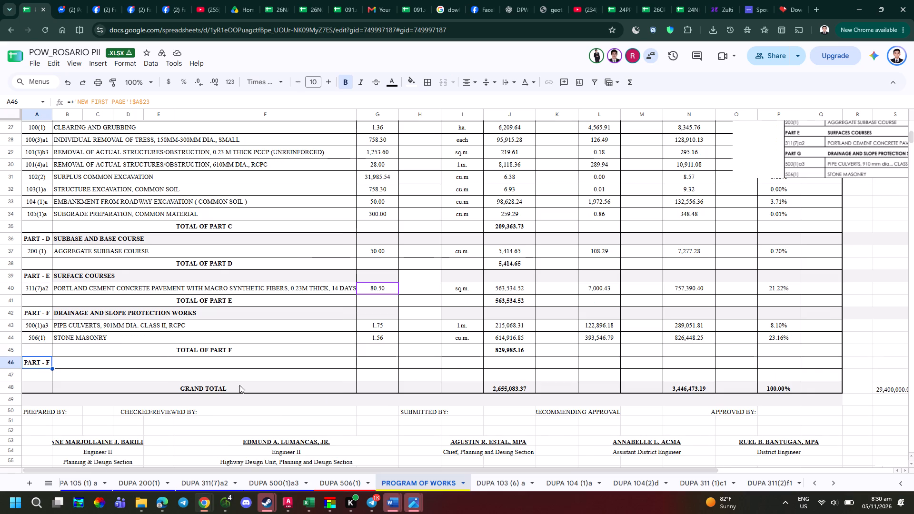
left_click(101, 366)
left_click(41, 363)
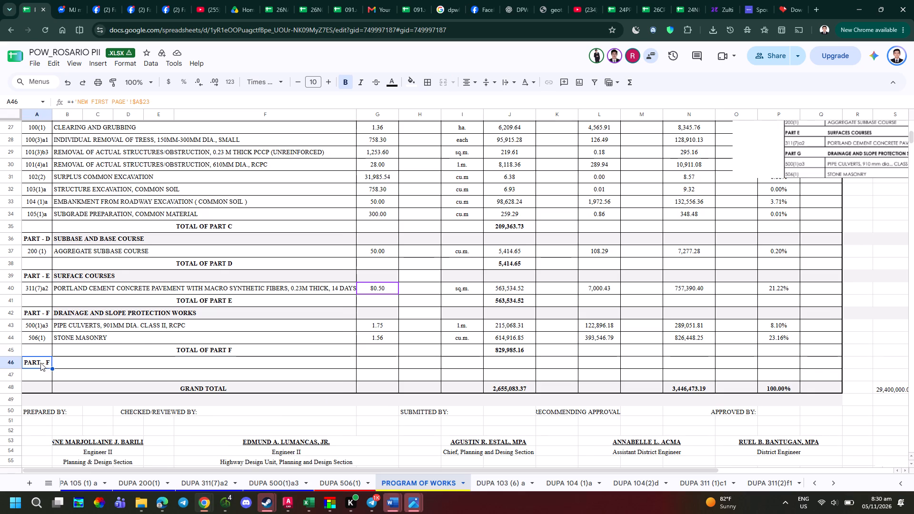
double_click(40, 363)
key("Escape")
key("equal")
scroll(272, 485, "up", 5)
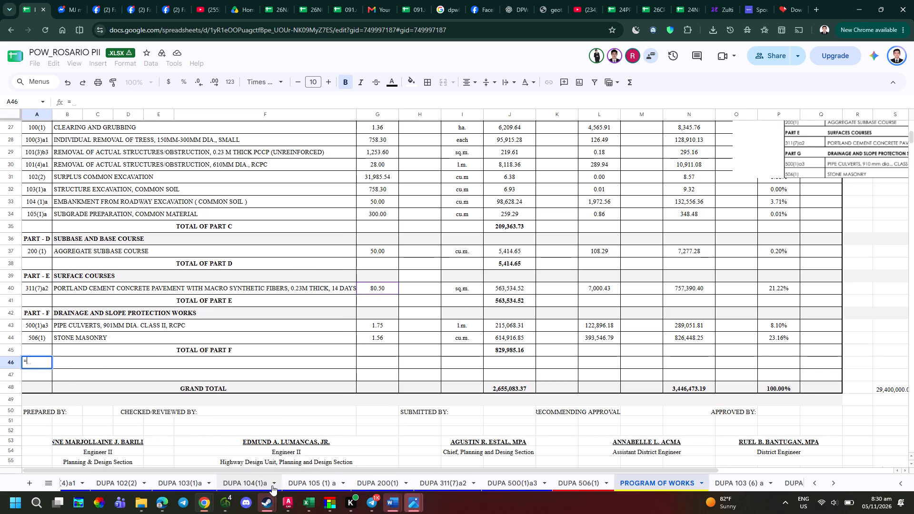
scroll(268, 485, "up", 12)
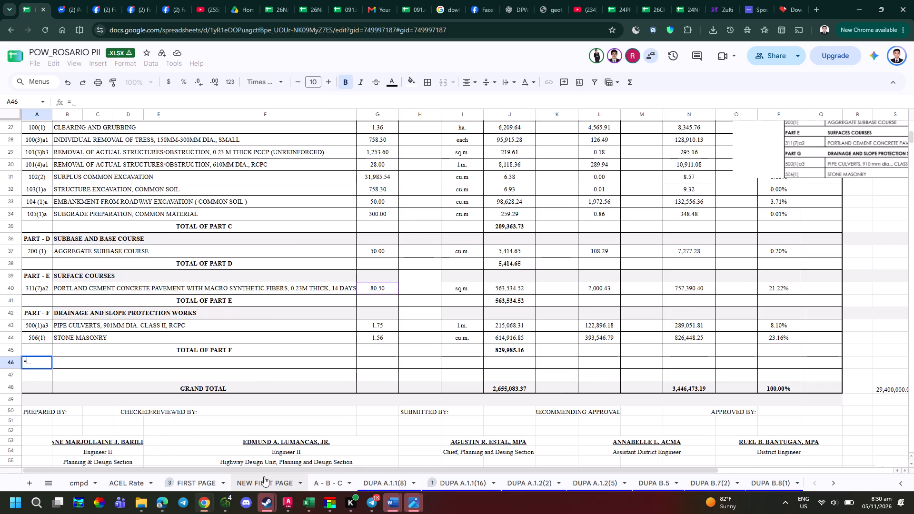
left_click(264, 476)
left_click(61, 247)
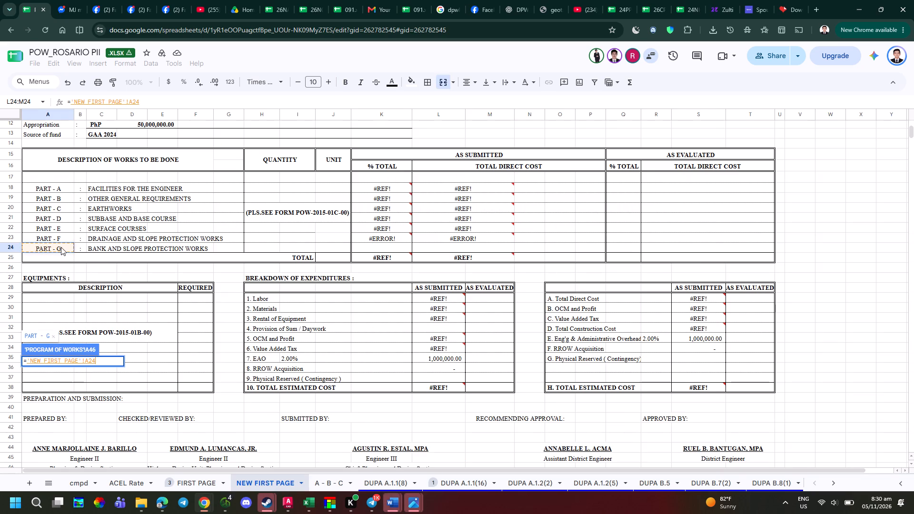
key("Return")
Link the description in B46 of PROGRAM OF WORKS to C24 of NEW FIRST PAGE.
left_click(103, 364)
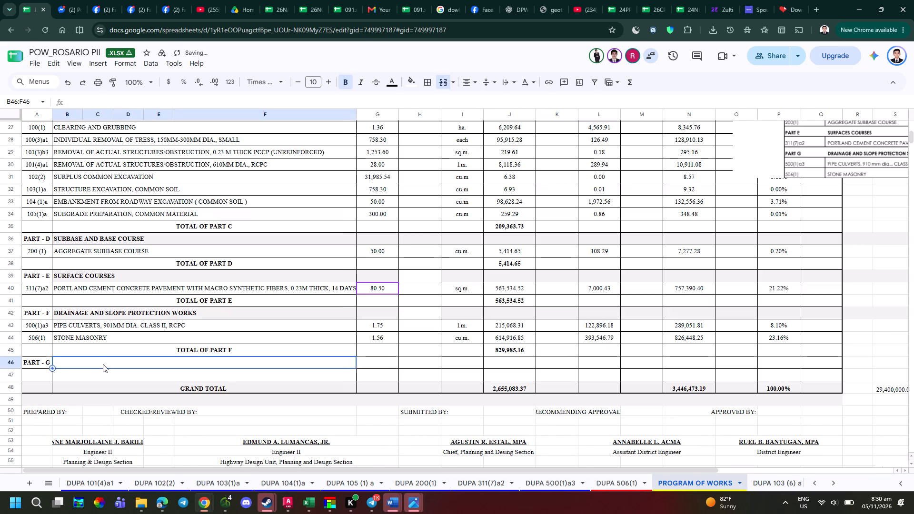
left_click(88, 307)
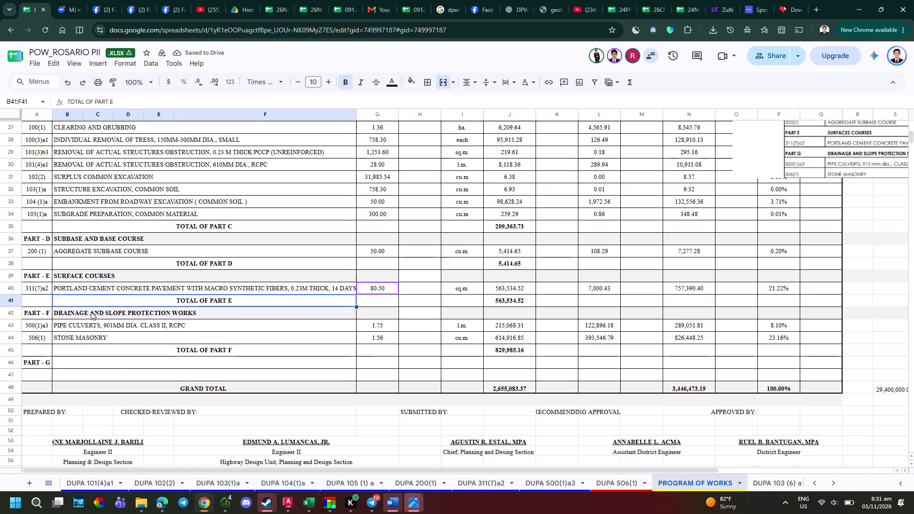
left_click(94, 313)
left_click(108, 362)
key("equal")
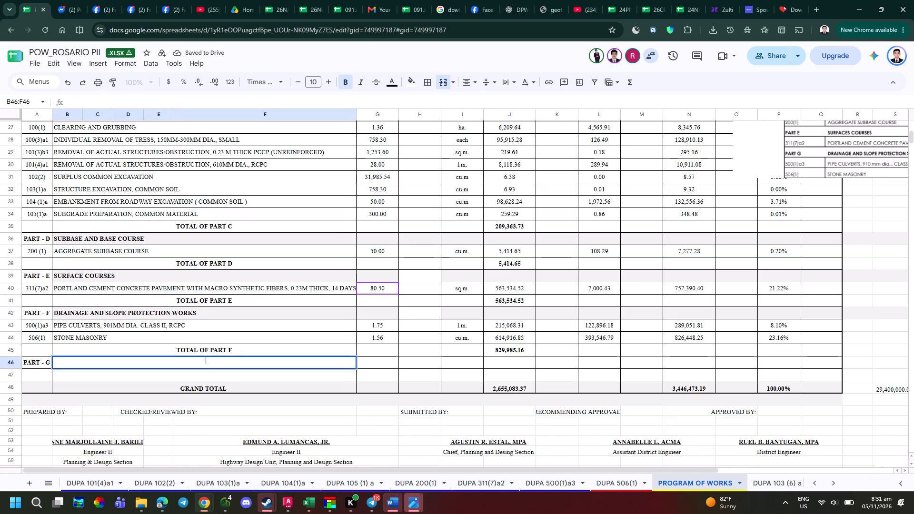
scroll(102, 479, "up", 16)
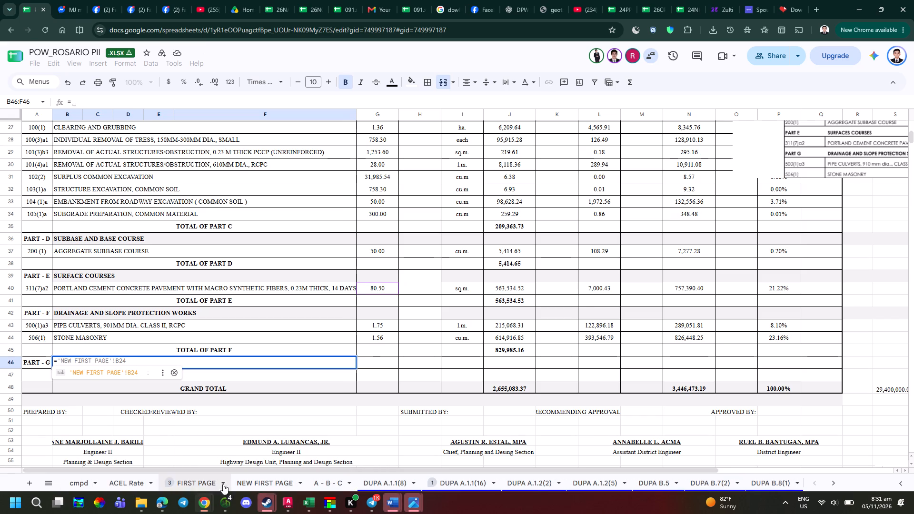
left_click(249, 479)
left_click(106, 248)
key("Return")
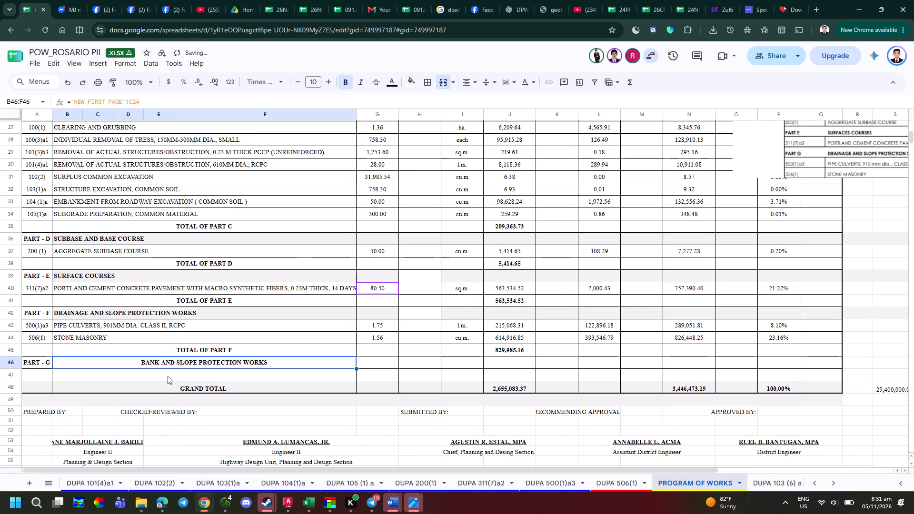
Left-align the BANK AND SLOPE PROTECTION WORKS heading in row 46.
left_click(222, 380)
left_click(215, 359)
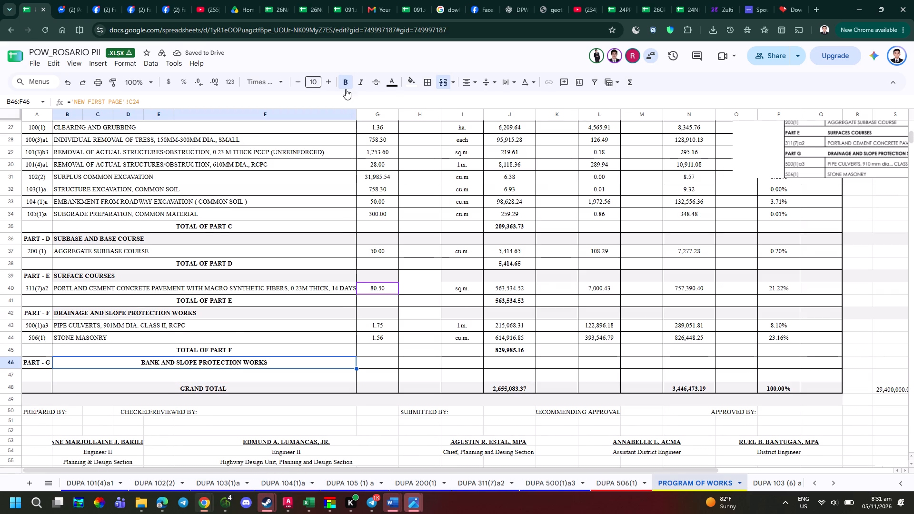
left_click(430, 78)
left_click(465, 81)
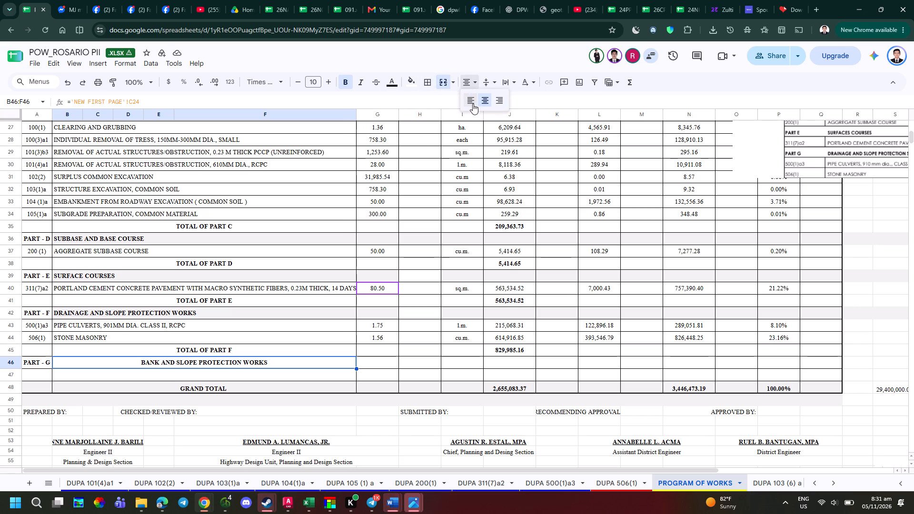
left_click(473, 104)
Insert five blank rows between row 47 under the PART - G heading and the GRAND TOTAL row.
left_click(121, 328)
left_click(53, 386)
left_click(9, 377)
right_click(9, 378)
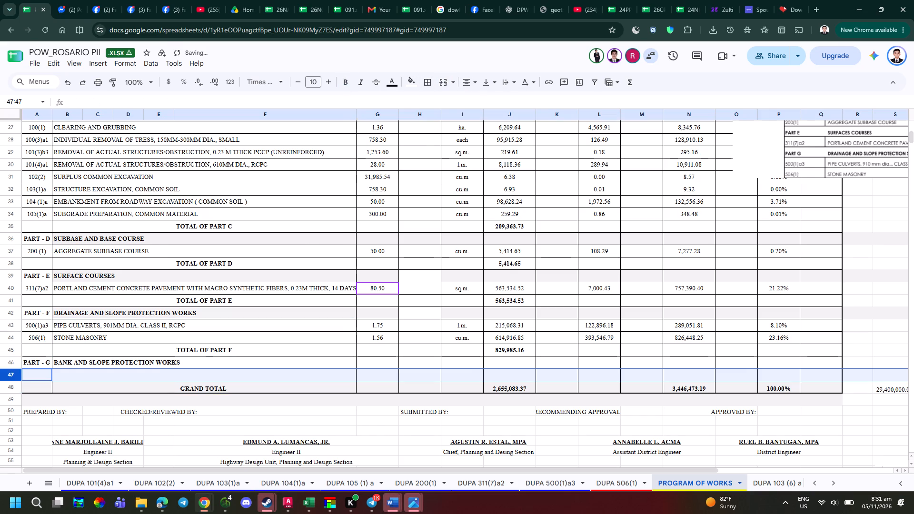
left_click(49, 221)
right_click(6, 388)
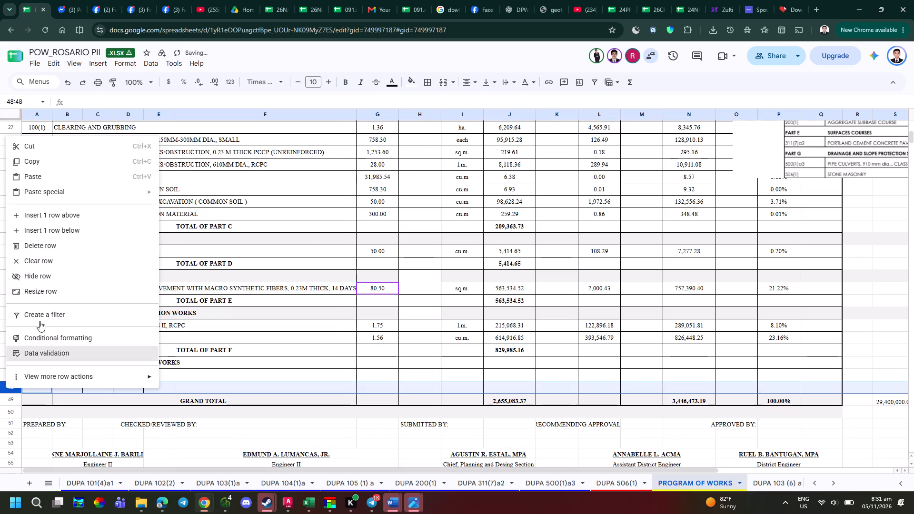
left_click(48, 229)
right_click(15, 384)
left_click(74, 224)
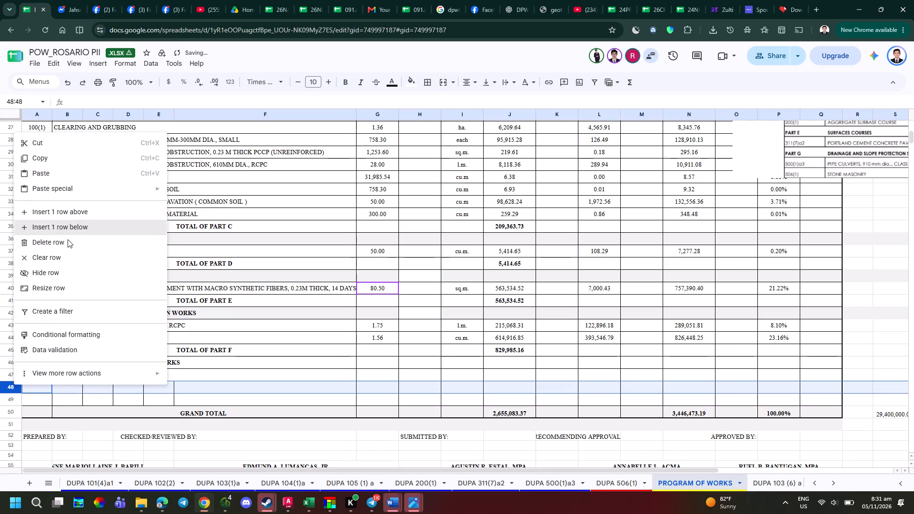
right_click(8, 402)
left_click(80, 237)
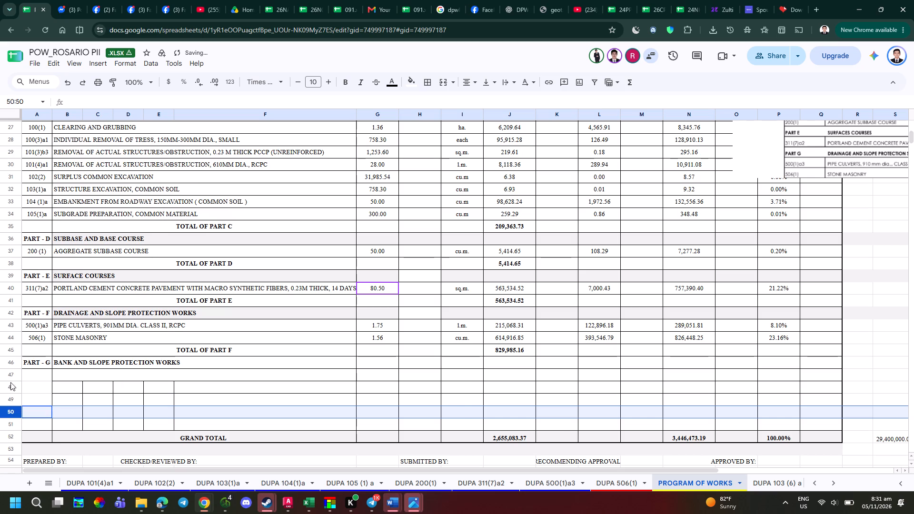
right_click(0, 395)
left_click(63, 232)
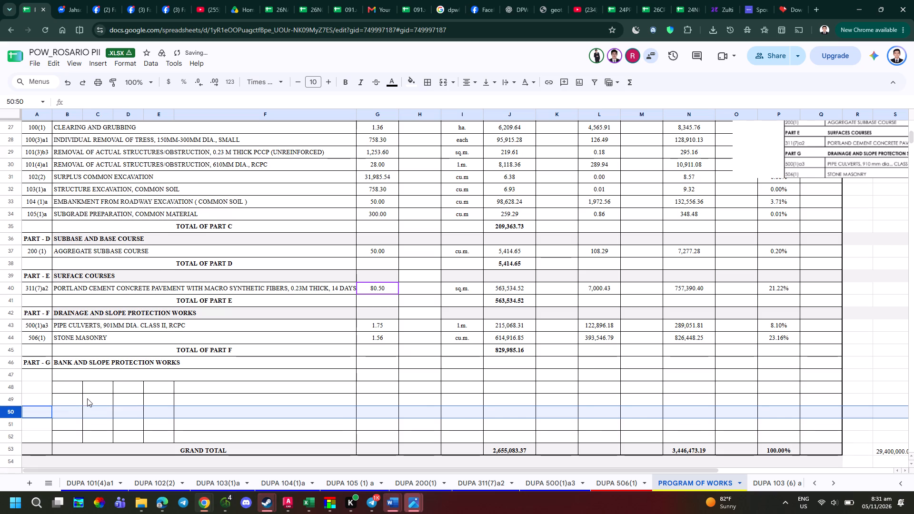
Copy the merged description cell B47:F47 into rows 48 through 52.
left_click(87, 398)
left_click(73, 376)
key("ctrl+c")
left_click(62, 390)
key("ctrl+v")
left_click(63, 407)
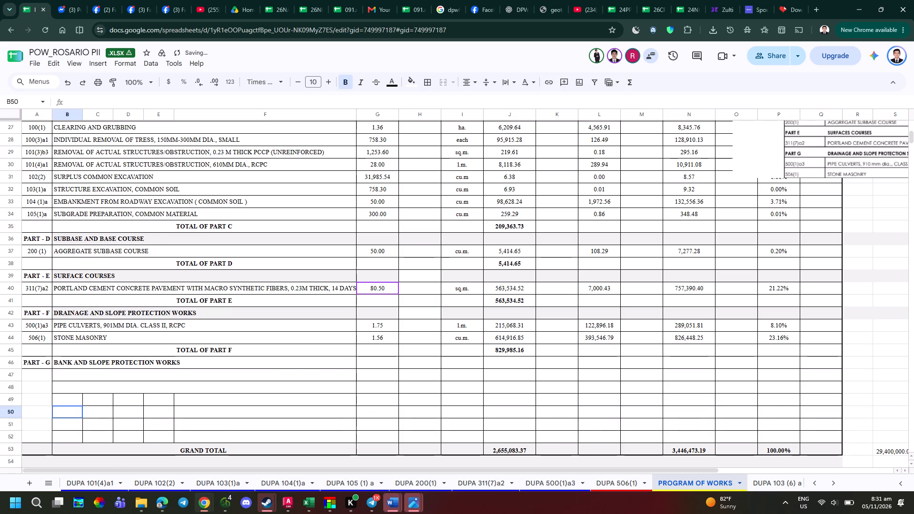
left_click(64, 400)
key("ctrl+v")
left_click(70, 413)
key("ctrl+v")
left_click(69, 424)
key("ctrl+v")
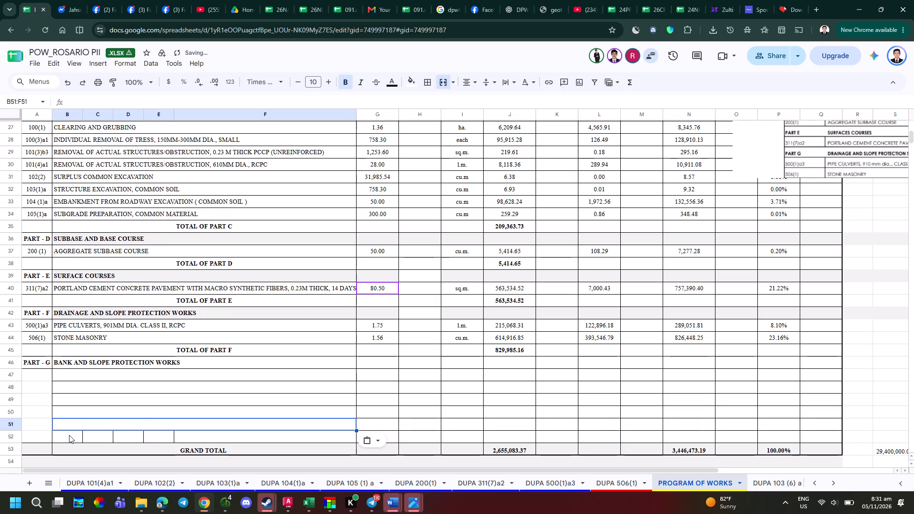
left_click(70, 435)
key("ctrl+v")
Apply all borders to item number cell A47 and fill its formatting down through A52.
left_click(36, 377)
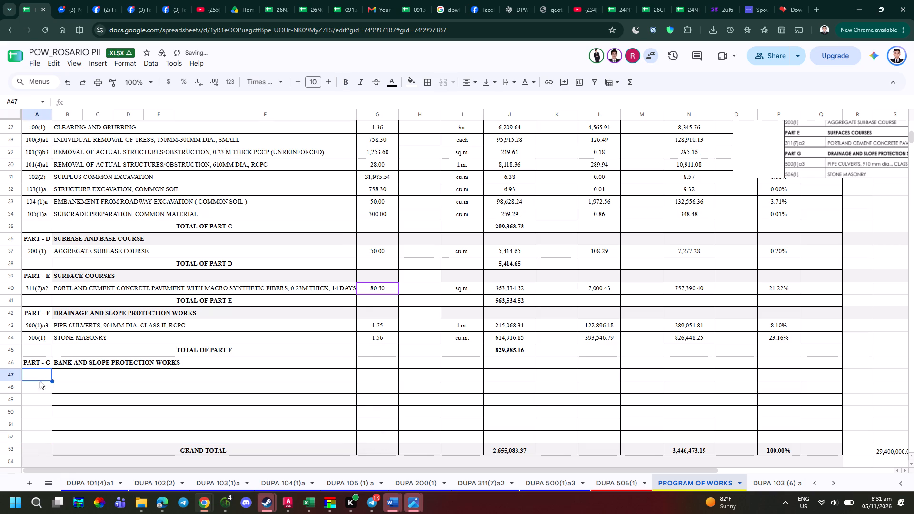
left_click(429, 74)
left_click(430, 81)
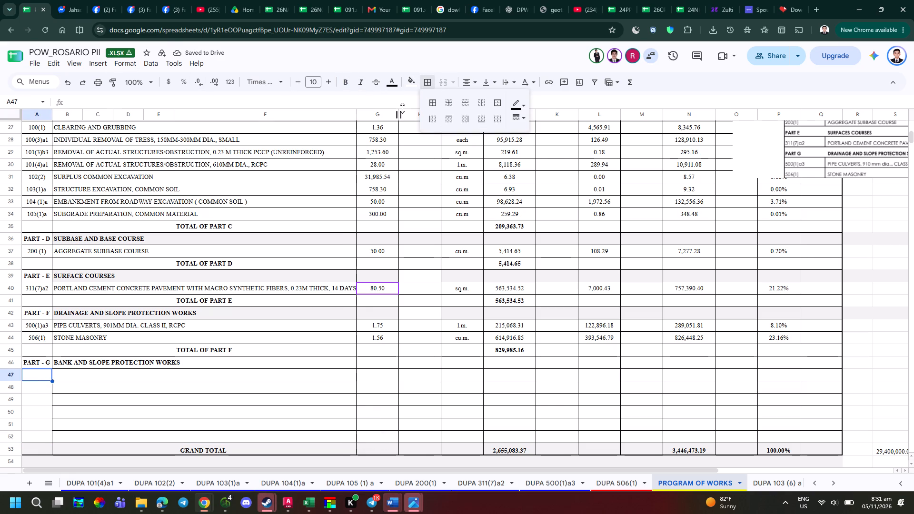
left_click(435, 103)
left_click(133, 384)
left_click(49, 384)
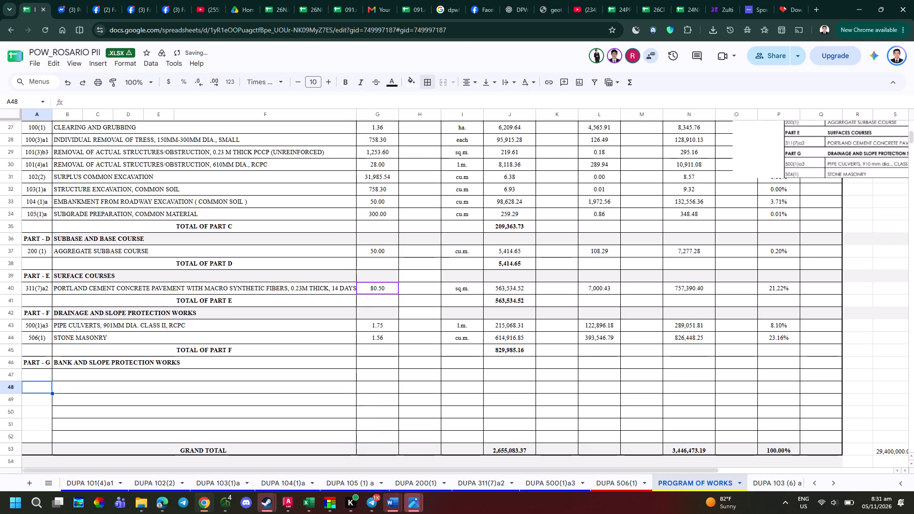
left_click(47, 382)
left_click(48, 382)
left_click(45, 377)
left_click_drag(51, 379, 50, 430)
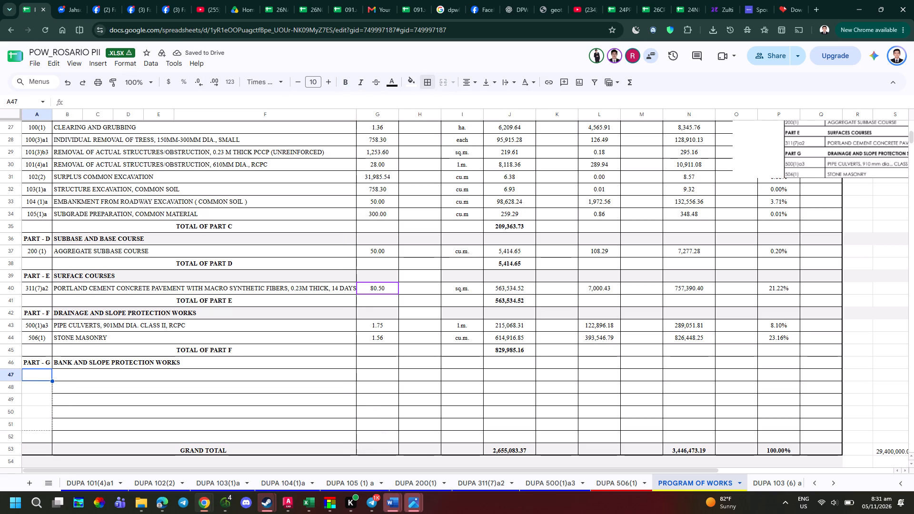
left_click_drag(50, 430, 50, 436)
left_click(77, 373)
Switch to the 24NH0123 ORIGINAL DUPA PDF in Edge and examine the unit price analyses on its first three pages.
key("alt+Tab")
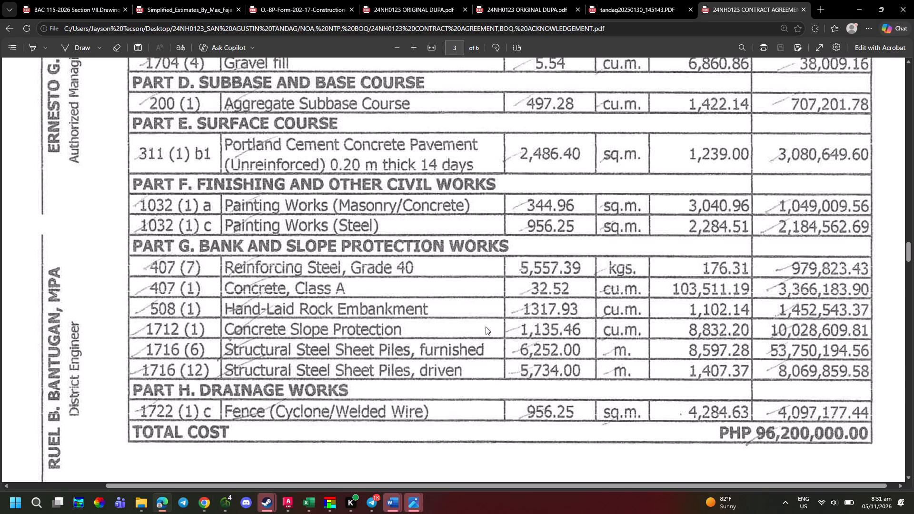
left_click(629, 0)
left_click(560, 0)
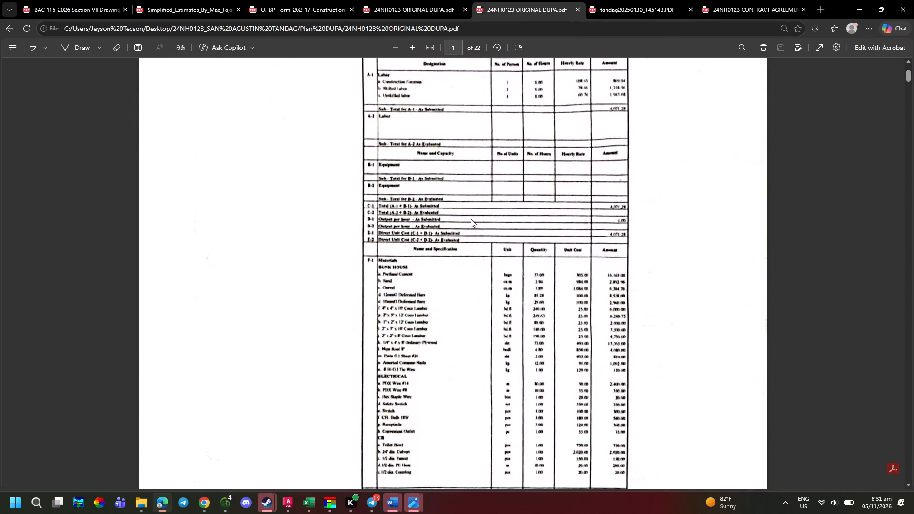
scroll(542, 257, "up", 4)
scroll(496, 310, "down", 1, "ctrl")
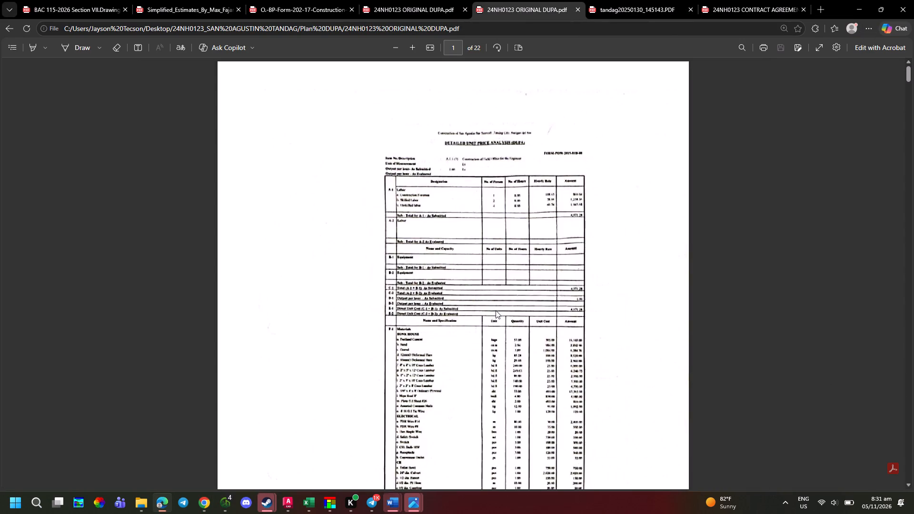
scroll(489, 310, "down", 3, "ctrl")
scroll(489, 316, "down", 5)
scroll(451, 329, "up", 5, "ctrl")
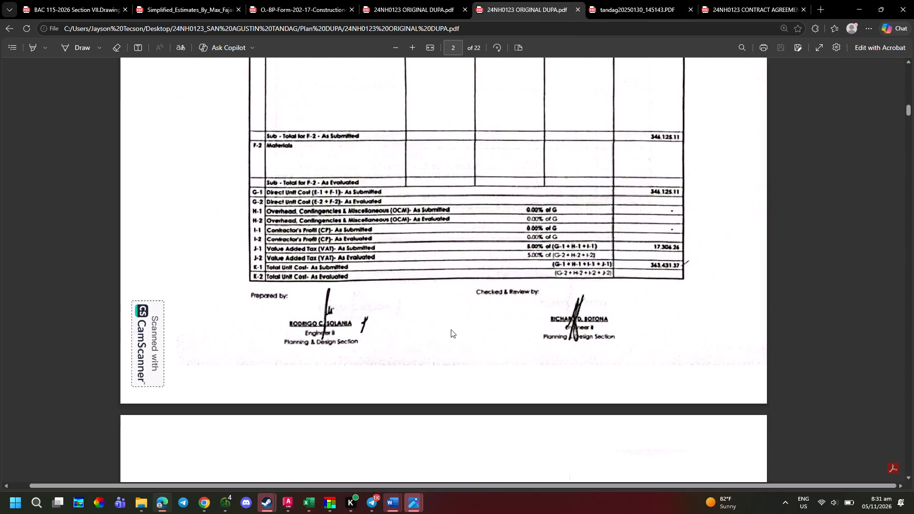
scroll(436, 324, "down", 8)
scroll(443, 326, "down", 3, "ctrl")
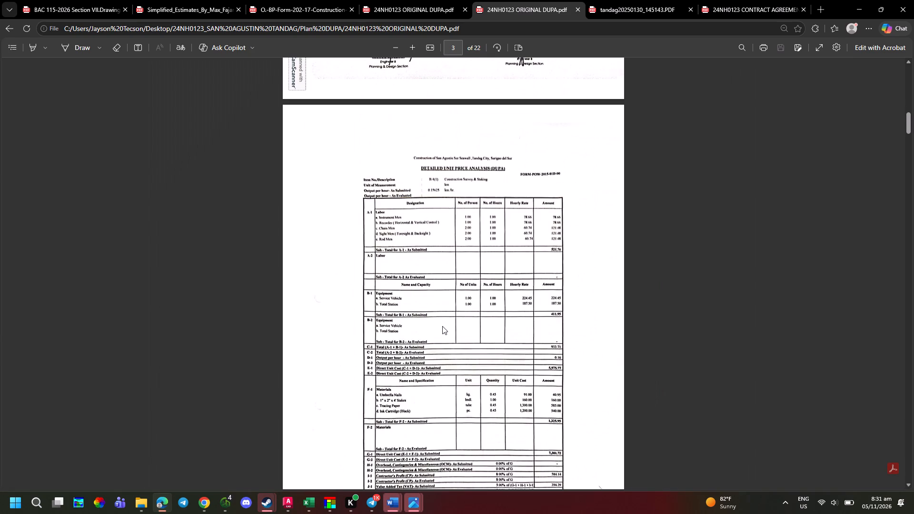
Rotate the sideways DUPA PDF pages upright and examine the last analyses, back to item 1716(6), Structural Steel Sheet Piles, on page 20.
left_click_drag(904, 127, 913, 208)
left_click_drag(909, 126, 886, 486)
scroll(509, 359, "up", 4, "ctrl")
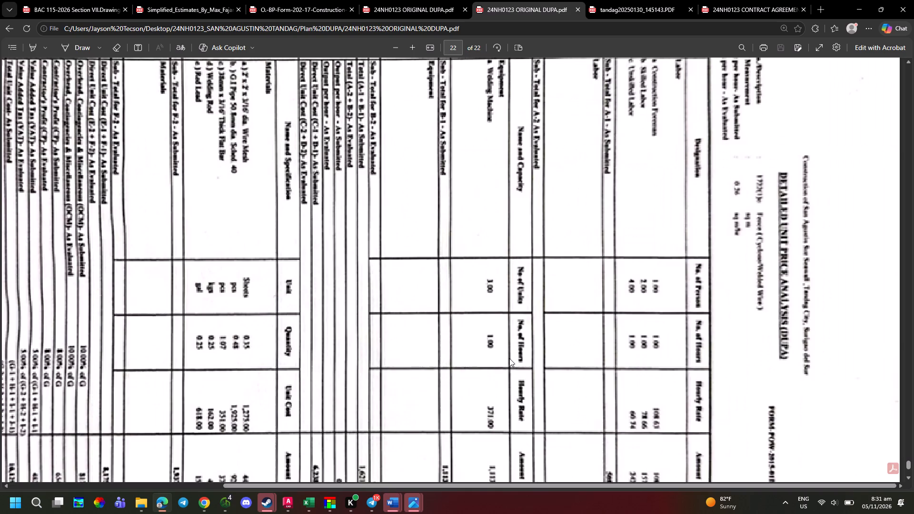
scroll(509, 358, "down", 2, "ctrl")
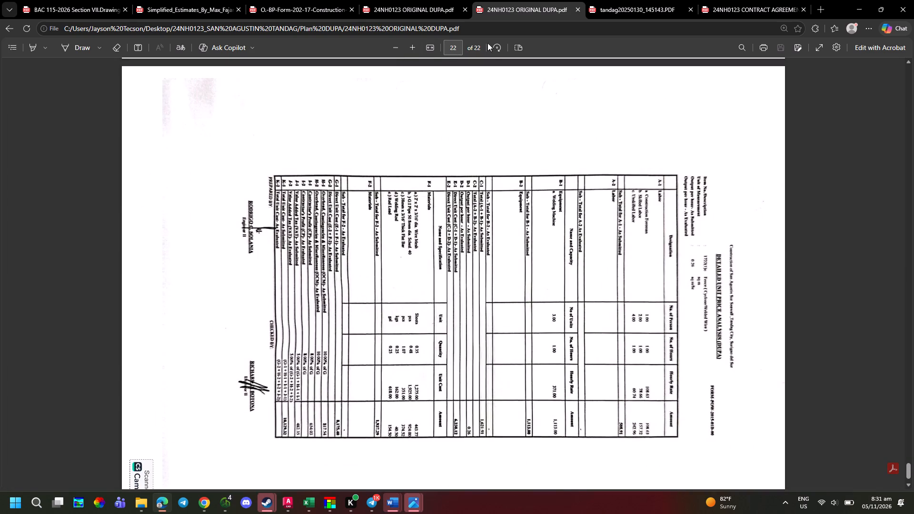
left_click(491, 45)
double_click(492, 46)
scroll(389, 152, "up", 2, "ctrl")
scroll(467, 122, "up", 12)
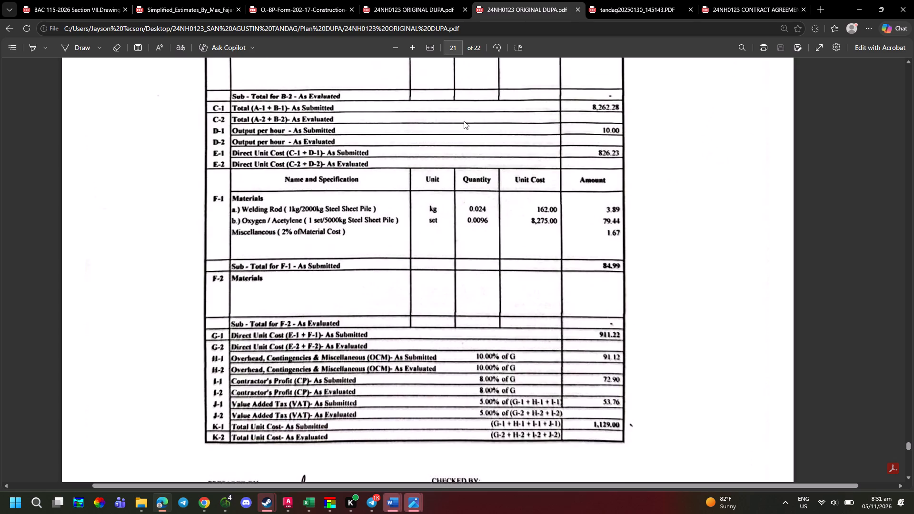
scroll(464, 121, "up", 13)
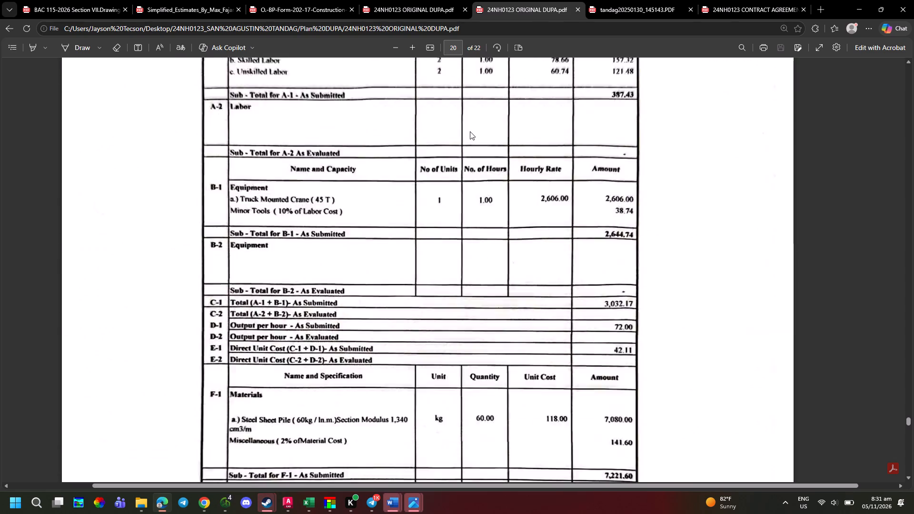
scroll(470, 131, "up", 2)
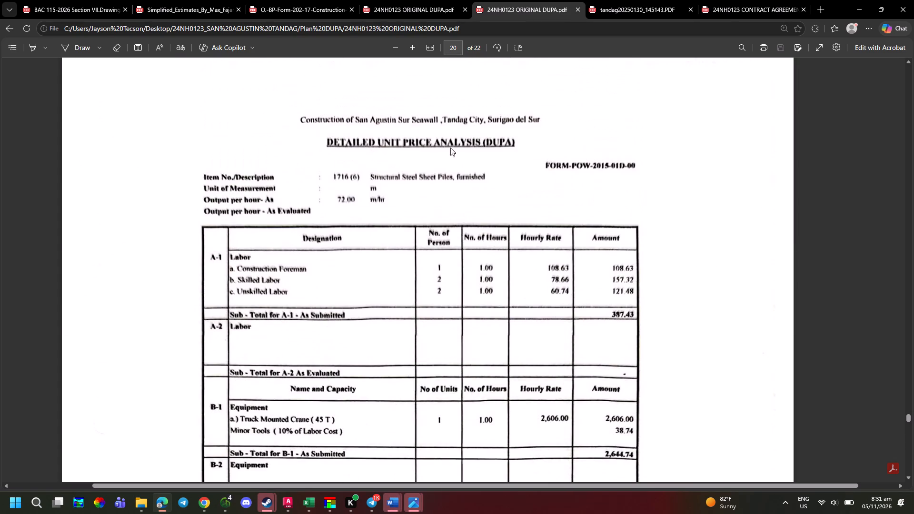
scroll(362, 212, "up", 2, "ctrl")
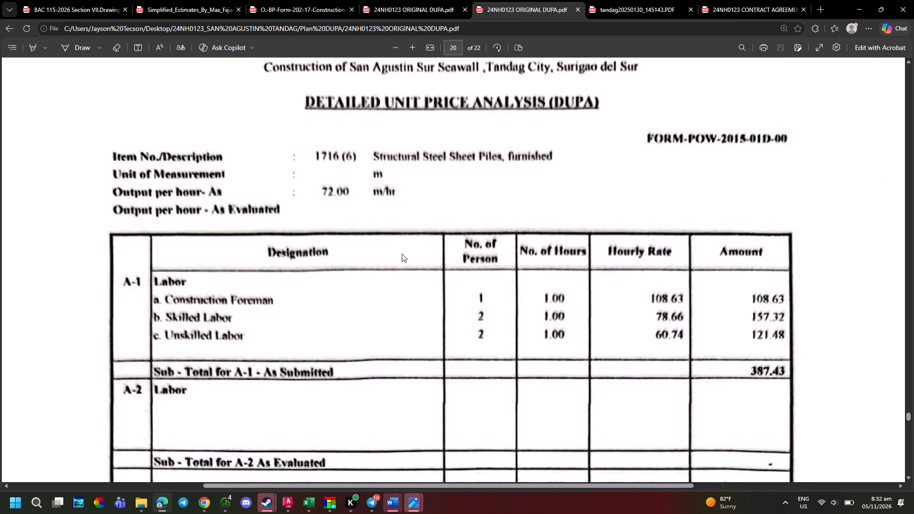
Switch to the POW_ROSARIO PII spreadsheet in Chrome and check the quantity formulas of the pipe culverts and stone masonry rows.
key("alt+Tab")
key("alt+Tab")
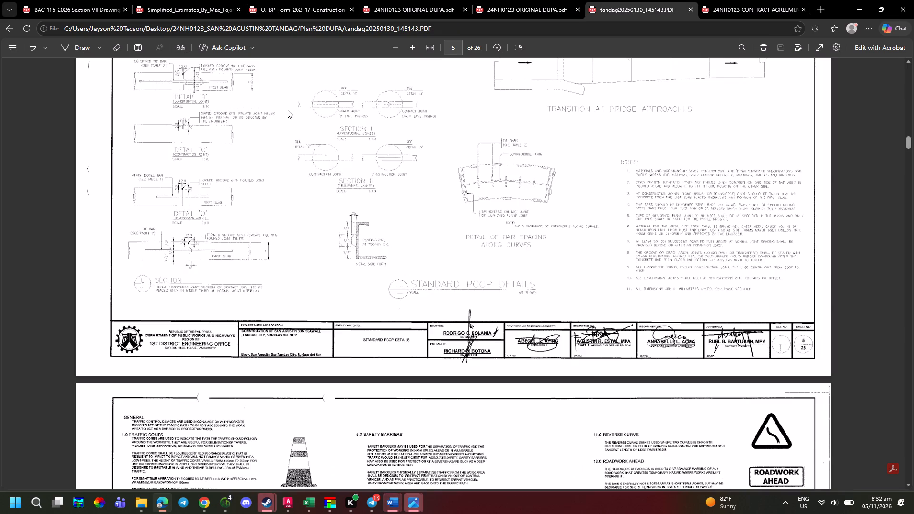
key("alt+Tab")
key("alt+Tab")
key("alt+Tab")
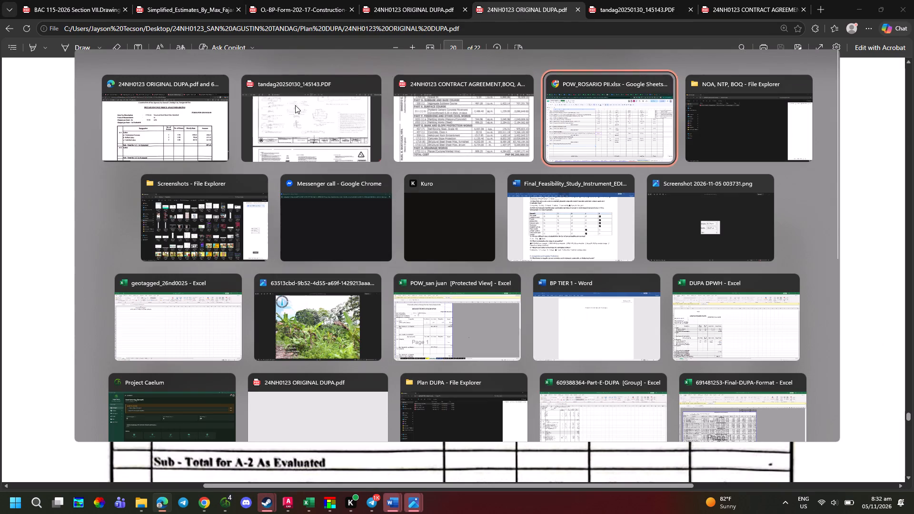
left_click(376, 378)
left_click(376, 344)
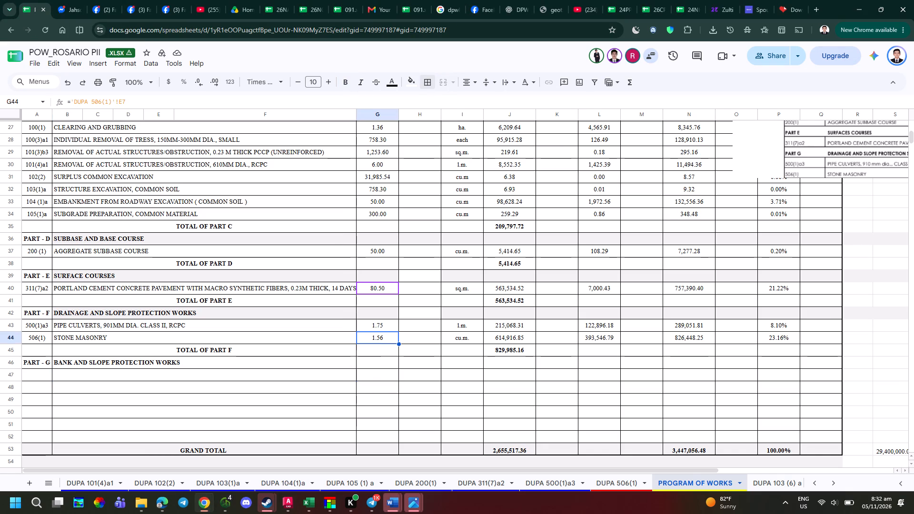
left_click(385, 315)
left_click(383, 330)
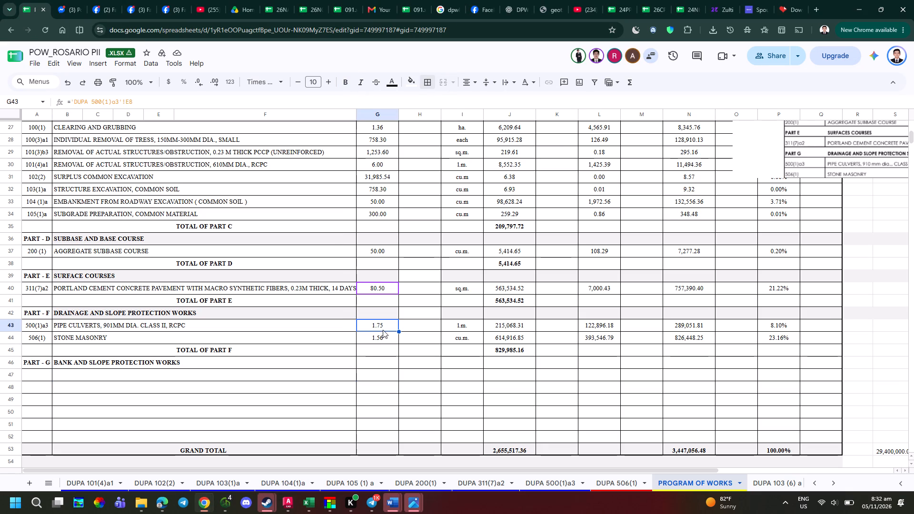
left_click(379, 339)
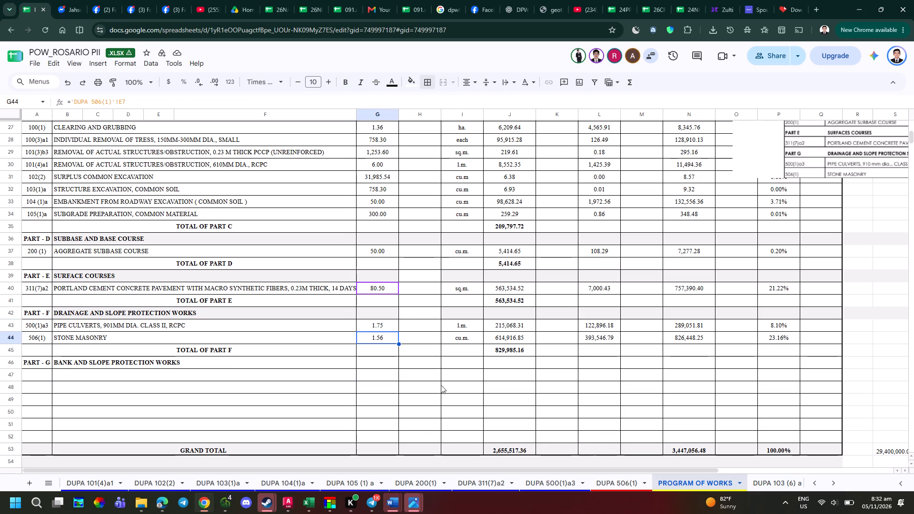
left_click(387, 355)
Duplicate the DUPA 506(1) sheet and place the copy directly after the PROGRAM OF WORKS sheet.
scroll(694, 480, "down", 2)
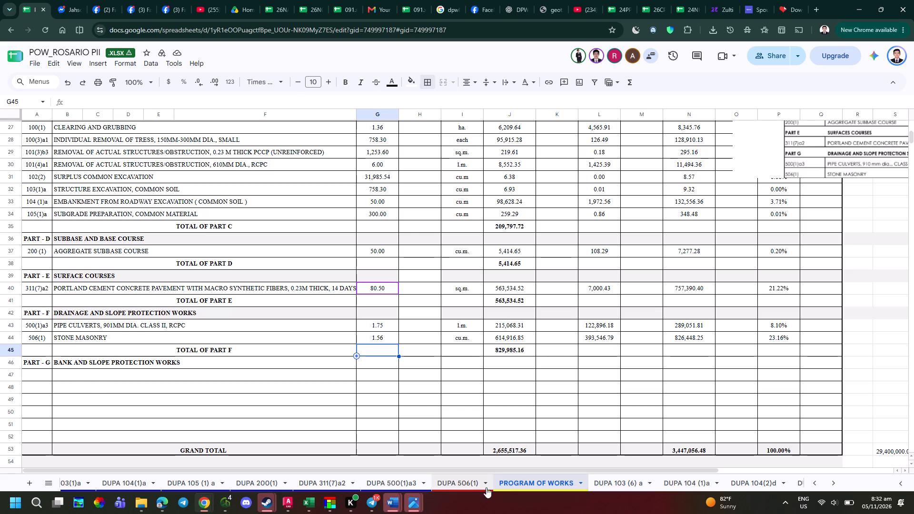
right_click(467, 485)
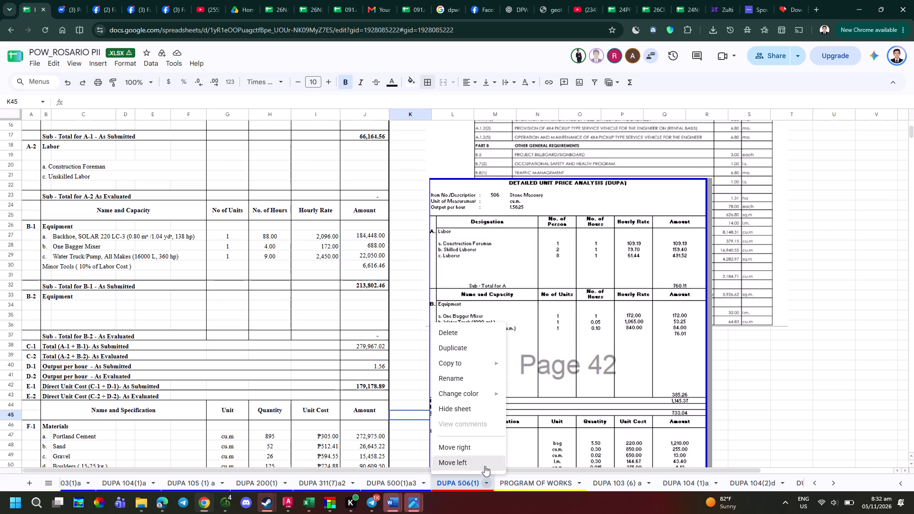
left_click(465, 347)
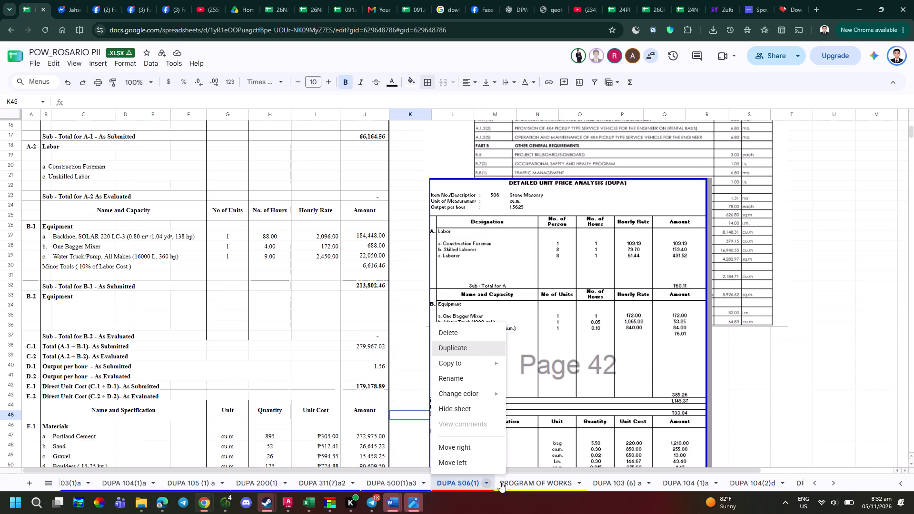
scroll(474, 487, "down", 1)
left_click_drag(476, 484, 592, 487)
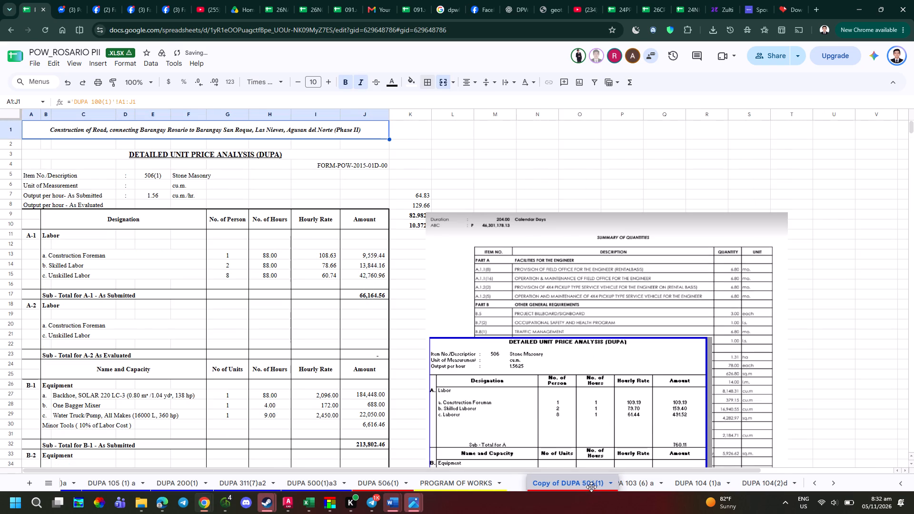
Rename the copied sheet as DUPA 1716(16), consulting the item number in the DUPA PDF in Edge.
right_click(553, 488)
left_click(540, 378)
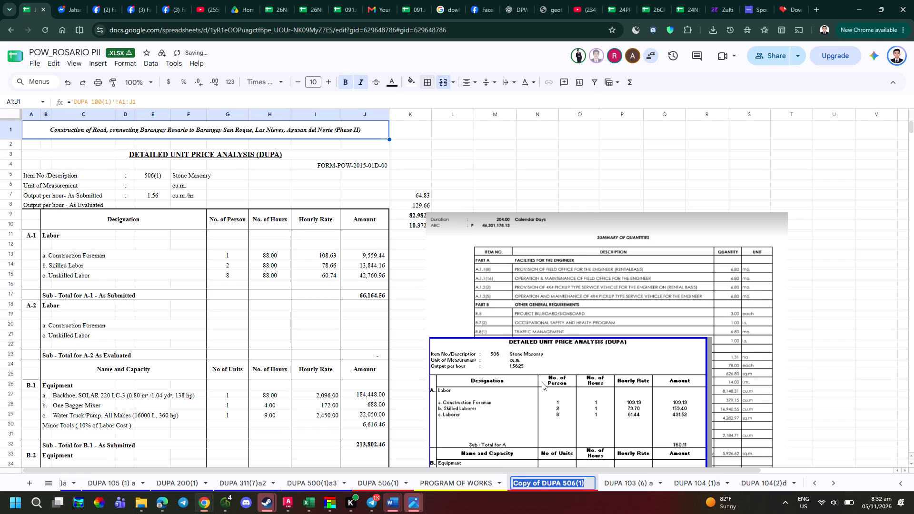
type("DUPA")
key("space")
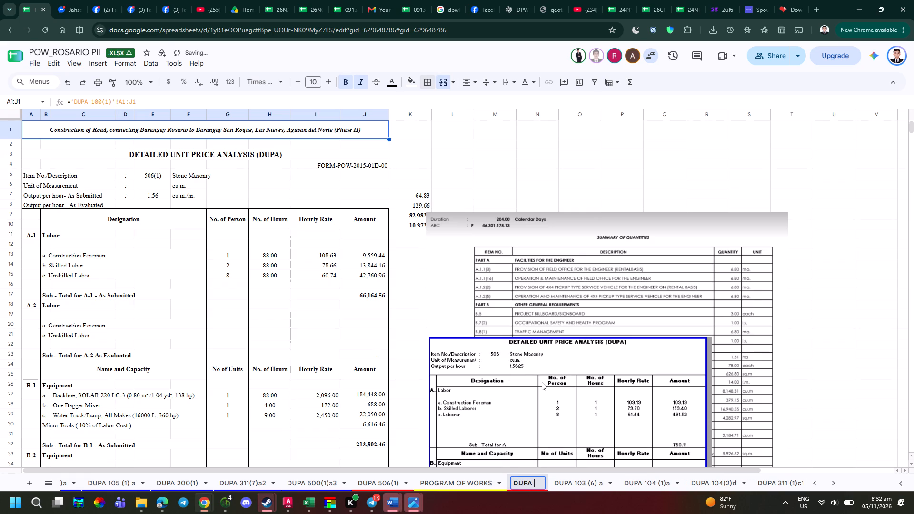
key("alt+Tab")
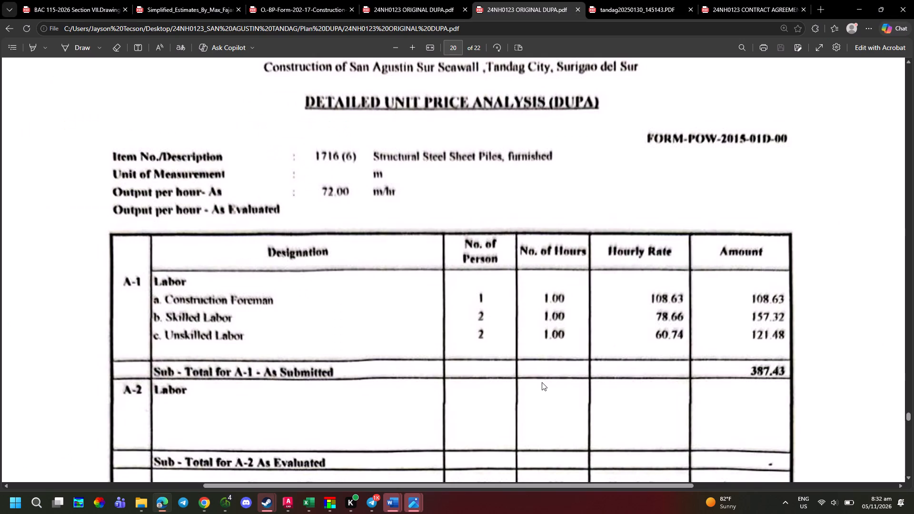
key("alt+Tab")
type("171")
key("Escape")
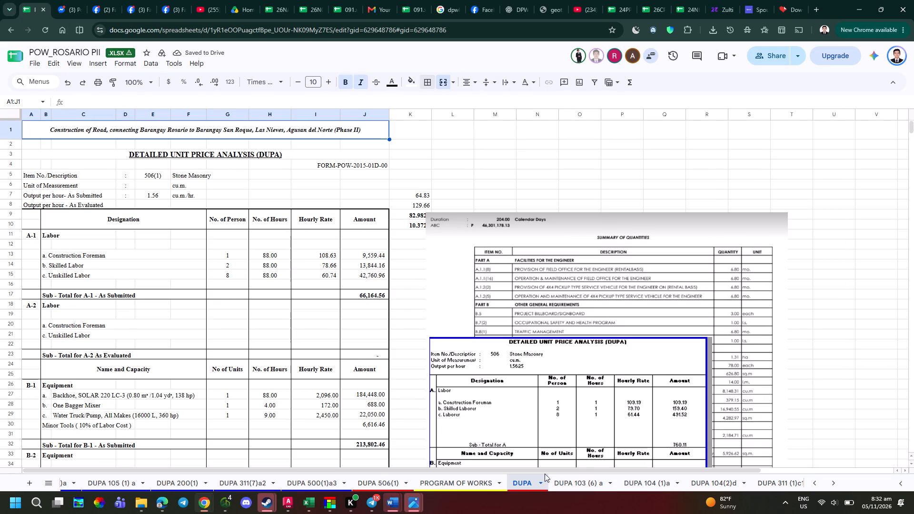
right_click(532, 479)
left_click(535, 377)
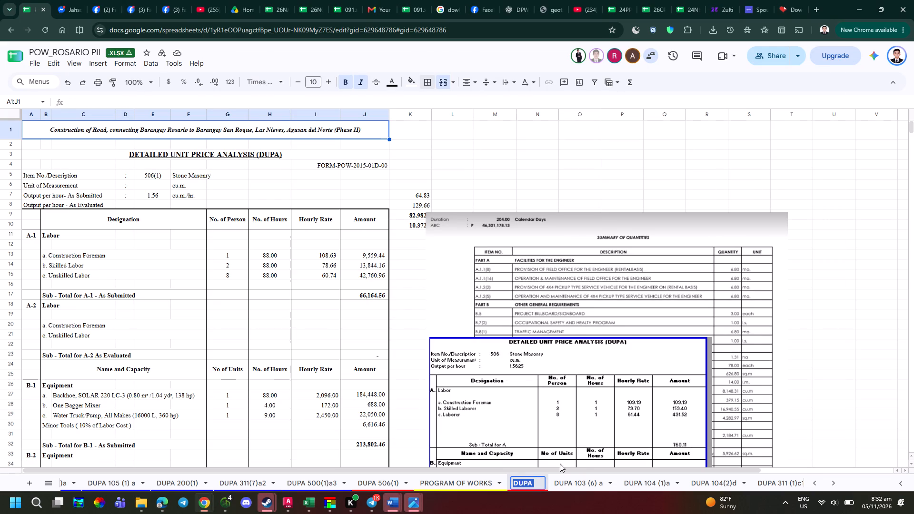
left_click(540, 481)
type("1716")
type("(12")
key("alt+Tab")
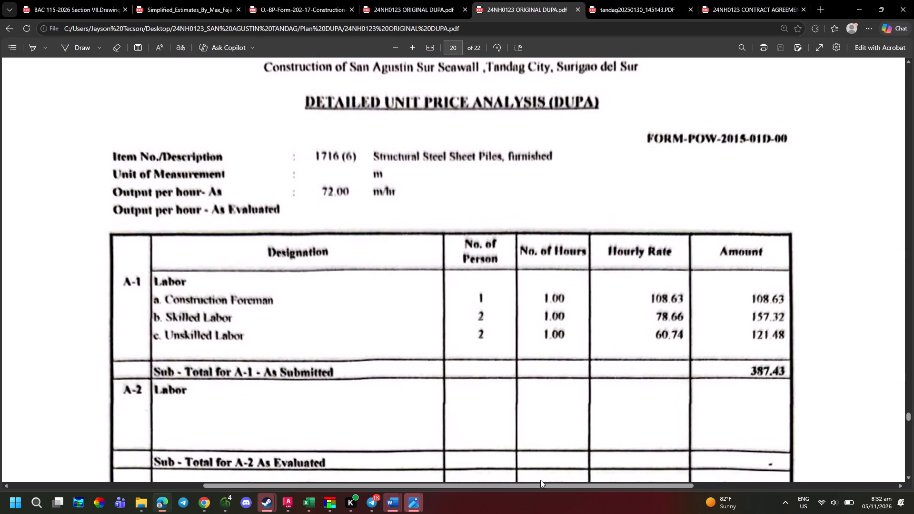
key("alt+Tab")
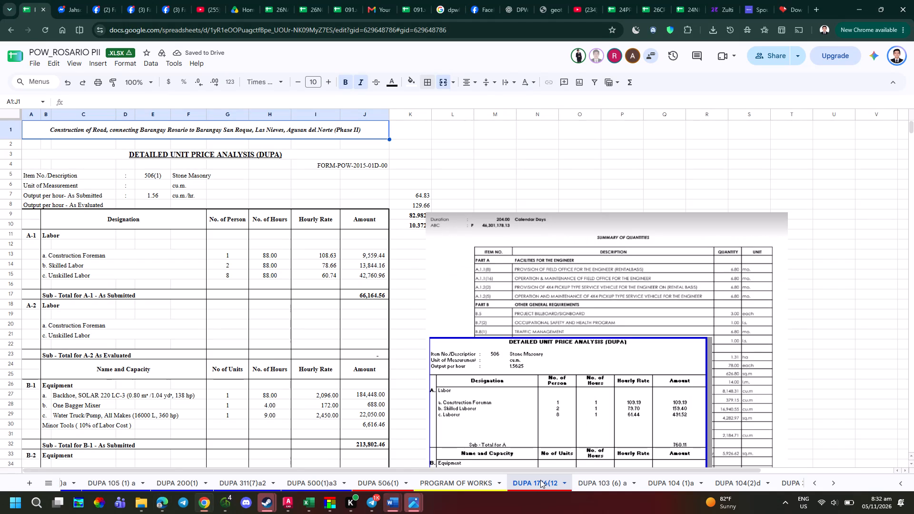
right_click(540, 480)
left_click(518, 382)
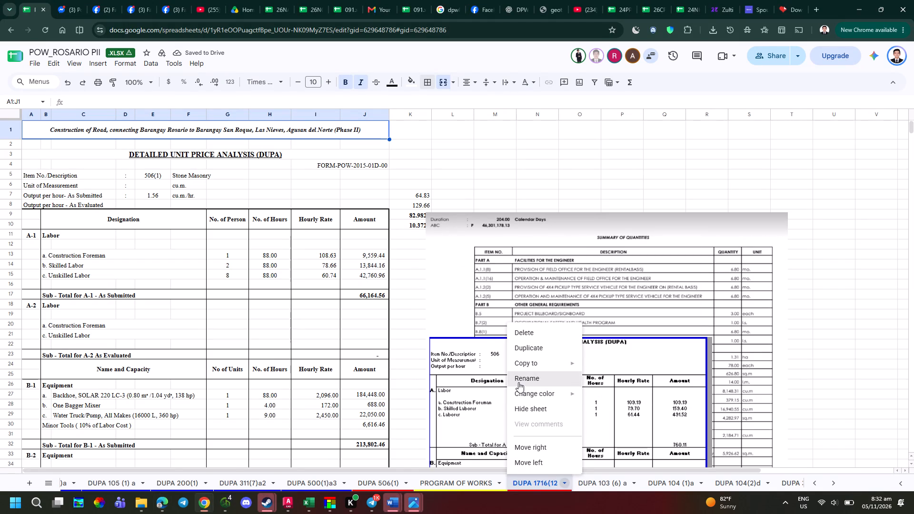
key("Right")
key("BackSpace")
type("6)")
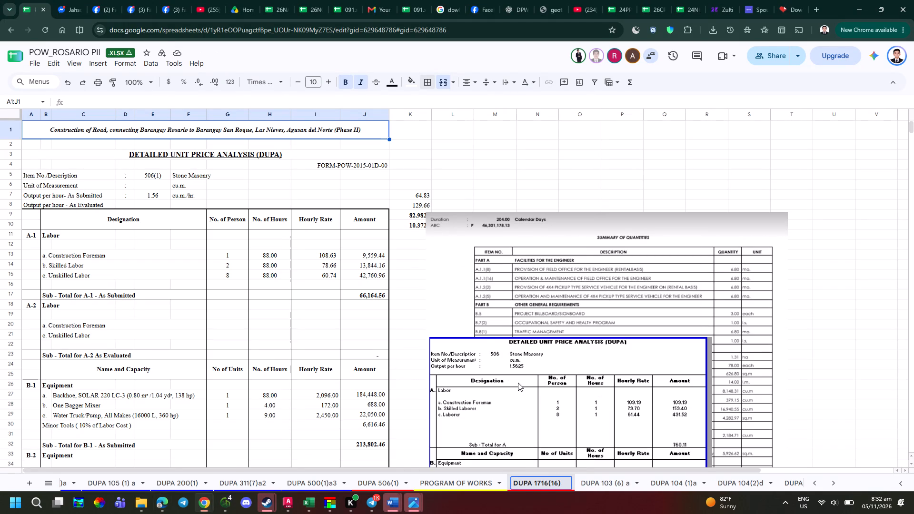
key("Return")
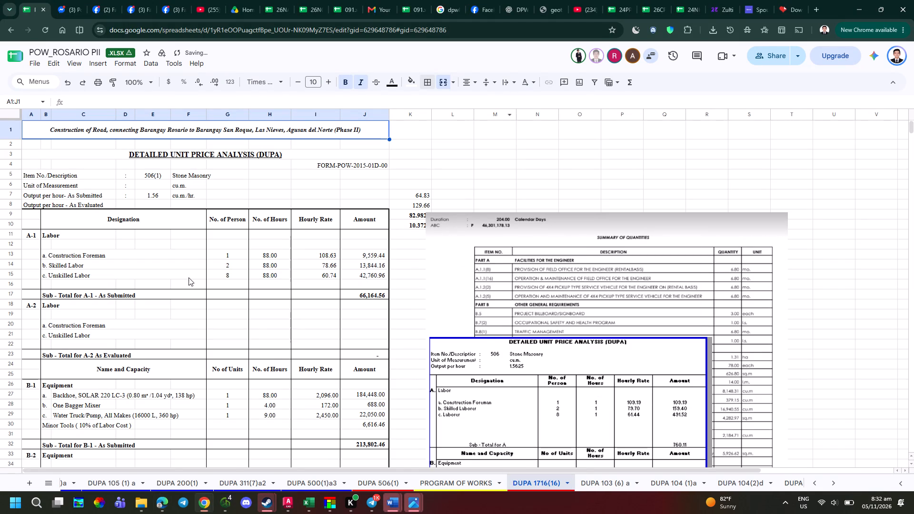
Set the item number in cell E5 of the copied DUPA sheet to 1716(6).
left_click(171, 185)
left_click(160, 176)
double_click(159, 176)
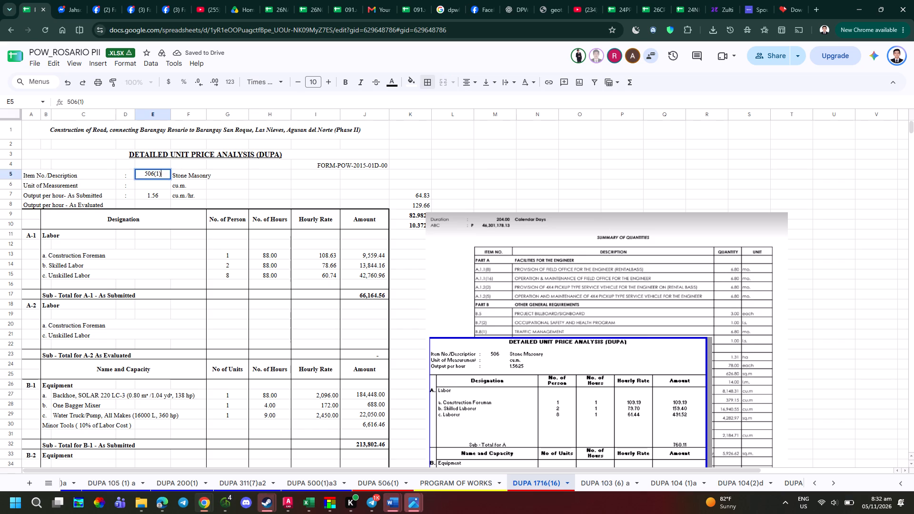
key("Escape")
type("1716(6(")
key("BackSpace")
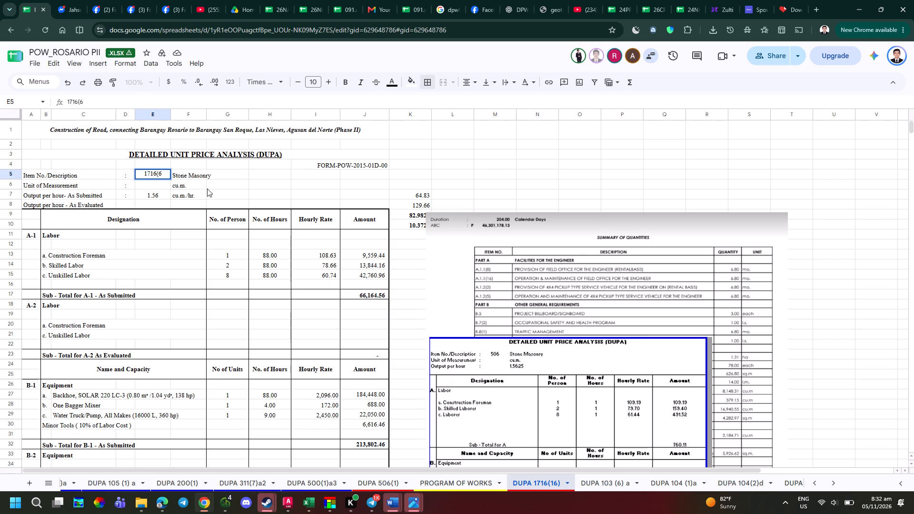
key("shift+parenright")
key("Tab")
Replace the item description in F5 with "Structural Steel Sheet Piles, furnished", consulting the DUPA PDF in Edge for the wording.
key("alt+Tab")
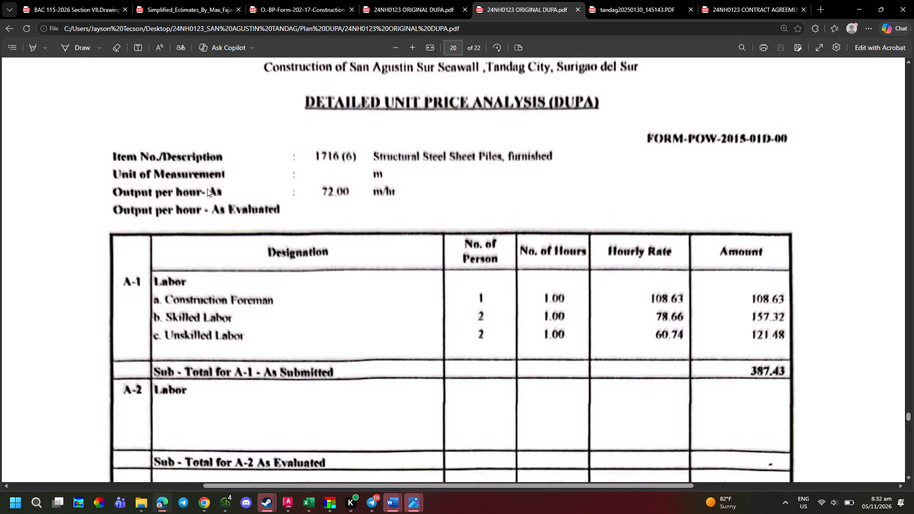
key("alt+Tab")
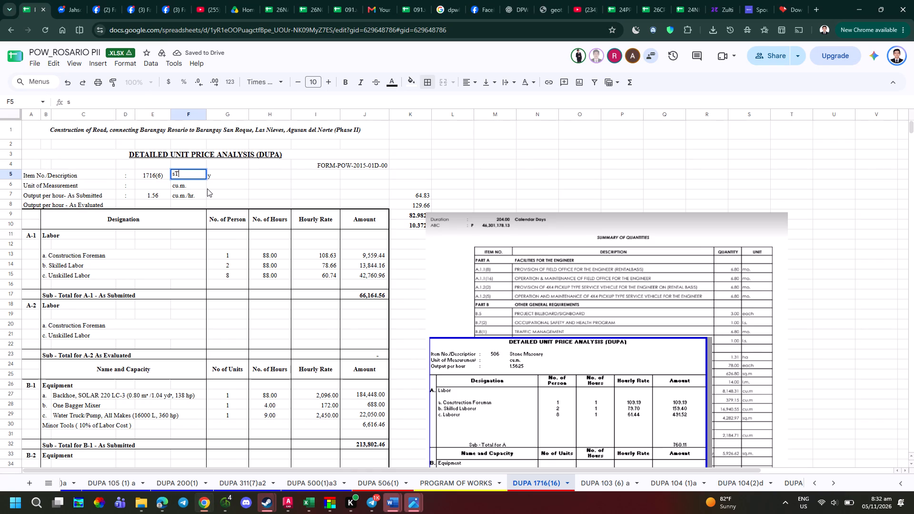
key("BackSpace")
key("BackSpace")
key("BackSpace")
key("BackSpace")
key("BackSpace")
key("BackSpace")
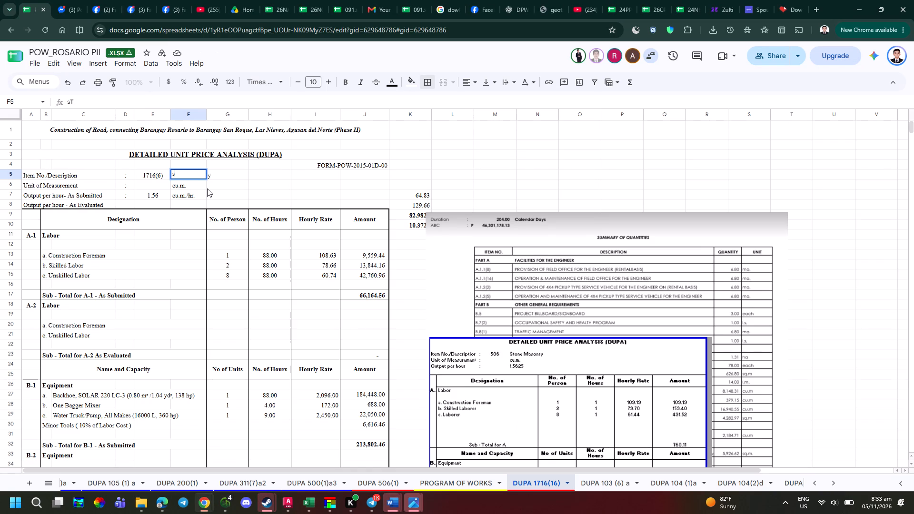
key("BackSpace")
key("s")
type("tructural")
key("space")
key("alt+Tab")
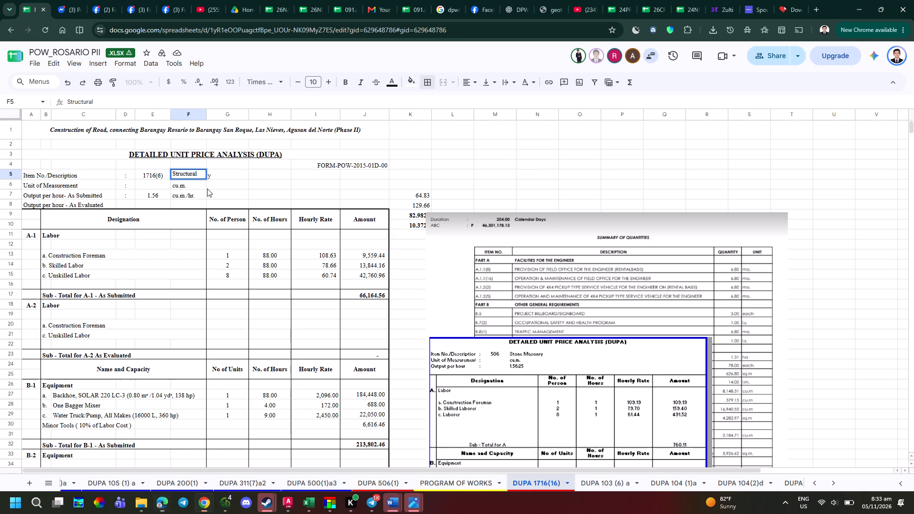
type("teel")
key("space")
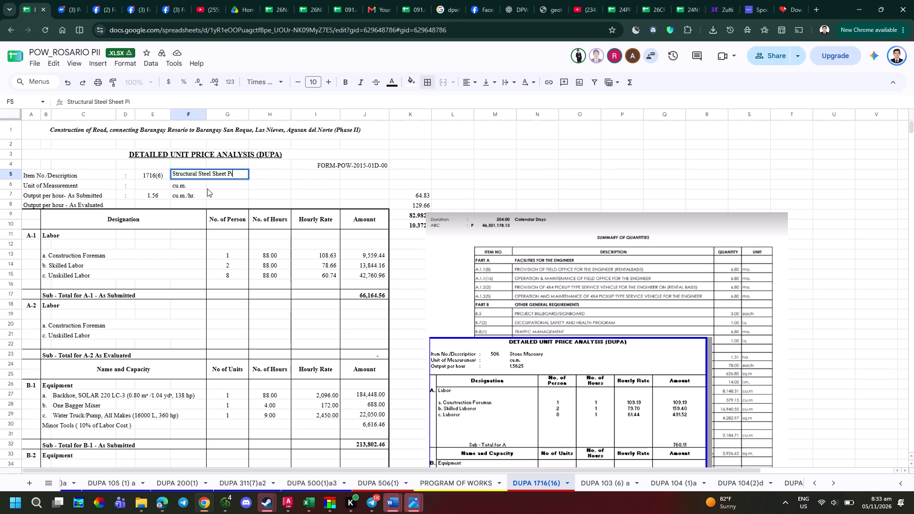
key("alt+Tab")
key("alt+Tab")
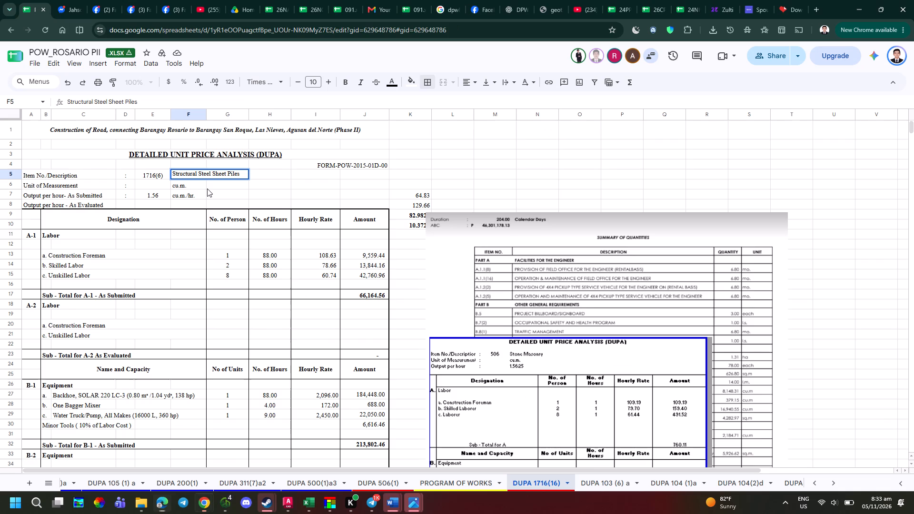
type(", furnished")
key("Return")
key("Up")
key("Right")
key("Right")
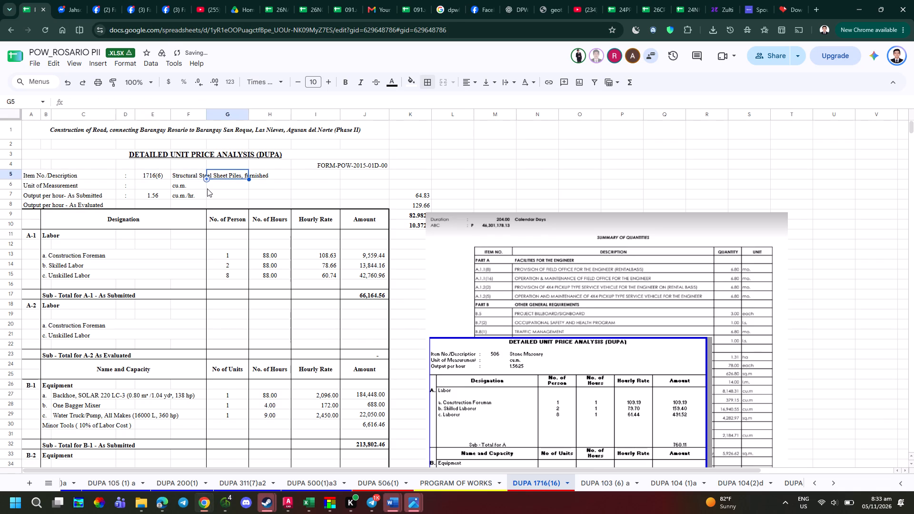
Set the unit of measurement in F6 to "l.m".
key("Right")
key("Right")
key("Left")
key("Left")
key("Left")
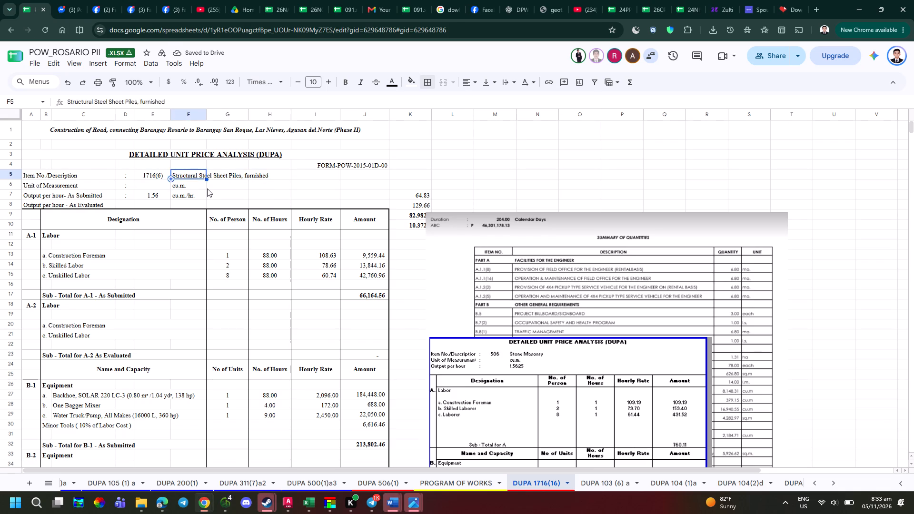
key("Left")
key("Down")
key("Right")
type("l.m")
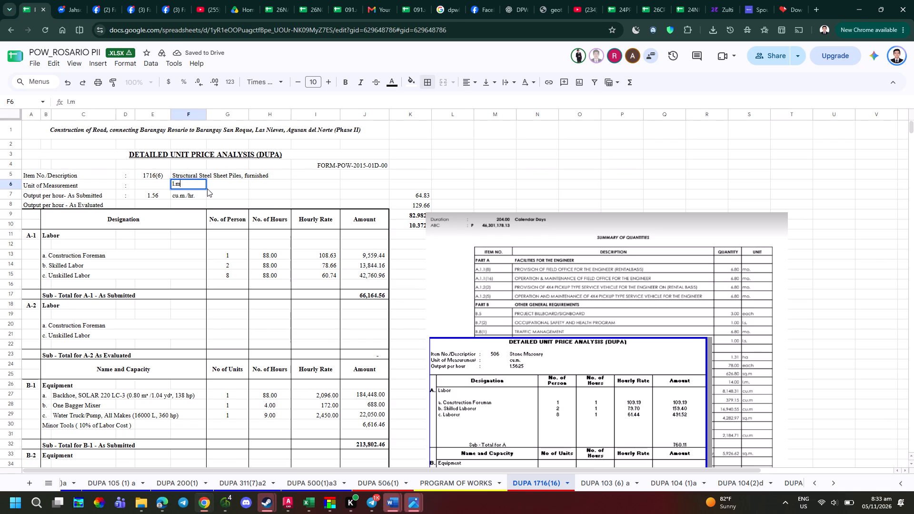
key("Return")
Set the output-per-hour unit in F7 to "m/hr", consulting the DUPA PDF in Edge.
type("l.m/hr")
key("Return")
key("alt+Tab")
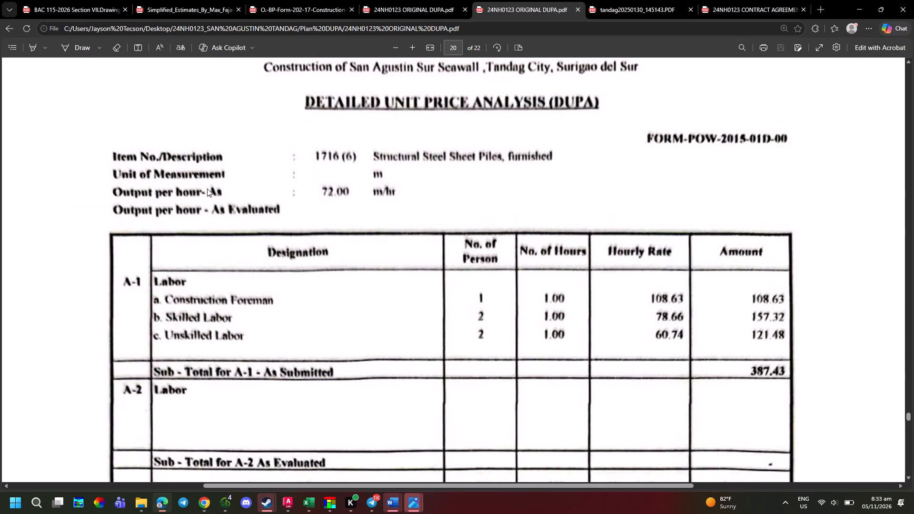
key("alt+Tab")
key("Up")
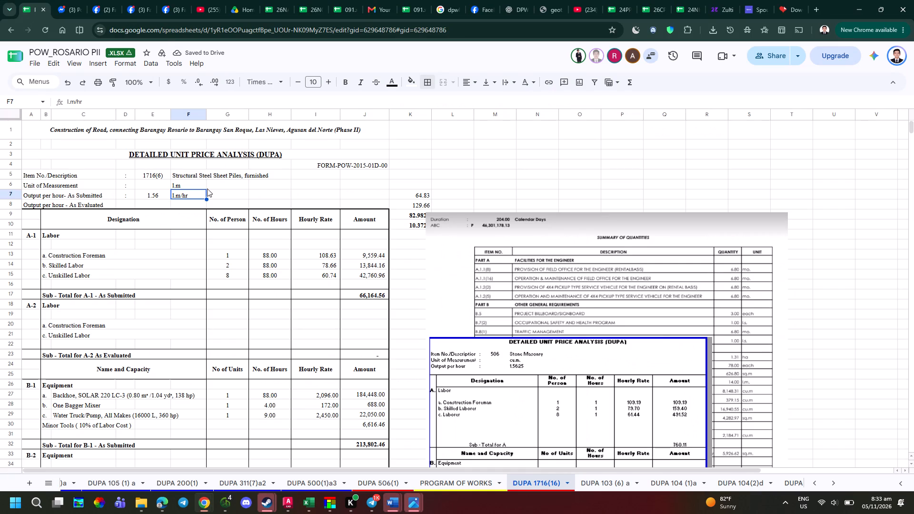
type("m/j")
key("BackSpace")
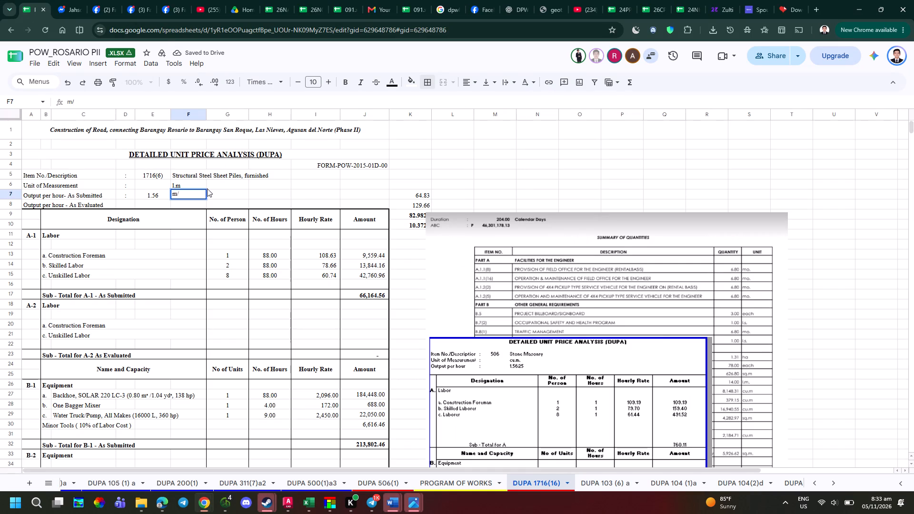
type("hr")
key("Return")
Set the as-submitted output per hour in E7 to 72, consulting the DUPA PDF in Edge.
key("Up")
key("Left")
key("alt+Tab")
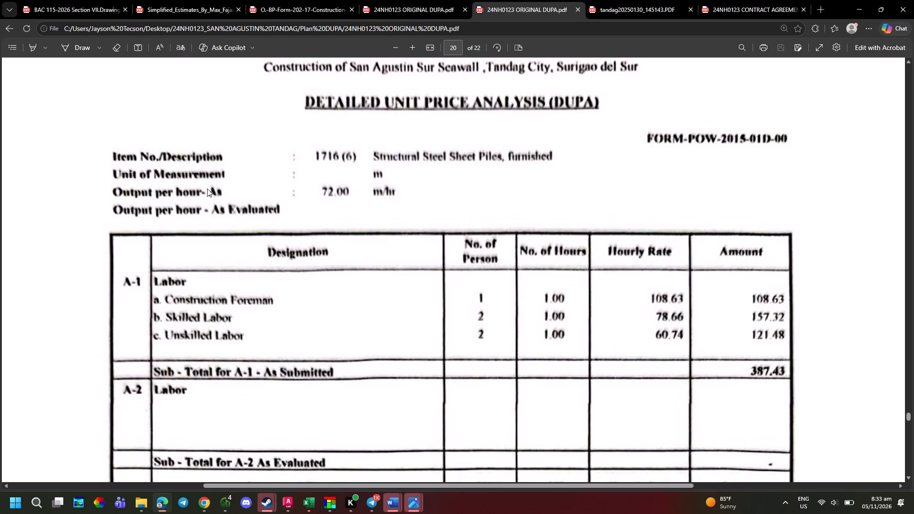
key("alt+Tab")
type("72")
key("Return")
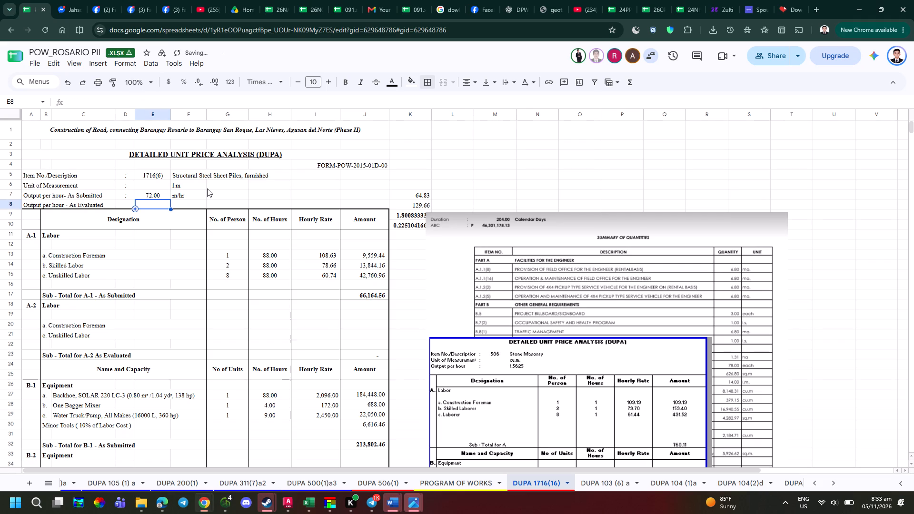
Set the number of persons for Unskilled Labor in A-1 to 2, consulting the DUPA PDF in Edge.
key("Down")
key("Down")
key("Down")
key("Down")
key("alt+Tab")
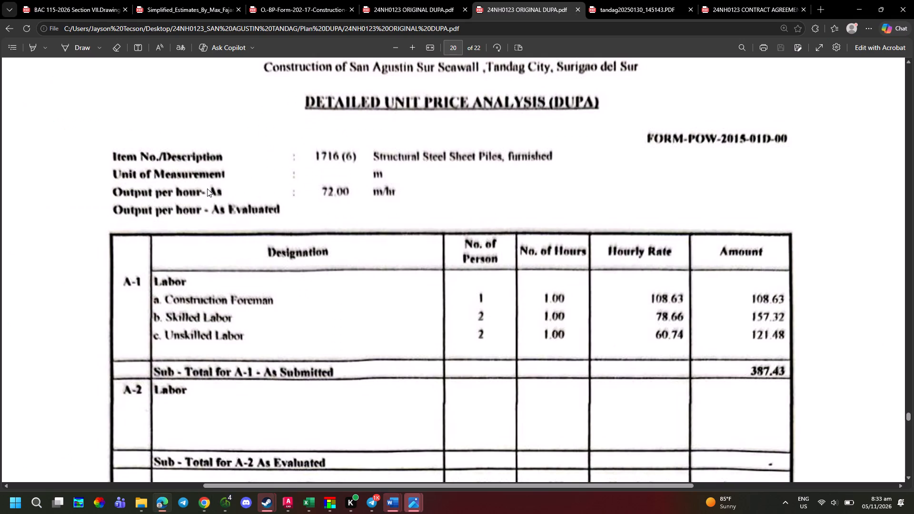
key("alt+Tab")
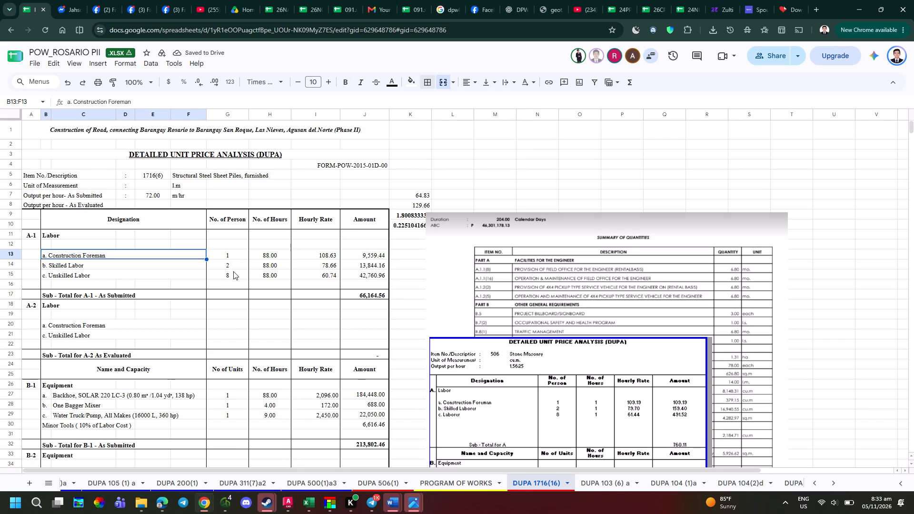
left_click(233, 272)
key("2")
left_click(246, 291)
Set the Construction Foreman's number of hours in H13 to 1, consulting the DUPA PDF in Edge.
left_click(267, 261)
key("alt+Tab")
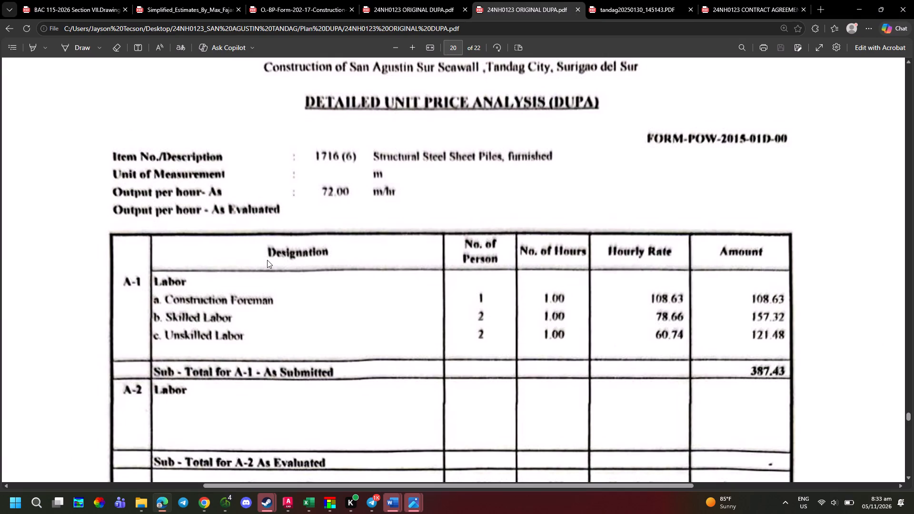
key("alt+Tab")
left_click(261, 257)
key("1")
left_click(268, 268)
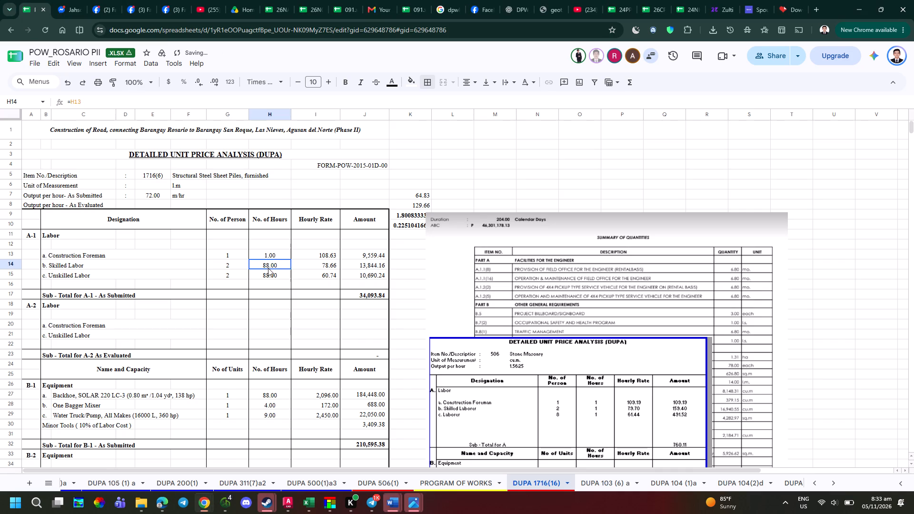
key("1")
key("Escape")
Compare the B-1 Equipment entries in the sheet with the equipment listed in the DUPA PDF in Edge.
scroll(275, 289, "down", 1)
key("alt+Tab")
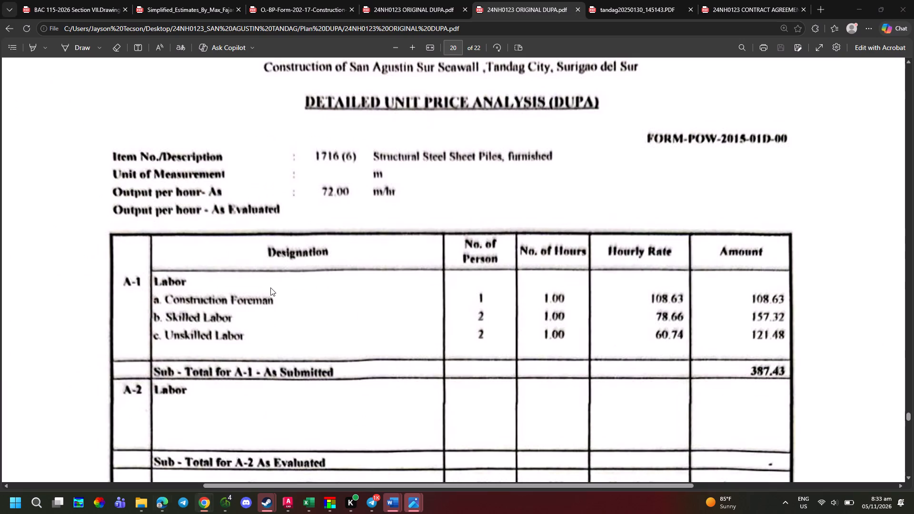
scroll(268, 289, "down", 3)
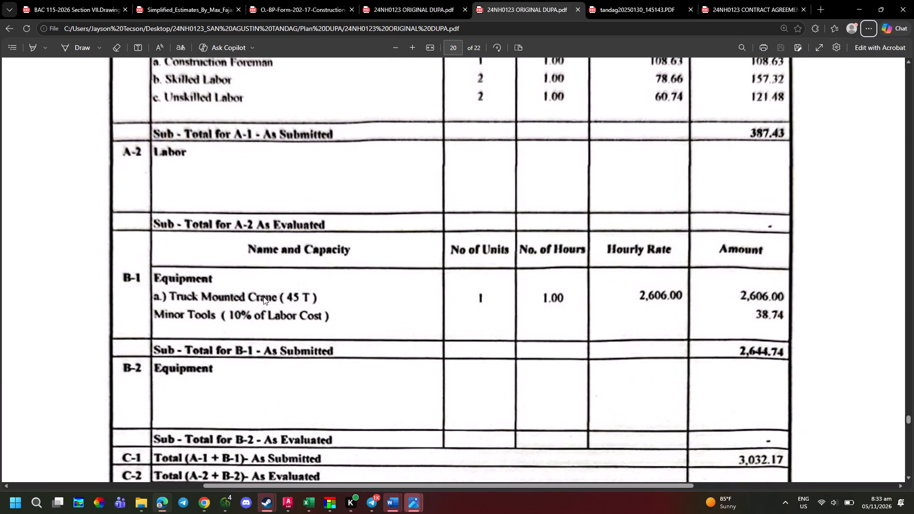
key("alt+Tab")
scroll(228, 311, "down", 1)
left_click(98, 234)
key("alt+Tab")
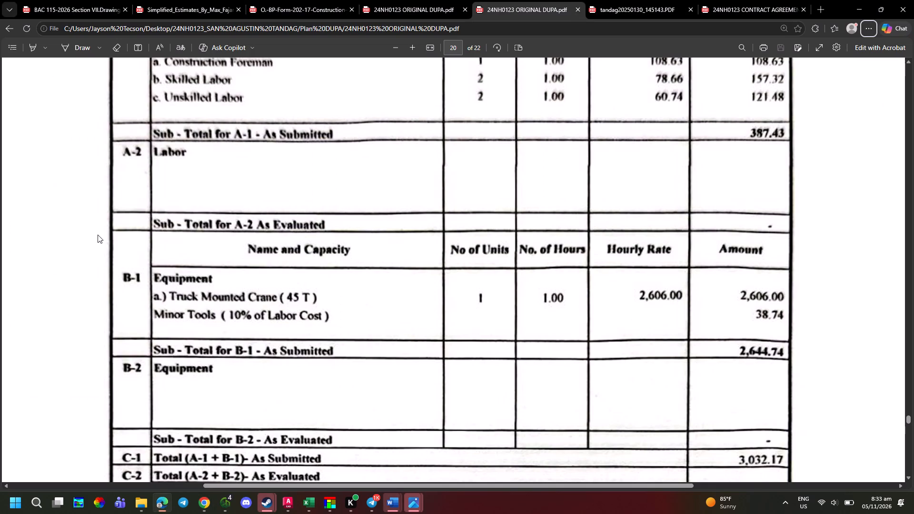
scroll(139, 294, "up", 2)
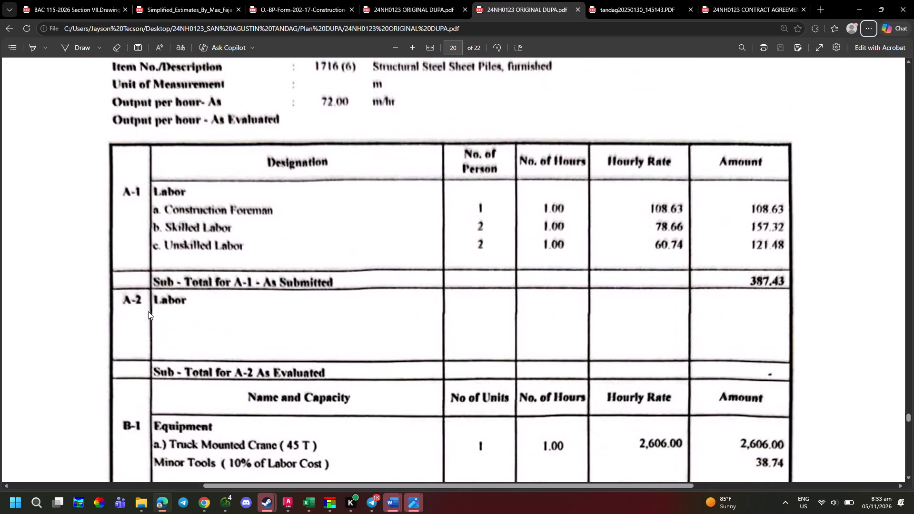
scroll(152, 330, "down", 1)
key("alt+Tab")
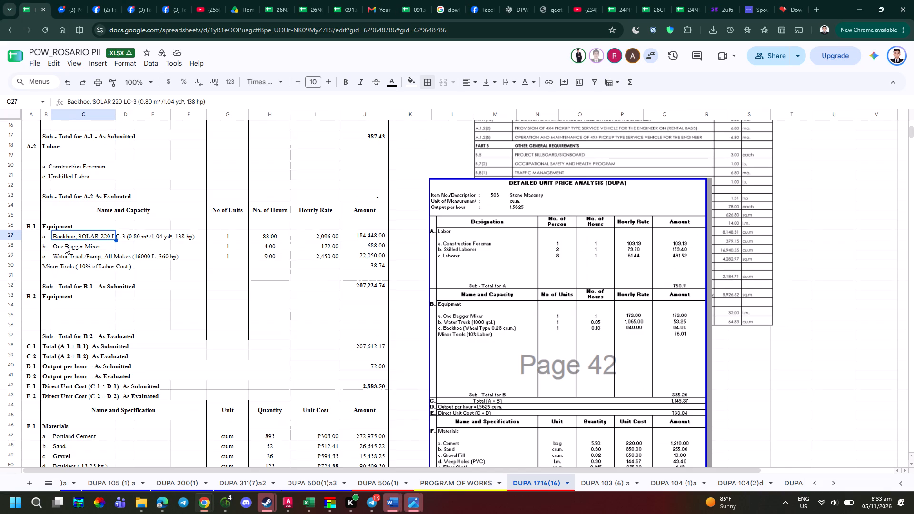
left_click(72, 247)
left_click(76, 264)
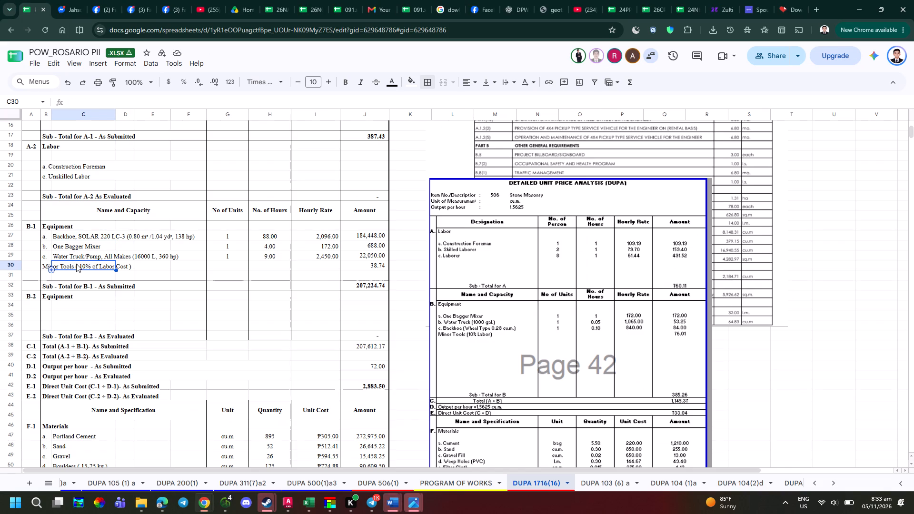
left_click(73, 256)
left_click(71, 236)
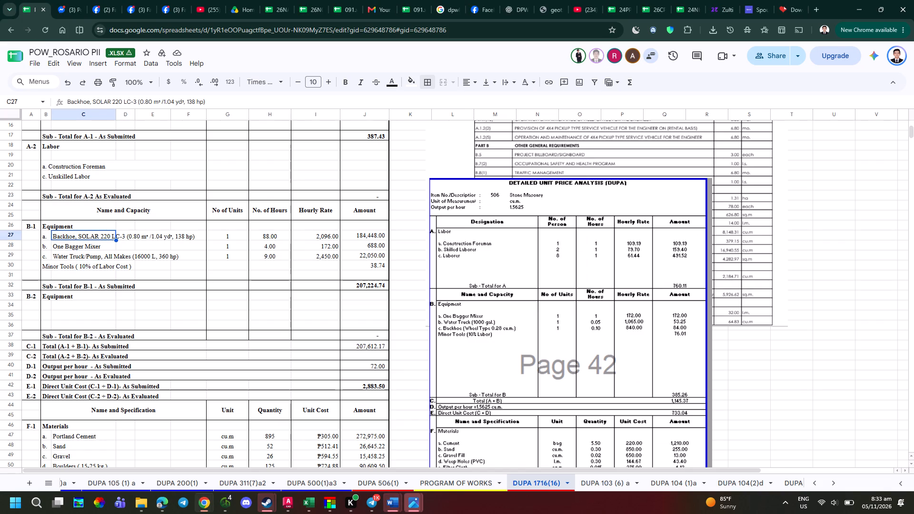
key("alt+Tab")
key("alt+Tab")
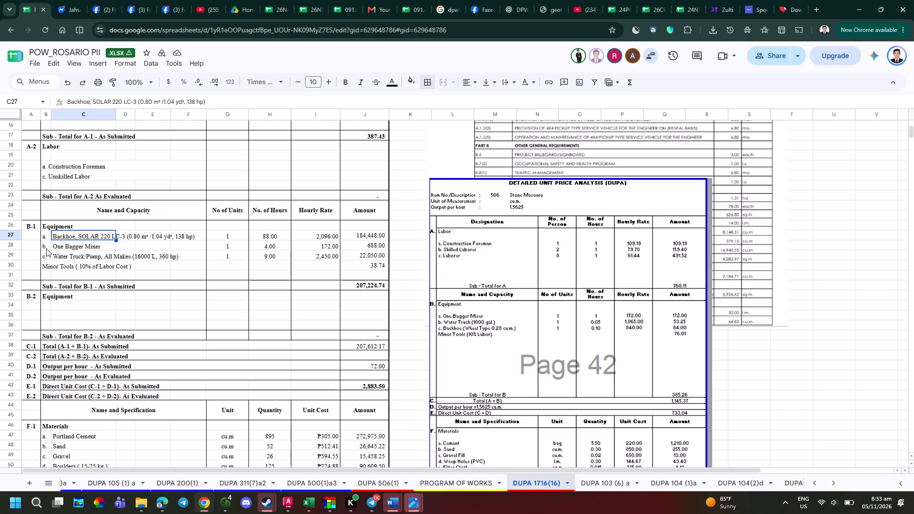
Delete the One Bagger Mixer and Water Truck/Pump rows from the B-1 Equipment section.
left_click(11, 245)
left_click(12, 245)
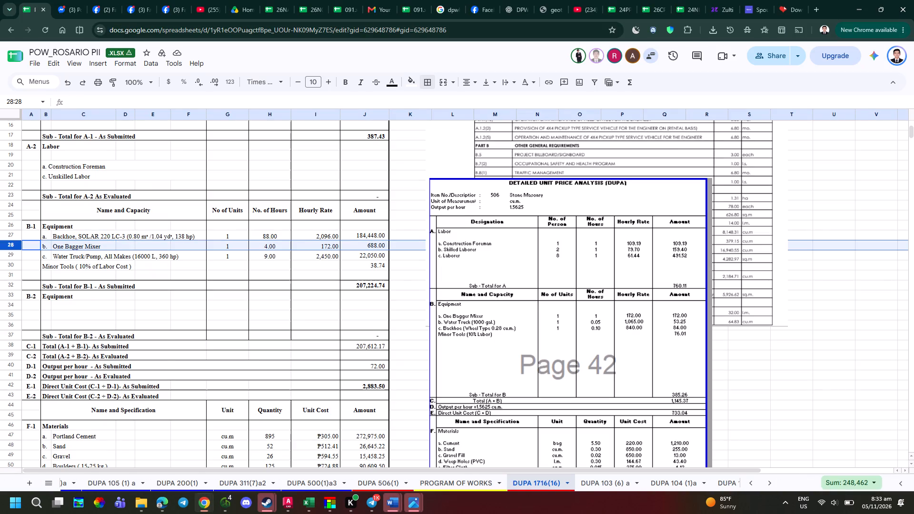
right_click(12, 245)
left_click(64, 345)
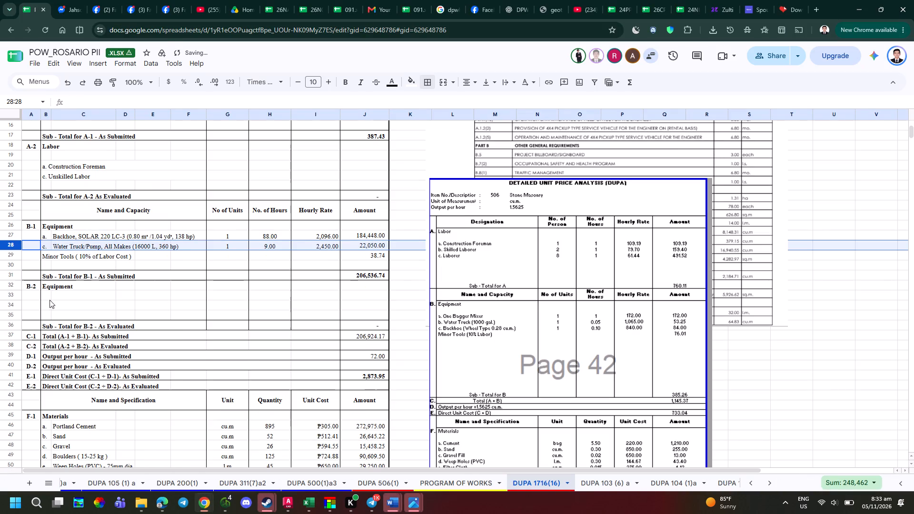
key("Escape")
right_click(12, 244)
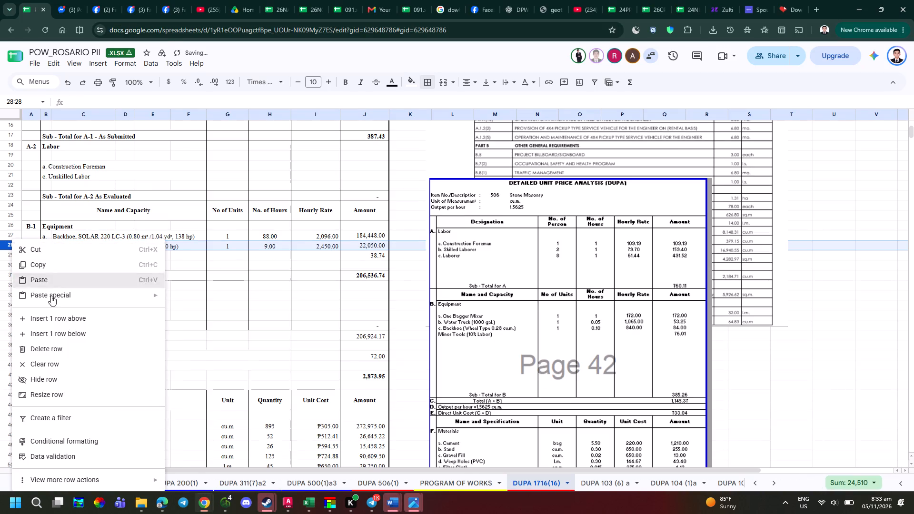
left_click(70, 345)
Replace the backhoe entry in C27 with "Truck Mounted Crane ( 45 T )", consulting the DUPA PDF in Edge for the wording.
left_click(77, 240)
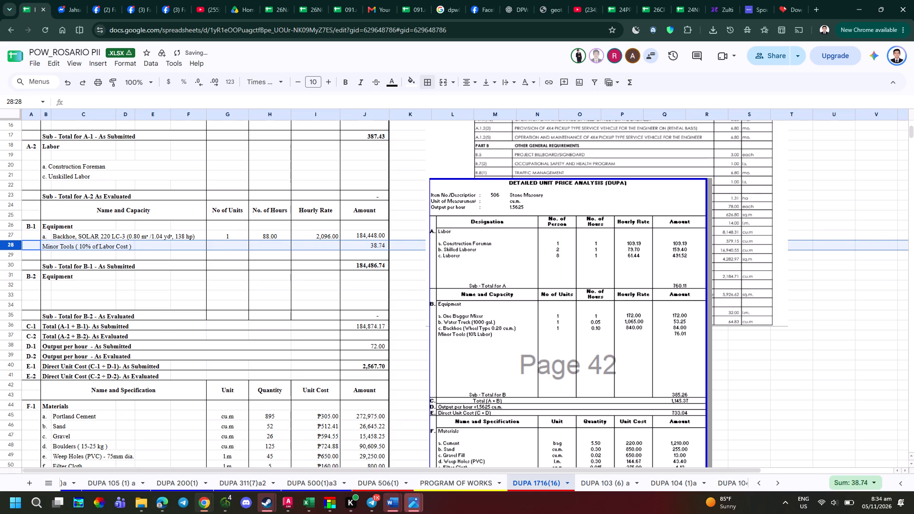
left_click(81, 237)
left_click_drag(233, 98, 53, 99)
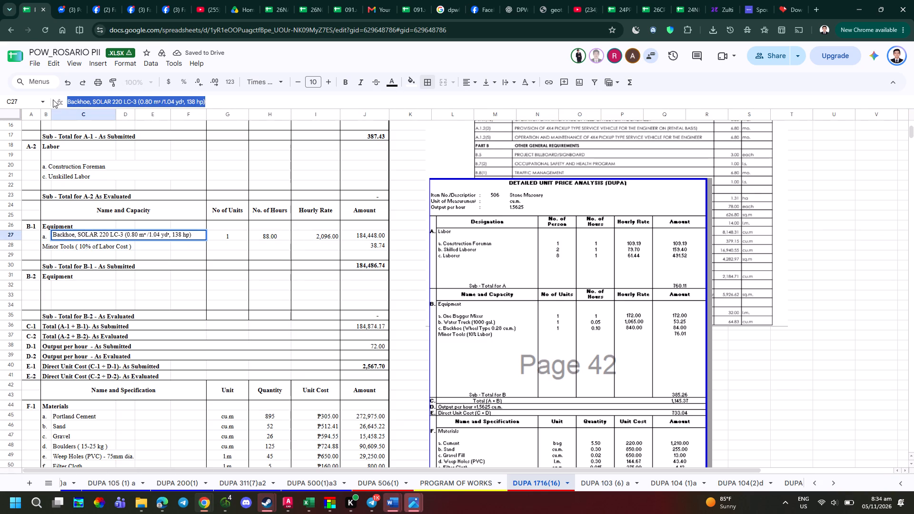
left_click_drag(53, 99, 52, 100)
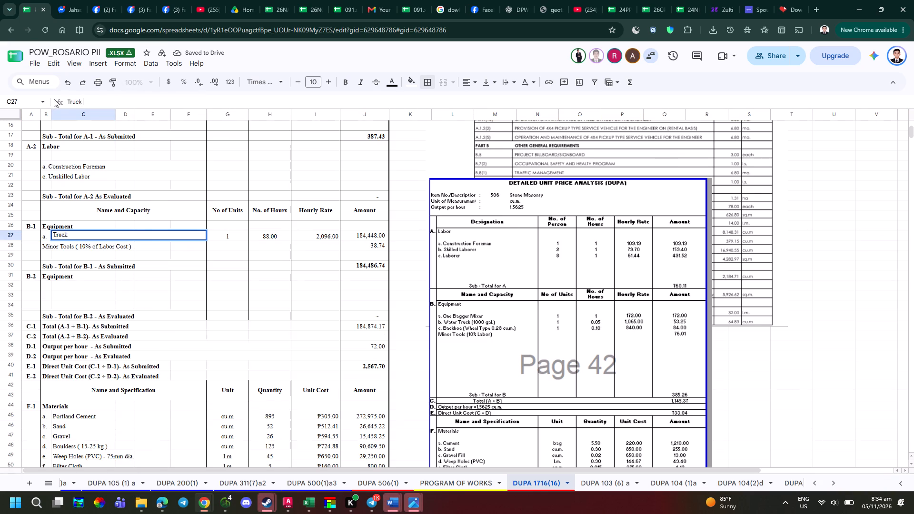
key("alt+Tab")
key("alt+Tab")
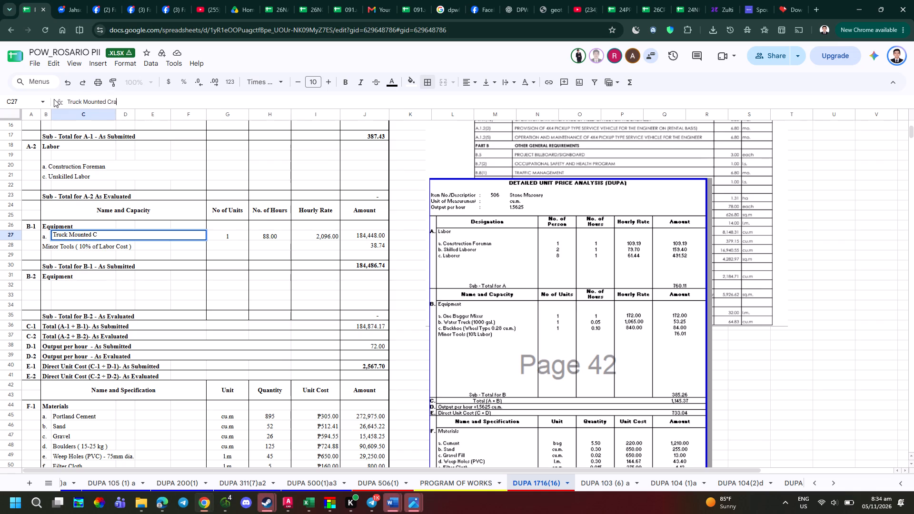
key("alt+Tab")
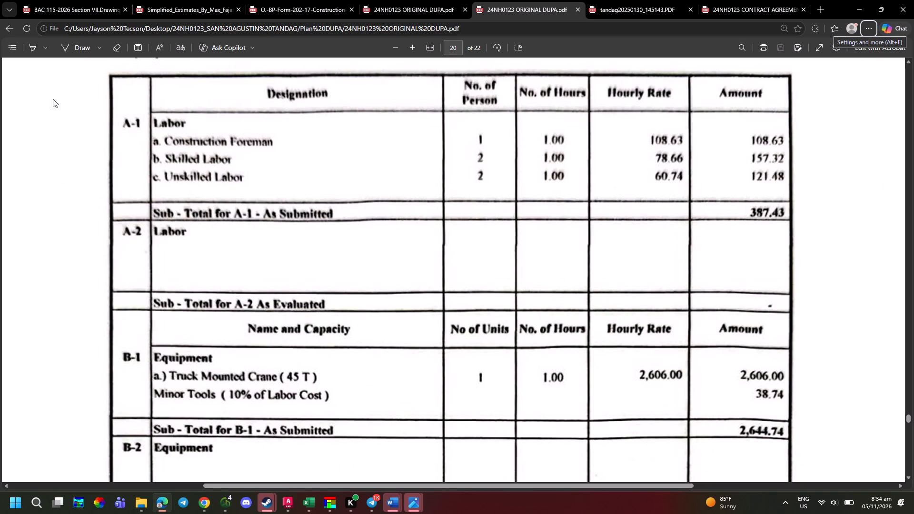
key("alt+Tab")
type("( 4")
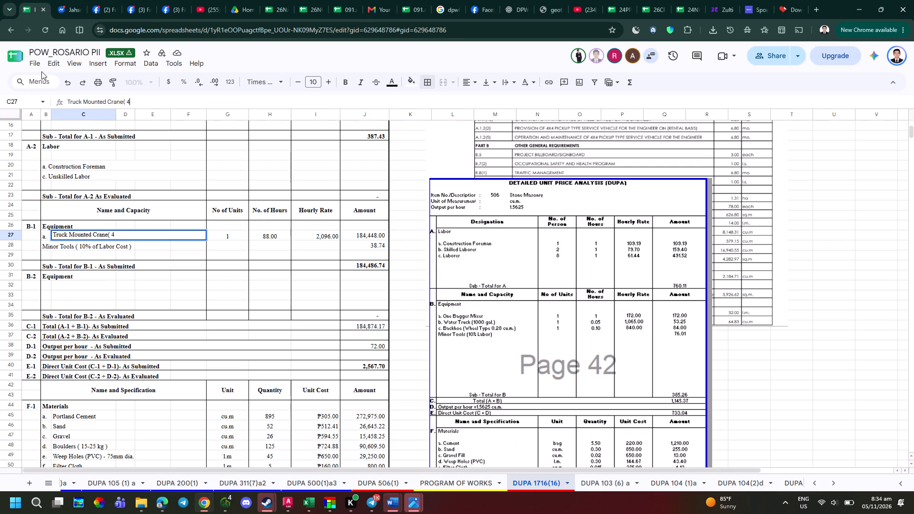
key("BackSpace")
key("BackSpace")
key("BackSpace")
key("space")
type("( 45 t")
key("space")
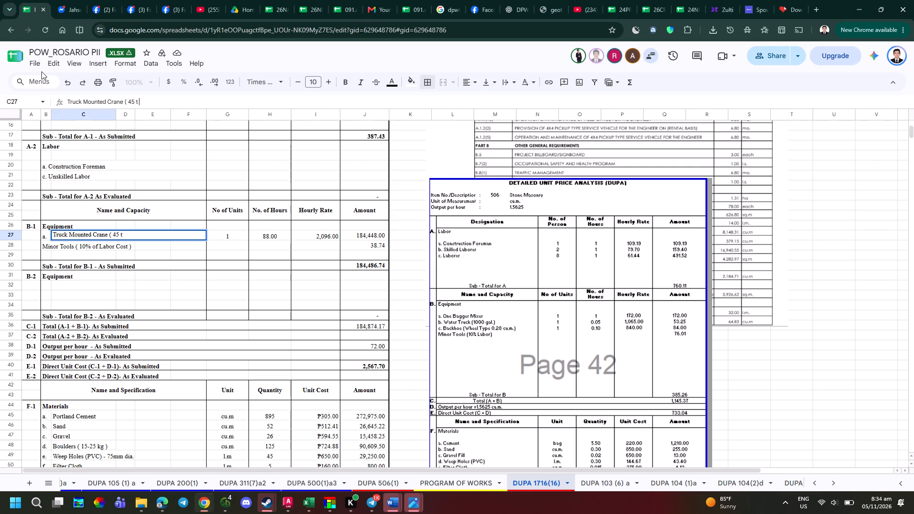
key("BackSpace")
key("t")
key("space")
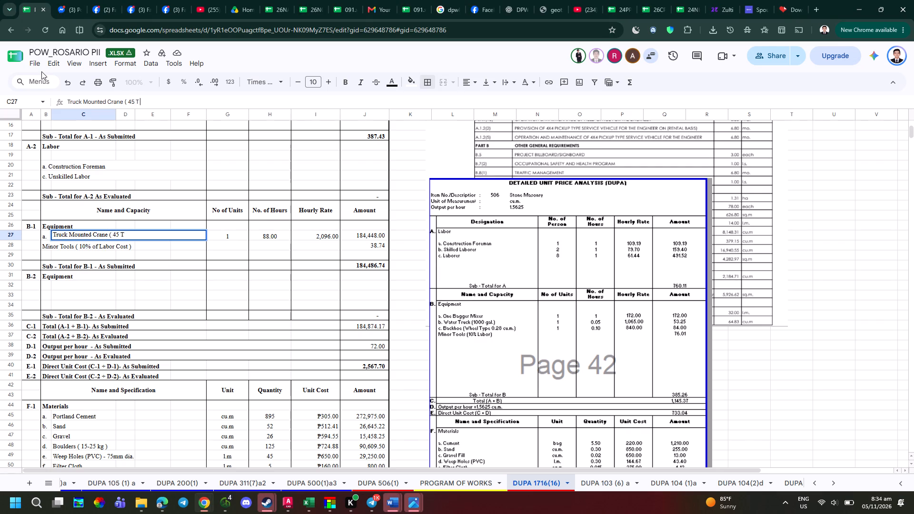
type(")")
key("alt+Tab")
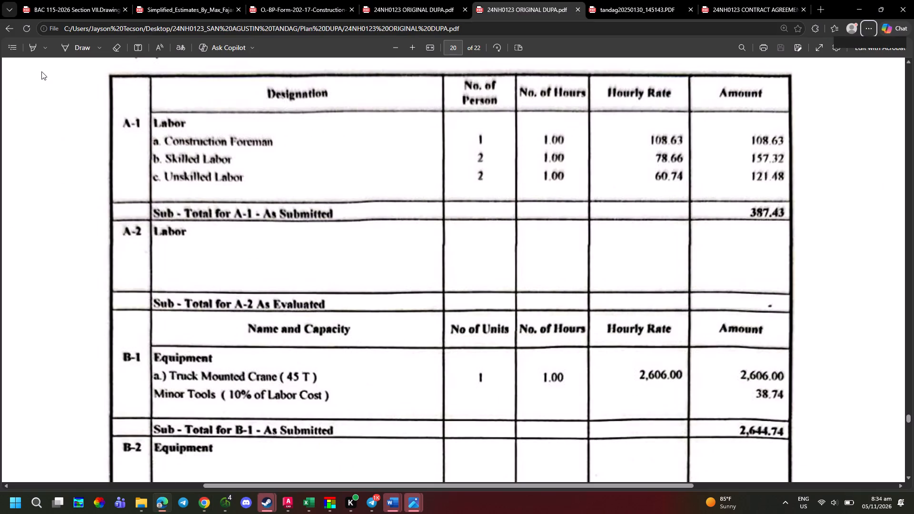
key("alt+Tab")
key("Return")
key("Down")
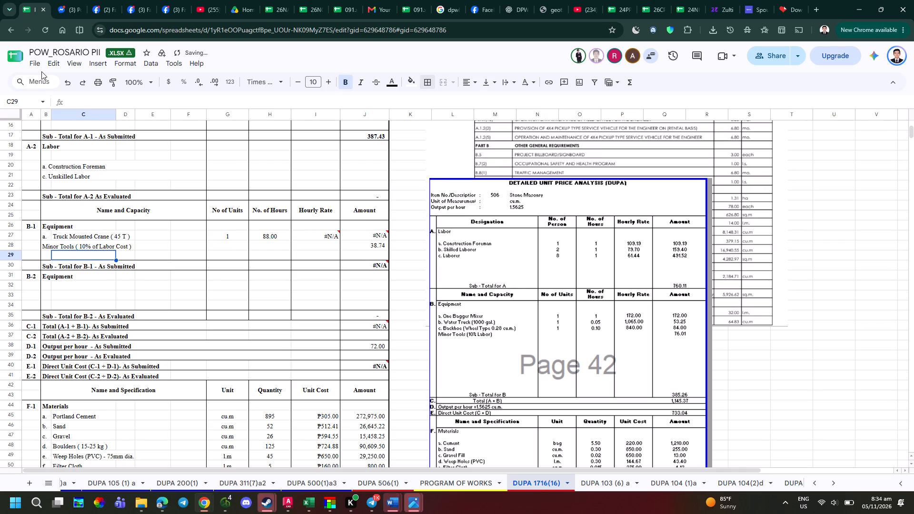
Set the truck mounted crane's number of hours in H27 to 1, consulting the DUPA PDF in Edge.
key("alt+Tab")
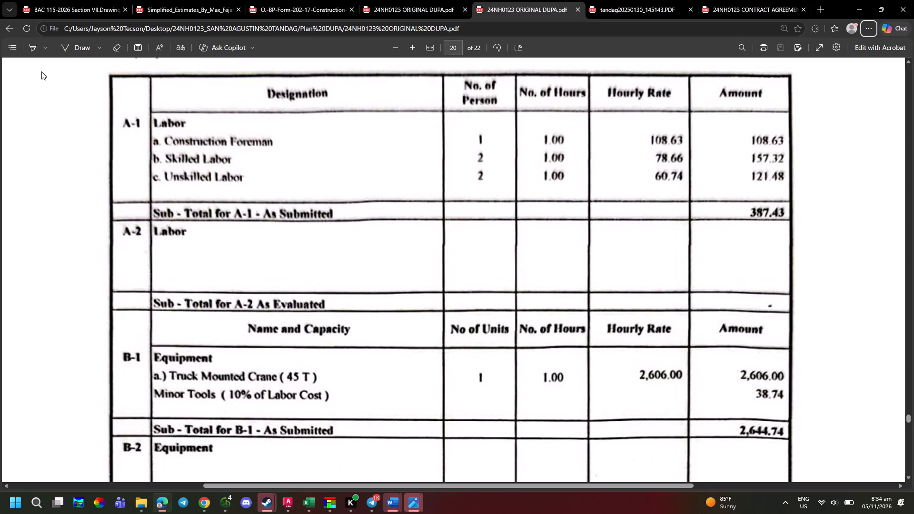
key("alt+Tab")
key("Up")
key("Right")
key("Right")
key("Right")
key("Right")
key("Right")
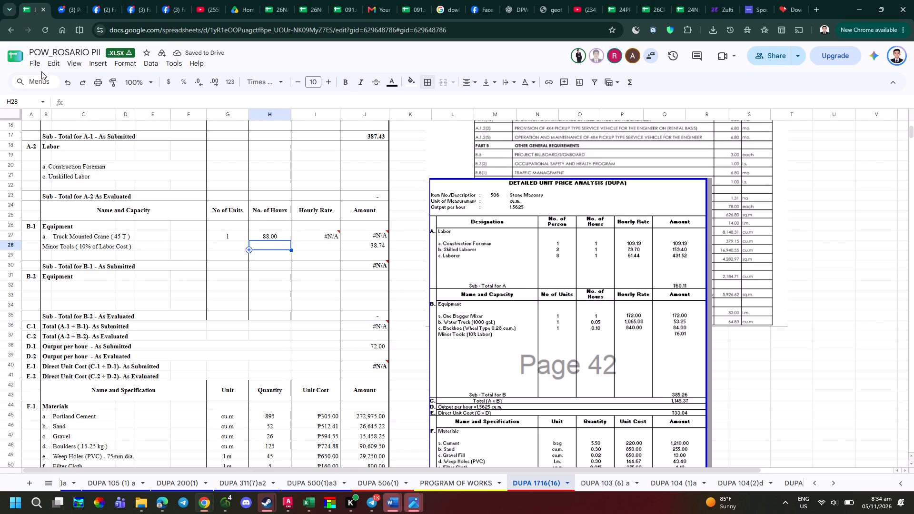
key("Up")
key("1")
key("Right")
key("alt+Tab")
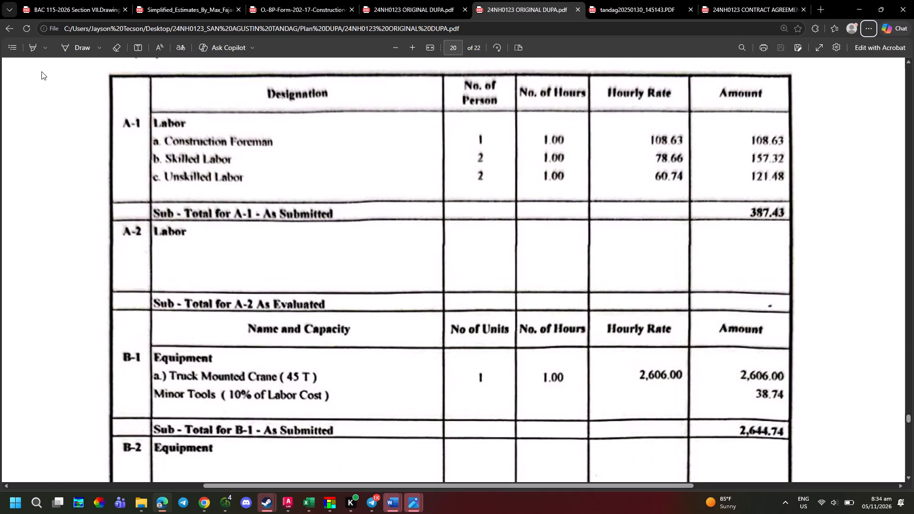
Set the truck mounted crane's hourly rate in I27 to 2,606.
key("alt+Tab")
type("2,606")
key("Return")
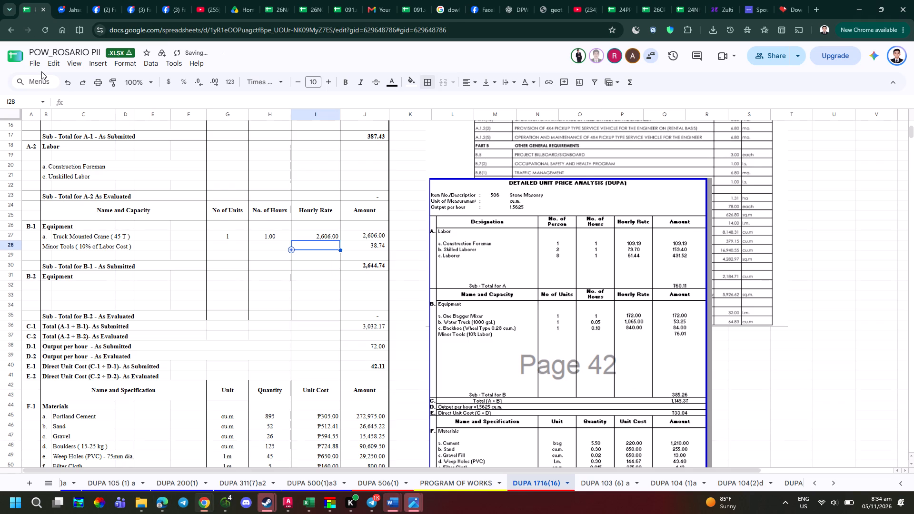
Compare the sheet's rows from B-1 Equipment down to K-2 Total Unit Cost with the DUPA PDF in Edge.
key("alt+Tab")
scroll(384, 156, "down", 2)
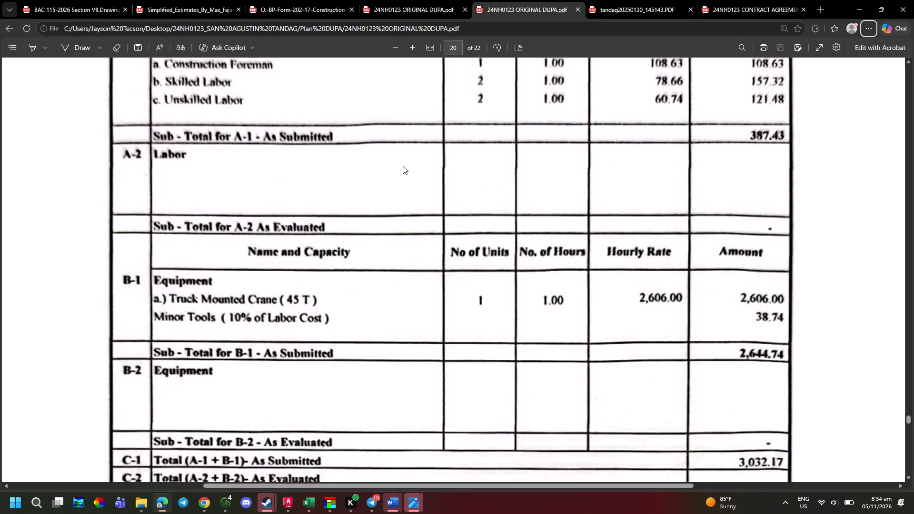
scroll(473, 232, "down", 2)
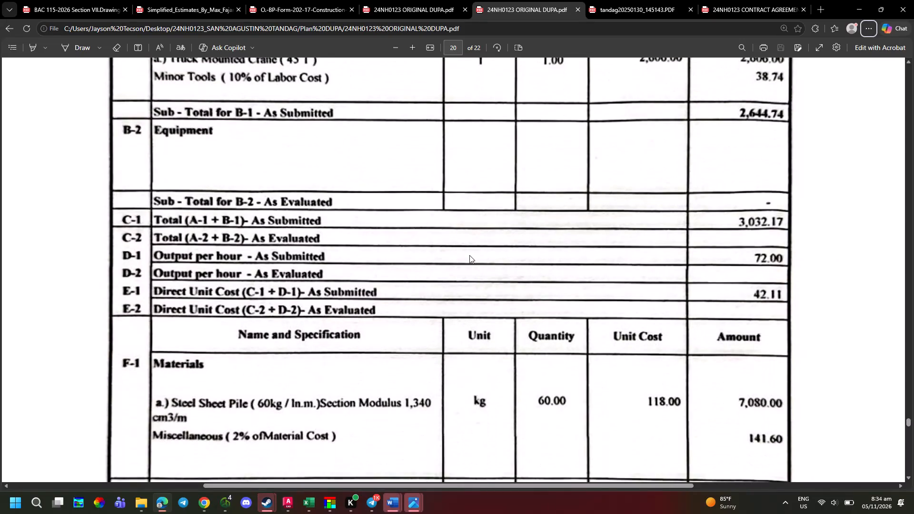
key("alt+Tab")
scroll(377, 354, "down", 2)
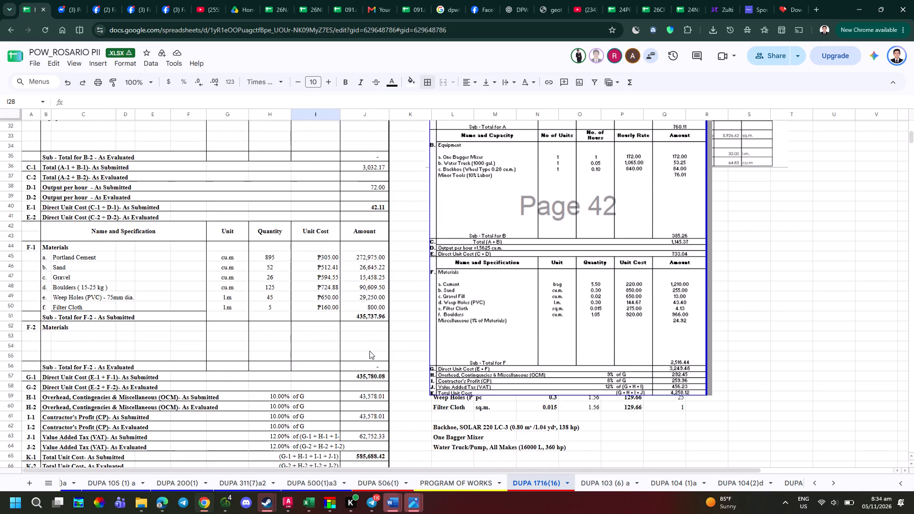
scroll(371, 351, "down", 1)
key("alt+Tab")
scroll(545, 346, "down", 4)
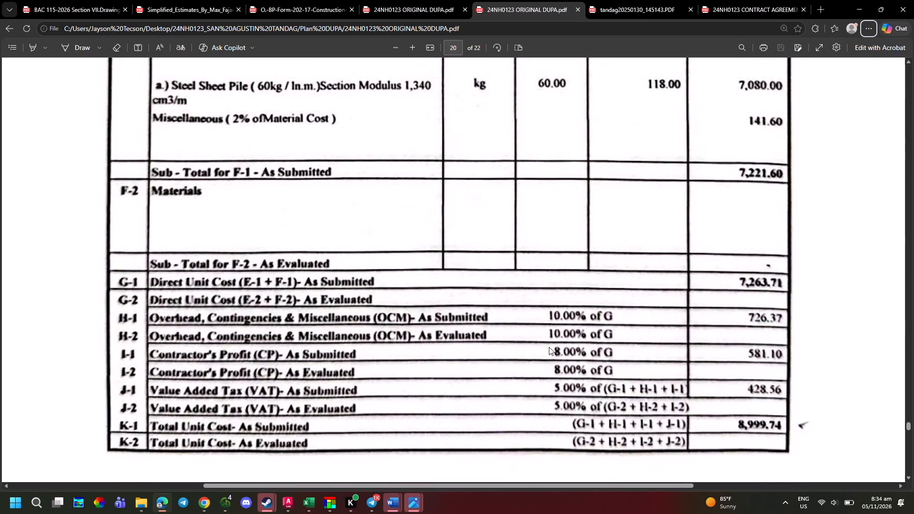
scroll(549, 347, "down", 1, "ctrl")
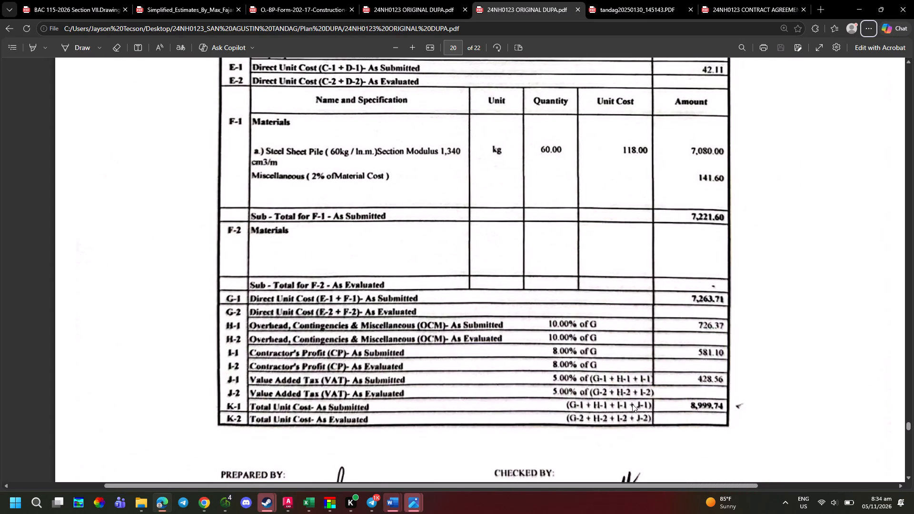
Inspect the formulas for K-1 Total Unit Cost in J65 and G-1 Direct Unit Cost in J57, leaving them unedited.
key("alt+Tab")
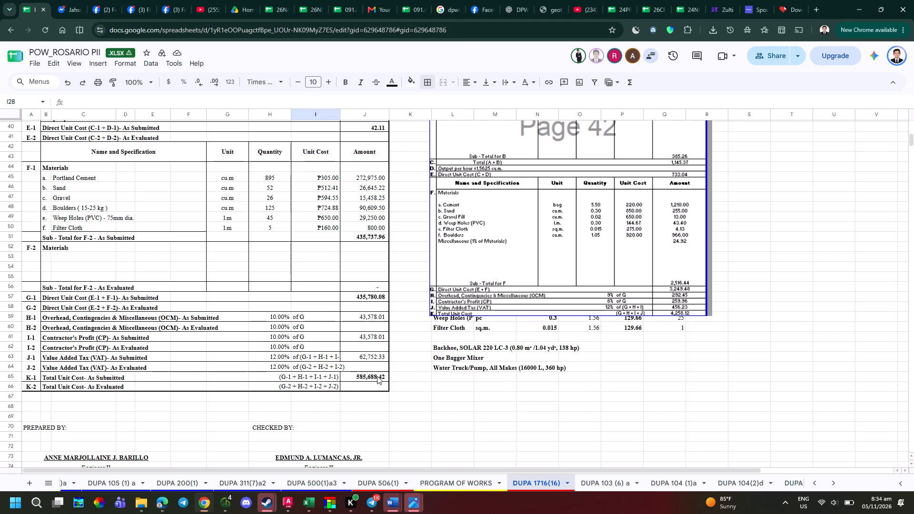
double_click(377, 376)
key("Escape")
key("alt+Tab")
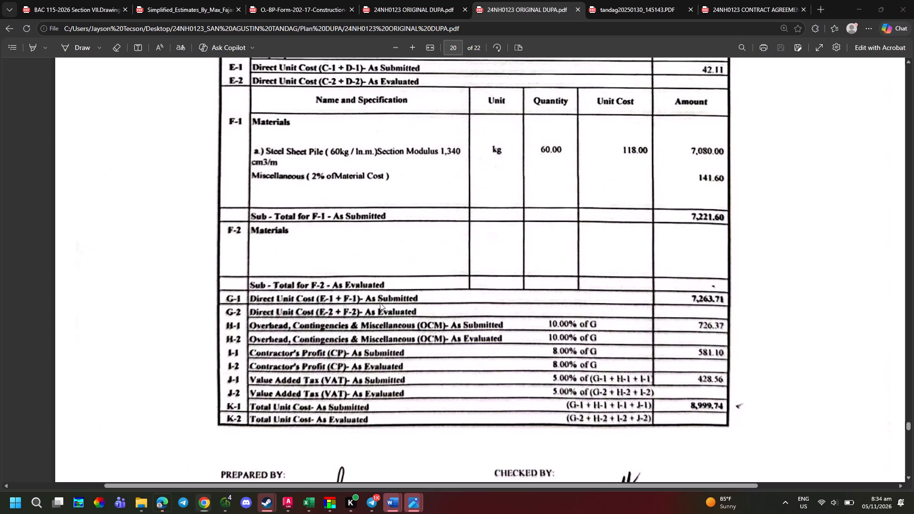
key("alt+Tab")
double_click(371, 294)
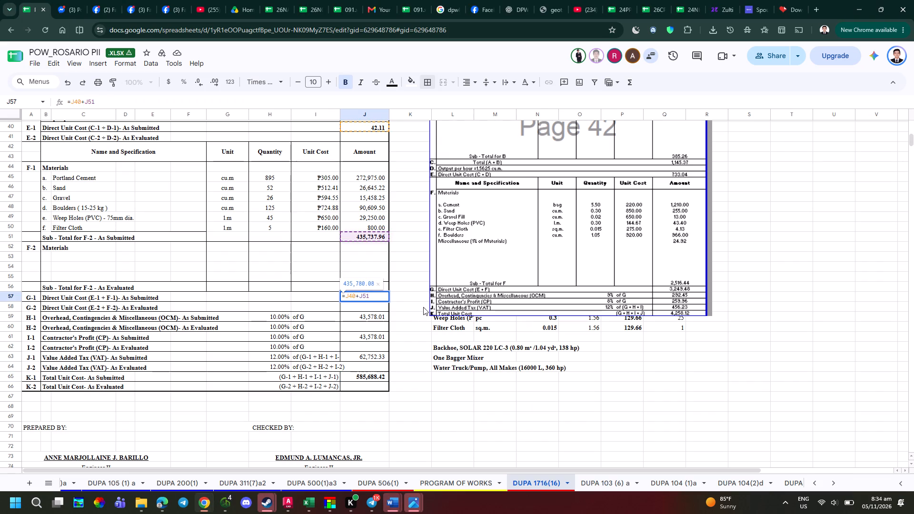
scroll(424, 307, "up", 4)
scroll(426, 314, "down", 1)
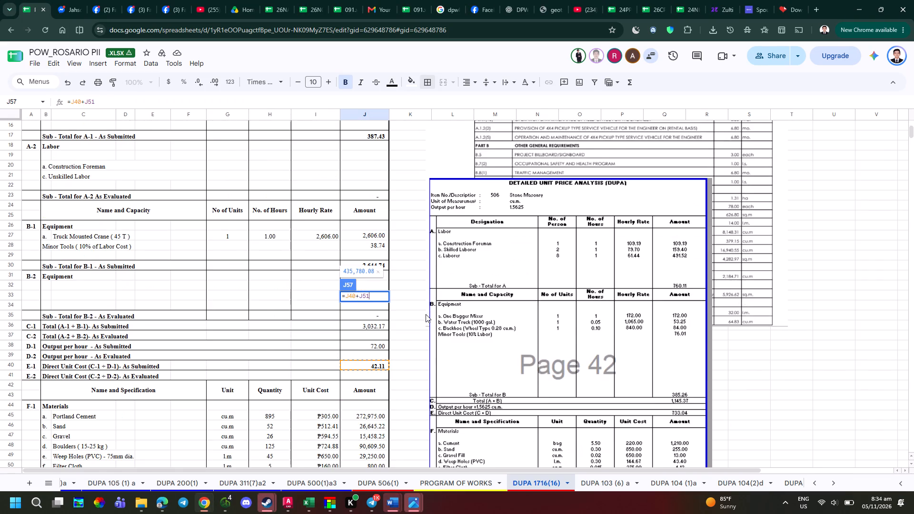
scroll(426, 314, "down", 1)
key("Escape")
scroll(399, 347, "down", 1, "ctrl")
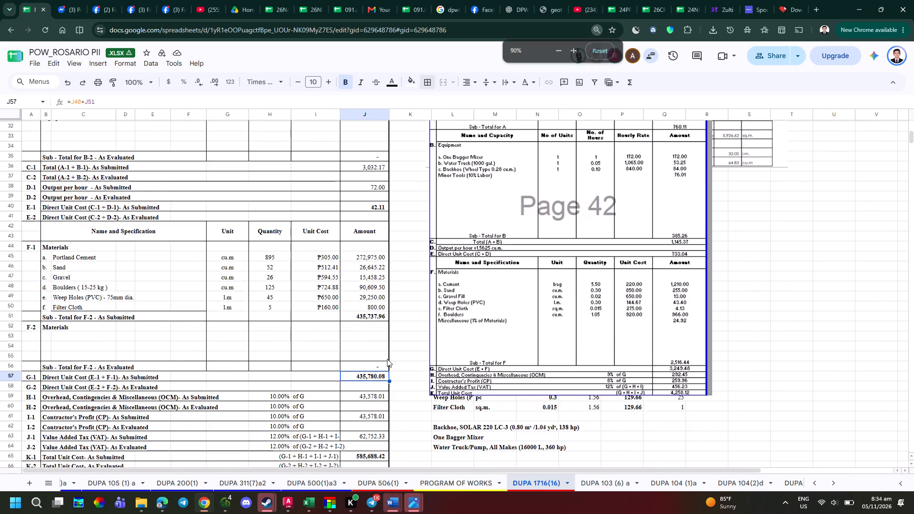
Compare the F-1 Materials entries in the sheet with the materials listed in the DUPA PDF in Edge.
key("alt+Tab")
scroll(627, 329, "up", 1)
scroll(701, 347, "up", 1)
scroll(719, 348, "down", 1)
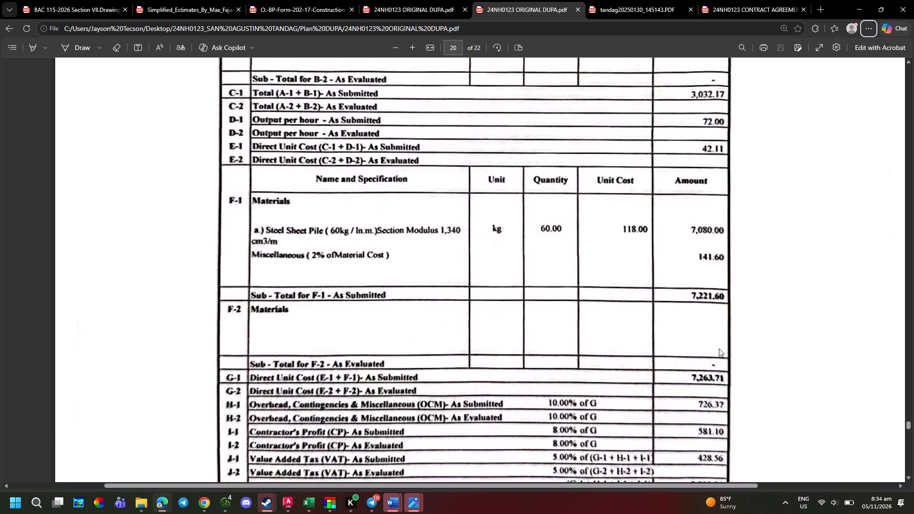
key("alt+Tab")
key("alt+Tab")
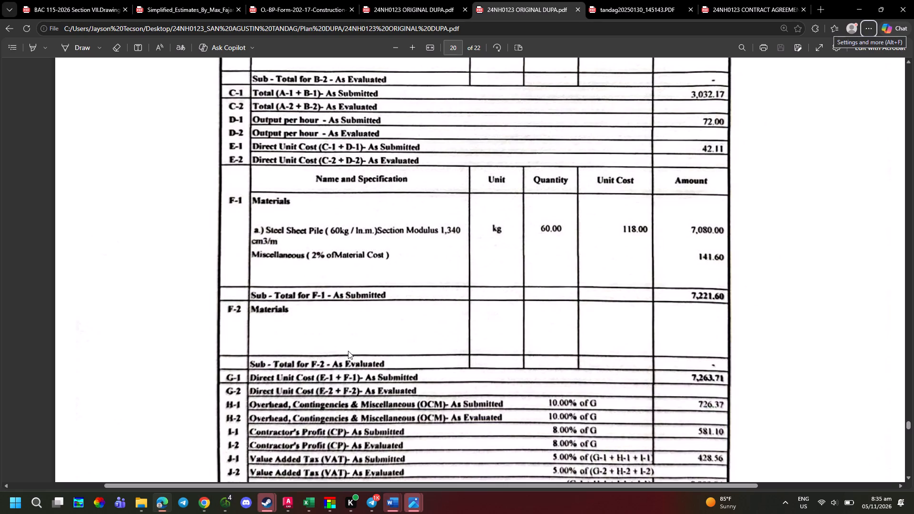
key("alt+Tab")
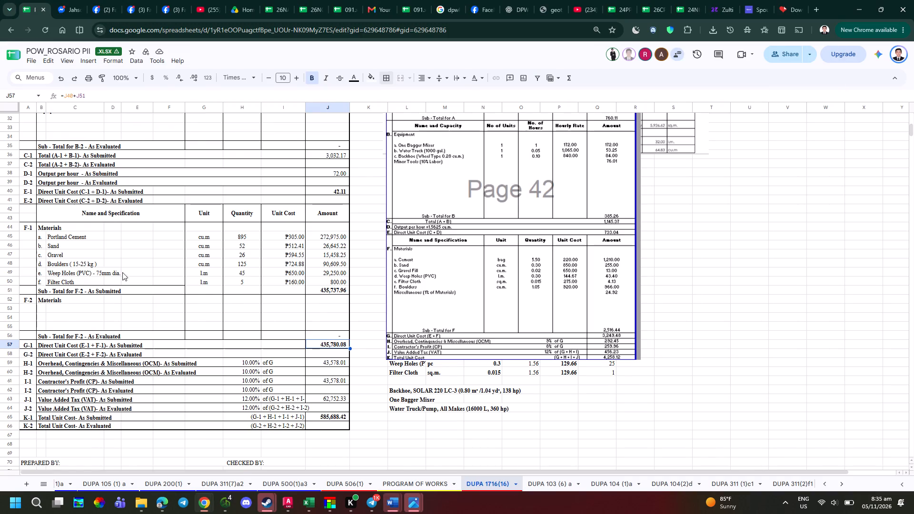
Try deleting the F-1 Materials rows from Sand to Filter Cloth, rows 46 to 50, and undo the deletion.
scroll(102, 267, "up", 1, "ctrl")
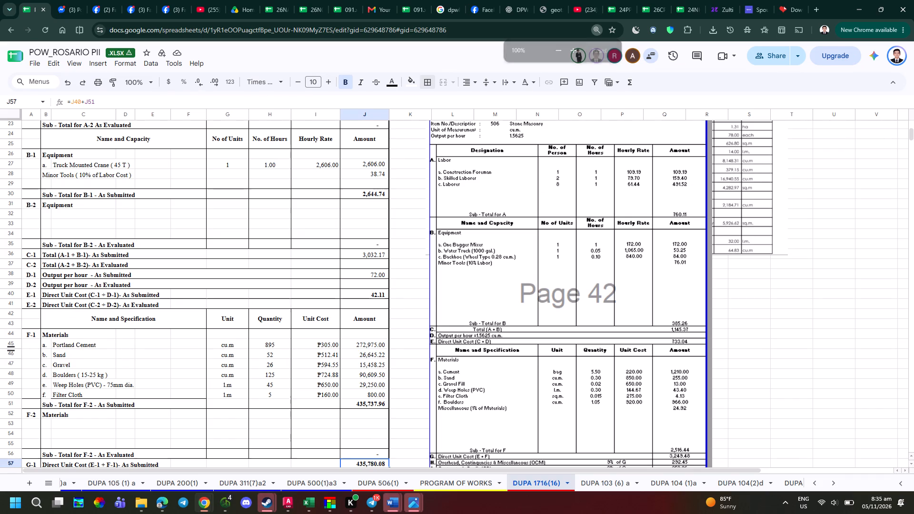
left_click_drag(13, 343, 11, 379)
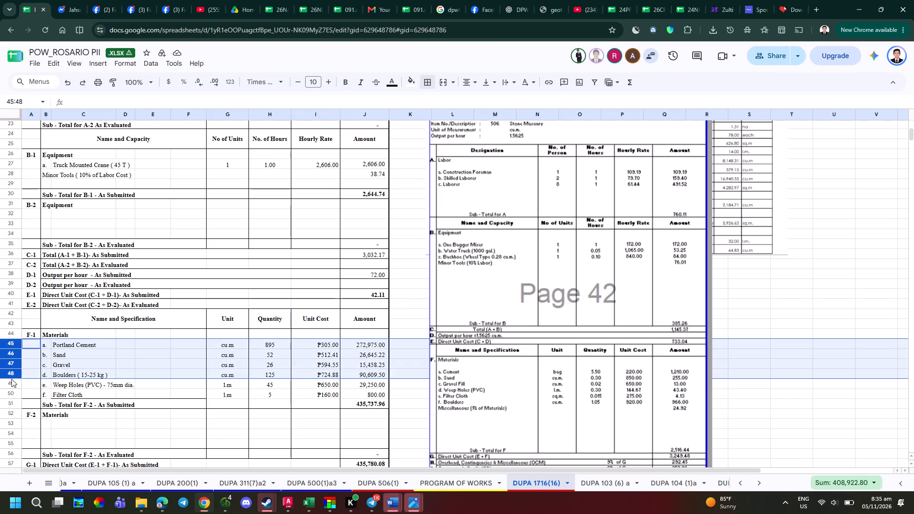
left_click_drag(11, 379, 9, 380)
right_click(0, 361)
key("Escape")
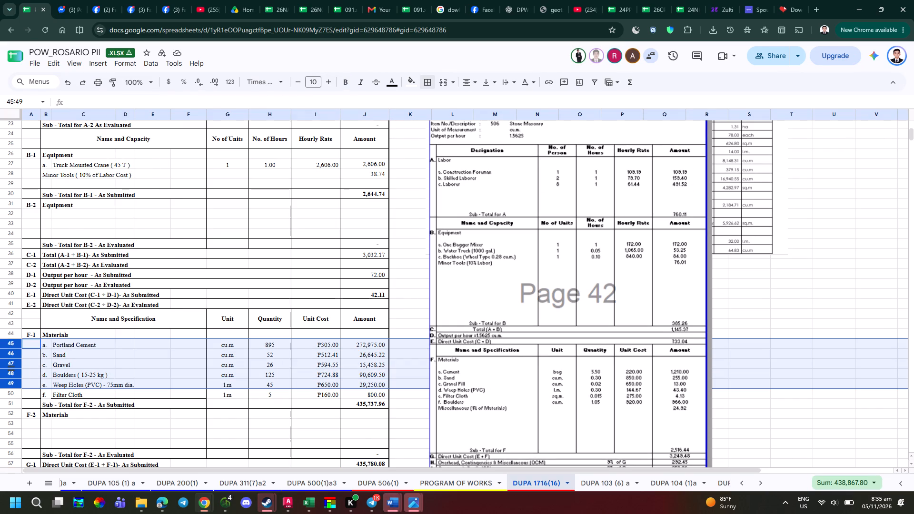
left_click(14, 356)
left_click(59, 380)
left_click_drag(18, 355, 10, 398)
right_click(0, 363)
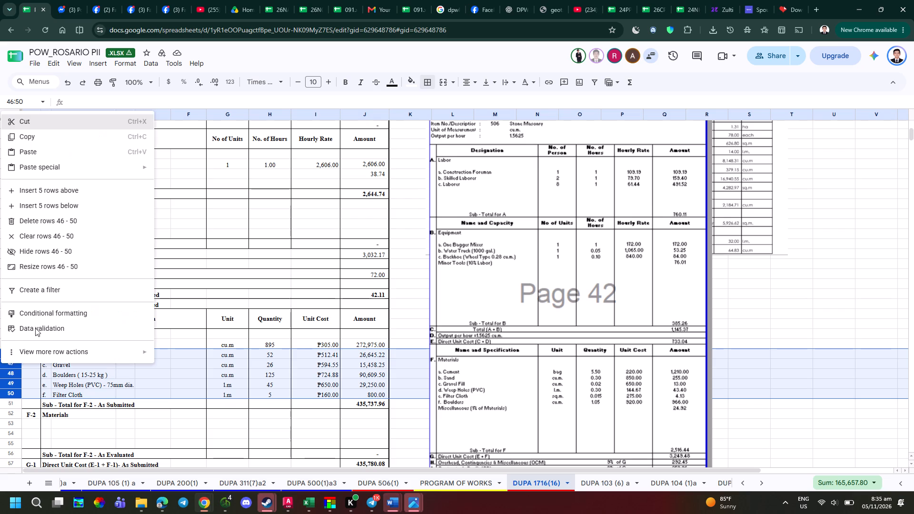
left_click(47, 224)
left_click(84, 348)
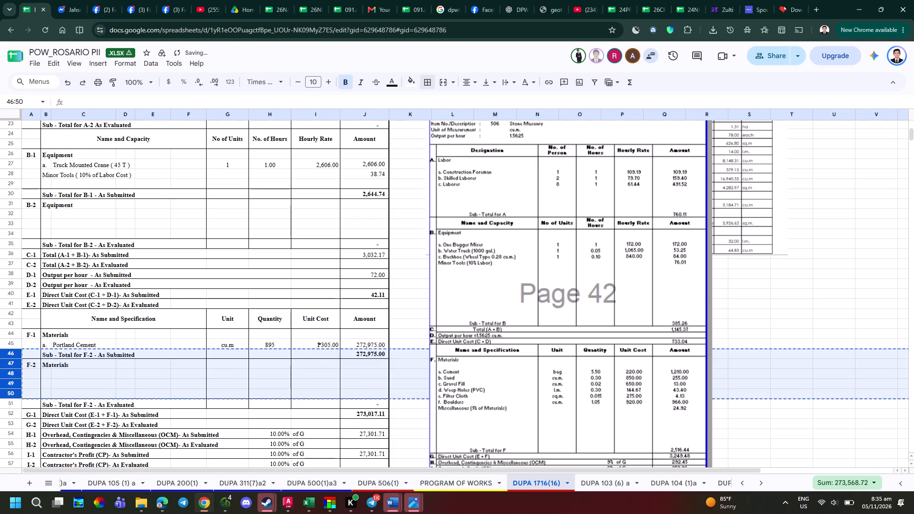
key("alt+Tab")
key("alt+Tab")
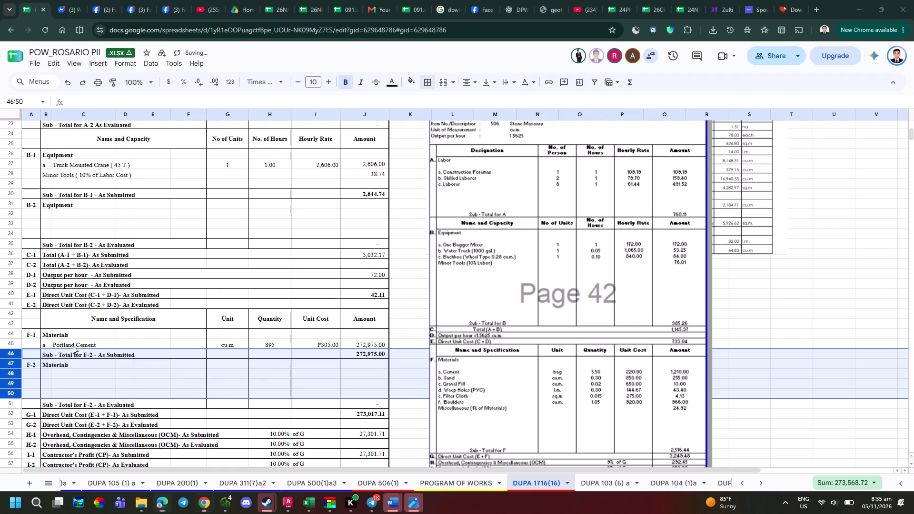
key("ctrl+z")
Replace the Portland Cement entry in C45 with "Steel Sheet Pile (60kg / ln.m", consulting the DUPA PDF in Edge for the wording.
left_click(71, 346)
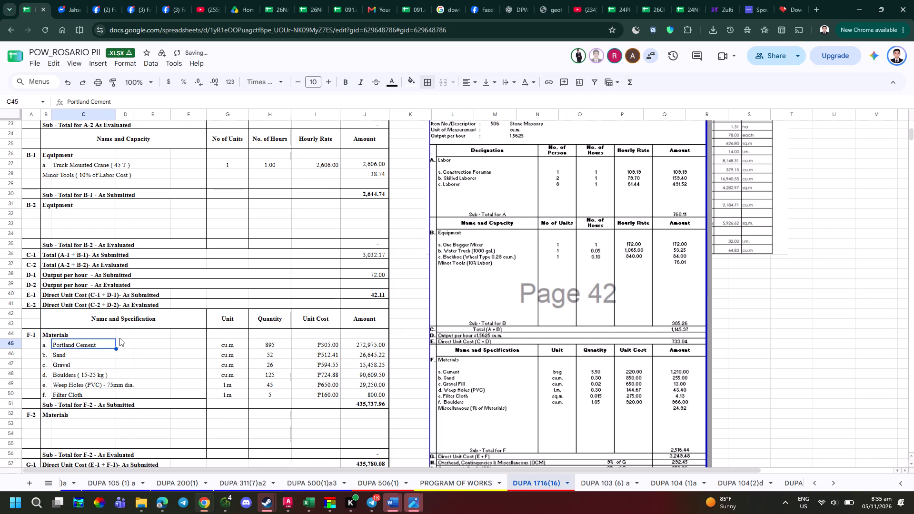
key("BackSpace")
key("BackSpace")
key("BackSpace")
key("BackSpace")
key("s")
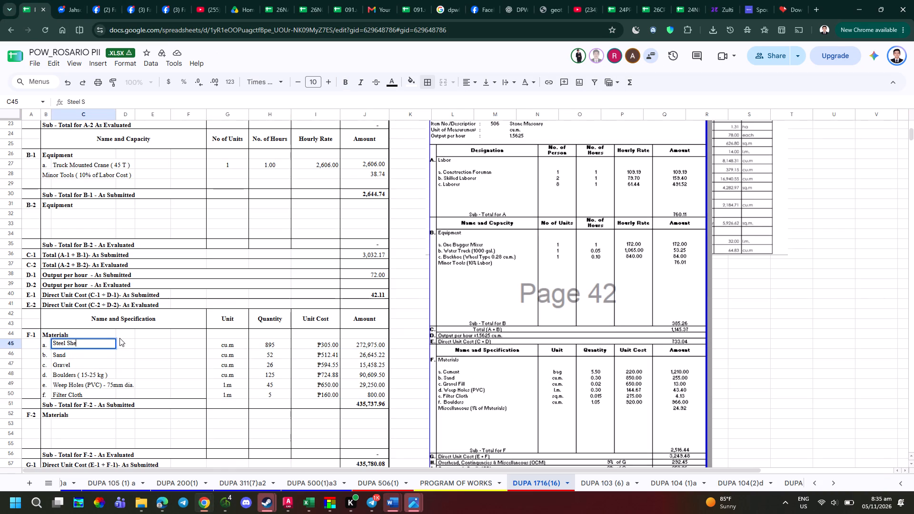
key("alt+Tab")
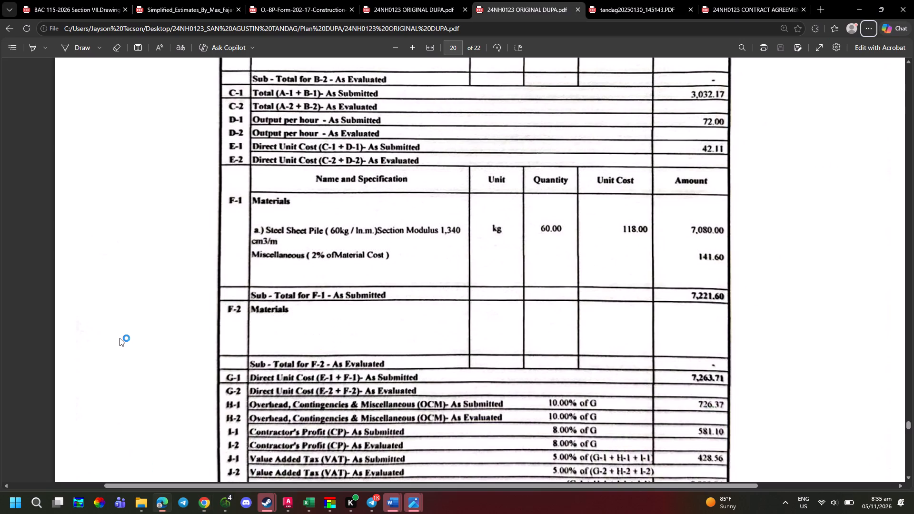
key("alt+Tab")
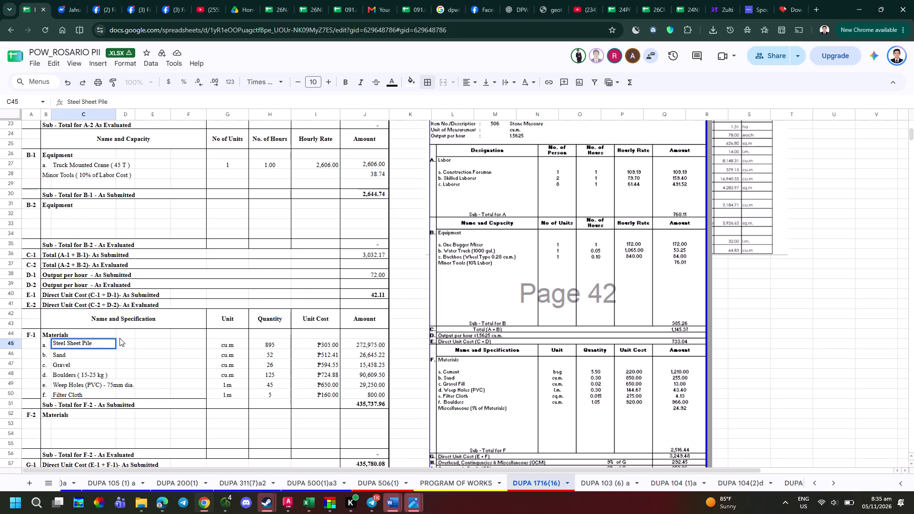
type("(60kg")
key("alt+Tab")
key("alt+Tab")
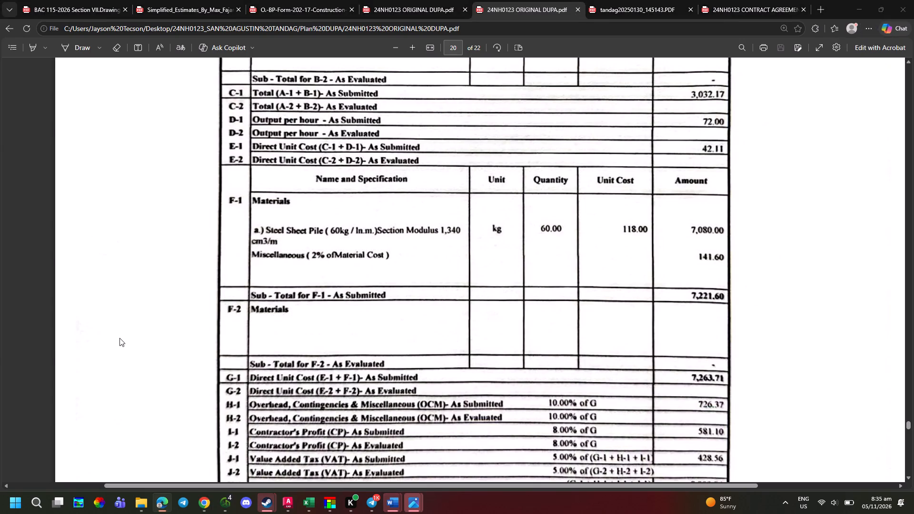
key("space")
type("/ ln.m")
Compare the F-1 Materials and the cost rows down to K-1 in the sheet with the DUPA PDF in Edge.
scroll(208, 182, "down", 1)
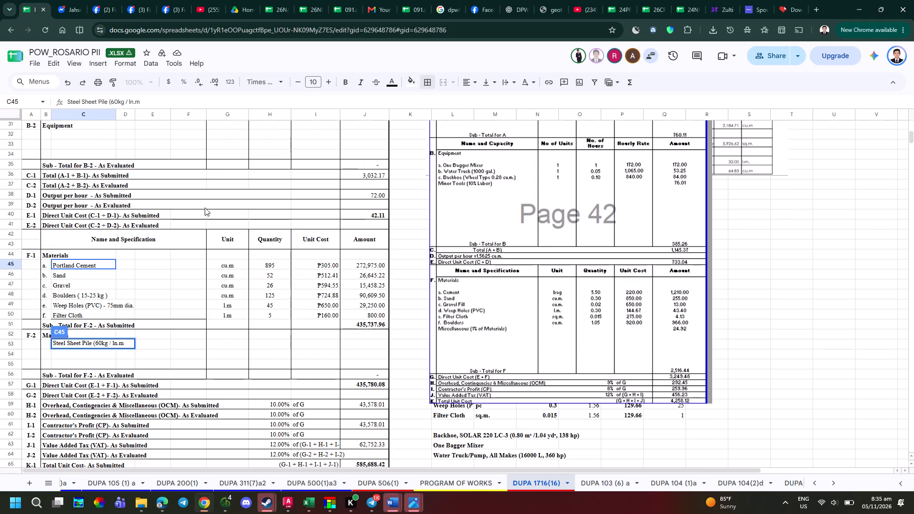
scroll(207, 224, "up", 1)
key("alt+Tab")
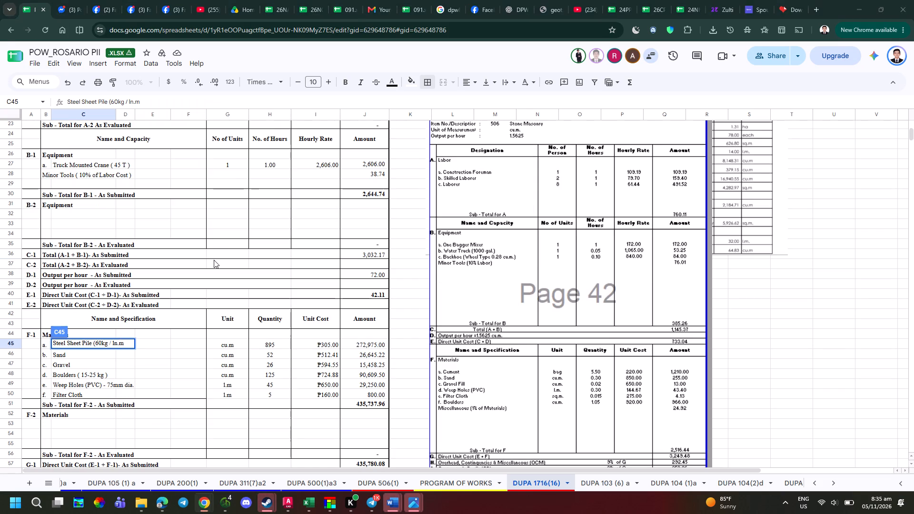
scroll(345, 260, "up", 2)
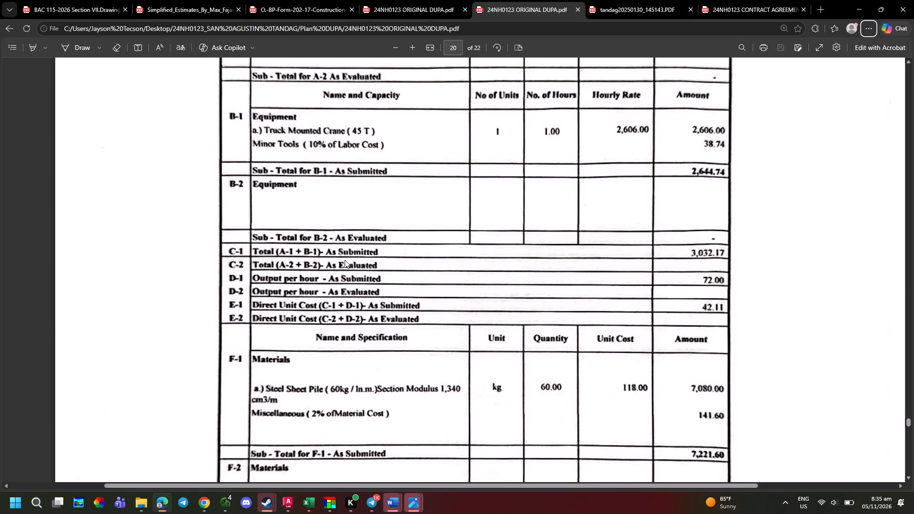
scroll(337, 261, "down", 2)
key("alt+Tab")
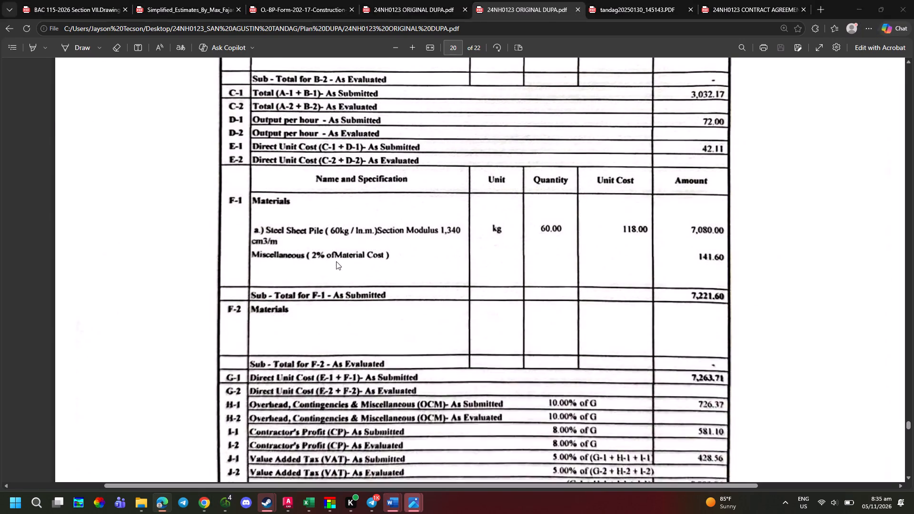
scroll(282, 237, "down", 1)
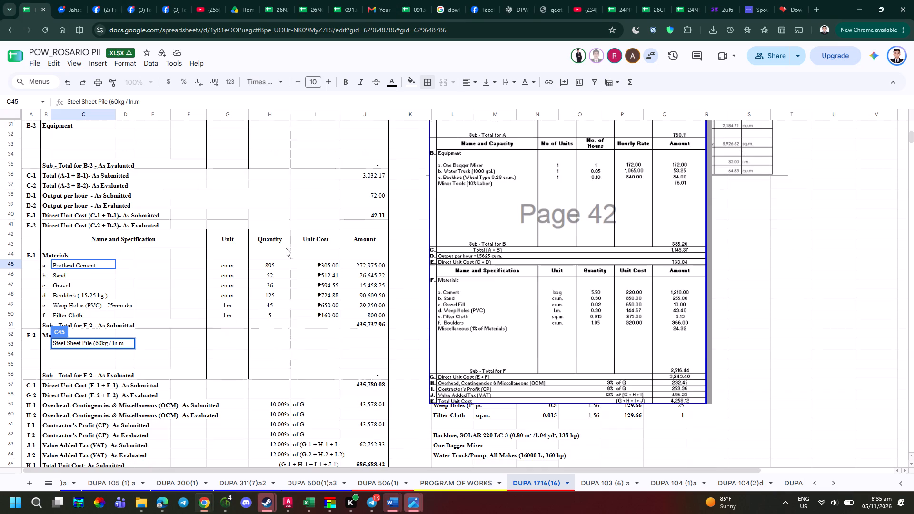
key("alt+Tab")
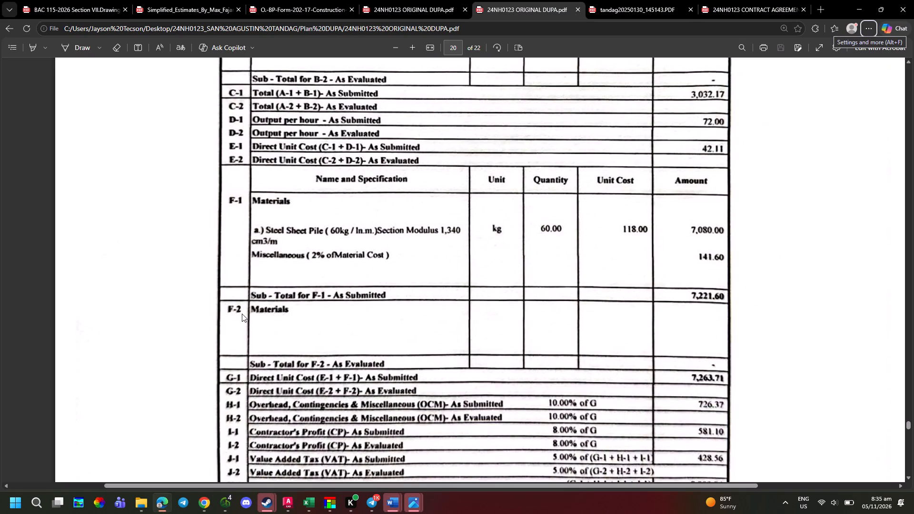
scroll(242, 314, "down", 1)
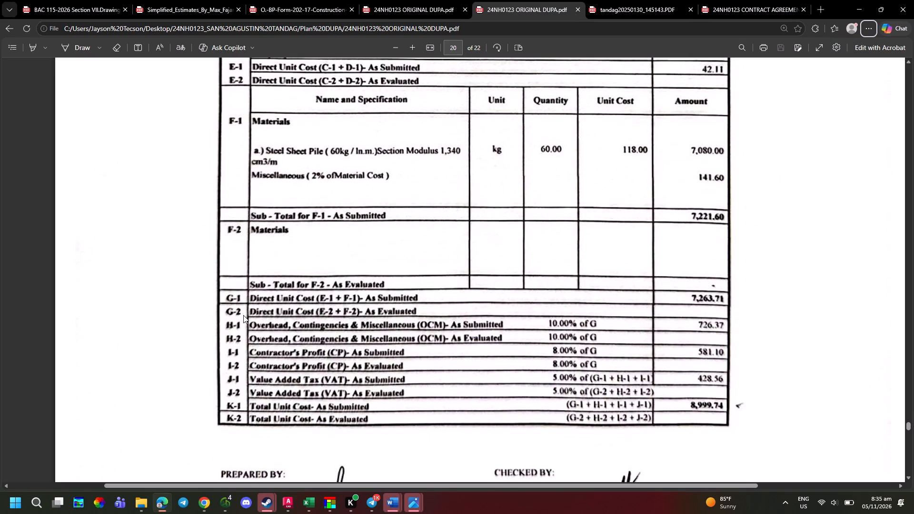
scroll(243, 315, "down", 1)
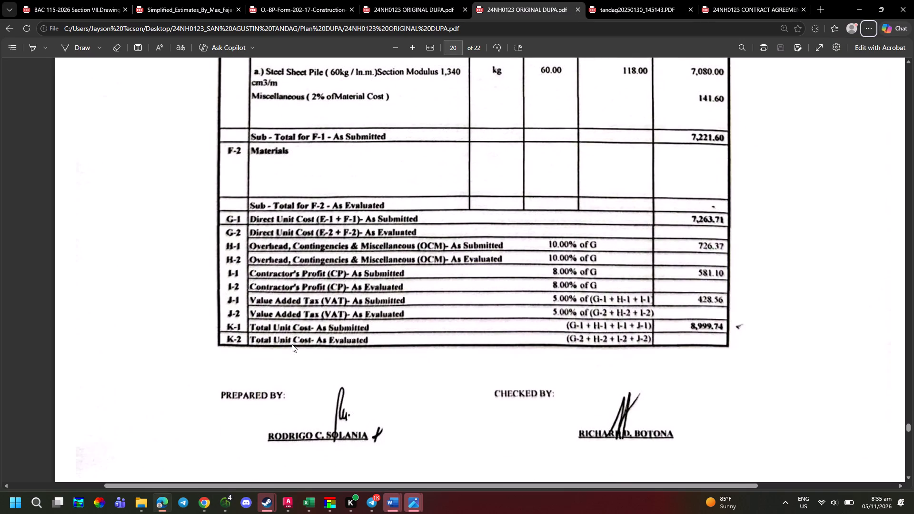
key("alt+Tab")
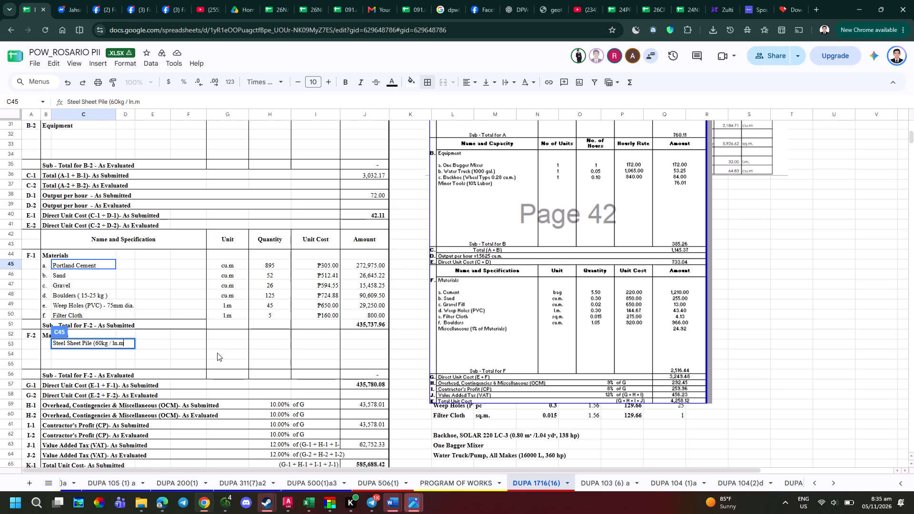
key("alt+Tab")
scroll(301, 323, "up", 1)
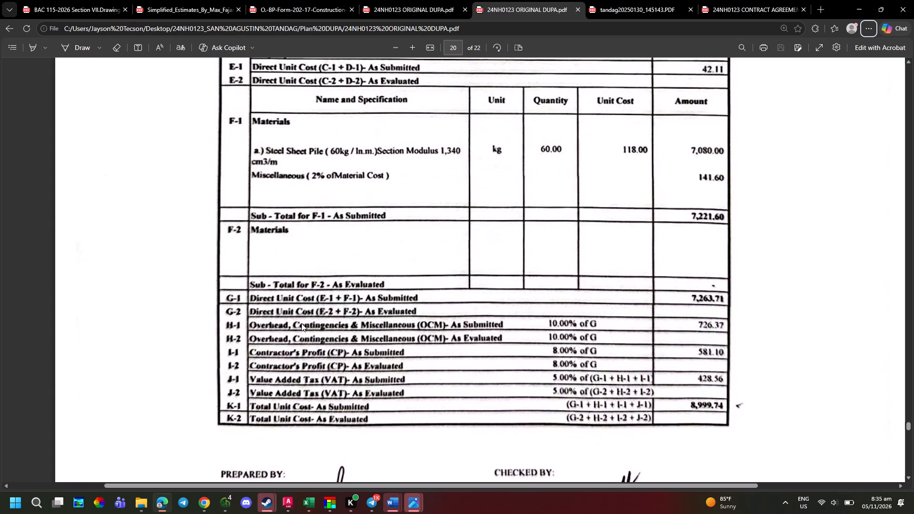
key("alt+Tab")
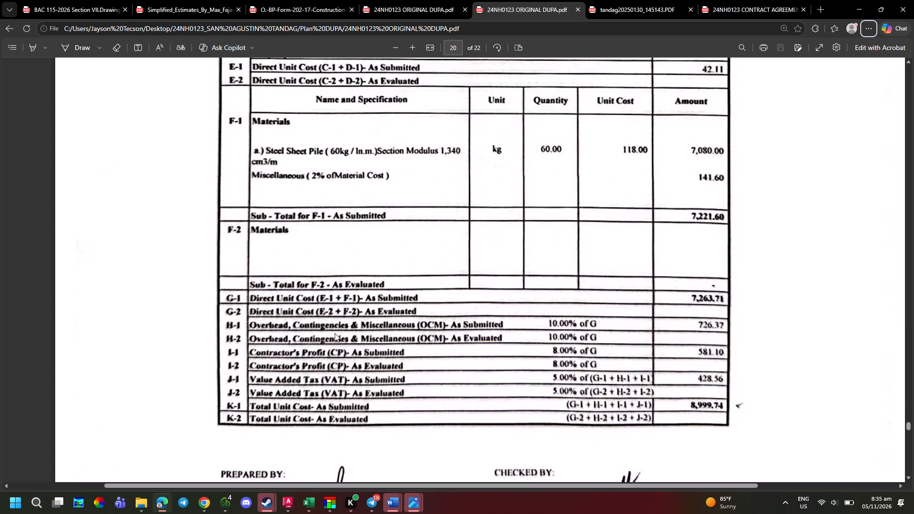
Complete the C45 material description as "Steel Sheet Pile (60kg / ln.m.) SectionModulus 1,340 cm3/m", checking the wording against the DUPA PDF in Edge.
key("comma")
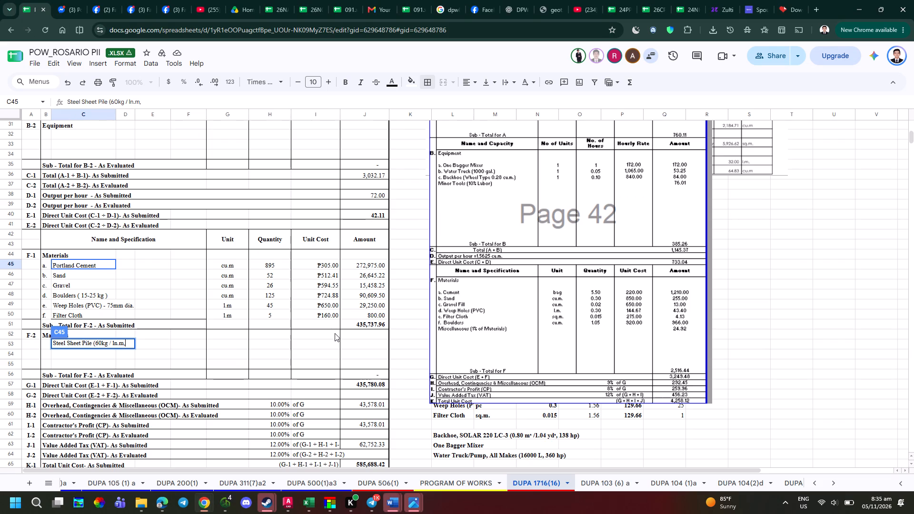
key("BackSpace")
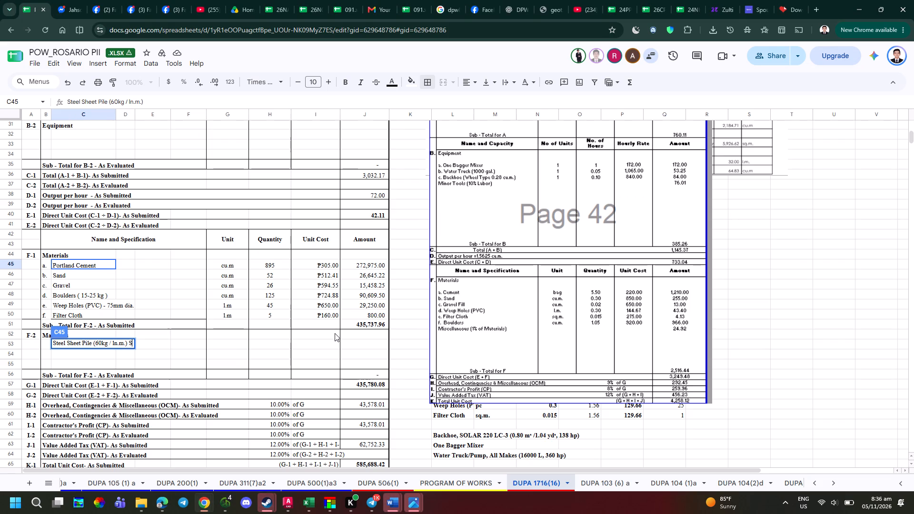
type("ection")
key("alt+Tab")
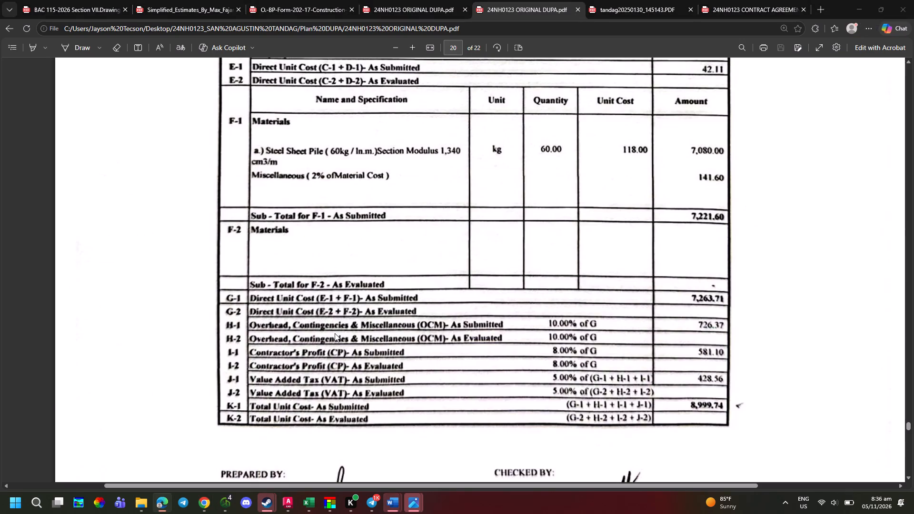
type("odulus")
key("space")
key("alt+Tab")
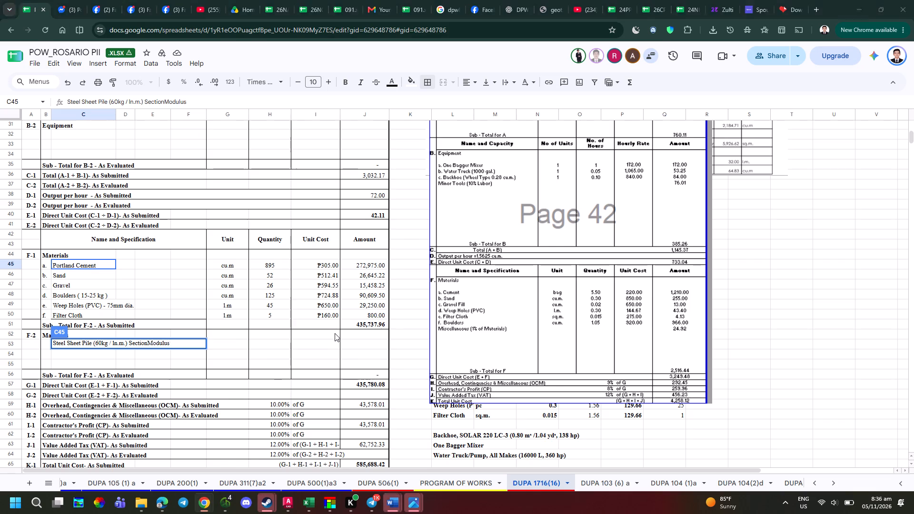
key("alt+Tab")
type("1,340")
key("alt+Tab")
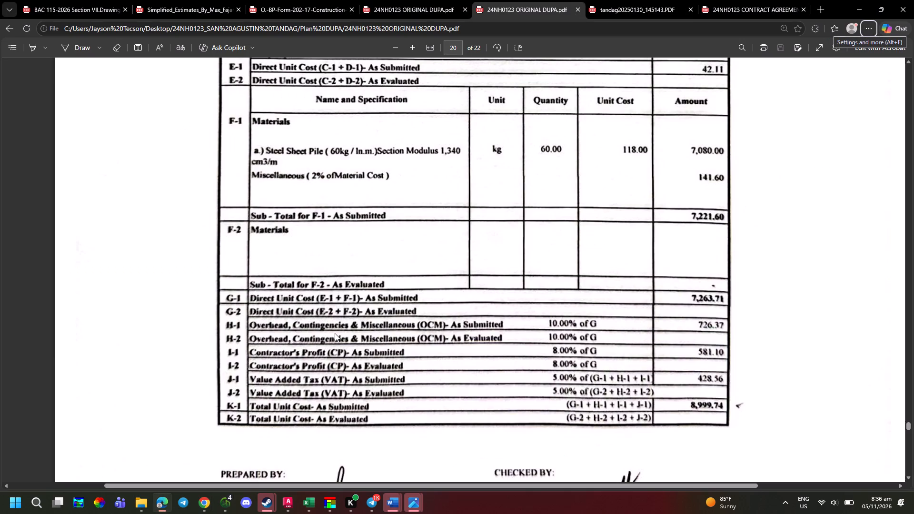
key("alt+Tab")
key("c")
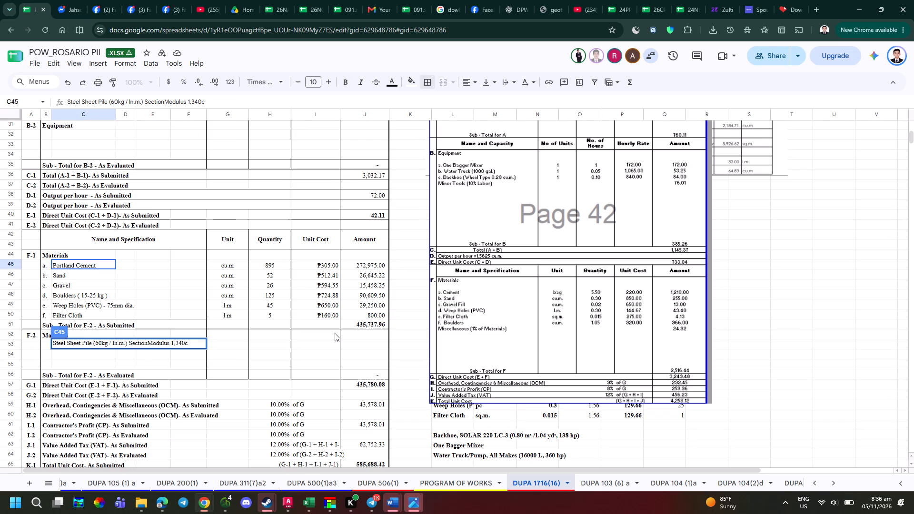
key("BackSpace")
key("space")
type("cm")
key("alt+Tab")
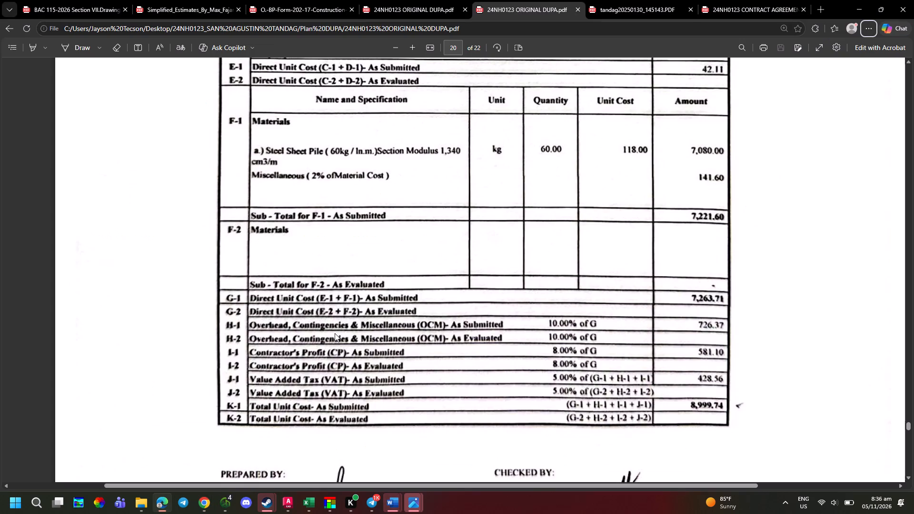
key("alt+Tab")
key("3")
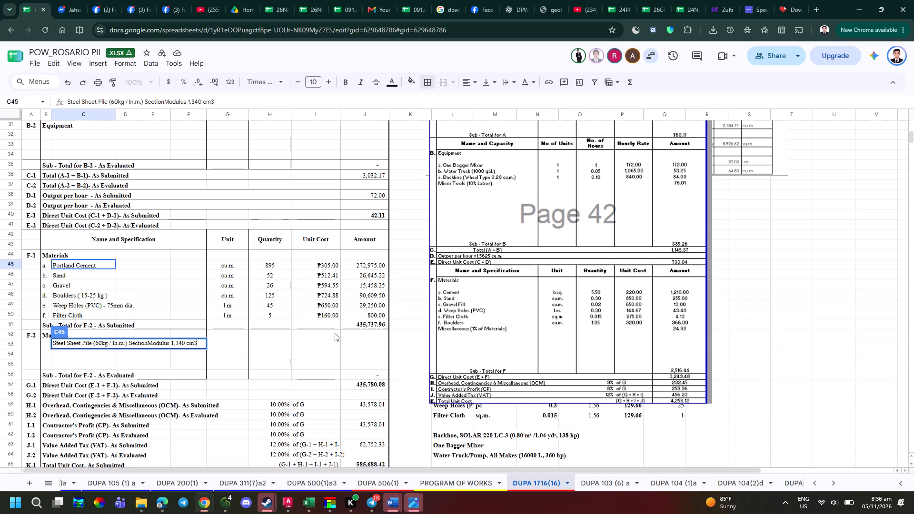
type("/m")
key("alt+Tab")
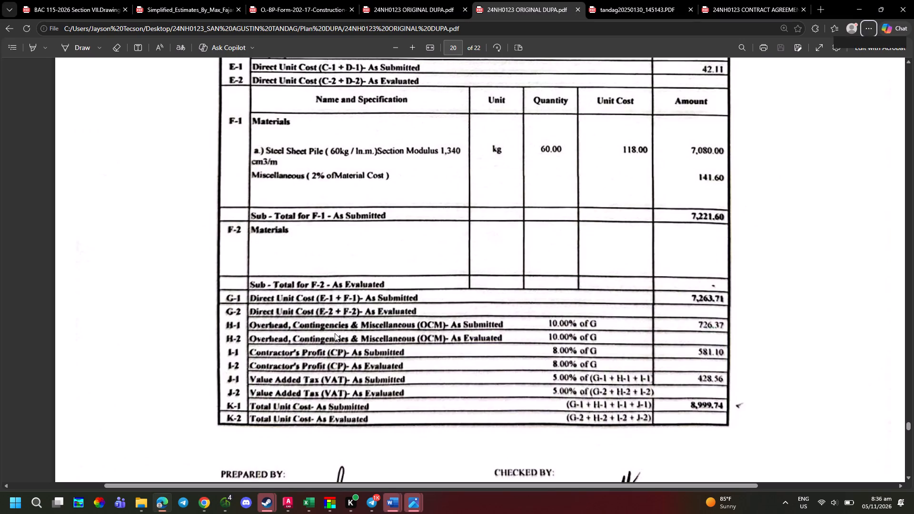
key("alt+Tab")
key("Return")
key("Down")
key("Up")
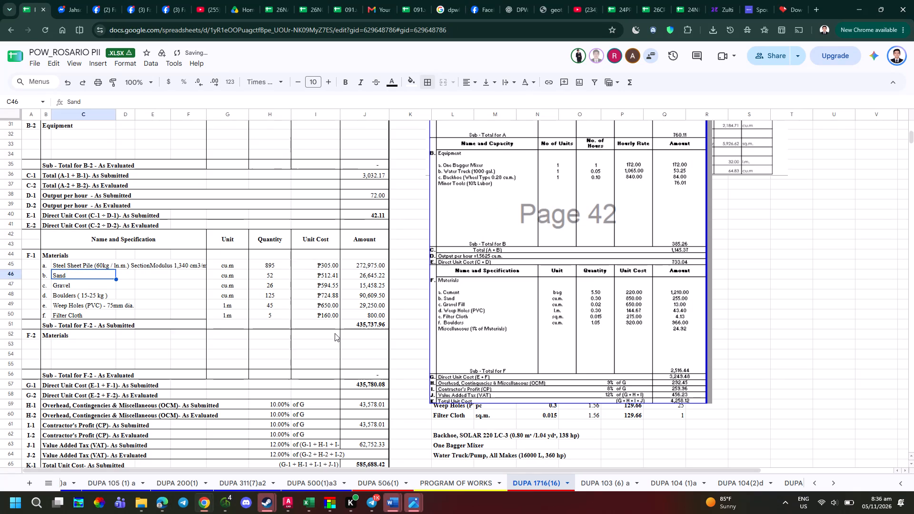
Clear the Sand entry in C46 and its "b." label in B46 under F-1 Materials.
key("alt+Tab")
key("alt+Tab")
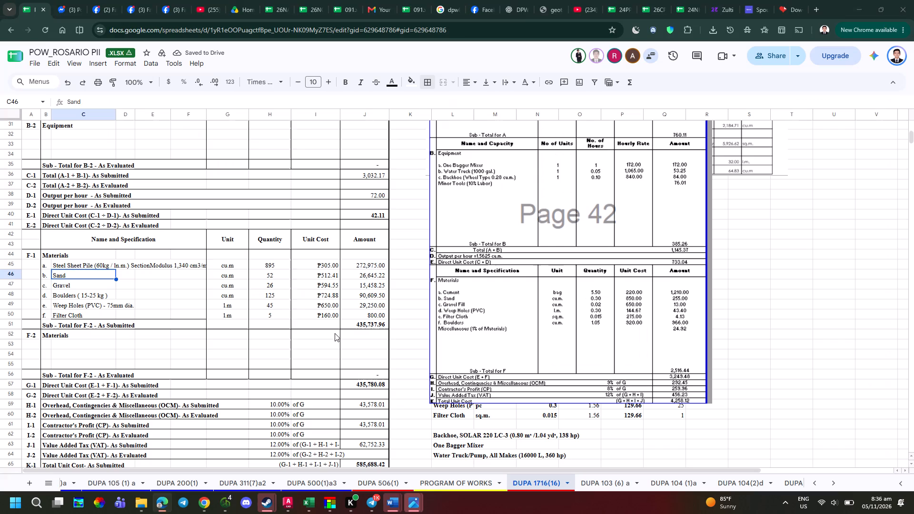
key("Left")
key("bracketright")
key("BackSpace")
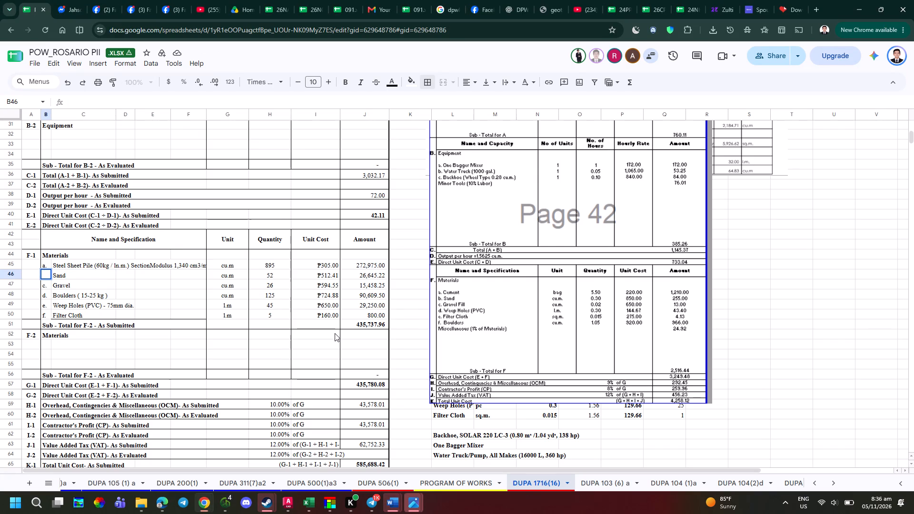
key("BackSpace")
key("BackSpace")
key("BackSpace")
key("Escape")
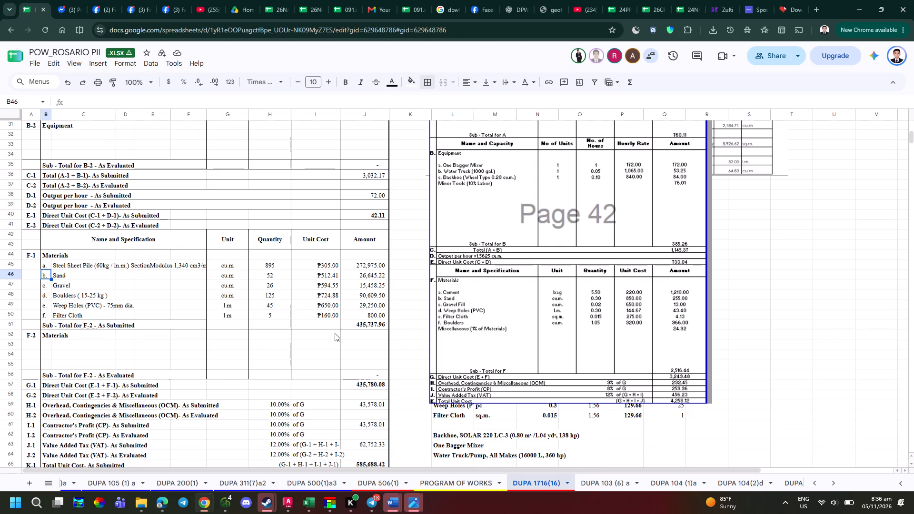
key("Right")
key("BackSpace")
key("Left")
key("BackSpace")
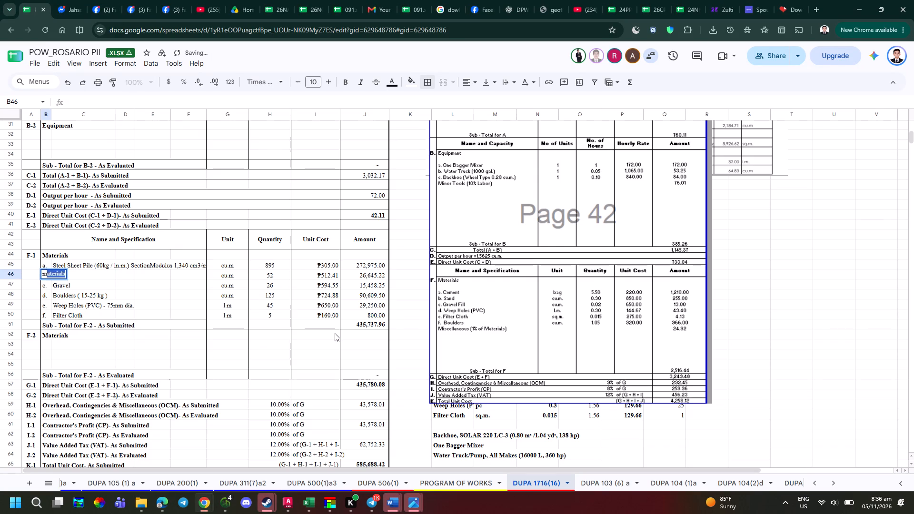
Start the Miscellaneous percentage label in B46, consulting the DUPA PDF in Edge for the wording.
key("BackSpace")
key("BackSpace")
key("BackSpace")
key("BackSpace")
key("BackSpace")
key("BackSpace")
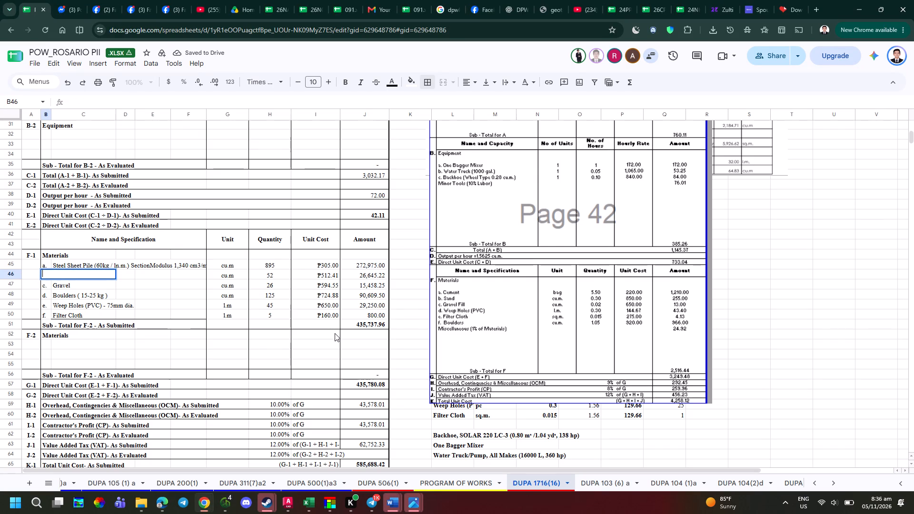
key("alt+Tab")
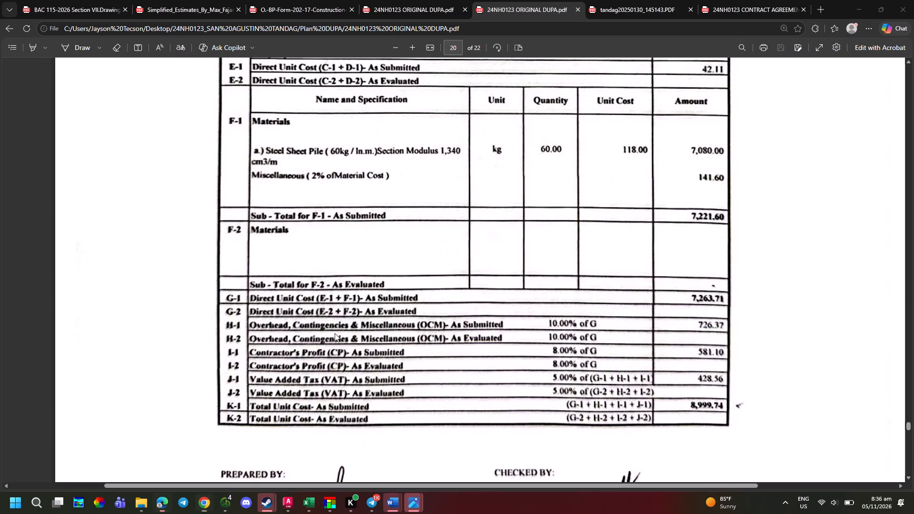
key("alt+Tab")
type("llaneous")
key("space")
key("alt+Tab")
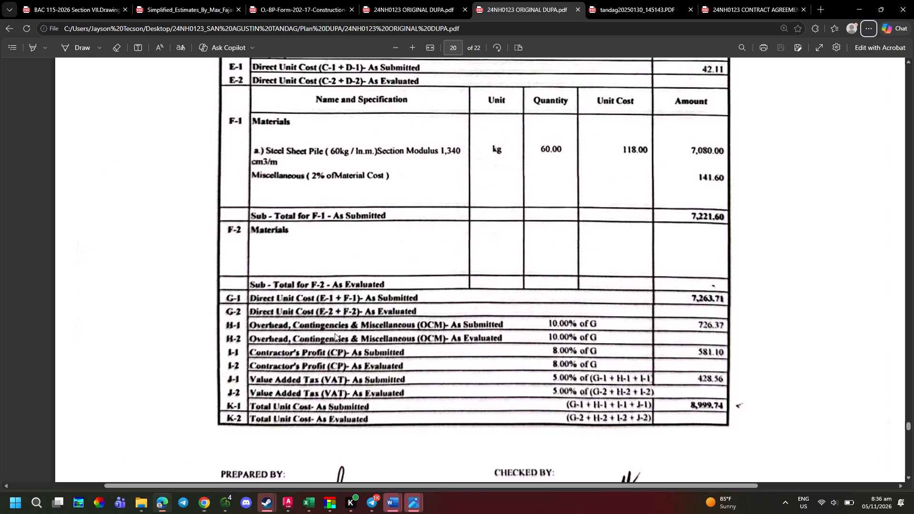
key("alt+Tab")
type("(2")
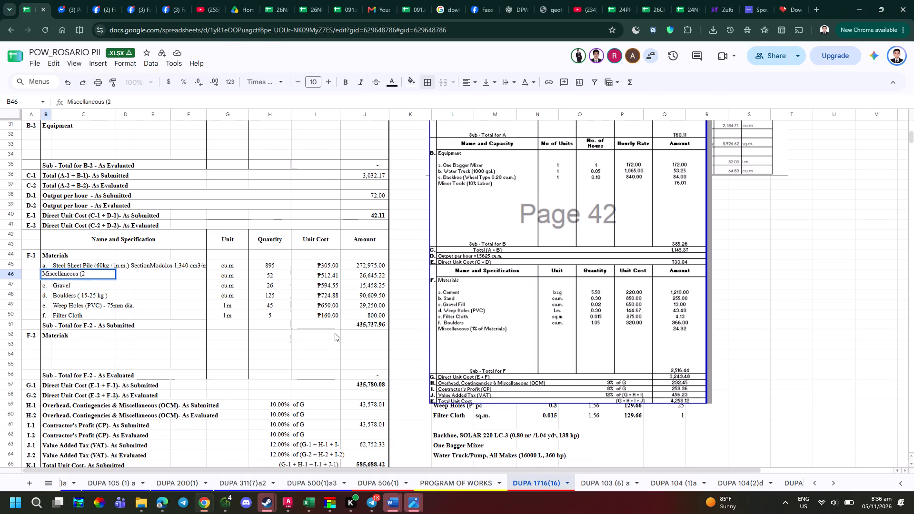
key("alt+Tab")
key("alt+Tab")
key("2")
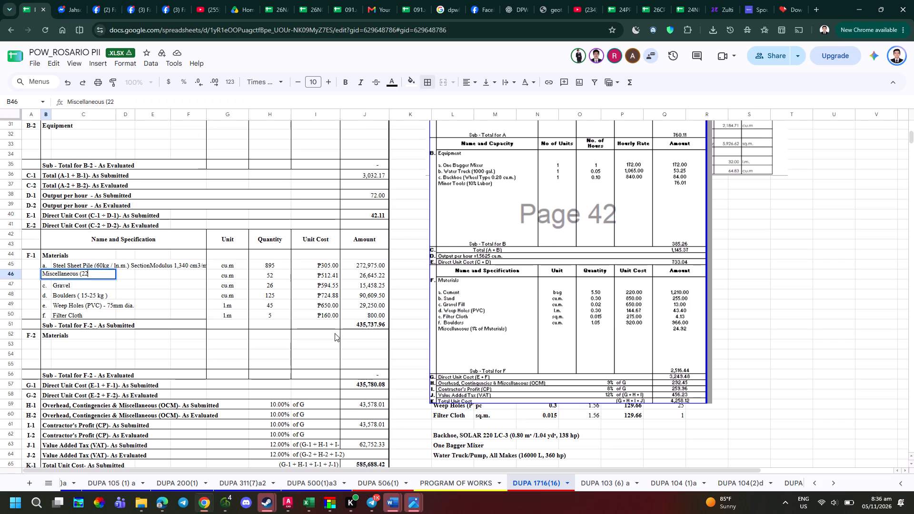
type("% o")
key("BackSpace")
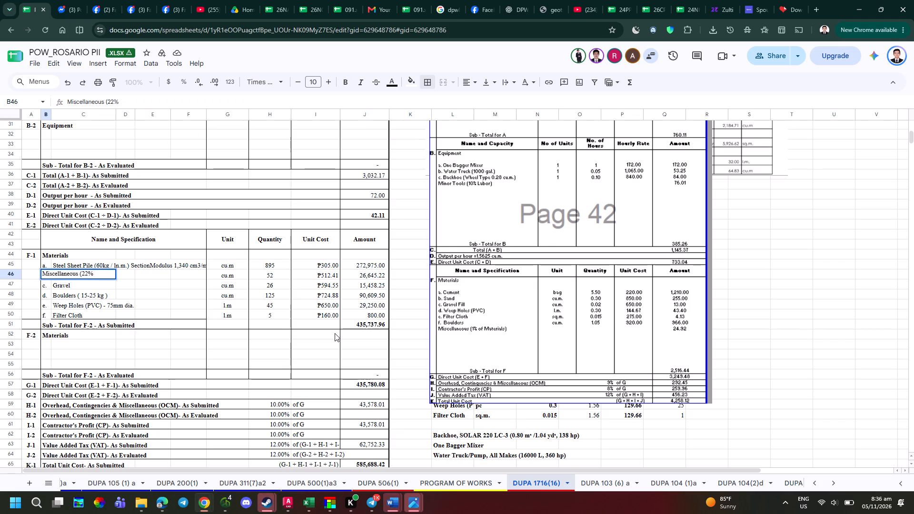
key("Left")
key("Left")
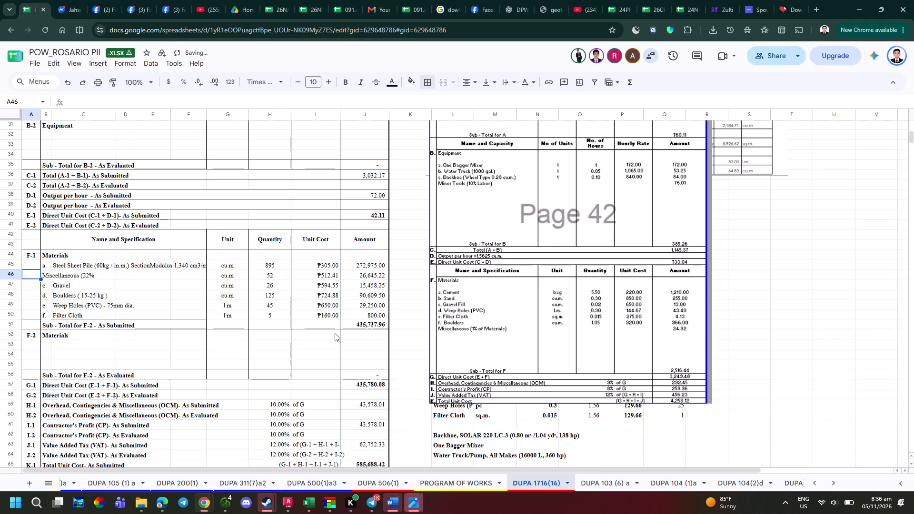
Correct and complete the B46 label as "Miscellaneous (2% of Material Cost)", checking the wording against the DUPA PDF in Edge.
key("Right")
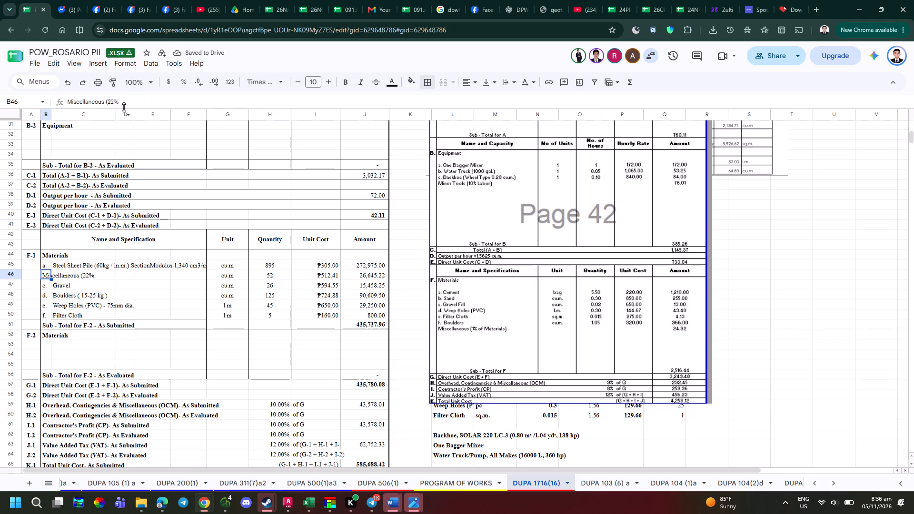
left_click(115, 100)
key("BackSpace")
key("Right")
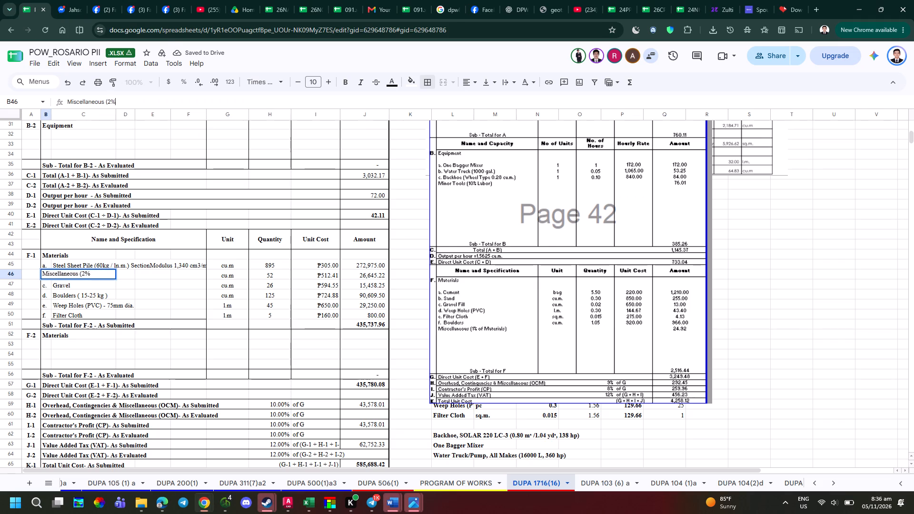
key("space")
key("alt+Tab")
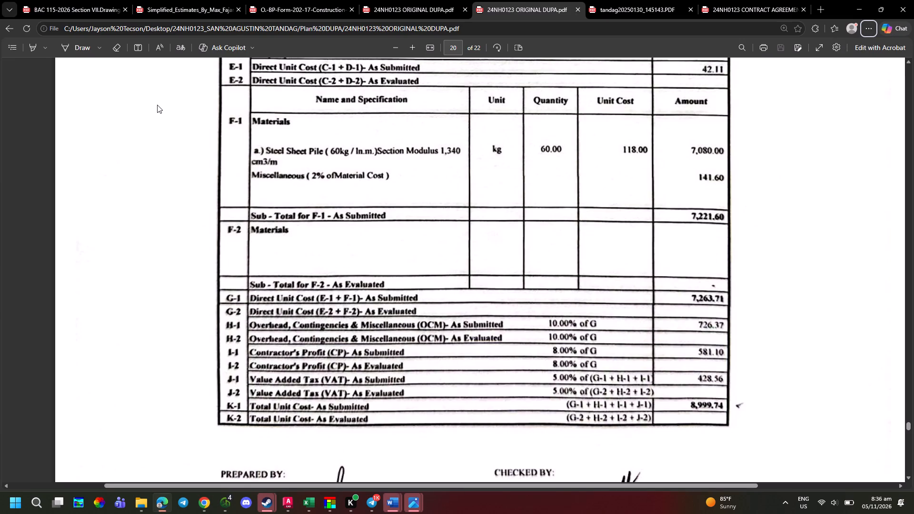
key("alt+Tab")
type("of")
key("space")
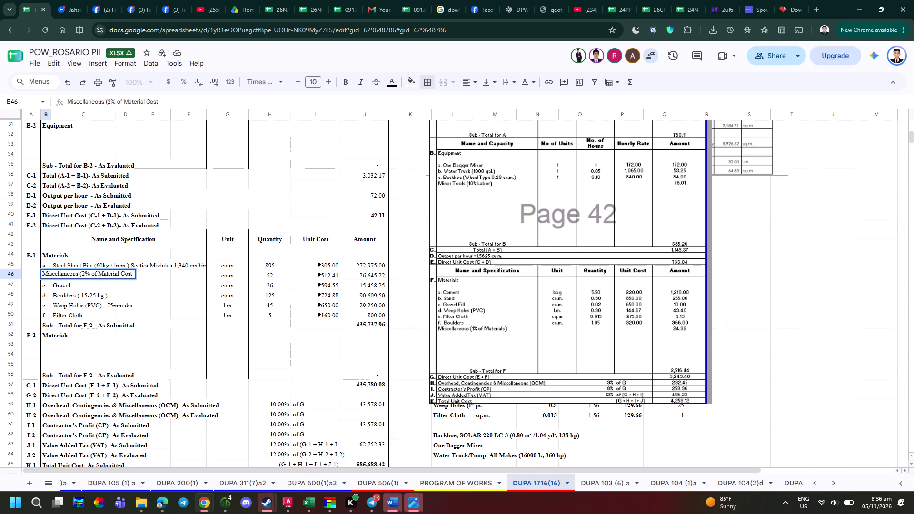
key("shift+parenright")
key("alt+Tab")
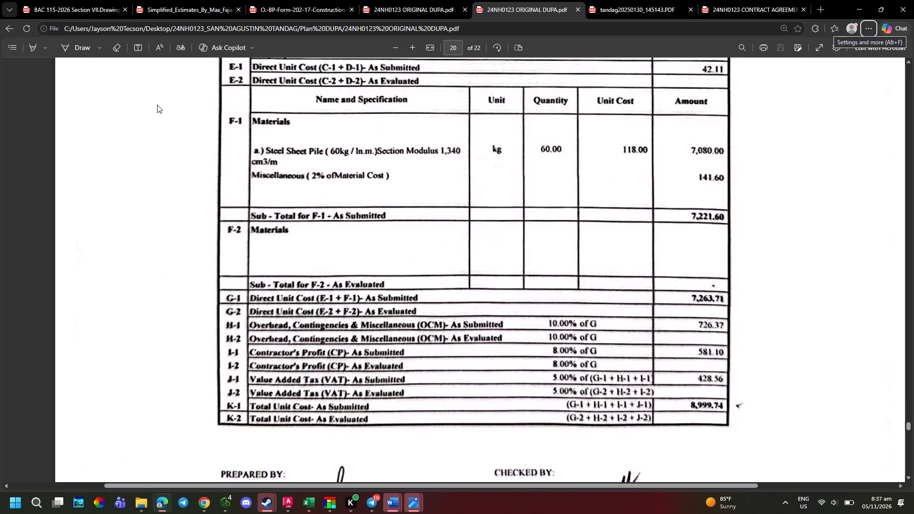
key("alt+Tab")
key("Return")
Check the steel sheet pile's unit under F-1 Materials in the DUPA PDF in Edge.
key("Right")
key("Up")
key("Right")
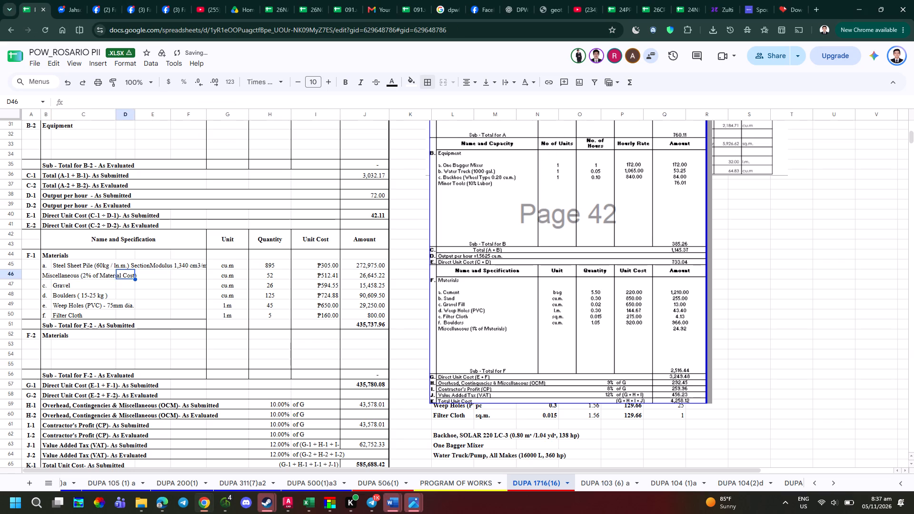
key("Right")
key("Right")
key("Right")
key("Up")
key("alt+Tab")
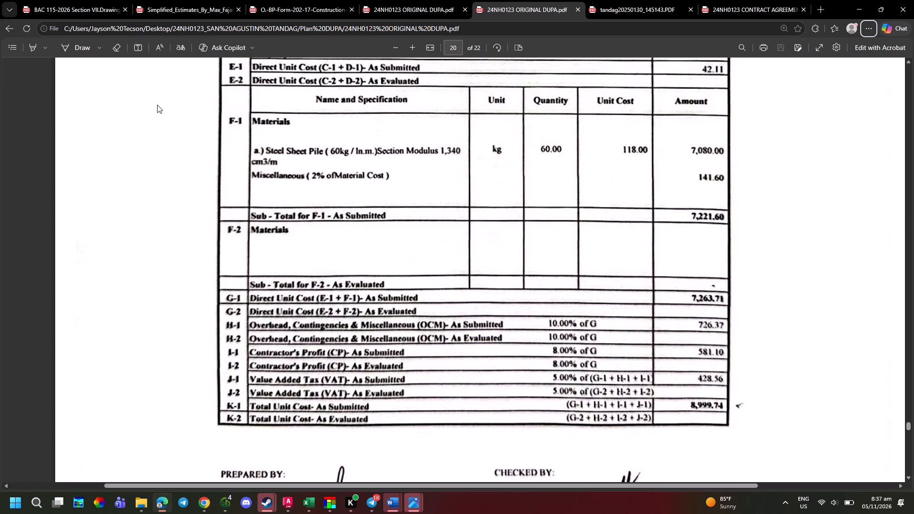
key("alt+Tab")
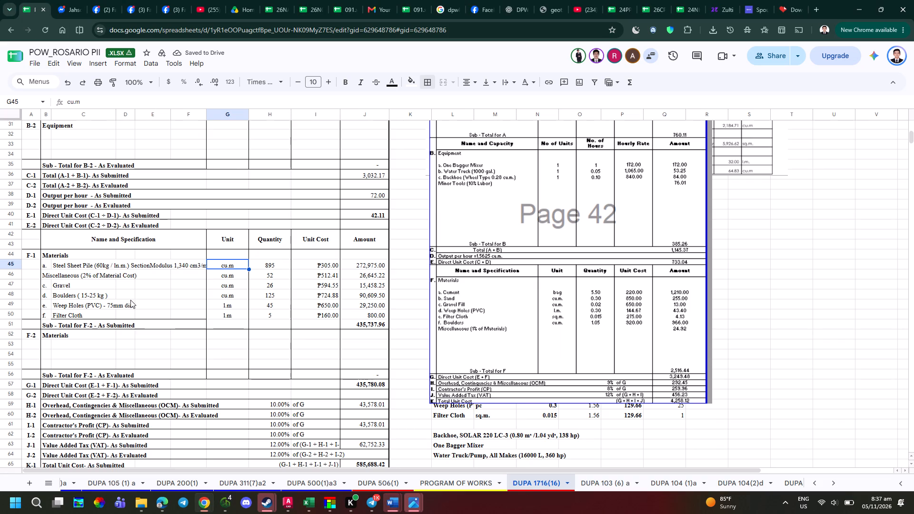
Move the "Miscellaneous (2% of Material Cost)" label from B46 to B47, clearing the Gravel entry in C47.
left_click(46, 273)
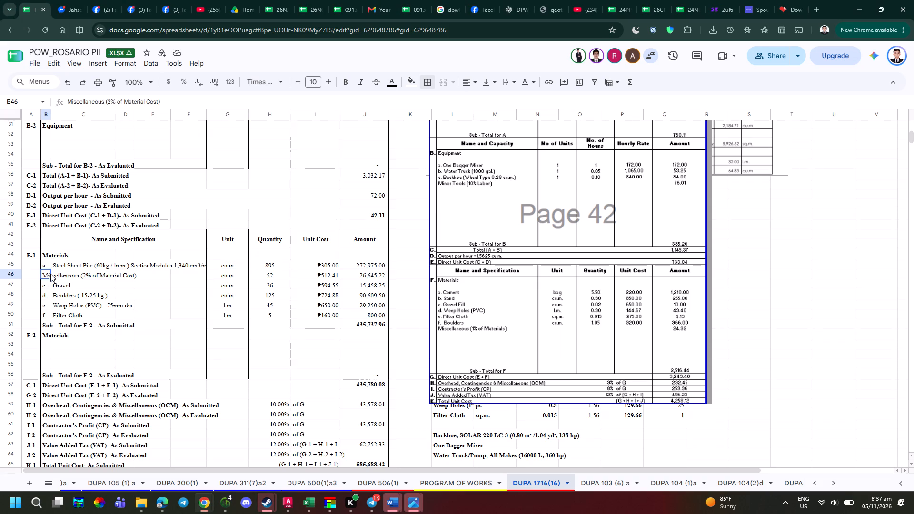
key("ctrl+c")
left_click(47, 286)
key("ctrl+v")
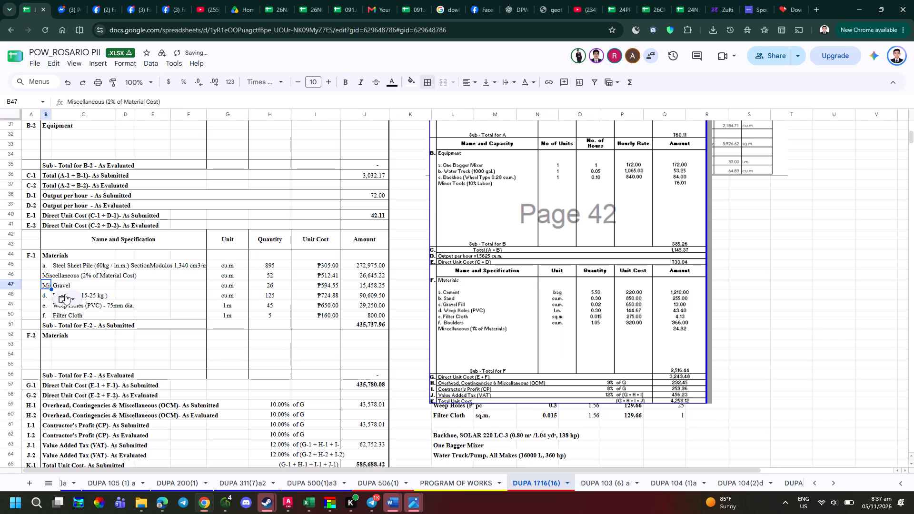
left_click(101, 314)
left_click(72, 285)
key("BackSpace")
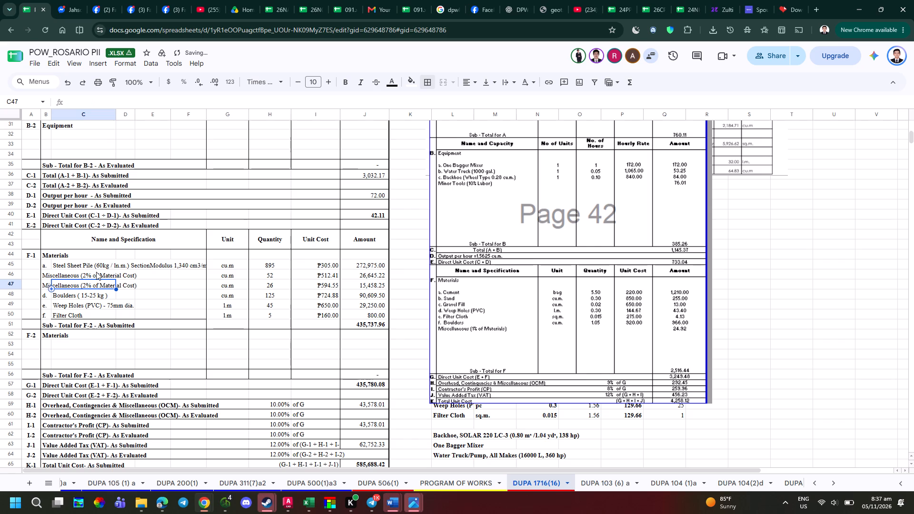
key("Up")
key("Left")
key("BackSpace")
key("Right")
key("BackSpace")
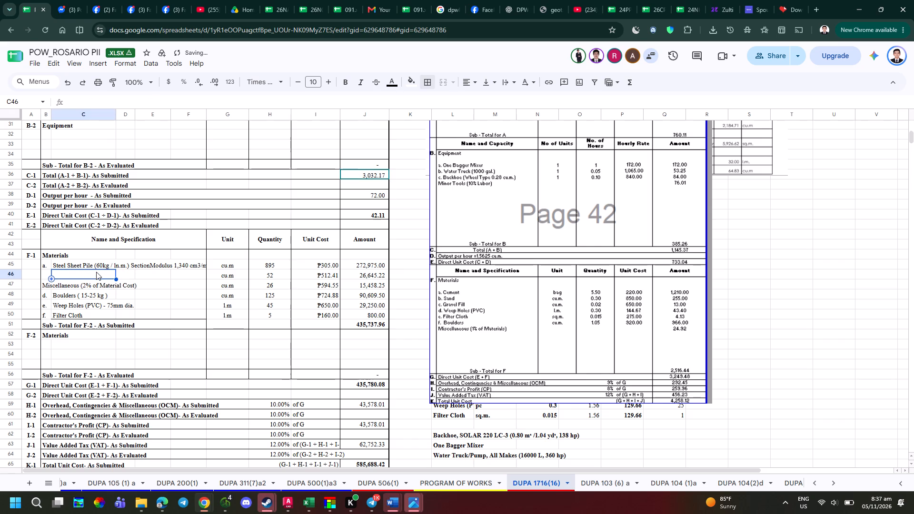
key("Escape")
Move the "cm3/m" ending of the steel sheet pile description from C45 down to C46.
left_click(71, 265)
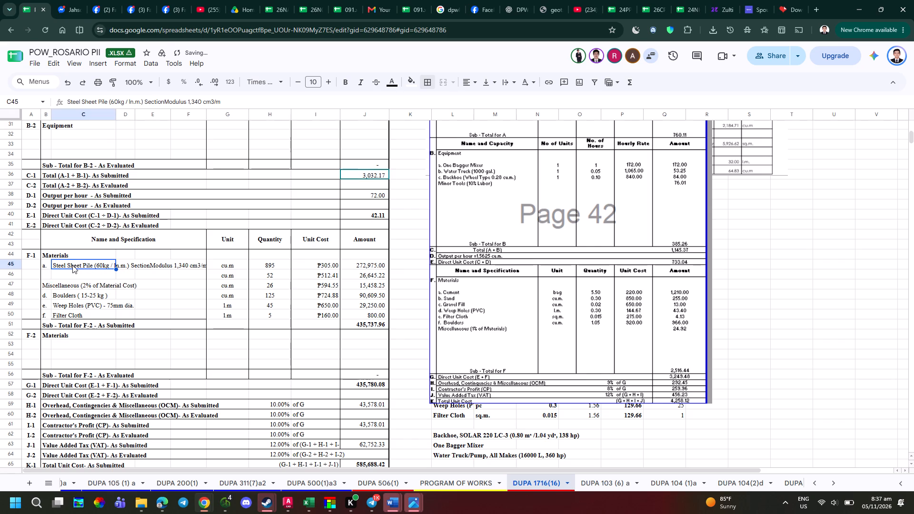
left_click_drag(231, 101, 199, 102)
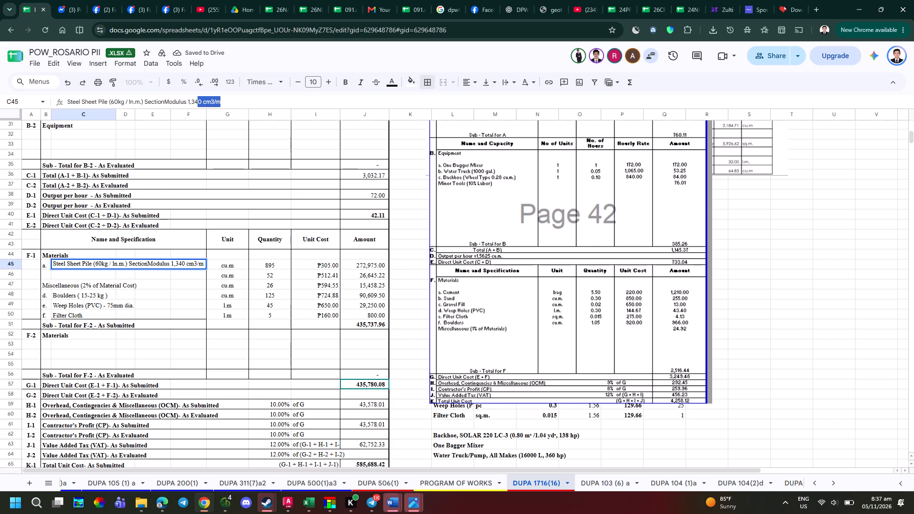
left_click_drag(199, 102, 202, 103)
key("ctrl+x")
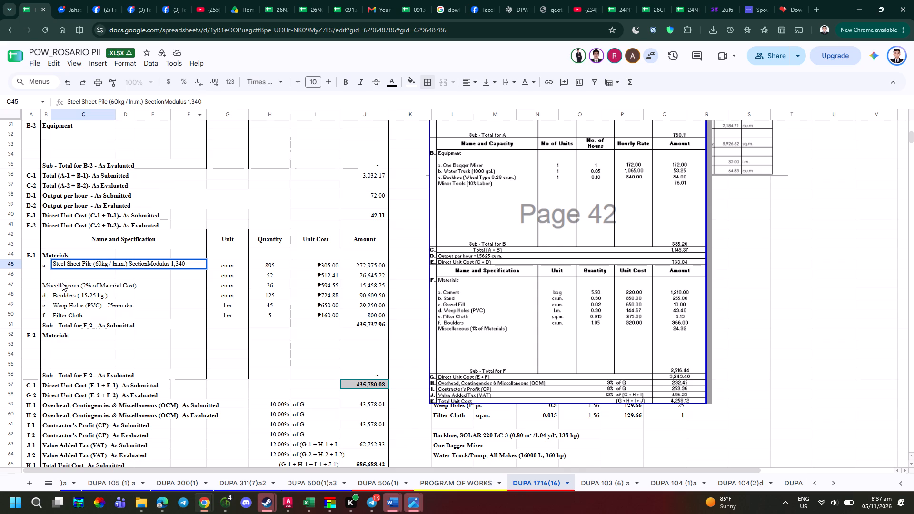
left_click(56, 271)
key("ctrl+v")
Clear the Boulders, Weep Holes and Filter Cloth entries with their labels, and delete rows 48 to 50.
left_click(92, 316)
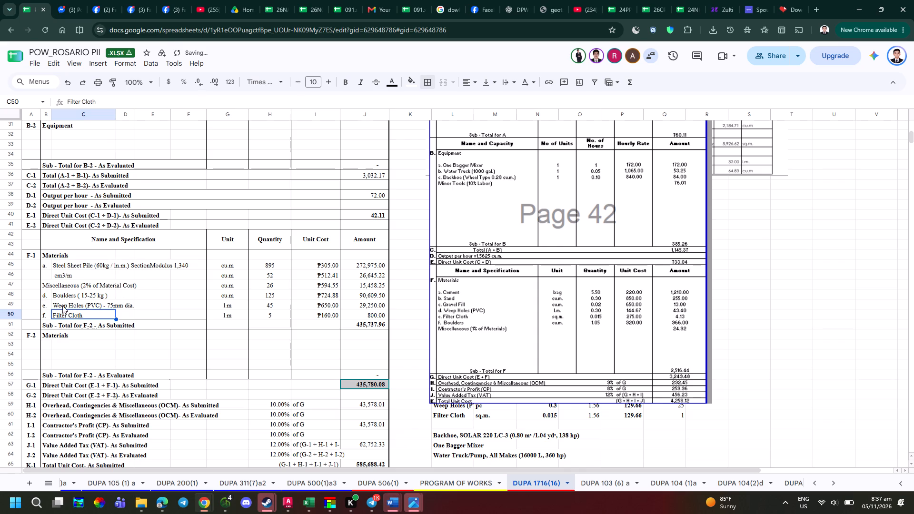
left_click_drag(45, 294, 97, 311)
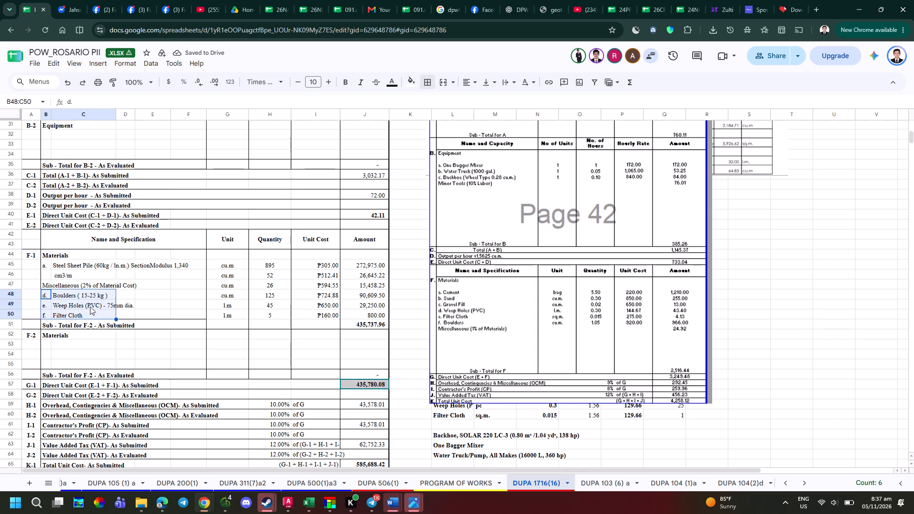
key("Delete")
left_click(21, 323)
key("Escape")
left_click_drag(15, 294, 11, 314)
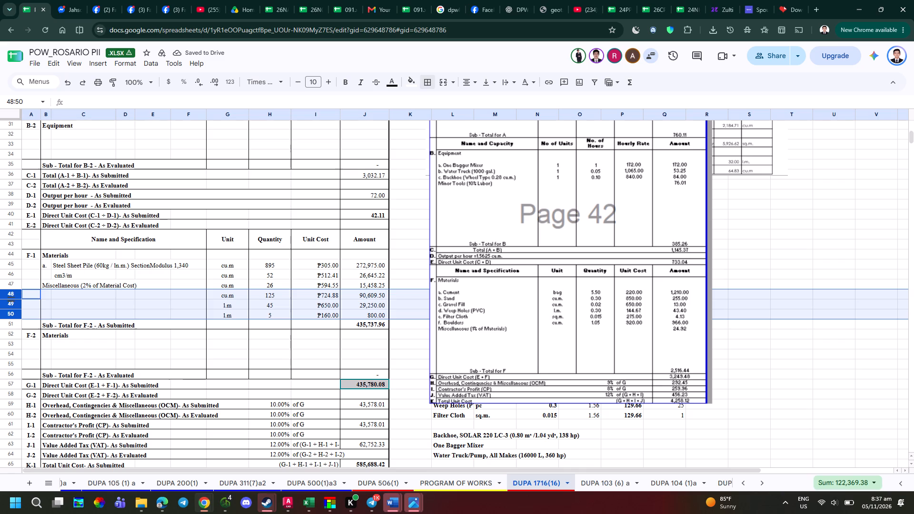
right_click(10, 301)
left_click(61, 160)
left_click(254, 324)
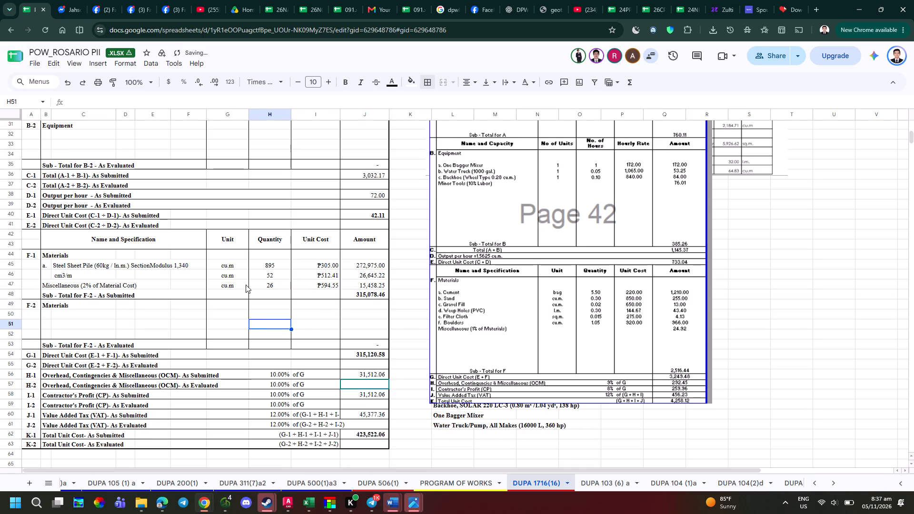
Clear the units and quantities in rows 46 and 47 under F-1 Materials.
left_click(269, 275)
key("BackSpace")
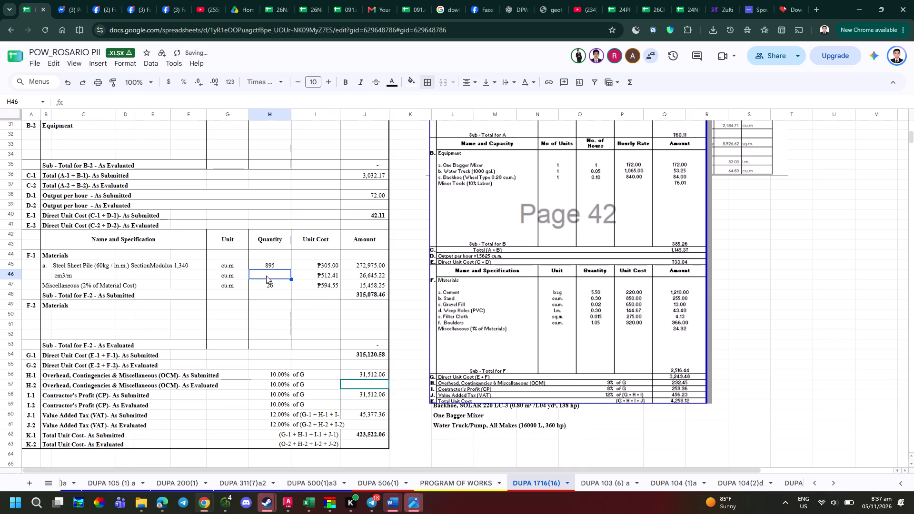
left_click(236, 276)
key("BackSpace")
left_click(235, 287)
key("BackSpace")
left_click(263, 290)
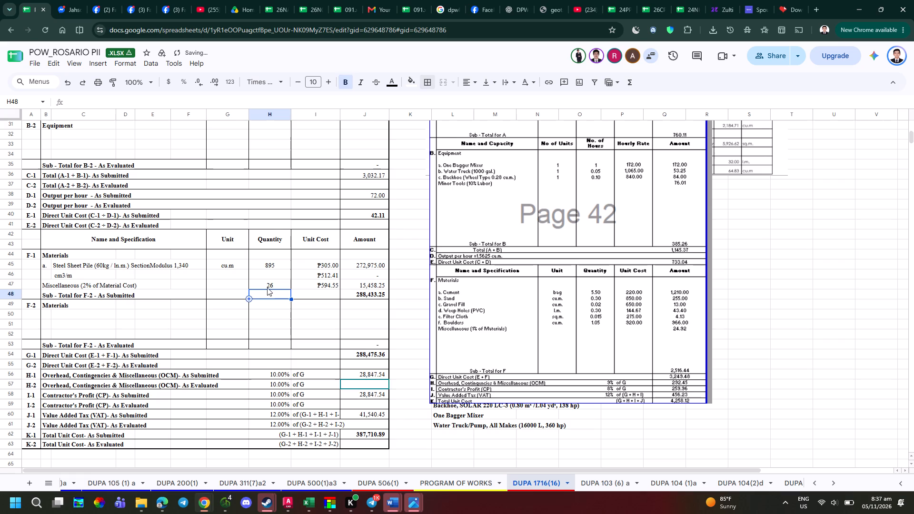
left_click(267, 287)
key("BackSpace")
left_click(279, 290)
Set the steel sheet pile's unit to kg and its quantity to 60 in row 45, following the DUPA PDF in Edge.
key("alt+Tab")
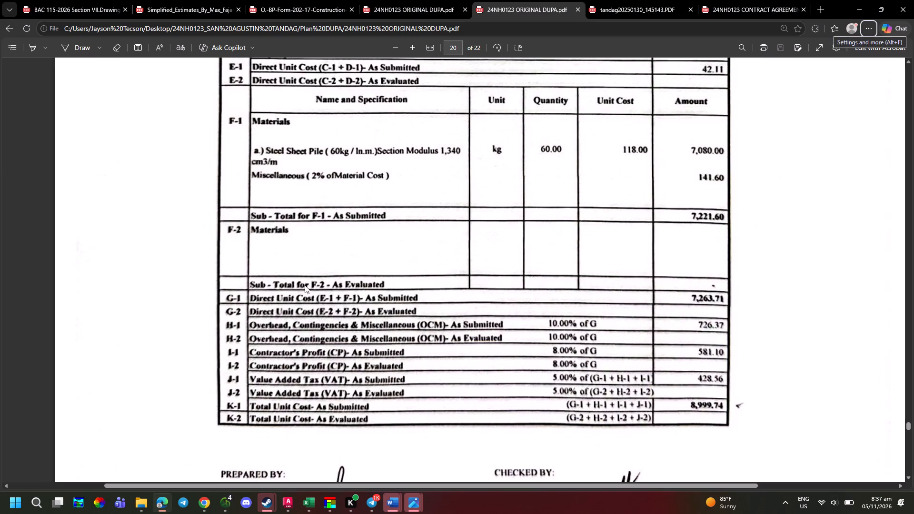
key("alt+Tab")
left_click(230, 271)
left_click(234, 264)
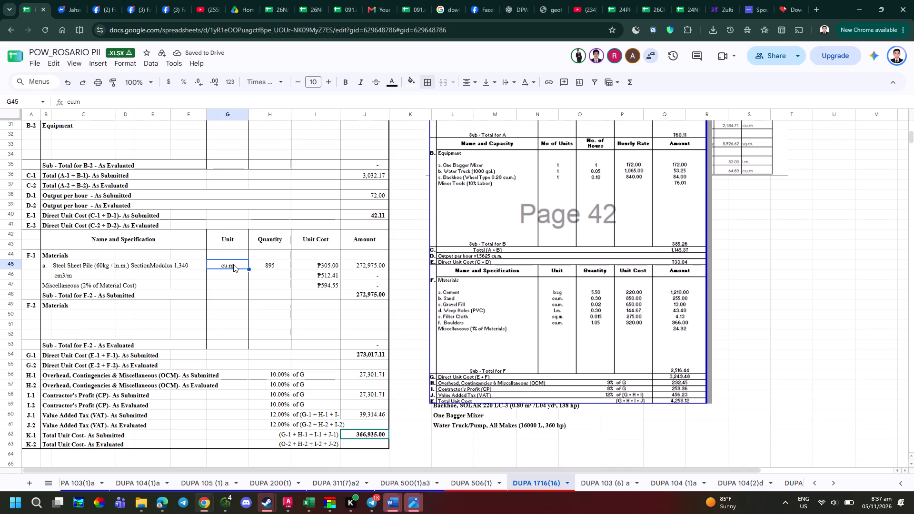
type("kg")
key("Tab")
key("space")
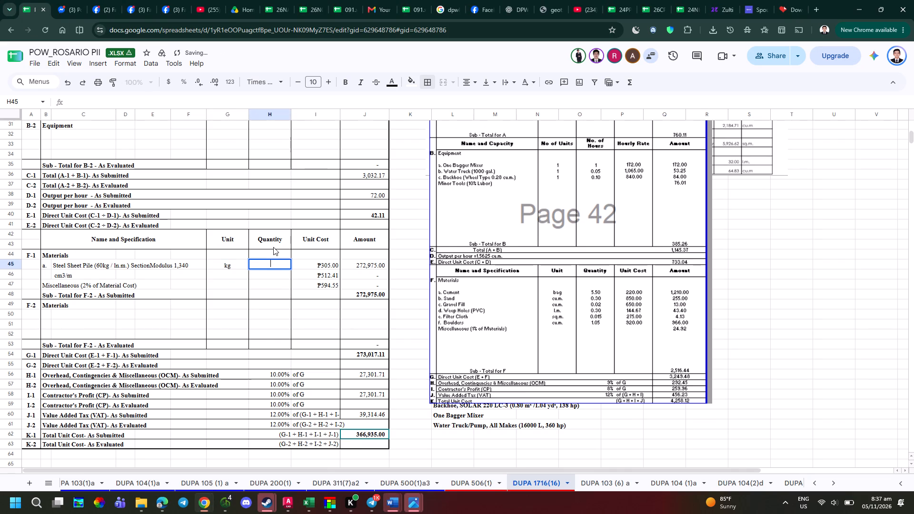
type("60")
key("Return")
Set the steel sheet pile's unit cost in I45 to 118, after checking the DUPA PDF in Edge.
key("Right")
key("Right")
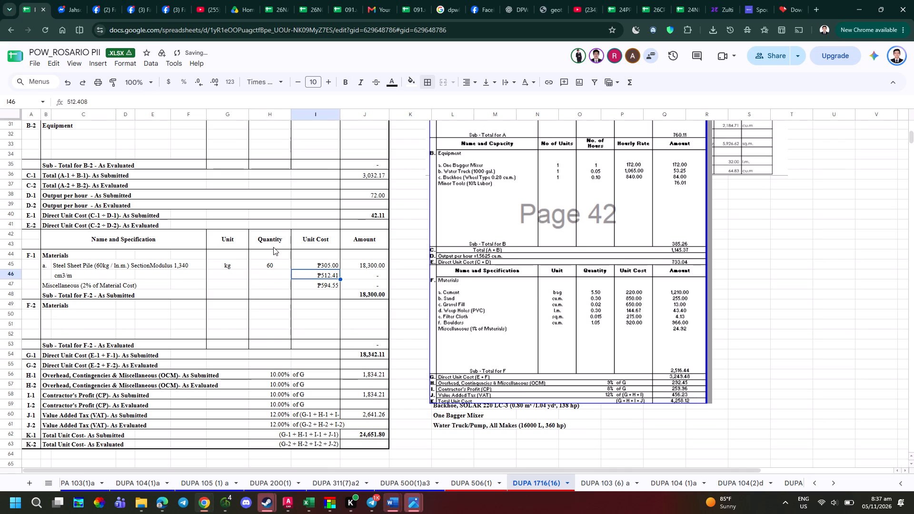
key("alt+Tab")
key("alt+Tab")
key("Up")
key("Right")
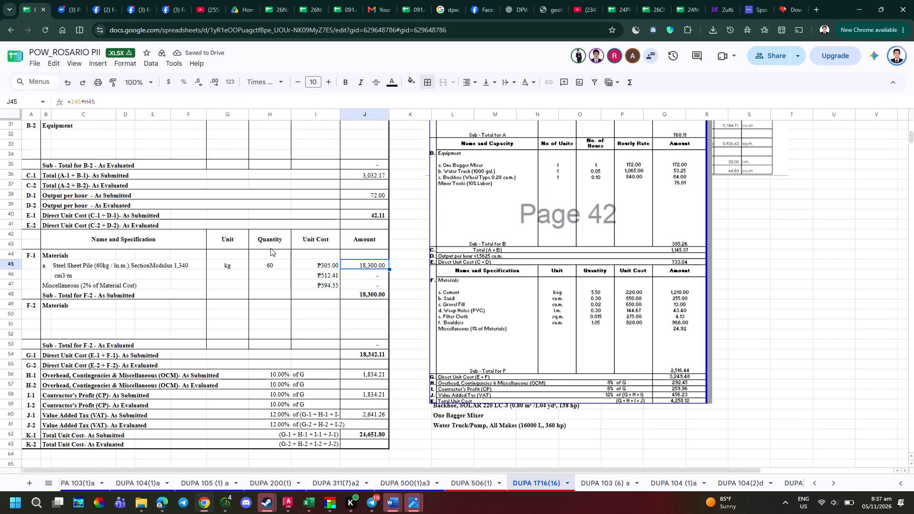
key("Left")
type("118")
key("Return")
Clear the leftover unit costs in I46 and I47 beside the cm3/m and Miscellaneous lines.
key("BackSpace")
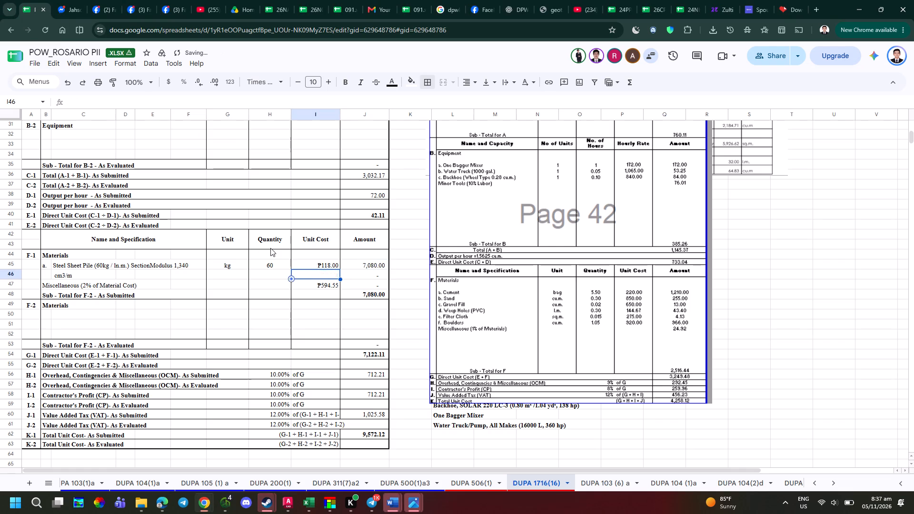
key("Down")
key("BackSpace")
key("Down")
key("Down")
key("Left")
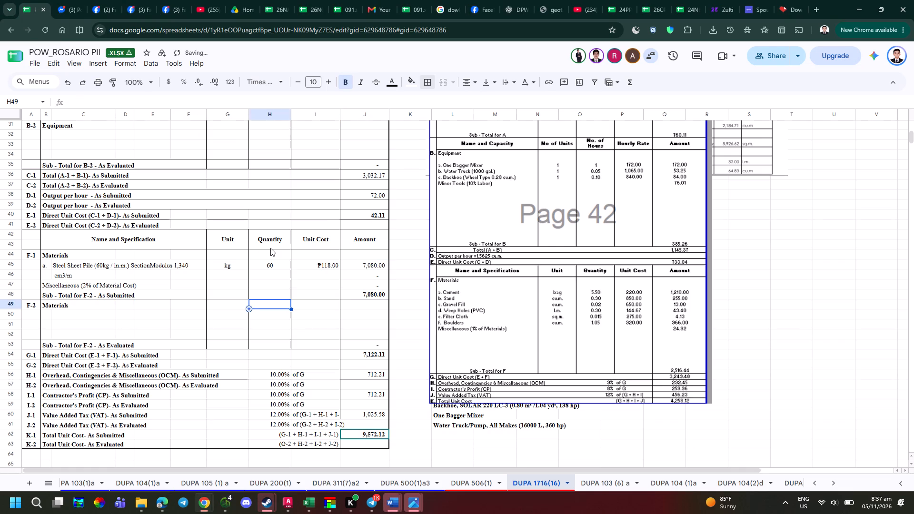
Clear the leftover amount formula in J46 beside the cm3/m line, after checking the DUPA PDF in Edge.
key("Left")
key("alt+Tab")
key("alt+Tab")
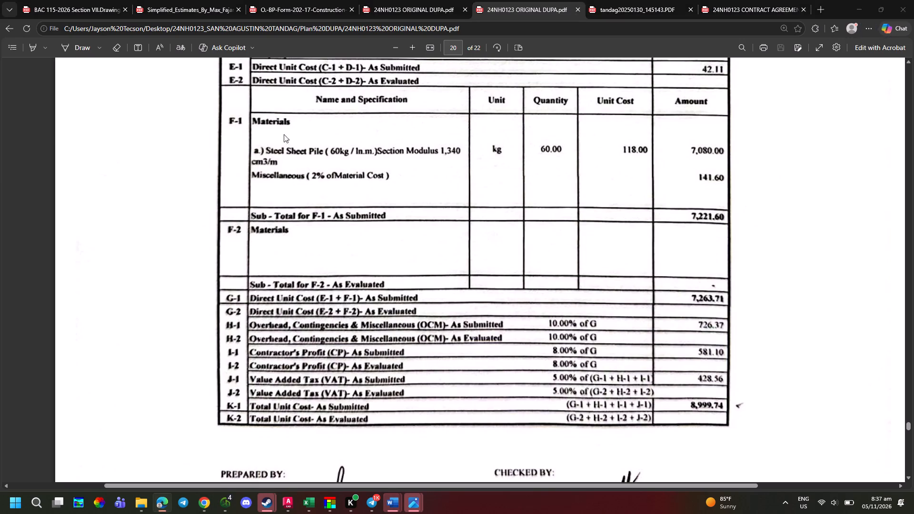
double_click(366, 286)
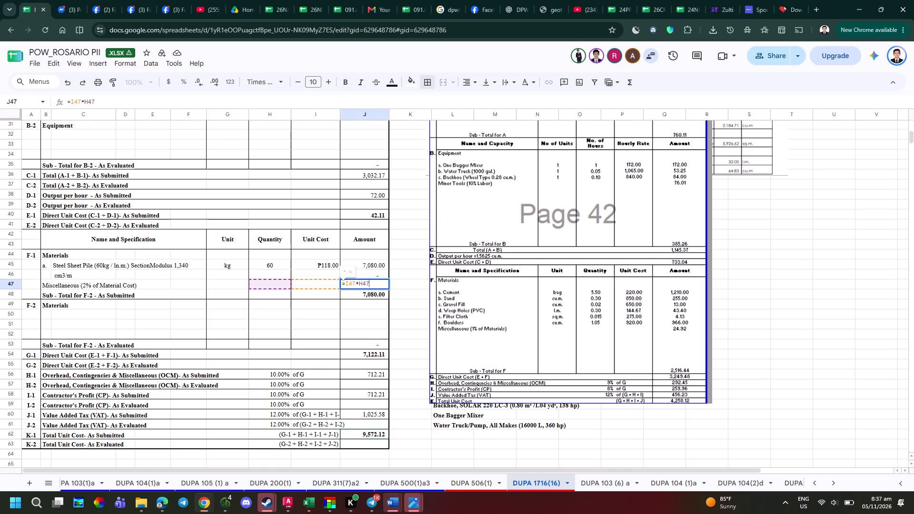
key("Escape")
left_click(372, 273)
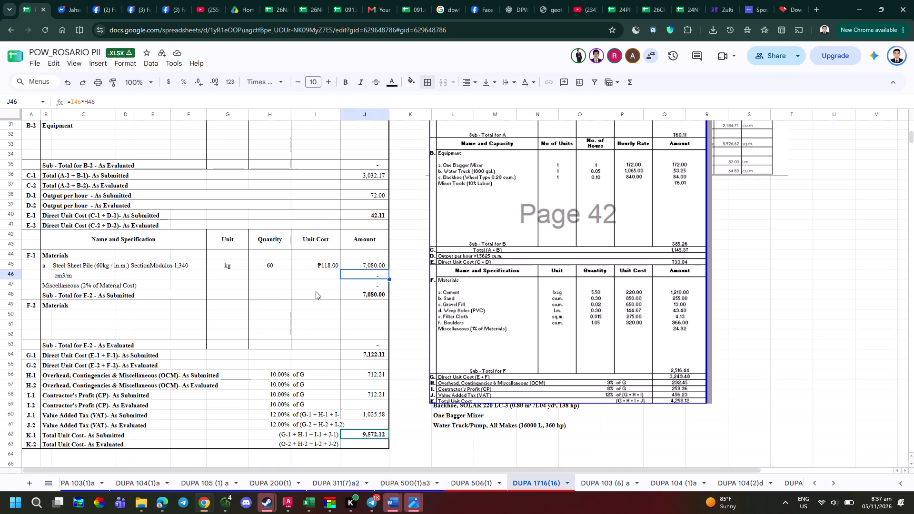
key("BackSpace")
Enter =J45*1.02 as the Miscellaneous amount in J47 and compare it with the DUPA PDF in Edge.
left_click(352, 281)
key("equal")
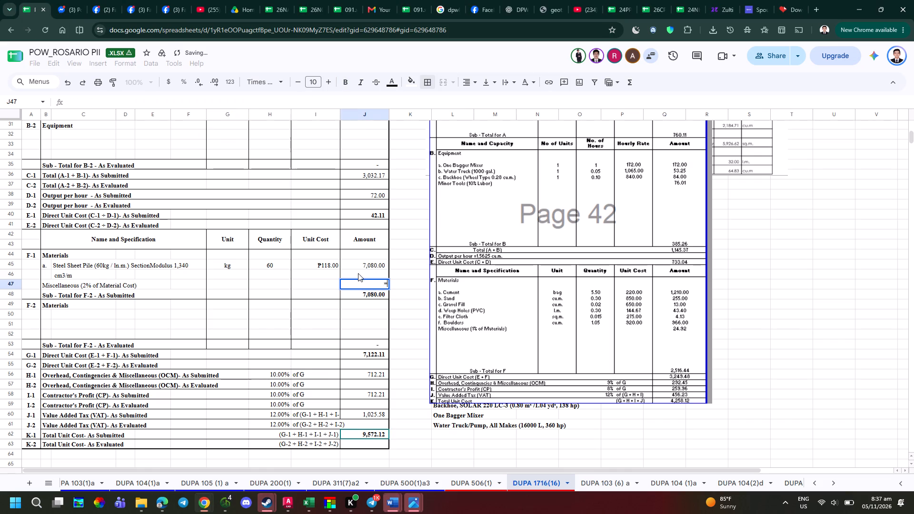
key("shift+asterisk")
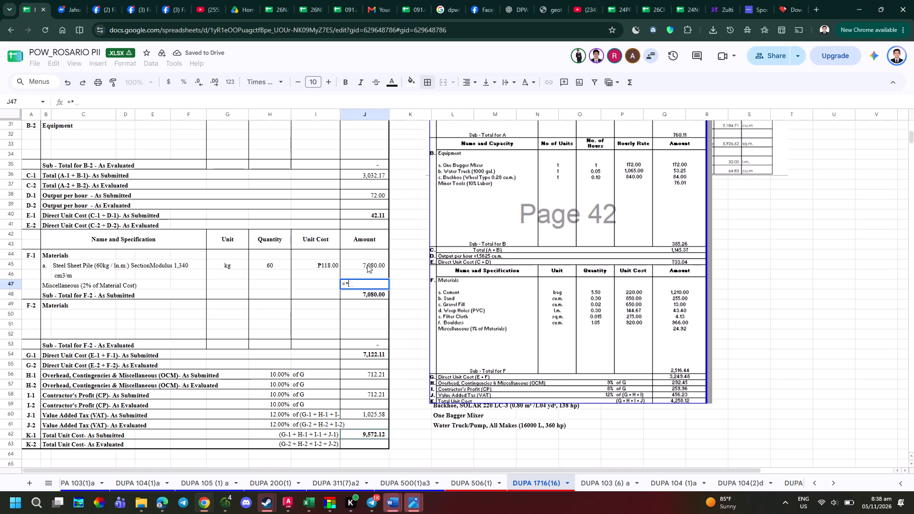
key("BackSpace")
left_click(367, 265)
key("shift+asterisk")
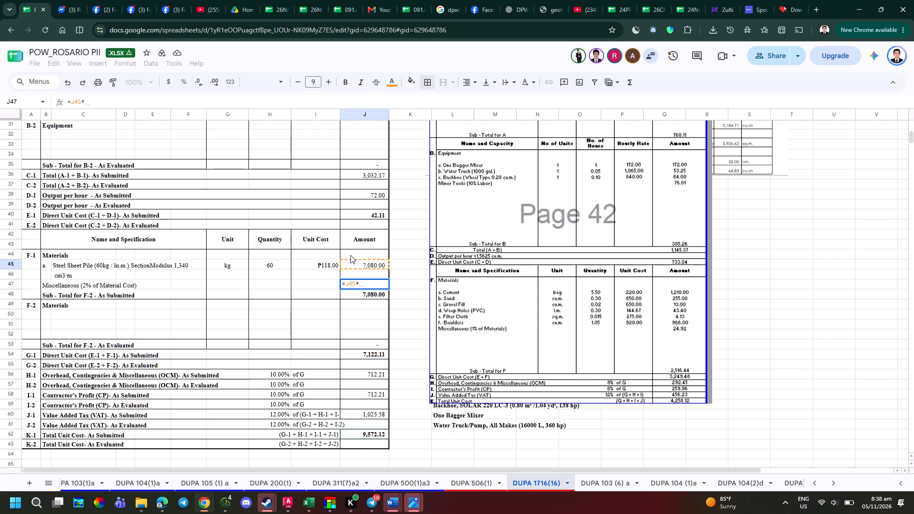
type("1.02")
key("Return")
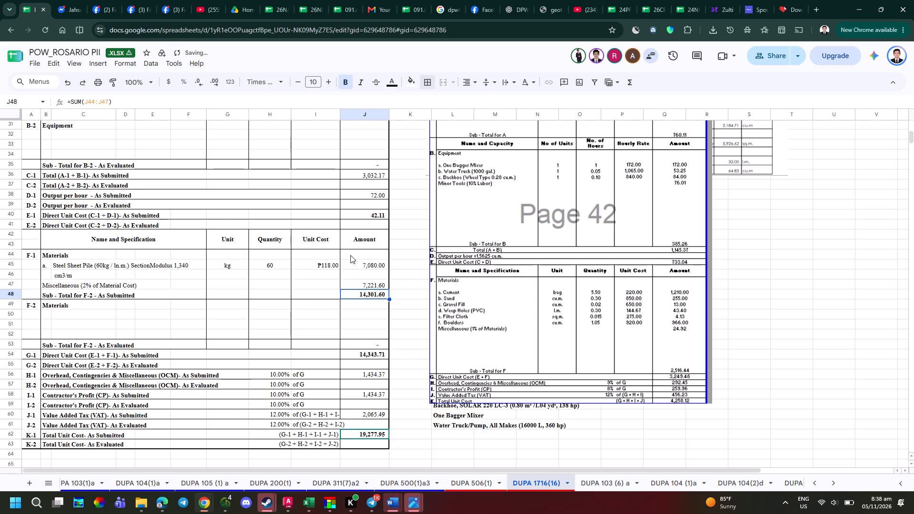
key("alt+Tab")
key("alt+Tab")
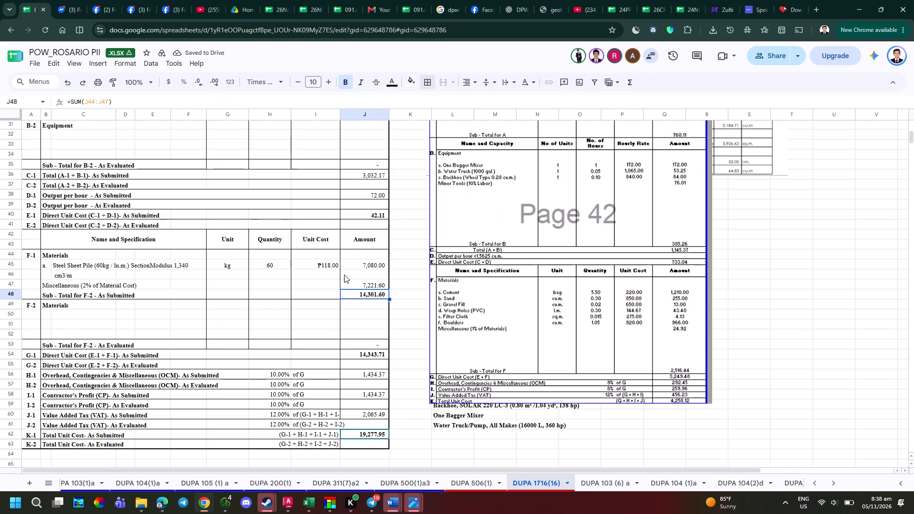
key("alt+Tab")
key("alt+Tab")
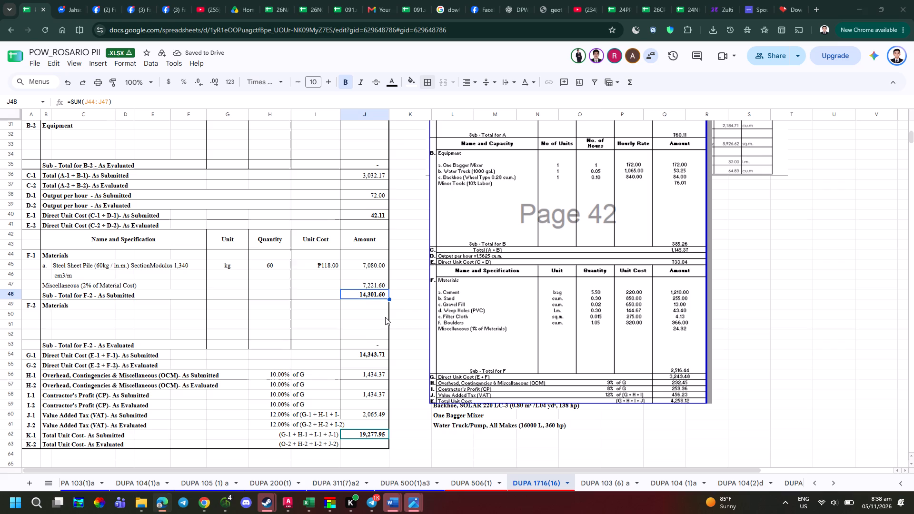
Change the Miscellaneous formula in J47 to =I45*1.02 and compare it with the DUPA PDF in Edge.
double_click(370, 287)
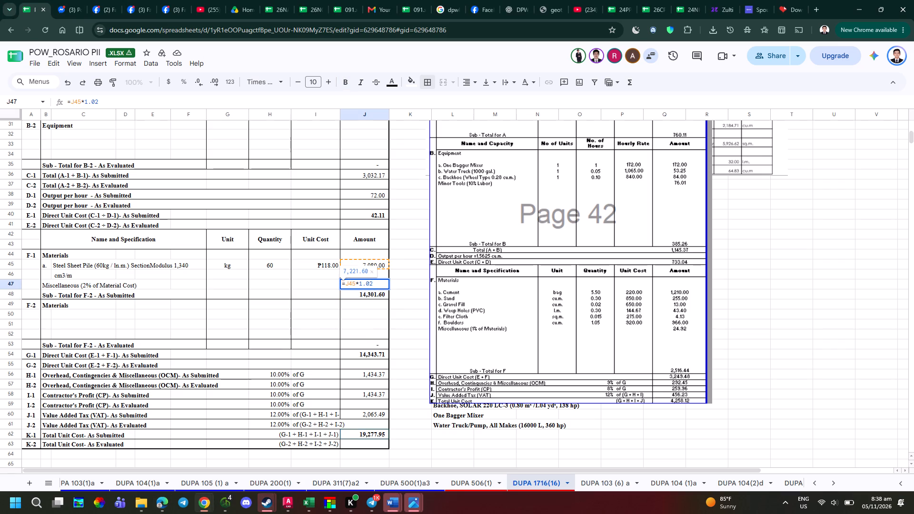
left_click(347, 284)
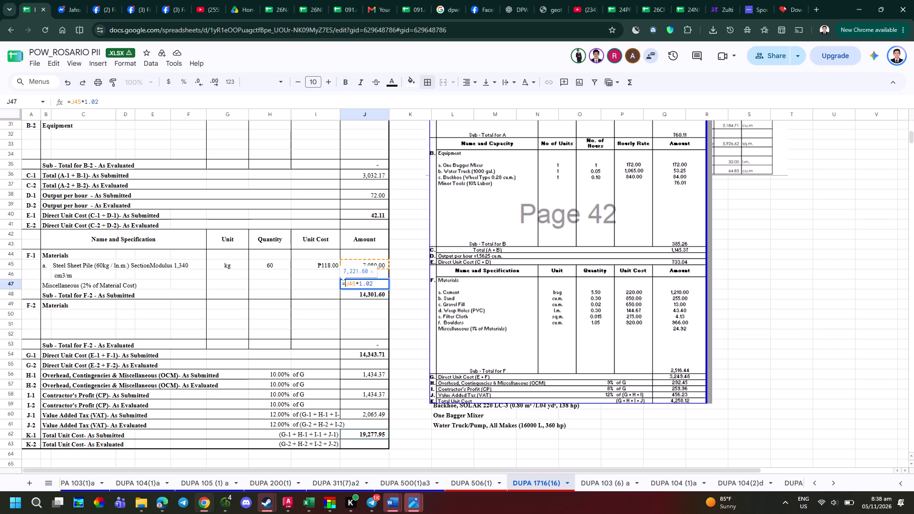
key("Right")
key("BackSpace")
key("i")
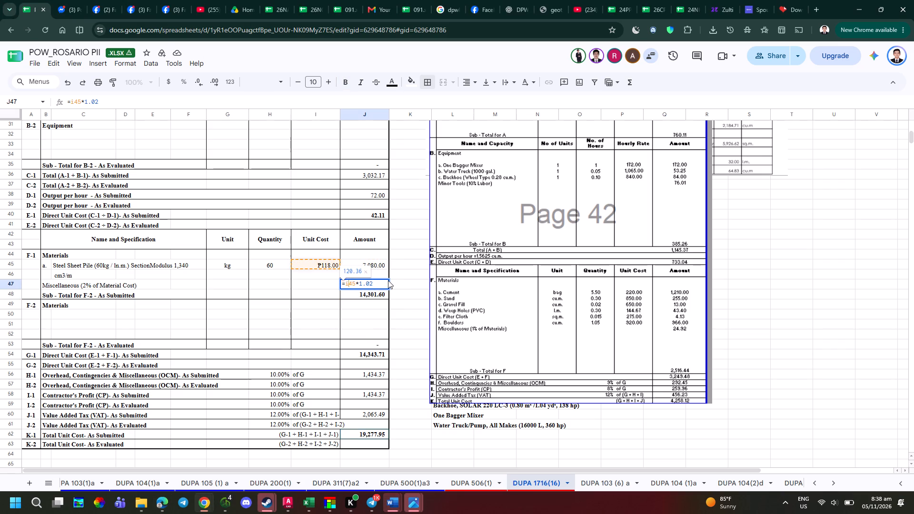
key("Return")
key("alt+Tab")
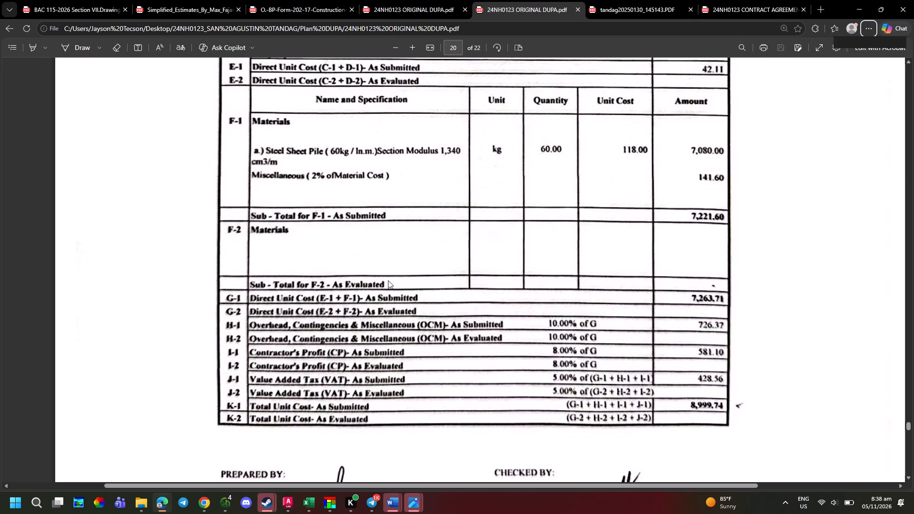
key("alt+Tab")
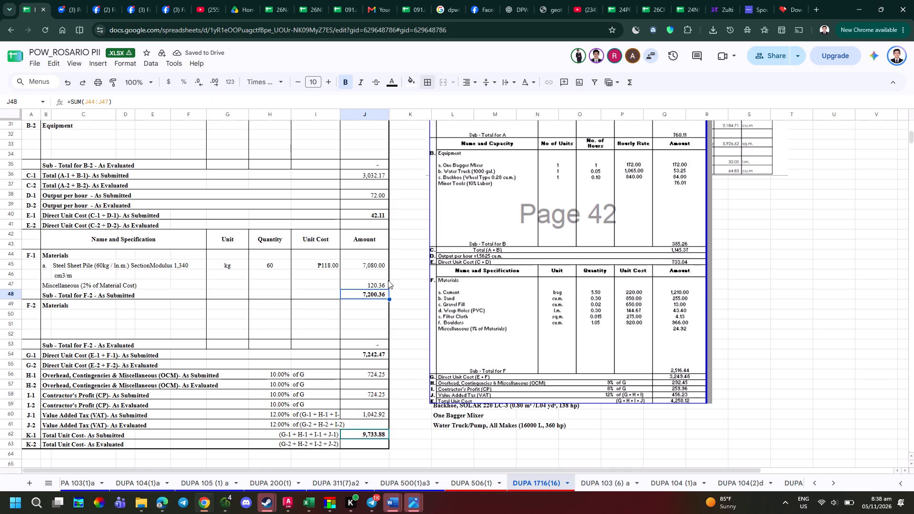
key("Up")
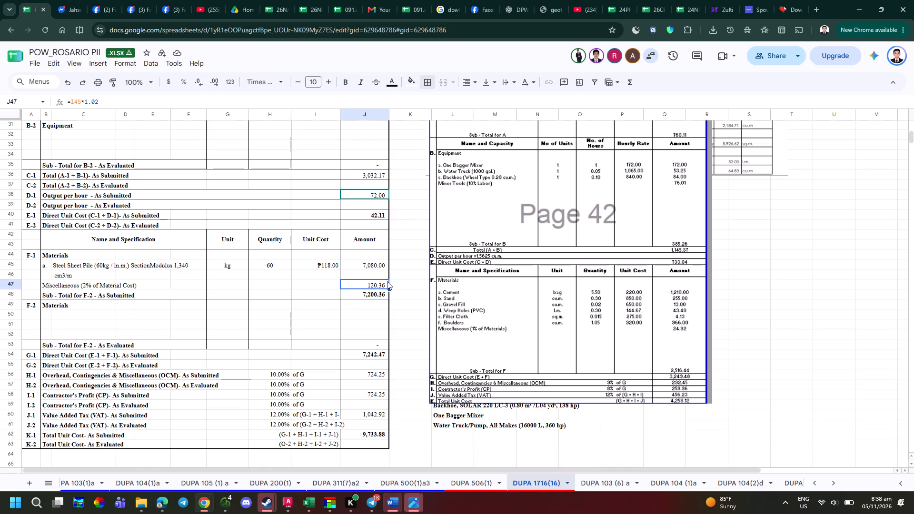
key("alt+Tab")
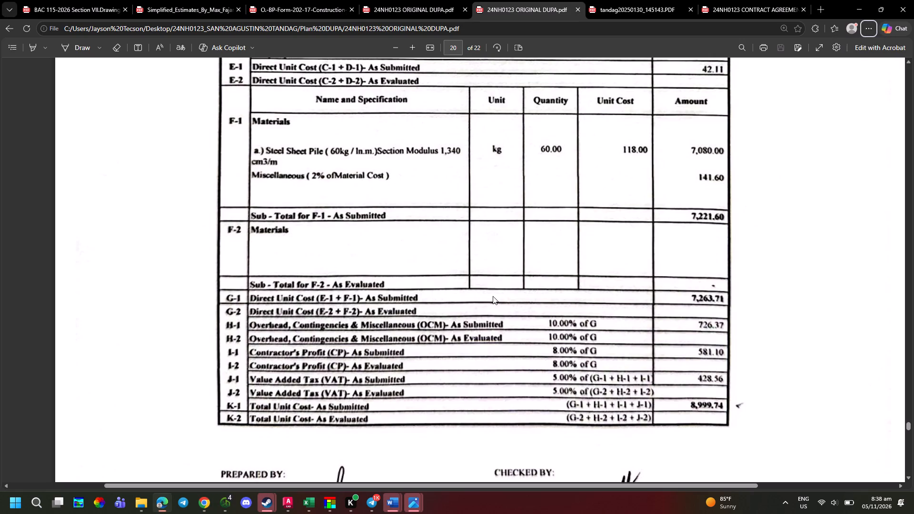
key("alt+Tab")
Move the Page 42 stone masonry DUPA picture away from the sheet's cost table, so it starts around column M.
key("Escape")
left_click(403, 334)
left_click(483, 301)
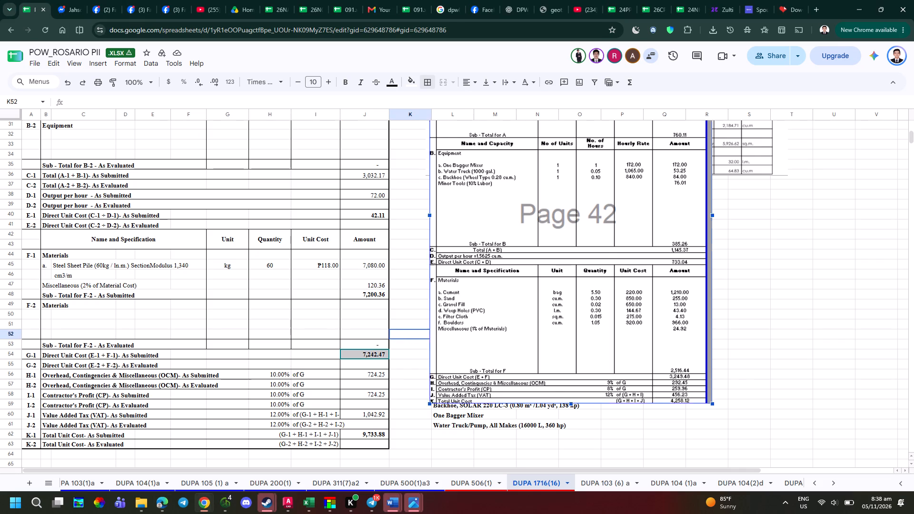
left_click_drag(484, 300, 548, 291)
Replace the Miscellaneous formula in J47 with =J45*0.02, 2% of the steel sheet pile amount.
double_click(366, 294)
key("Escape")
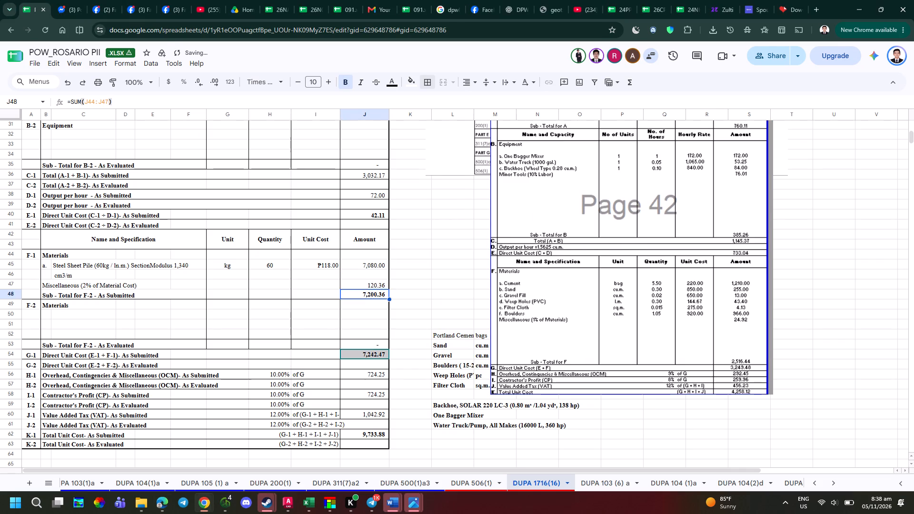
left_click(377, 289)
key("ctrl+z")
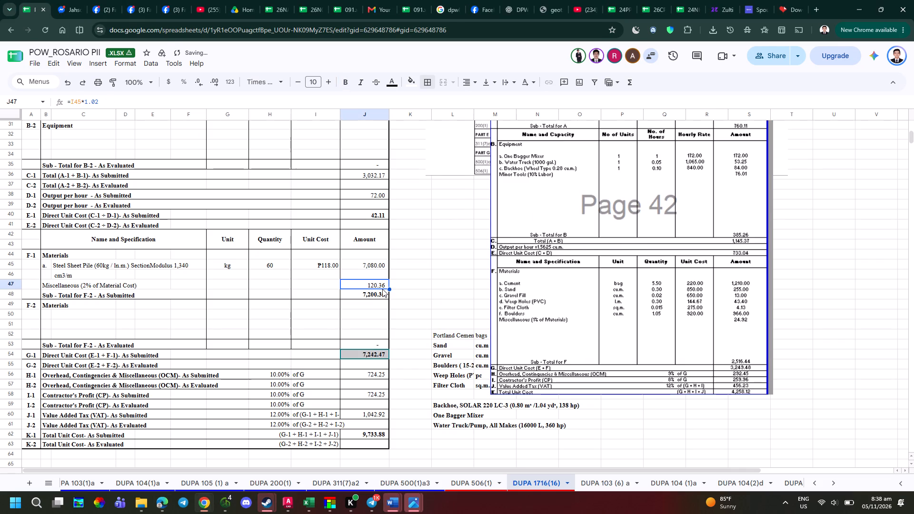
double_click(382, 289)
type("==")
key("BackSpace")
key("BackSpace")
key("BackSpace")
key("BackSpace")
key("BackSpace")
key("BackSpace")
key("BackSpace")
key("BackSpace")
key("BackSpace")
key("BackSpace")
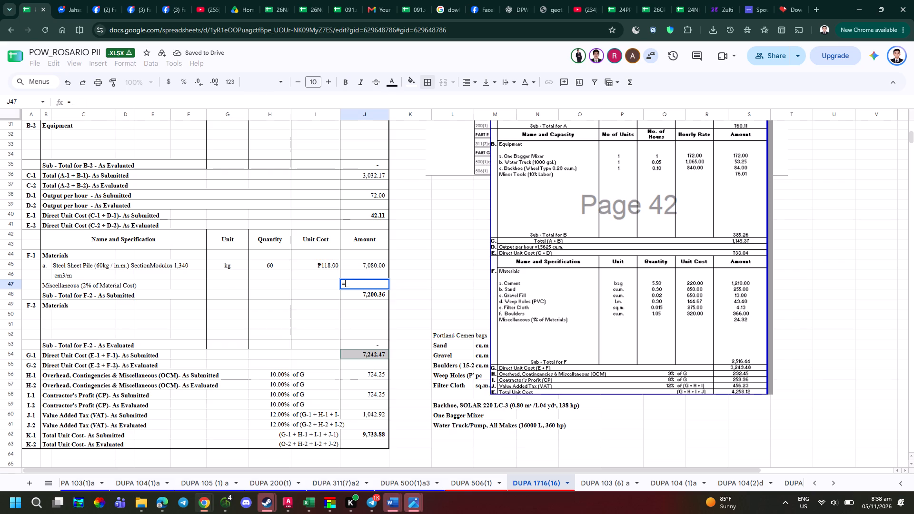
key("Up")
key("Up")
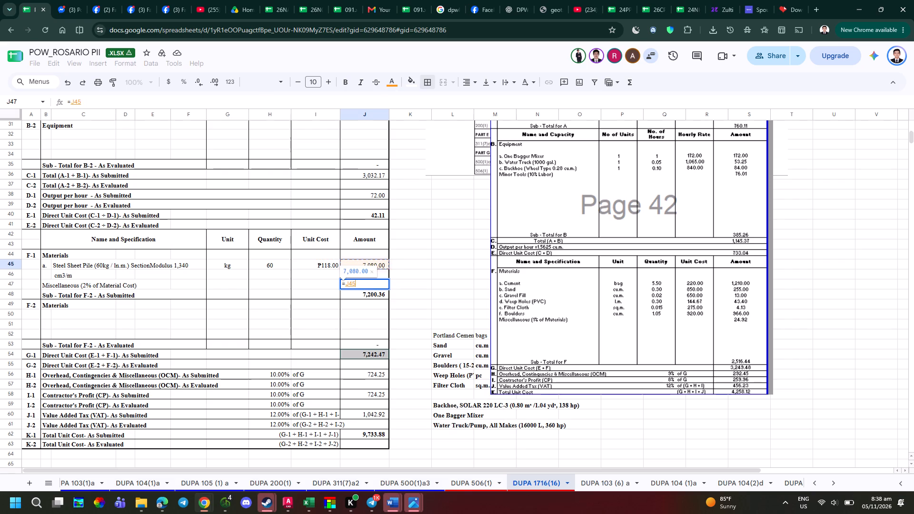
type("*0.02")
key("Return")
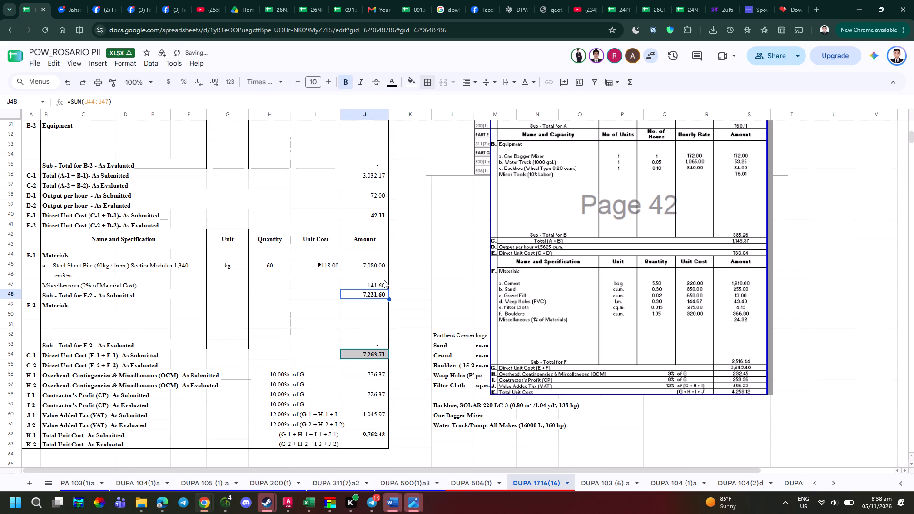
Compare the sheet's G-1 to K-1 costs, percentages and total unit cost formula with the DUPA PDF in Edge.
key("alt+Tab")
key("alt+Tab")
key("alt+Tab")
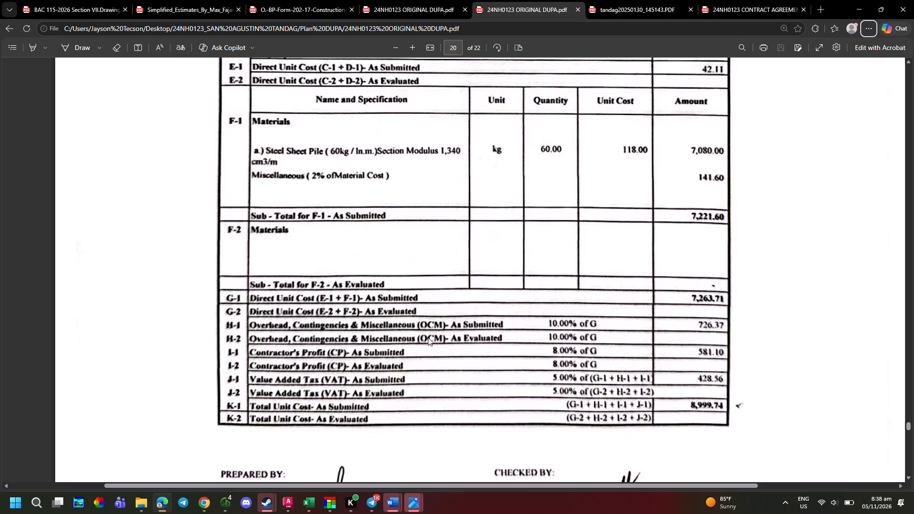
key("alt+Tab")
left_click(404, 414)
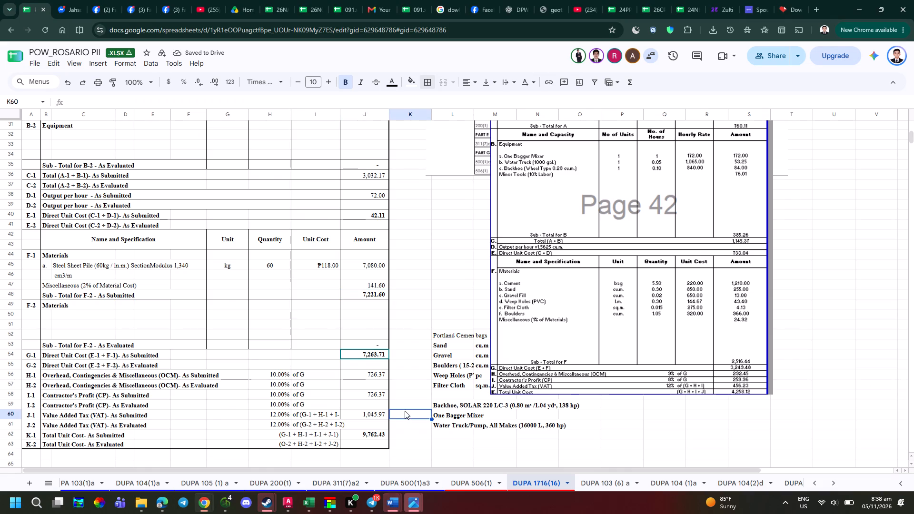
key("alt+Tab")
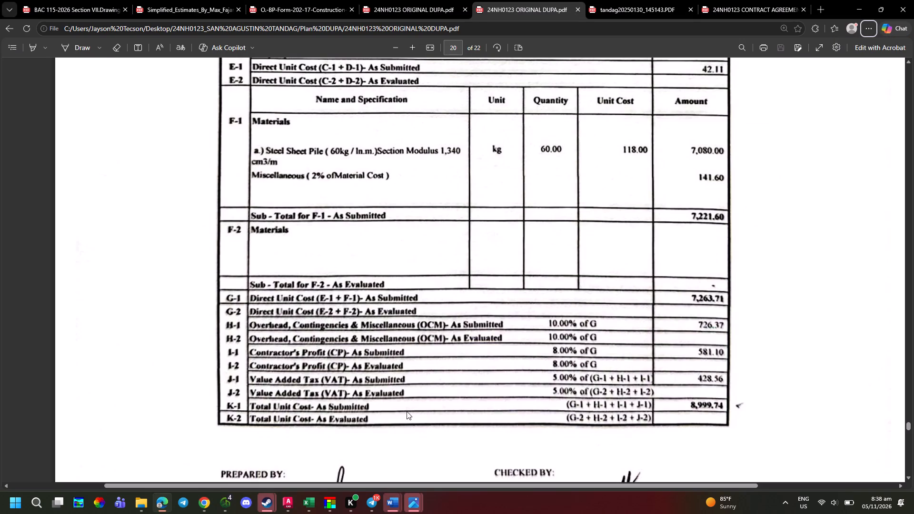
key("alt+Tab")
key("alt+Tab")
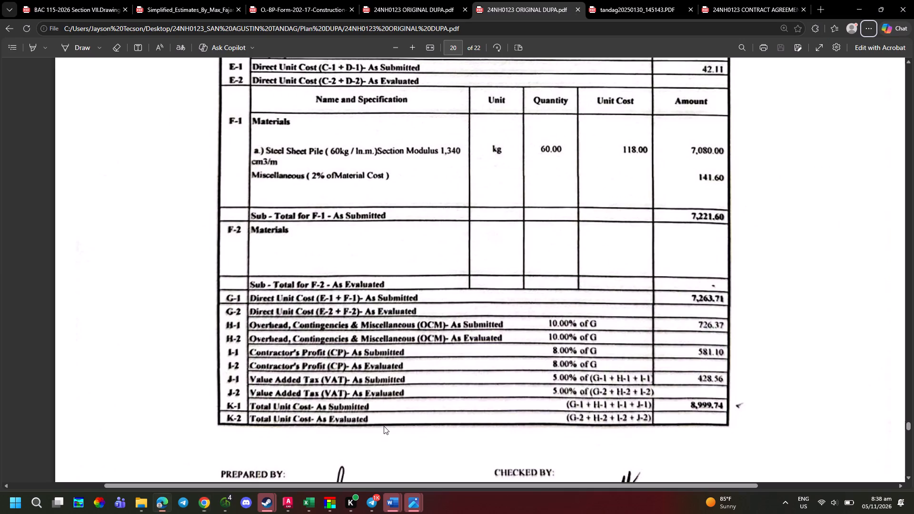
key("alt+Tab")
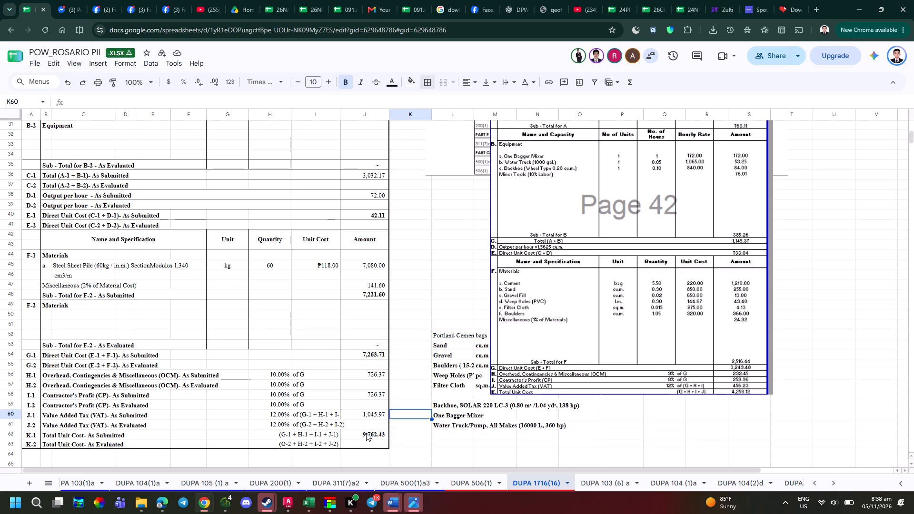
double_click(368, 436)
key("Escape")
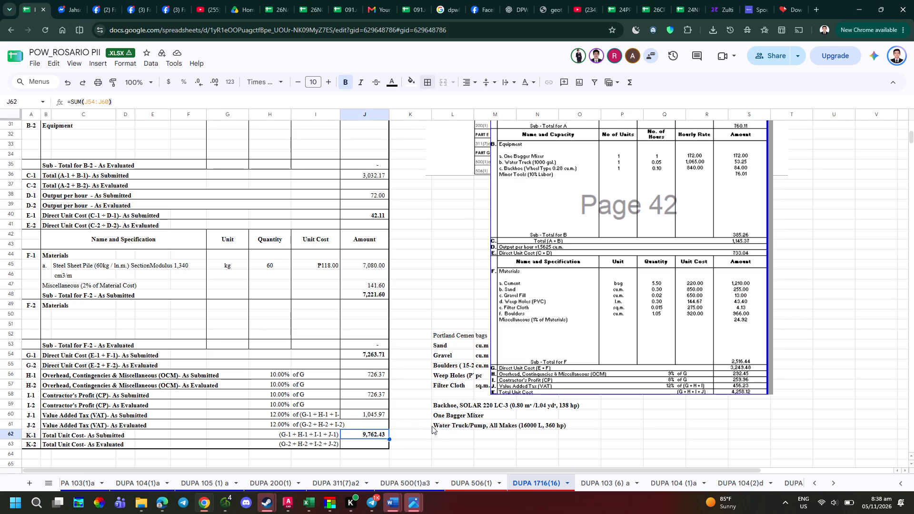
left_click(264, 265)
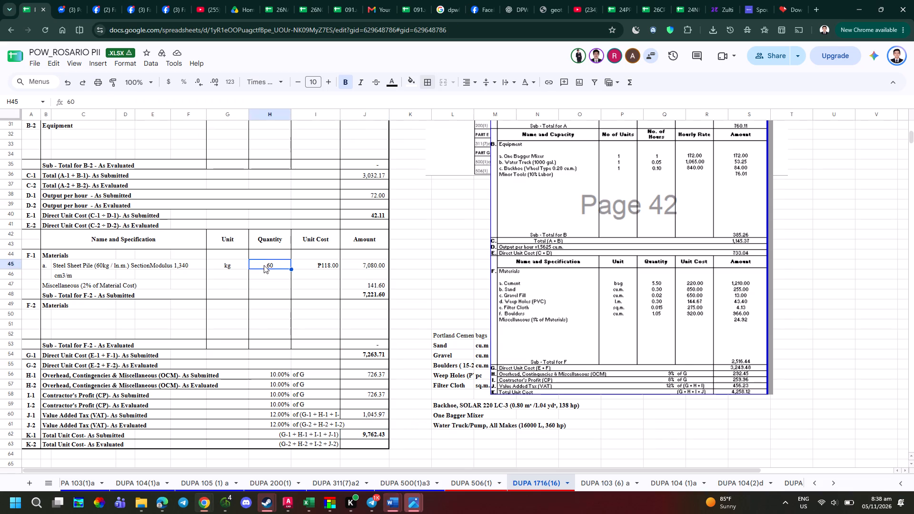
scroll(323, 279, "up", 4)
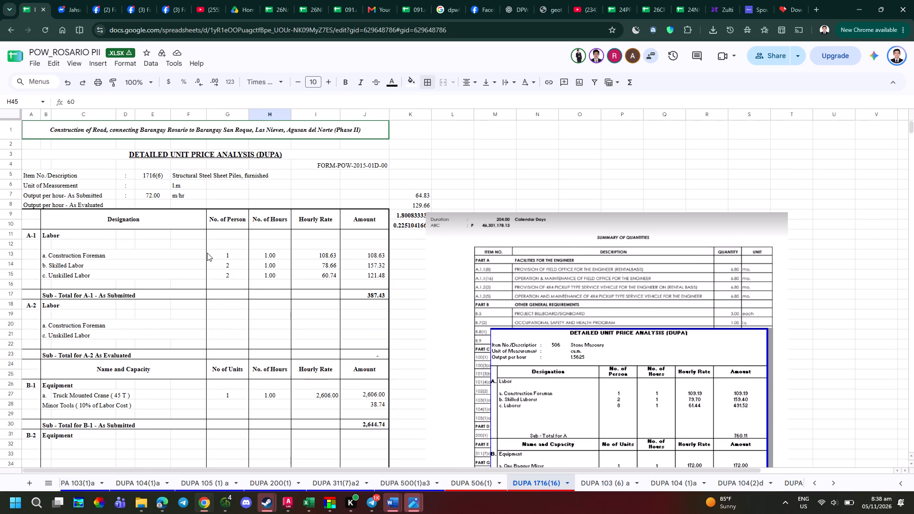
scroll(249, 344, "down", 3)
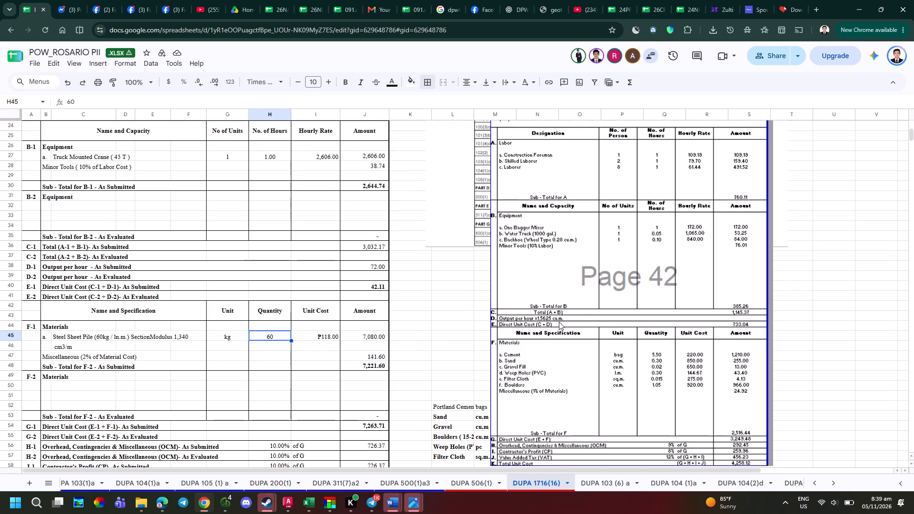
Move the Page 42 DUPA picture farther from the cost table, so it starts around column O.
left_click(559, 322)
left_click_drag(560, 321, 654, 314)
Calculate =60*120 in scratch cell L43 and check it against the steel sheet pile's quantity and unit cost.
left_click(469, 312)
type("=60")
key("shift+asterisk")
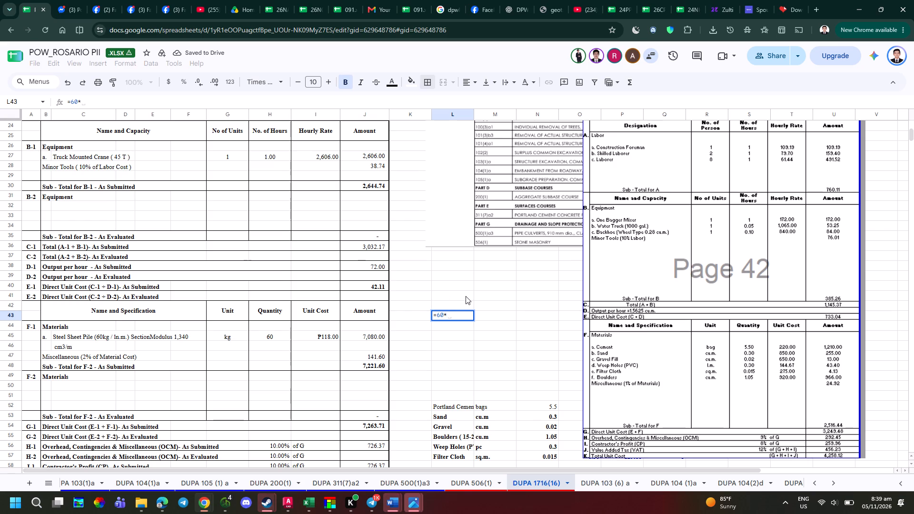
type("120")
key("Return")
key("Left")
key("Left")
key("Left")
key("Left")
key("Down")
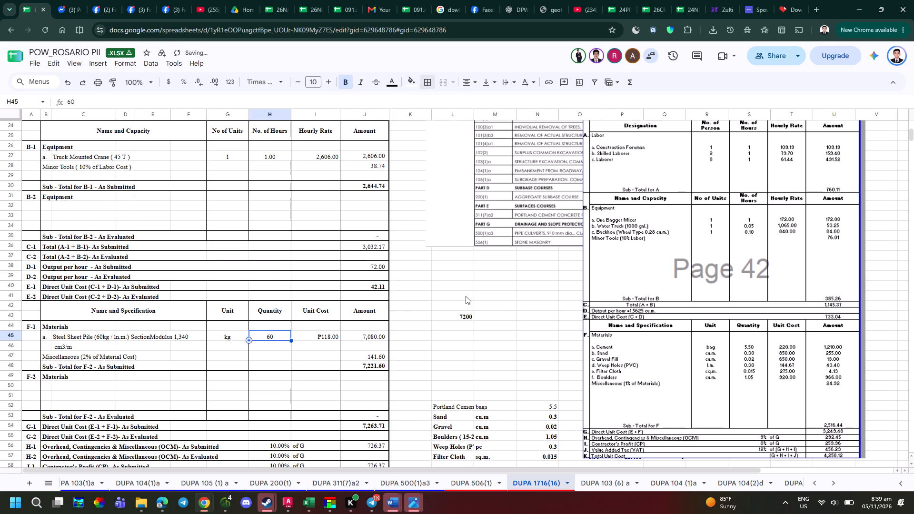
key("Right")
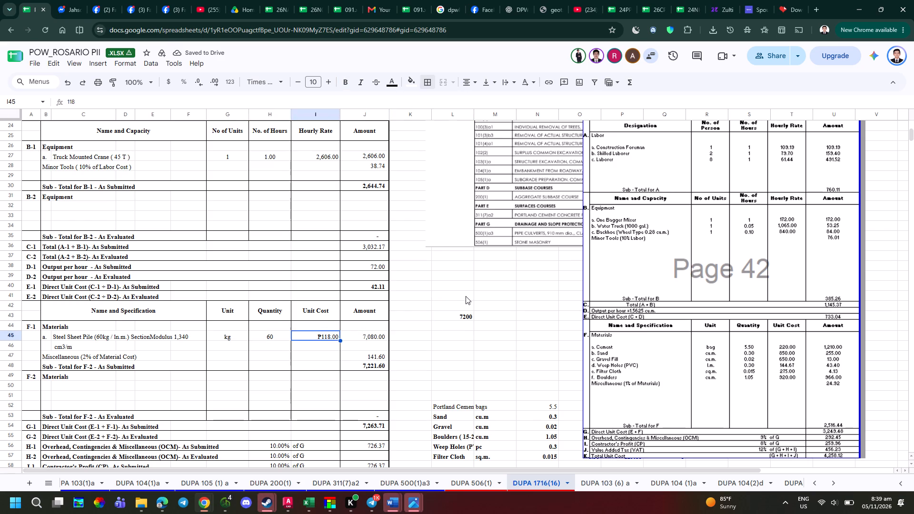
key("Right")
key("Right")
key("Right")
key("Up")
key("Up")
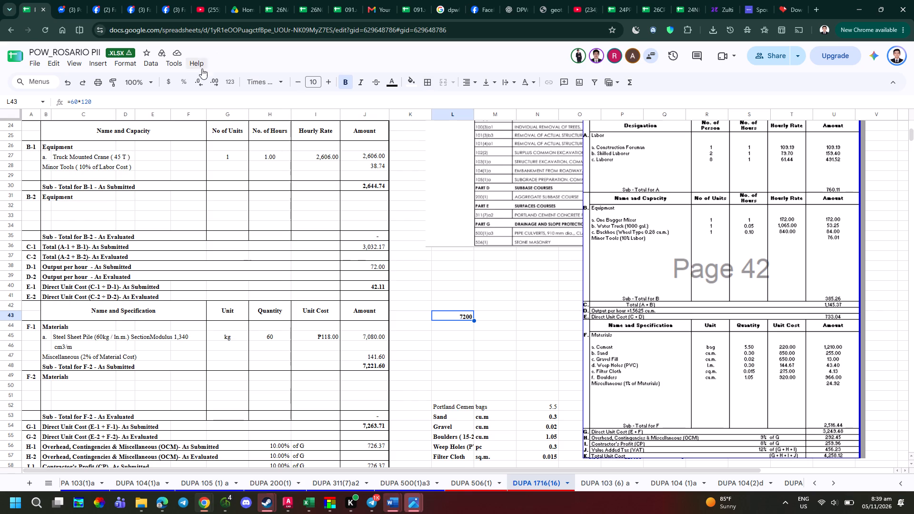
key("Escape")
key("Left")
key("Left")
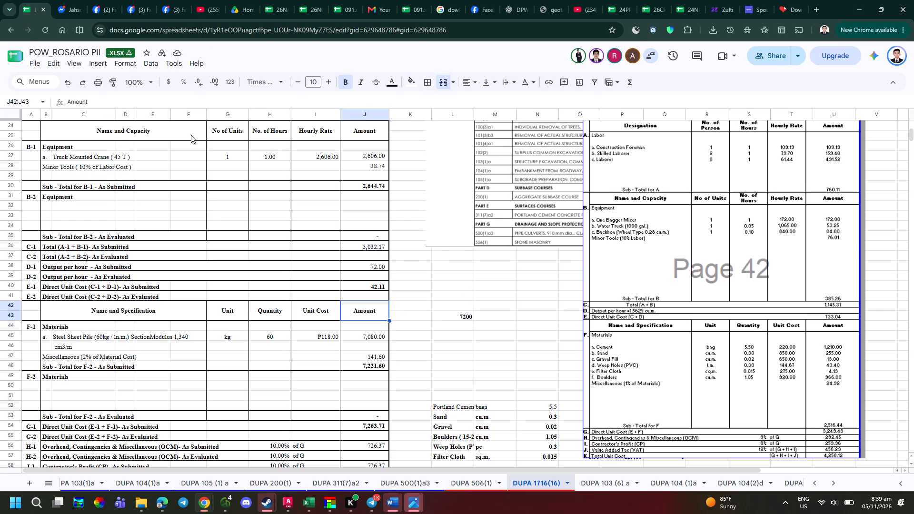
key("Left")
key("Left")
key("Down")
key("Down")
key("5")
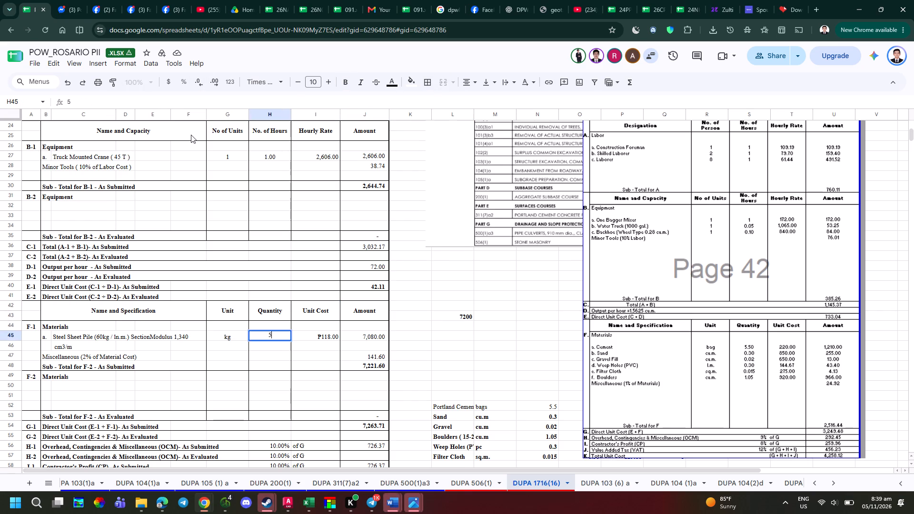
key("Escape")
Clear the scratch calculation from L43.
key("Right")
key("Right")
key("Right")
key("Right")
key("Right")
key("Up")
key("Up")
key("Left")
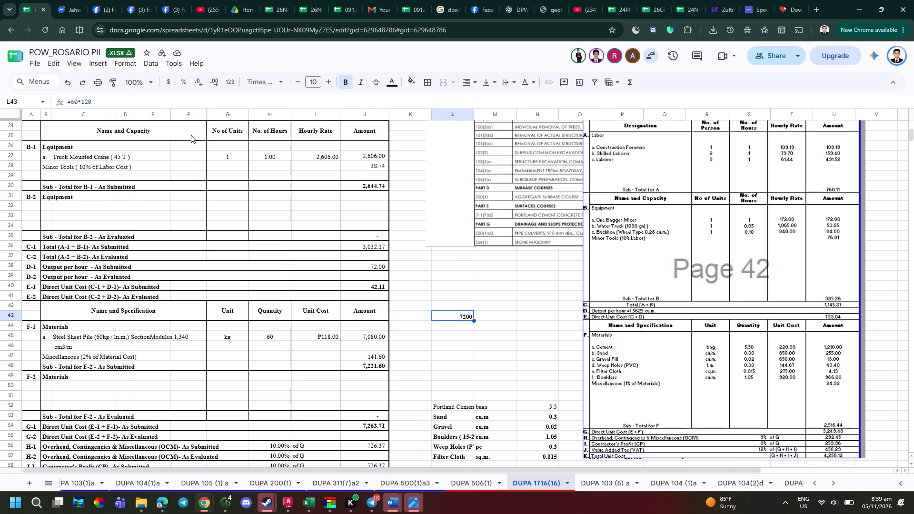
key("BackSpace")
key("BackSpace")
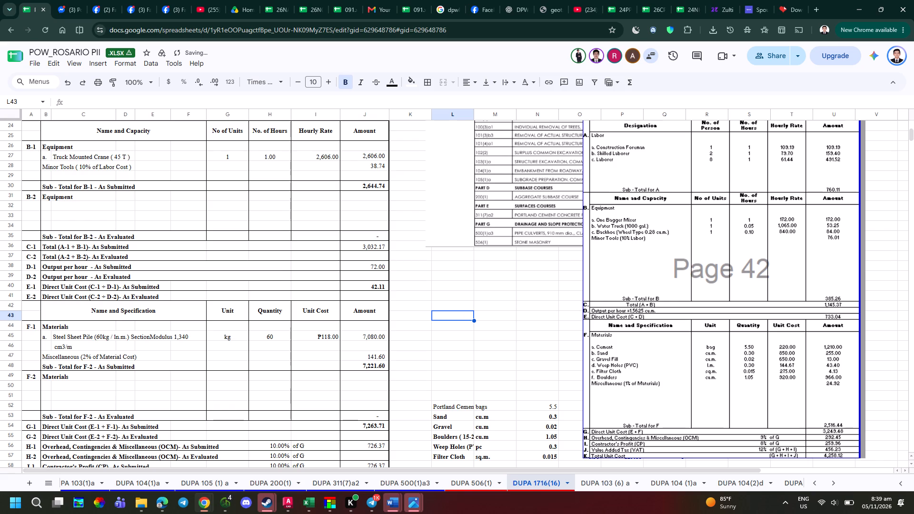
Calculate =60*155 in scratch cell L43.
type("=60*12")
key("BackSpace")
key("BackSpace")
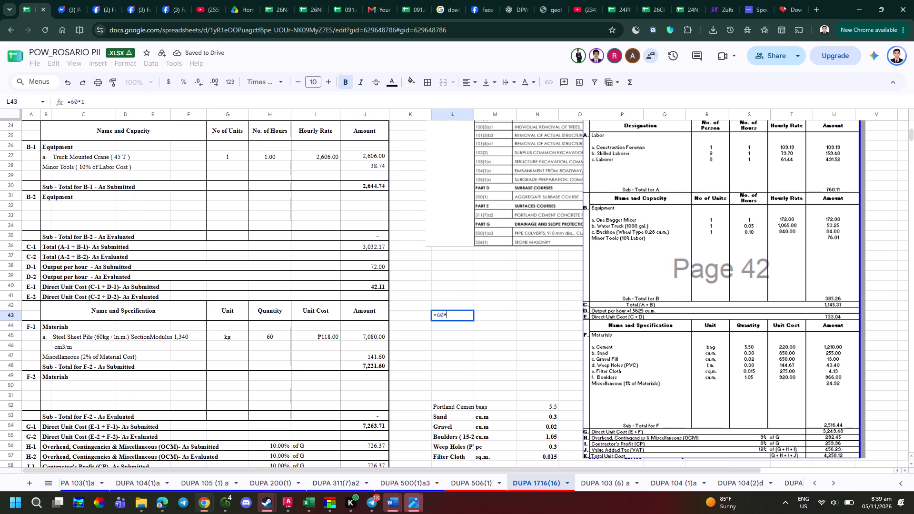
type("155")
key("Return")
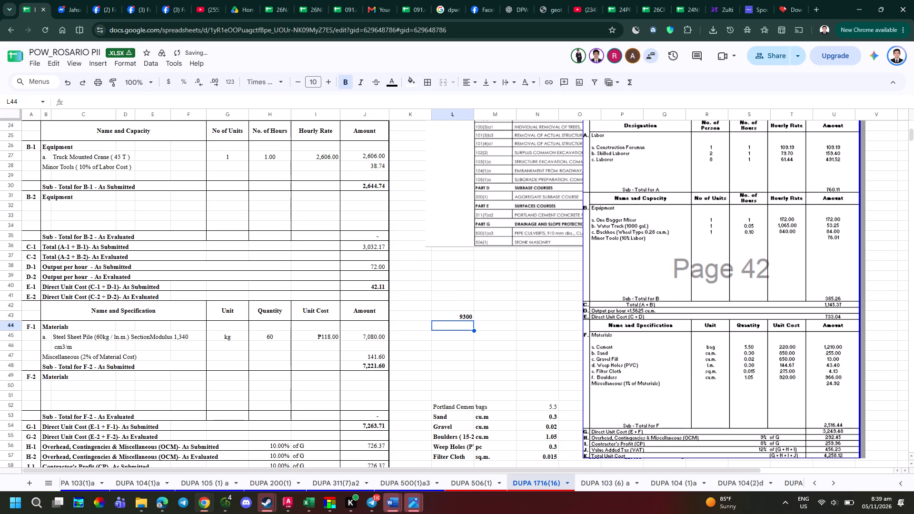
Set the steel sheet pile's material quantity in H45 to 7200.
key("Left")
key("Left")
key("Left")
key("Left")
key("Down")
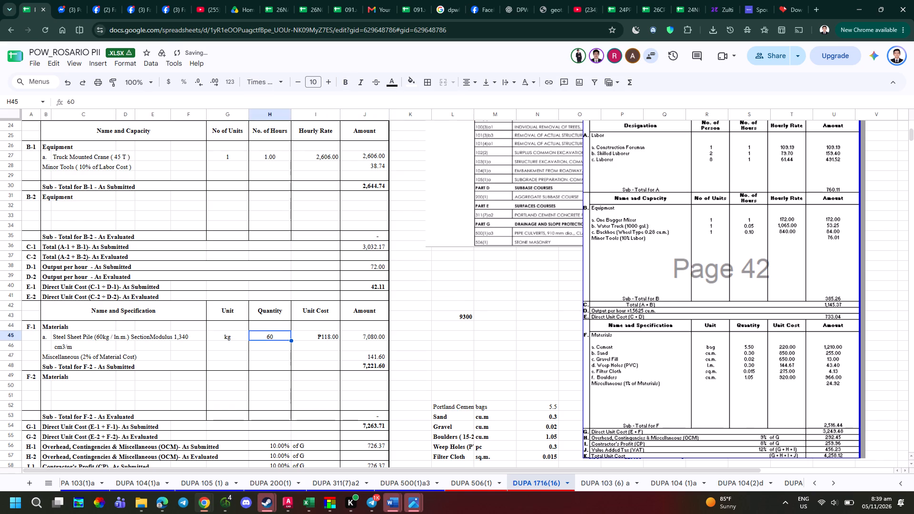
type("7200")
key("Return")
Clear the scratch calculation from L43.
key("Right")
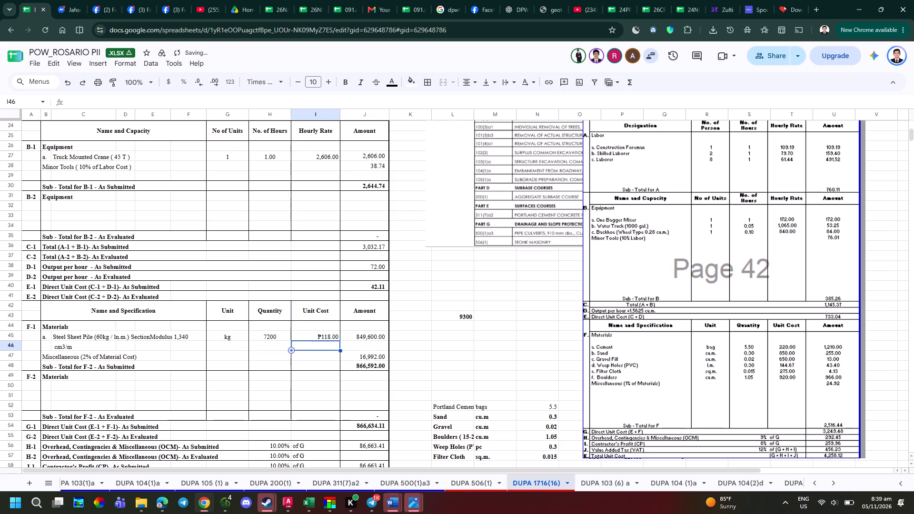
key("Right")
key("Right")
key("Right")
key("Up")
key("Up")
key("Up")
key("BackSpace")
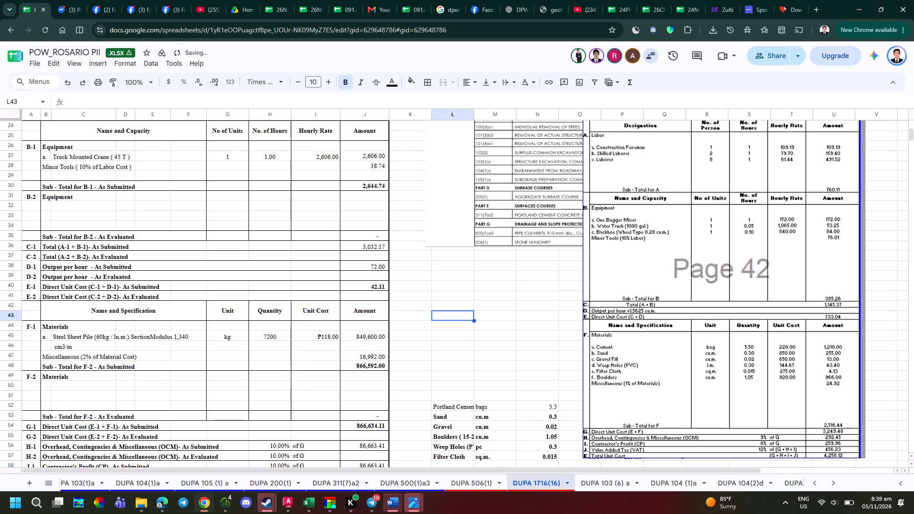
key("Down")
Check the DUPA 1716(16) sheet's G-1 to K-1 costs and total unit cost against the new sheet pile quantity.
scroll(81, 96, "down", 3)
scroll(323, 343, "down", 2)
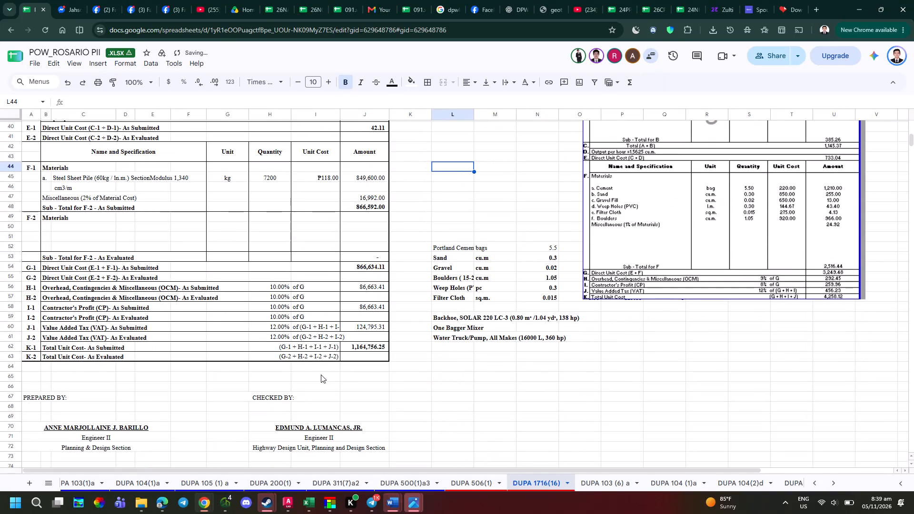
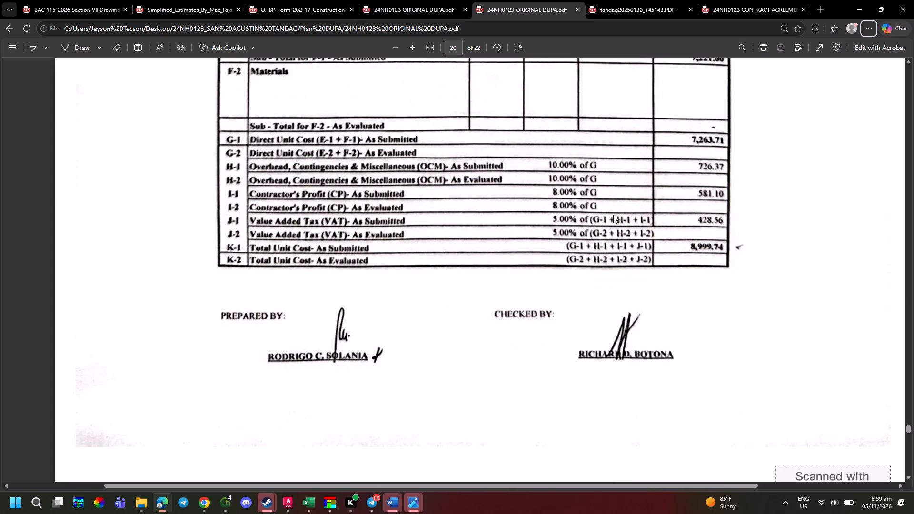
Examine the original DUPA PDF page for item 1716 (6) Structural Steel Sheet Piles, from its unit cost breakdown back up to labor and equipment.
scroll(671, 263, "down", 1)
scroll(671, 263, "up", 1)
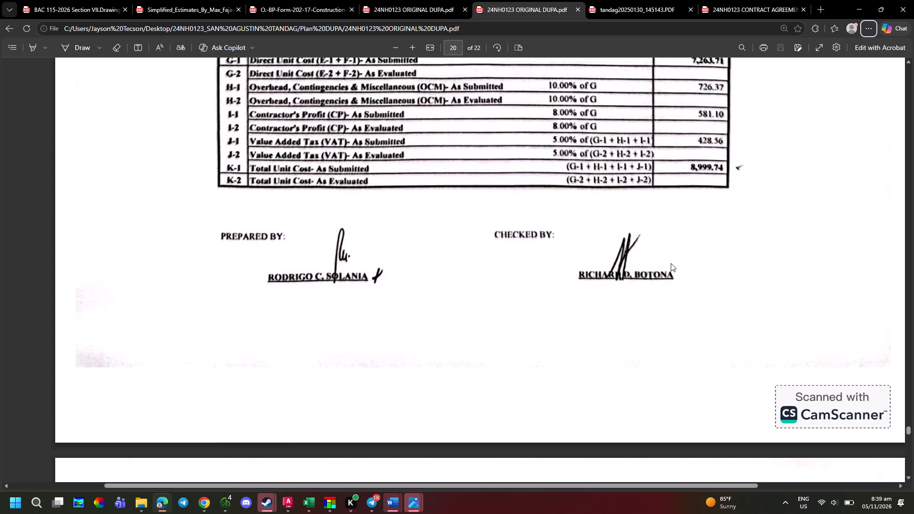
scroll(671, 263, "up", 2)
scroll(664, 262, "down", 1)
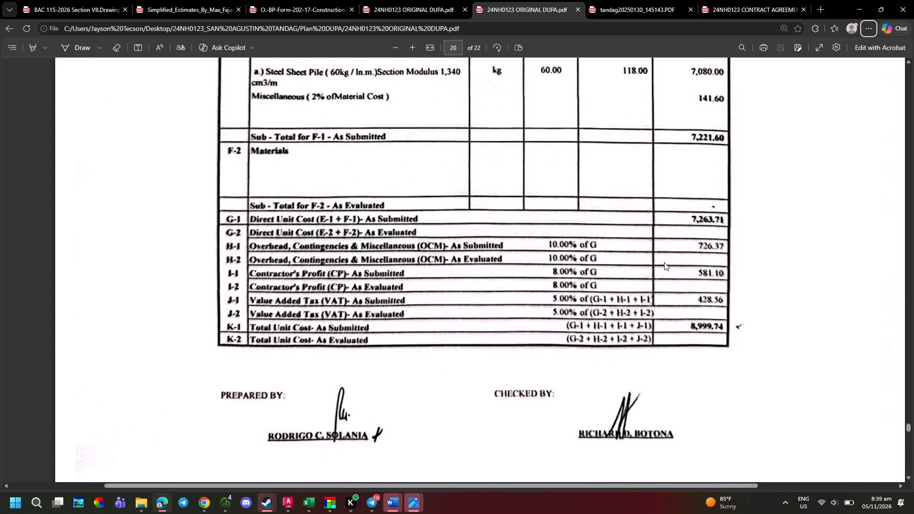
scroll(664, 262, "up", 8)
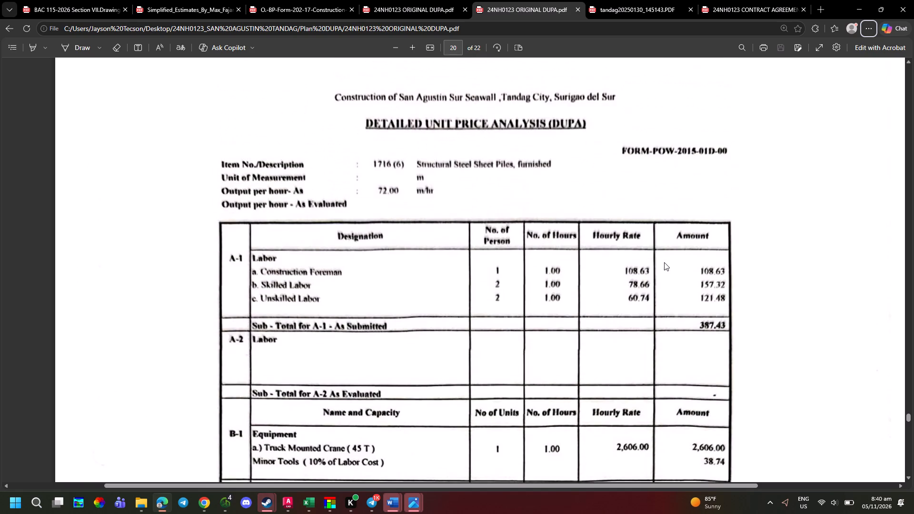
scroll(664, 262, "down", 2, "ctrl")
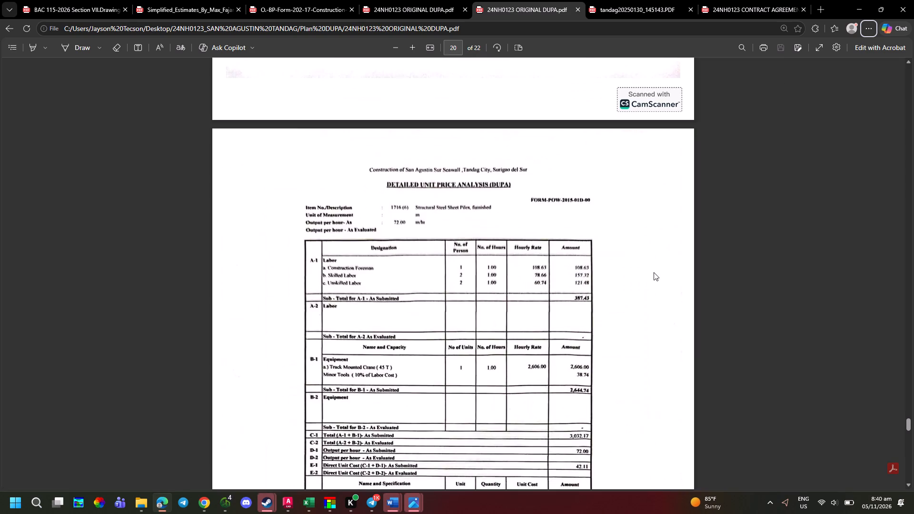
Review the contract agreement's bill of quantities in the PDF, including the Part G Bank and Slope Protection Works items.
scroll(654, 272, "up", 6)
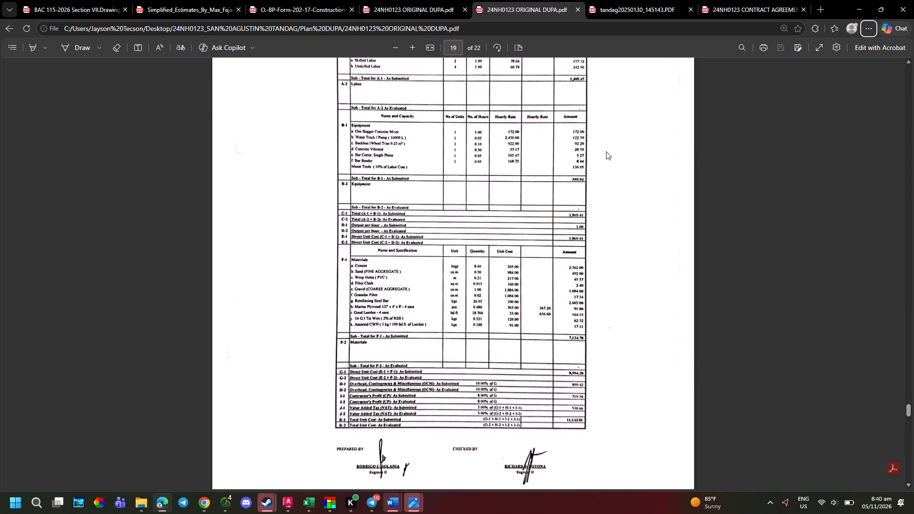
left_click(455, 0)
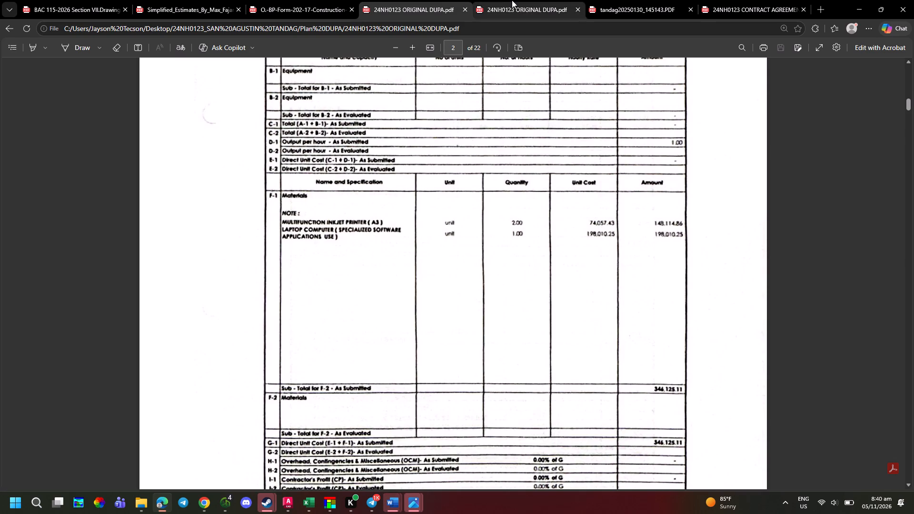
left_click(511, 0)
left_click(630, 0)
left_click_drag(739, 0, 621, 0)
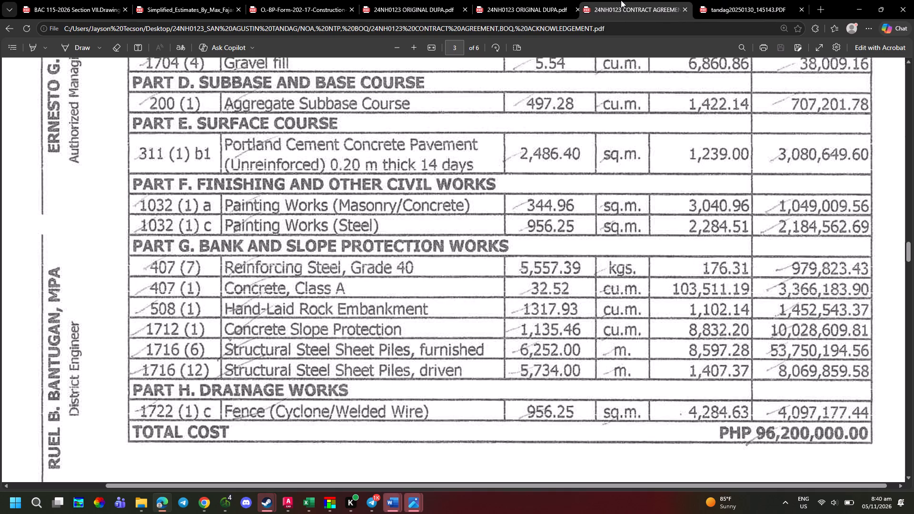
left_click_drag(621, 0, 617, 0)
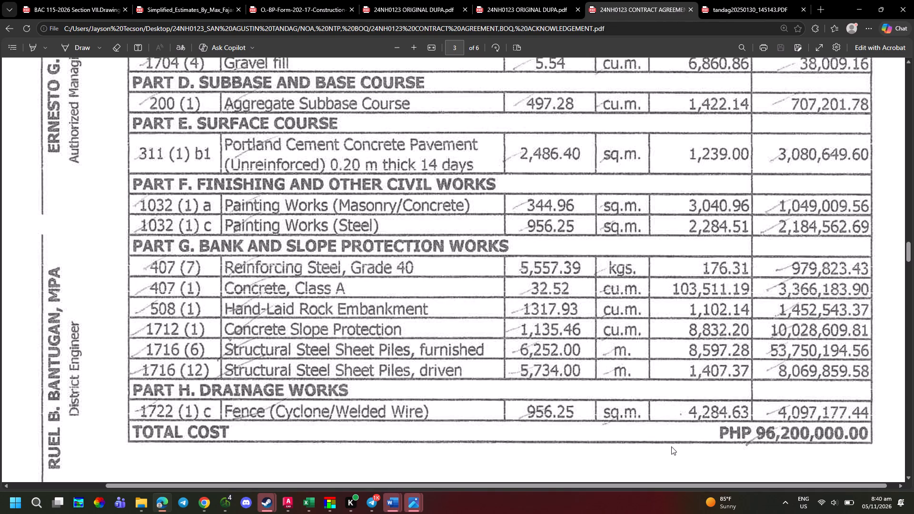
scroll(586, 385, "down", 1, "ctrl")
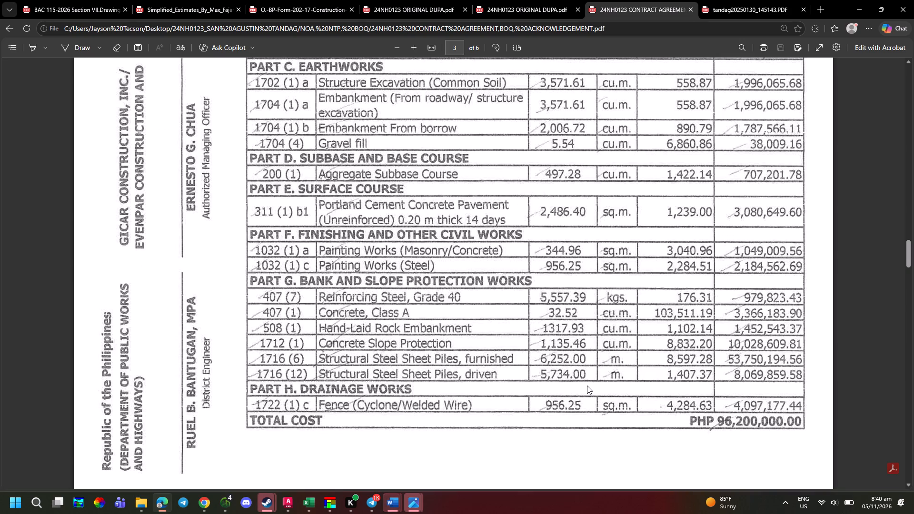
scroll(587, 385, "down", 1, "ctrl")
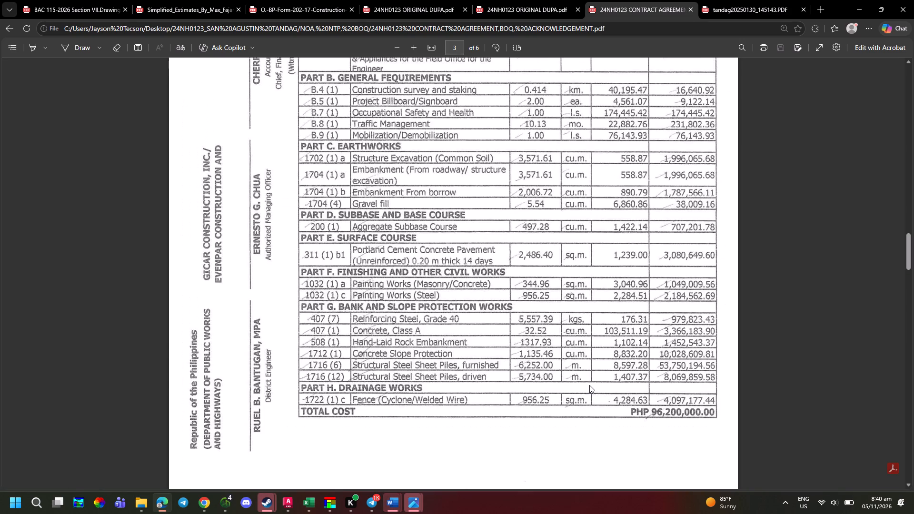
scroll(598, 388, "up", 3)
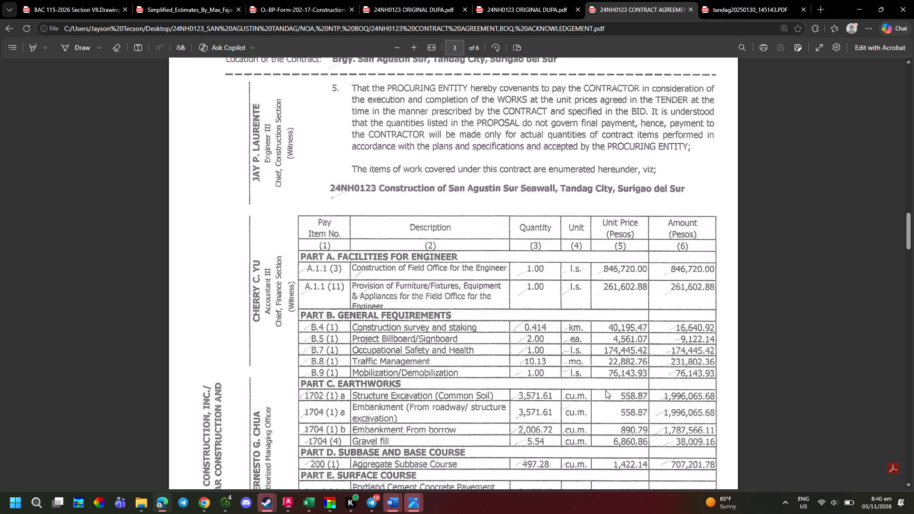
scroll(606, 390, "down", 4)
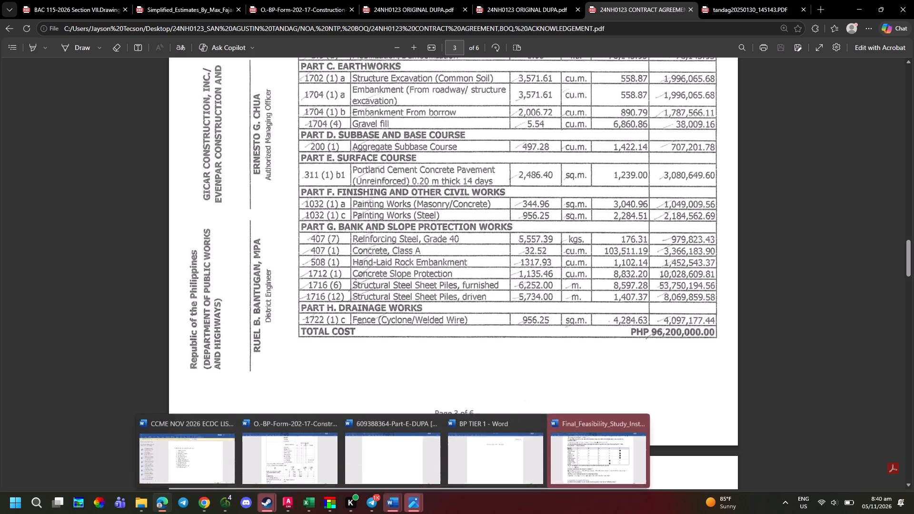
key("alt+Tab")
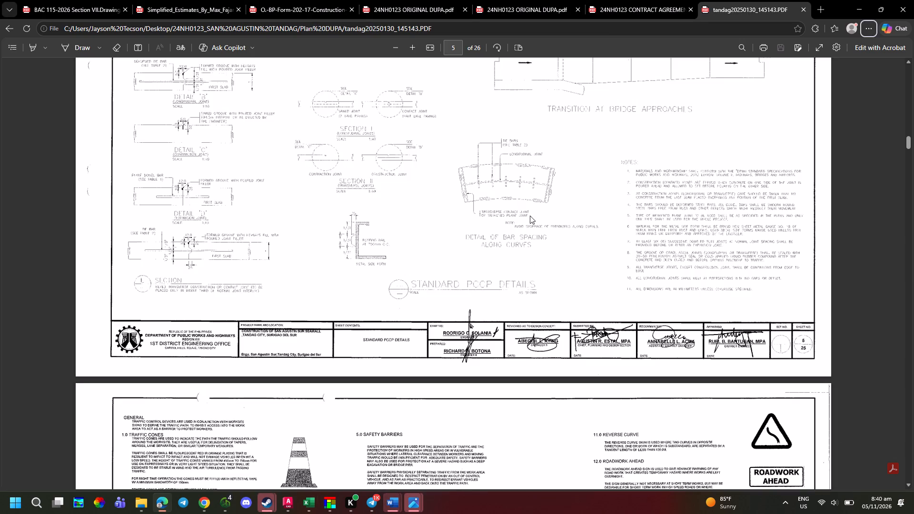
left_click(606, 0)
left_click(549, 0)
left_click(630, 0)
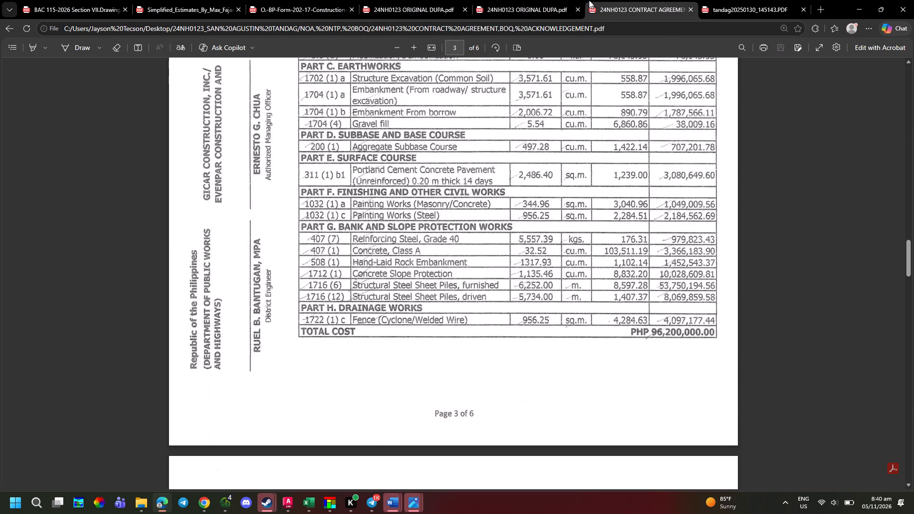
Examine the original DUPA PDF's breakdowns for slope protection, furnished and driven steel sheet piles, and the cyclone wire fence.
left_click(556, 0)
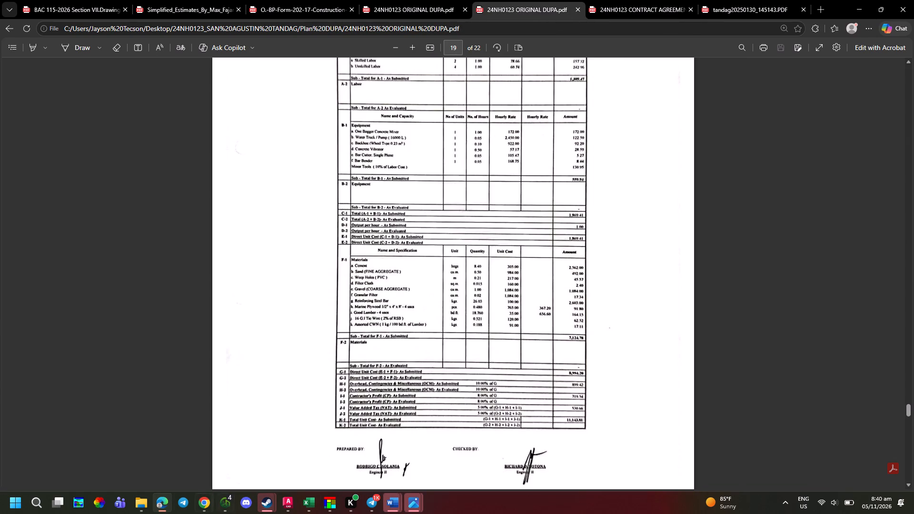
scroll(528, 429, "up", 4, "ctrl")
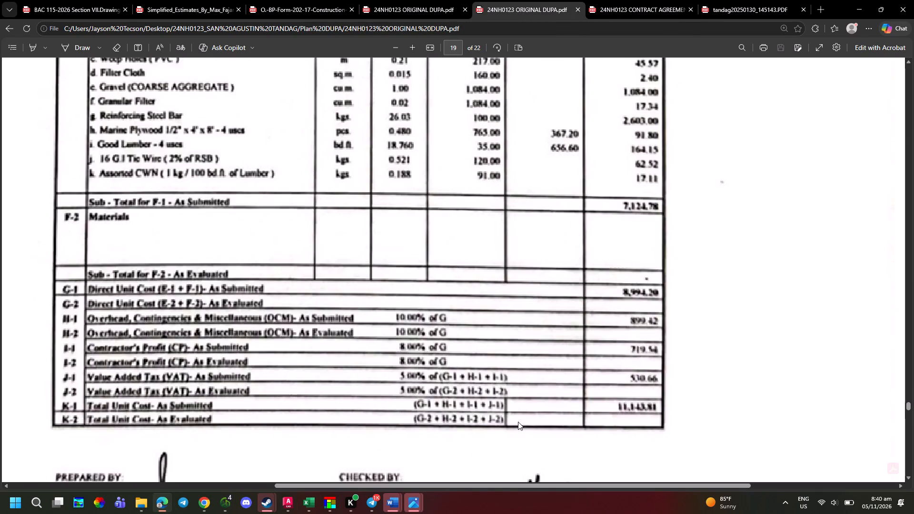
scroll(386, 396, "down", 1, "ctrl")
scroll(303, 379, "up", 2)
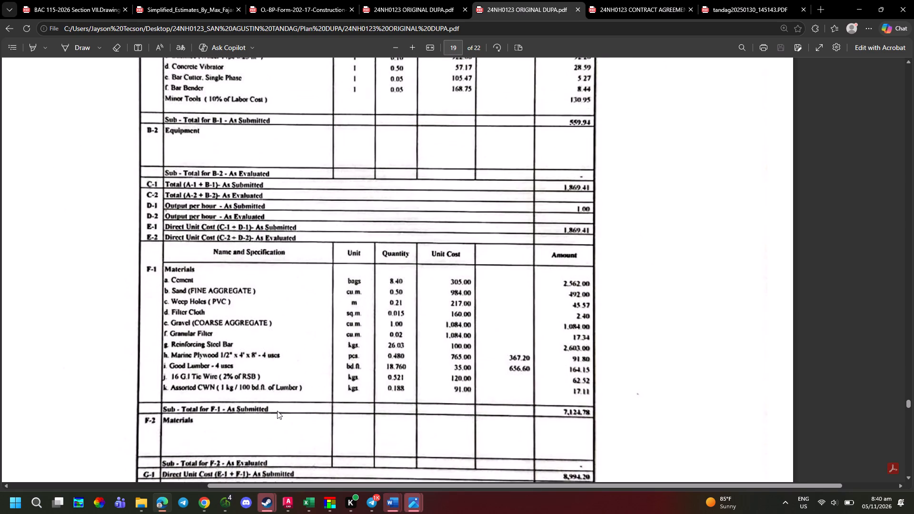
scroll(272, 345, "up", 4)
scroll(240, 319, "down", 6)
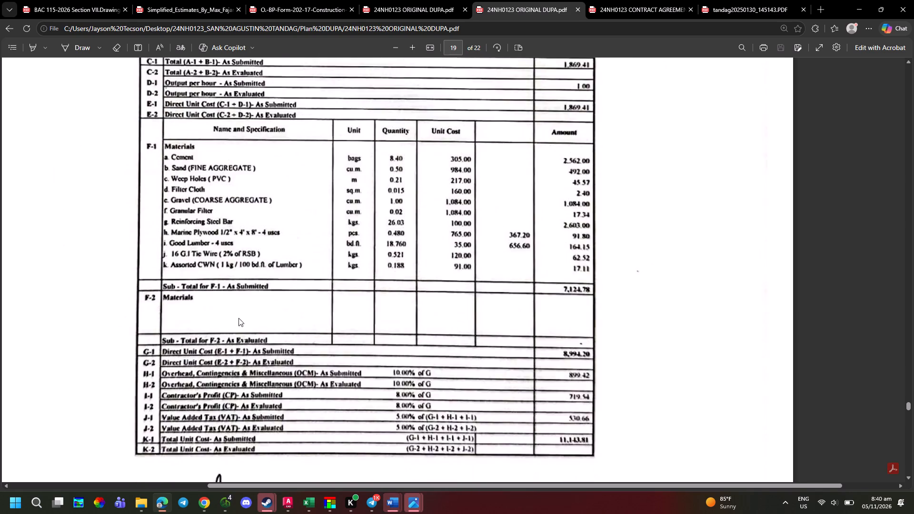
scroll(233, 311, "down", 10)
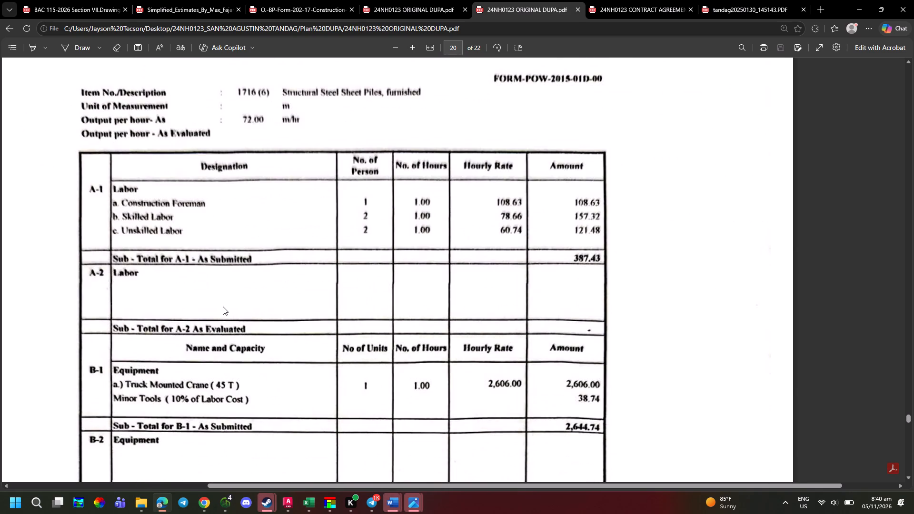
scroll(223, 306, "down", 11)
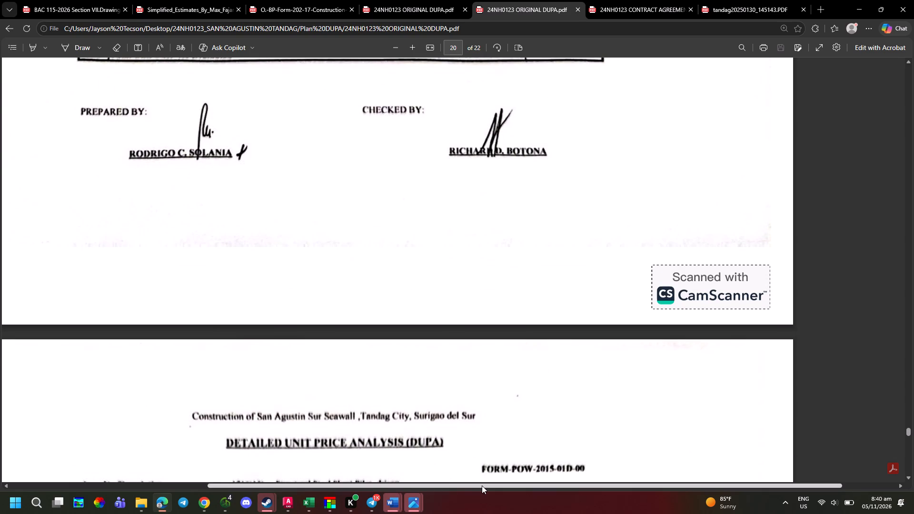
left_click_drag(482, 485, 358, 473)
scroll(527, 370, "down", 3)
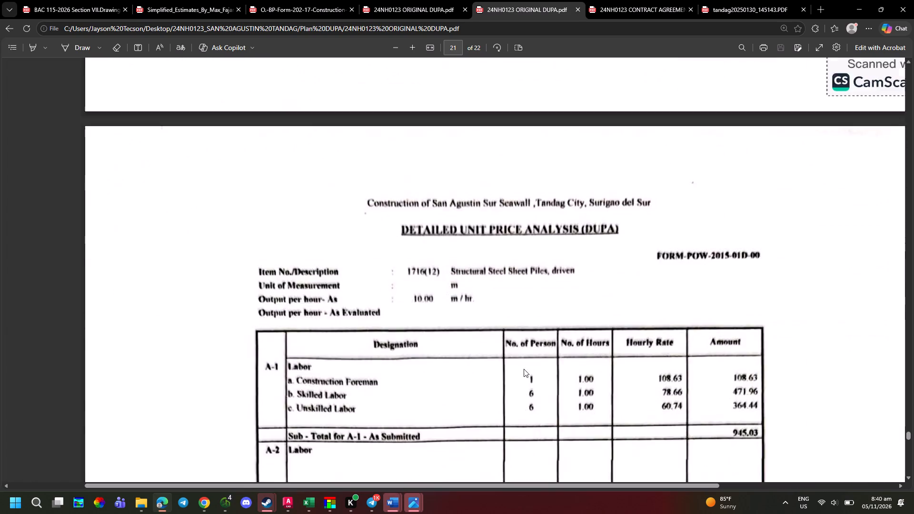
scroll(522, 368, "down", 7)
scroll(510, 366, "down", 1, "ctrl")
scroll(510, 366, "down", 8)
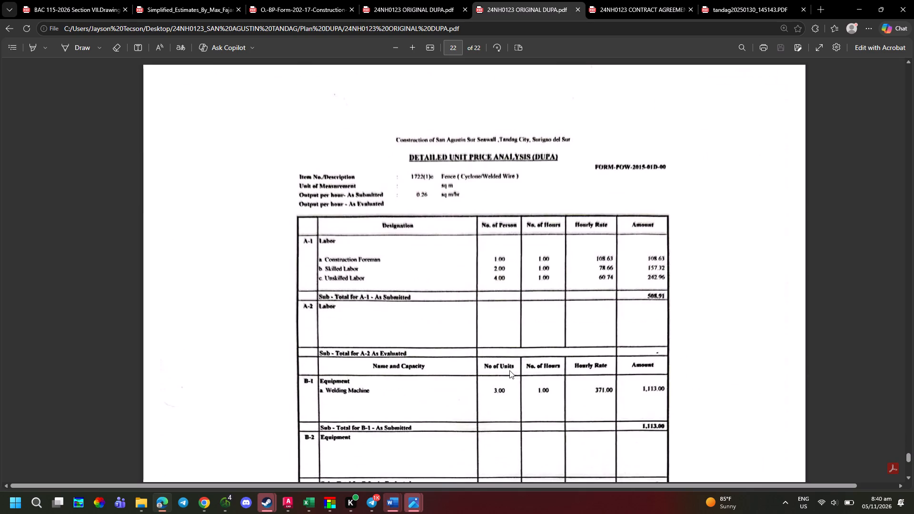
scroll(509, 370, "up", 7)
scroll(510, 369, "up", 1, "ctrl")
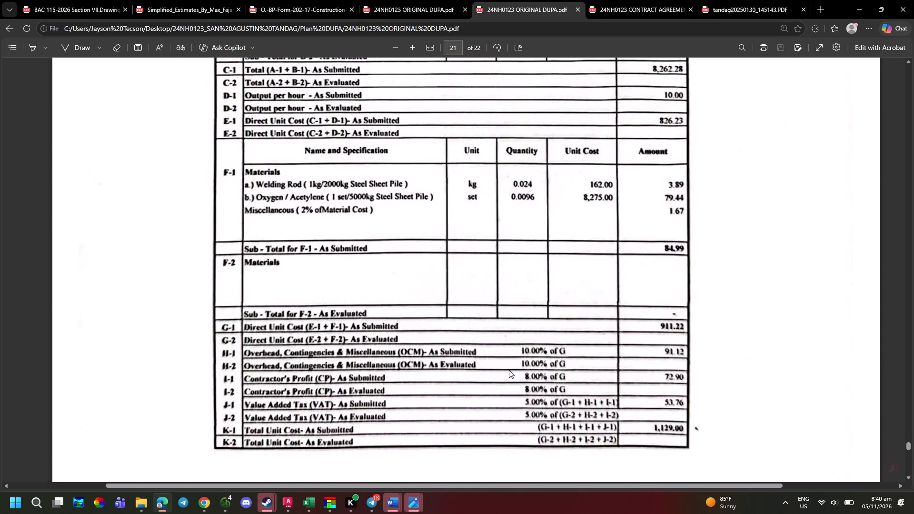
scroll(509, 370, "up", 1, "ctrl")
scroll(518, 372, "up", 13)
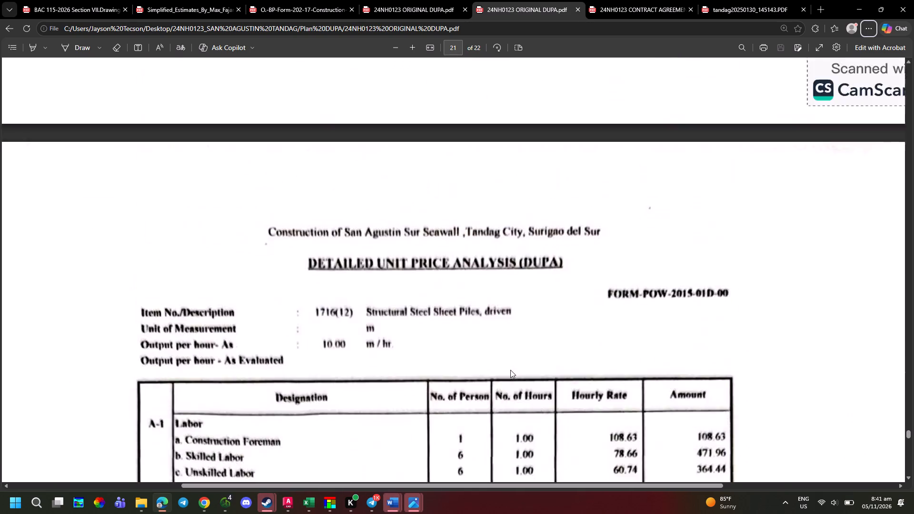
scroll(510, 370, "up", 6)
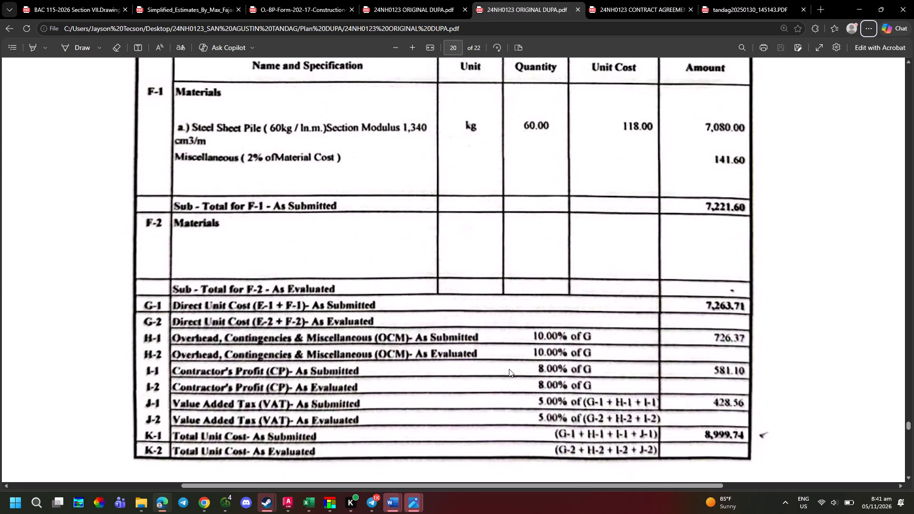
Compare the contract agreement's unit price for furnished steel sheet piles with the total unit cost in the original DUPA.
key("alt+Tab")
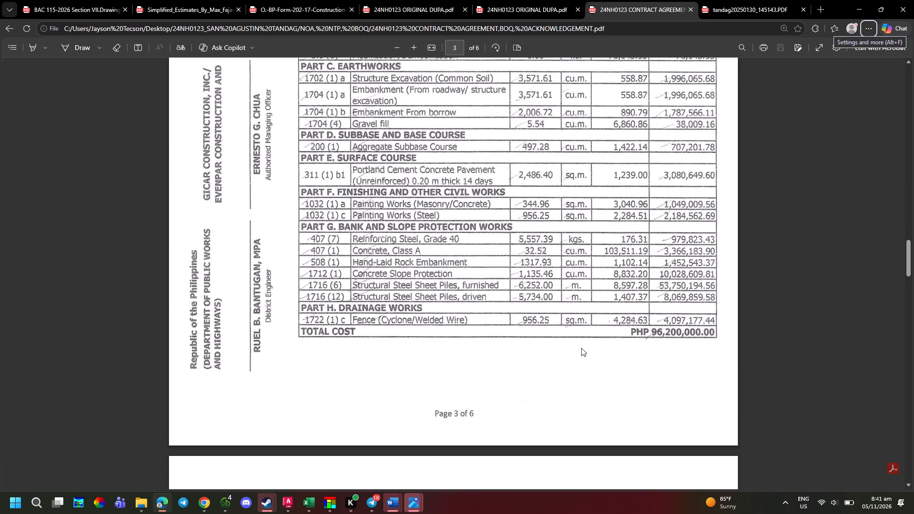
scroll(581, 348, "up", 3)
scroll(578, 347, "down", 1)
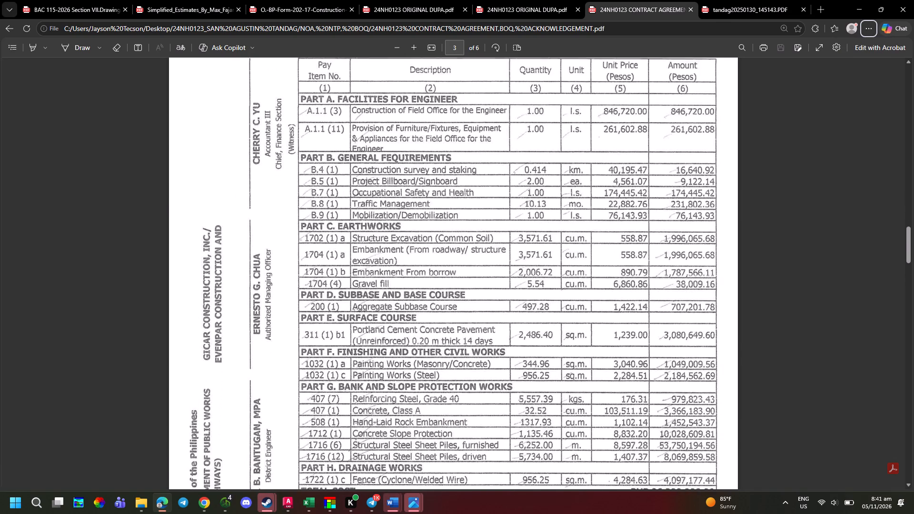
scroll(578, 350, "down", 1, "ctrl")
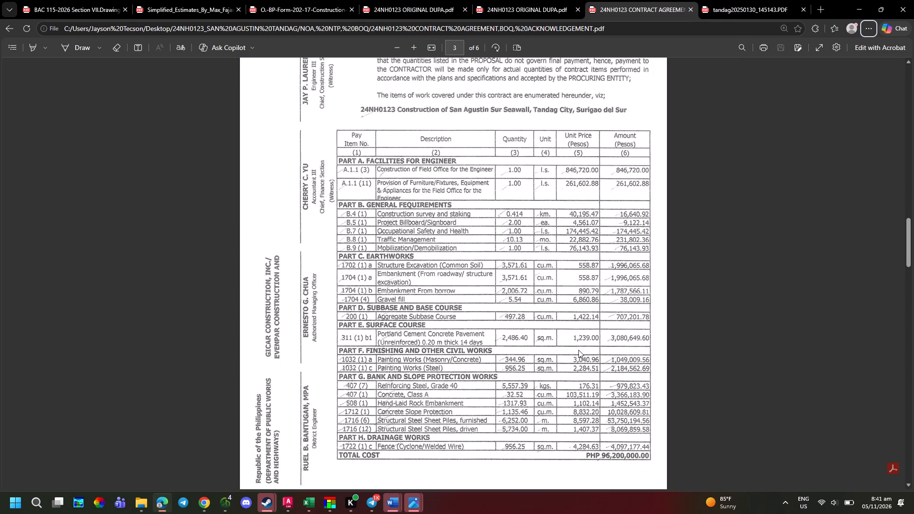
scroll(586, 389, "up", 1, "ctrl")
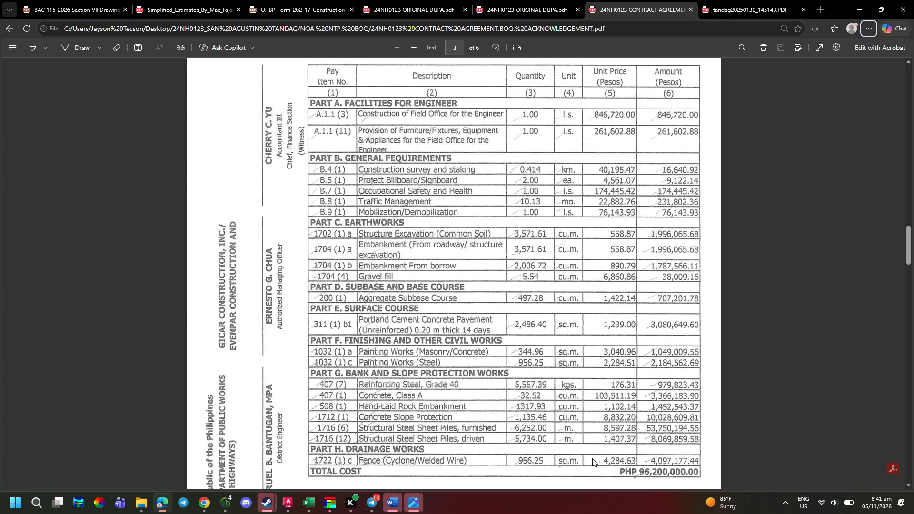
key("alt+Tab")
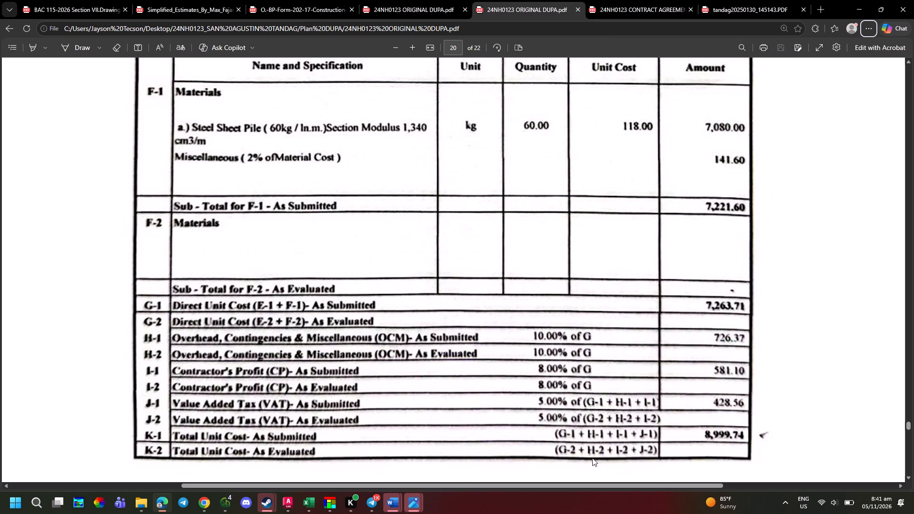
In the POW_ROSARIO PII spreadsheet in Chrome, set the Steel Sheet Pile quantity in H45 to 60 and check the resulting costs.
key("alt+Tab")
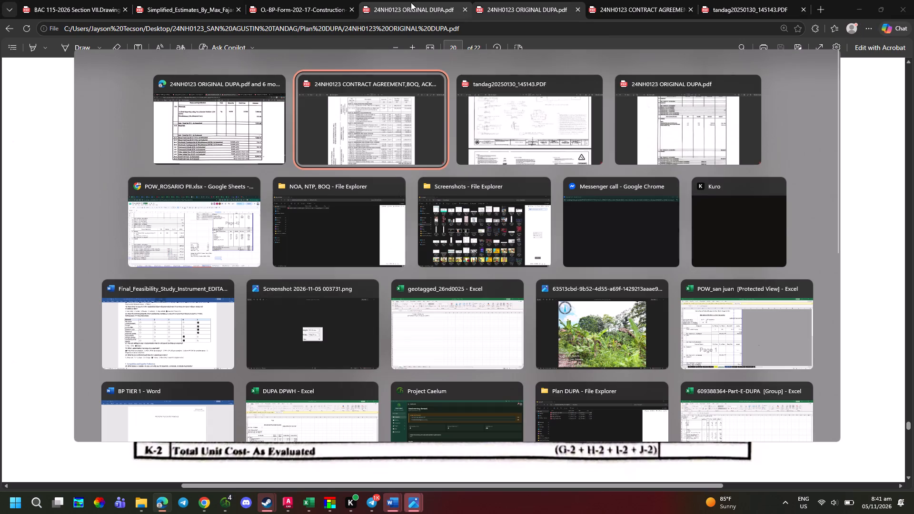
left_click(190, 212, "alt")
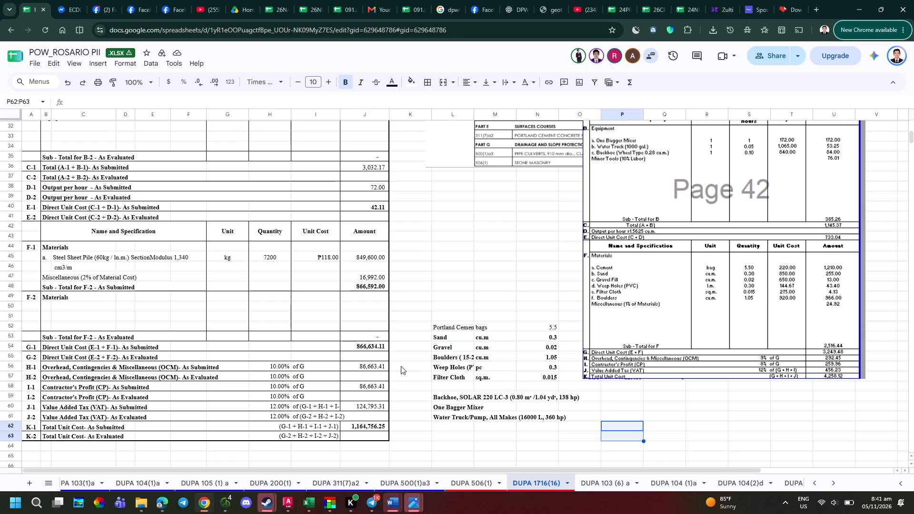
scroll(302, 375, "up", 2)
left_click(273, 422)
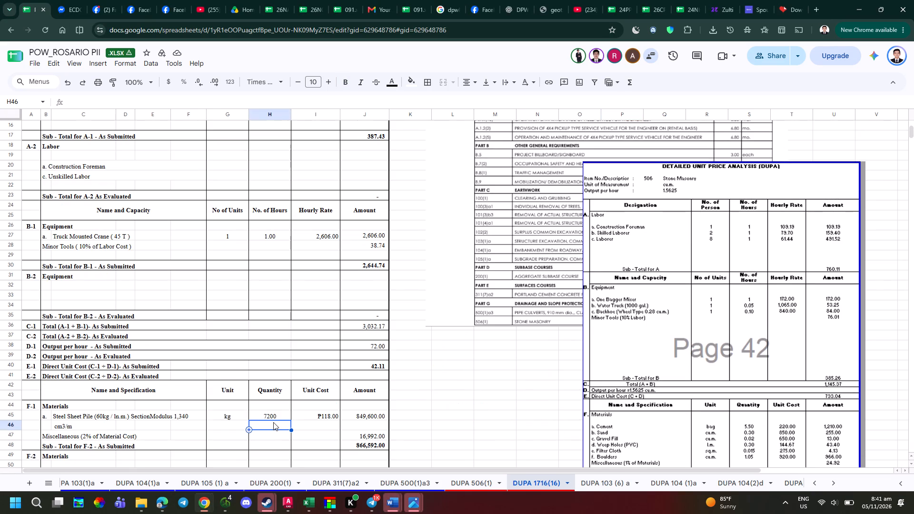
left_click(272, 417)
key("6")
key("0")
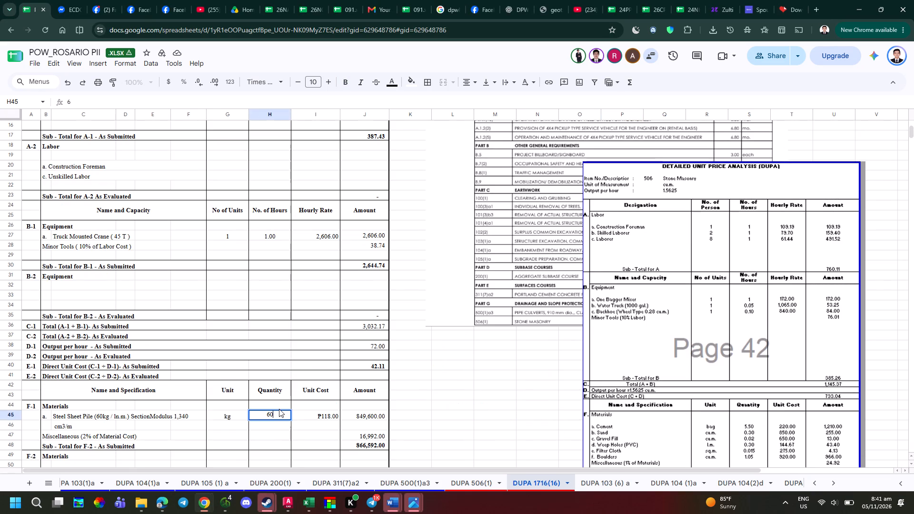
key("Return")
key("Up")
key("Up")
key("Down")
key("Down")
key("Down")
key("Down")
key("Down")
key("Down")
key("Down")
key("Down")
key("Down")
key("Down")
key("Down")
key("Down")
key("Down")
key("Down")
key("Down")
key("Down")
key("Down")
key("Down")
key("Down")
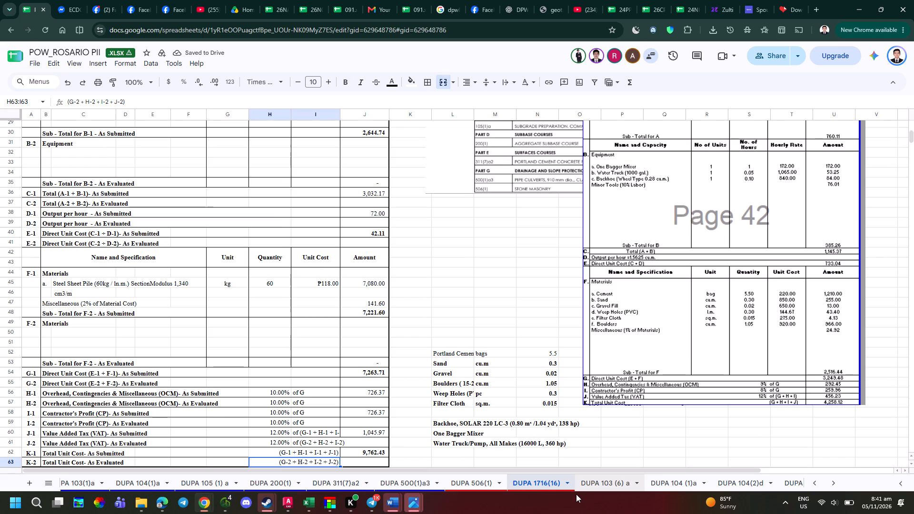
Duplicate the DUPA 1716(16) sheet.
right_click(557, 491)
left_click(547, 344)
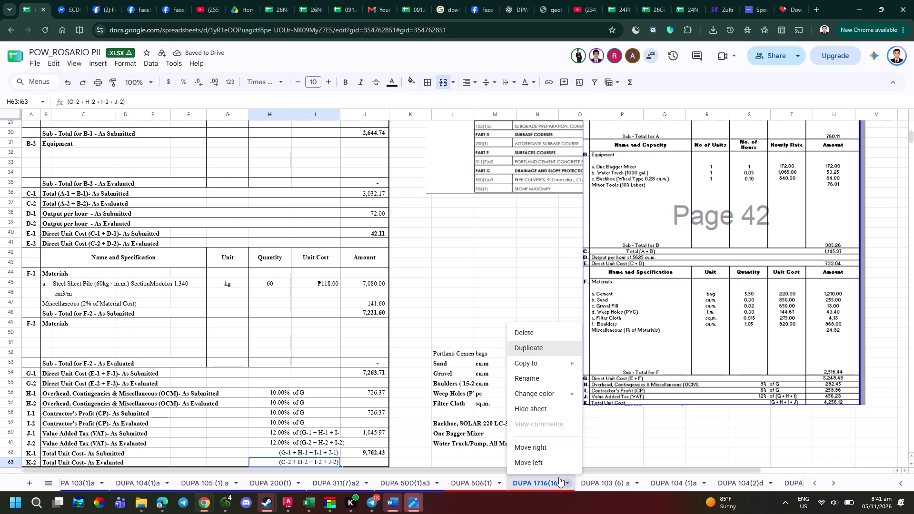
Rename the copied sheet as DUPA 1716( 12 ), checking the driven sheet pile item in the original DUPA PDF in Edge.
right_click(612, 486)
left_click(597, 375)
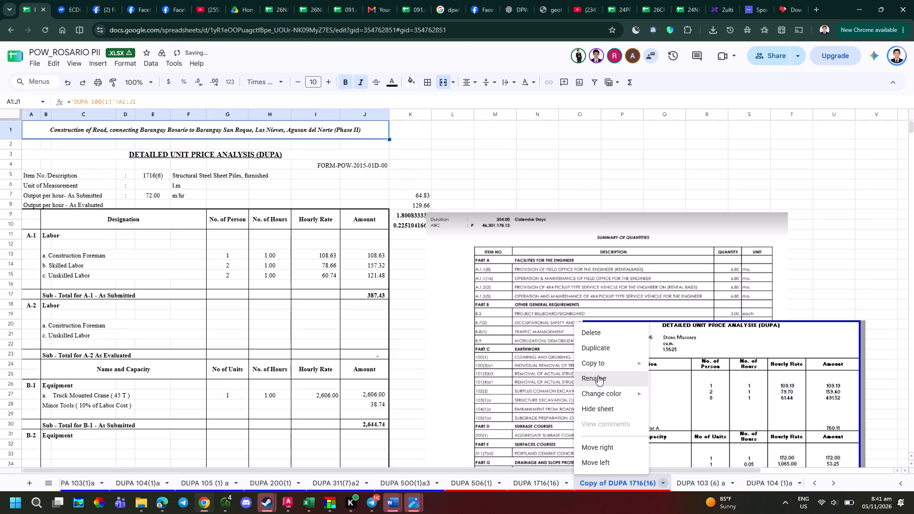
key("Right")
key("Left")
key("Left")
key("Left")
key("Left")
key("Left")
key("Left")
key("Left")
key("Left")
key("Left")
key("Left")
key("Left")
key("Left")
key("Left")
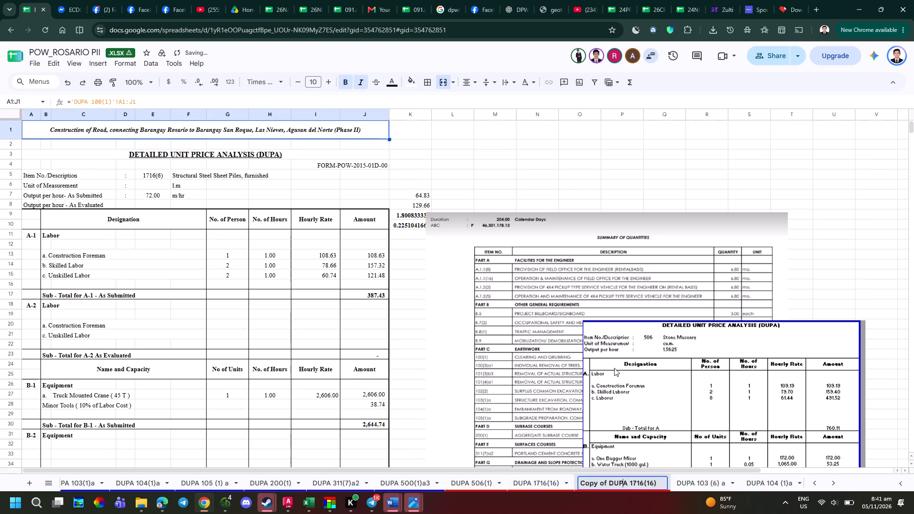
key("Left")
key("Right")
key("BackSpace")
key("BackSpace")
key("BackSpace")
key("BackSpace")
key("BackSpace")
key("BackSpace")
key("BackSpace")
key("BackSpace")
key("BackSpace")
key("BackSpace")
key("BackSpace")
key("BackSpace")
key("BackSpace")
key("BackSpace")
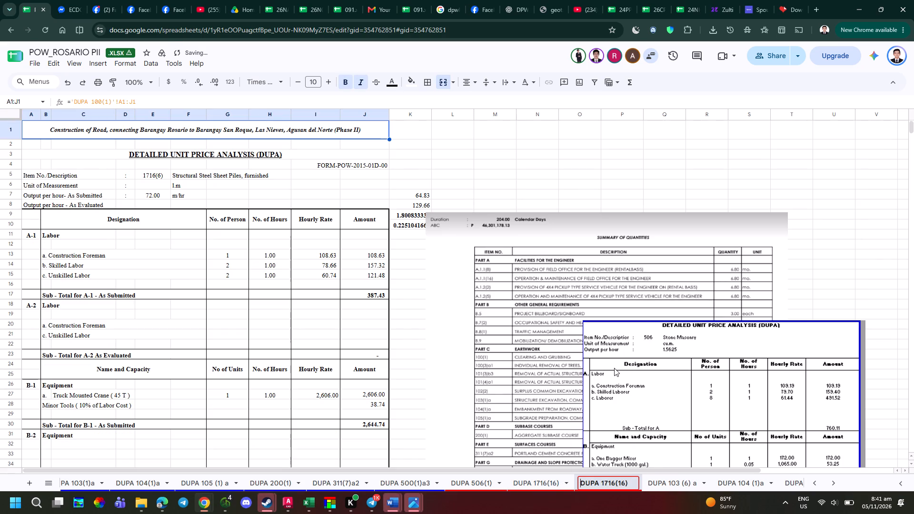
key("Right")
key("Right")
key("Right")
key("Right")
key("Right")
key("Right")
key("Right")
key("Right")
key("Right")
key("Right")
key("Right")
key("Right")
key("Right")
key("Left")
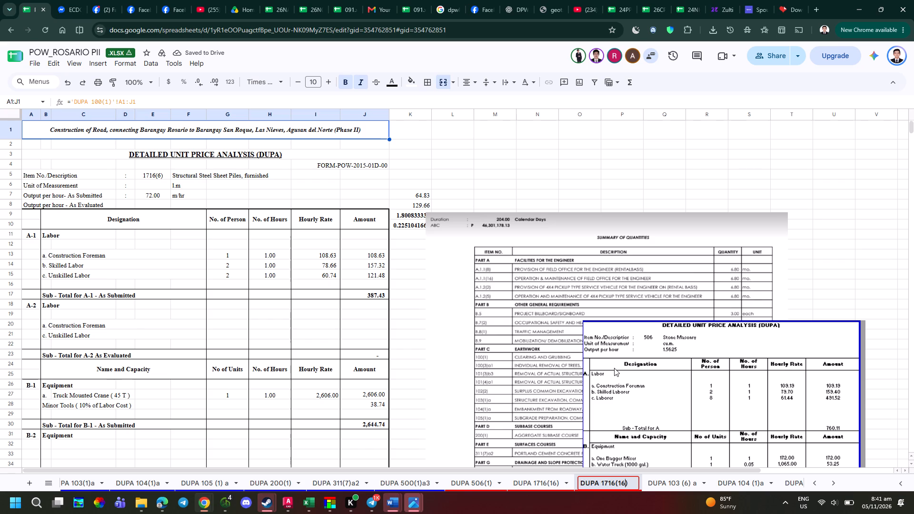
key("BackSpace")
key("2")
key("Left")
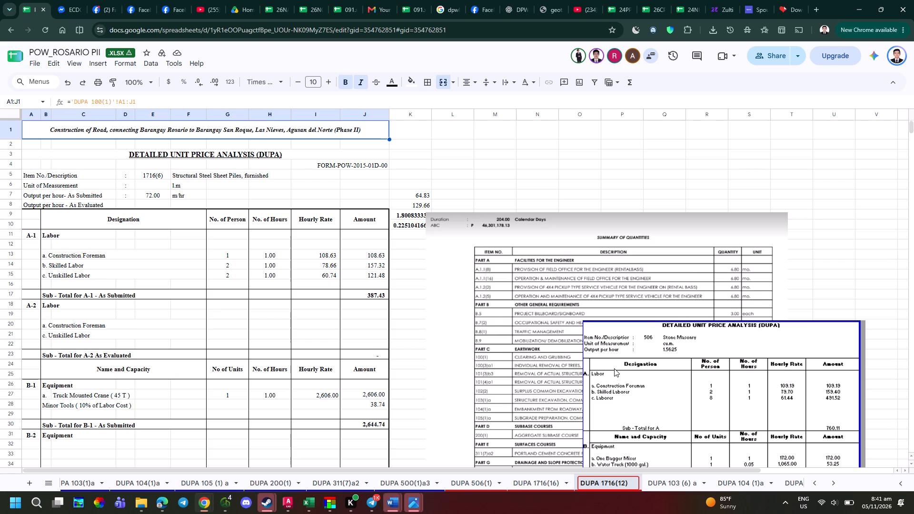
key("alt+Tab")
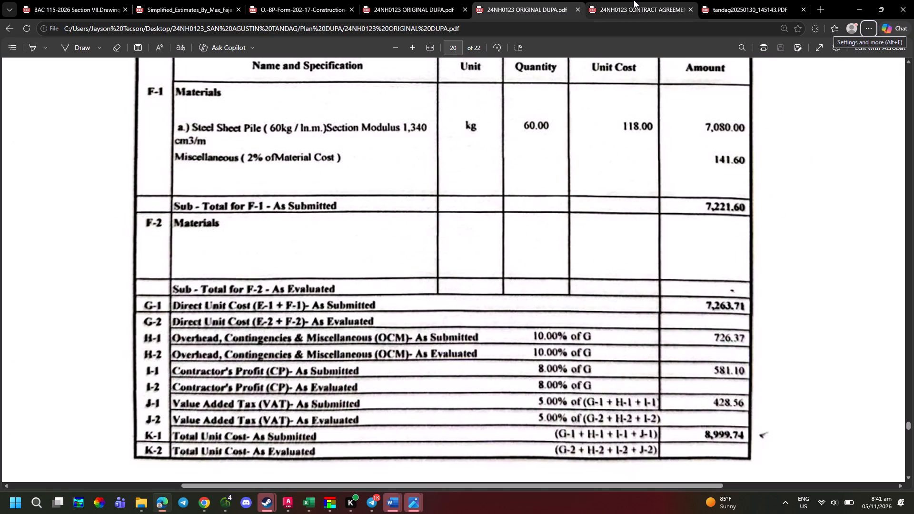
scroll(623, 147, "down", 1, "ctrl")
scroll(615, 159, "up", 3)
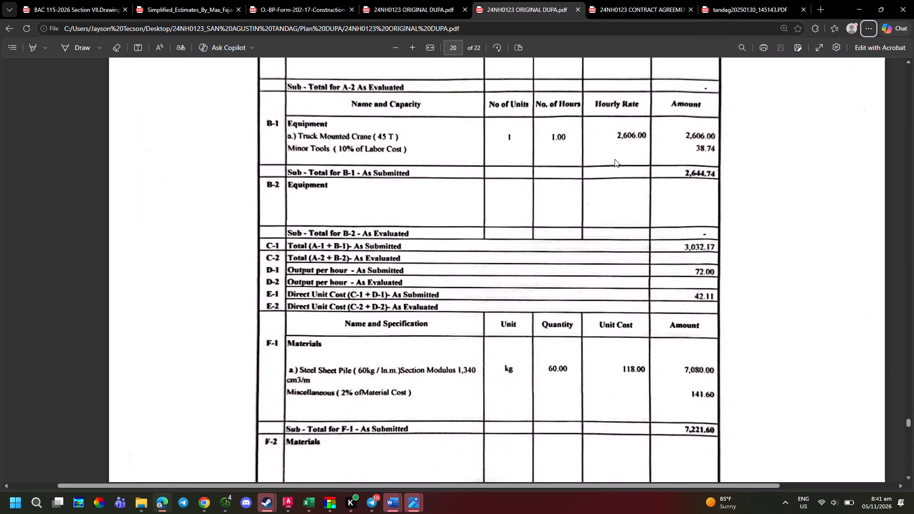
scroll(615, 159, "down", 10)
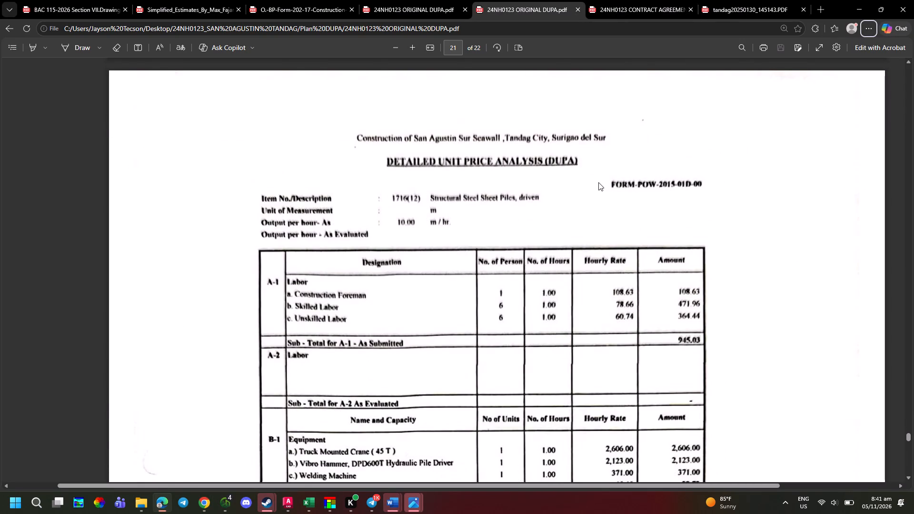
key("alt+Tab")
left_click(558, 284)
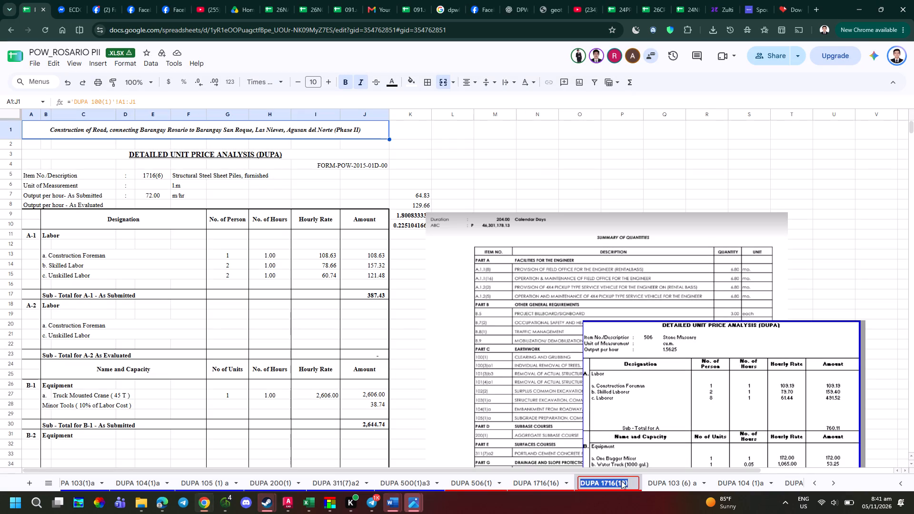
left_click(621, 481)
left_click(619, 482)
key("space")
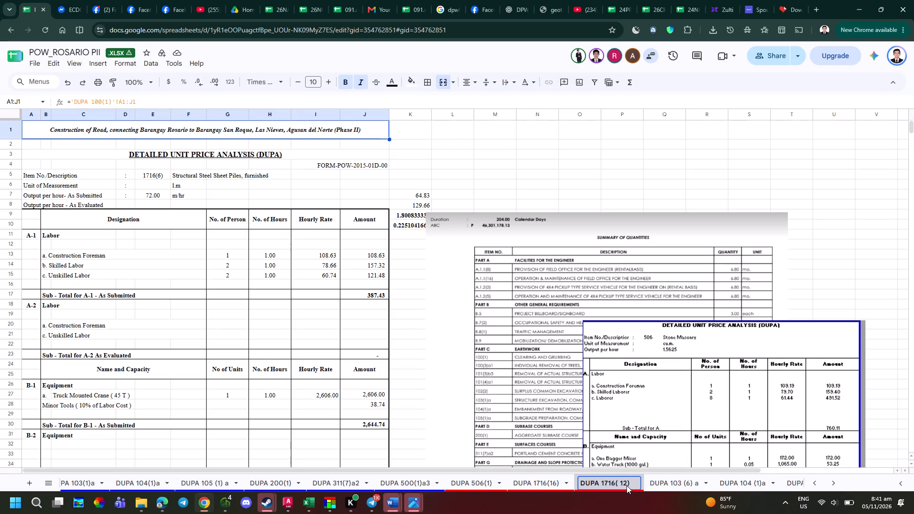
left_click(626, 485)
key("space")
left_click(653, 456)
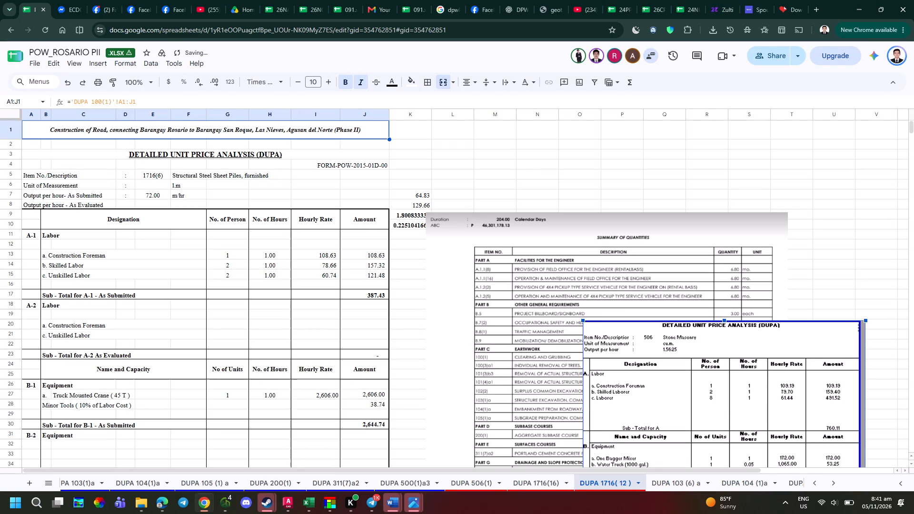
left_click(649, 426)
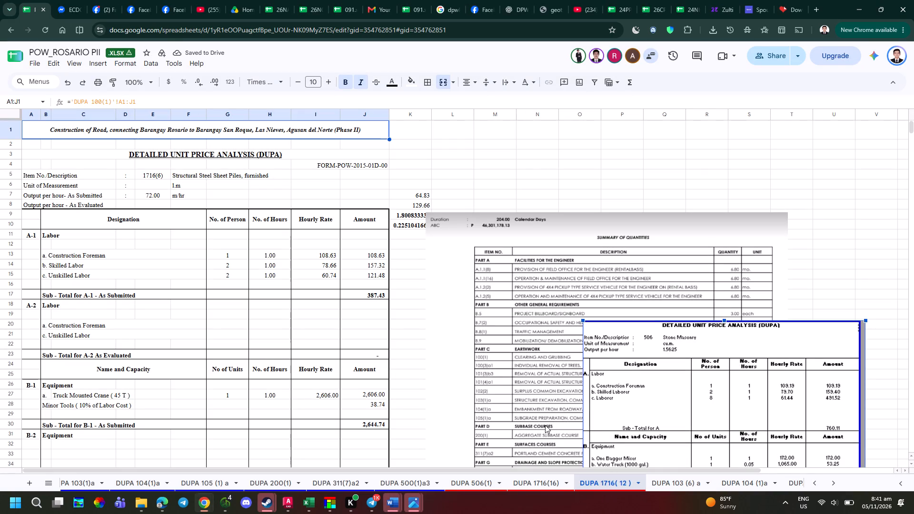
Set the item number to 1716(12) and the description to "Structural Steel Sheet Piles, driven".
left_click(152, 177)
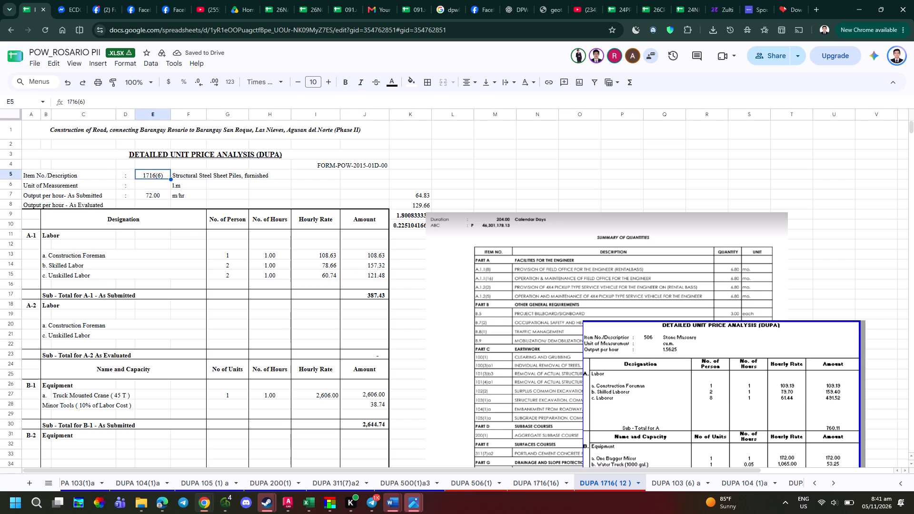
left_click(81, 100)
key("BackSpace")
type("12")
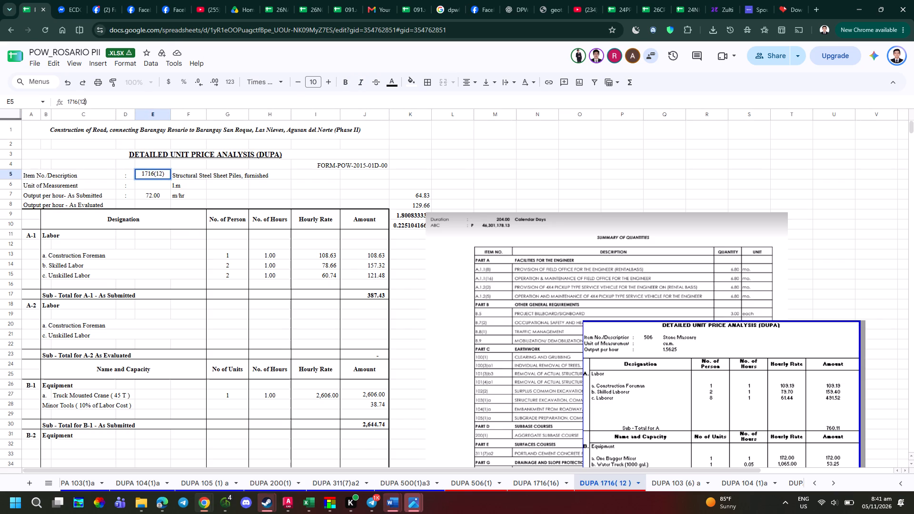
key("Tab")
left_click(174, 102)
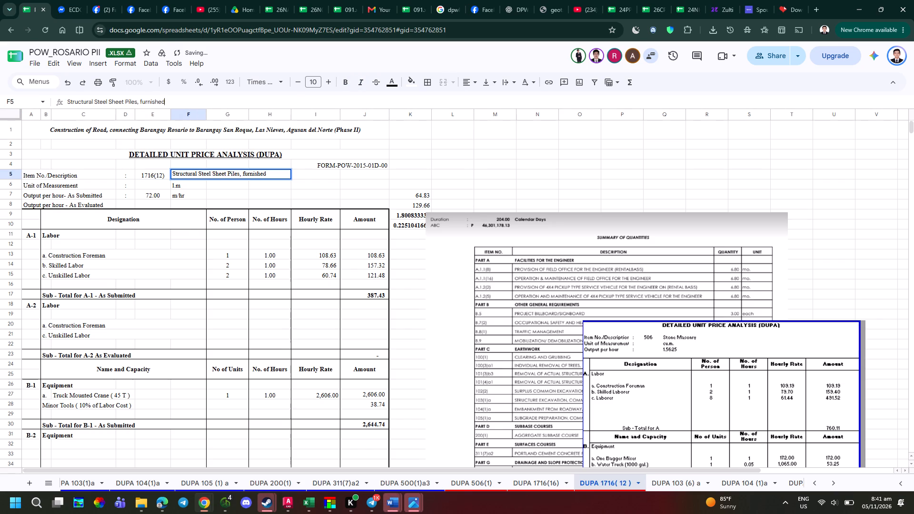
key("BackSpace")
key("BackSpace")
key("BackSpace")
key("BackSpace")
key("BackSpace")
key("BackSpace")
key("BackSpace")
key("BackSpace")
key("BackSpace")
type("driven")
key("Return")
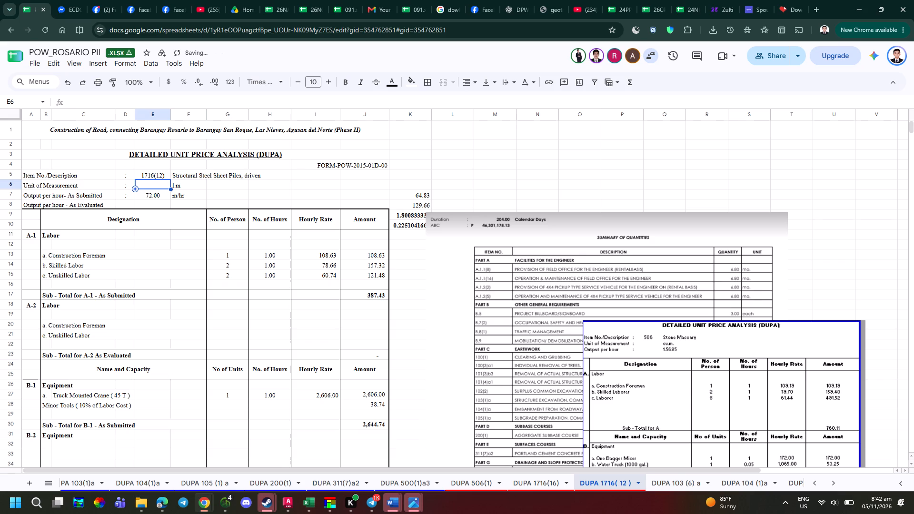
Set the submitted output per hour to 10, referring to the original DUPA PDF.
key("alt+Tab")
key("alt+Tab")
key("Down")
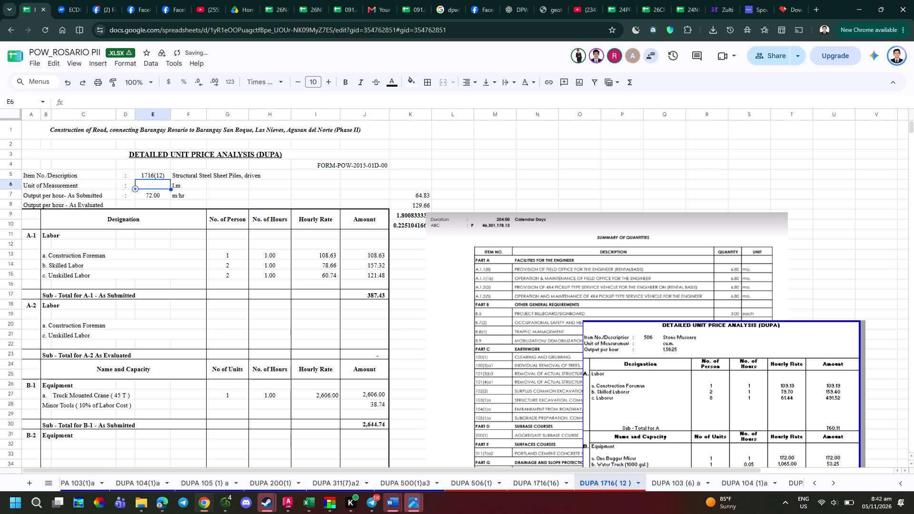
type("10")
key("Return")
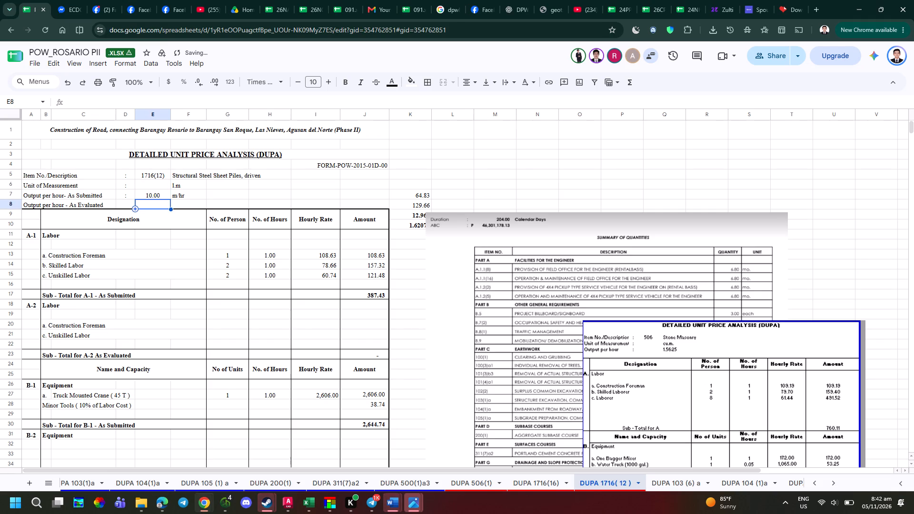
Set the number of persons to 8 for both Skilled Labor and Unskilled Labor in A-1.
key("Down")
key("Down")
key("alt+Tab")
key("alt+Tab")
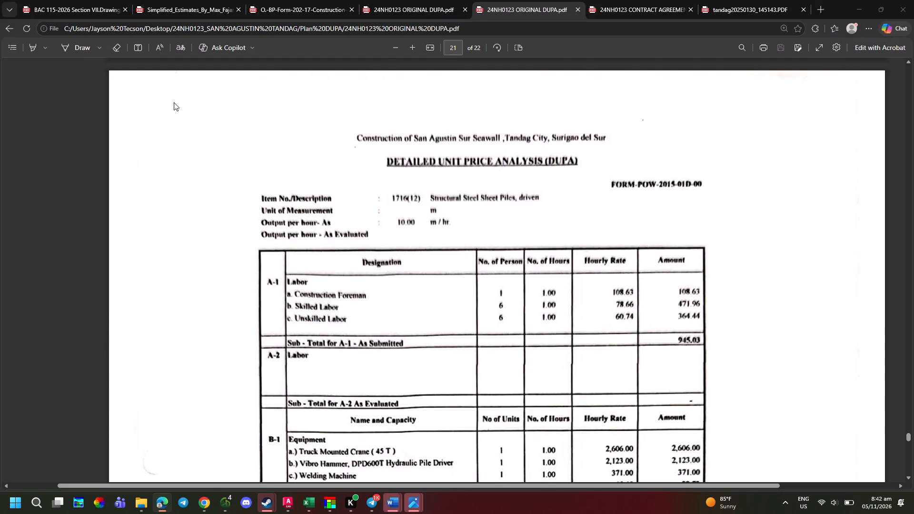
key("Down")
key("Down")
key("Right")
key("Down")
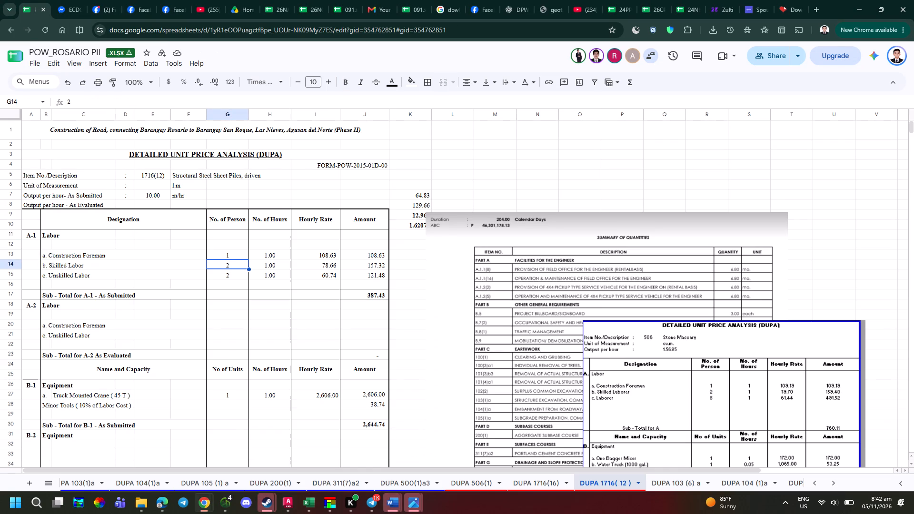
key("8")
key("Down")
key("8")
Check the original DUPA's equipment list and insert three blank rows above Minor Tools in section B-1.
key("Down")
key("Down")
key("Down")
key("Down")
key("Down")
key("Down")
key("Down")
key("Down")
key("Down")
key("Down")
key("Down")
key("Down")
key("Down")
key("Down")
key("Down")
key("Down")
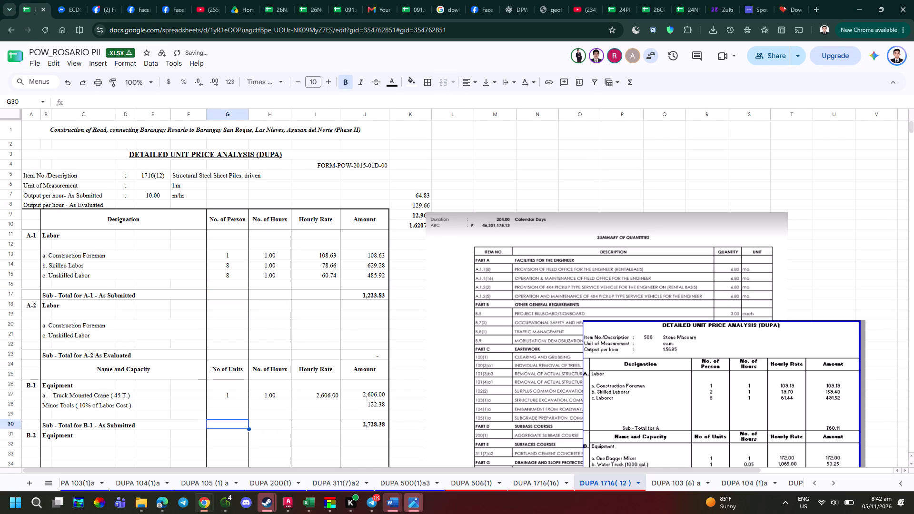
key("alt+Tab")
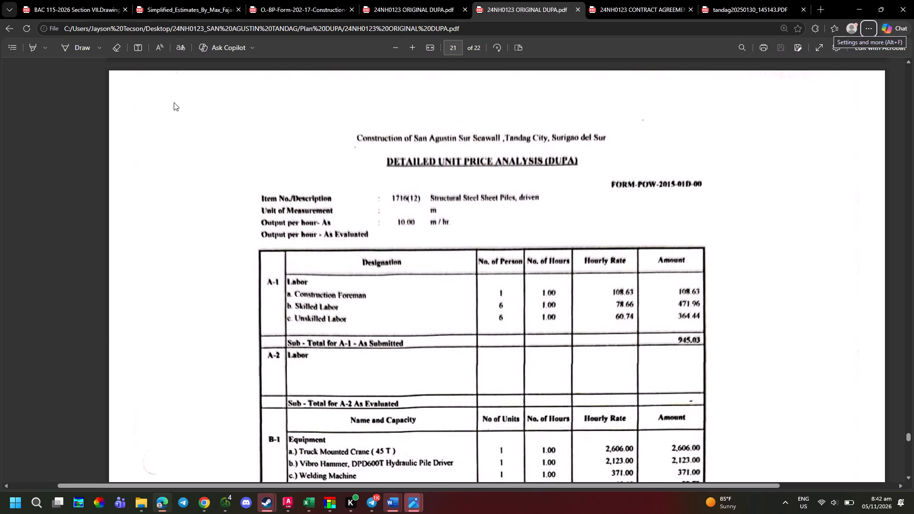
scroll(185, 106, "down", 2)
key("alt+Tab")
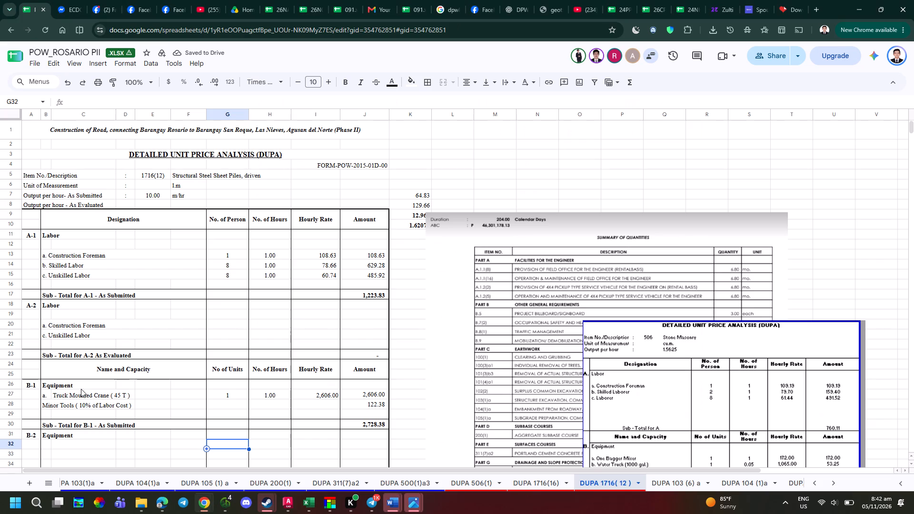
scroll(56, 420, "down", 1)
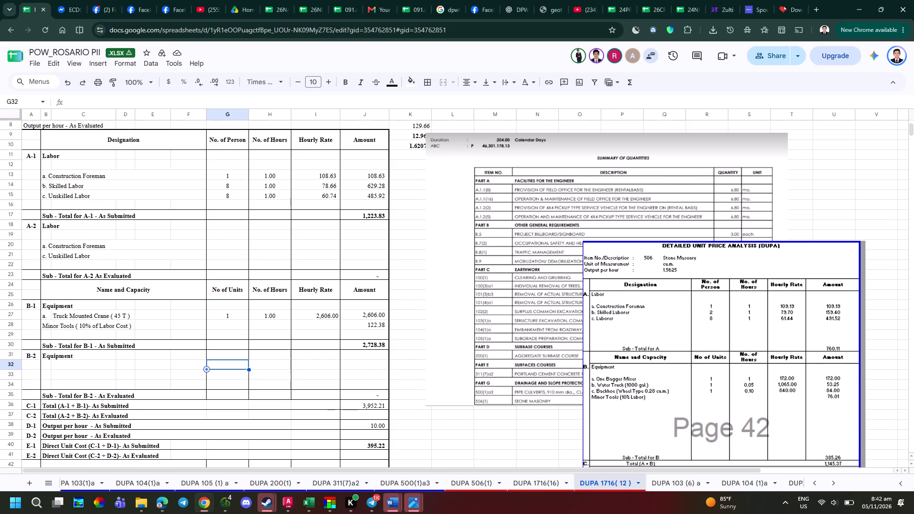
key("alt+Tab")
key("alt+Tab")
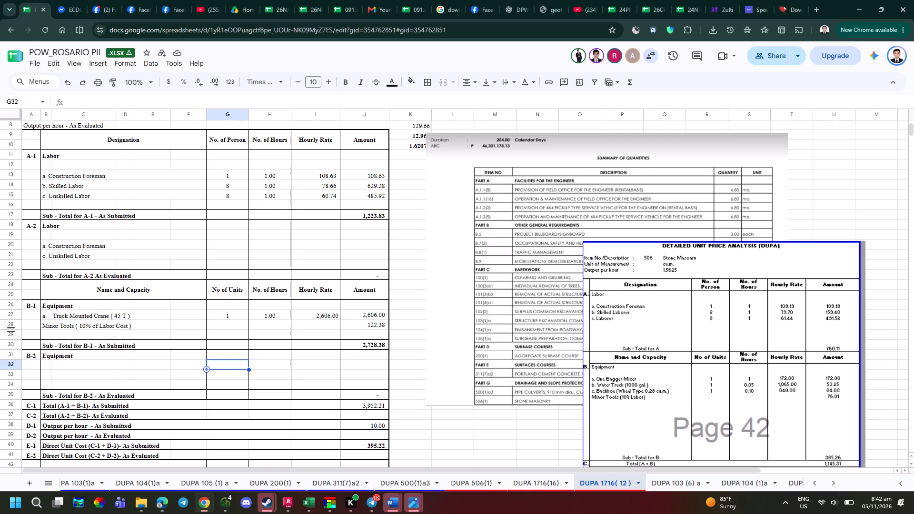
left_click(11, 324)
right_click(11, 324)
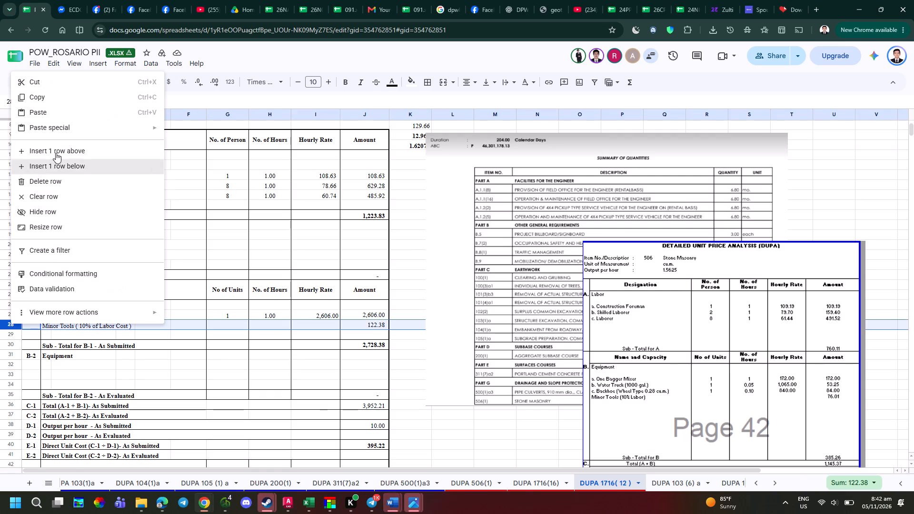
left_click(56, 149)
right_click(8, 330)
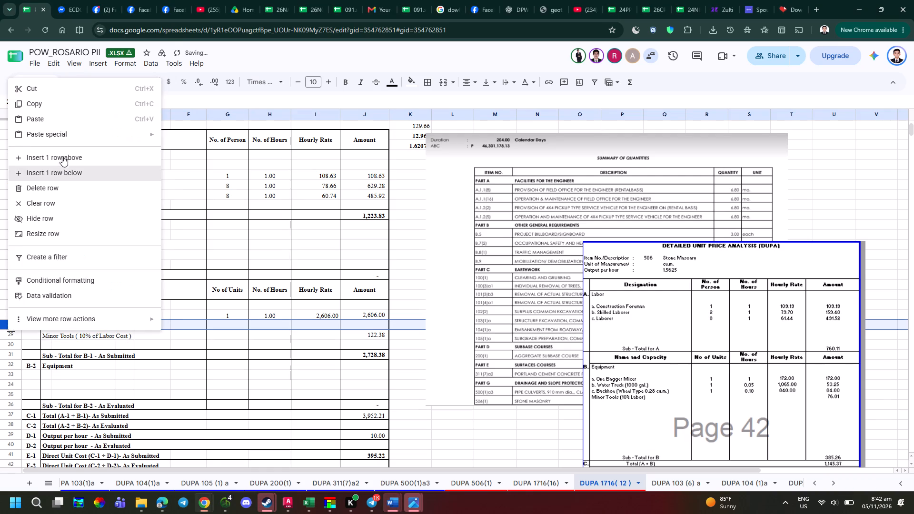
left_click(62, 156)
right_click(9, 325)
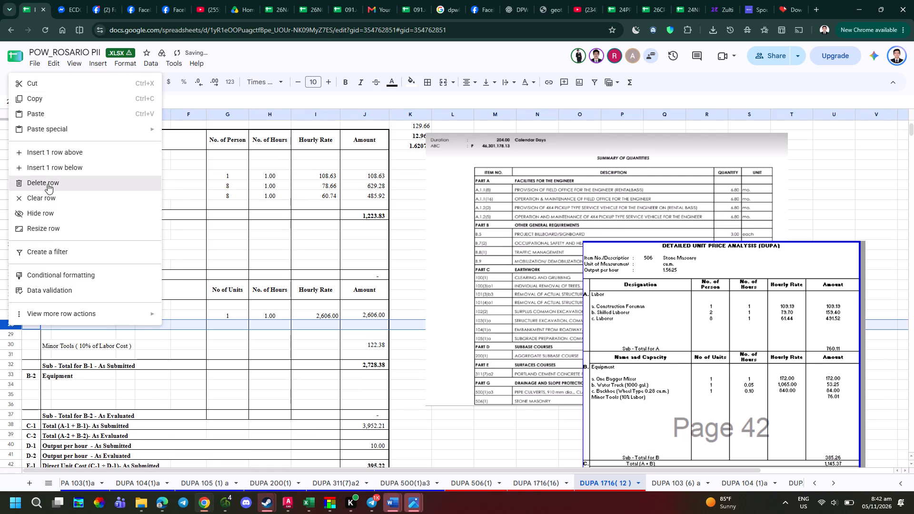
left_click(54, 155)
Review the driven and furnished steel sheet pile breakdowns in the original DUPA PDF in Edge.
key("alt+Tab")
scroll(280, 287, "down", 2, "ctrl")
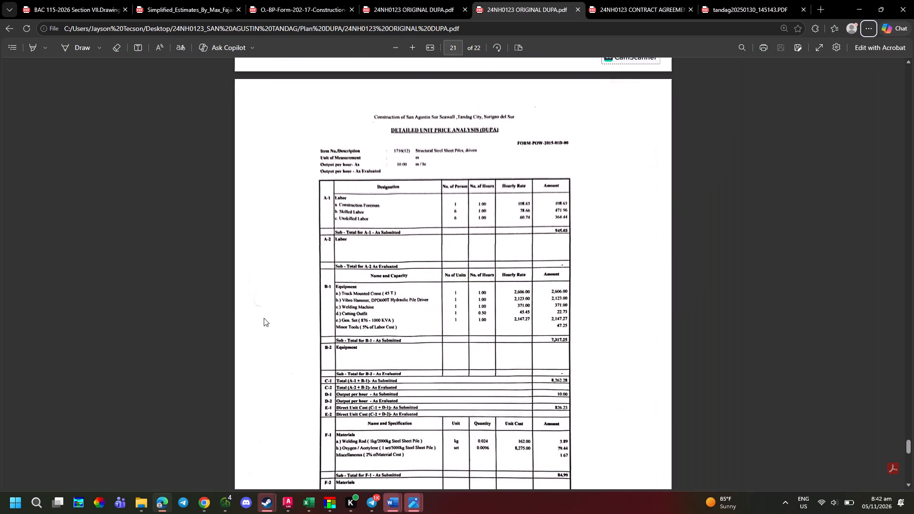
scroll(337, 316, "up", 5)
scroll(358, 344, "up", 2, "ctrl")
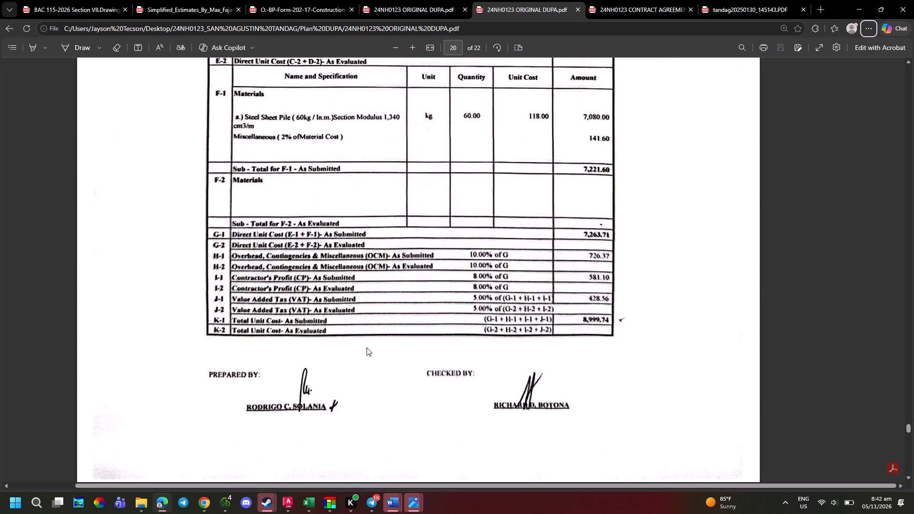
scroll(367, 347, "up", 4)
scroll(368, 347, "down", 1, "ctrl")
scroll(376, 362, "down", 2)
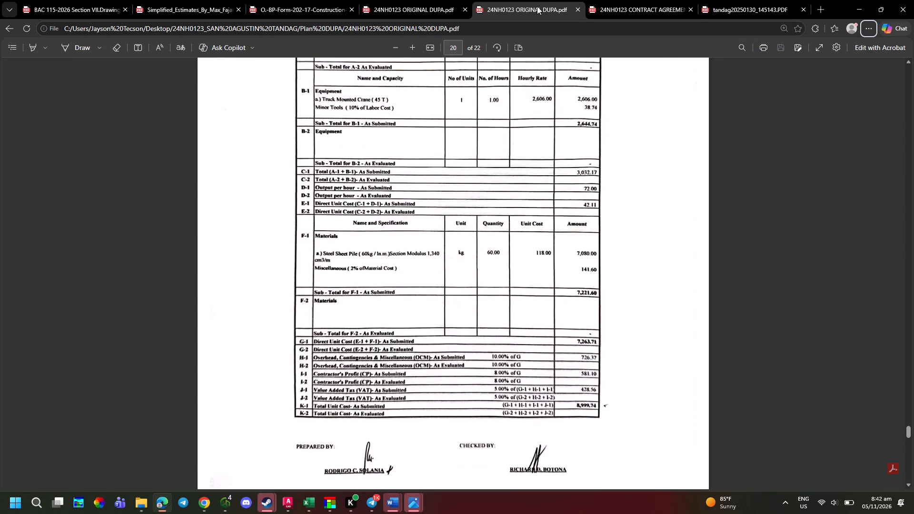
Capture a snip of the pay item and unit price table on page 3 of the contract agreement PDF.
left_click(631, 0)
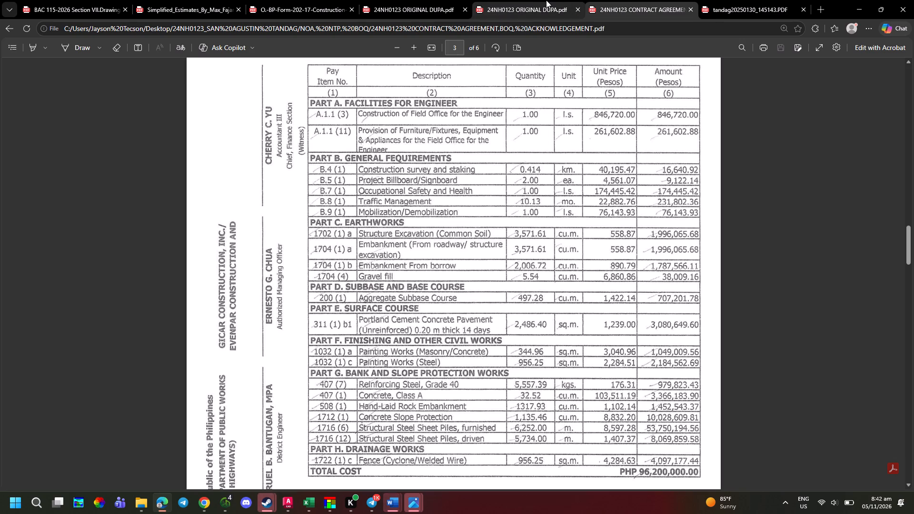
left_click(546, 0)
left_click(592, 0)
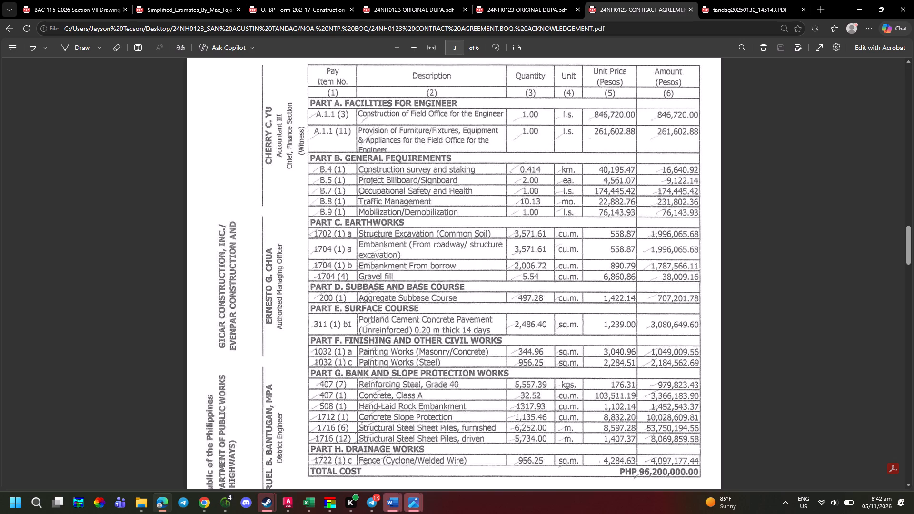
key("Print")
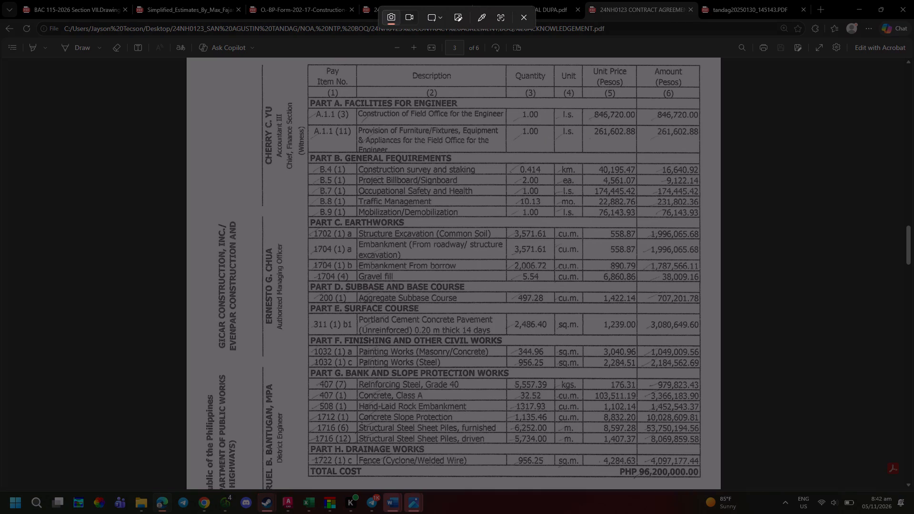
left_click_drag(252, 62, 739, 490)
Return to the DUPA 1716(12) sheet in Chrome and add the item letter "b." below Truck Mounted Crane in B-1.
key("alt+Tab")
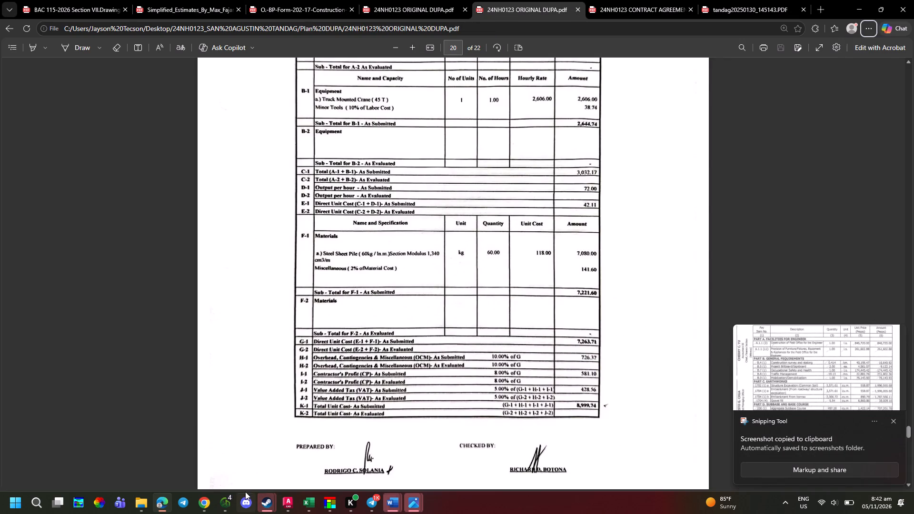
key("alt+Tab")
key("alt+Tab")
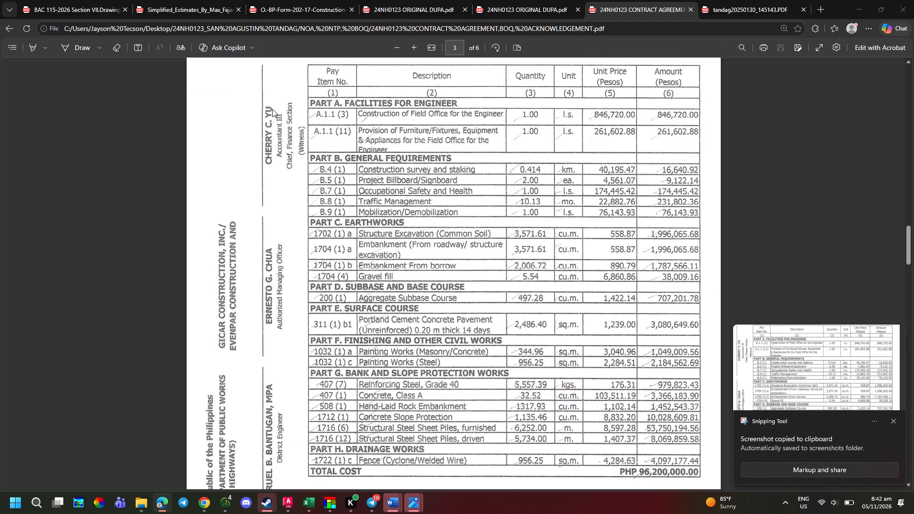
key("alt+Tab")
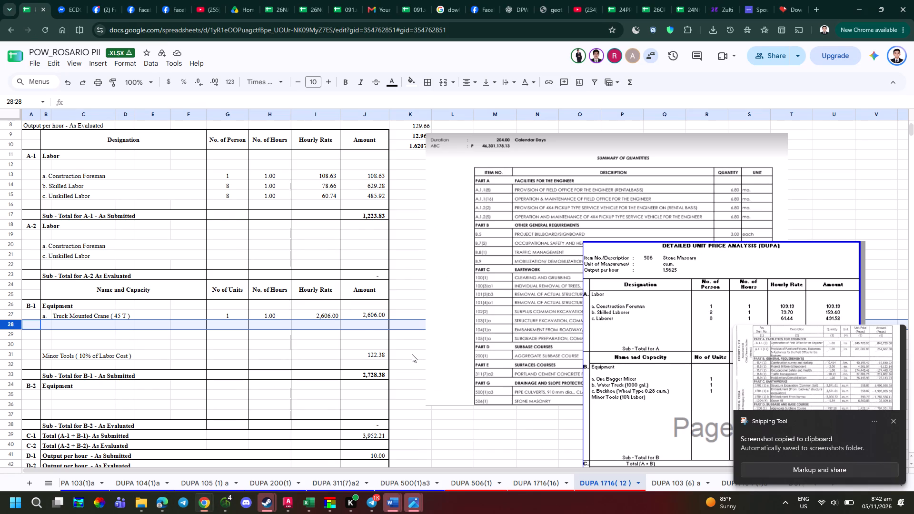
left_click(412, 355)
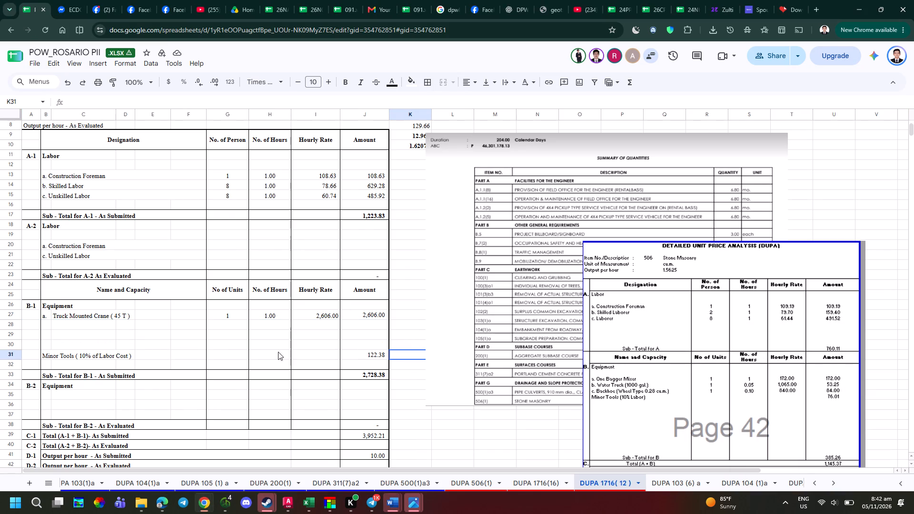
left_click(49, 322)
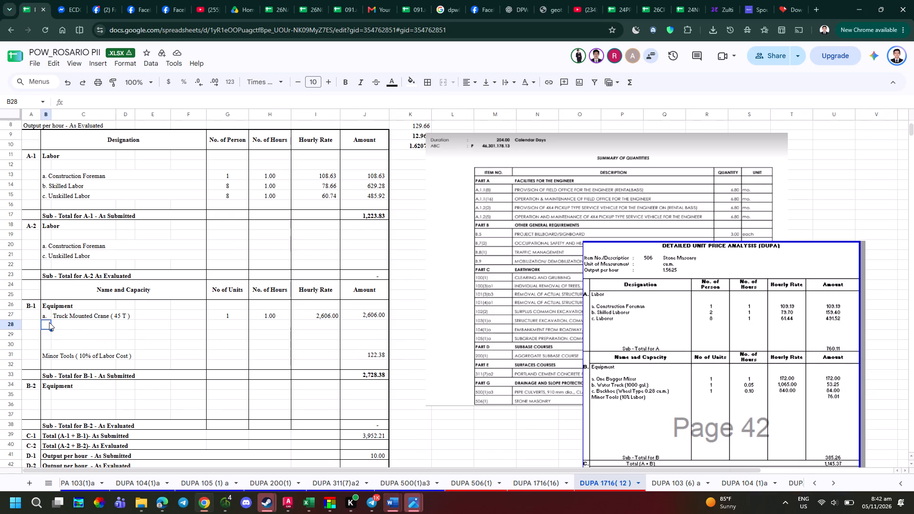
key("b")
key("period")
key("Tab")
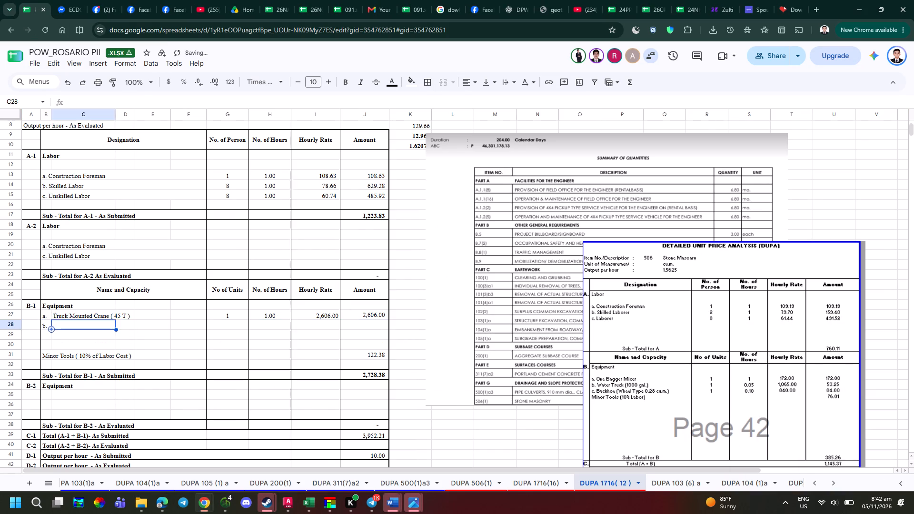
Find the B-1 equipment list for item 1716(12), Structural Steel Sheet Piles, driven, in the original DUPA PDF in Edge.
key("alt+Tab")
key("alt+Tab")
key("alt+Tab")
key("alt+Tab")
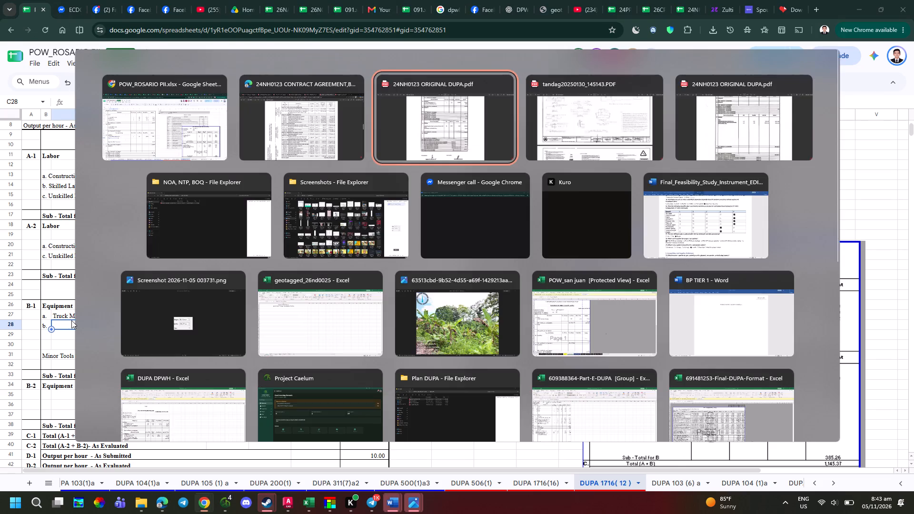
scroll(224, 255, "up", 1)
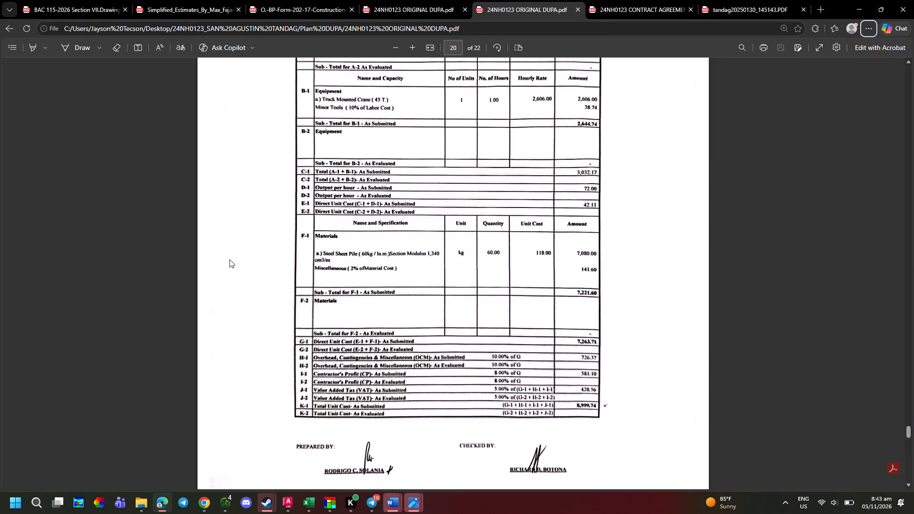
scroll(335, 227, "up", 1)
scroll(316, 276, "up", 2, "ctrl")
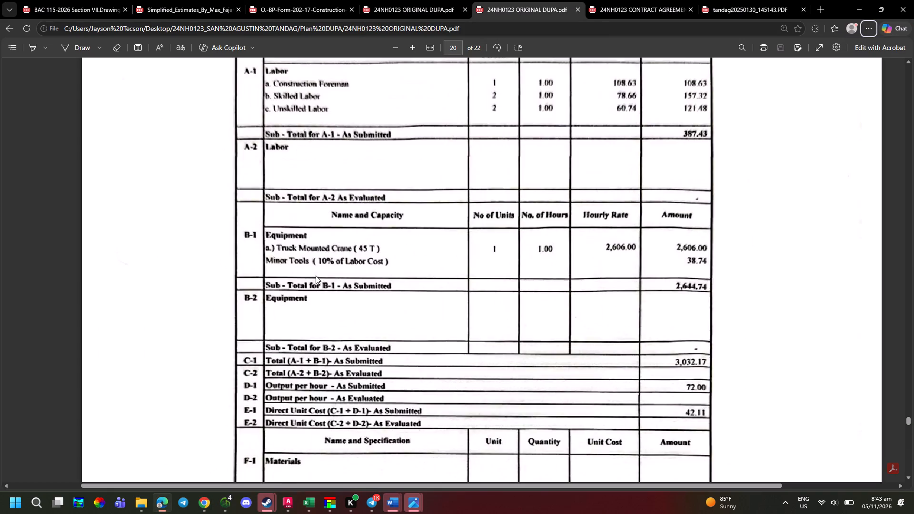
scroll(310, 276, "up", 1)
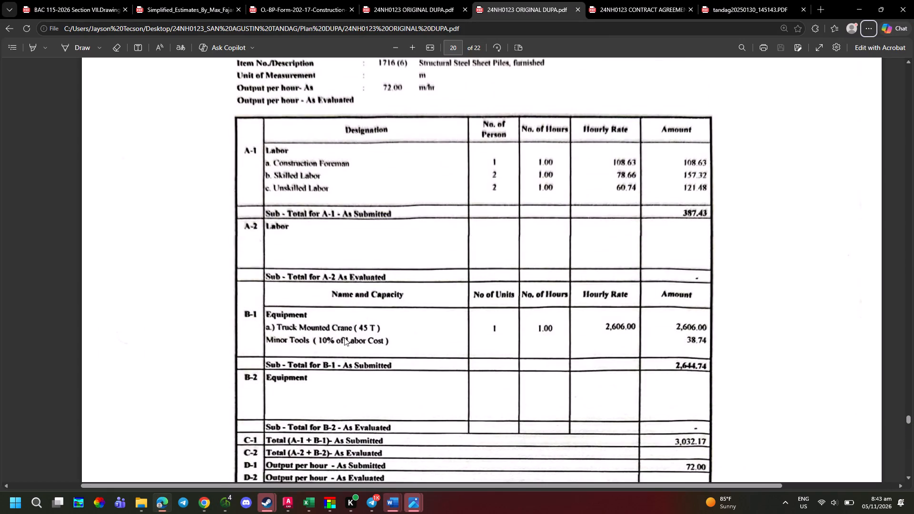
scroll(343, 326, "up", 8)
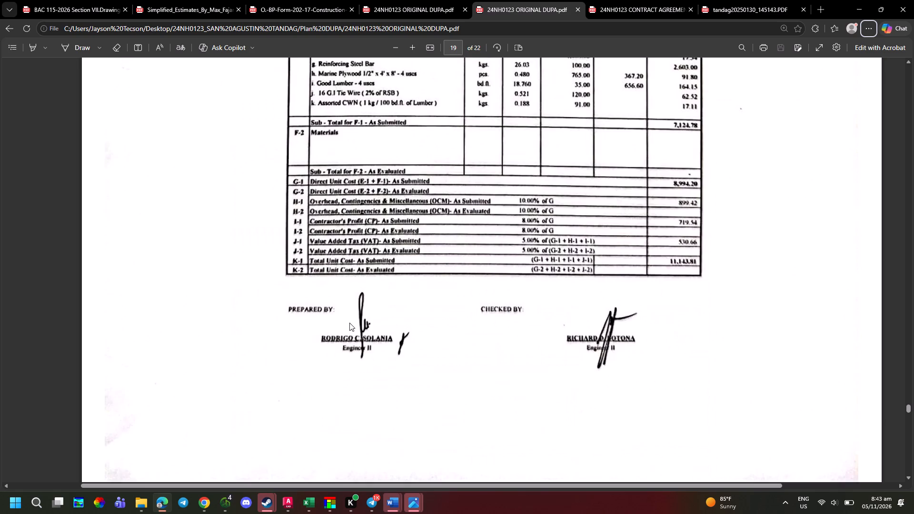
scroll(349, 323, "down", 20)
scroll(349, 323, "down", 1)
scroll(307, 315, "down", 2)
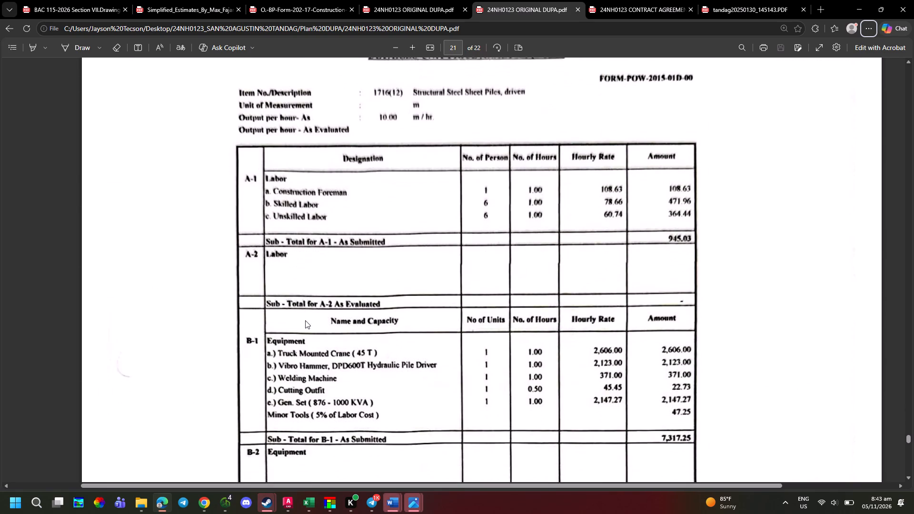
Enter "Vibro Hammer, DPD600T Hydraulic Pile Driver" as the item b equipment description in the Chrome sheet, checking the original DUPA.
key("alt+Tab")
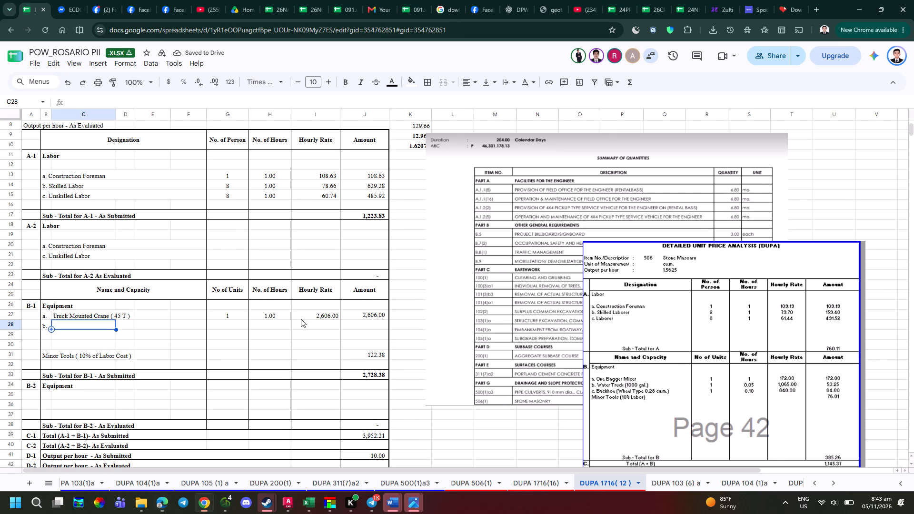
type("in")
key("BackSpace")
type("bro")
key("space")
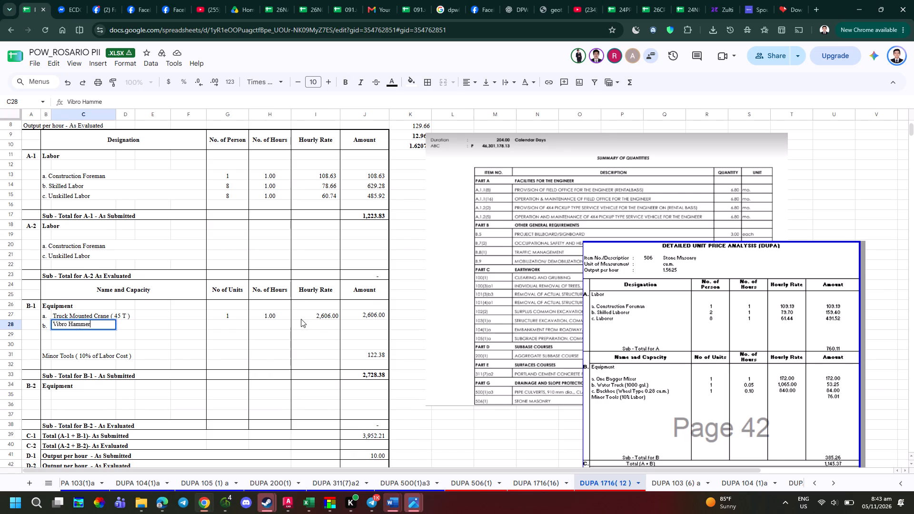
key("Tab")
key("alt+Tab")
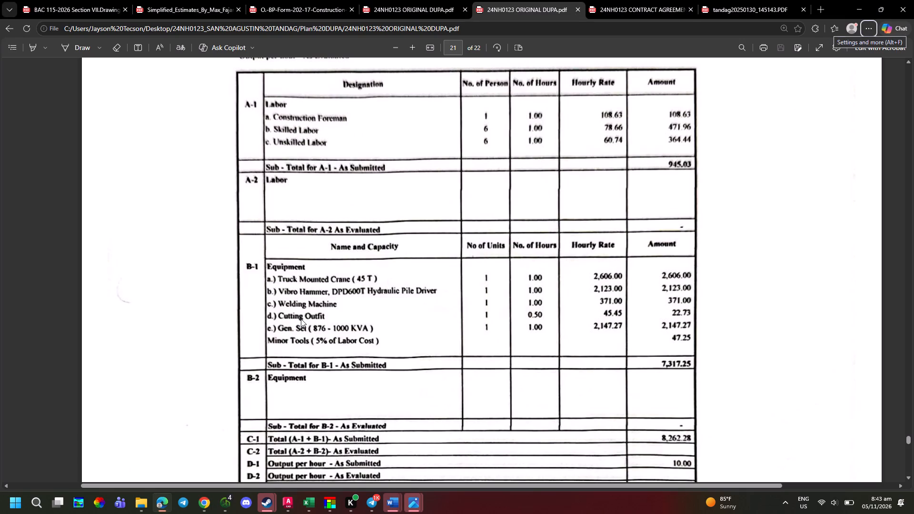
key("alt+Tab")
key("BackSpace")
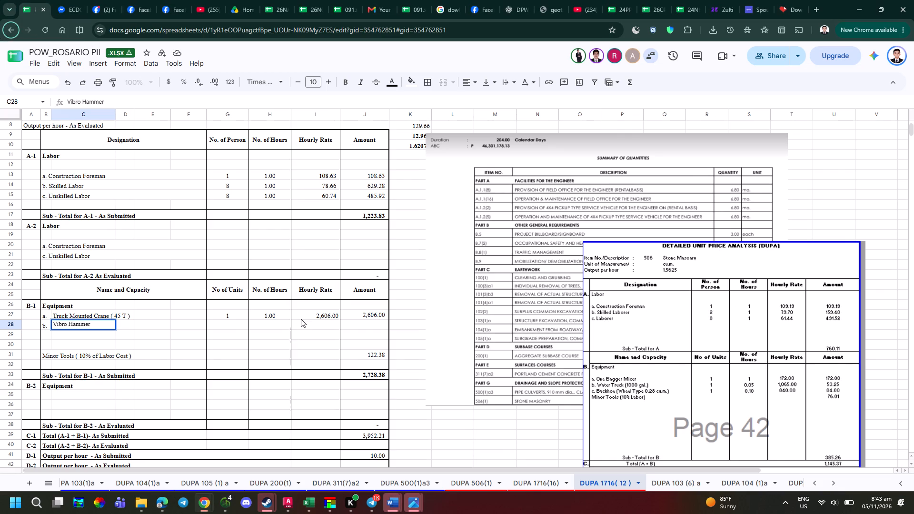
key("comma")
left_click(125, 97)
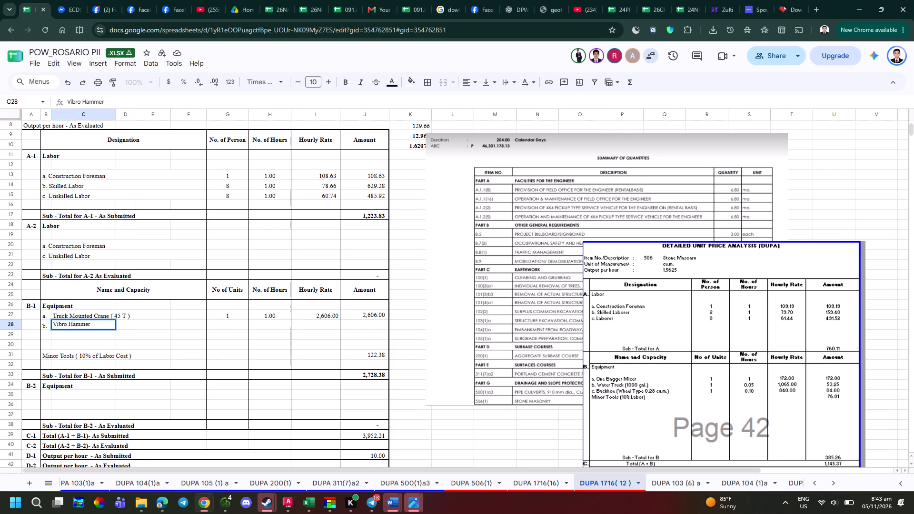
type(",")
key("space")
key("alt+Tab")
key("alt+Tab")
key("alt+Tab")
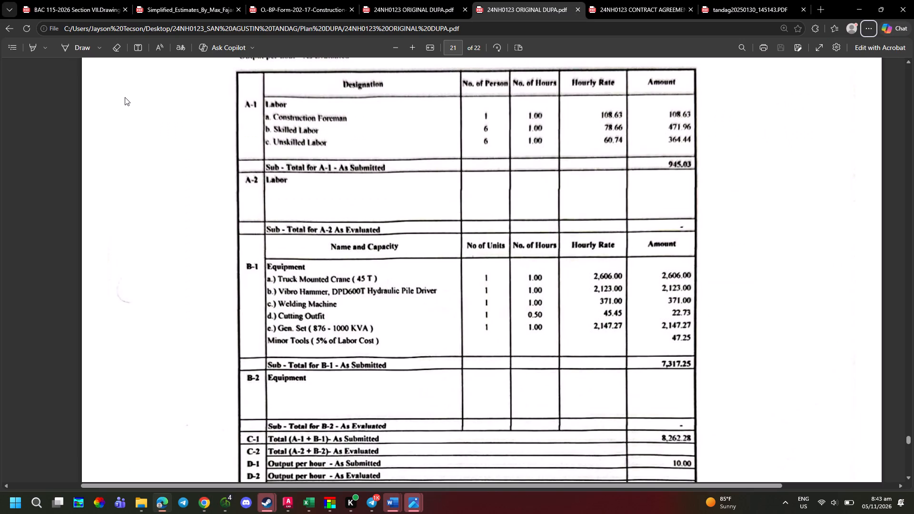
key("d")
key("alt+Tab")
type("DPD")
key("alt+Tab")
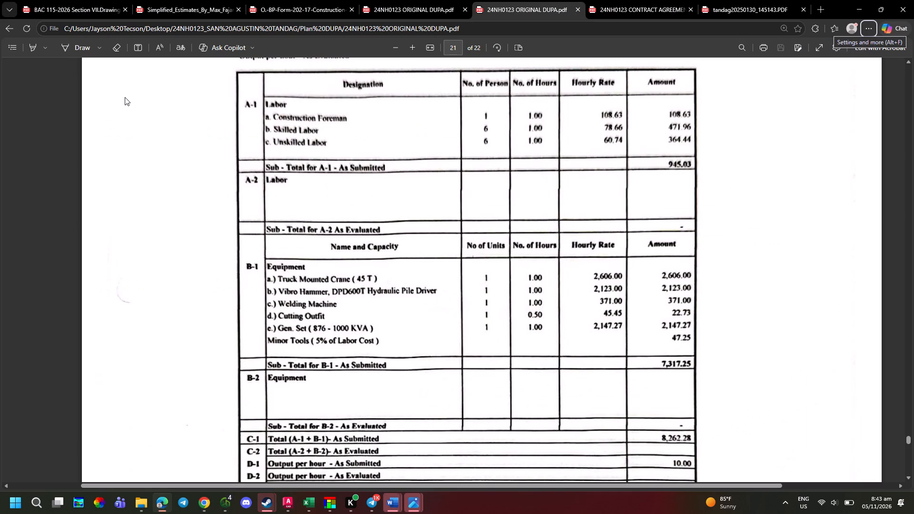
key("alt+Tab")
type("600T")
key("space")
key("alt+Tab")
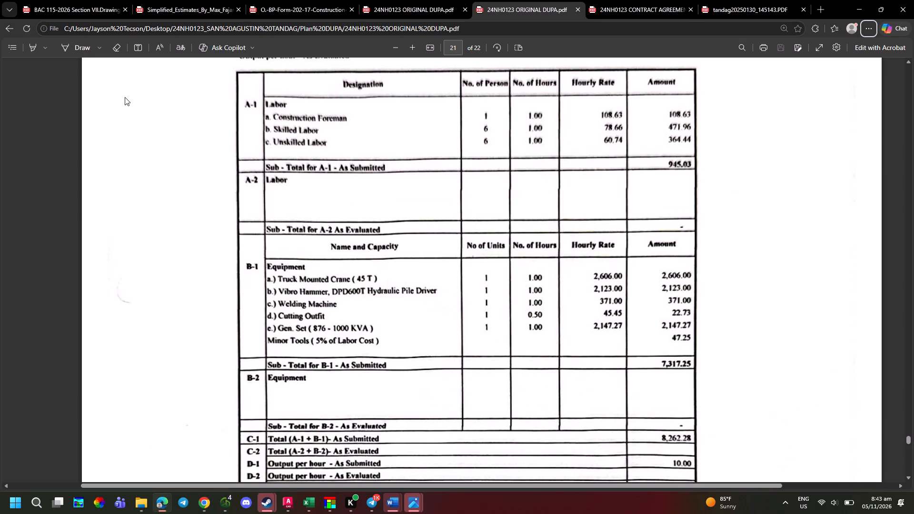
key("alt+Tab")
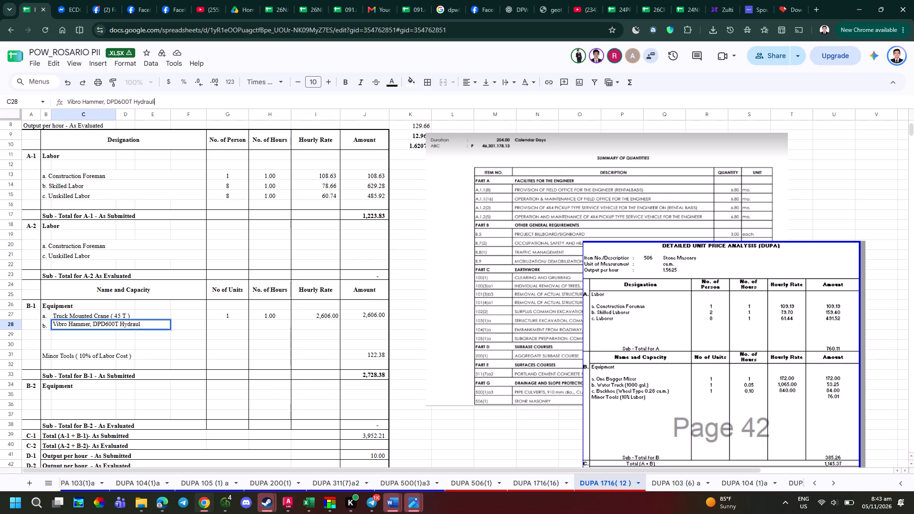
key("alt+Tab")
key("alt+Tab")
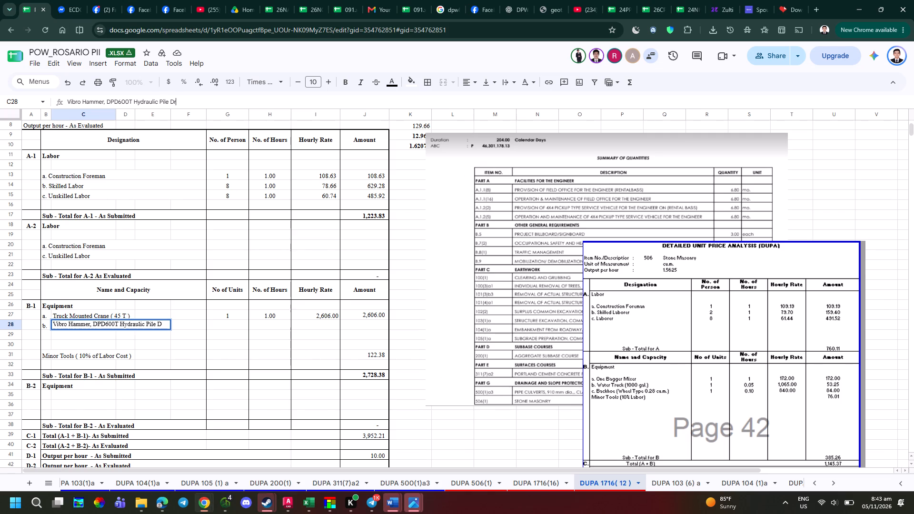
key("Return")
Add equipment item "c." with the description "Welding Machine" in B-1, checking against the original DUPA PDF.
key("alt+Tab")
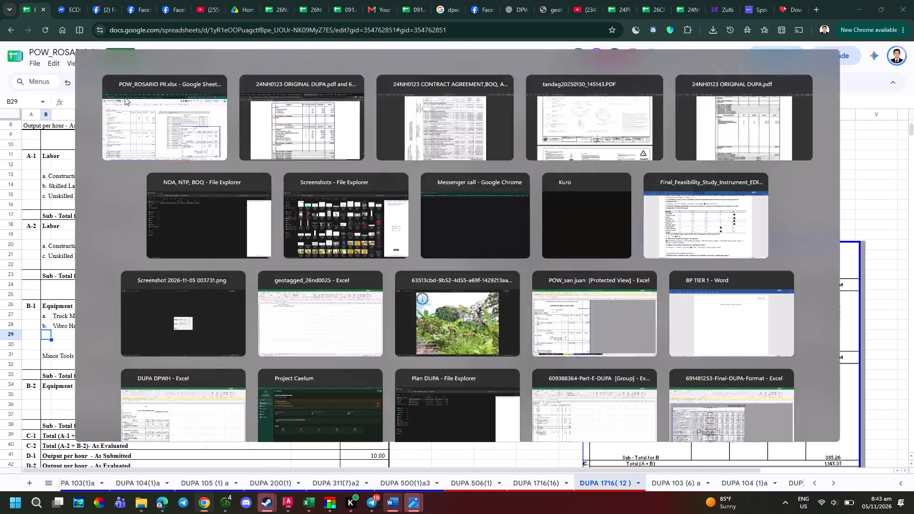
key("alt+Tab")
key("c")
type(".")
key("space")
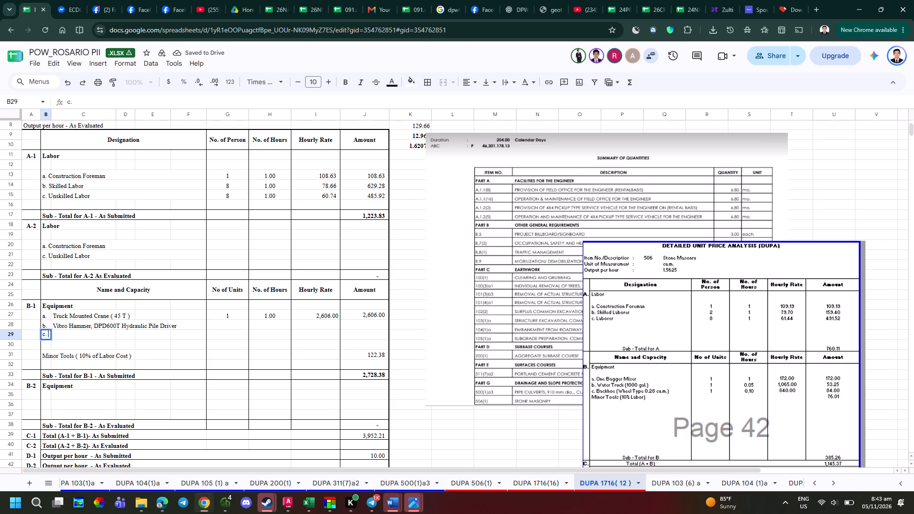
key("Tab")
key("alt+Tab")
key("alt+Tab")
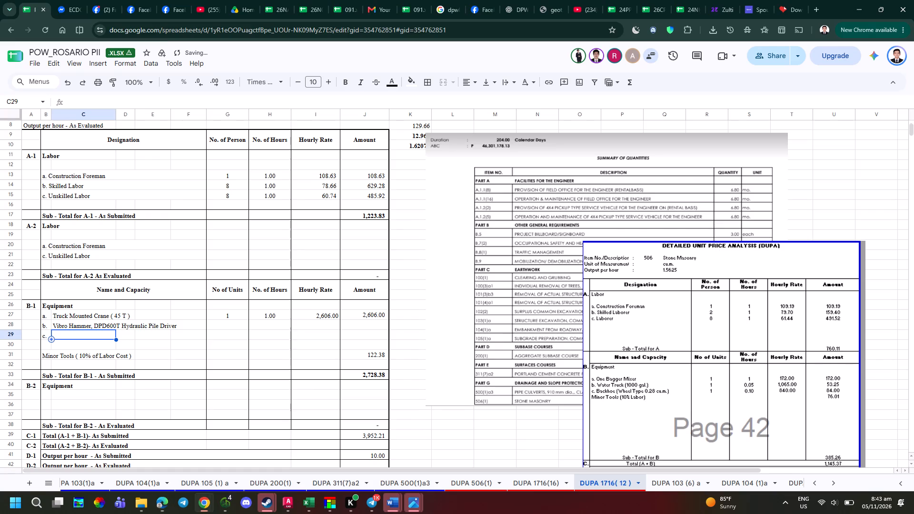
type("elding")
key("space")
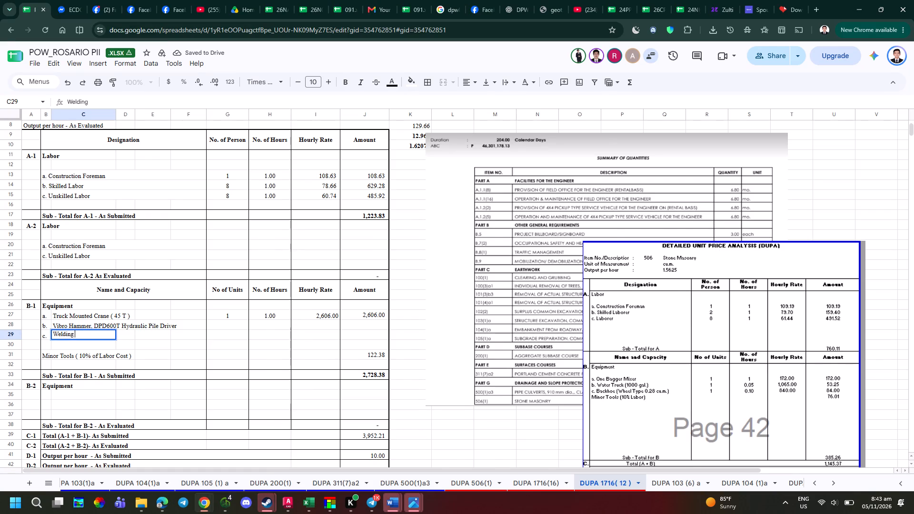
key("alt+Tab")
key("alt+Tab")
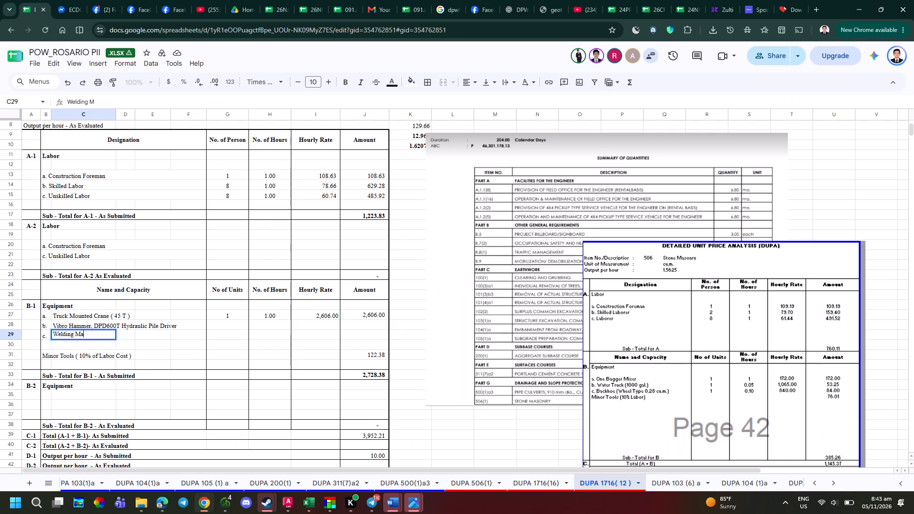
key("Return")
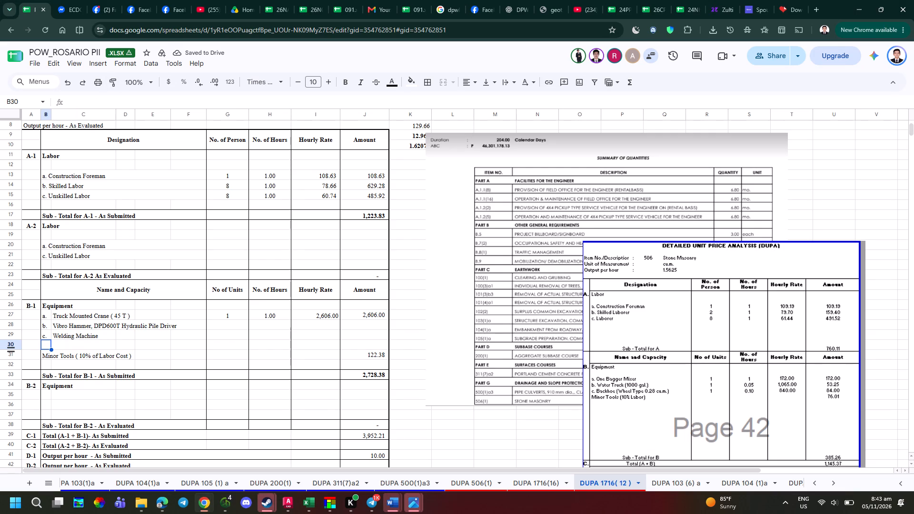
On the PROGRAM OF WORKS sheet, move the overlaid project summary image away from the table header to about row 19, column P.
scroll(558, 483, "up", 3)
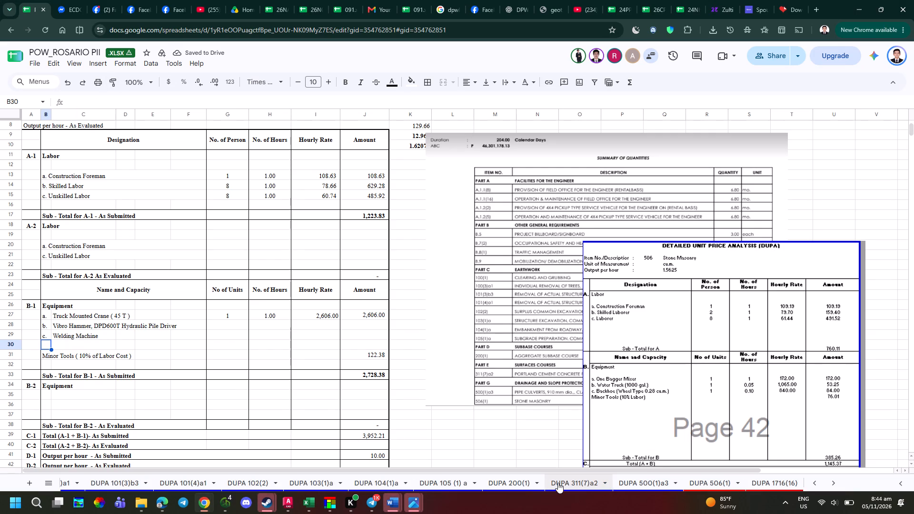
scroll(558, 483, "up", 12)
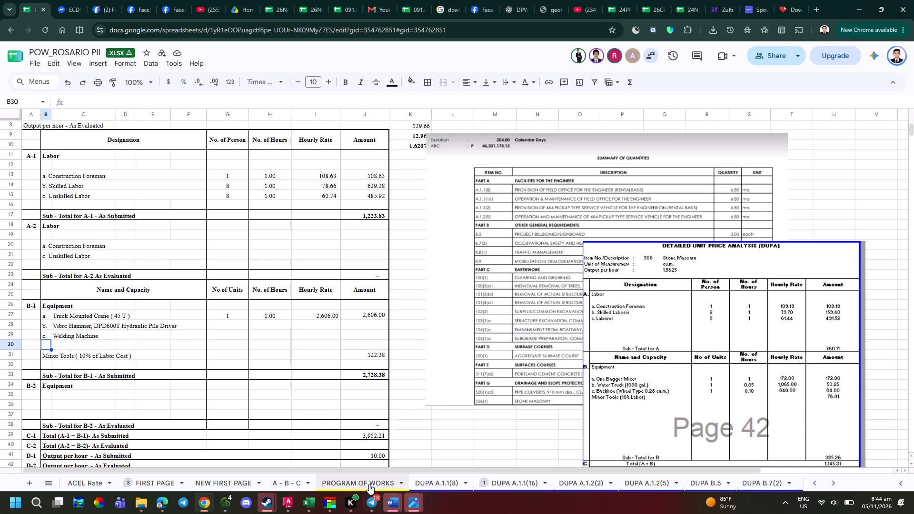
left_click(369, 484)
scroll(541, 339, "up", 4)
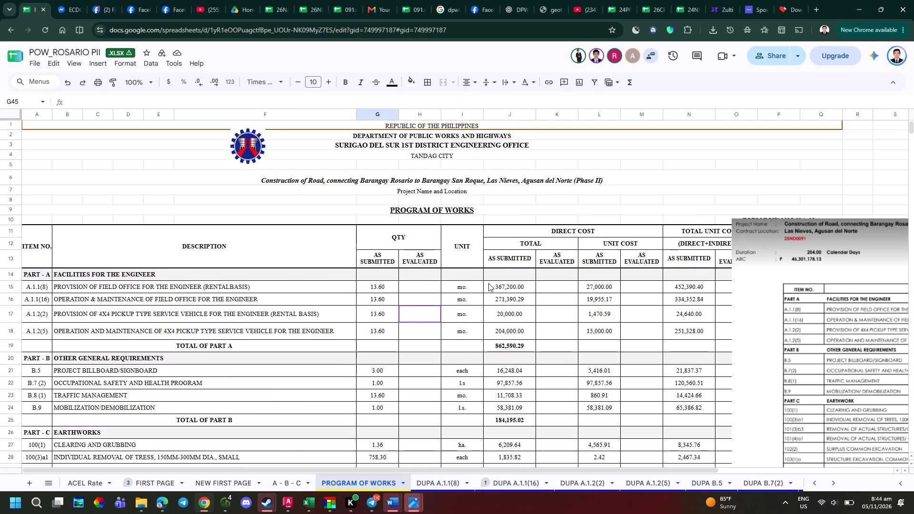
left_click(753, 279)
left_click_drag(756, 244, 900, 251)
left_click_drag(838, 250, 836, 364)
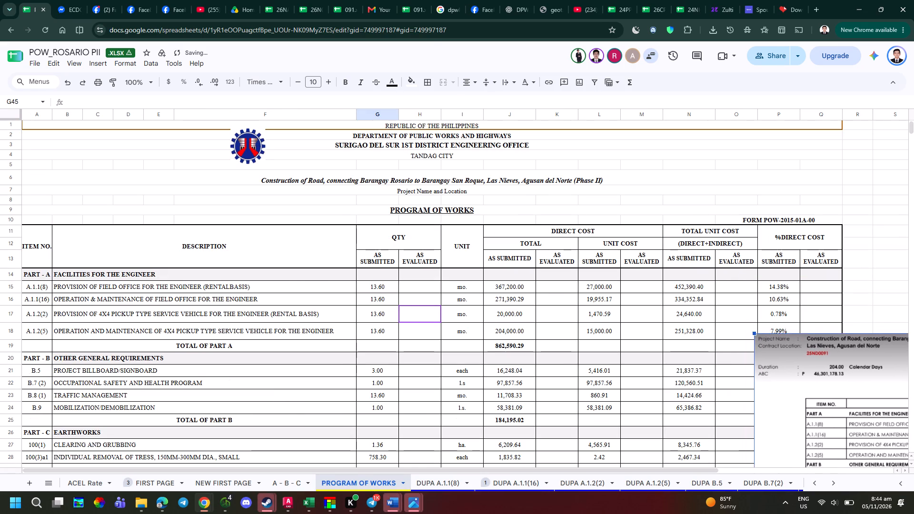
left_click_drag(836, 364, 842, 369)
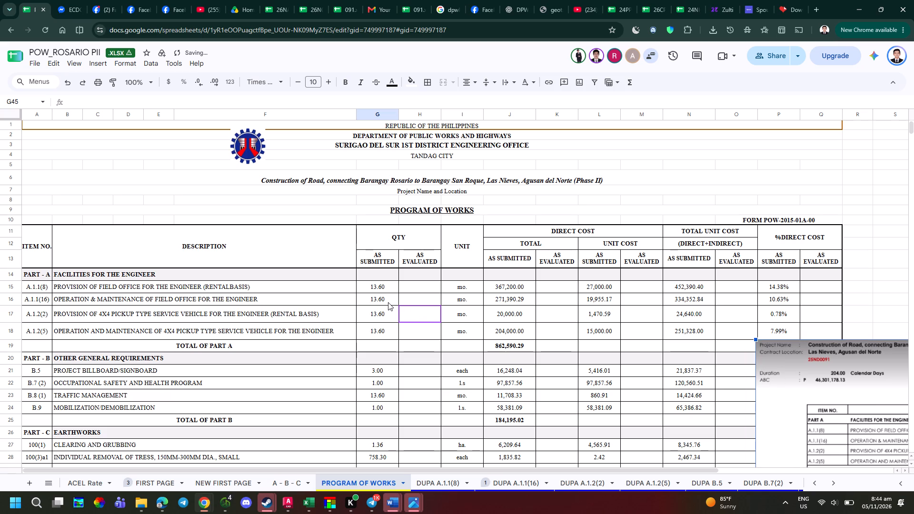
Return to the DUPA 1716(12) sheet and insert one row below row 30 in the B-1 equipment list.
scroll(501, 483, "down", 3)
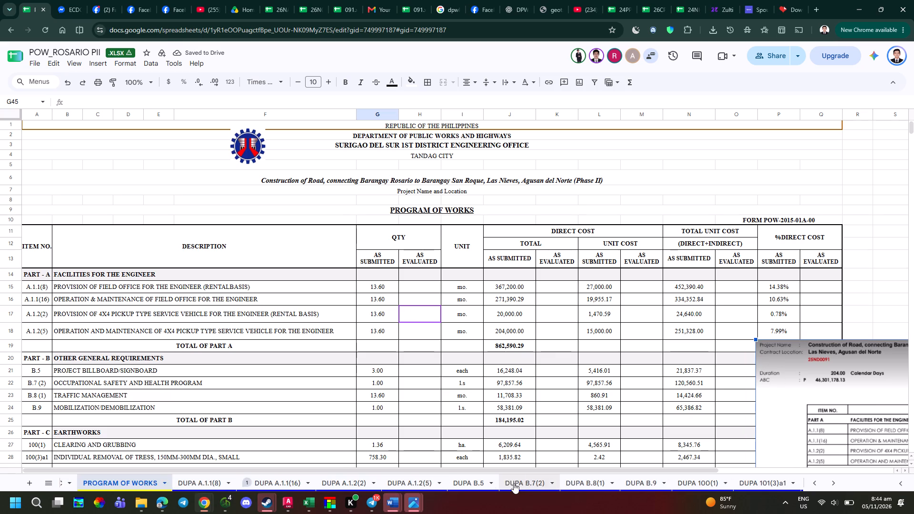
scroll(513, 482, "down", 13)
left_click(515, 483)
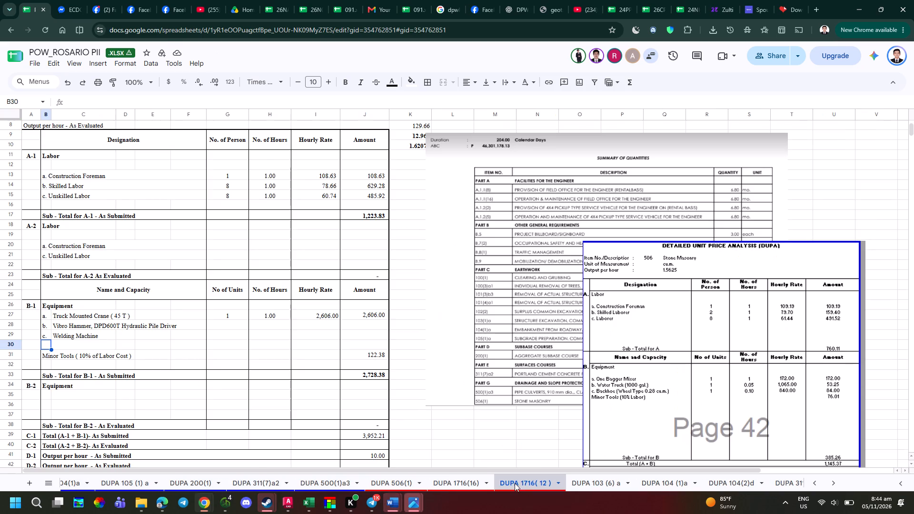
left_click(11, 345)
right_click(11, 345)
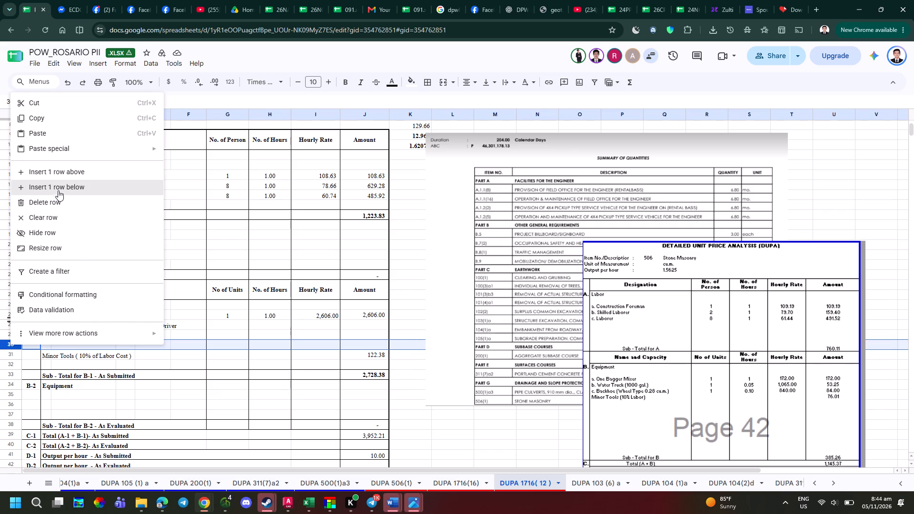
left_click(59, 188)
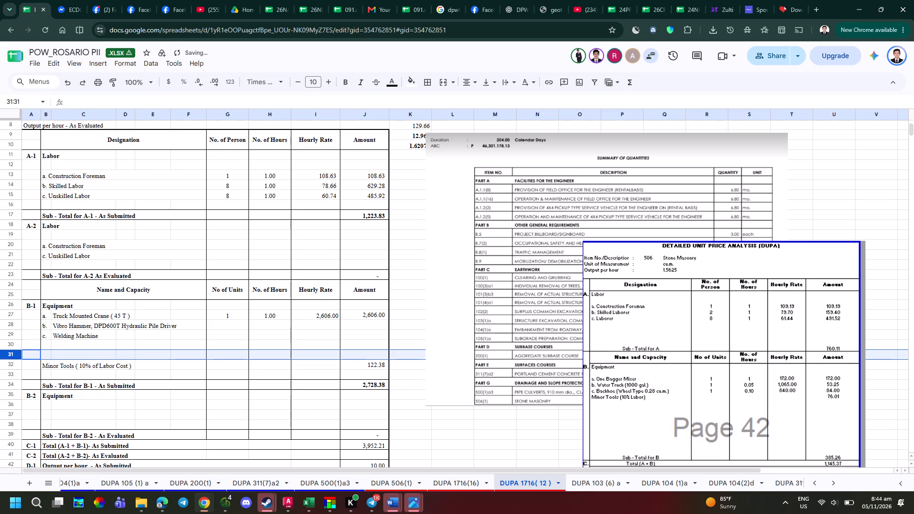
Add the item letters "d." and "e." below Welding Machine in the B-1 equipment list.
left_click(44, 344)
key("d")
key("period")
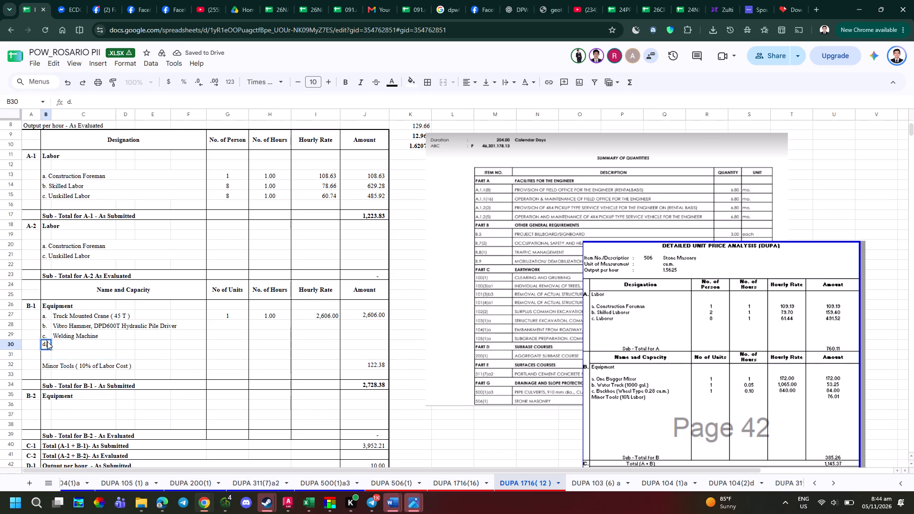
left_click(45, 352)
key("e")
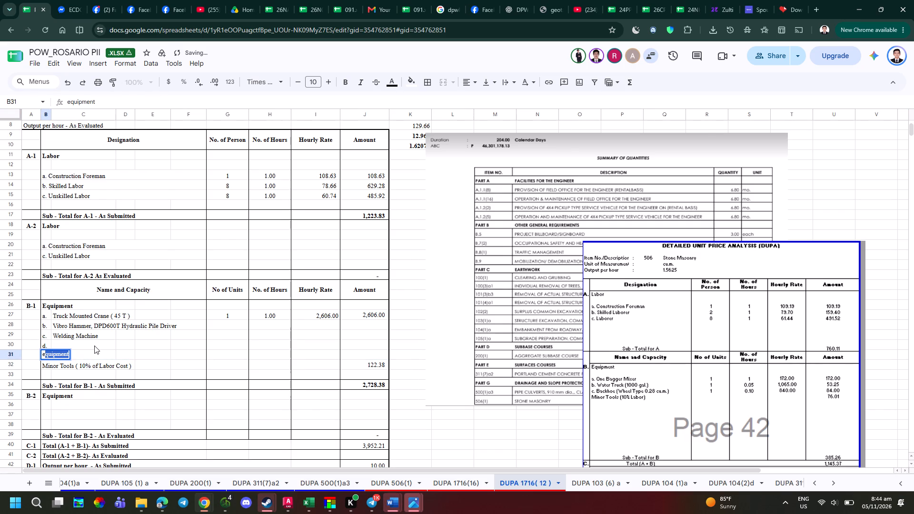
key("period")
Enter "Cutting Outfit" as the item d equipment description, checking the original DUPA PDF in Edge.
left_click(64, 343)
key("alt+Tab")
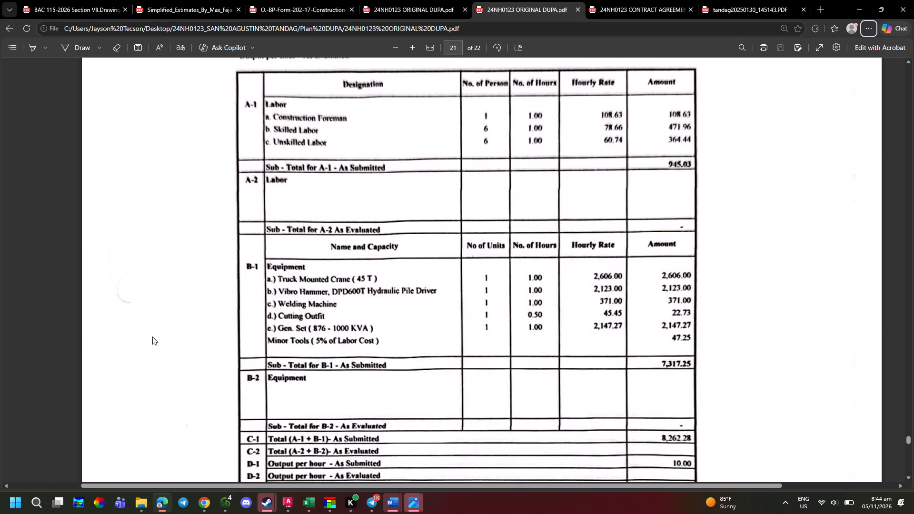
key("alt+Tab")
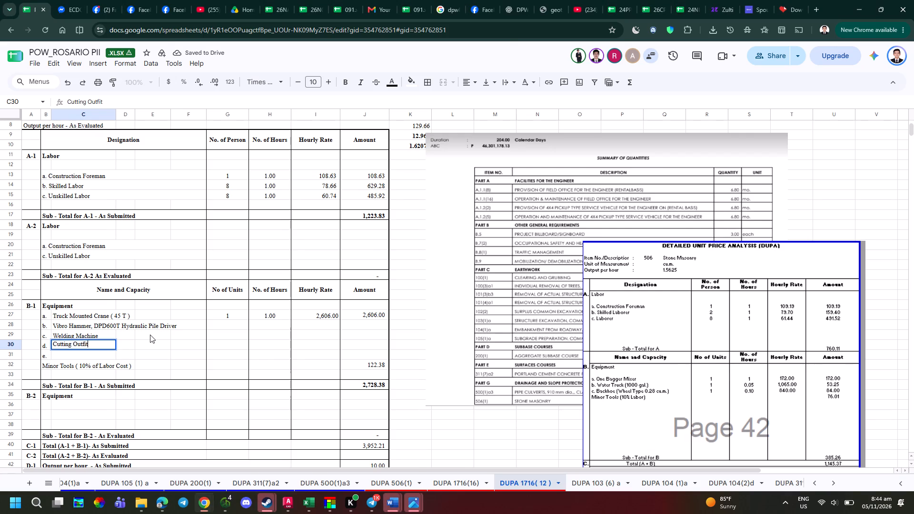
key("alt+Tab")
key("alt+Tab")
key("Return")
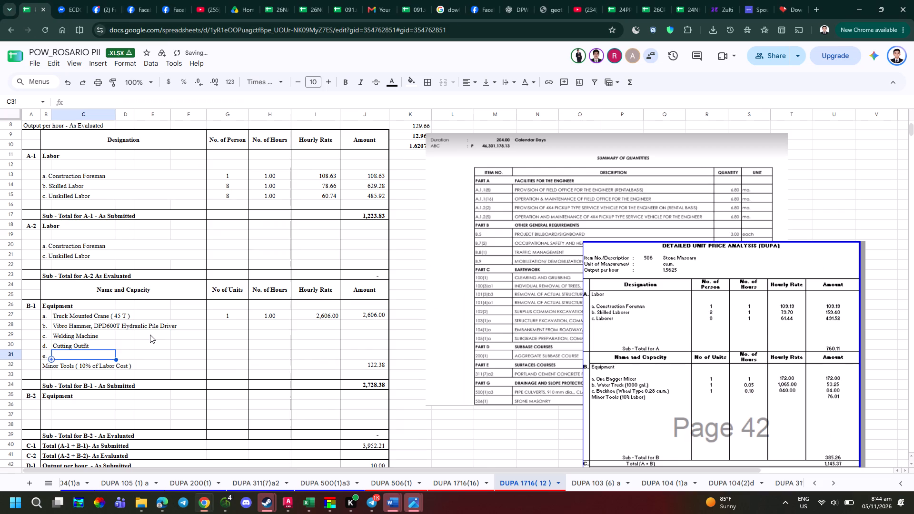
Enter "Gen. Set" as the item e equipment description, checking the original DUPA PDF.
key("BackSpace")
key("g")
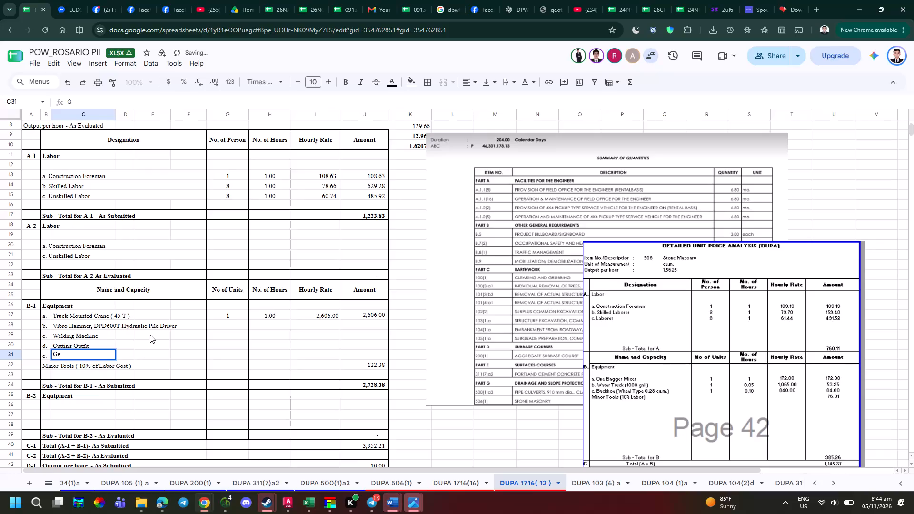
key("alt+Tab")
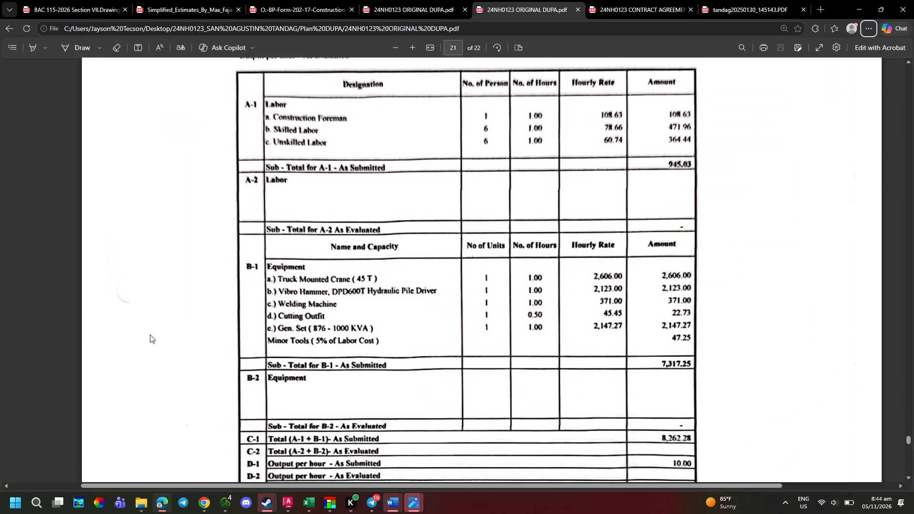
key("alt+Tab")
key("BackSpace")
key("BackSpace")
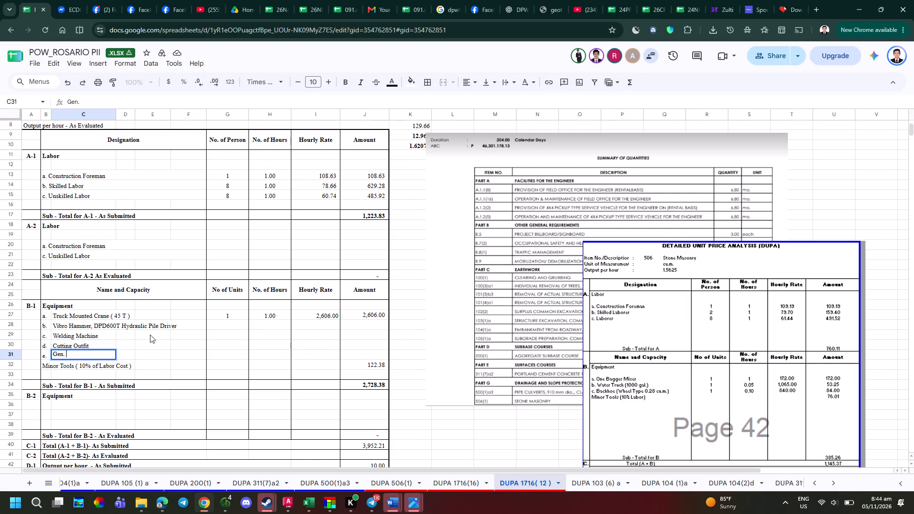
key("BackSpace")
key("BackSpace")
type("ae")
key("BackSpace")
key("BackSpace")
type("et")
key("Left")
key("Right")
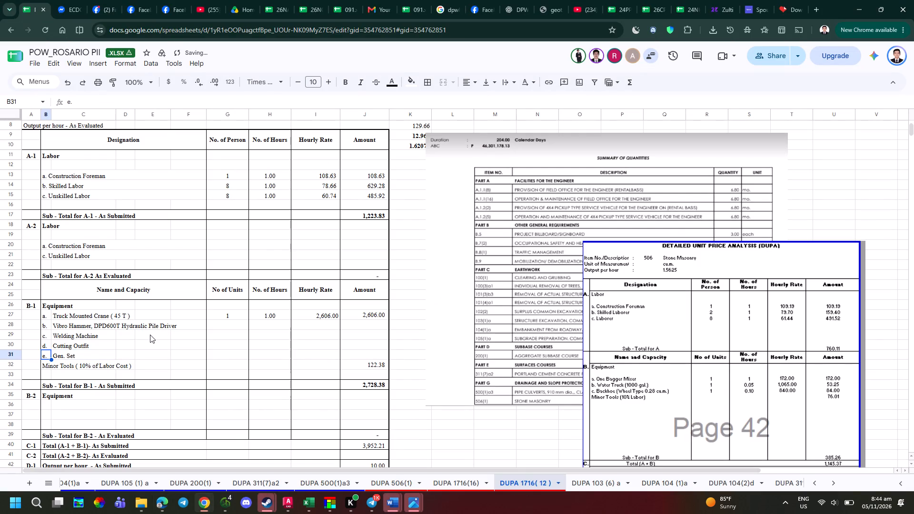
Append the capacity "( 876 - 1000 KVA)" to the item e Gen. Set description, checking against the original DUPA PDF.
left_click(166, 96)
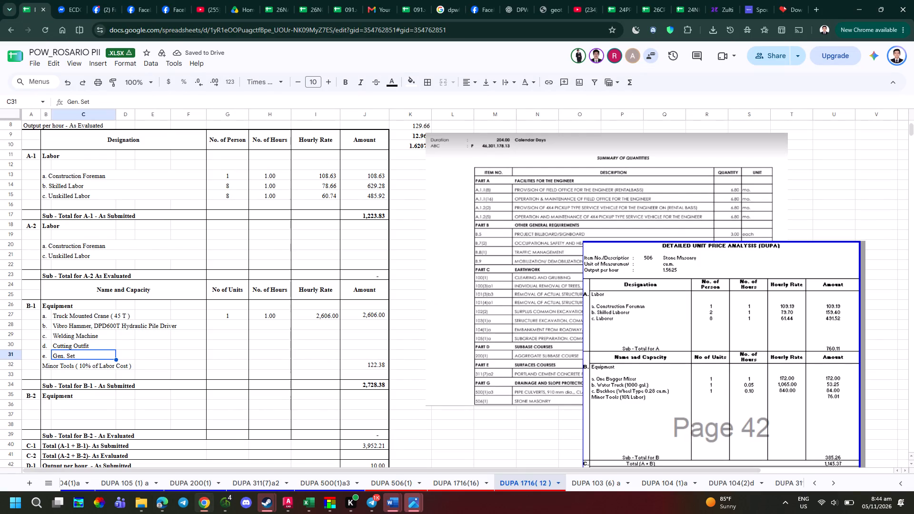
left_click(168, 106)
key("space")
key("alt+Tab")
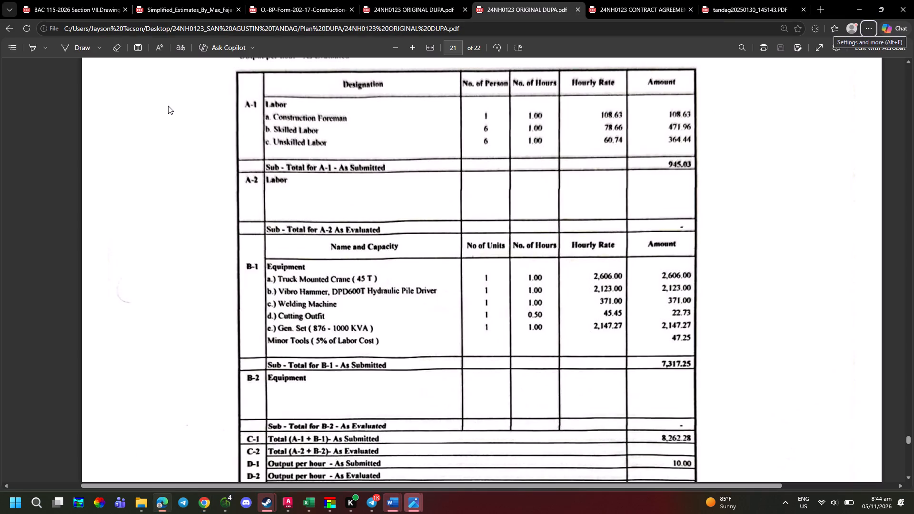
key("alt+Tab")
type("(876")
key("space")
type("-")
key("space")
key("alt+Tab")
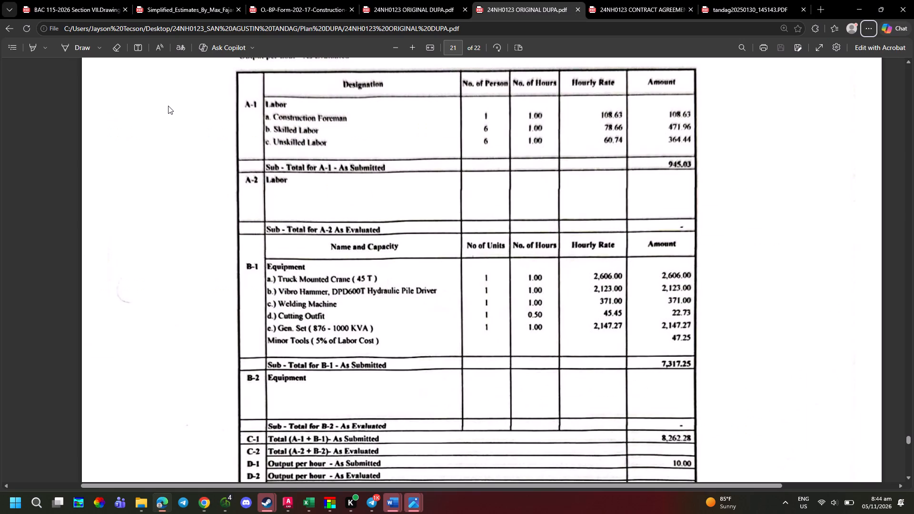
key("alt+Tab")
key("Left")
key("Left")
key("Left")
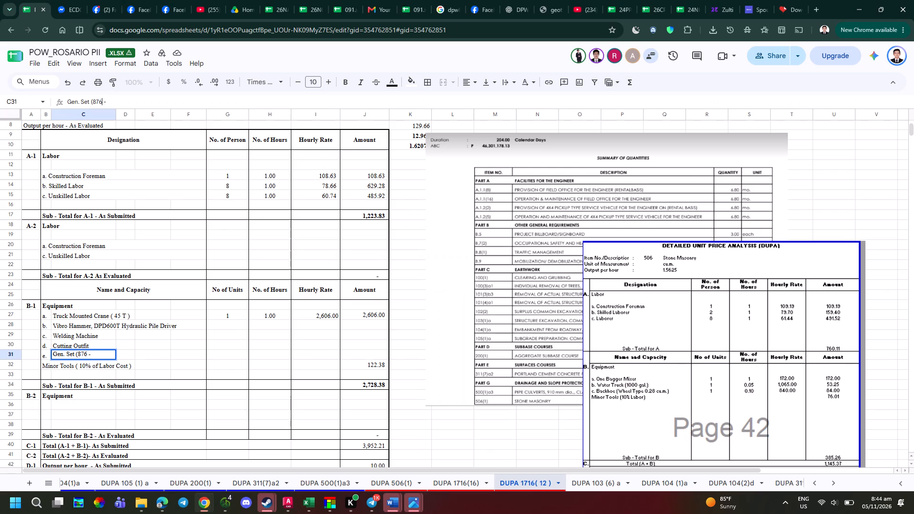
key("Left")
key("Left")
key("Left")
key("space")
key("Right")
key("Right")
key("Right")
key("Right")
key("Right")
key("Right")
key("alt+Tab")
key("alt+Tab")
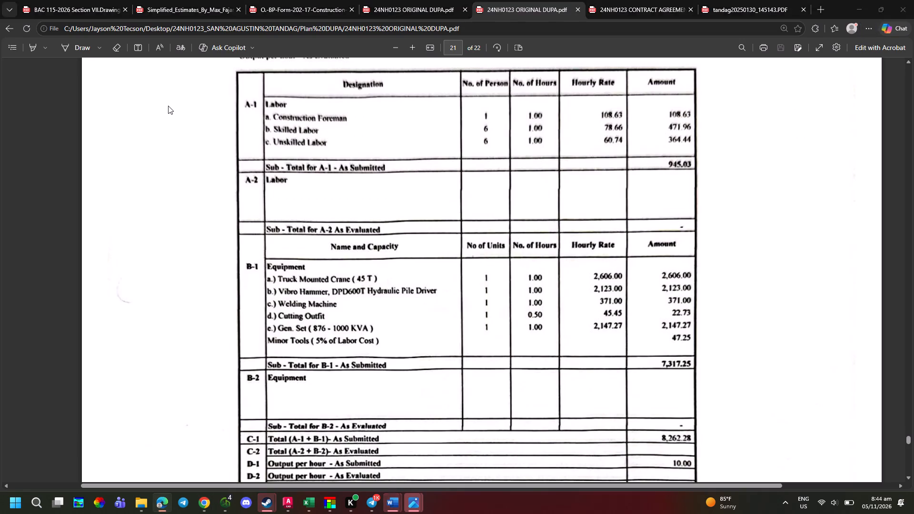
type("1000")
type("KVA")
key("alt+Tab")
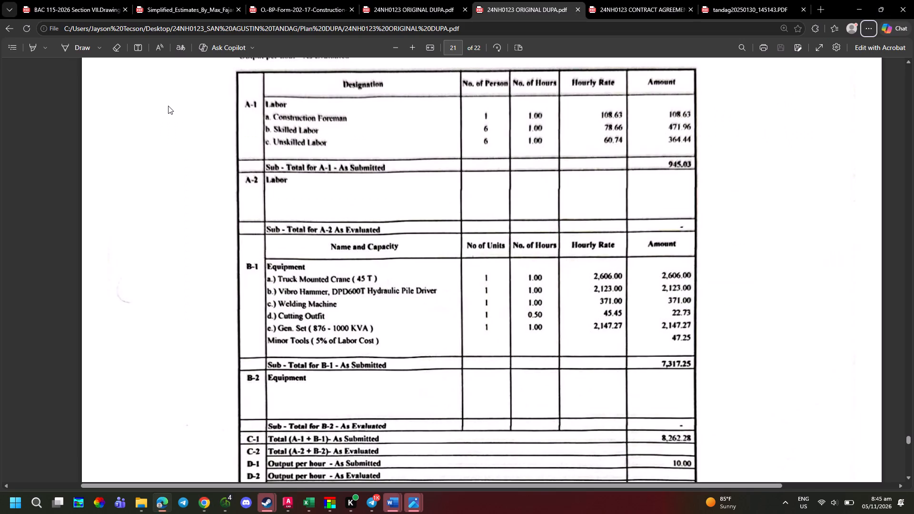
key("alt+Tab")
key("Down")
key("Down")
key("Down")
key("Down")
key("Down")
key("Down")
key("Left")
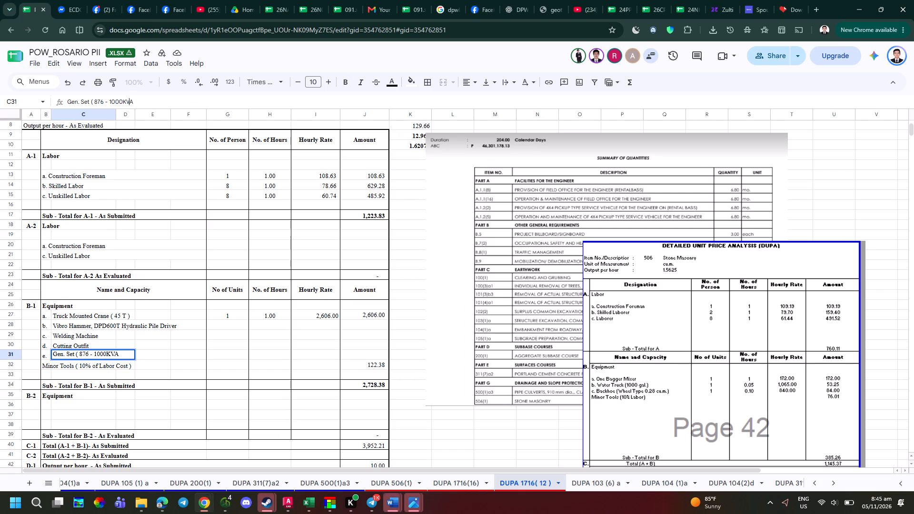
key("Left")
key("Left")
key("space")
key("Right")
key("Right")
key("Right")
key("Right")
key("Right")
key("Right")
key("shift+parenright")
key("alt+Tab")
key("alt+Tab")
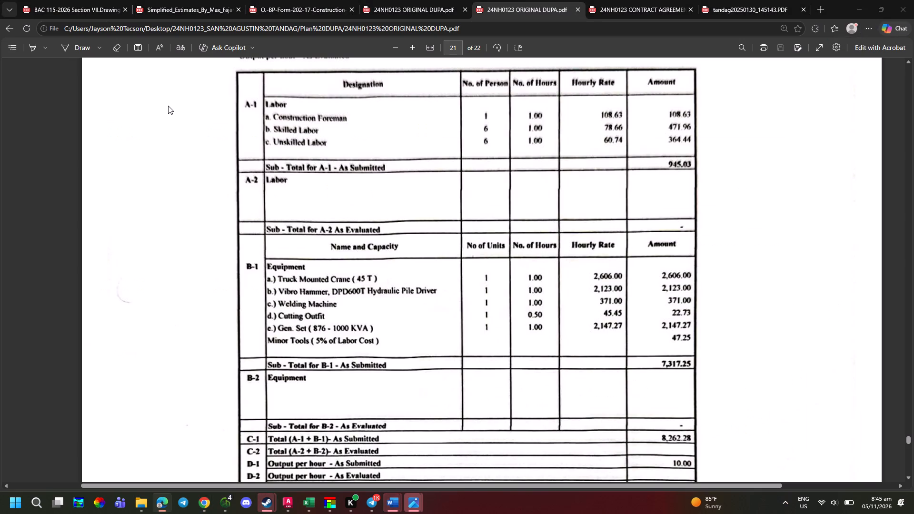
key("Return")
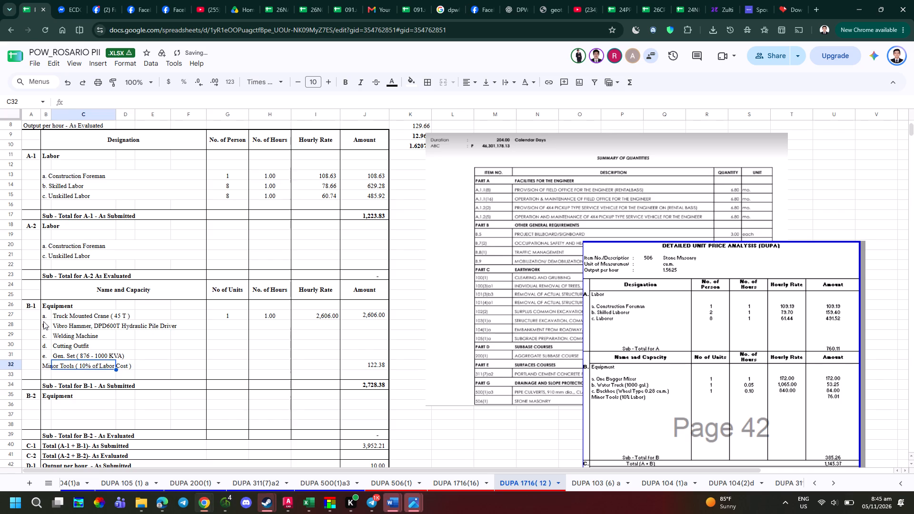
left_click(44, 365)
Set the number of units to 1 for B-1 equipment items b through e, checking the original DUPA PDF.
left_click(223, 323)
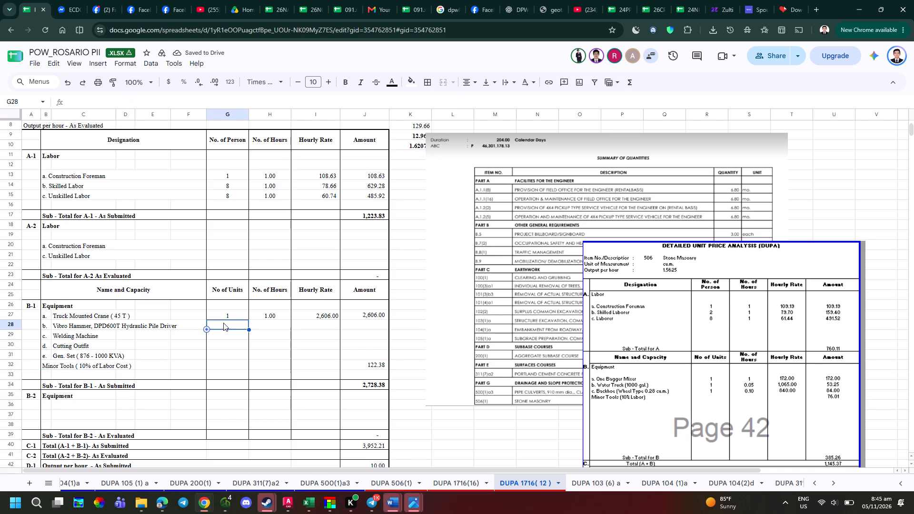
key("alt+Tab")
key("alt+Tab")
key("1")
key("Down")
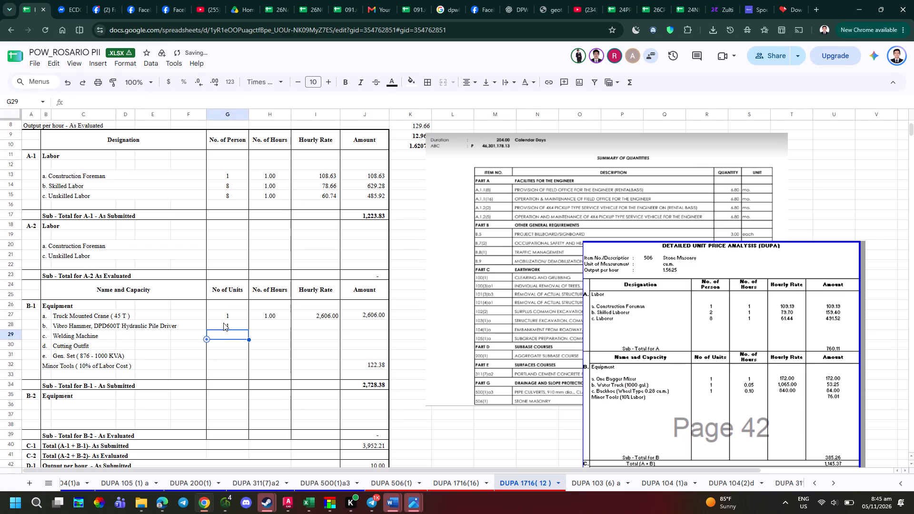
key("2")
key("Escape")
key("1")
key("Down")
key("1")
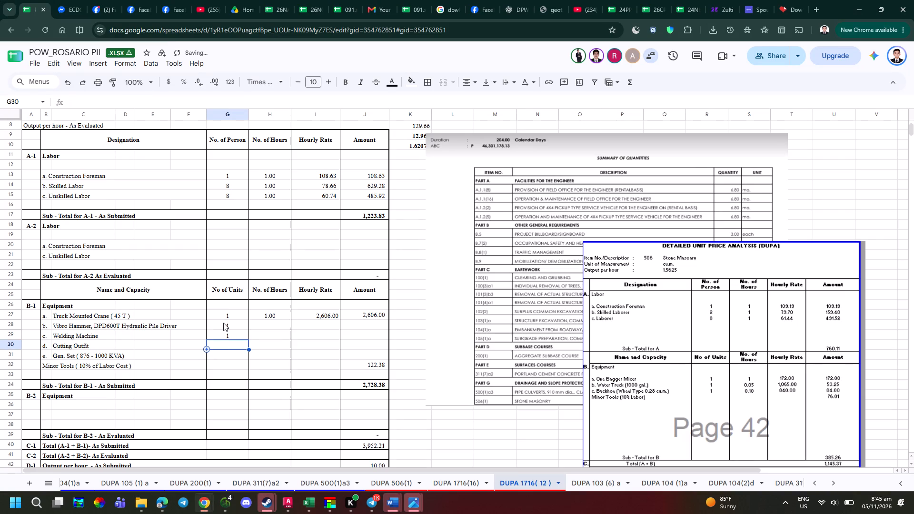
key("Down")
key("1")
key("Down")
Set the B-1 equipment hours to 1 for items b, c and e and 0.50 for item d, checking the original DUPA PDF.
key("alt+Tab")
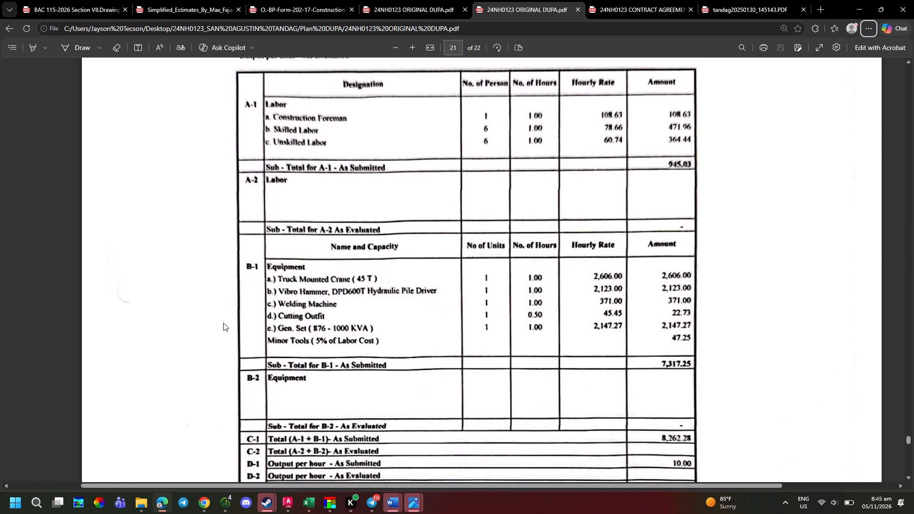
key("alt+Tab")
key("Right")
key("Up")
key("Up")
key("Up")
key("Up")
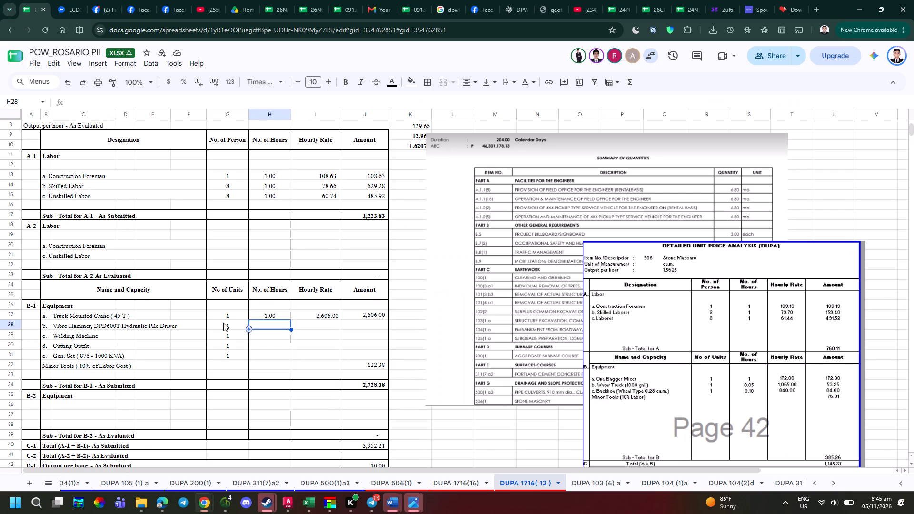
key("1")
key("Down")
type("0.50")
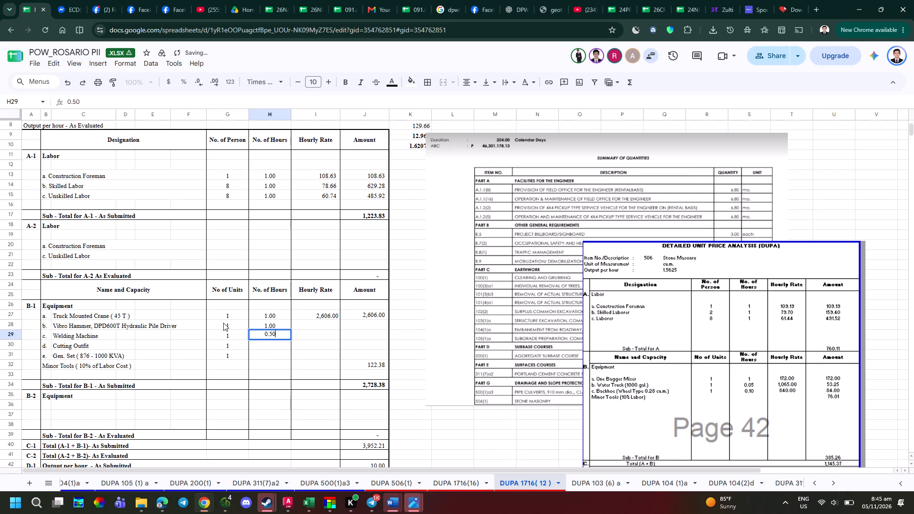
key("Return")
key("alt+Tab")
key("alt+Tab")
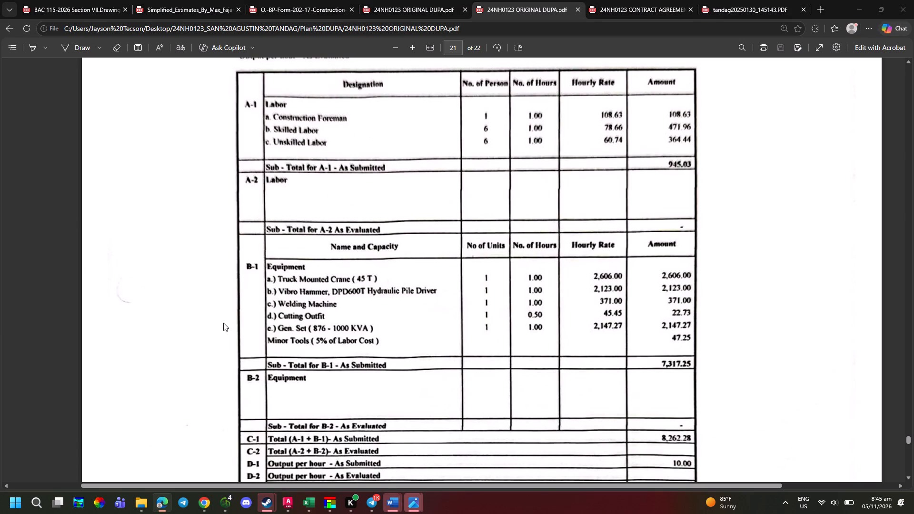
key("Up")
key("1")
key("Down")
type("0.1")
key("BackSpace")
type("50")
key("Return")
key("1")
Set the hourly rate of item b, the Vibro Hammer, to 2123, checking the original DUPA PDF in Edge.
key("Right")
key("Right")
key("Up")
key("Up")
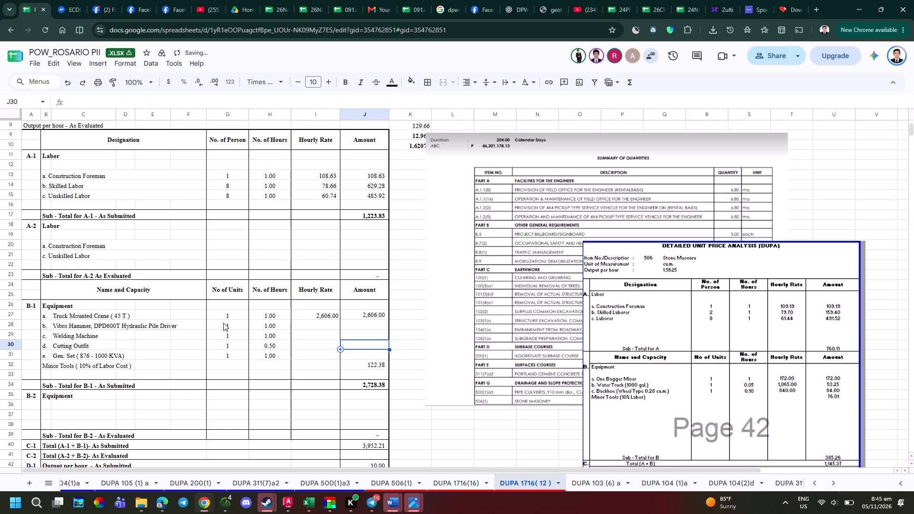
key("Up")
key("Left")
key("Left")
key("alt+Tab")
key("alt+Tab")
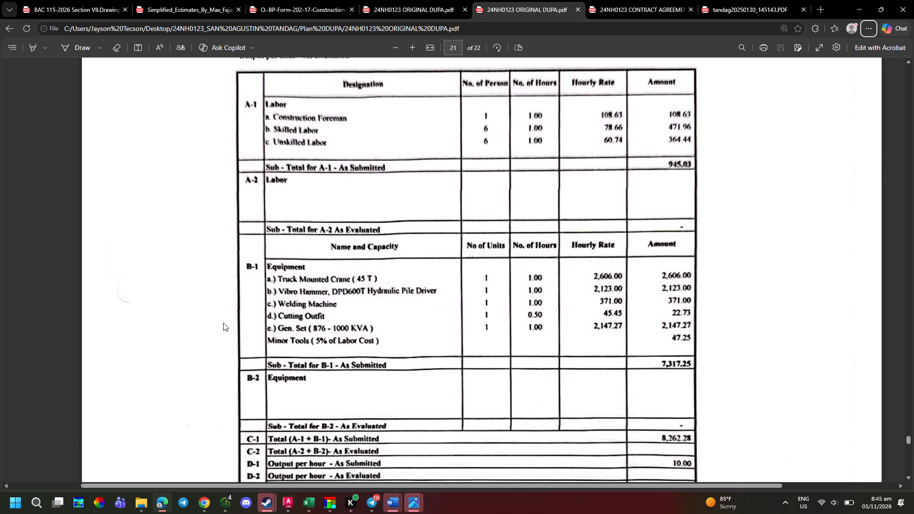
type("2123")
key("alt+Return")
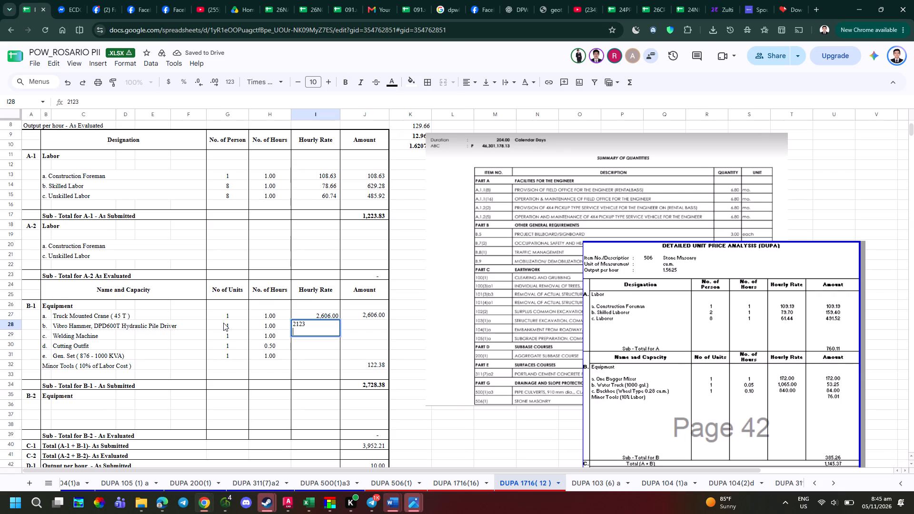
key("Escape")
type("213")
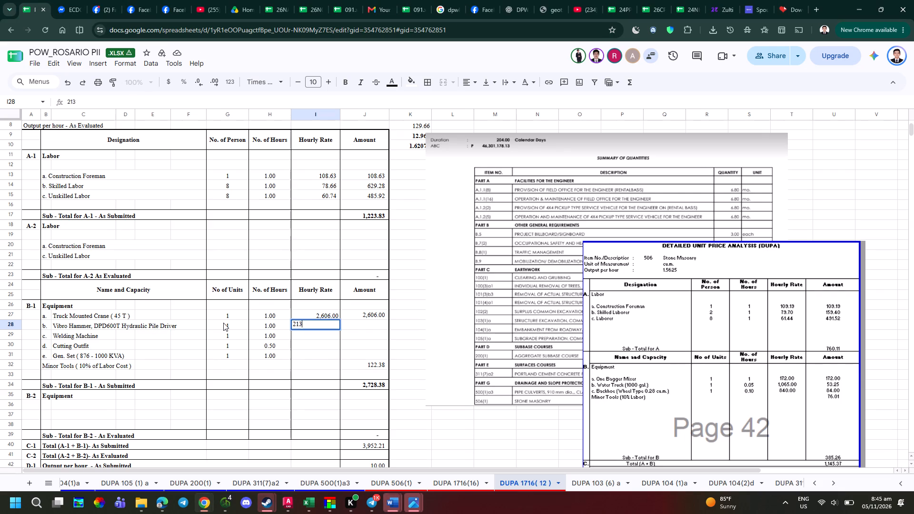
key("BackSpace")
type("23")
key("Return")
Set the hourly rates to 371 for the Welding Machine and 45.45 for the Cutting Outfit, checking the original DUPA PDF.
key("alt+Tab")
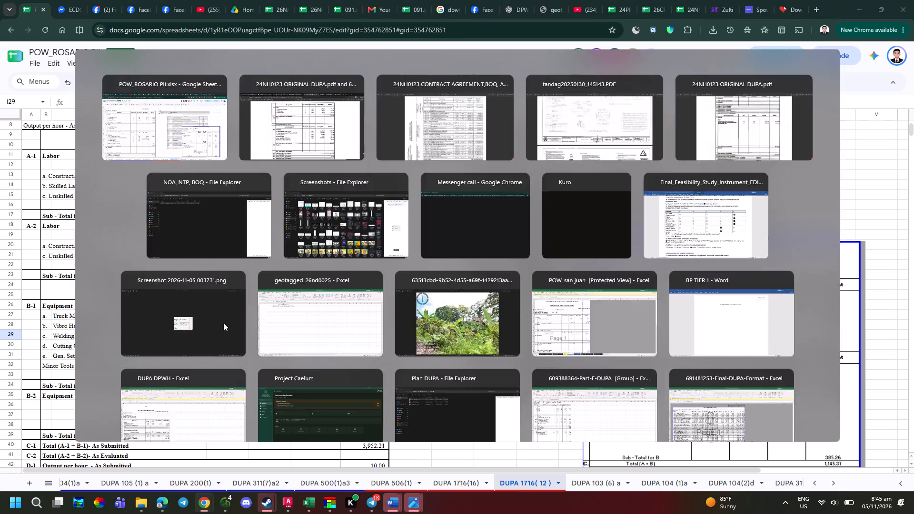
key("alt+Tab")
type("371")
key("Return")
key("alt+Tab")
key("alt+Tab")
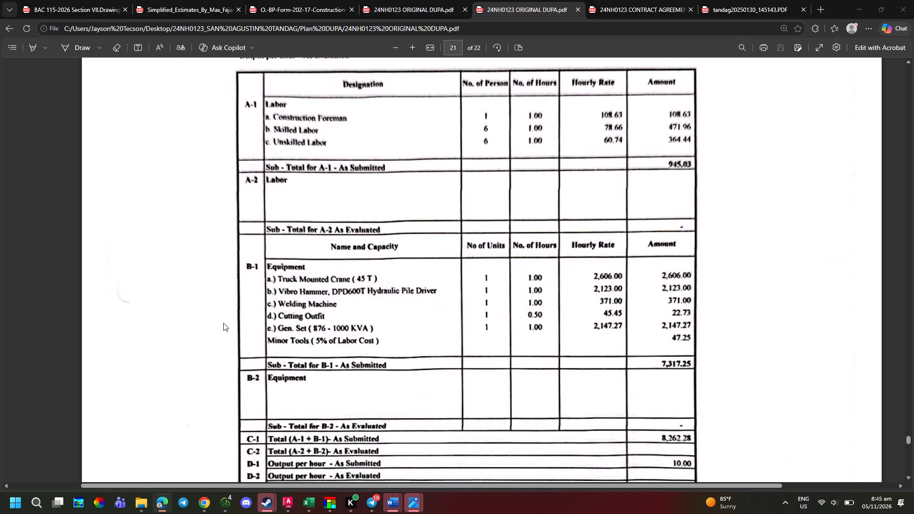
type("45.45")
key("Return")
Set the hourly rate of item e, the Gen. Set, to 2147.27, checking the original DUPA PDF.
key("alt+Tab")
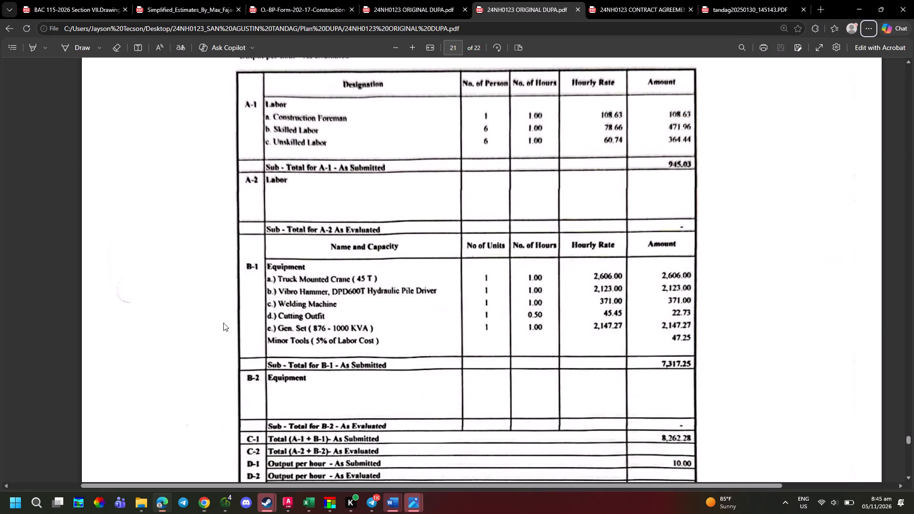
key("alt+Tab")
type("21")
type("47.")
key("alt+Tab")
key("alt+Tab")
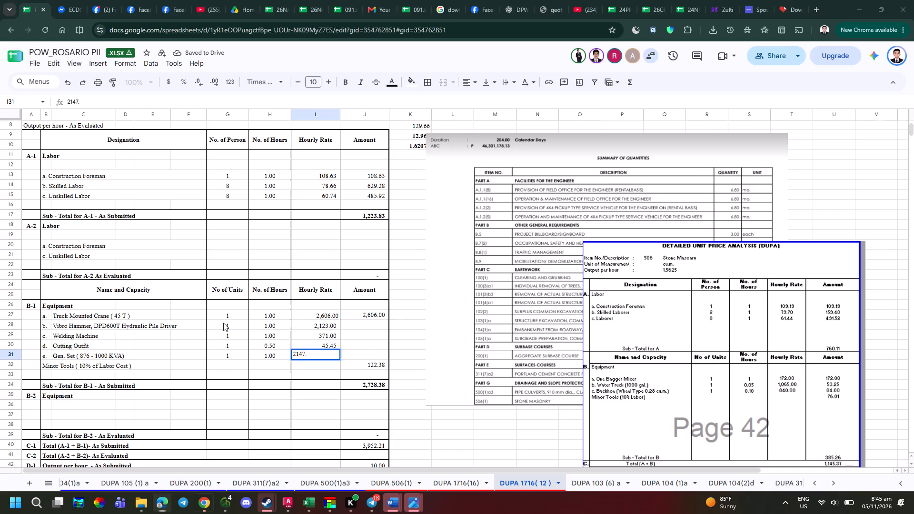
key("2")
key("7")
key("Return")
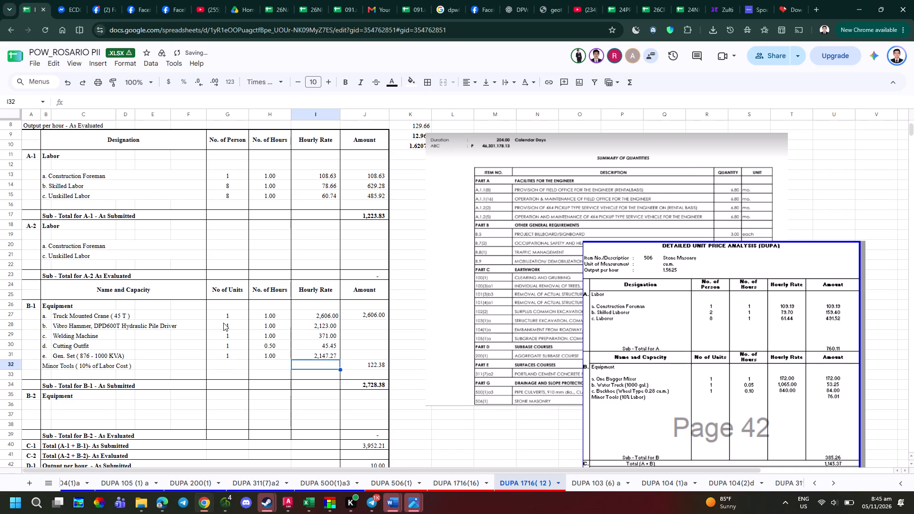
Fill the Truck Mounted Crane's Amount formula down through B-1 equipment items b to e.
key("Right")
key("Up")
key("Up")
key("Up")
key("Up")
key("ctrl+d")
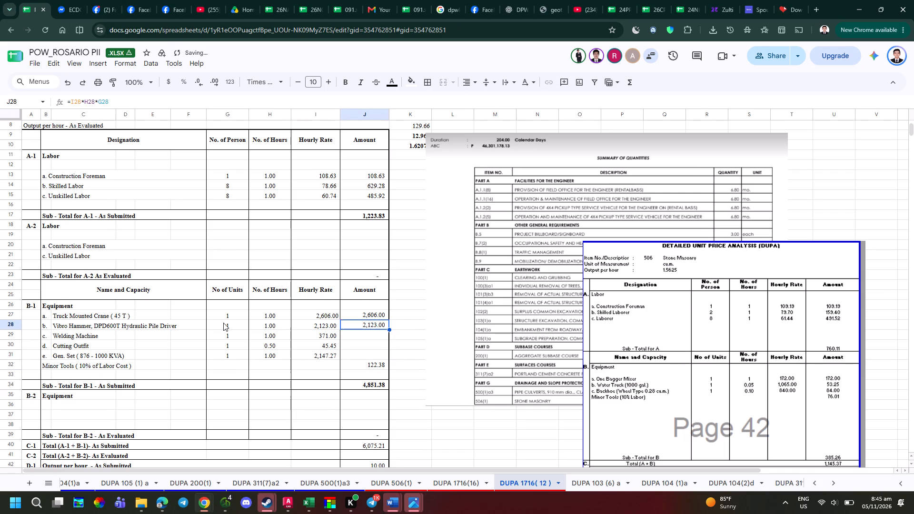
key("Down")
key("ctrl+d")
key("Down")
key("ctrl+d")
key("Down")
key("ctrl+d")
key("Down")
key("Up")
key("Up")
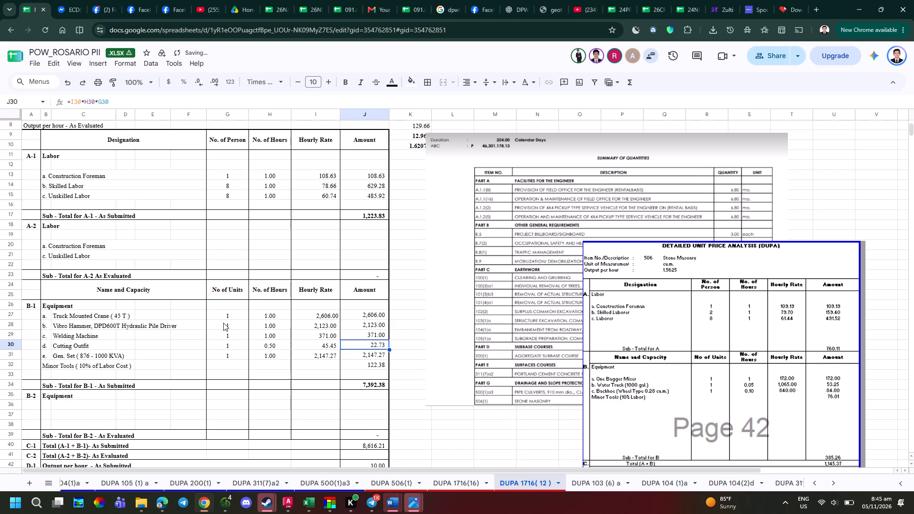
key("Up")
Change the Minor Tools amount formula to =(J27+J28+J29+J30+J31)*10%, based on the five equipment amounts.
double_click(368, 366)
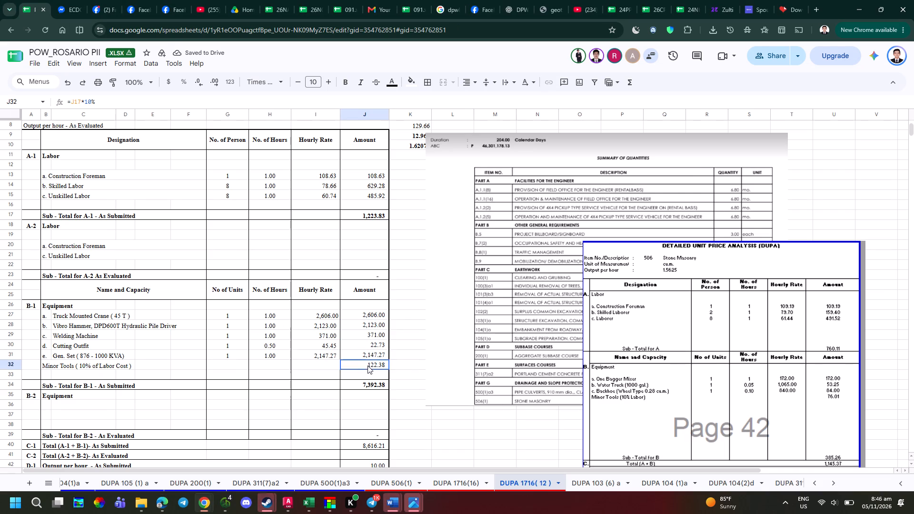
left_click(357, 362)
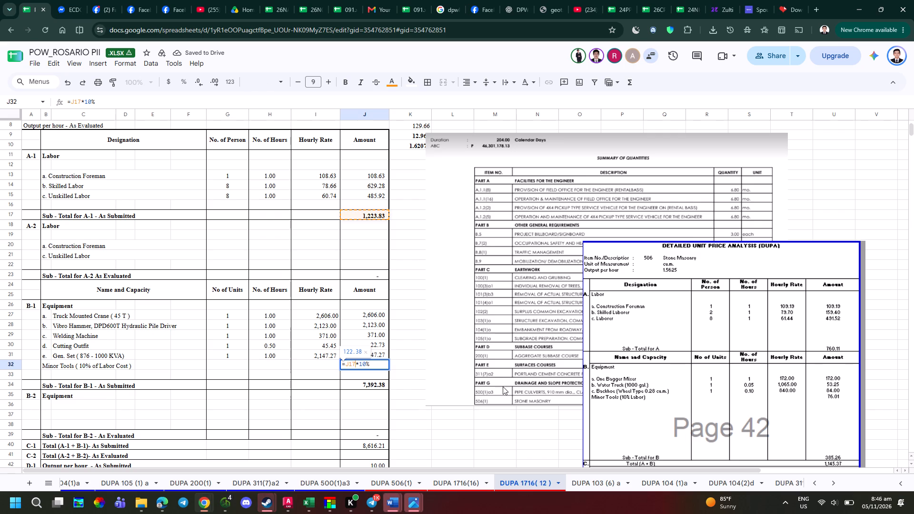
key("BackSpace")
key("BackSpace")
key("BackSpace")
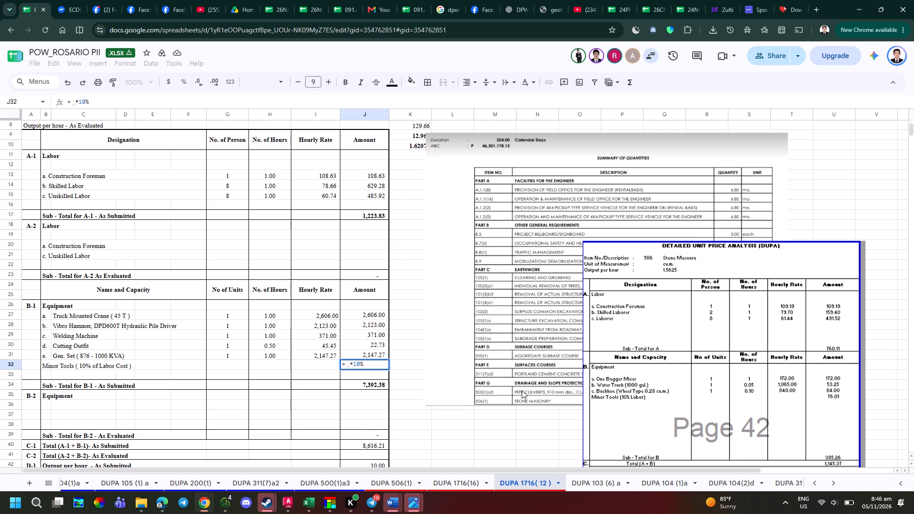
key("shift+parenleft")
left_click(369, 316)
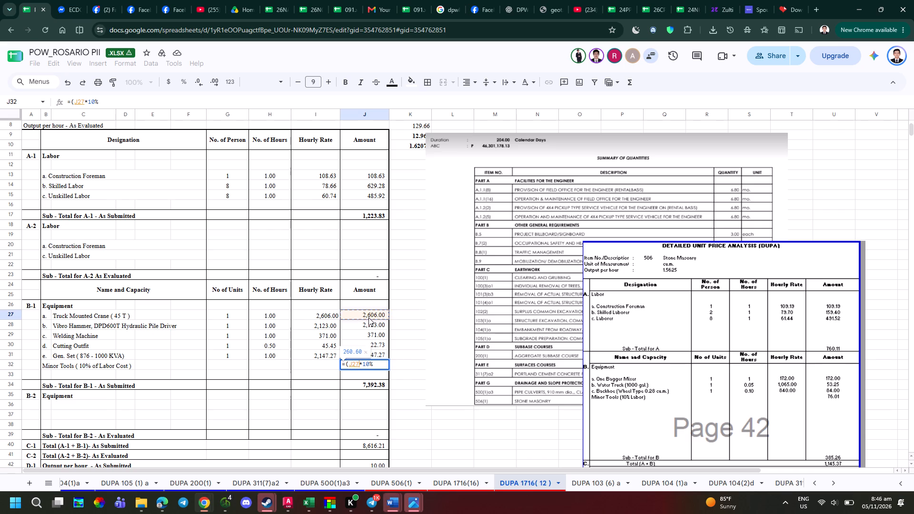
key("shift+plus")
left_click(369, 327)
key("shift+plus")
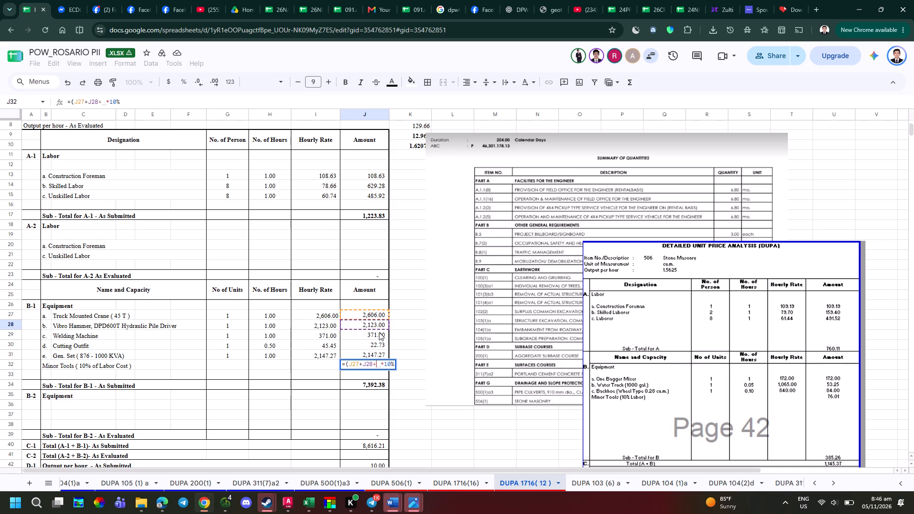
left_click(379, 332)
key("shift+plus")
left_click(381, 347)
key("shift+plus")
left_click(387, 354)
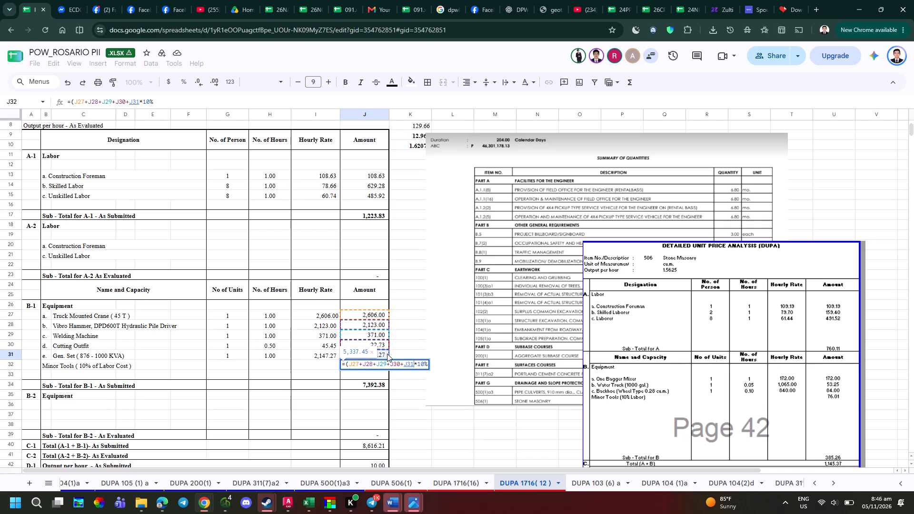
key("shift+parenright")
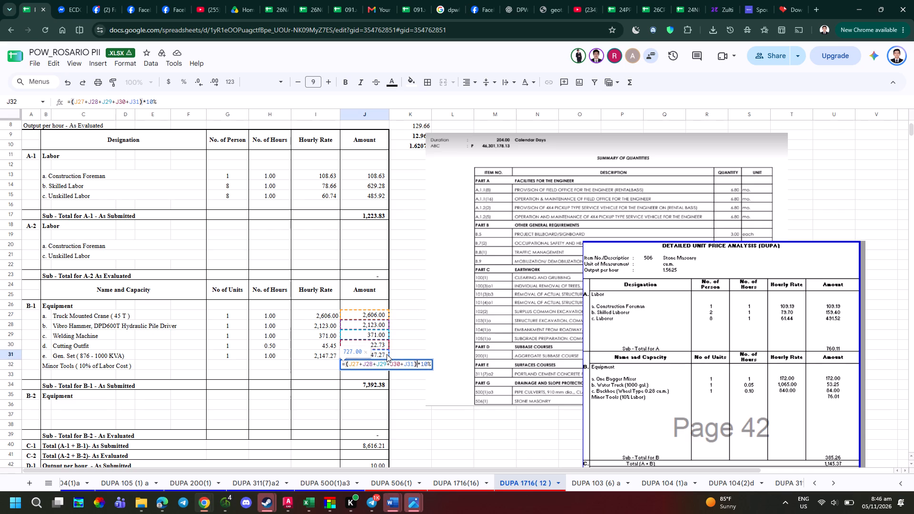
key("Return")
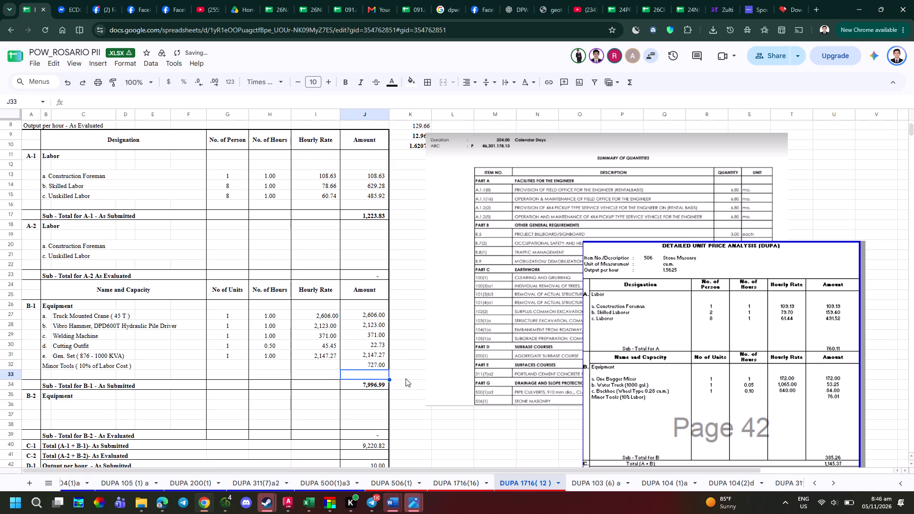
Compare the sheet's sections from B-2 Equipment through F-1 Materials with the original DUPA PDF in Edge.
key("alt+Tab")
scroll(447, 336, "down", 3)
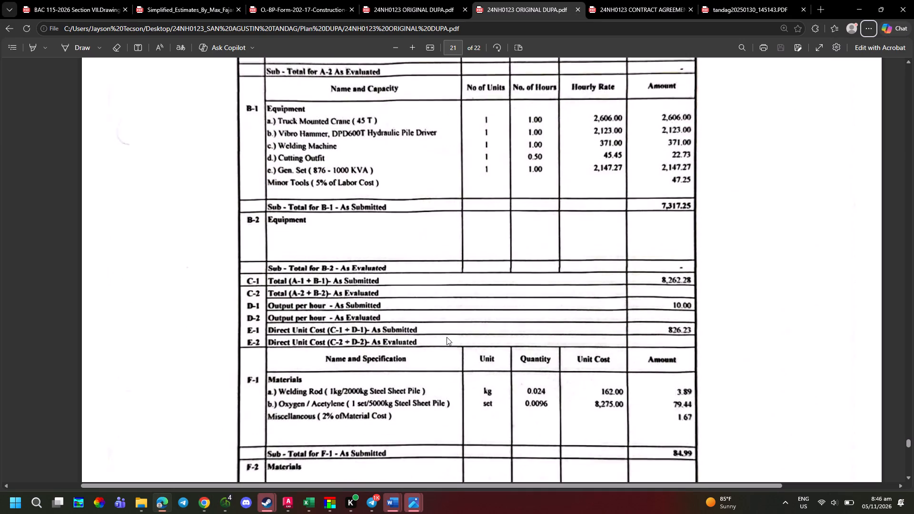
key("alt+Tab")
scroll(281, 369, "down", 1)
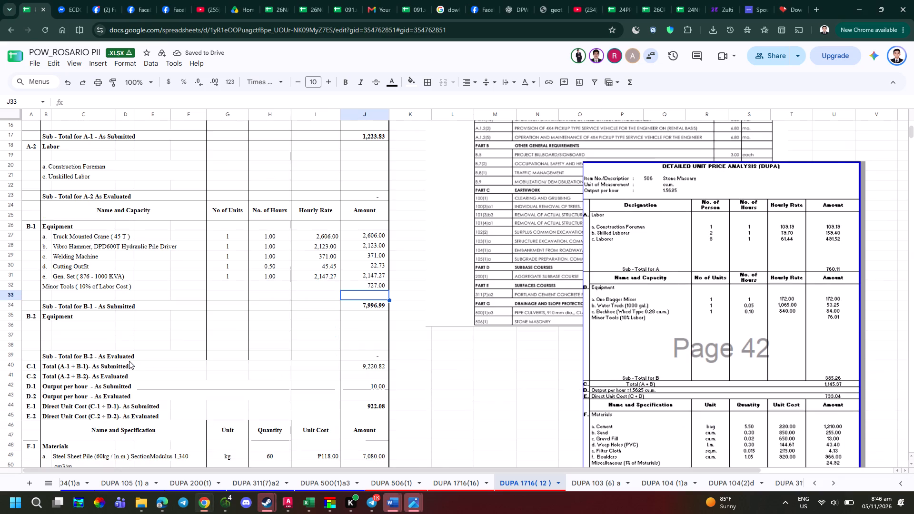
key("alt+Tab")
key("alt+Tab")
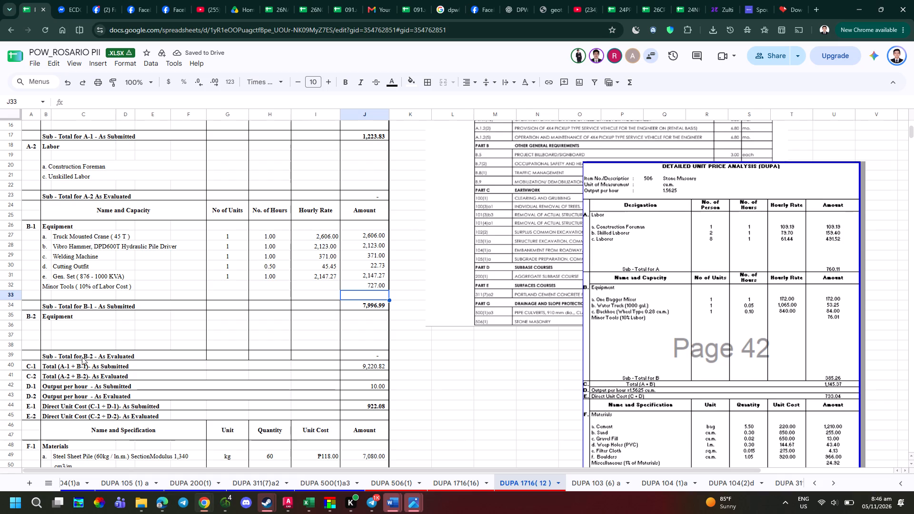
left_click(50, 323)
key("alt+Tab")
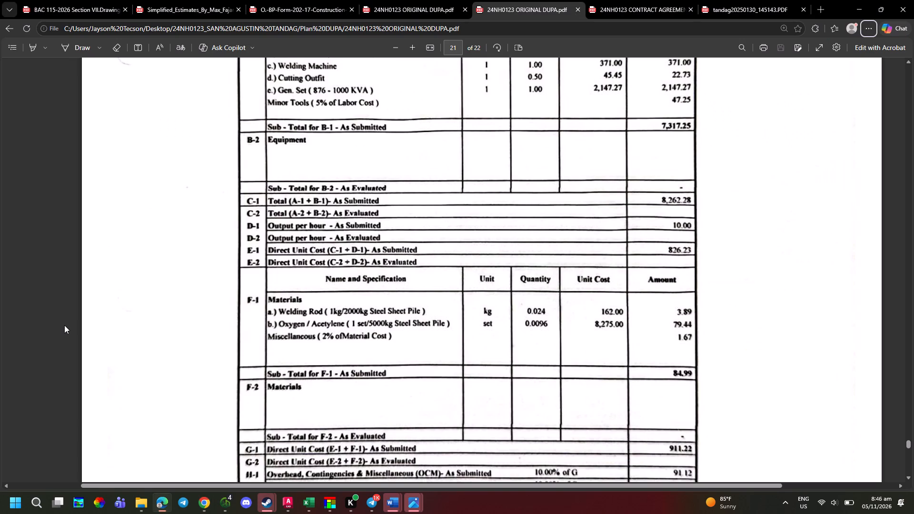
key("alt+Tab")
scroll(20, 328, "down", 1)
scroll(80, 395, "down", 1)
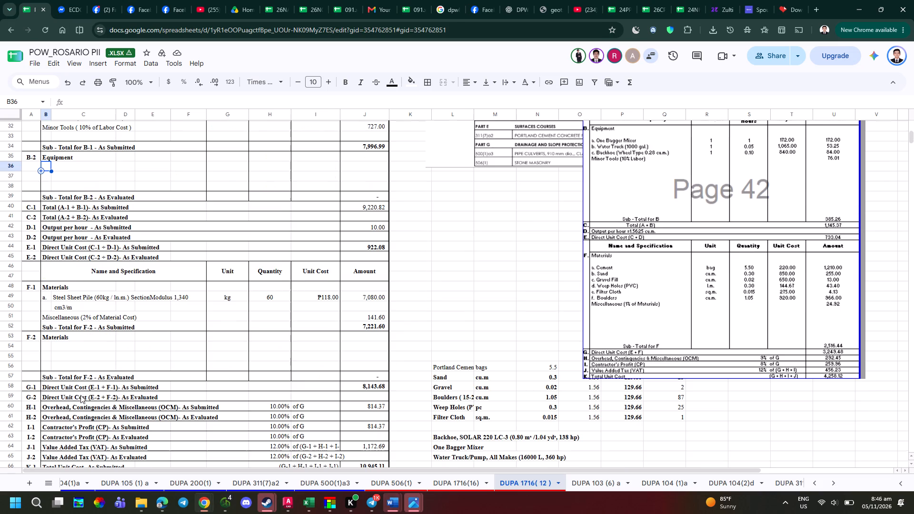
Replace the F-1 material a description with "Welding Rod ( 1kg/2000kg Steel Sheet Pile )", following the original DUPA PDF in Edge.
left_click(60, 304)
key("alt+Tab")
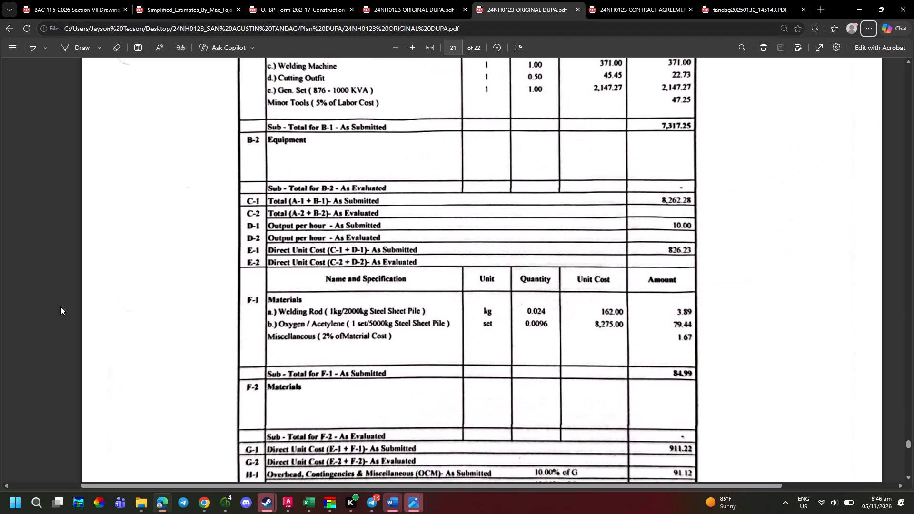
key("alt+Tab")
left_click(43, 300)
left_click(75, 296)
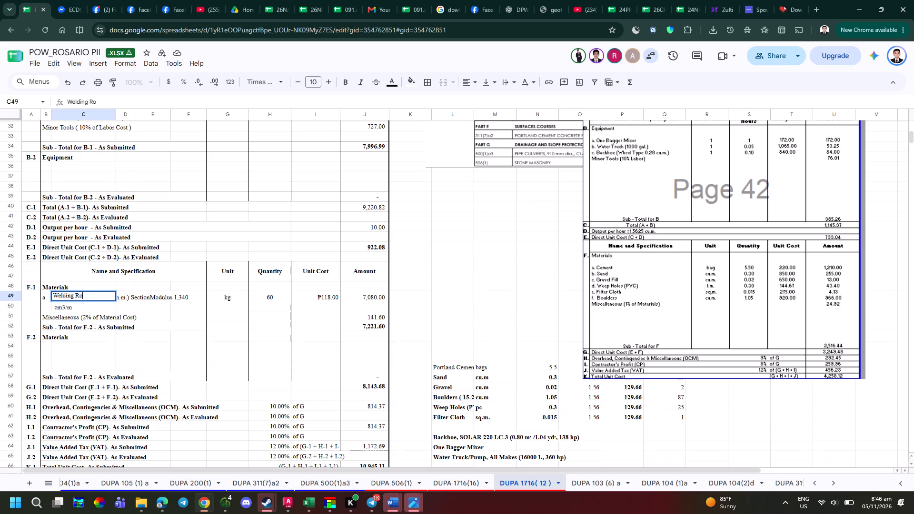
key("alt+Tab")
key("alt+Tab")
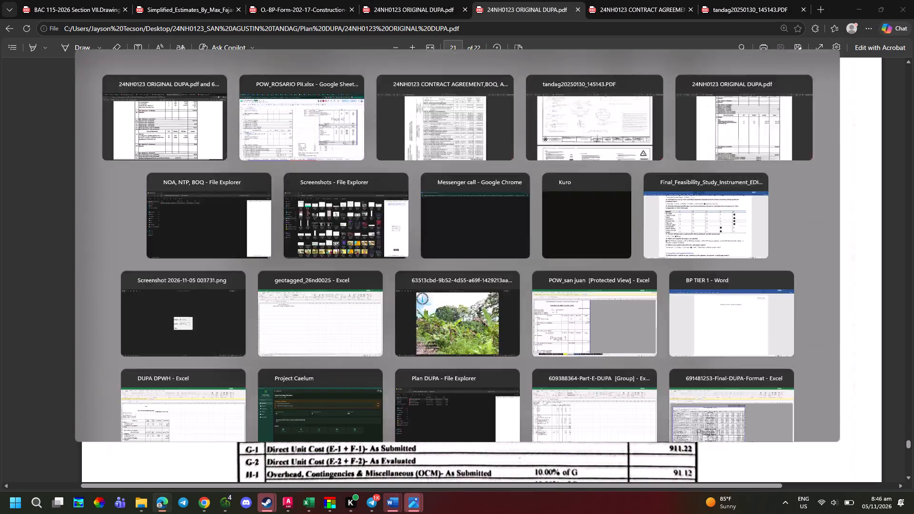
type("( 1kg")
key("alt+Tab")
key("alt+Tab")
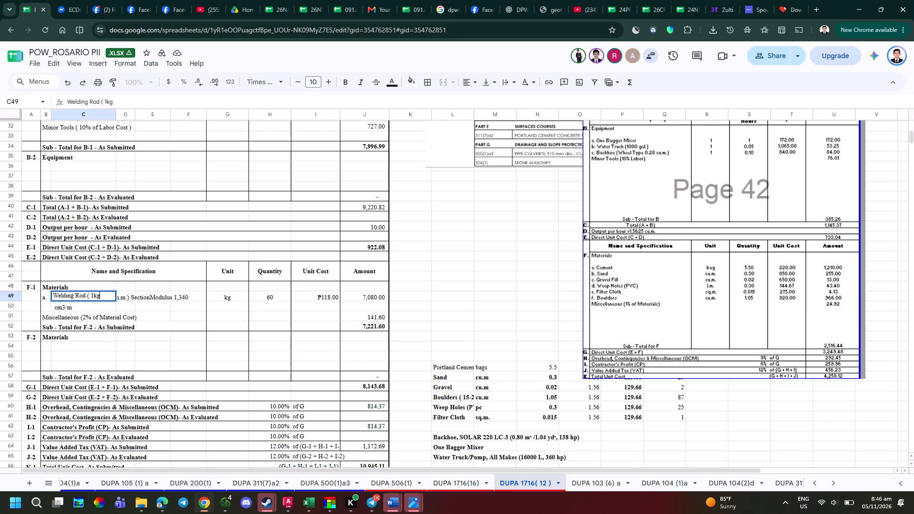
type("/2000kg")
key("alt+Tab")
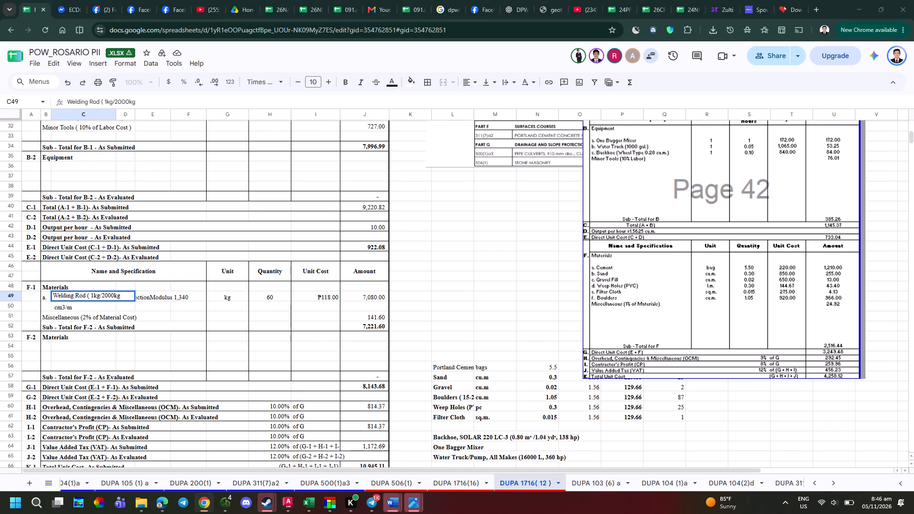
key("alt+Tab")
key("alt+Tab")
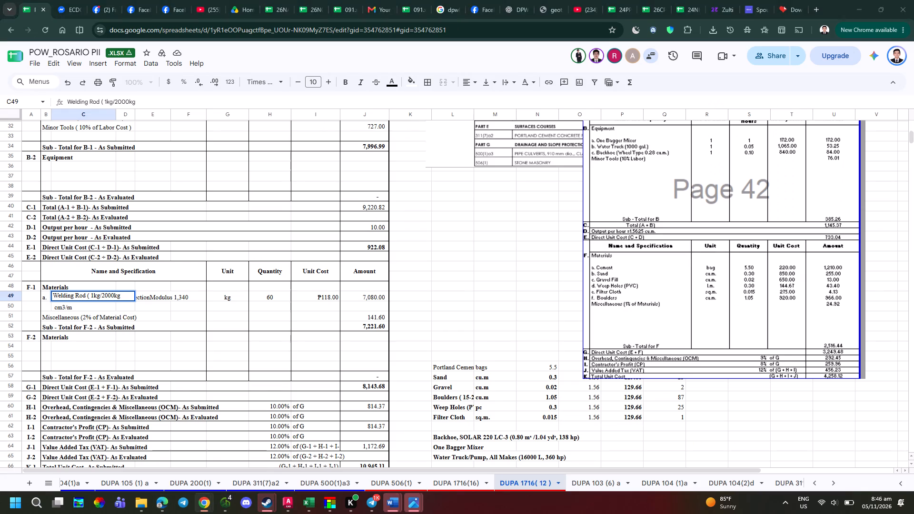
key("alt+Tab")
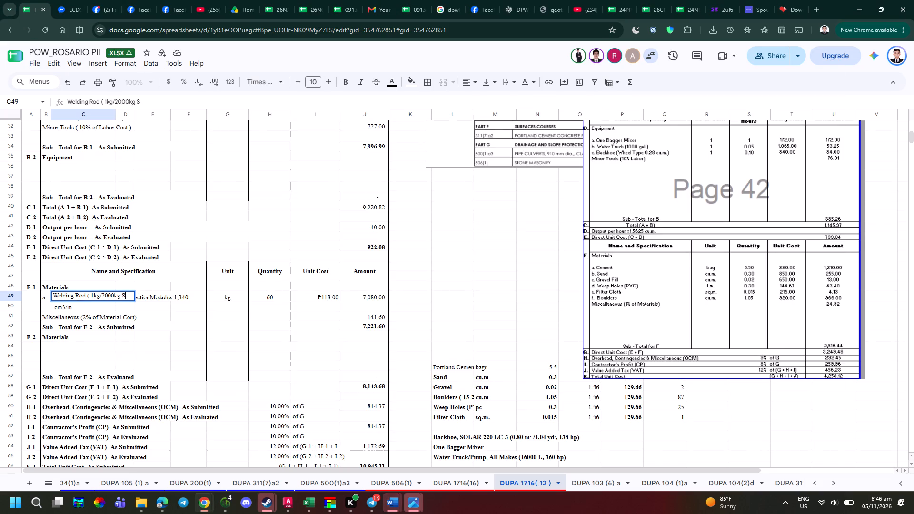
key("BackSpace")
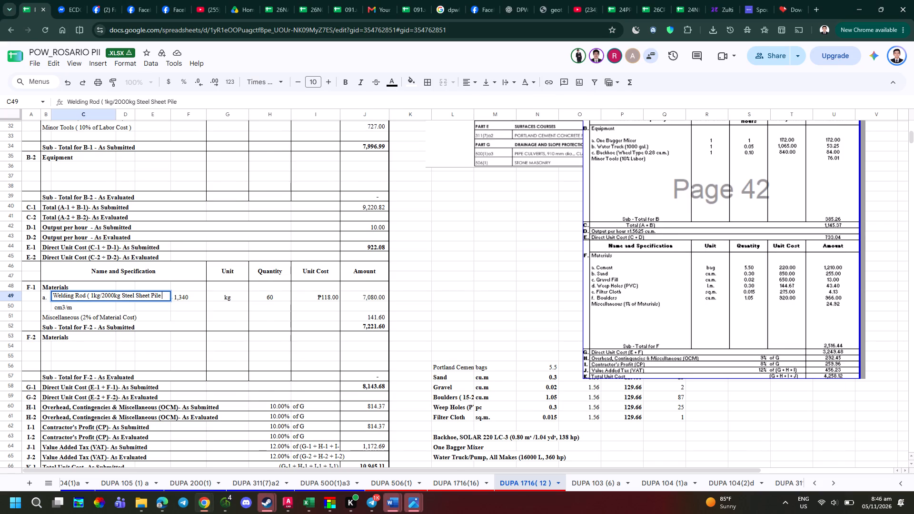
key("alt+Tab")
key("alt+Tab")
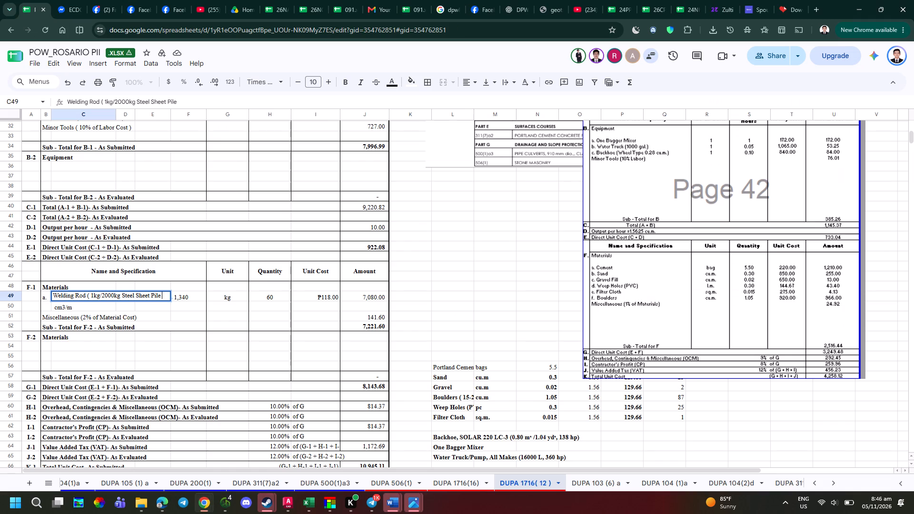
key("shift+parenright")
key("Return")
Clear the leftover cm3/m text under the Welding Rod and label that row "b.".
key("BackSpace")
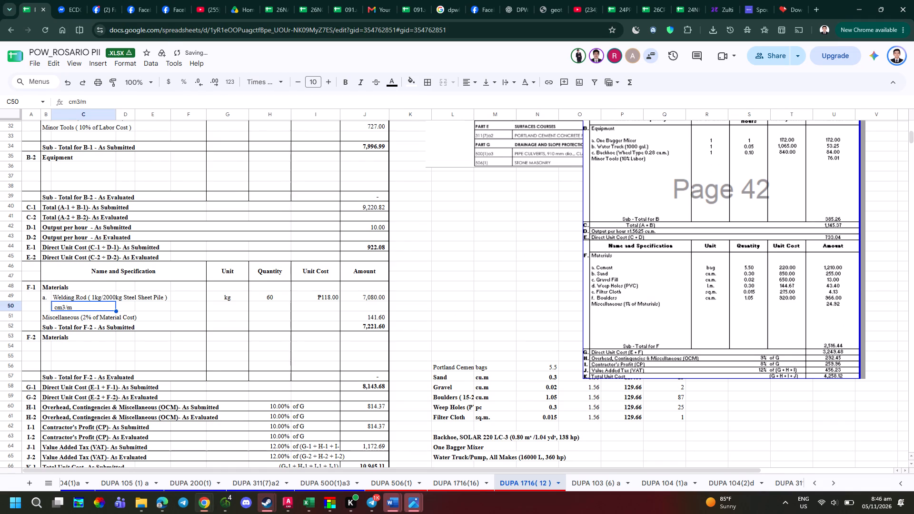
key("Left")
type("b.")
key("space")
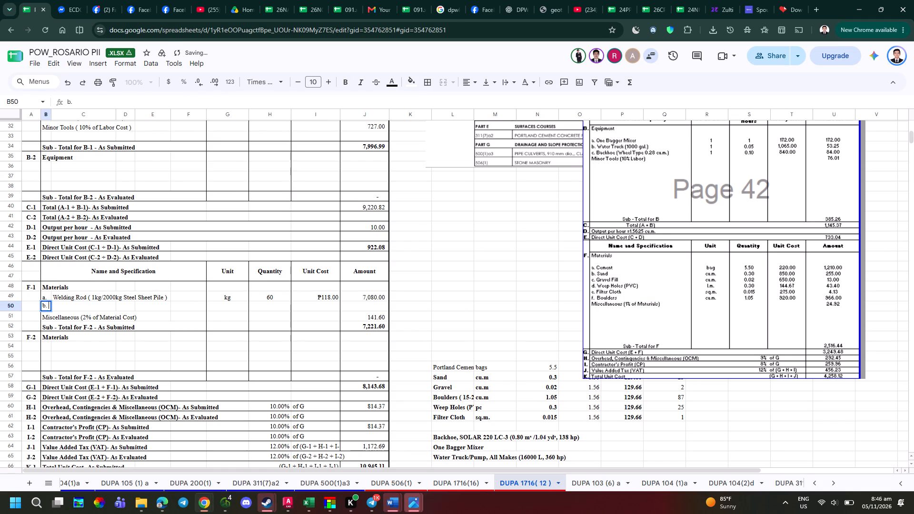
key("alt+Tab")
key("alt+Tab")
key("Tab")
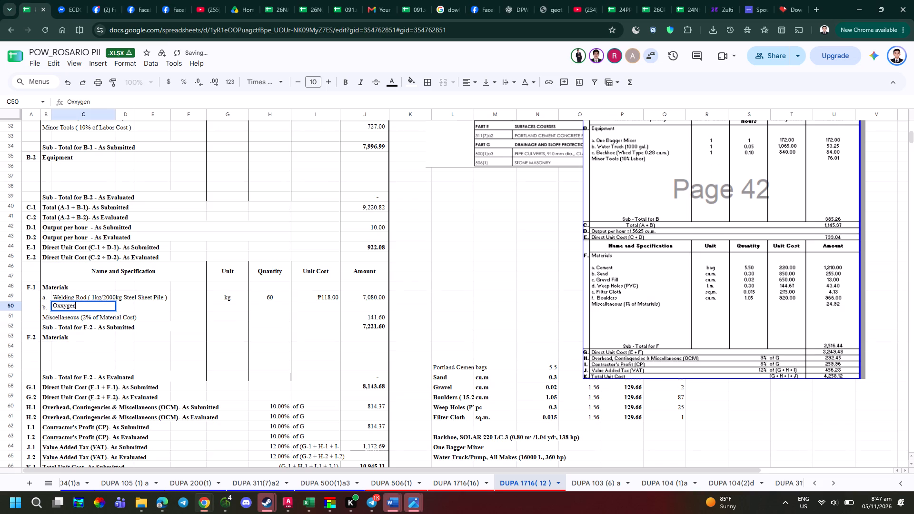
Enter the F-1 material b description as "Oxxygen/ Acetylene ( 1 set /5000kg Steel Sheet Pile)", following the original DUPA PDF.
key("slash")
key("alt+Tab")
key("alt+Tab")
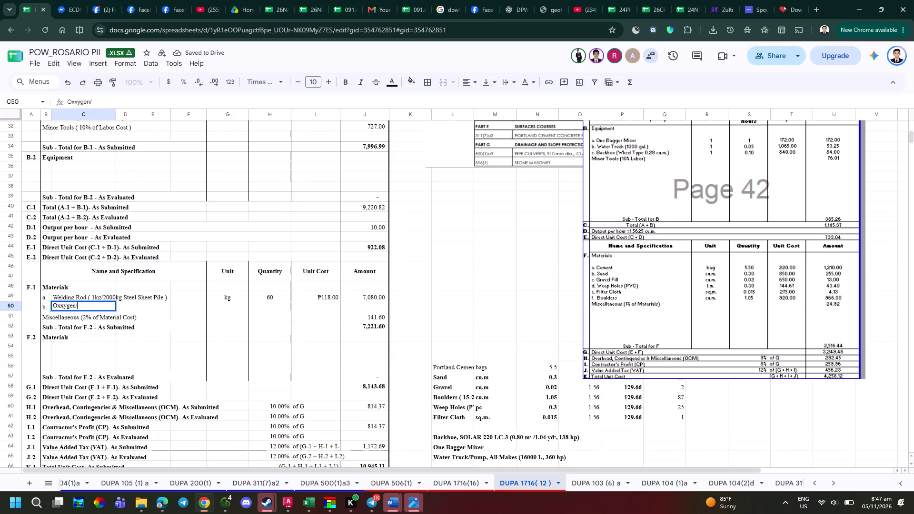
type("cetylene")
key("space")
key("alt+Tab")
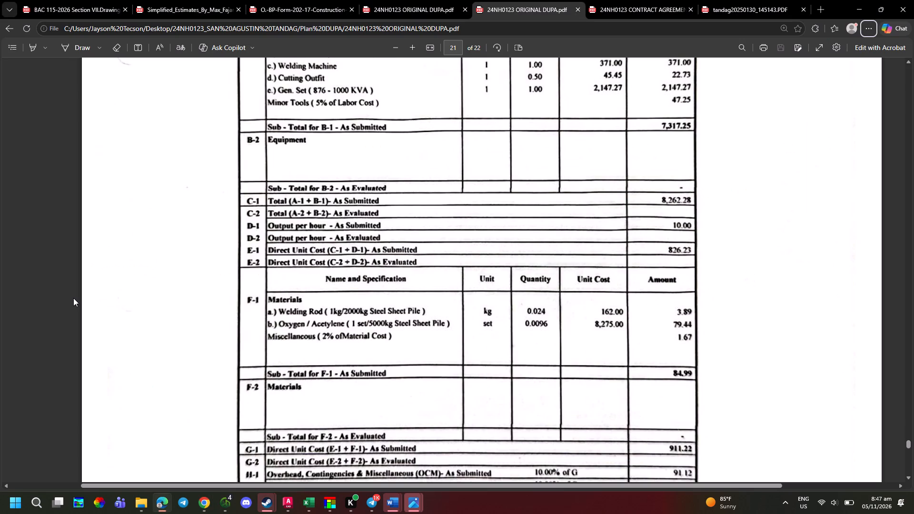
key("alt+Tab")
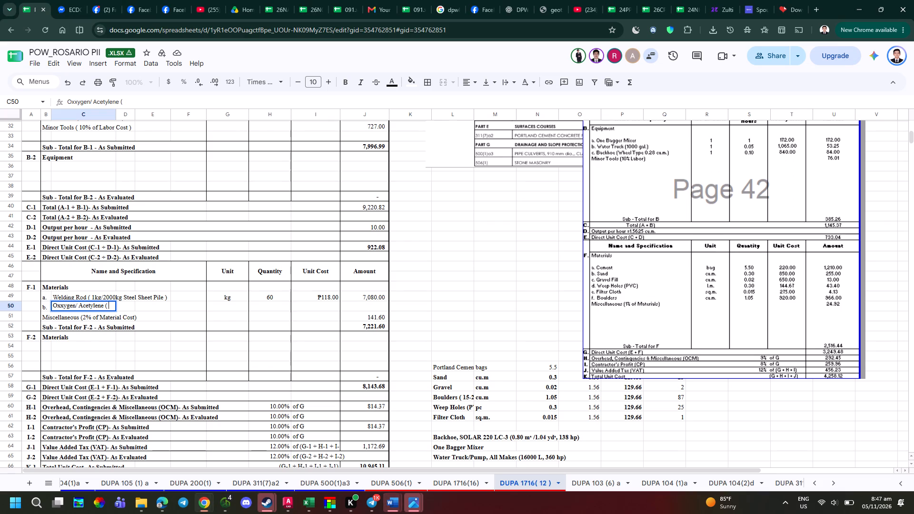
key("BackSpace")
key("BackSpace")
type("set")
key("space")
key("alt+Tab")
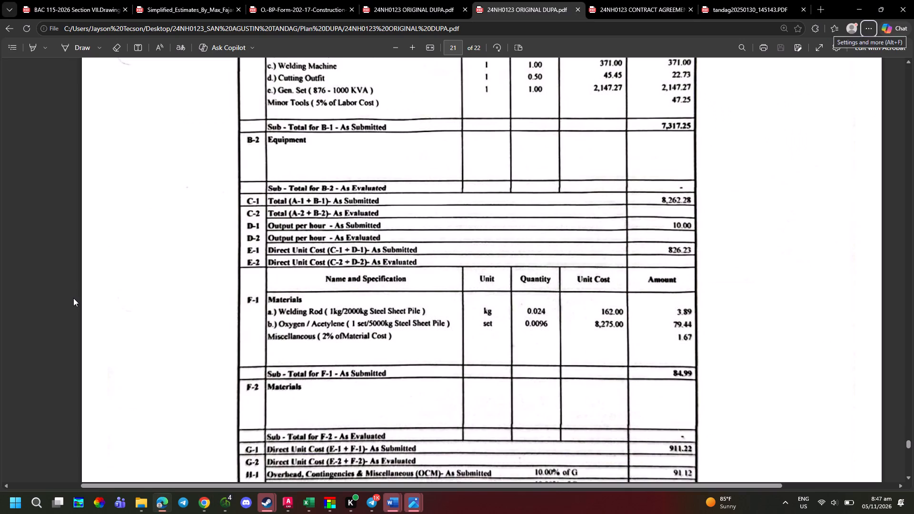
key("alt+Tab")
type("/500kg")
key("alt+Tab")
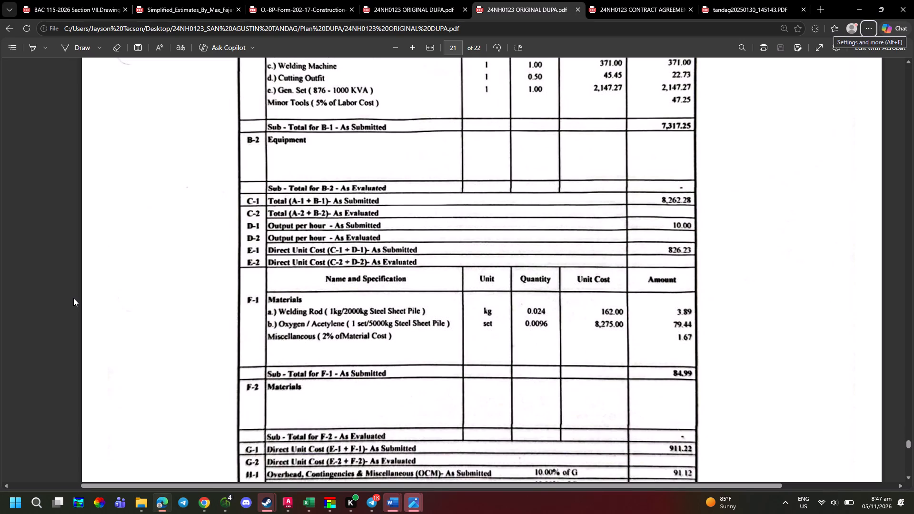
key("alt+Tab")
key("BackSpace")
key("BackSpace")
type("0kg")
key("space")
key("alt+Tab")
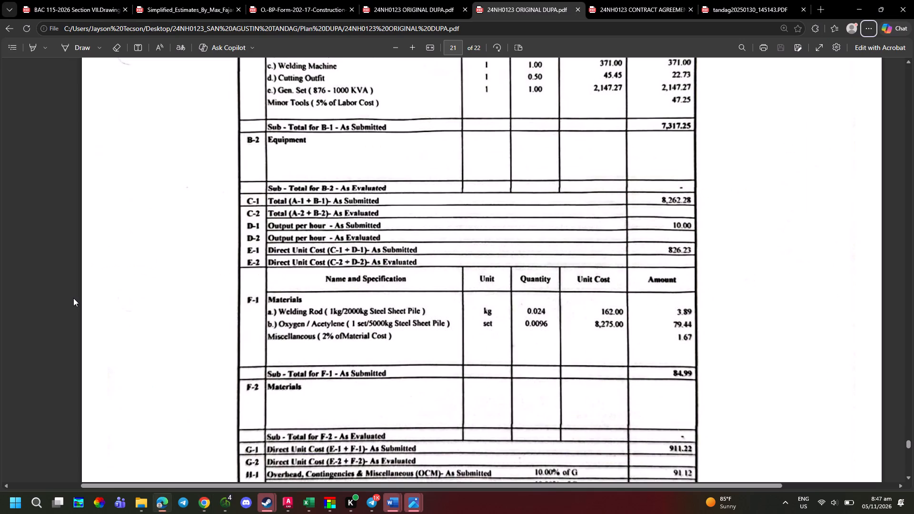
key("alt+Tab")
key("BackSpace")
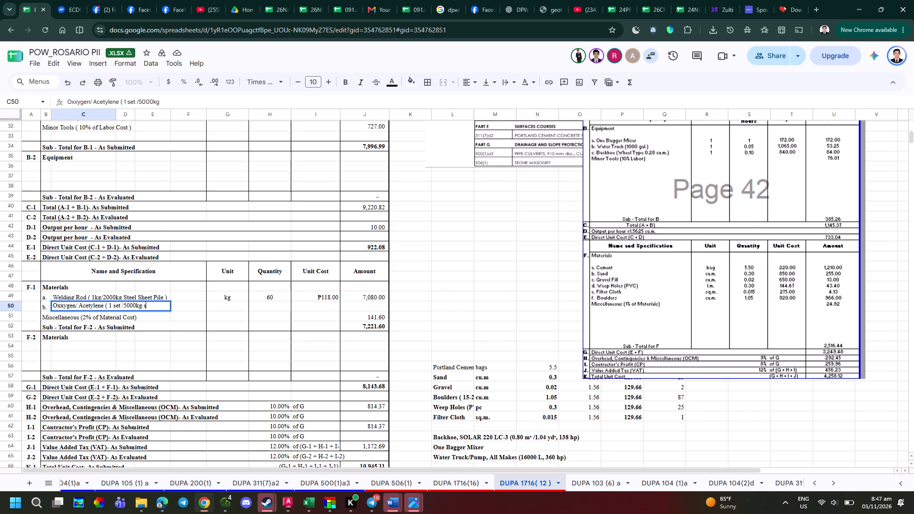
key("s")
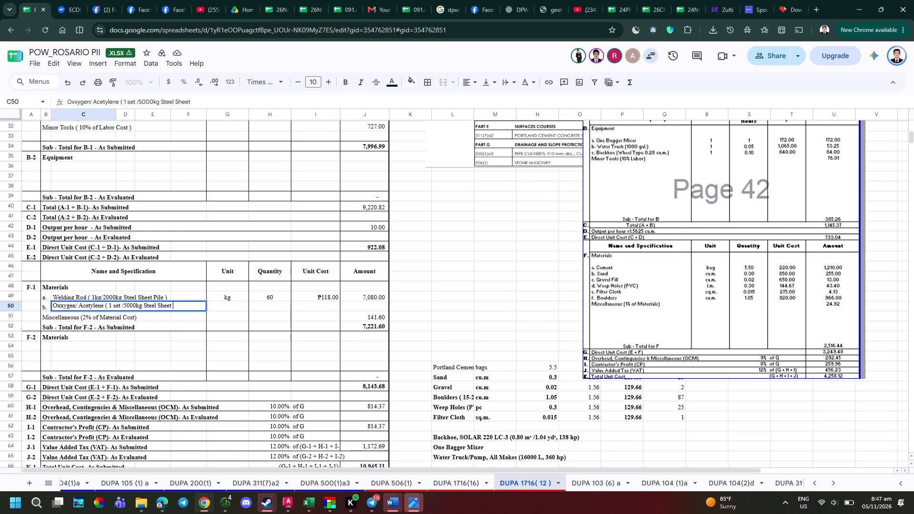
key("alt+Tab")
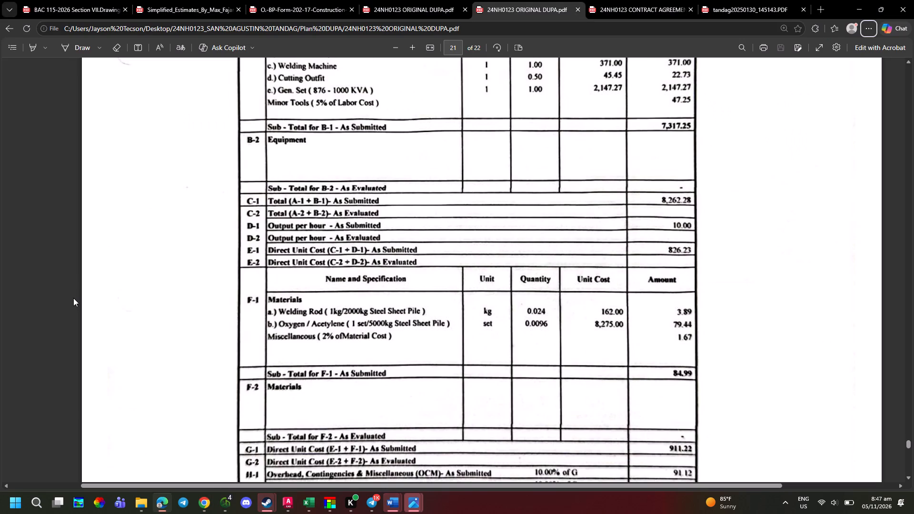
key("alt+Tab")
key("shift+parenright")
key("Return")
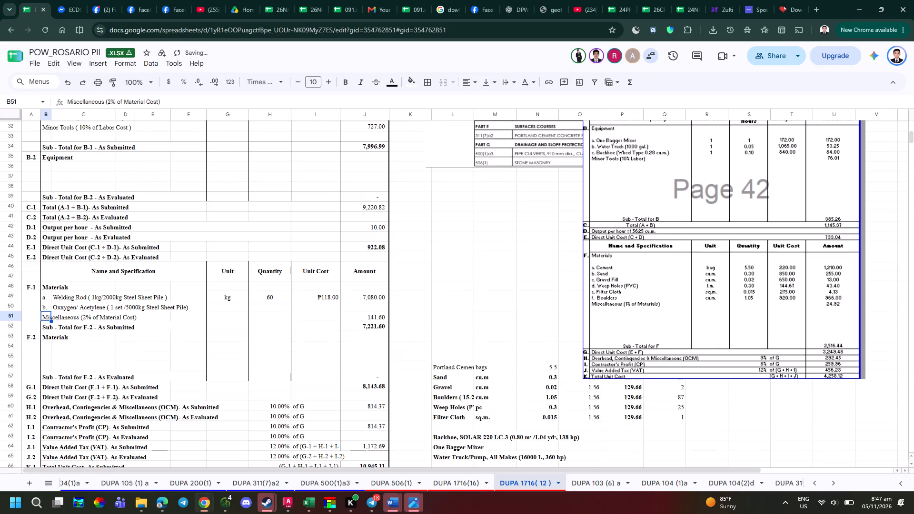
Set the unit of F-1 material b to "set", checking the original DUPA PDF.
key("Right")
key("Right")
key("Right")
key("Right")
key("Right")
key("alt+Tab")
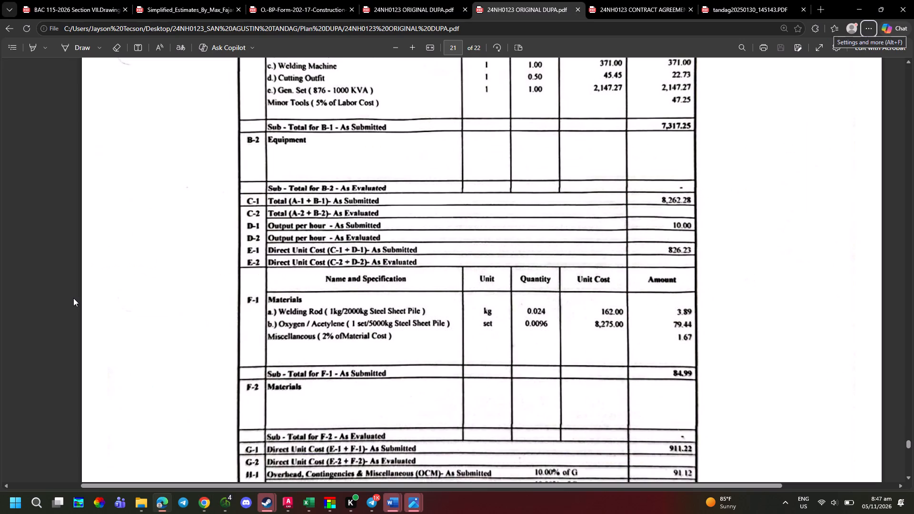
key("alt+Tab")
key("Right")
key("Up")
key("Left")
type("set")
key("Return")
Set the F-1 quantities to 0.024 for the Welding Rod and 0.0096 for material b, checking the original DUPA PDF.
key("Right")
key("Right")
key("Up")
key("alt+Tab")
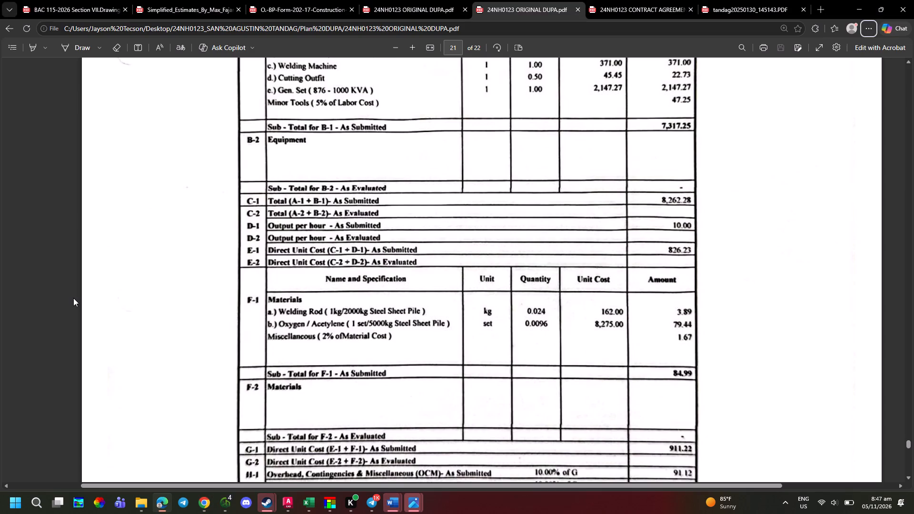
key("alt+Tab")
key("Left")
key("Up")
key("Left")
key("Escape")
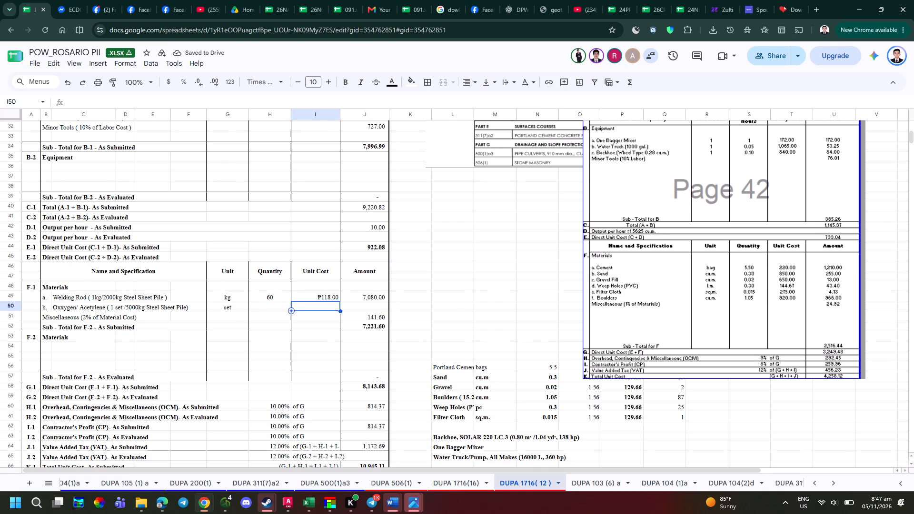
left_click(265, 300)
type("0.024")
key("Return")
key("alt+Tab")
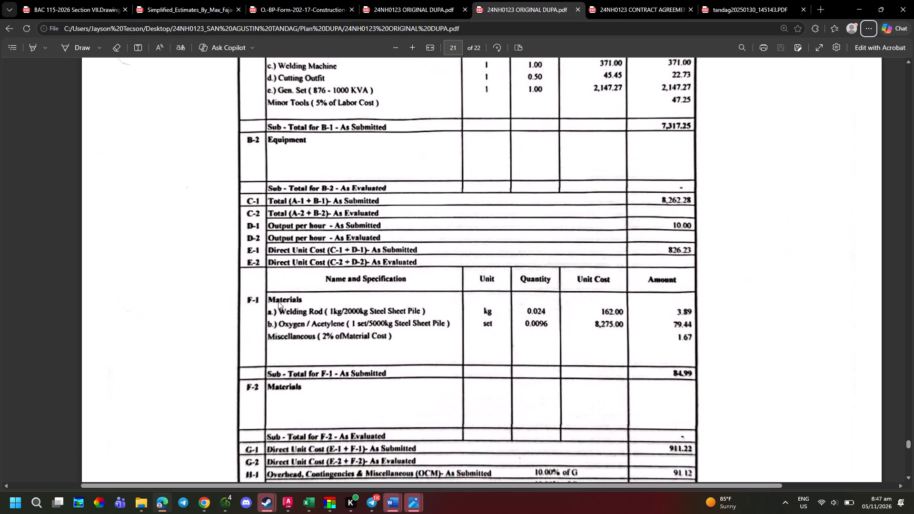
key("alt+Tab")
type("0.0096")
key("Tab")
Set the F-1 unit costs to 162 for the Welding Rod and 8275 for material b, checking the original DUPA PDF.
key("alt+Tab")
key("alt+Tab")
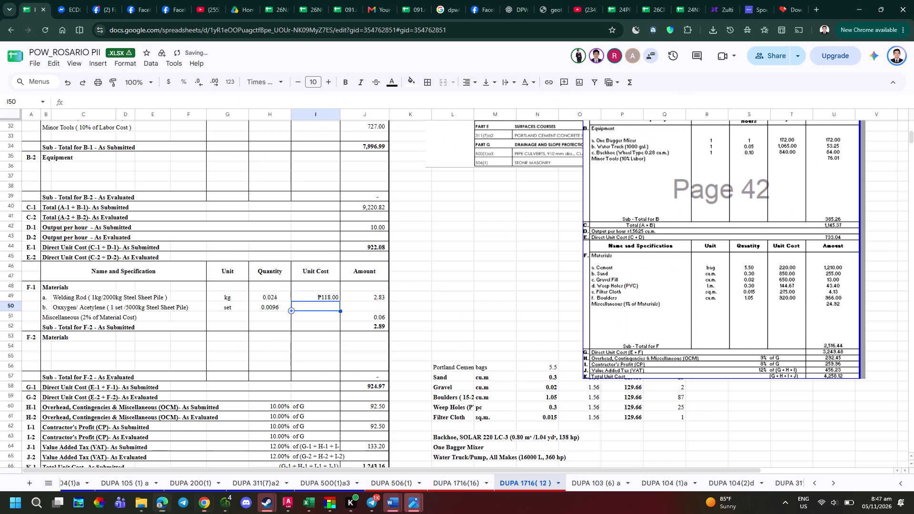
key("Up")
type("162")
key("Return")
key("alt+Tab")
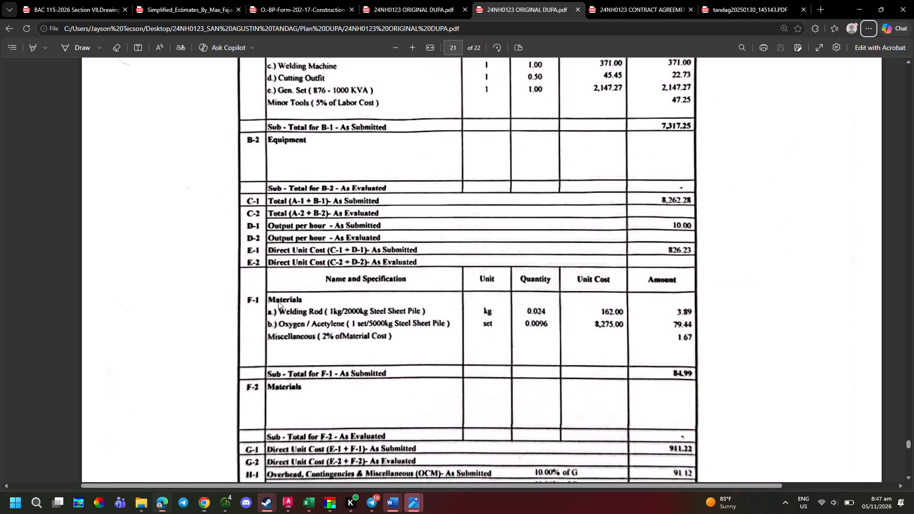
key("alt+Tab")
type("8275")
key("Return")
Fill the Welding Rod's Amount formula down to F-1 material b.
key("Right")
key("Up")
key("Up")
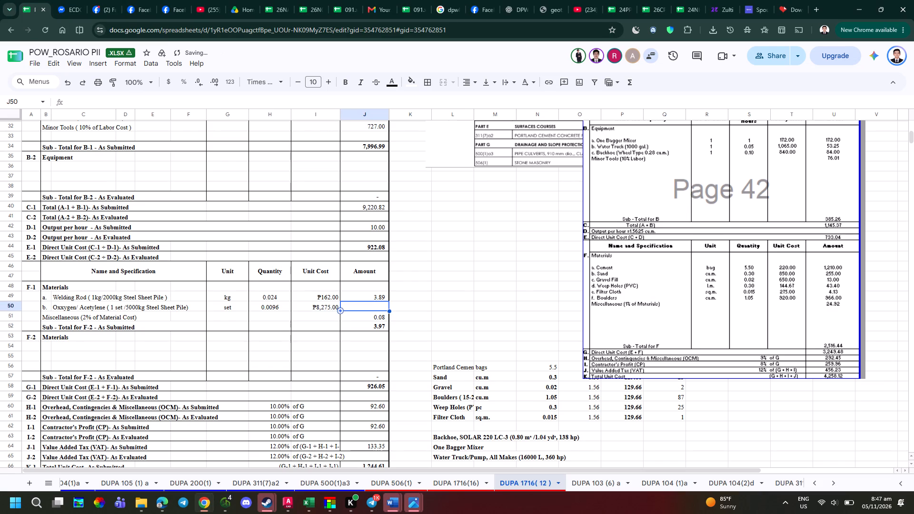
key("Down")
key("ctrl+d")
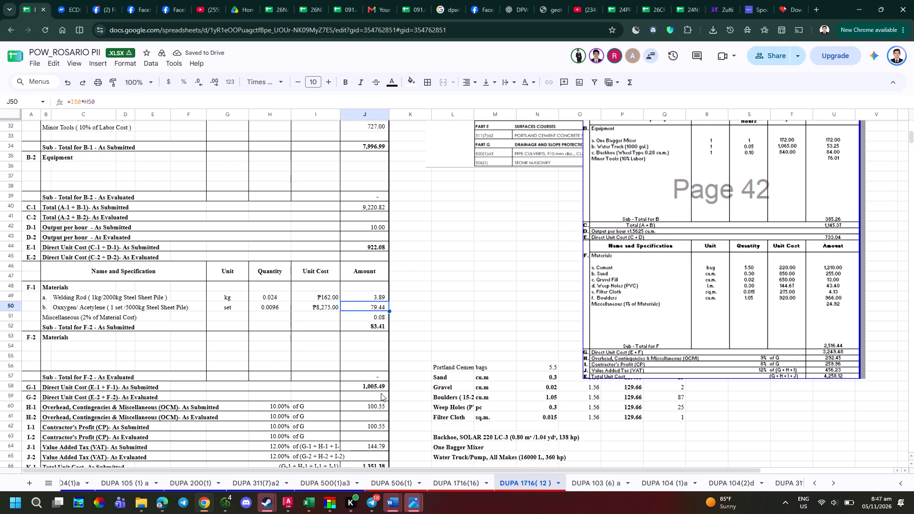
Change the F-1 Miscellaneous amount formula to =(J49+J50)*0.02 so it covers both material amounts.
double_click(371, 321)
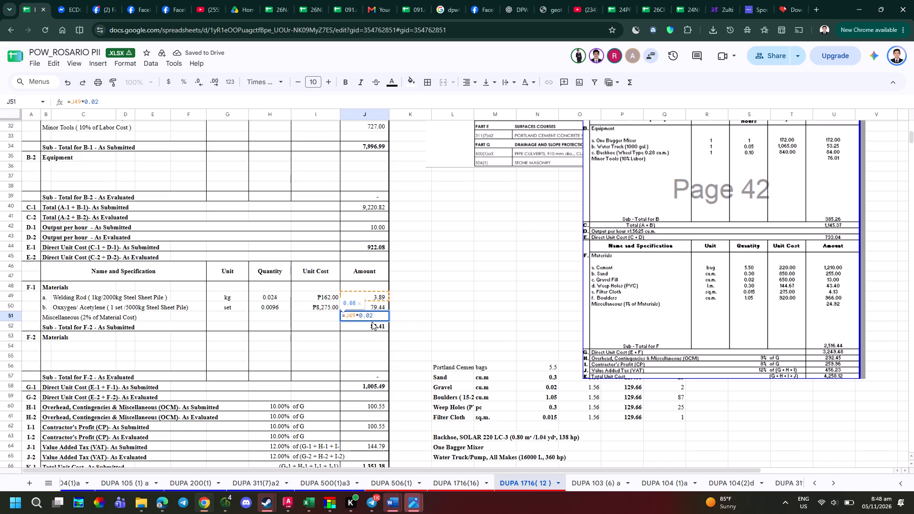
left_click(348, 315)
key("Left")
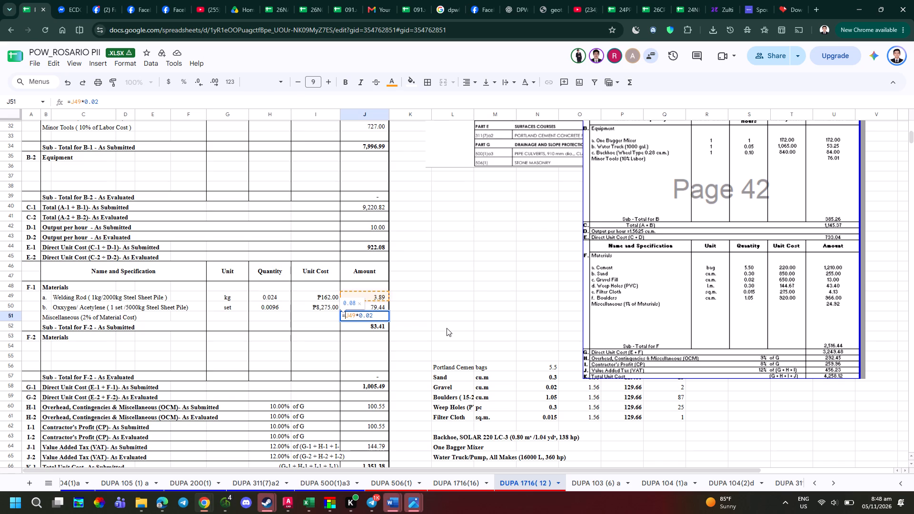
key("shift+parenleft")
left_click(359, 315)
key("shift+plus")
left_click(381, 308)
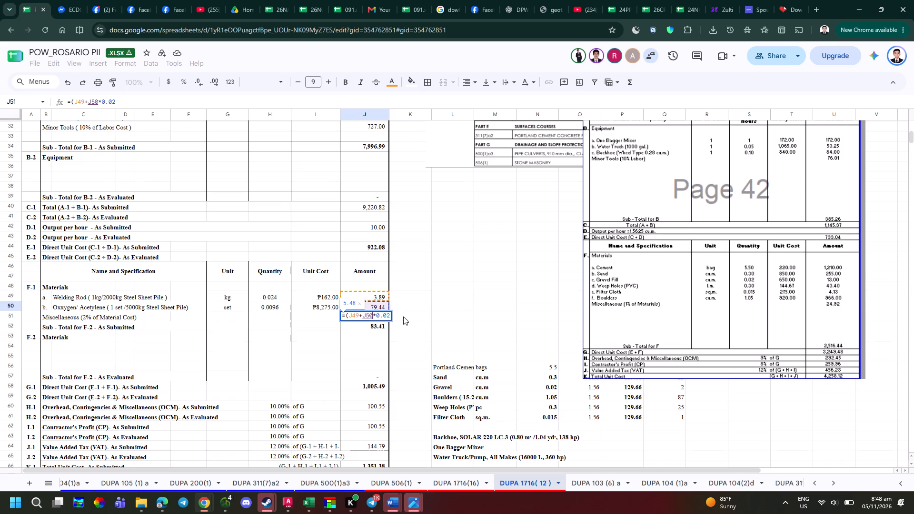
key("shift+parenright")
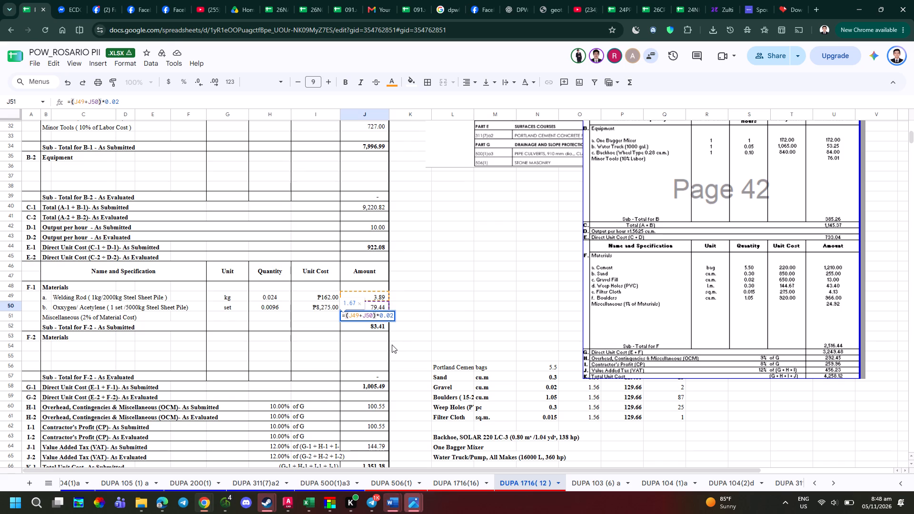
key("Return")
left_click(375, 325)
left_click(475, 356)
key("Escape")
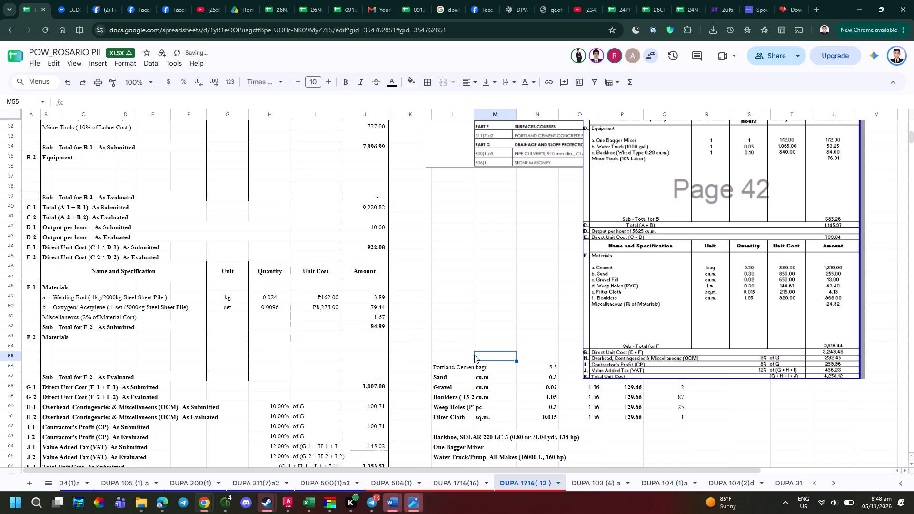
Compare the sheet's F-1 amounts and its G to K cost rows with the 1716(12) page in the original DUPA PDF.
key("alt+Tab")
key("alt+Tab")
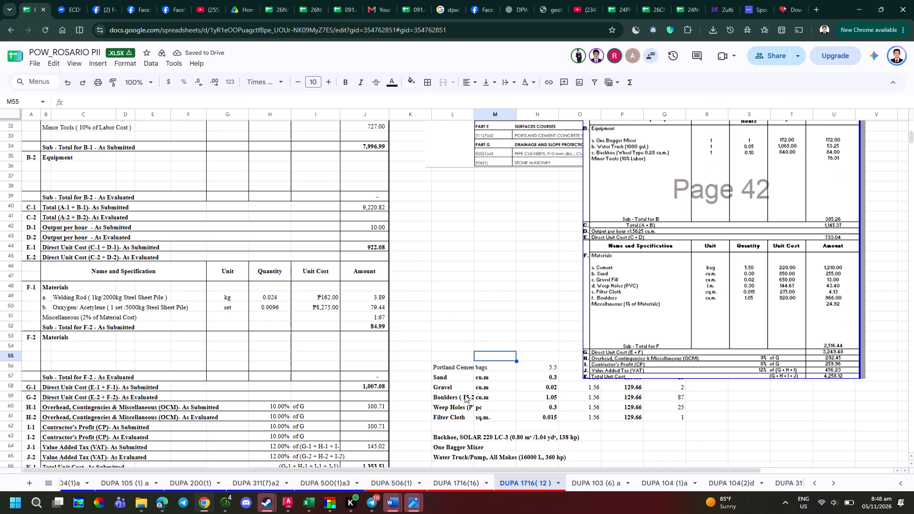
scroll(425, 371, "down", 1)
key("alt+Tab")
scroll(527, 357, "down", 2)
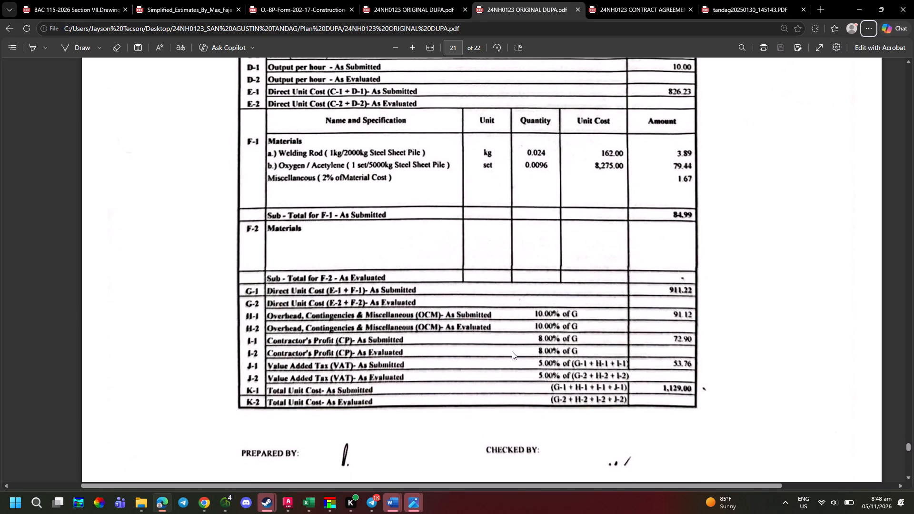
key("alt+Tab")
left_click(348, 431)
scroll(347, 428, "down", 2)
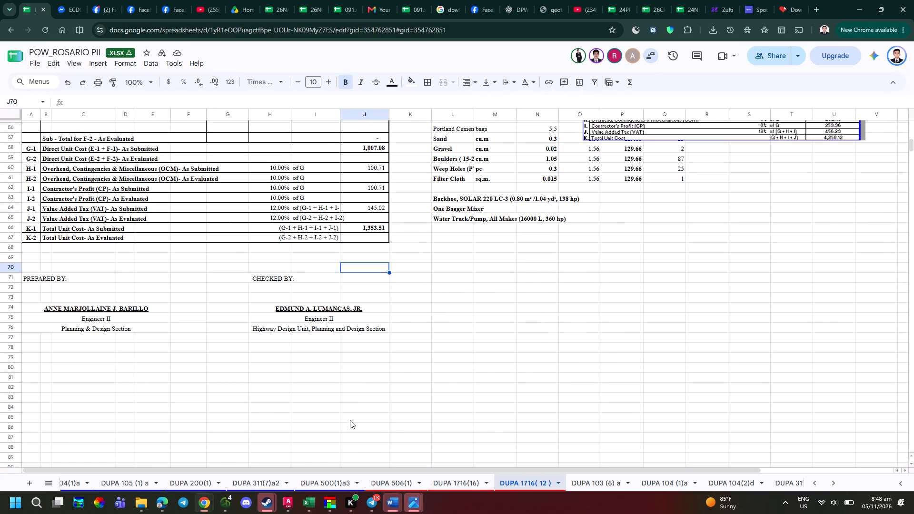
scroll(252, 389, "up", 3)
scroll(358, 426, "down", 1, "ctrl")
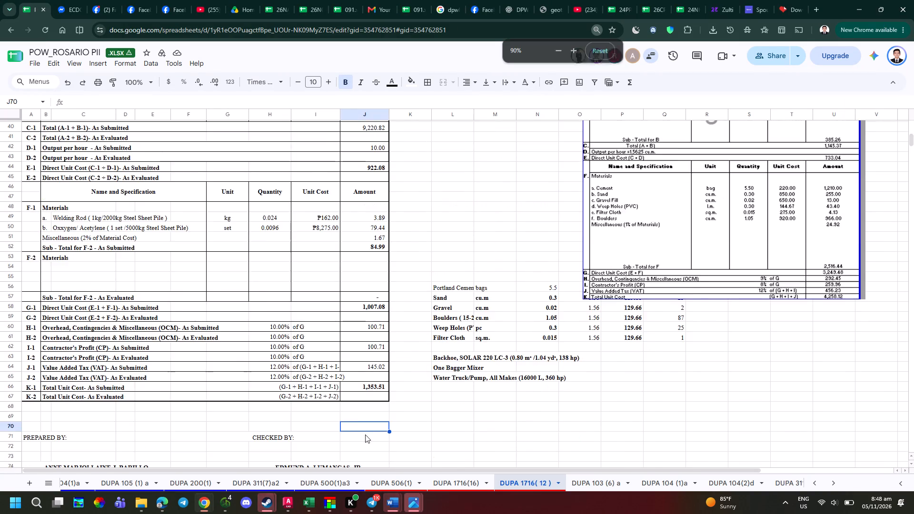
Look back through the original DUPA PDF for the 1712(1) Concrete Slope Protection analysis.
key("alt+Tab")
scroll(427, 377, "up", 4)
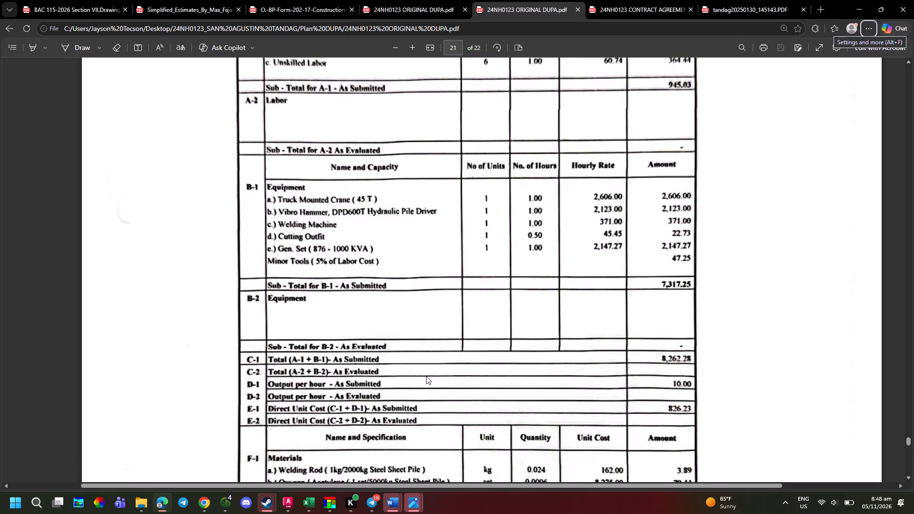
scroll(424, 376, "down", 2, "ctrl")
scroll(424, 376, "up", 2)
scroll(441, 378, "up", 1, "ctrl")
scroll(453, 400, "up", 3)
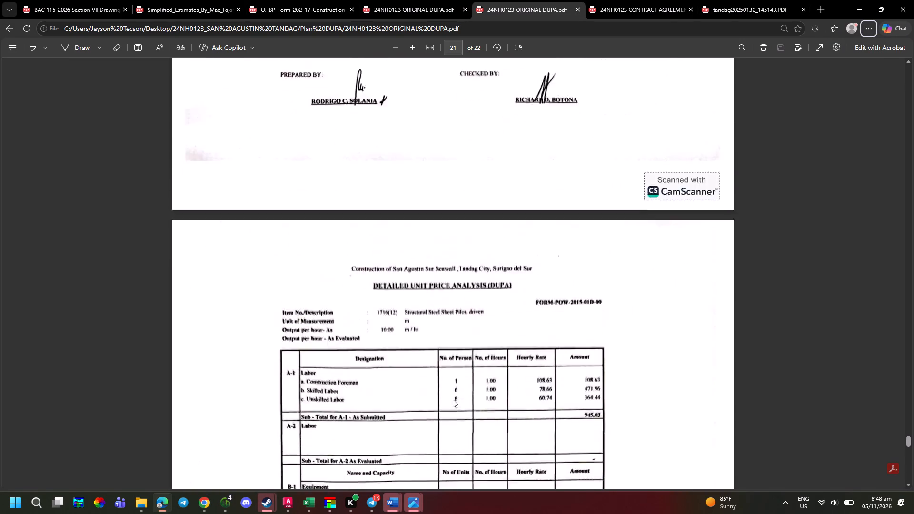
scroll(453, 399, "up", 17)
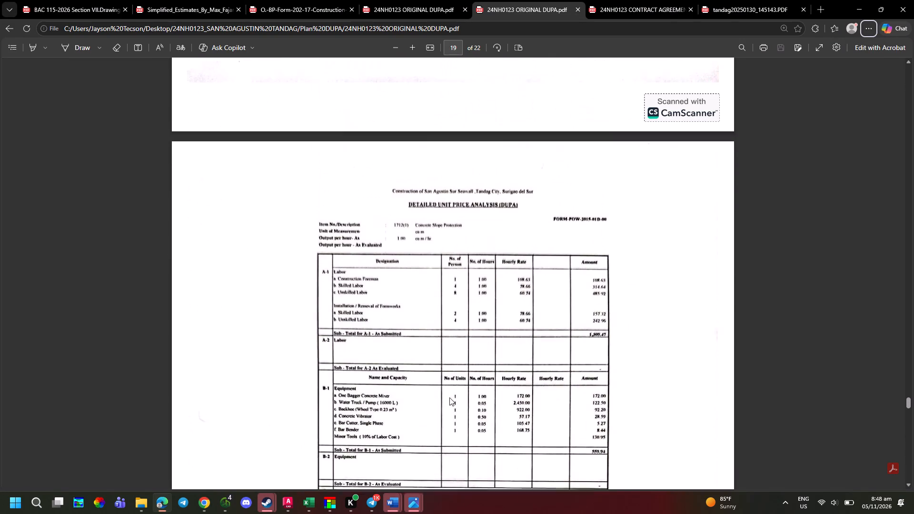
scroll(372, 332, "up", 3, "ctrl")
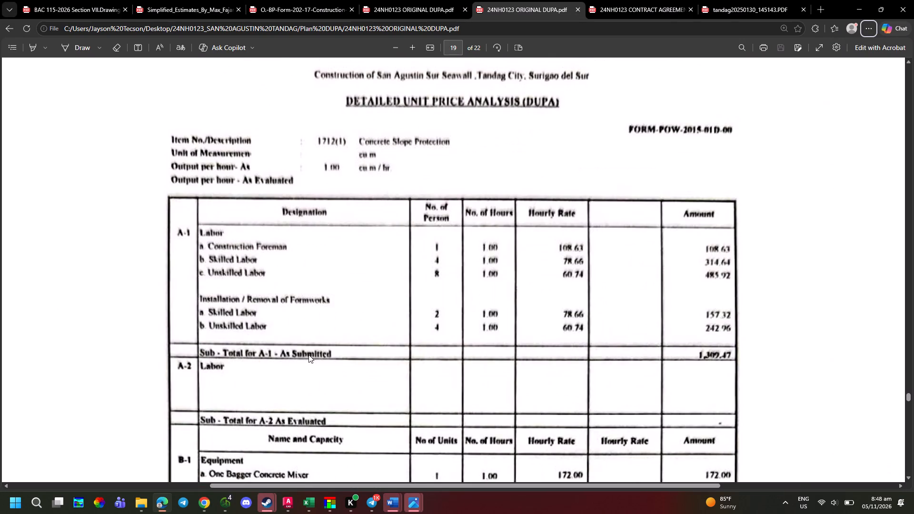
Duplicate the DUPA 1716(16) sheet and place the copy just before the original.
key("alt+Tab")
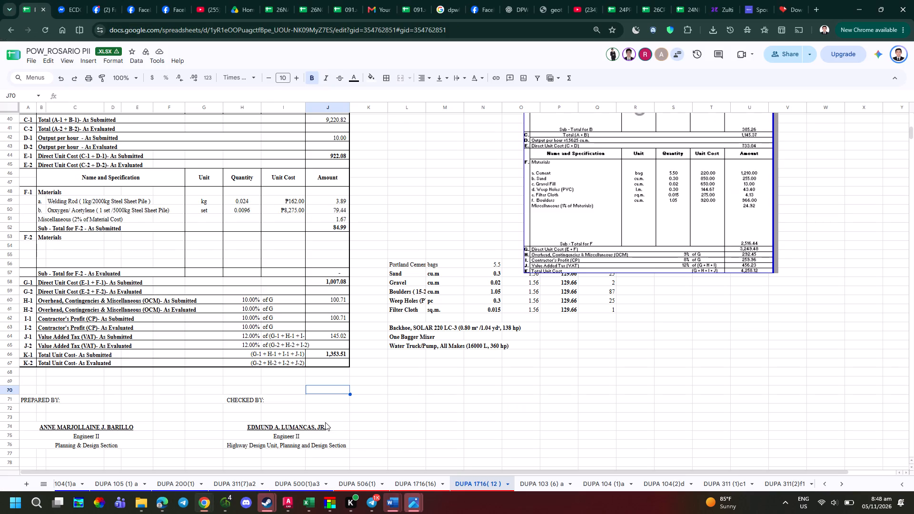
left_click(404, 484)
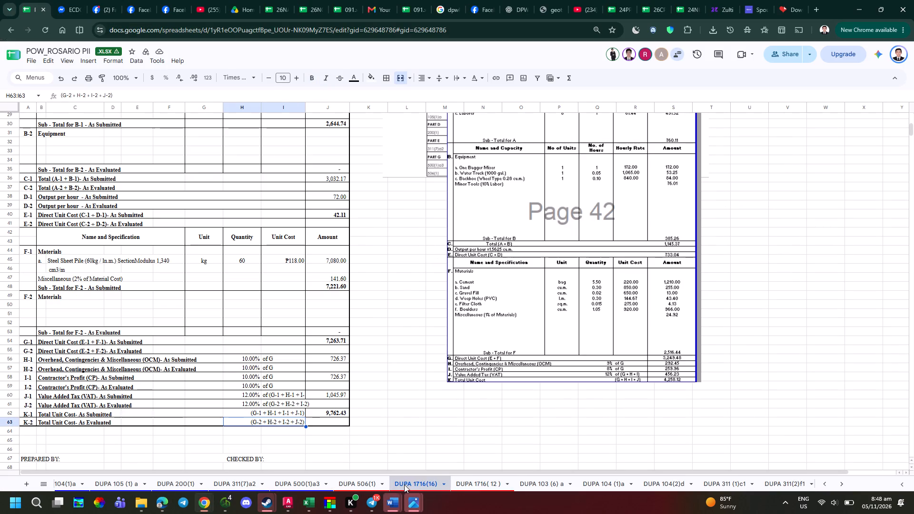
right_click(404, 484)
left_click(414, 364)
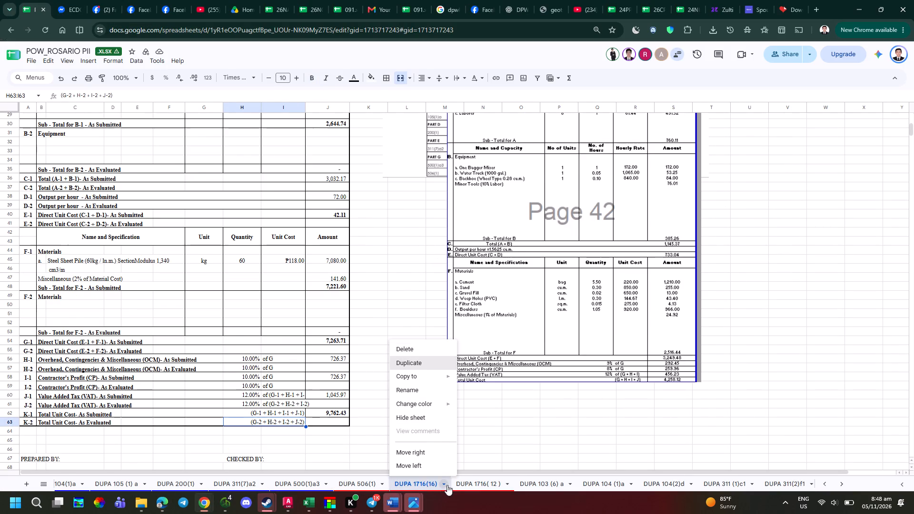
left_click_drag(481, 488, 402, 478)
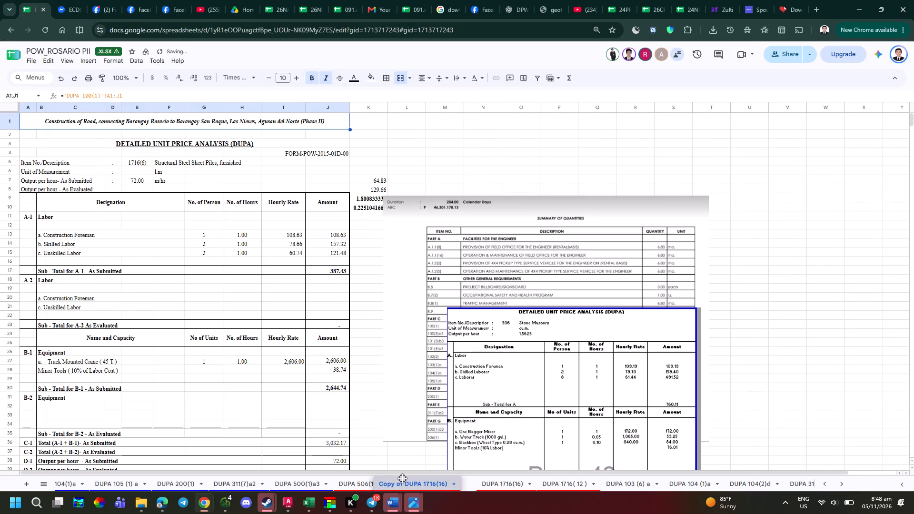
Rename the copied sheet as DUPA 1712(1), checking the item number in the original DUPA PDF.
right_click(417, 485)
left_click(419, 391)
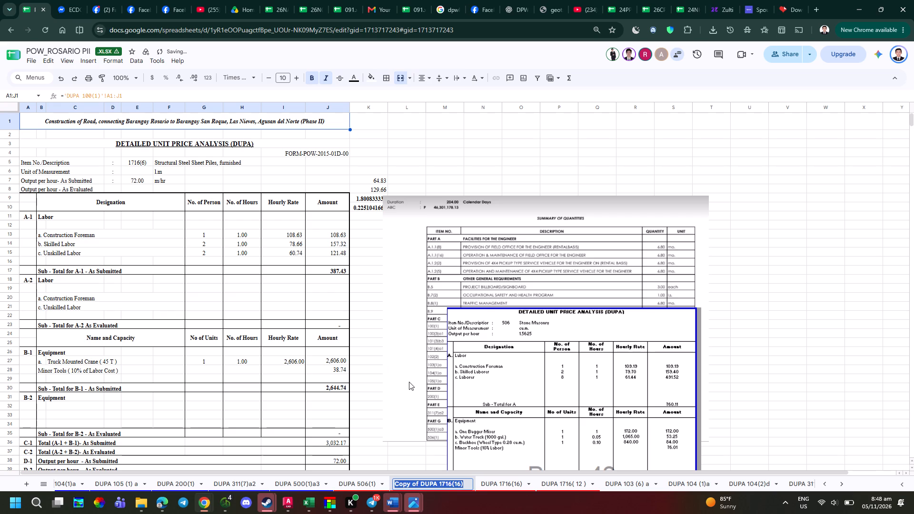
key("Right")
key("Right")
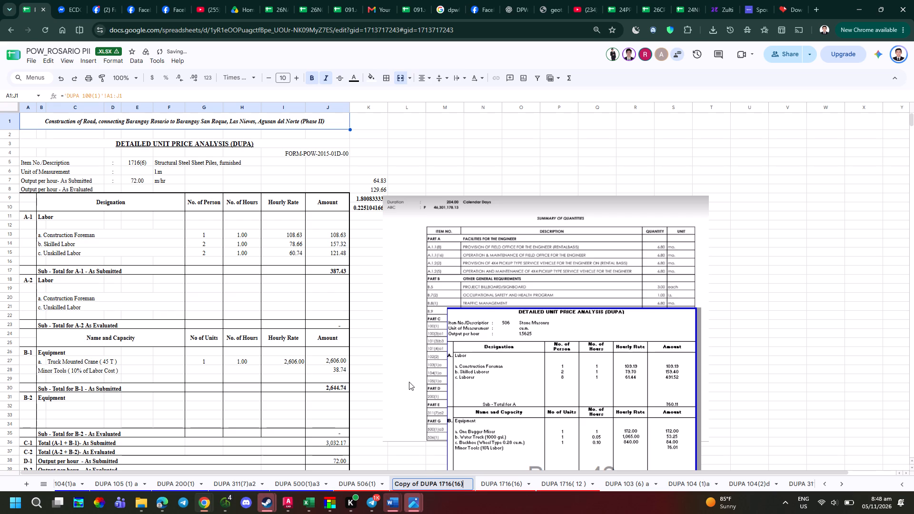
key("Right")
key("Left")
key("Left")
key("Left")
key("Left")
key("Left")
key("Left")
key("Left")
key("Left")
key("Left")
key("Left")
key("Left")
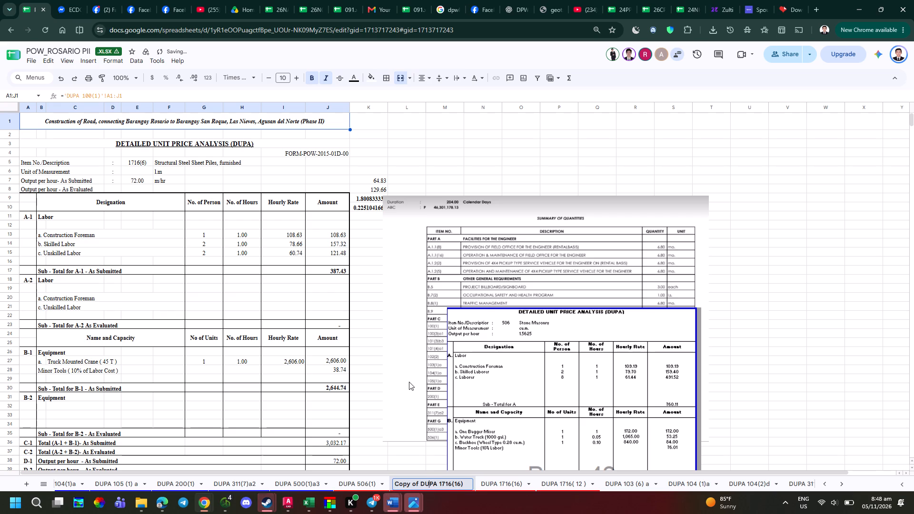
key("Left")
key("Left")
key("Left")
key("Right")
key("BackSpace")
key("BackSpace")
key("BackSpace")
key("BackSpace")
key("BackSpace")
key("BackSpace")
key("BackSpace")
key("BackSpace")
key("BackSpace")
key("BackSpace")
key("BackSpace")
key("BackSpace")
key("BackSpace")
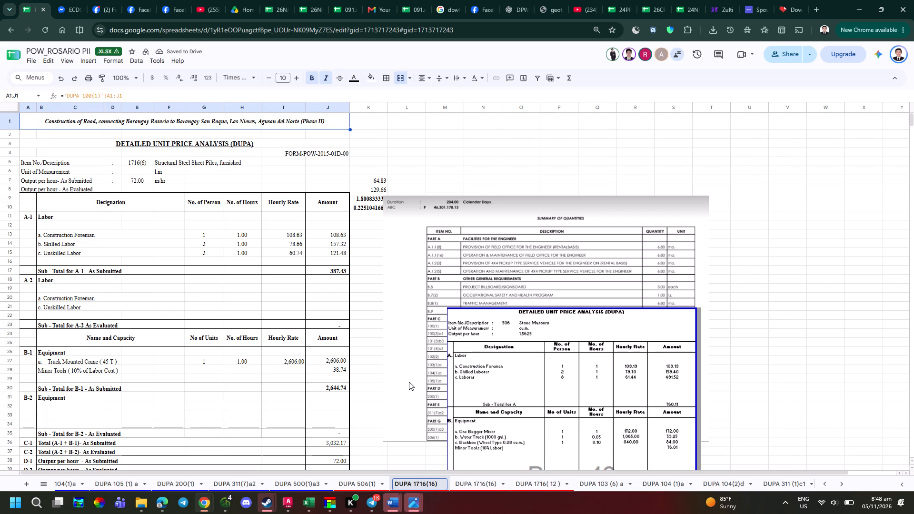
key("Right")
key("Right")
key("Right")
key("Right")
key("Right")
key("Right")
key("Right")
key("Right")
key("Right")
key("Right")
key("Right")
key("Right")
key("BackSpace")
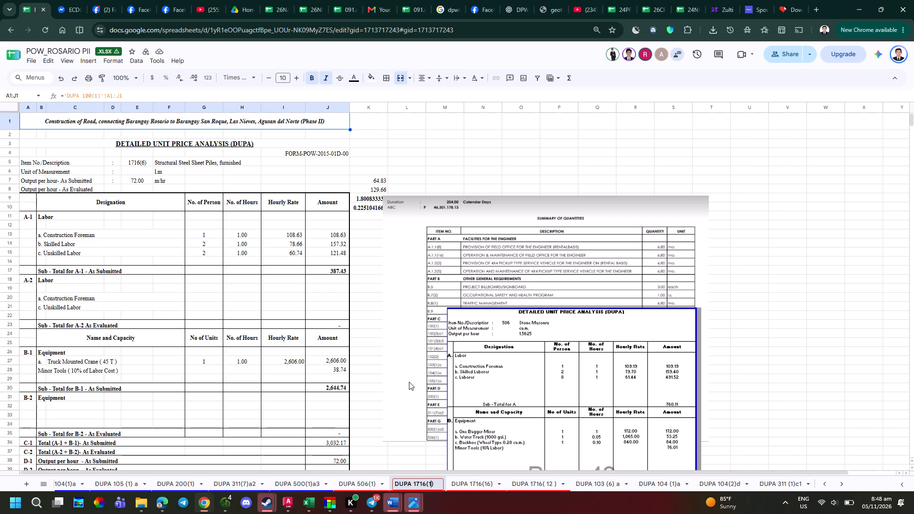
key("Right")
key("BackSpace")
key("BackSpace")
key("BackSpace")
key("BackSpace")
key("BackSpace")
key("BackSpace")
key("BackSpace")
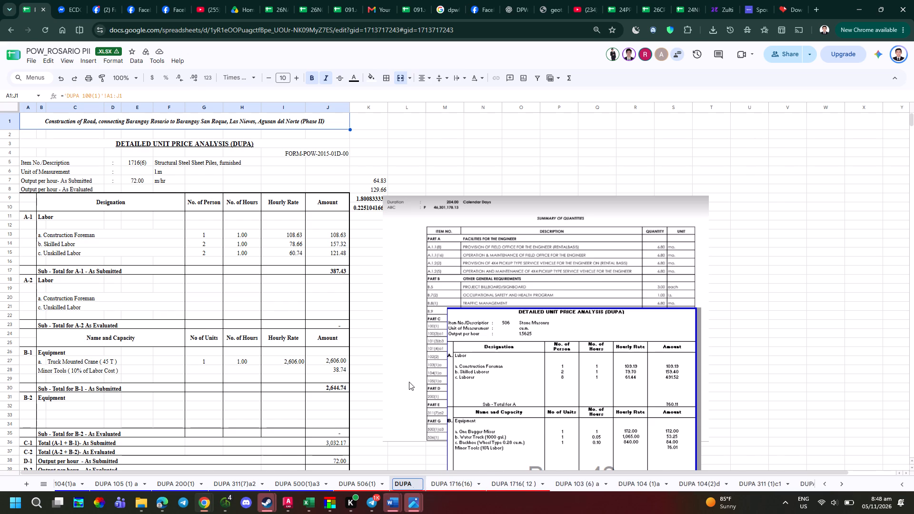
key("alt+Tab")
key("alt+Tab")
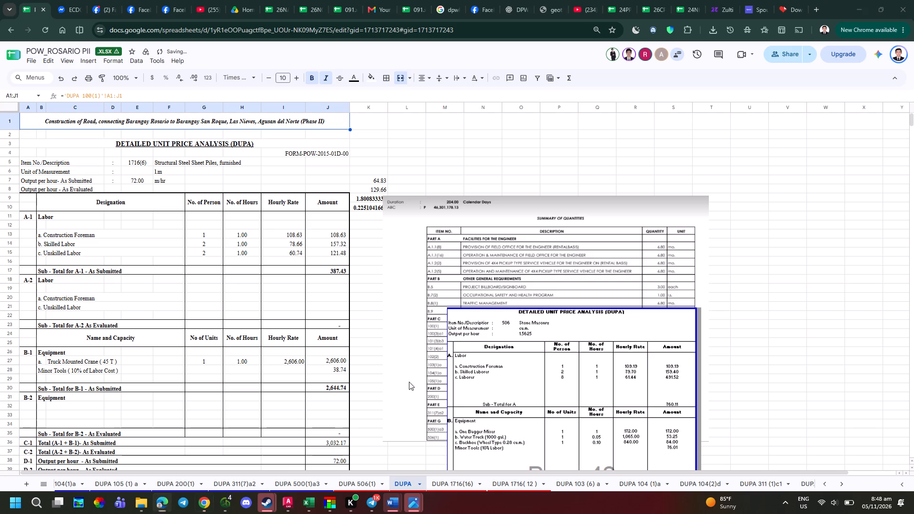
key("alt+Tab")
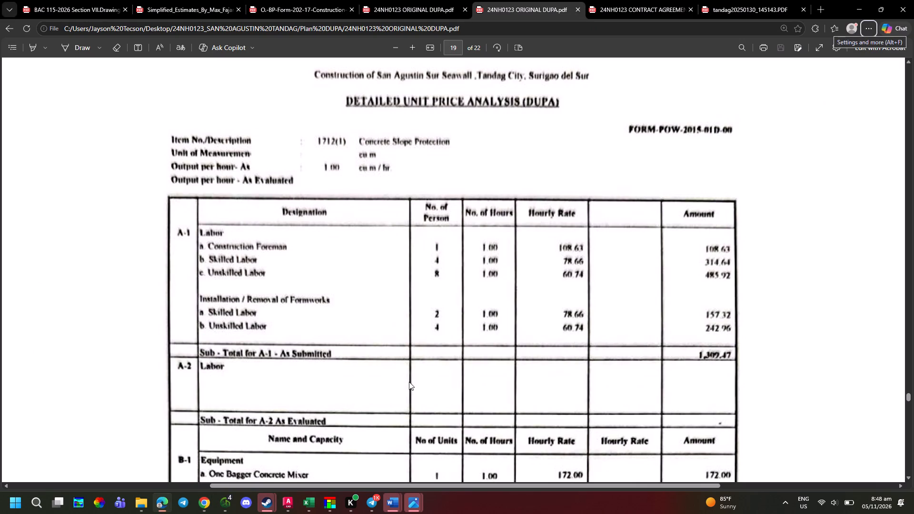
key("alt+Tab")
key("1")
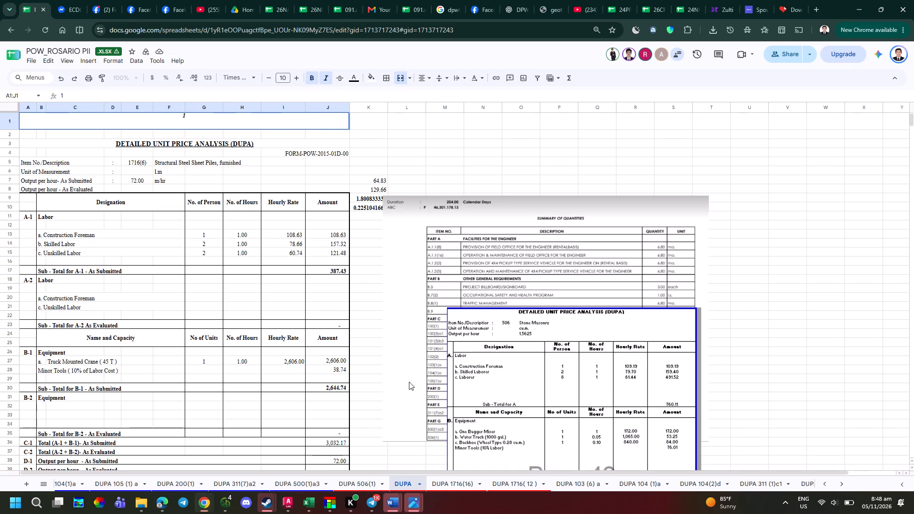
key("Escape")
right_click(396, 482)
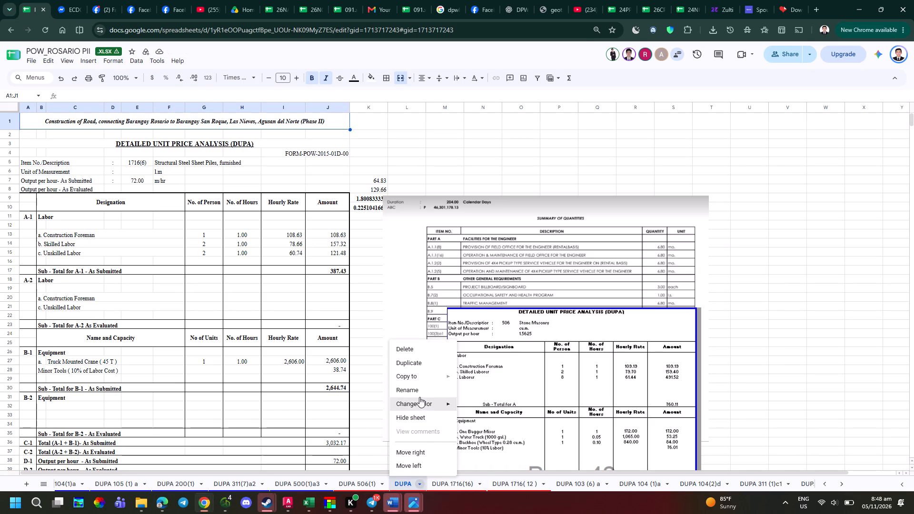
left_click(419, 391)
key("Right")
key("space")
type("1")
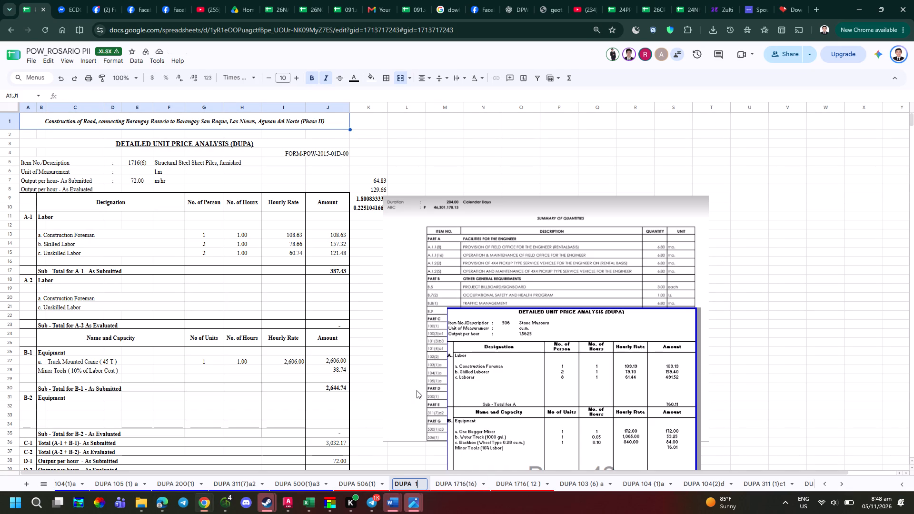
type("712(1)")
key("Return")
Set the new sheet's item number to 1712 (1), as in the original DUPA PDF.
key("alt+Tab")
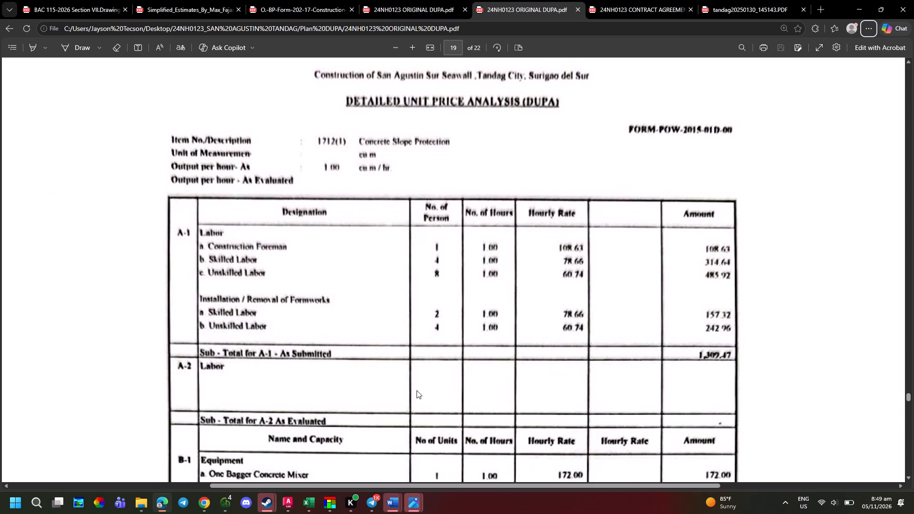
key("alt+Tab")
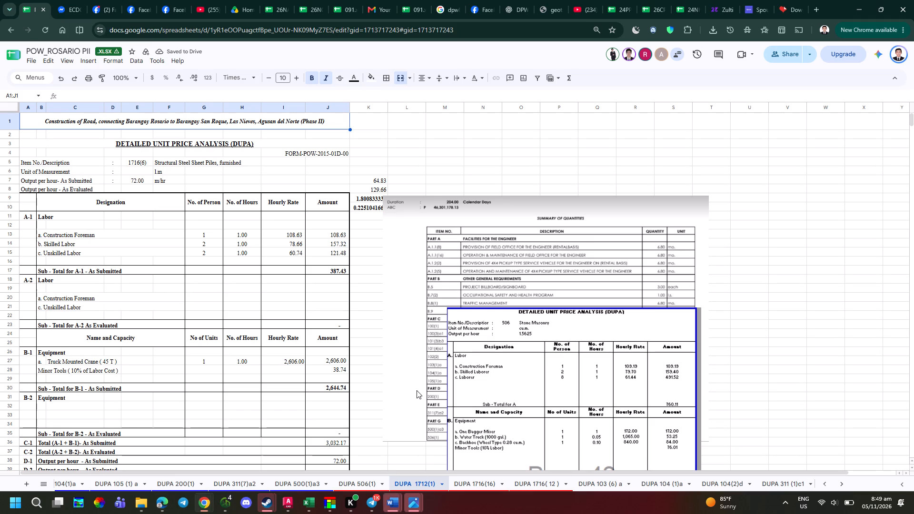
left_click(126, 168)
left_click(130, 159)
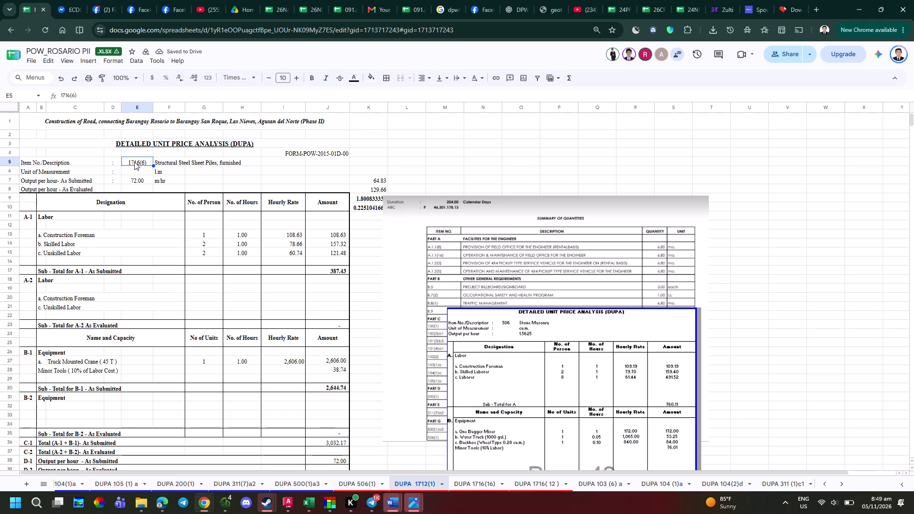
key("1")
type("712 (1)")
key("Return")
Set the item description beside the number to Concrete Slope Protection, checking the original DUPA PDF.
key("alt+Tab")
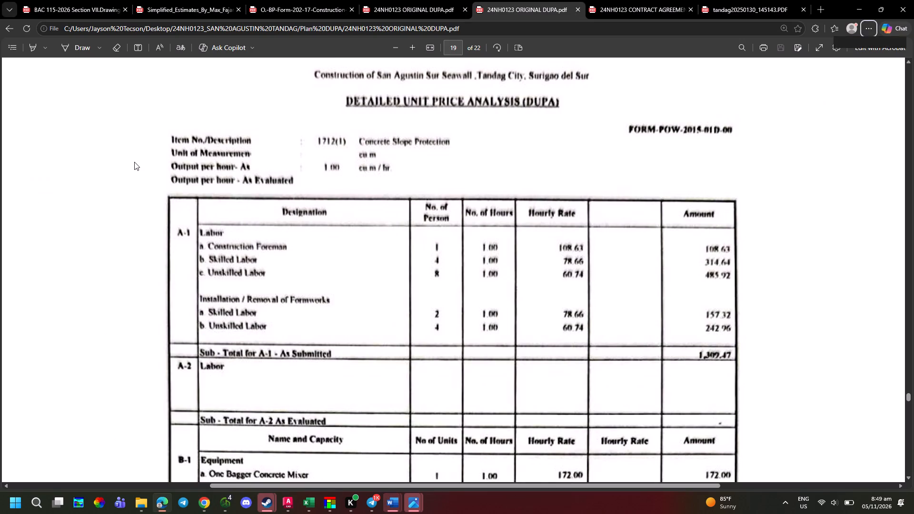
key("alt+Tab")
key("Up")
key("Right")
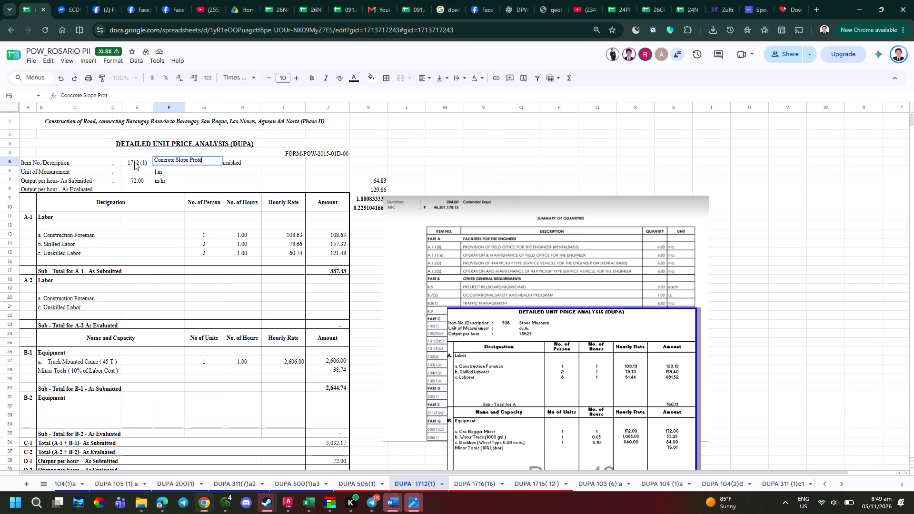
key("Return")
key("alt+Tab")
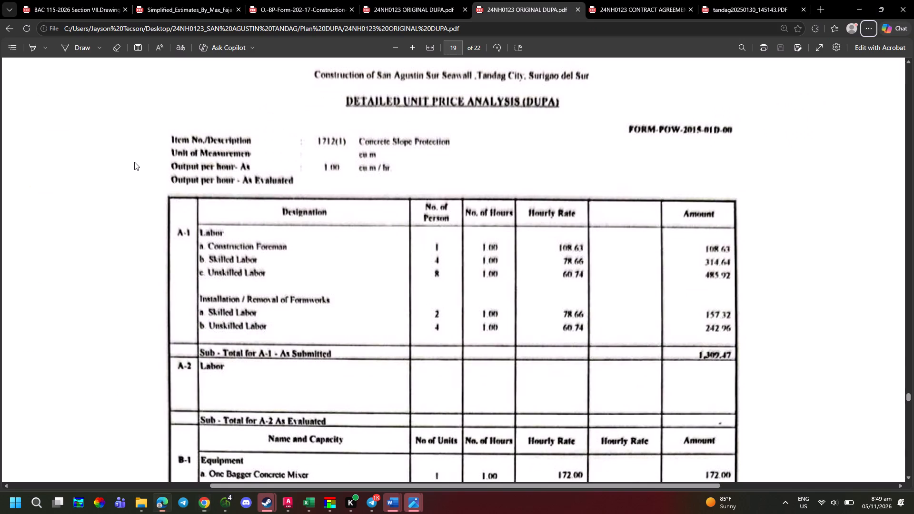
Set the unit of measurement on the DUPA 1712(1) sheet to cu.m, following the original DUPA PDF.
key("alt+Tab")
key("c")
type("u.m")
key("Return")
Set the as-submitted output per hour to 1 with the unit cu.m/hr, following the original DUPA PDF.
key("Left")
key("alt+Tab")
key("alt+Tab")
key("1")
key("Right")
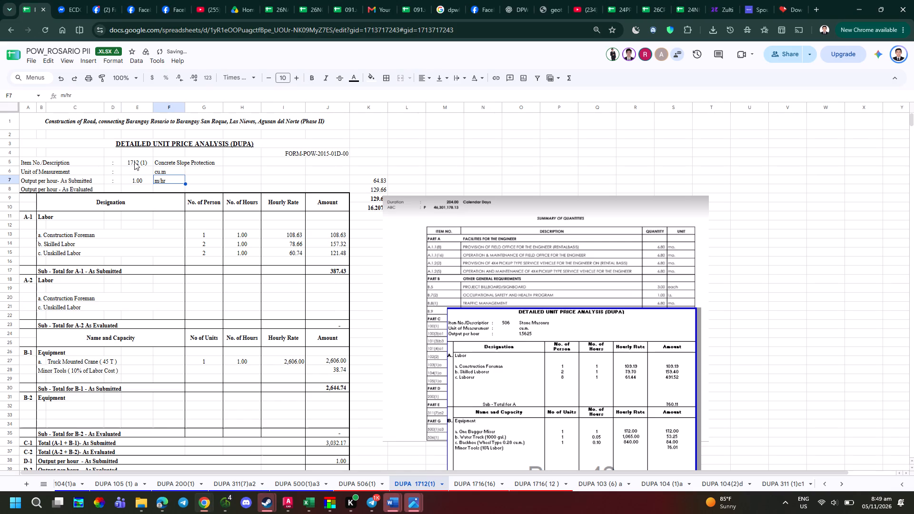
type("cu")
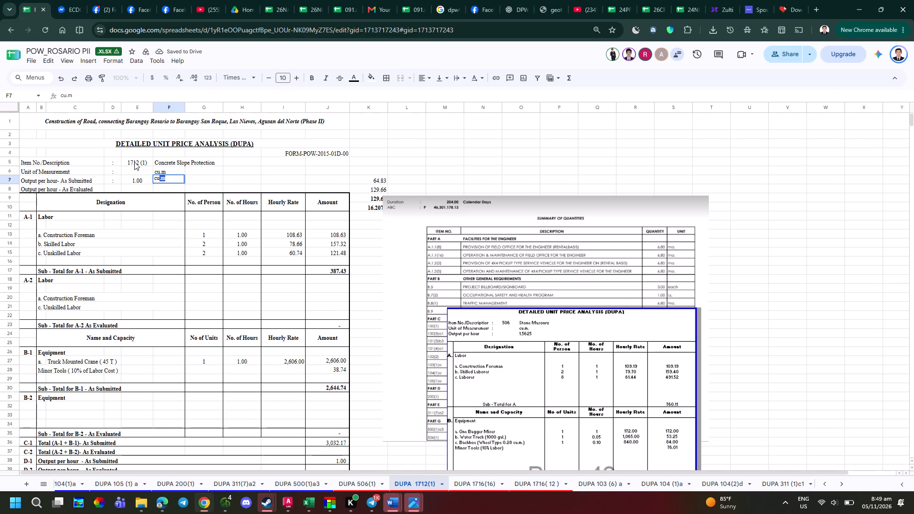
key("period")
type("m/hr")
key("Return")
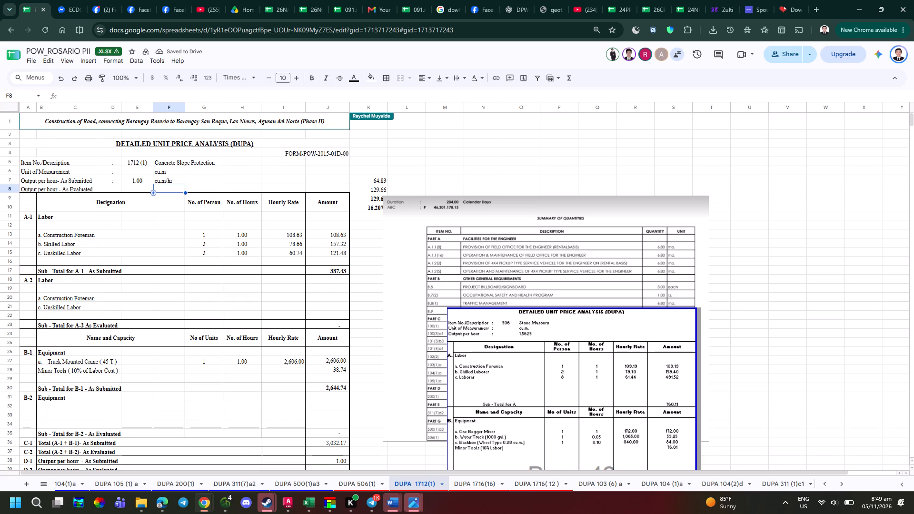
Insert four blank rows in the A-1 Labor section between Unskilled Labor and its sub-total, making room for the PDF's formworks labor.
key("alt+Tab")
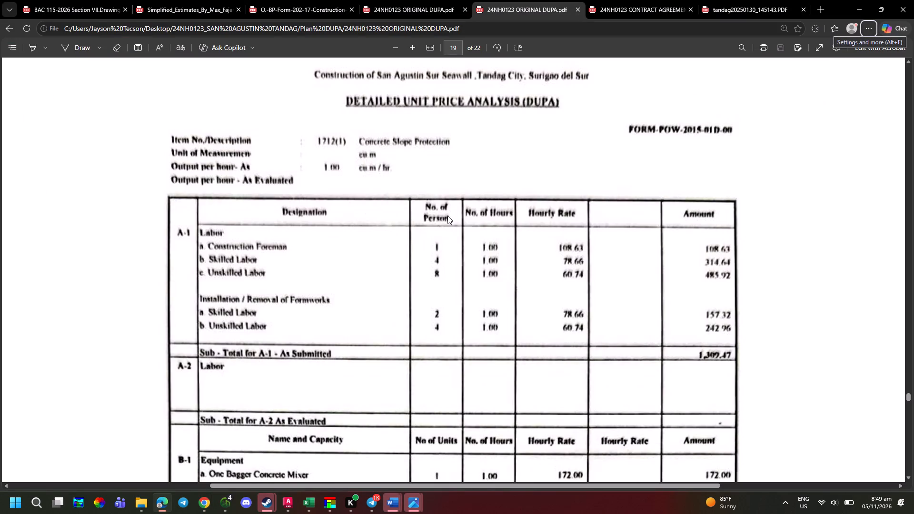
key("alt+Tab")
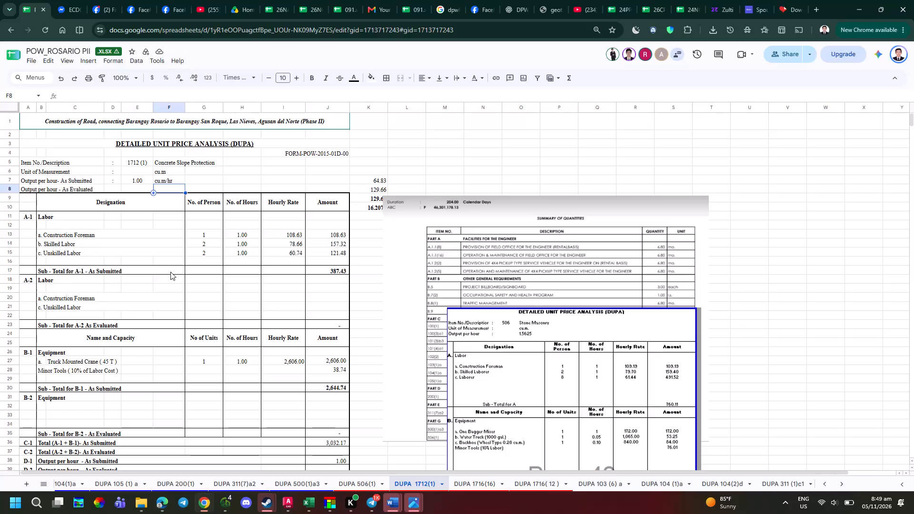
left_click(47, 238)
key("alt+Tab")
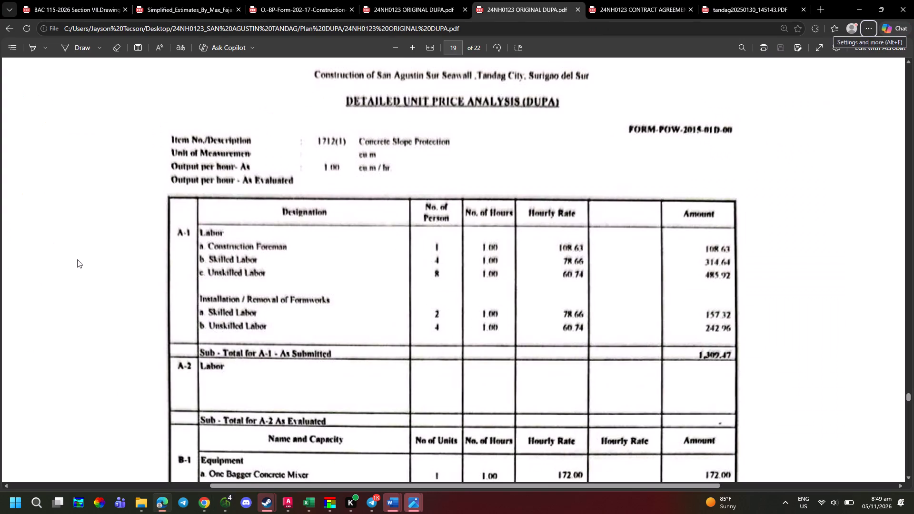
key("alt+Tab")
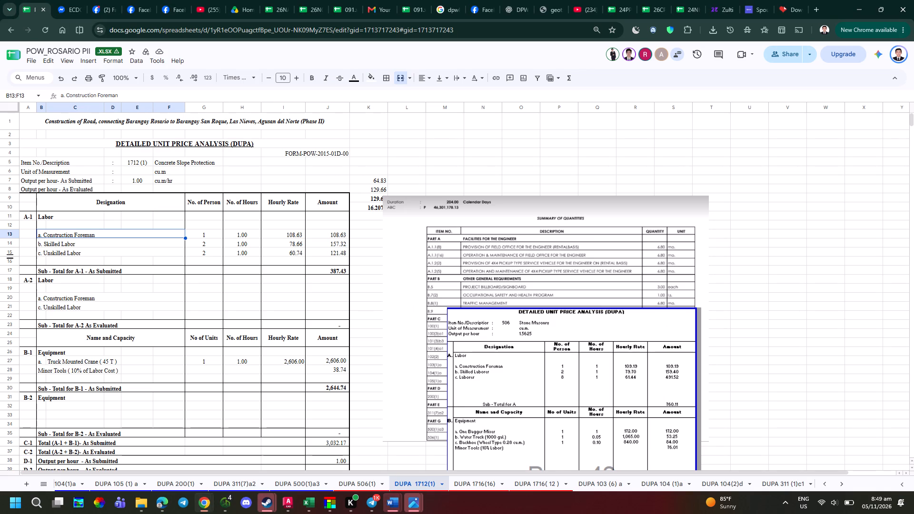
left_click(10, 261)
right_click(10, 261)
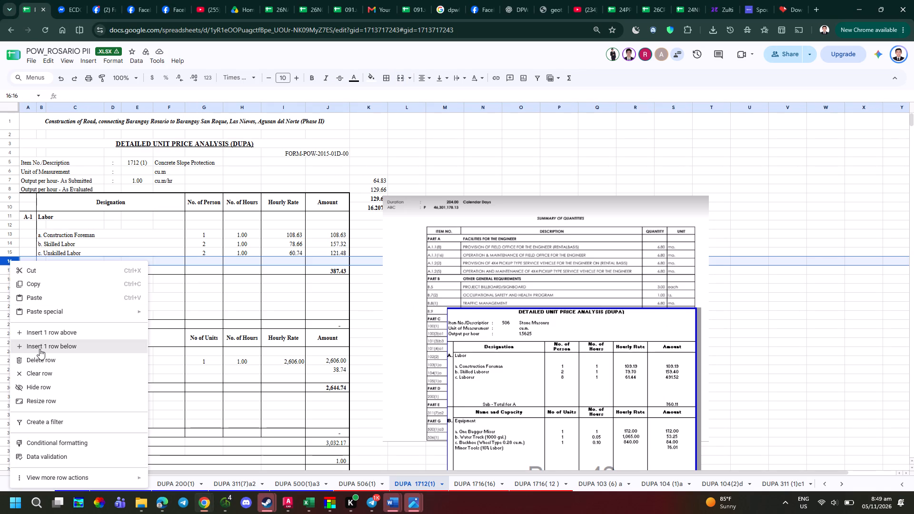
left_click(41, 347)
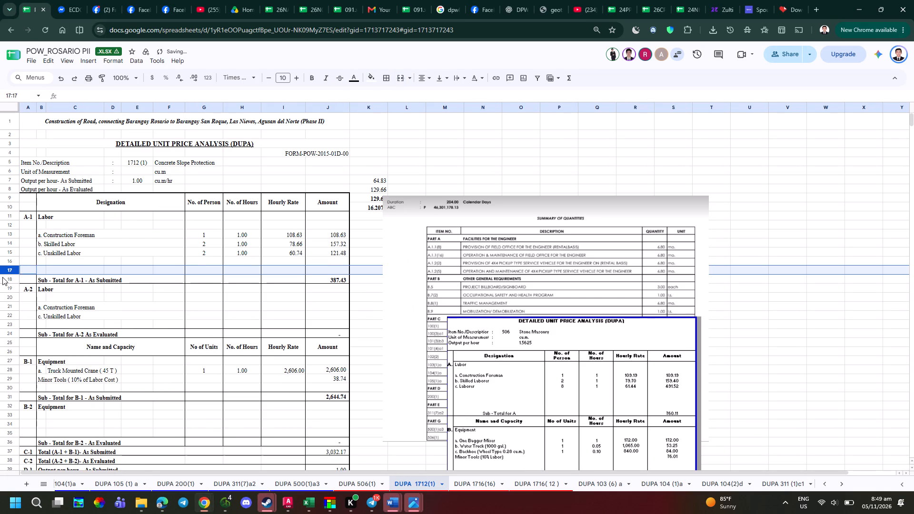
right_click(5, 272)
left_click(72, 128)
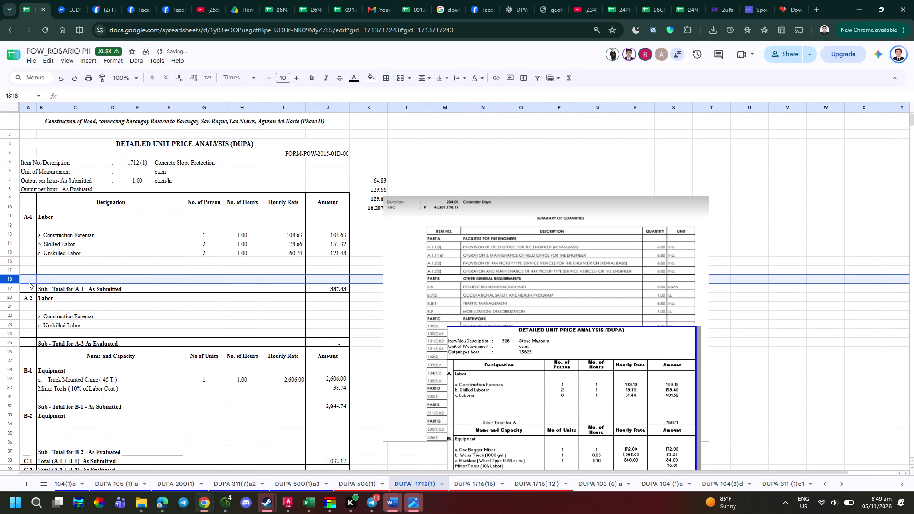
right_click(17, 280)
left_click(70, 138)
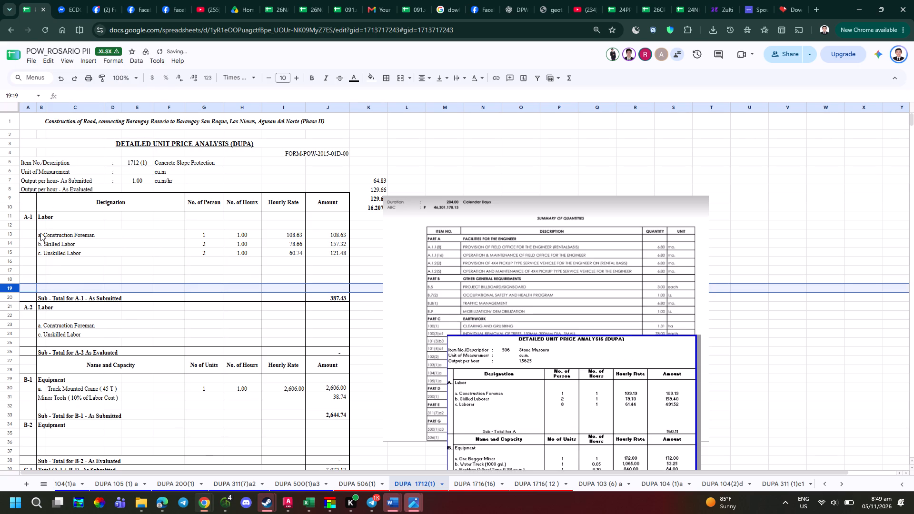
right_click(5, 285)
left_click(56, 138)
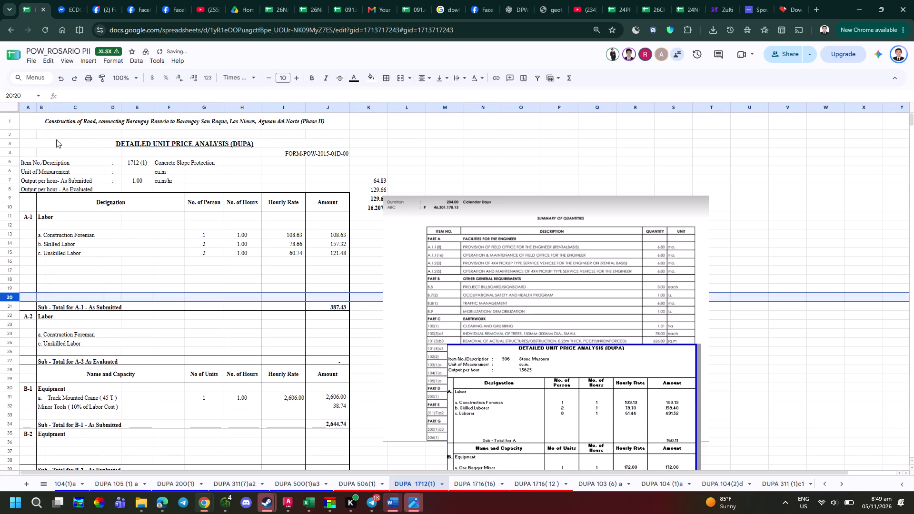
Enter the subheading Installation / Removal of Formworks in row 17 of the A-1 Labor section, as worded in the original DUPA PDF.
left_click(47, 266)
left_click(48, 267)
key("alt+Tab")
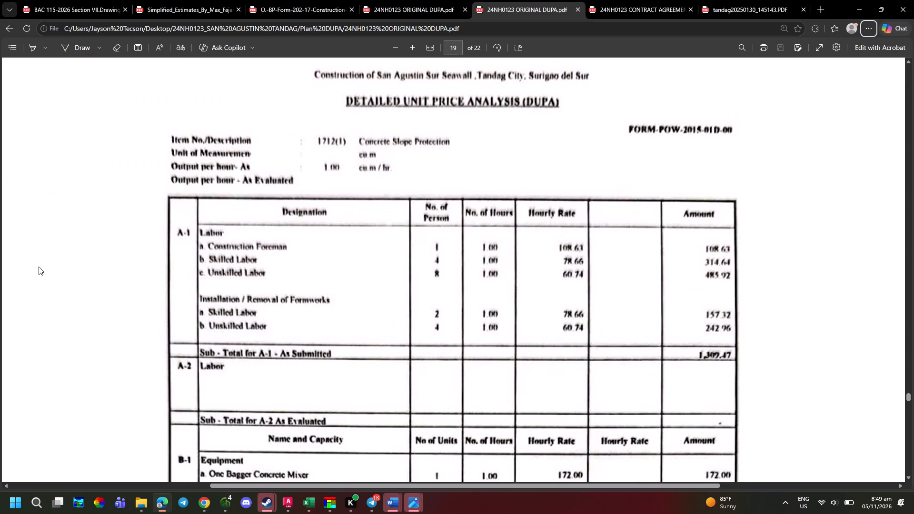
key("alt+Tab")
left_click(42, 270)
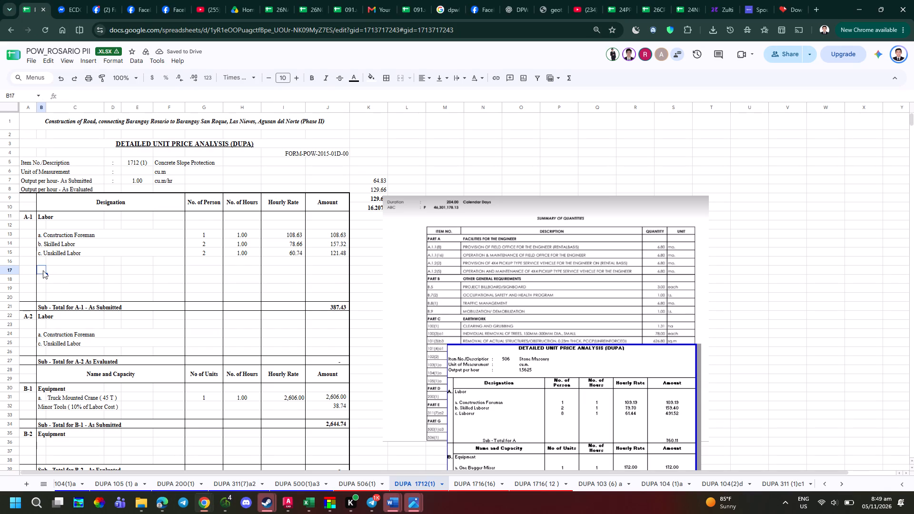
left_click_drag(51, 271, 41, 271)
key("alt+Tab")
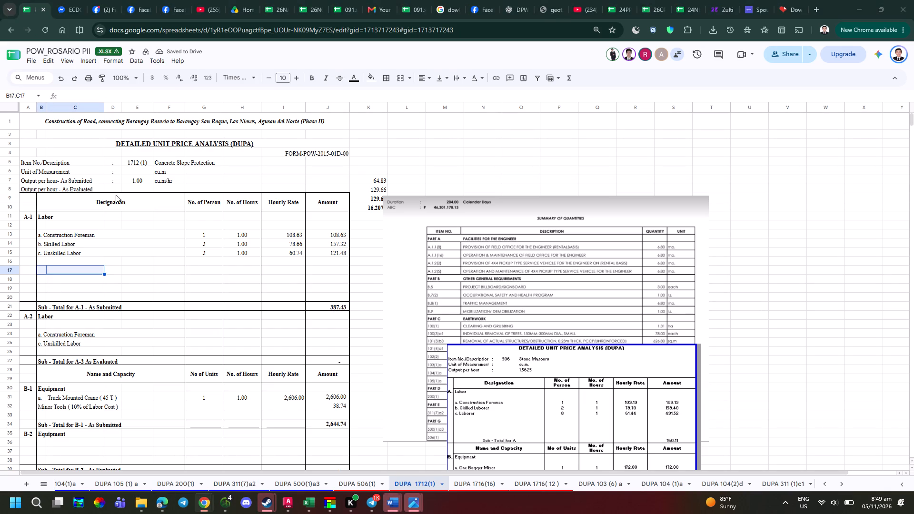
key("alt+Tab")
left_click(38, 270)
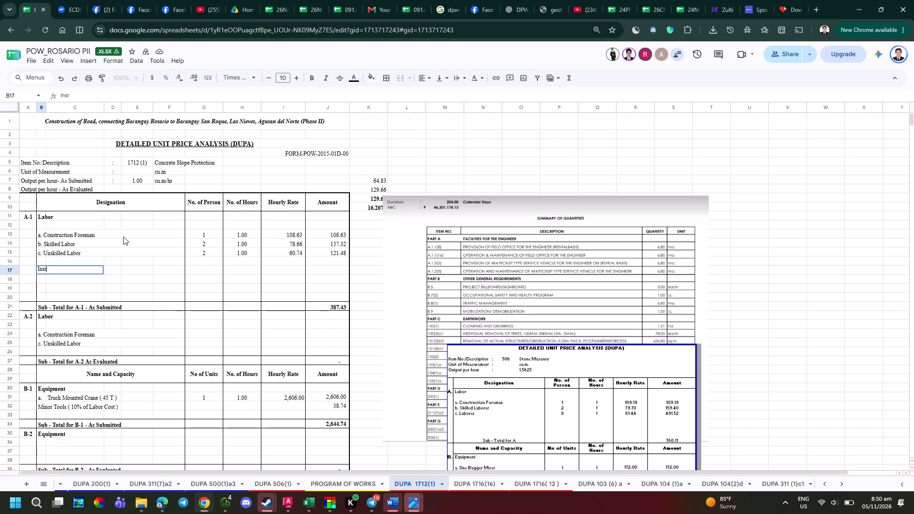
key("BackSpace")
type("tallation")
key("alt+Tab")
key("alt+Tab")
key("space")
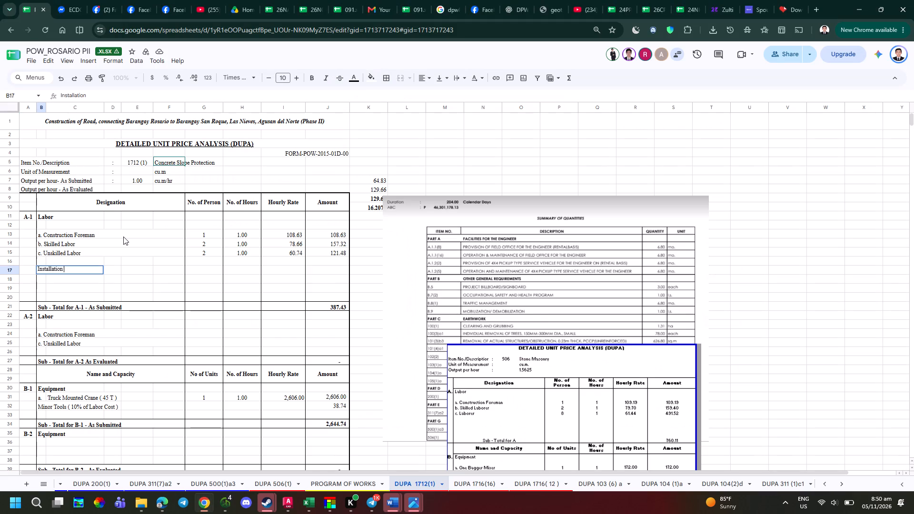
type("/")
key("space")
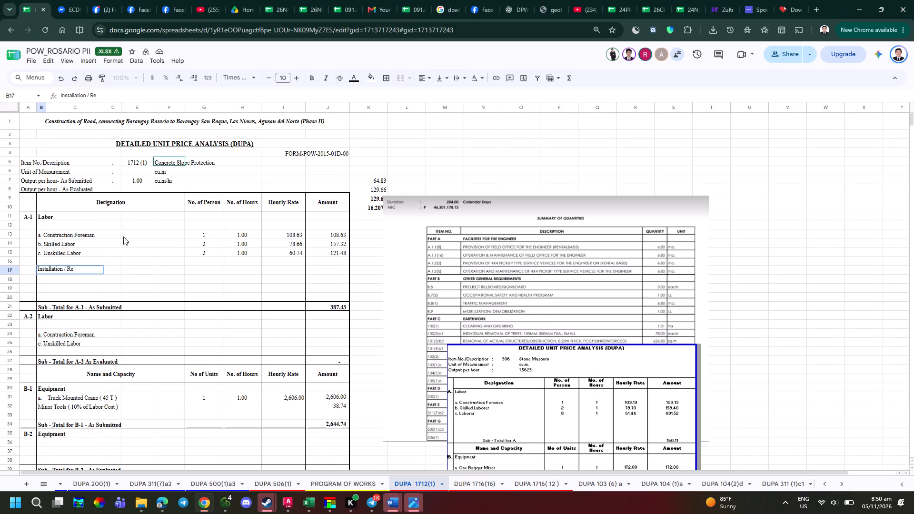
key("alt+Tab")
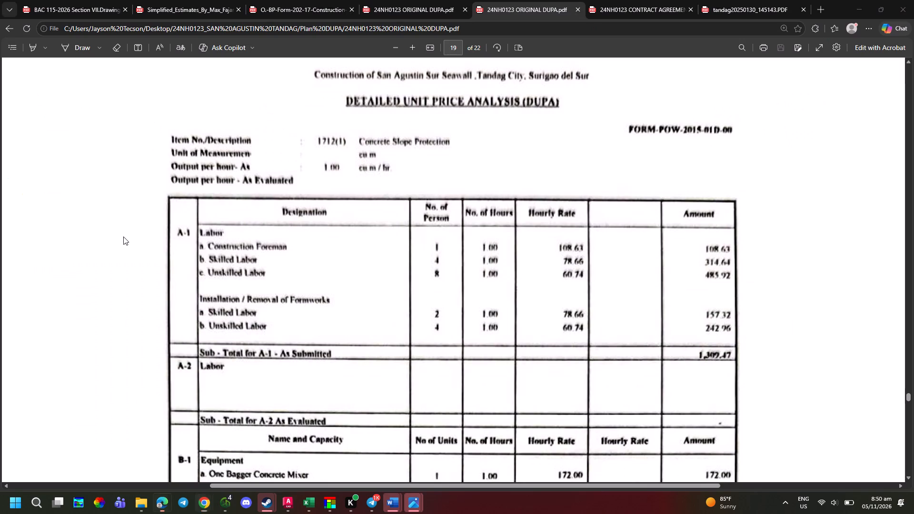
key("alt+Tab")
type("ormwokr")
key("BackSpace")
key("BackSpace")
type("rks")
key("Return")
Below the formworks subheading, add item a. Skilled Labor and the label b. in the following row, as in the PDF.
key("alt+Tab")
key("alt+Tab")
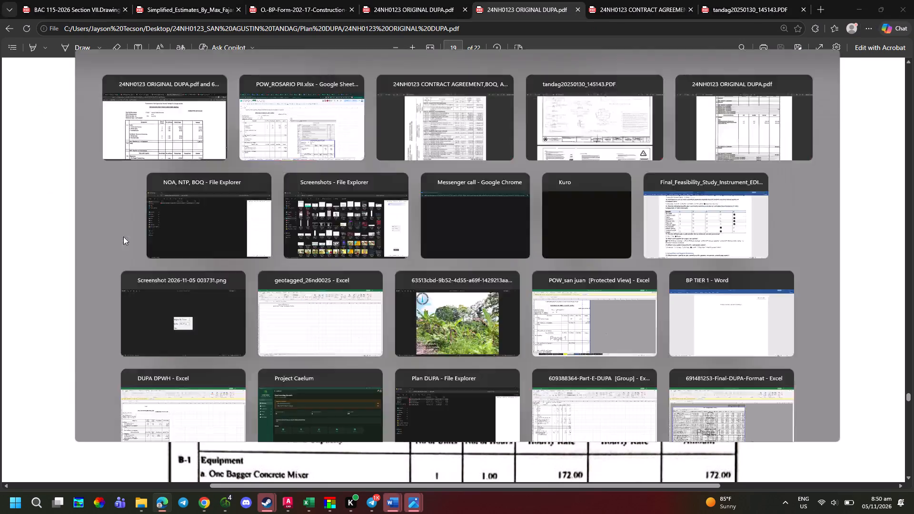
key("a")
key("period")
key("Return")
key("b")
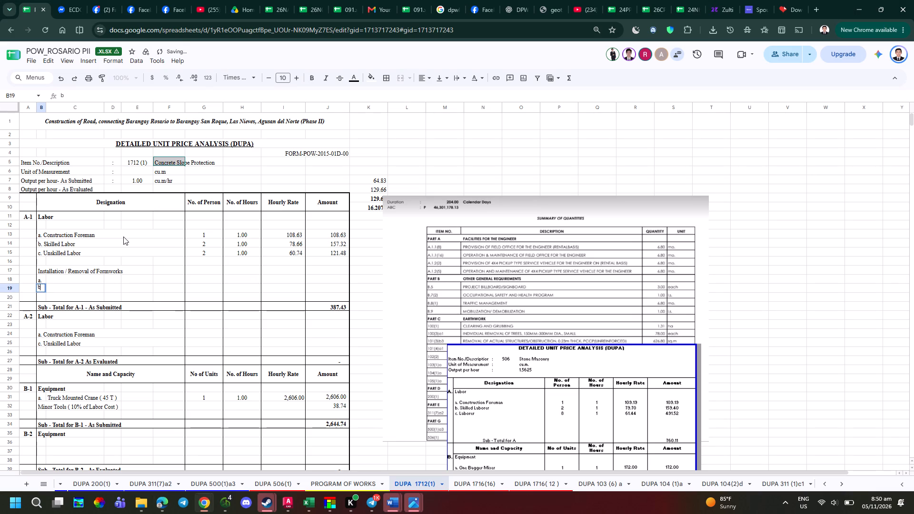
key("period")
key("Up")
key("Right")
key("alt+Tab")
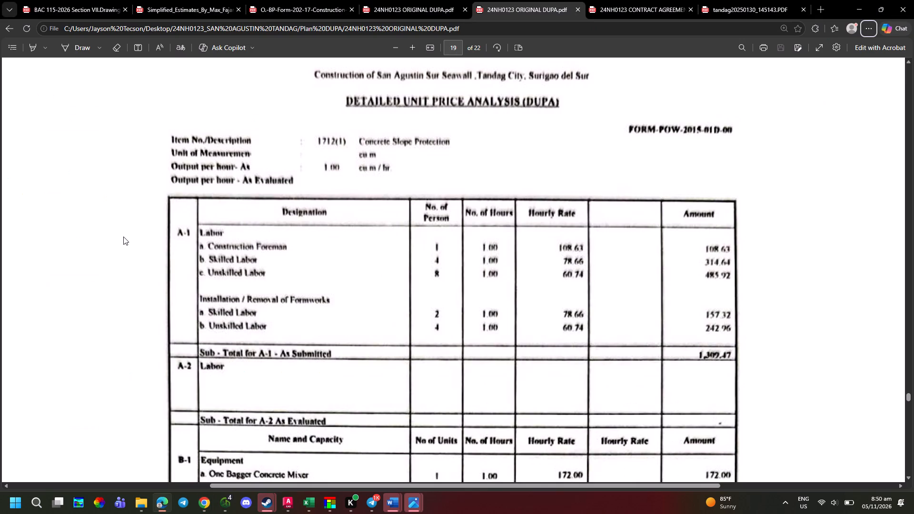
key("alt+Tab")
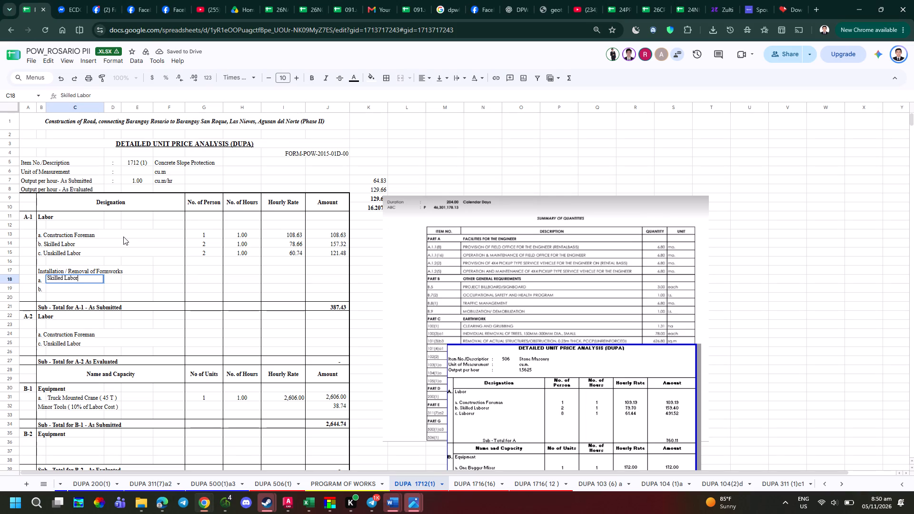
key("Return")
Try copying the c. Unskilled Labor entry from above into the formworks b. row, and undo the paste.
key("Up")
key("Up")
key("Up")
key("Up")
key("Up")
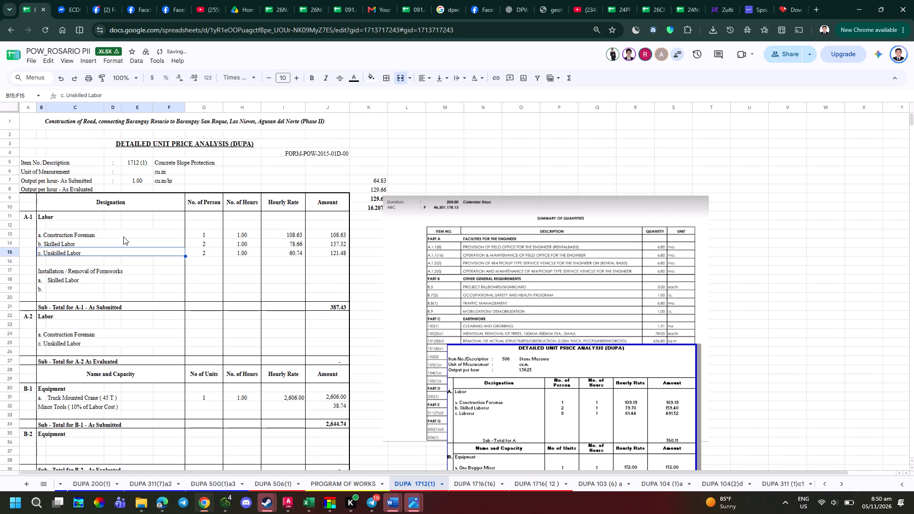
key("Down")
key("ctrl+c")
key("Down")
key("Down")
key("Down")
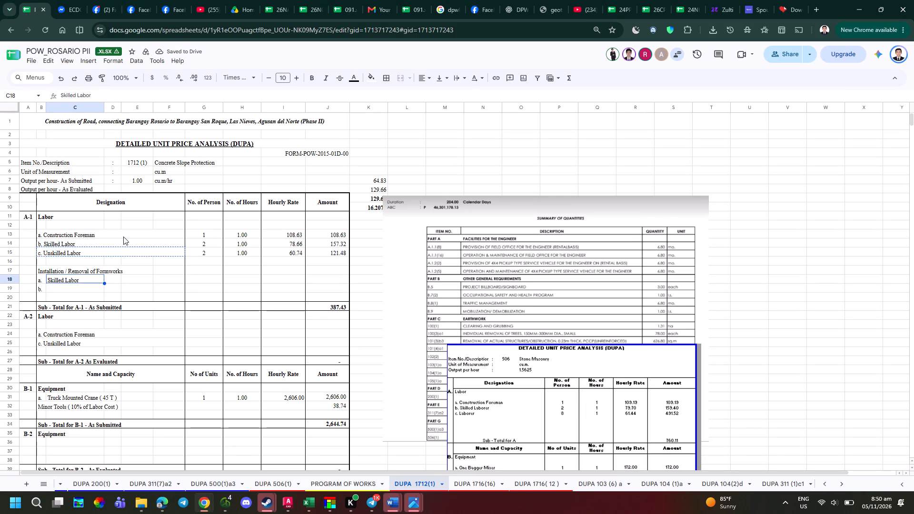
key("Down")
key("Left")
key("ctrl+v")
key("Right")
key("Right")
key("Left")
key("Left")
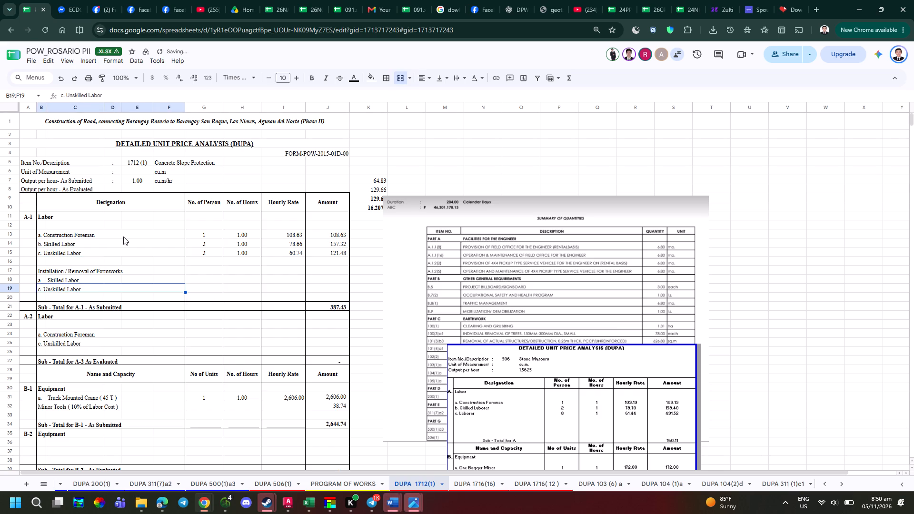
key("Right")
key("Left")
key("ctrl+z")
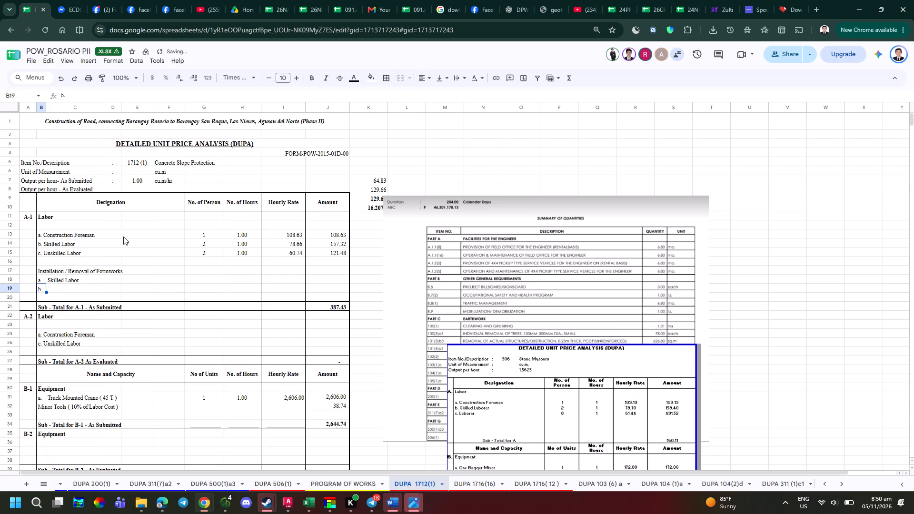
Enter Unskilled Labor as the description of formworks item b.
key("Right")
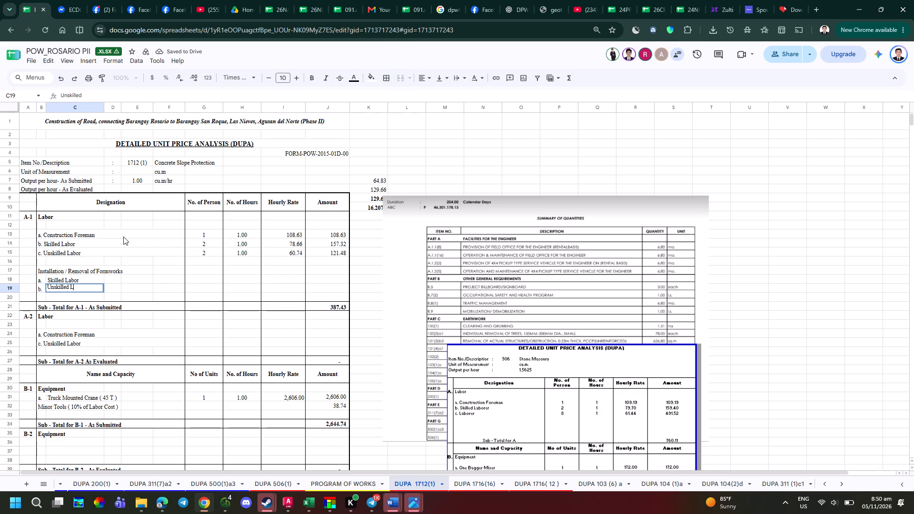
key("Return")
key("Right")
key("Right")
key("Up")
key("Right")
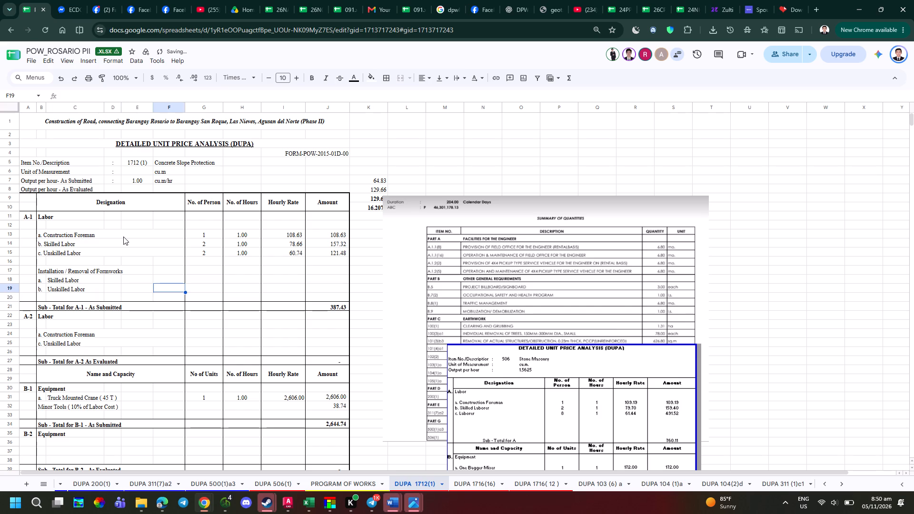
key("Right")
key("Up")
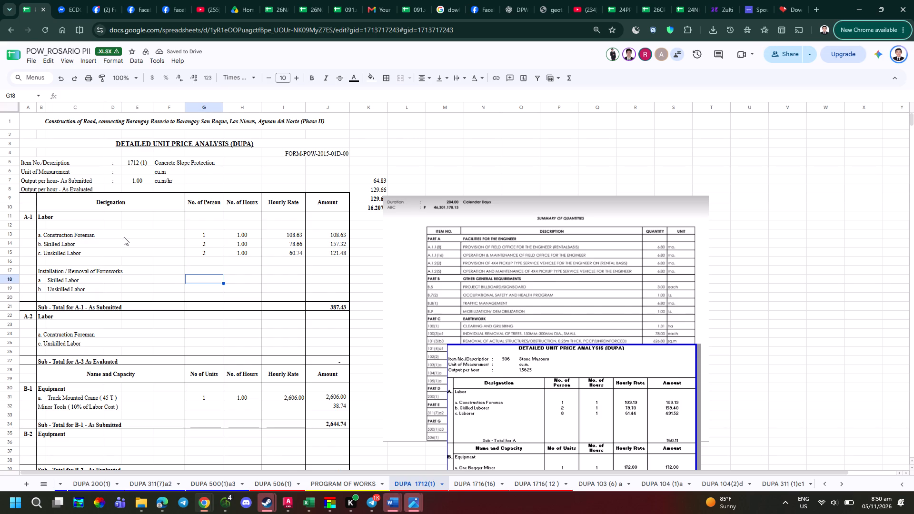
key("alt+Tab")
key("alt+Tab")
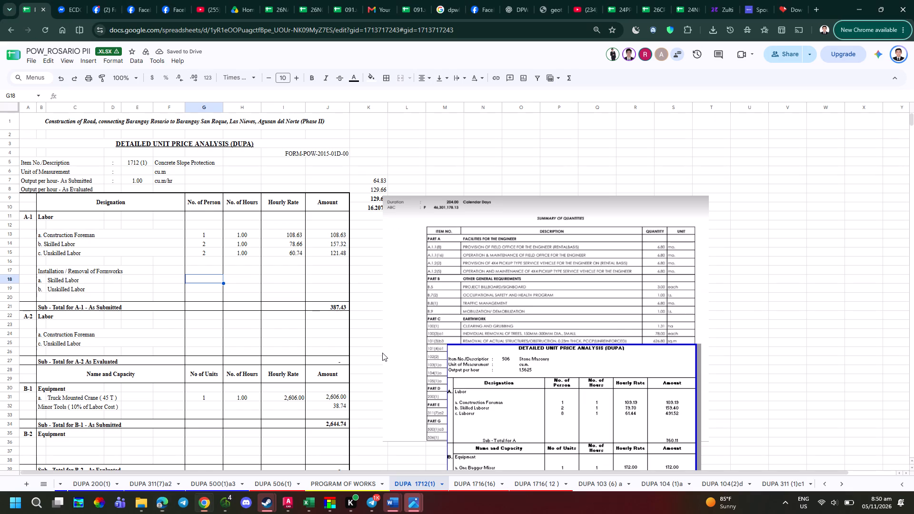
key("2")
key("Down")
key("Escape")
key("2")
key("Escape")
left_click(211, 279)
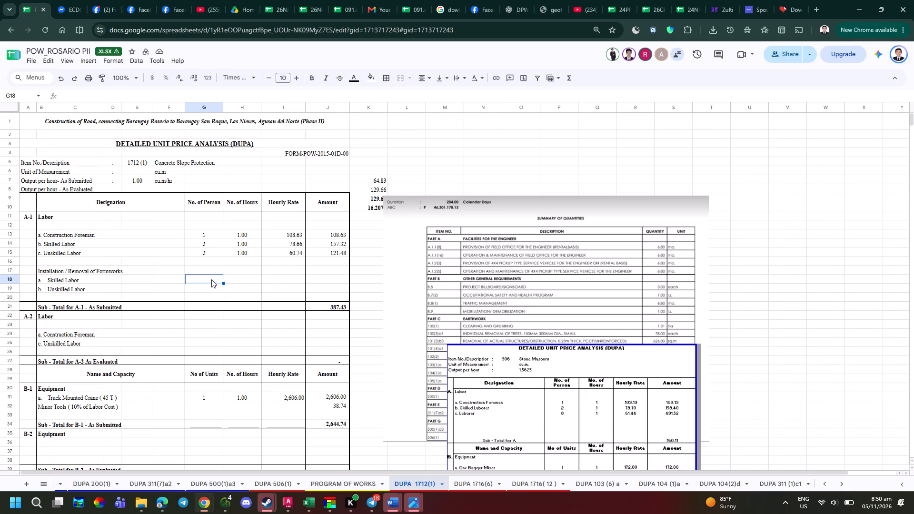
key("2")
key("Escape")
Enter the number of persons for the formworks labor as 4 for Skilled Labor and 8 for Unskilled Labor, consulting the PDF.
key("4")
key("Down")
key("alt+Tab")
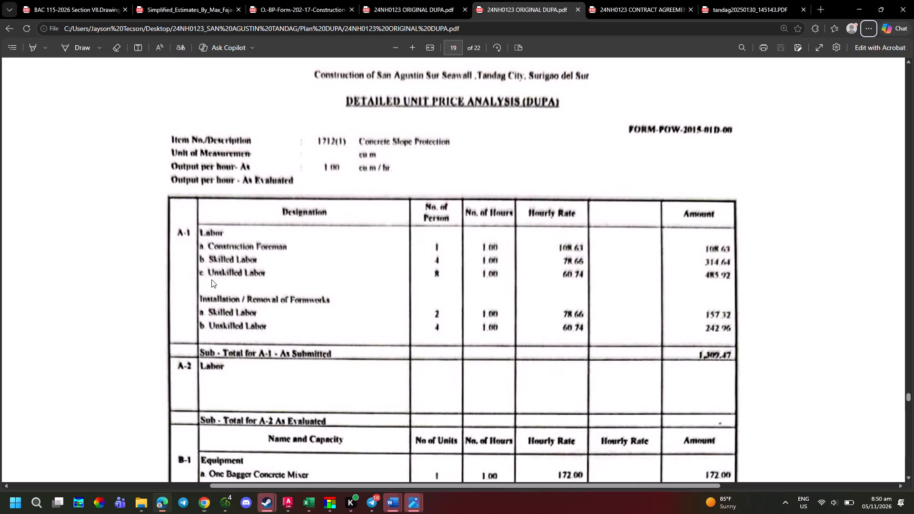
key("alt+Tab")
key("8")
key("Up")
key("Up")
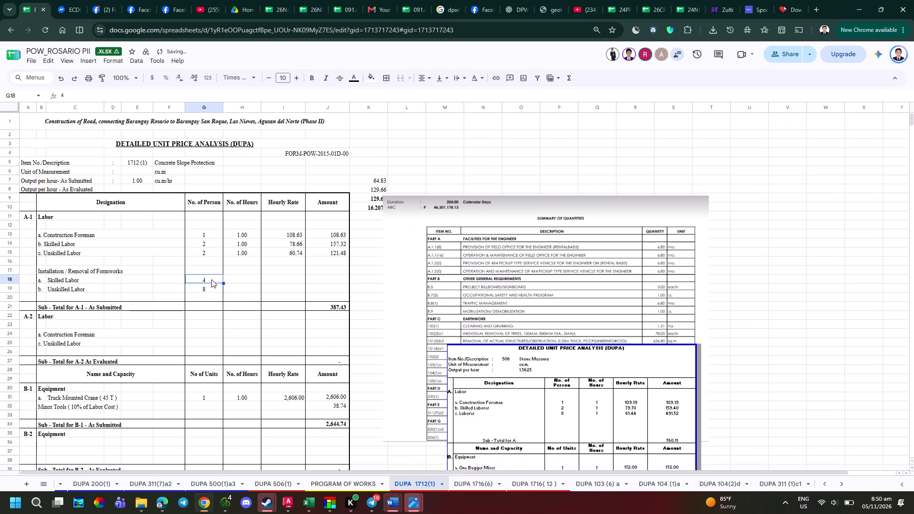
Set the number of persons in the main A-1 labor rows to 8 for Skilled Labor and 16 for Unskilled Labor, consulting the PDF.
key("Up")
key("Up")
key("alt+Tab")
key("alt+Tab")
key("Up")
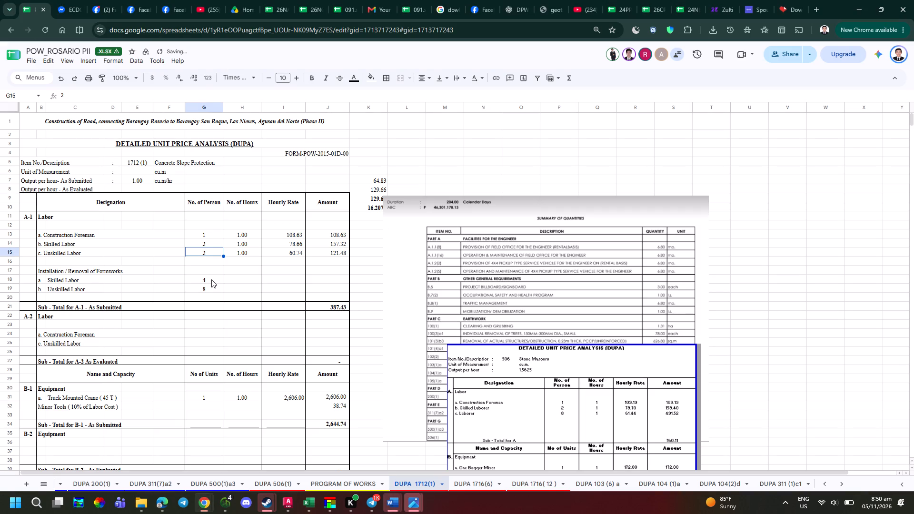
key("Up")
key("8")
key("Down")
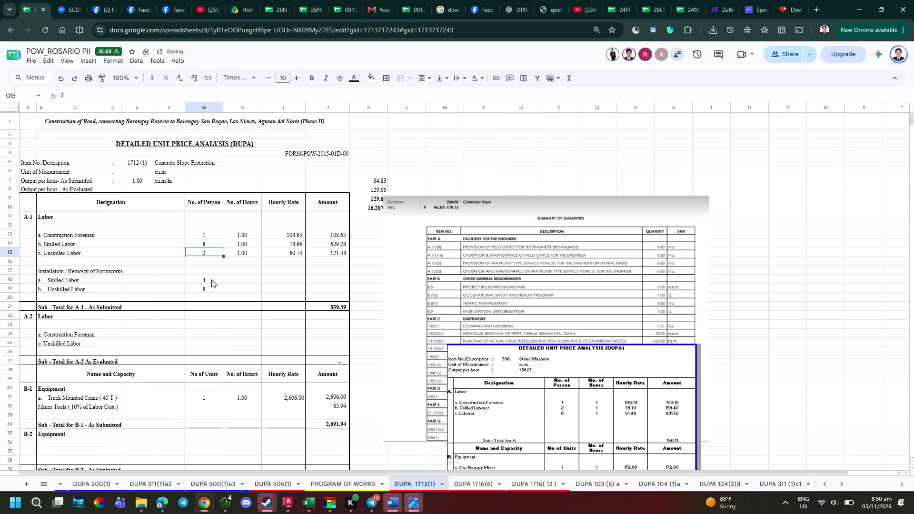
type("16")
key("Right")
Enter 1 as the number of hours for both the Skilled and Unskilled Labor rows under the formworks subheading, checking the PDF.
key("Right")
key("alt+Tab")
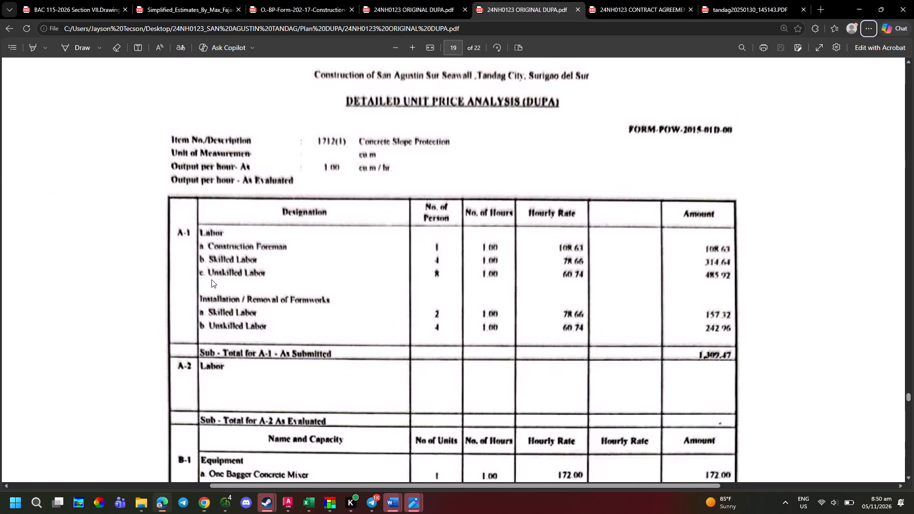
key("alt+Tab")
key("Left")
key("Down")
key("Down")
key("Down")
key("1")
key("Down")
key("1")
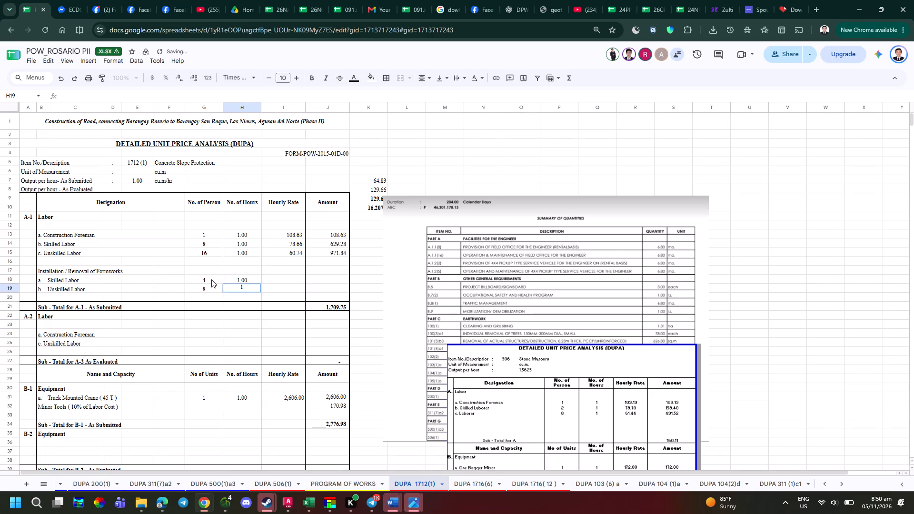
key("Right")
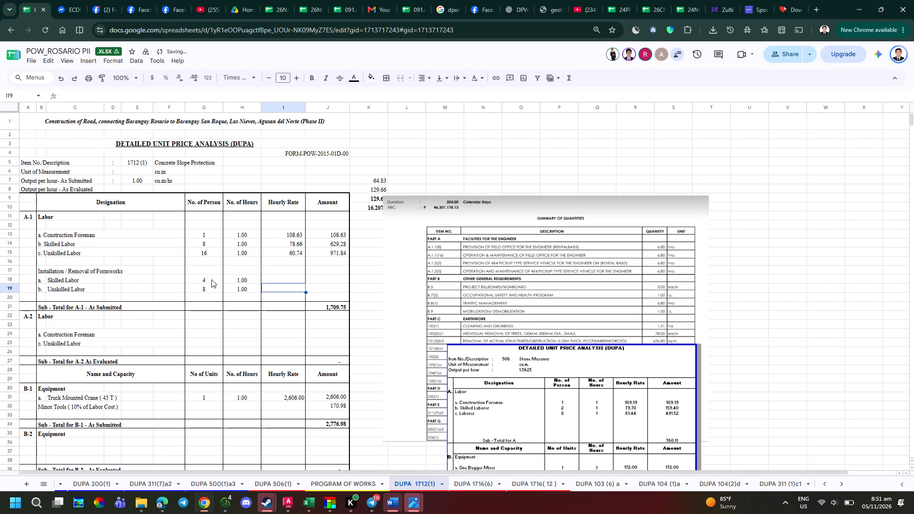
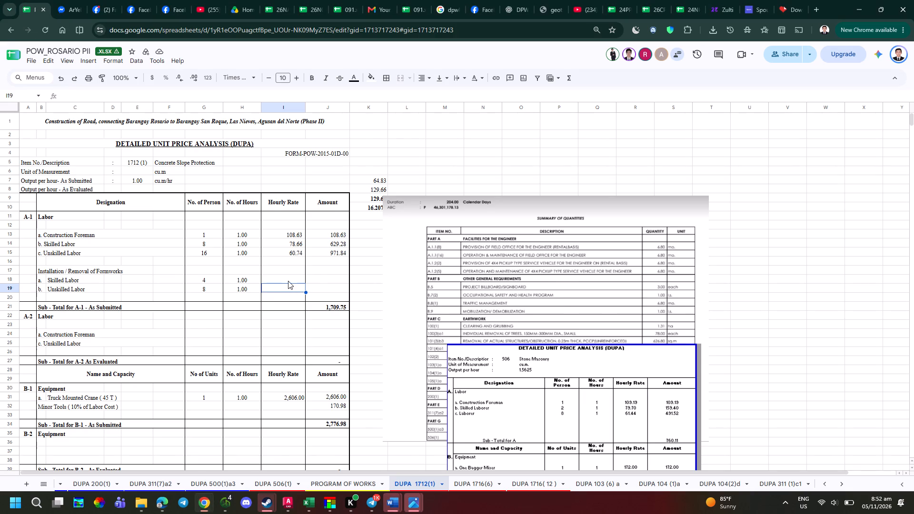
Enter the formworks hourly rates from the reference DUPA PDF: 78.66 for Skilled Labor and 60.74 for Unskilled Labor.
key("alt+Tab")
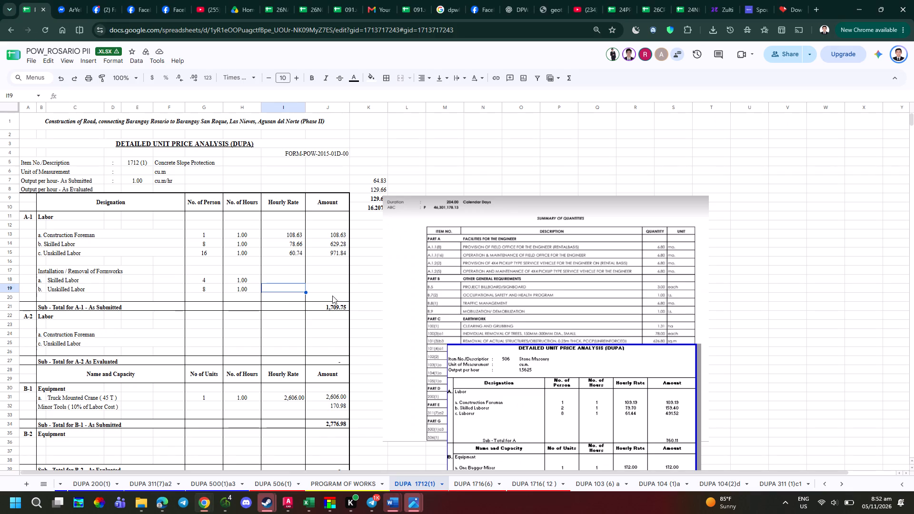
key("alt+Tab")
key("alt+Tab")
key("Up")
type("78.66")
key("Return")
key("alt+Tab")
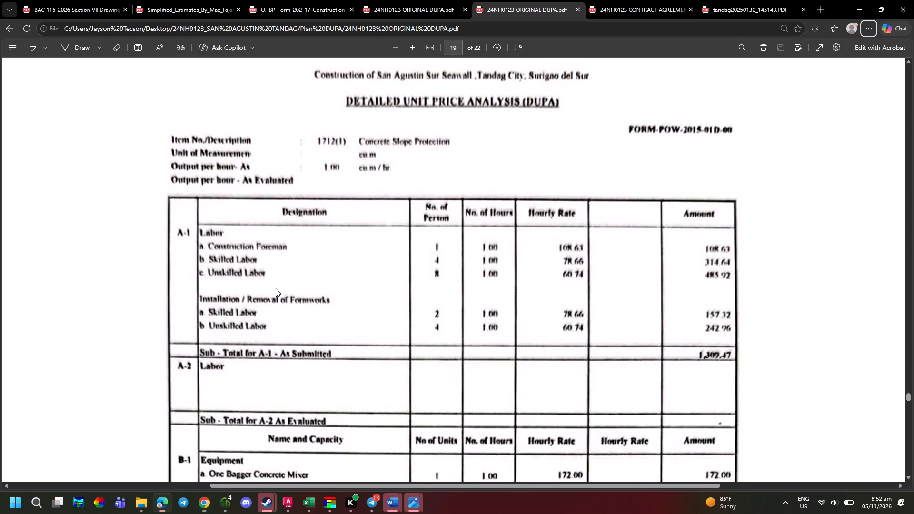
key("alt+Tab")
type("60")
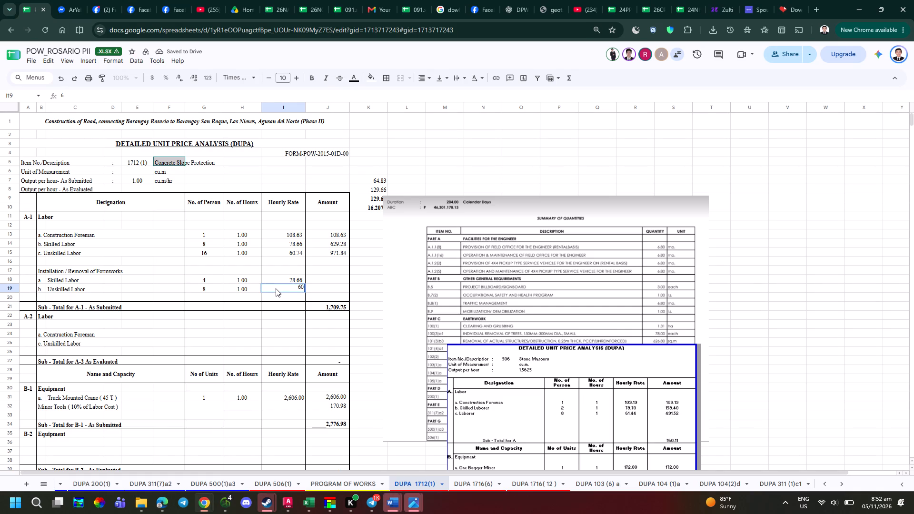
type(".74")
key("Return")
Clear the Construction Foreman and Unskilled Labor entries from the A-2 Labor section, following the reference DUPA.
key("Down")
key("Down")
key("Down")
key("Down")
key("Down")
key("alt+Tab")
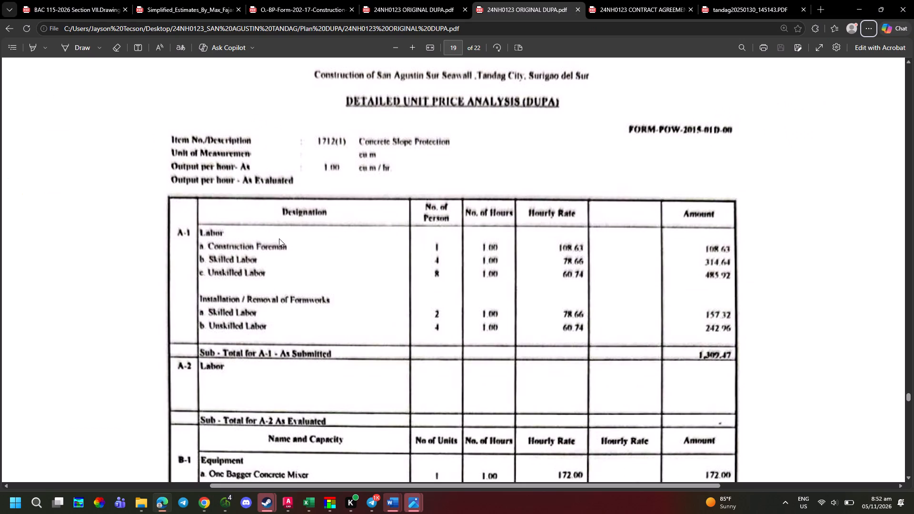
scroll(314, 292, "down", 1)
key("alt+Tab")
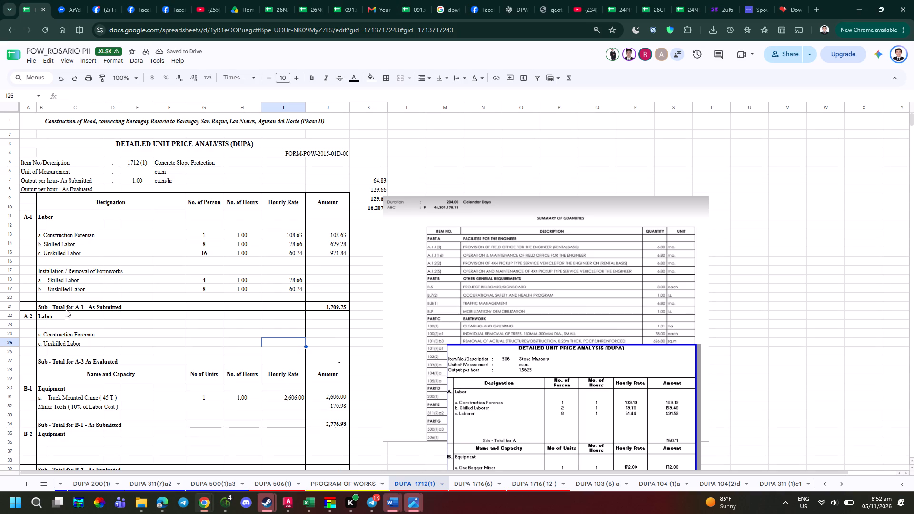
key("alt+Tab")
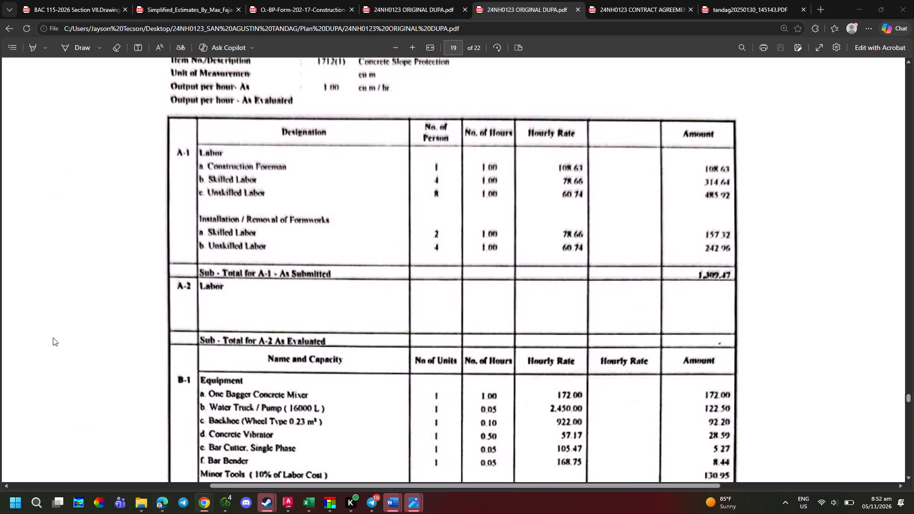
key("alt+Tab")
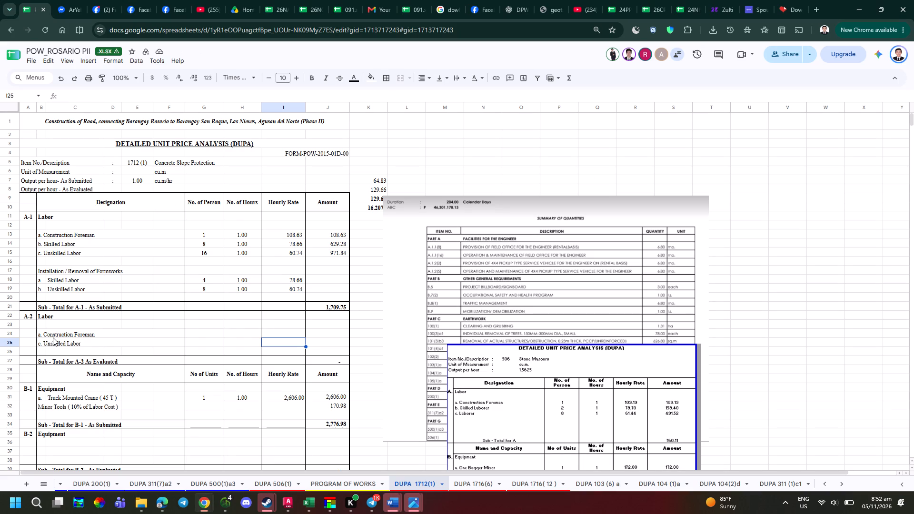
left_click_drag(53, 337, 67, 343)
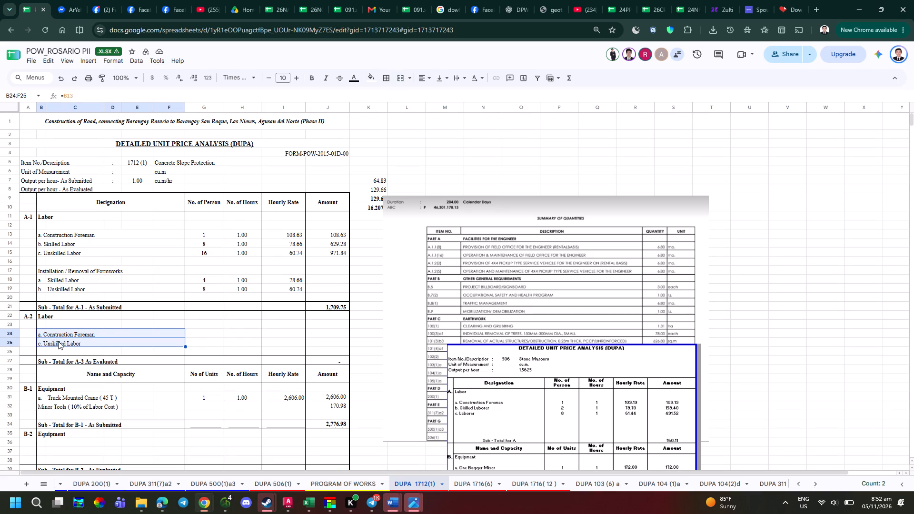
key("Delete")
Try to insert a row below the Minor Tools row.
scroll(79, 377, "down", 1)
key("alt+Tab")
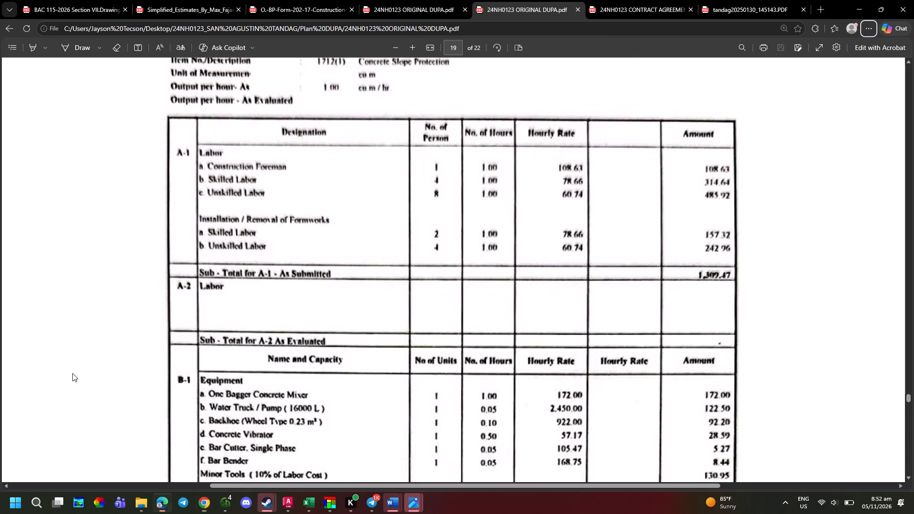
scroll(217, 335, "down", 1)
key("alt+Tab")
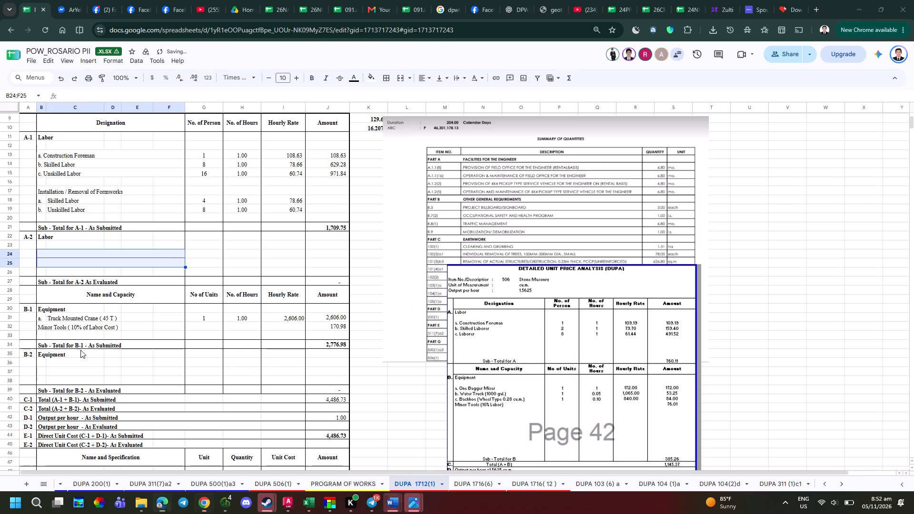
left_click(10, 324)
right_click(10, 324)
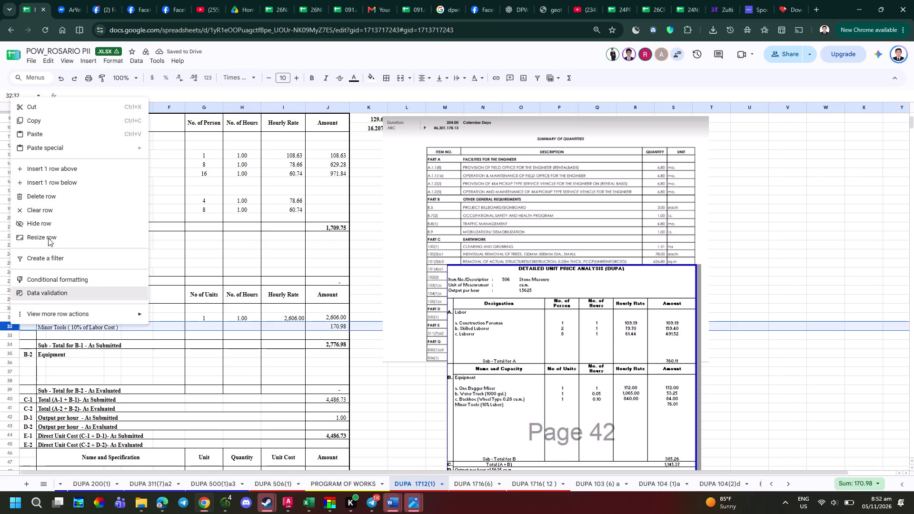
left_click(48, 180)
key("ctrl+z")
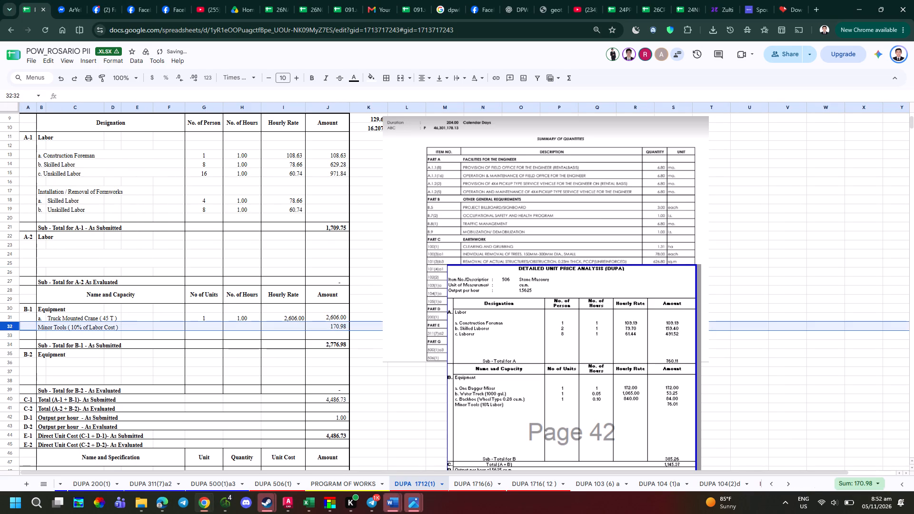
Insert five blank rows above Minor Tools in the B-1 Equipment section.
right_click(1, 326)
left_click(46, 174)
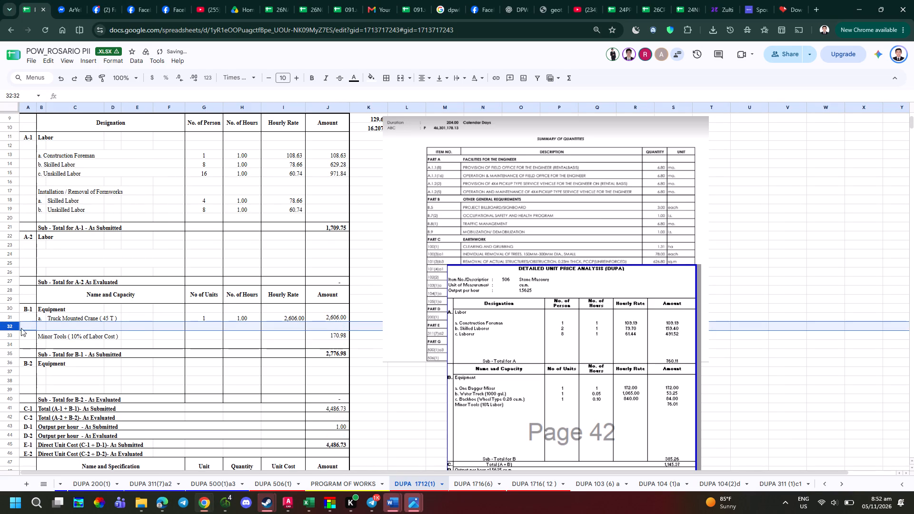
right_click(16, 329)
left_click(55, 168)
right_click(7, 326)
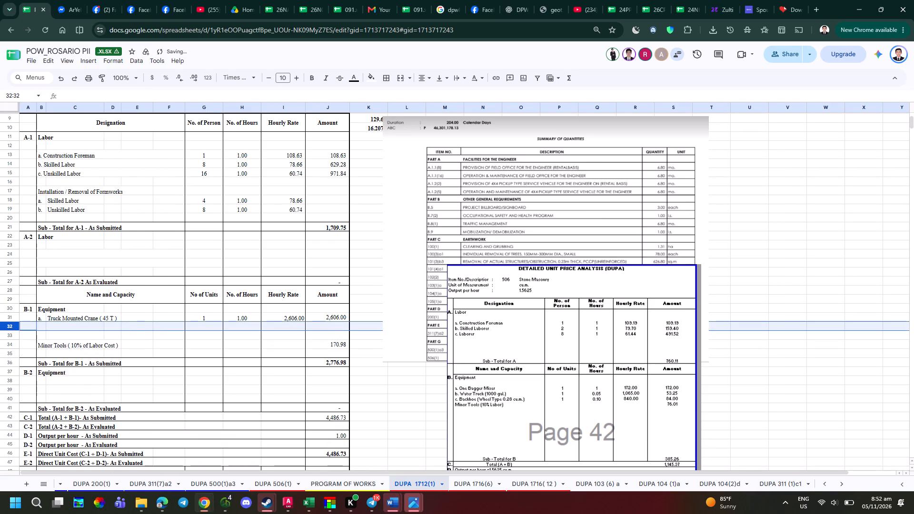
left_click(64, 167)
right_click(10, 334)
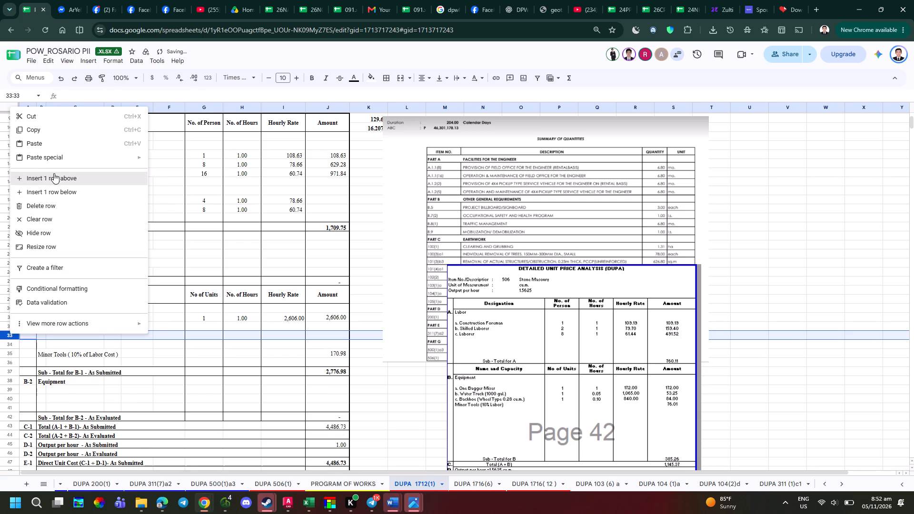
left_click(54, 173)
right_click(8, 341)
left_click(68, 188)
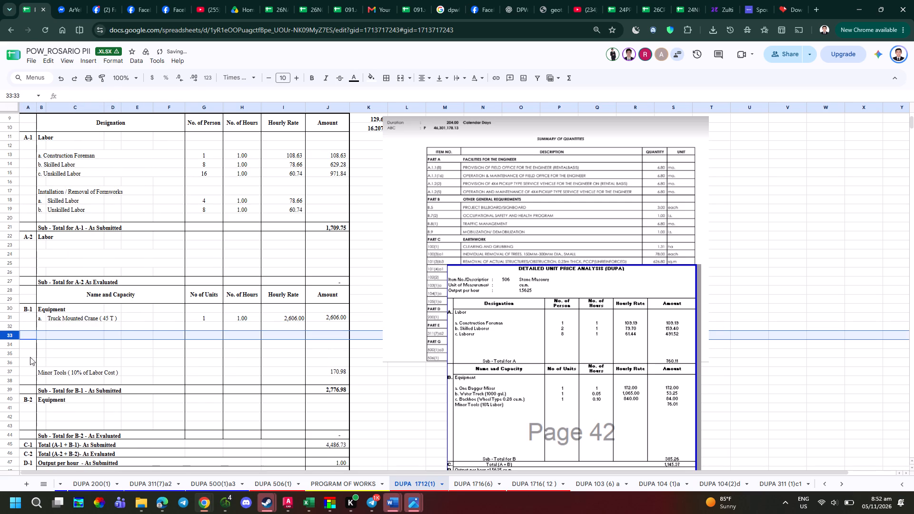
Enter the item letter "b." in the first blank B-1 Equipment row.
left_click(31, 324)
left_click(37, 324)
left_click(43, 324)
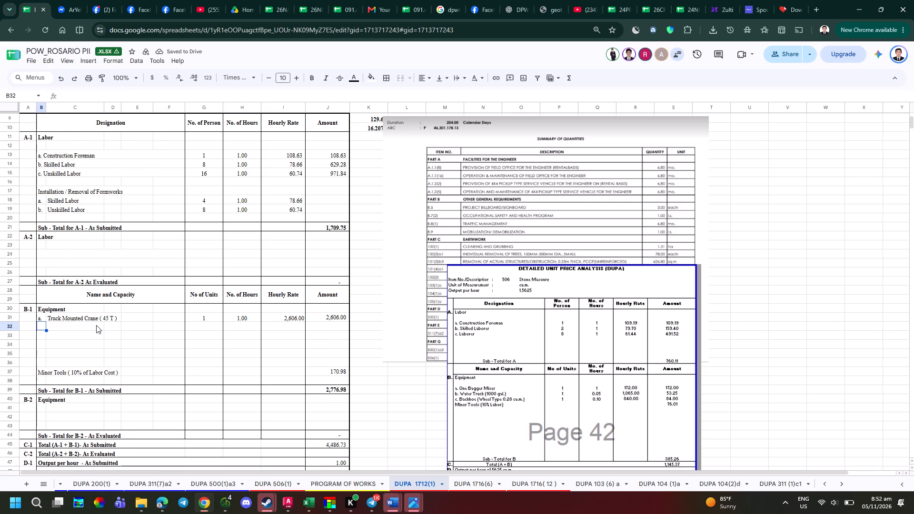
type("b..")
key("backslash")
key("Up")
key("Right")
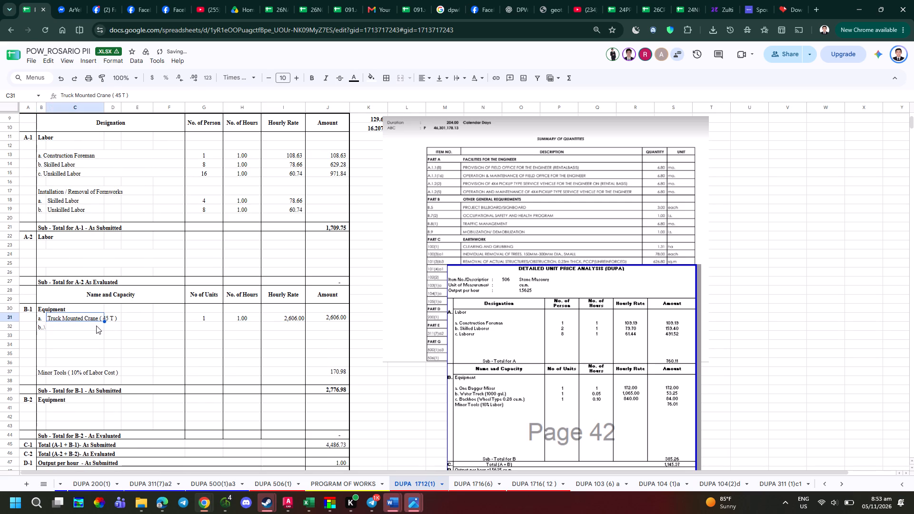
key("Left")
key("Down")
type("b.")
key("Right")
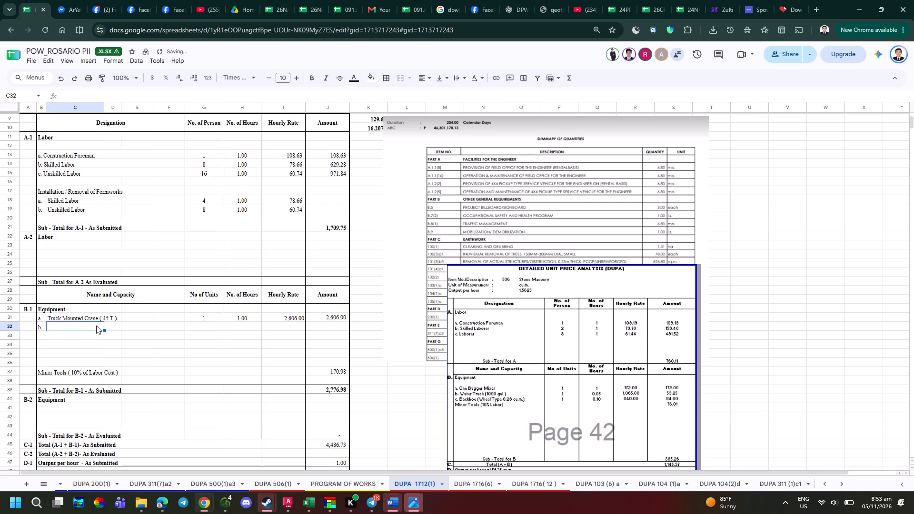
Replace the description of B-1 Equipment item a with "One Bagger Concrete Mixer", following the reference DUPA.
key("Up")
key("alt+Tab")
key("alt+Tab")
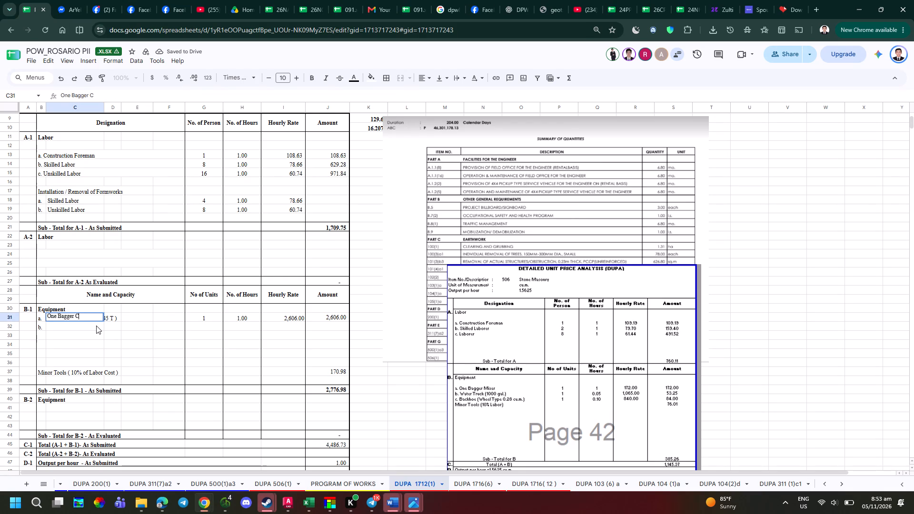
key("Tab")
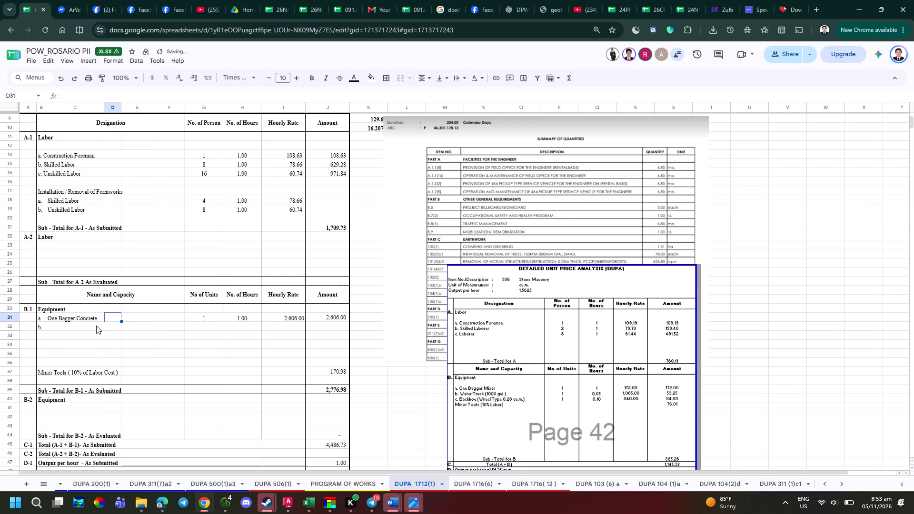
key("Left")
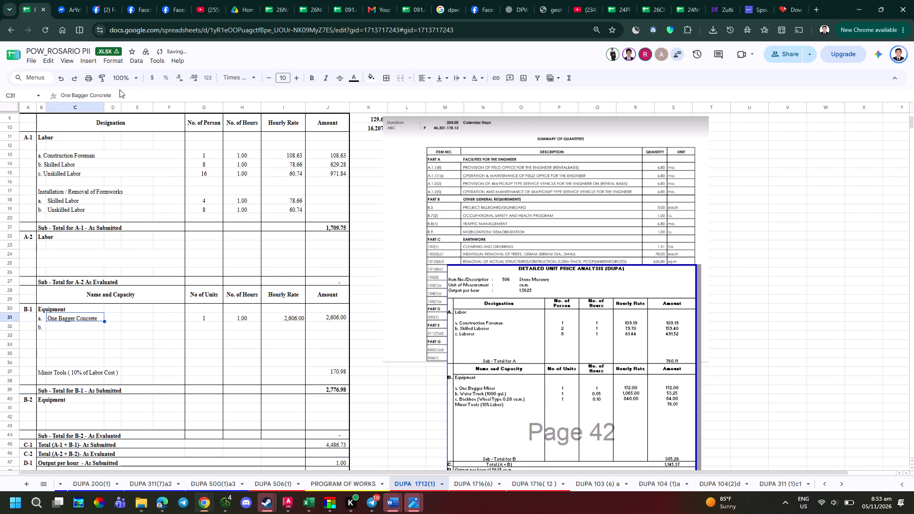
left_click(120, 97)
key("space")
key("BackSpace")
key("alt+Tab")
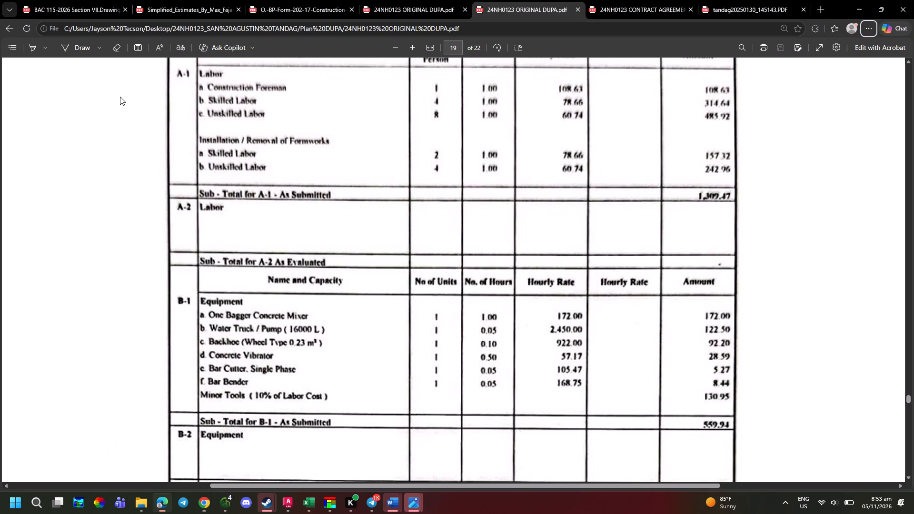
key("alt+Tab")
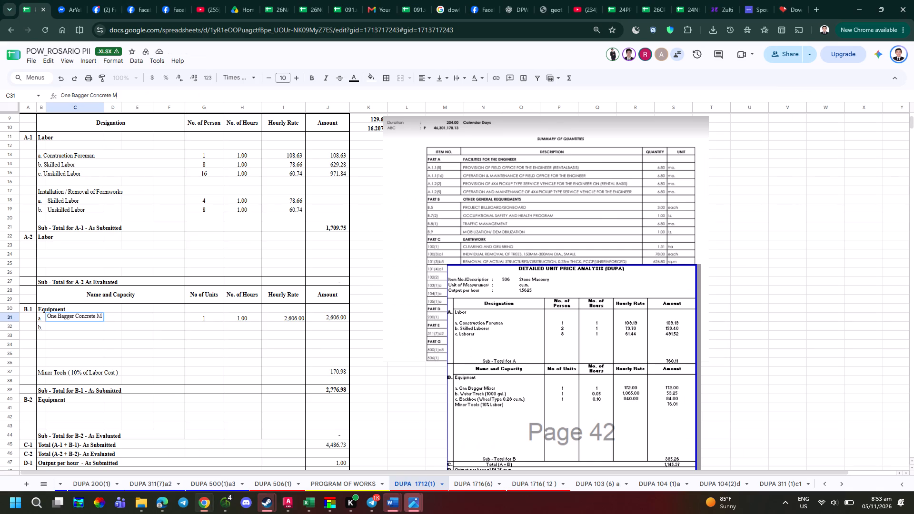
key("Return")
Enter "Water Truck / Pump (1600L)" as the description of B-1 Equipment item b.
key("alt+Tab")
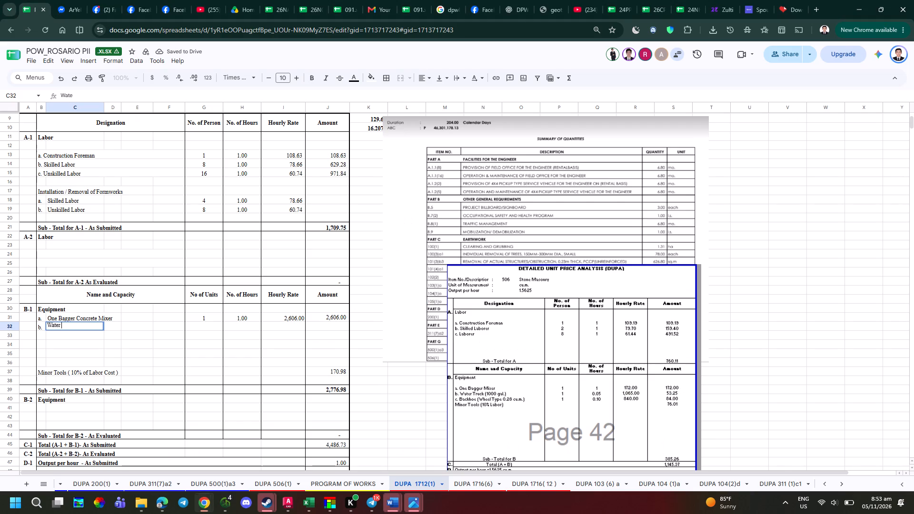
key("BackSpace")
type("uck")
key("BackSpace")
key("BackSpace")
key("BackSpace")
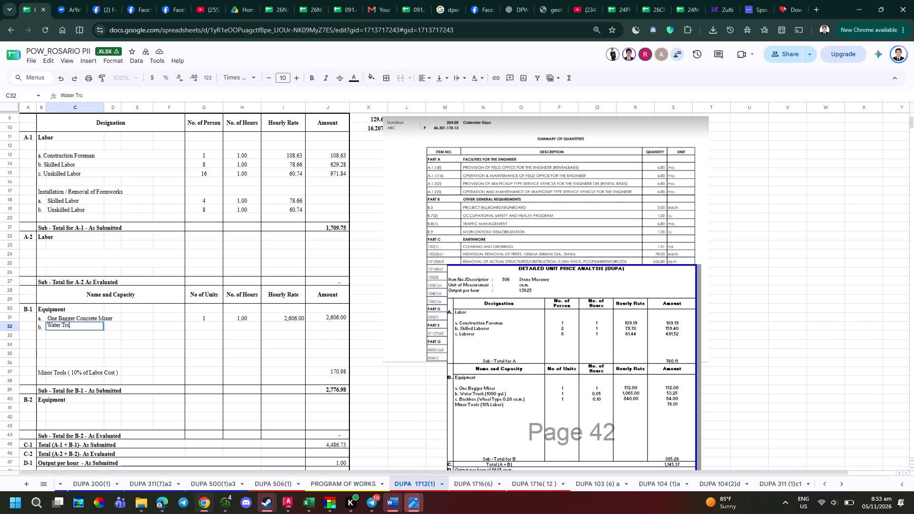
key("BackSpace")
type("uck")
key("space")
key("alt+Tab")
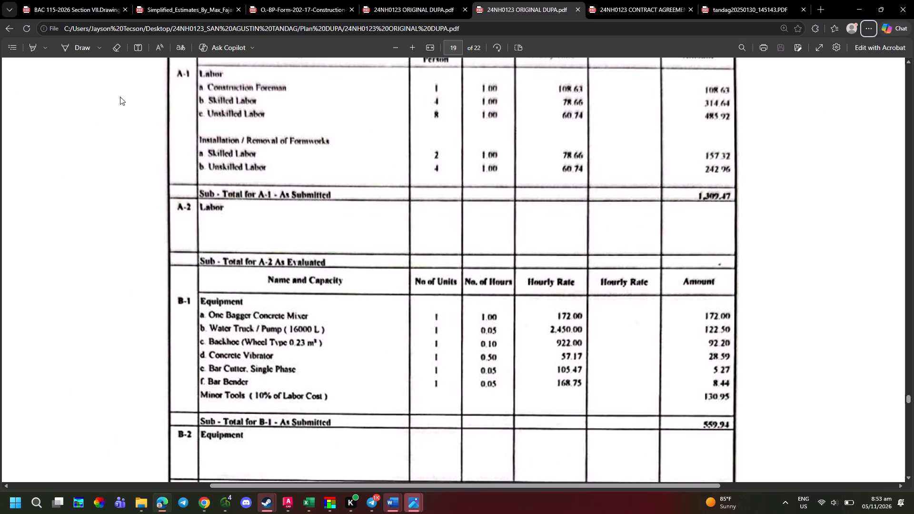
key("alt+Tab")
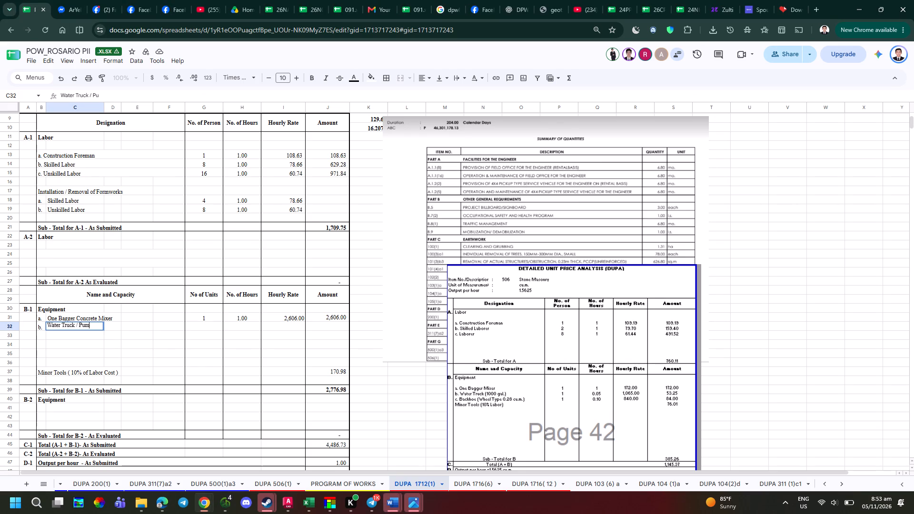
key("alt+Tab")
key("alt+Tab")
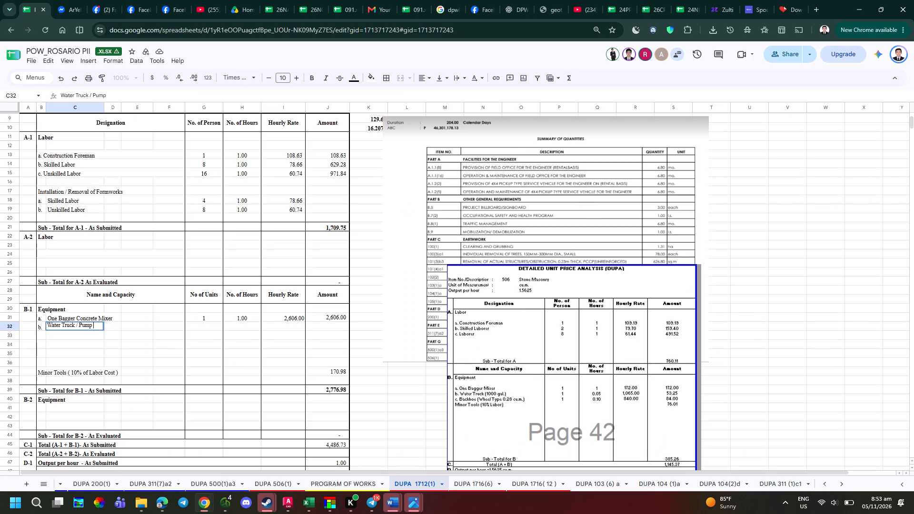
type("(1600l)")
key("BackSpace")
type("L)")
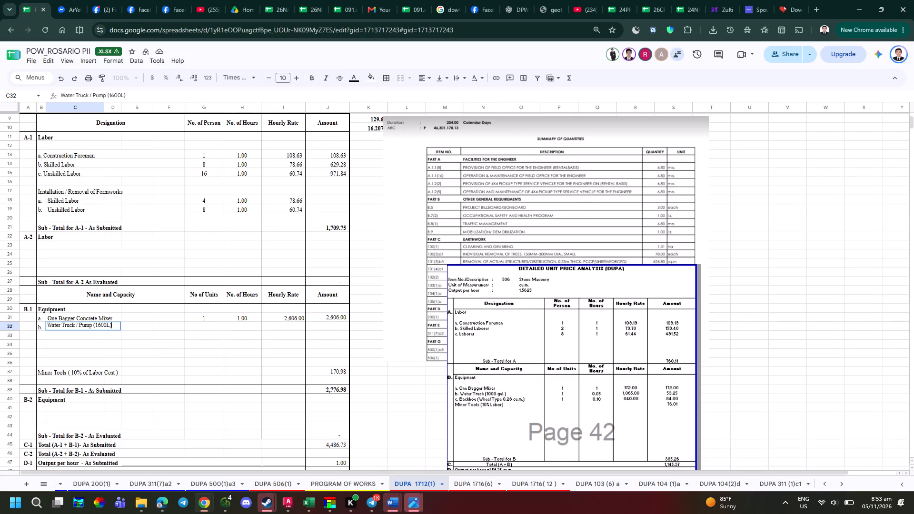
key("space")
key("alt+Tab")
key("alt+Tab")
key("Down")
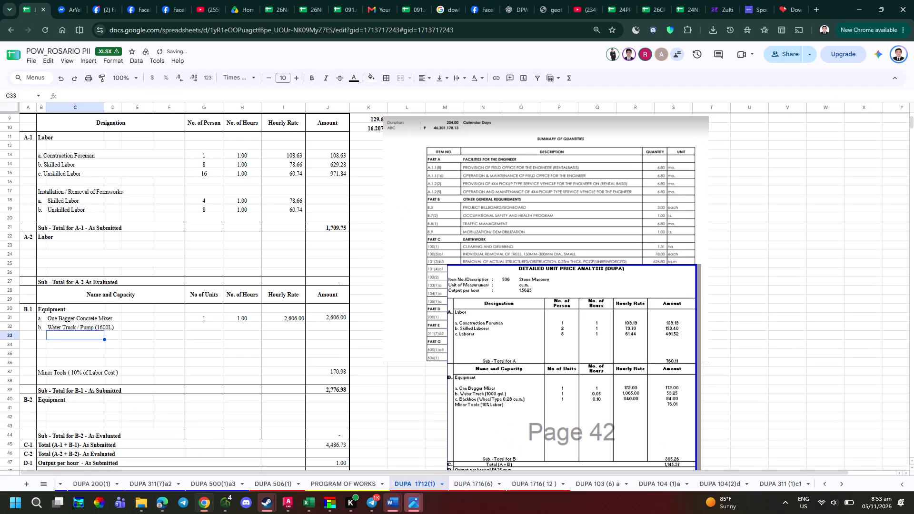
key("Down")
Correct the description of B-1 Equipment item b to "Water Truck / Pump ( 16000 L )", following the reference DUPA.
key("Up")
key("Up")
key("alt+Tab")
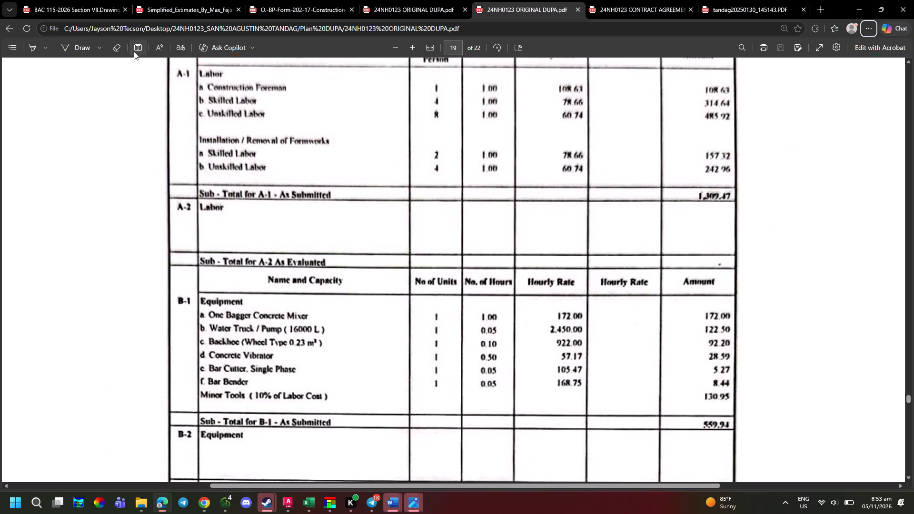
key("alt+Tab")
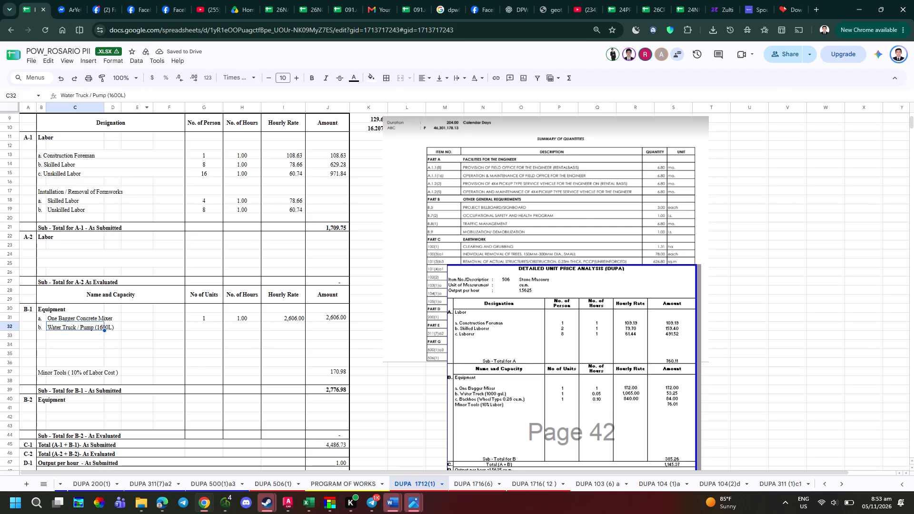
left_click(110, 96)
key("space")
key("Right")
key("Right")
key("Right")
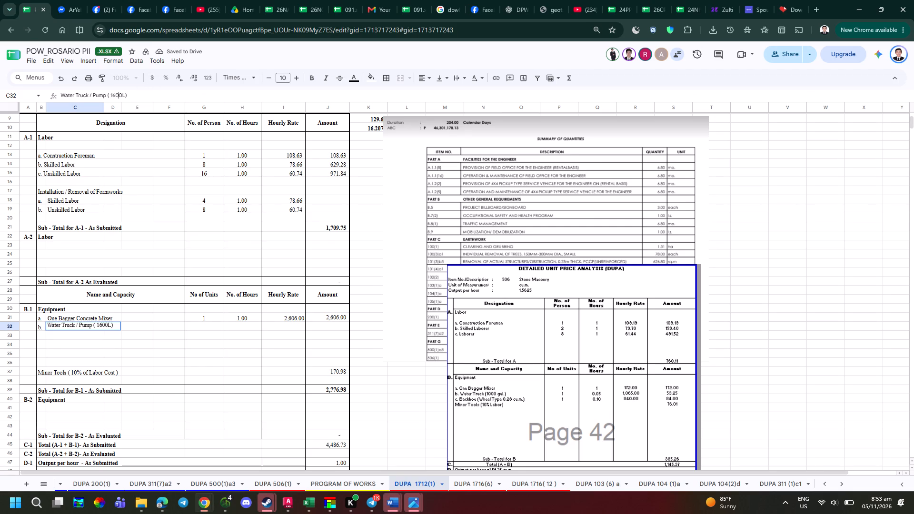
key("minus")
key("BackSpace")
key("0")
key("Left")
key("BackSpace")
key("0")
key("Right")
key("Right")
key("Right")
key("Left")
key("space")
key("Right")
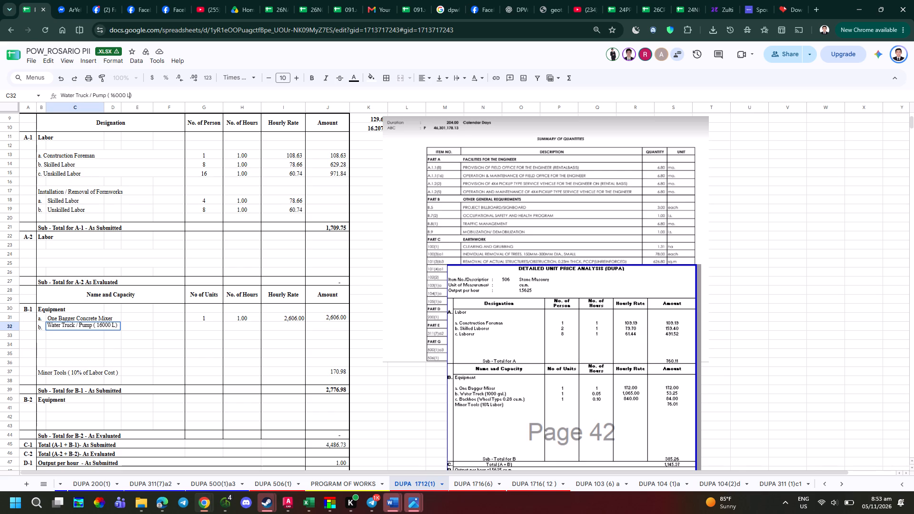
key("space")
key("Return")
Enter the item letter "c." in the B-1 Equipment row below the water truck.
key("alt+Tab")
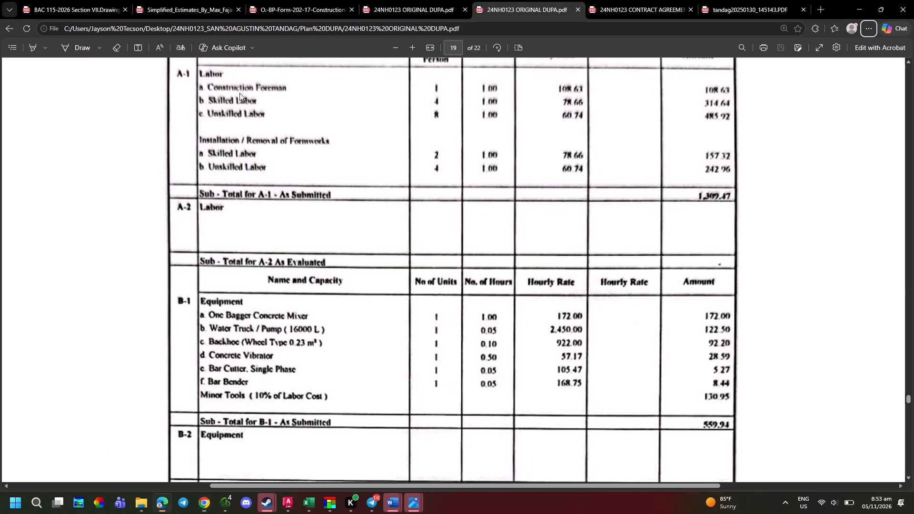
key("alt+Tab")
key("Left")
key("c")
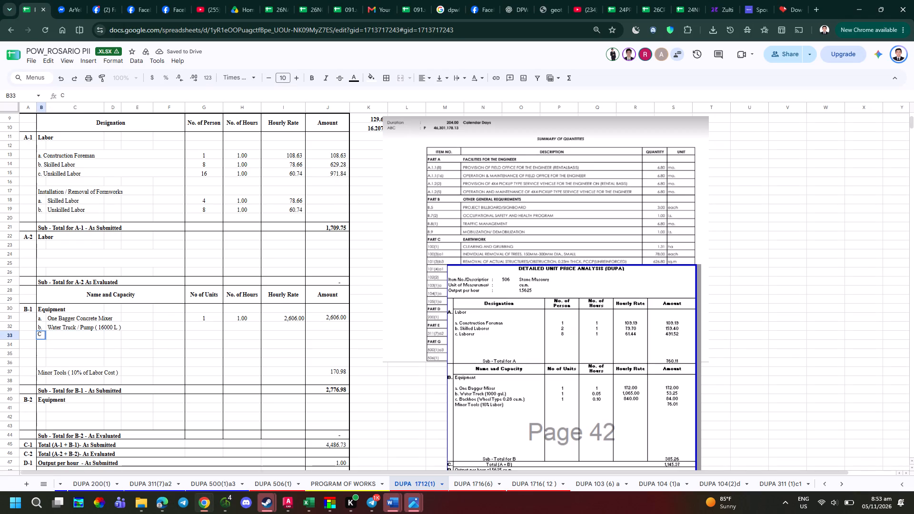
type("c.")
key("space")
key("grave")
key("BackSpace")
key("Tab")
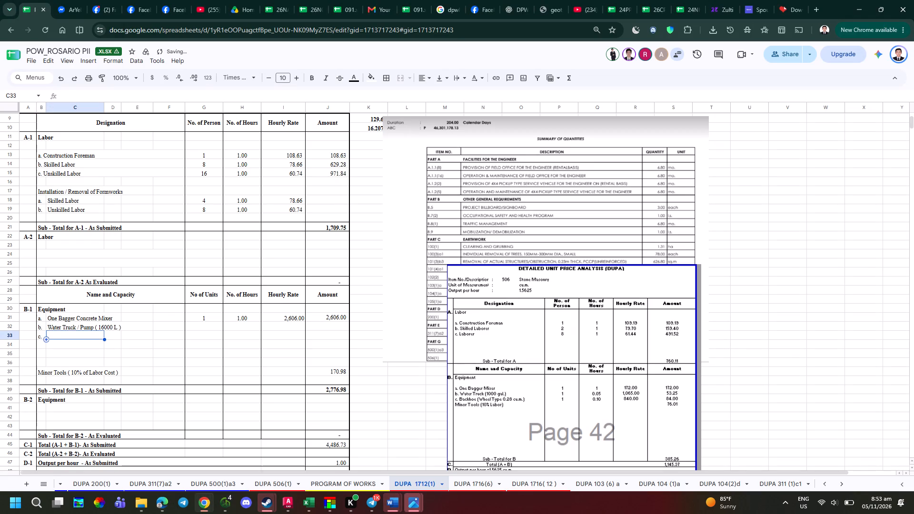
Enter "Backhoe (Wheel Type 0.23 m" as the description of B-1 Equipment item c, following the reference DUPA.
key("BackSpace")
key("BackSpace")
key("BackSpace")
key("BackSpace")
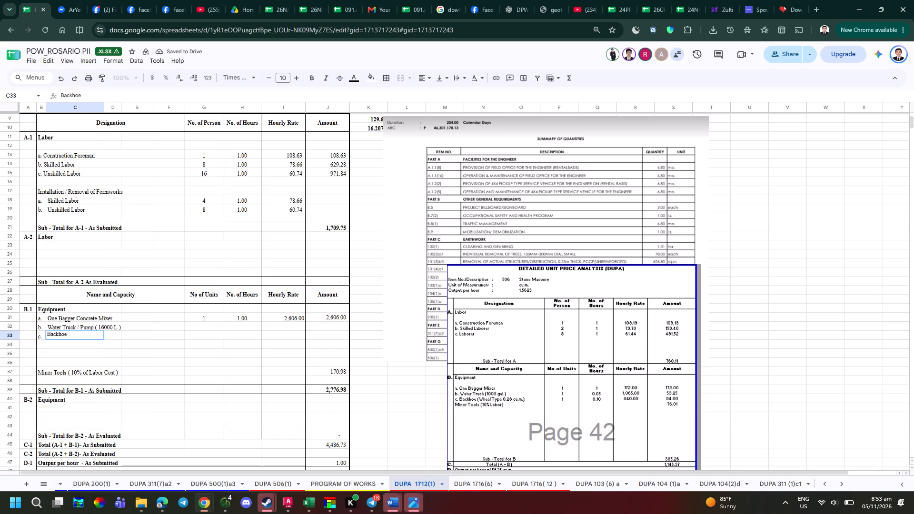
key("alt+Tab")
key("alt+Tab")
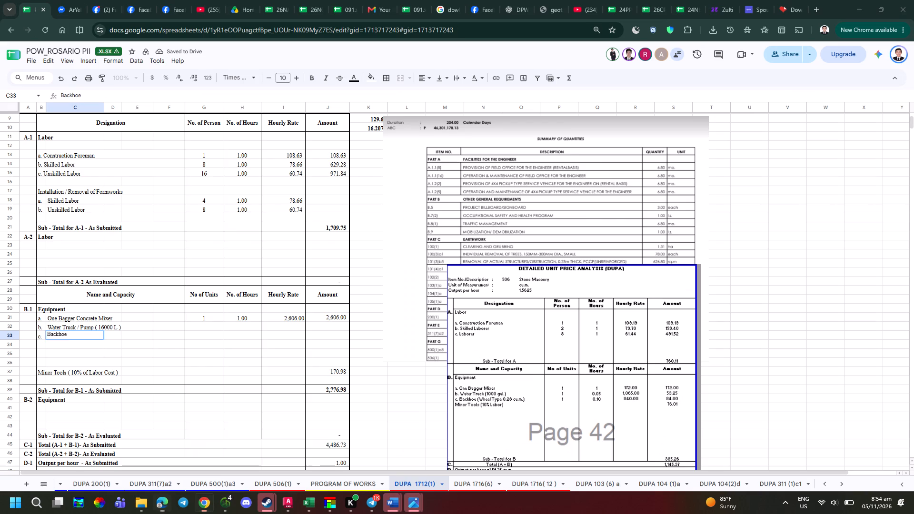
key("alt+Tab")
key("alt+Tab")
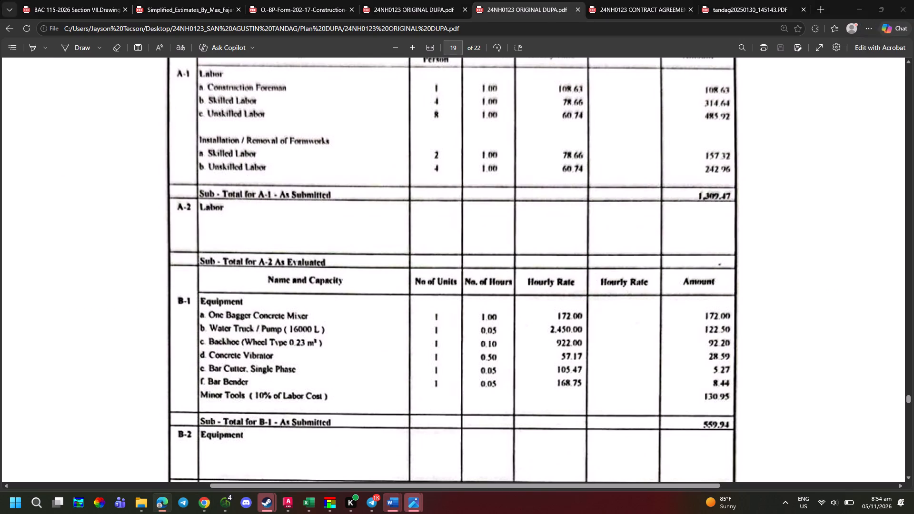
key("shift+parenleft")
key("w")
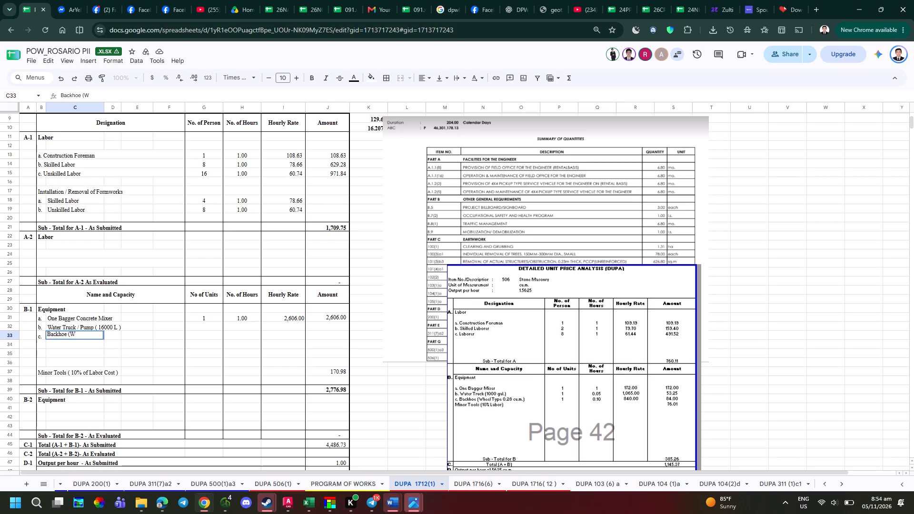
type("heel")
key("space")
key("alt+Tab")
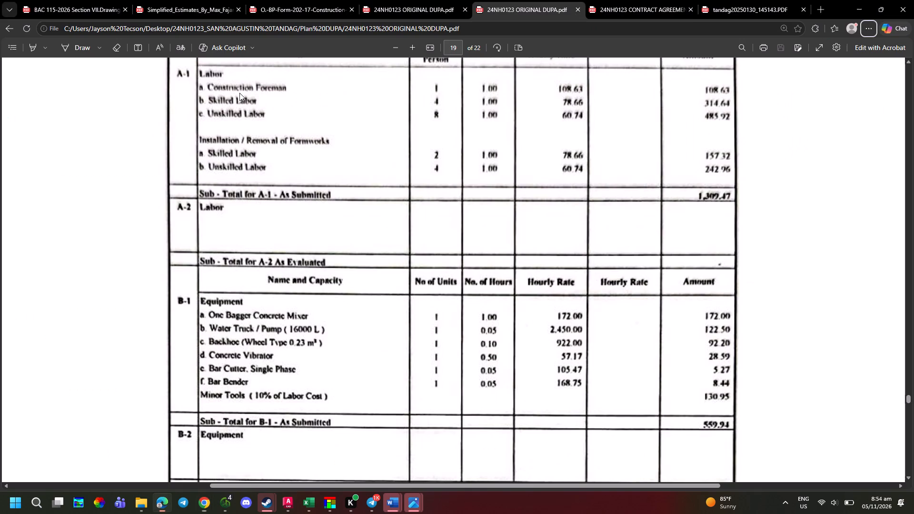
key("alt+Tab")
key("t")
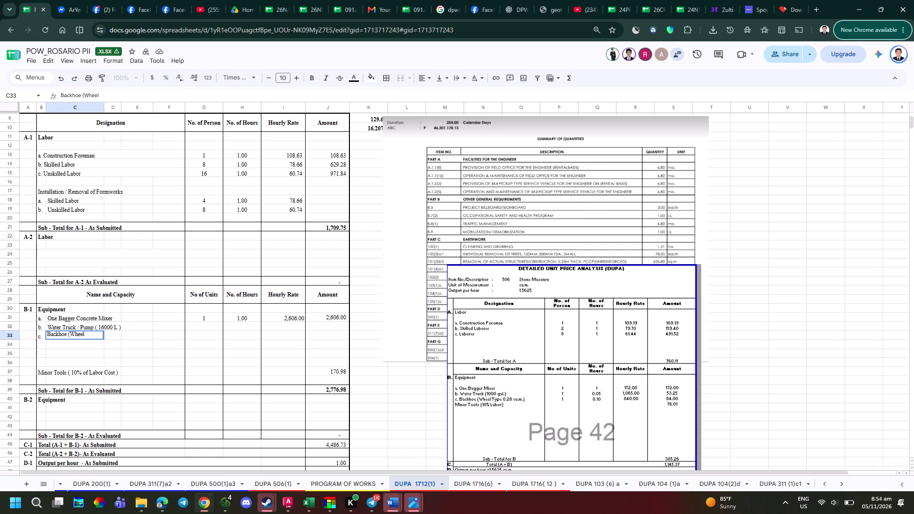
left_click(119, 93)
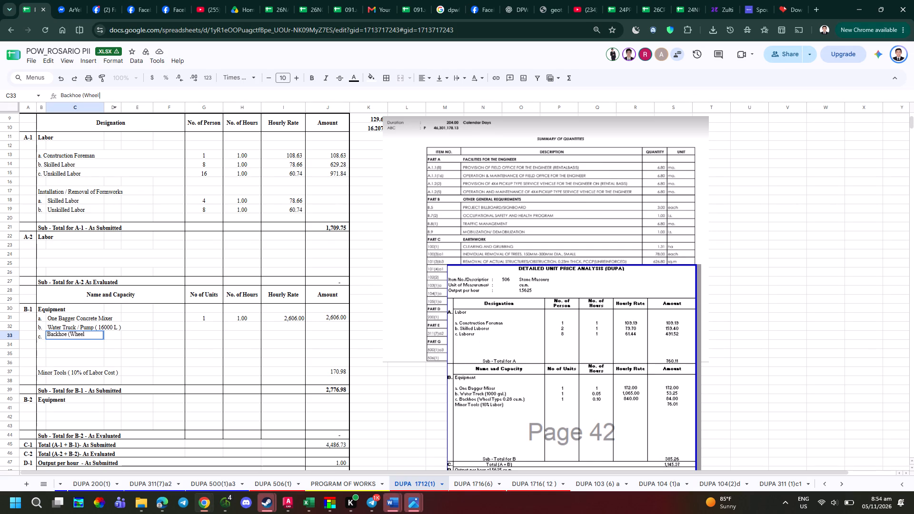
key("BackSpace")
key("BackSpace")
key("alt+Tab")
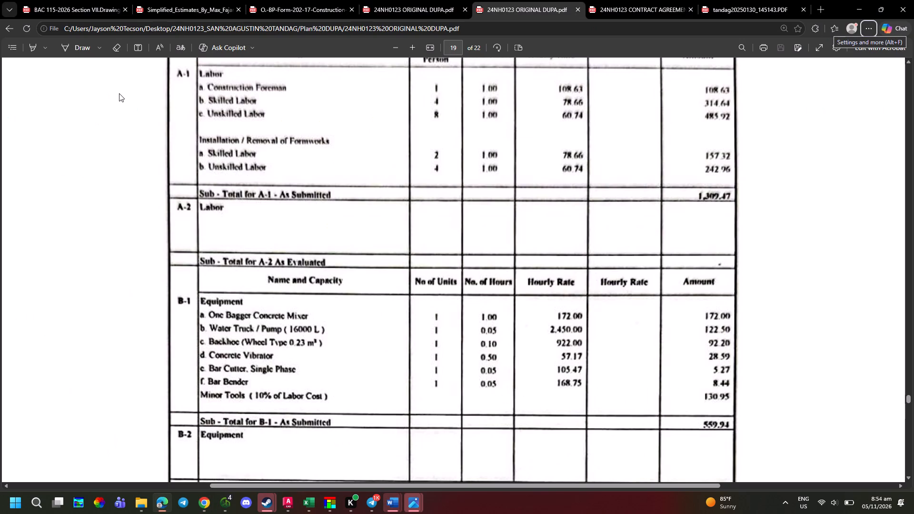
key("alt+Tab")
type("0.23 m")
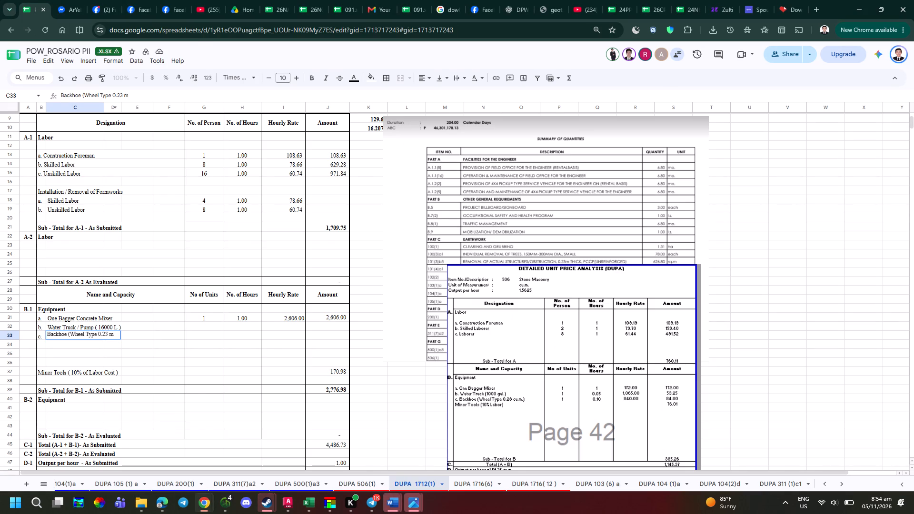
key("alt+Tab")
key("alt+Tab")
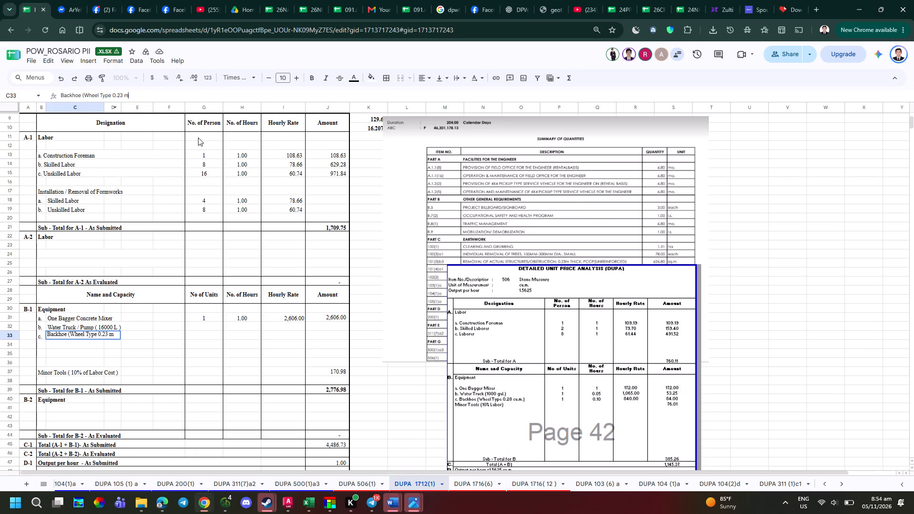
left_click(88, 64)
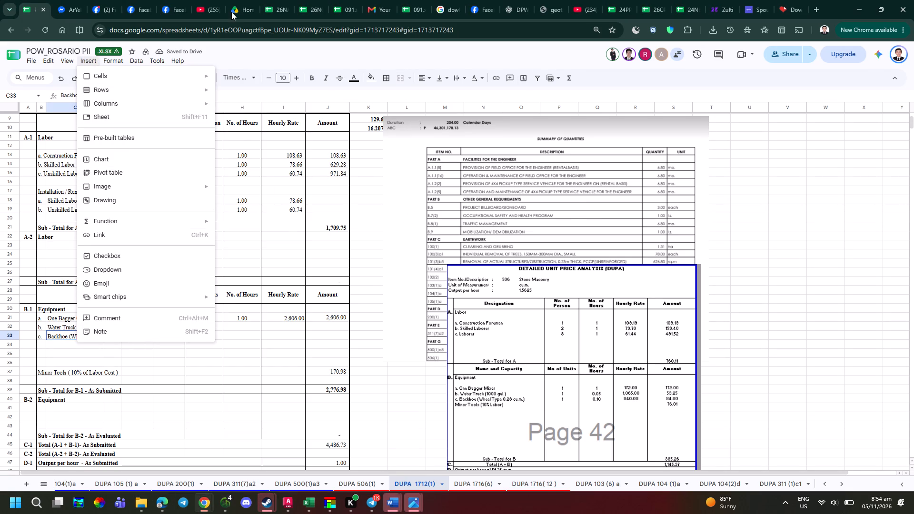
Switch to the neighbouring 26NA0012-AR browser tab and search the web there for "cubic logo".
left_click(271, 0)
left_click(257, 33)
key("c")
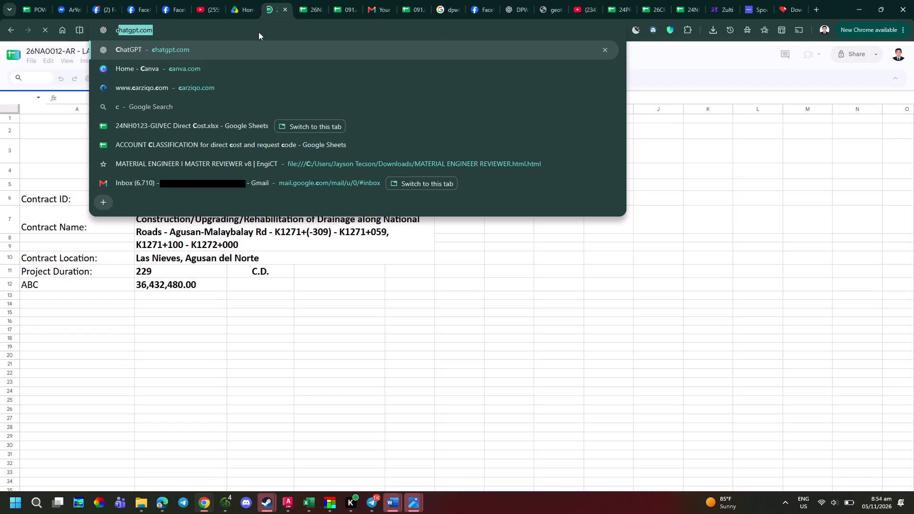
type("ubic logo")
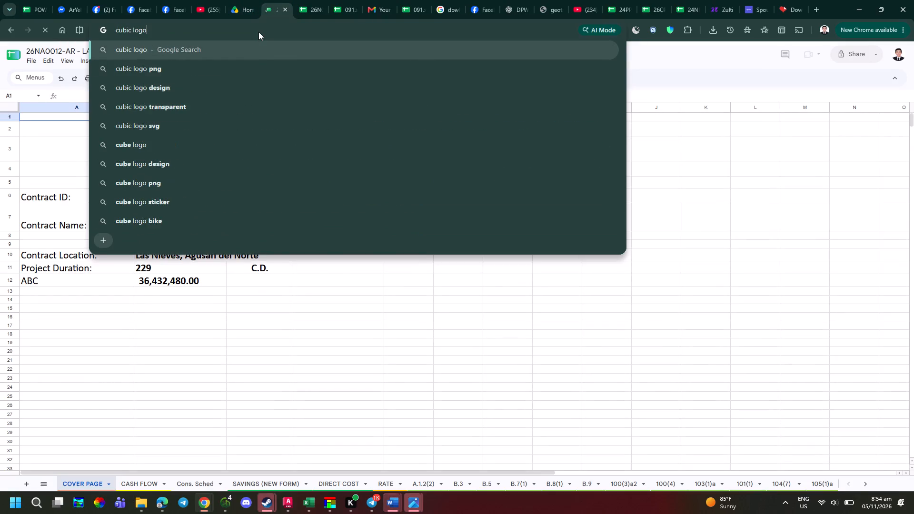
key("space")
key("Return")
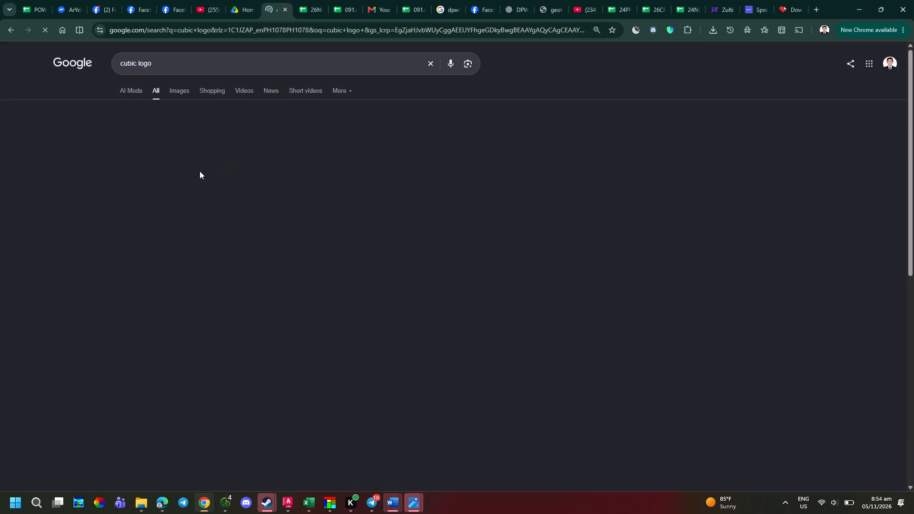
left_click(193, 69)
left_click(583, 270)
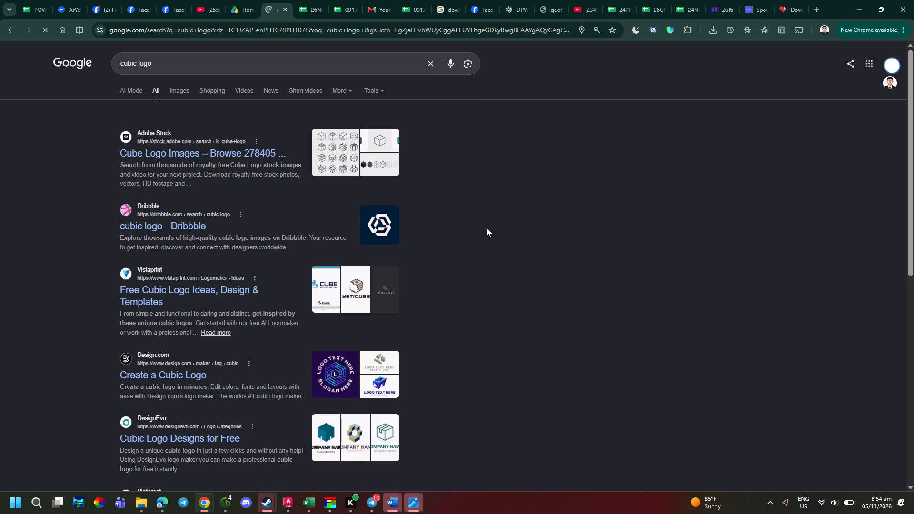
Shorten the web search to "cubic" and run it again.
left_click(211, 76)
left_click(208, 70)
key("BackSpace")
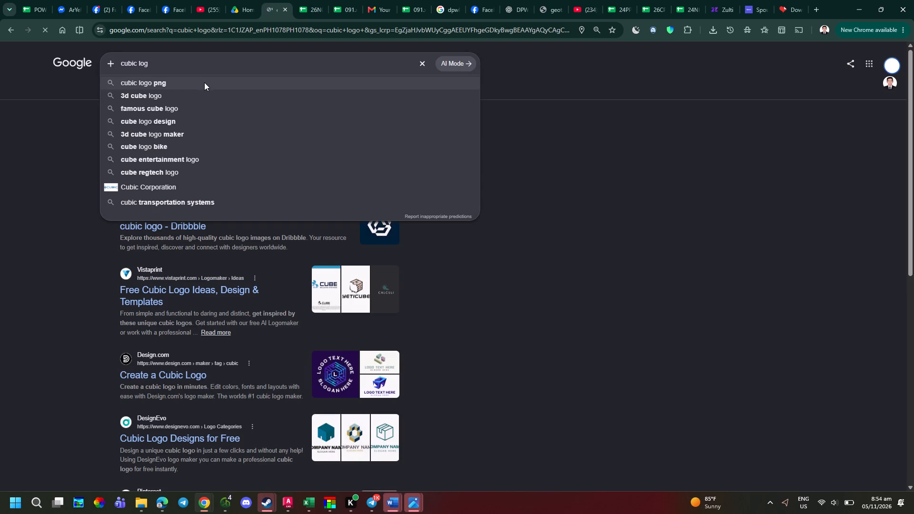
key("BackSpace")
key("BackSpace")
key("BackSpace")
key("BackSpace")
key("Return")
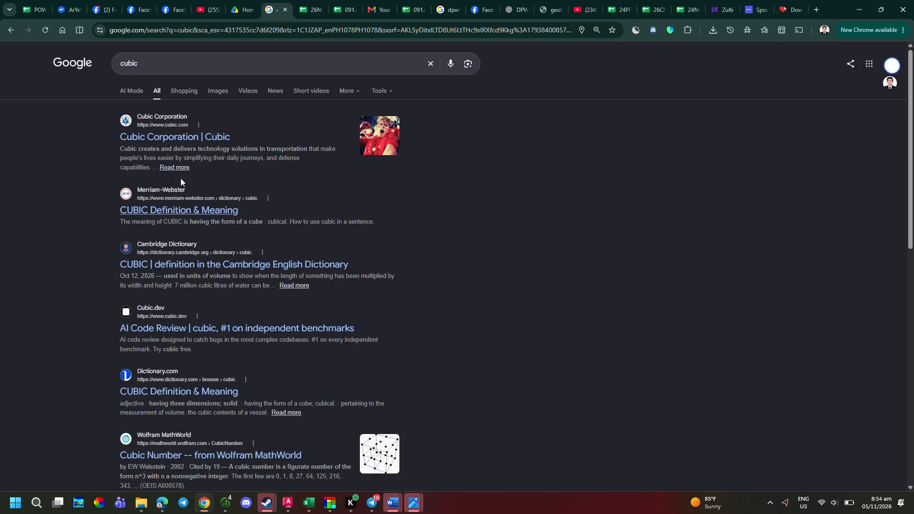
Search the web for "cubic meter" and look through the results for the unit symbol.
left_click(174, 61)
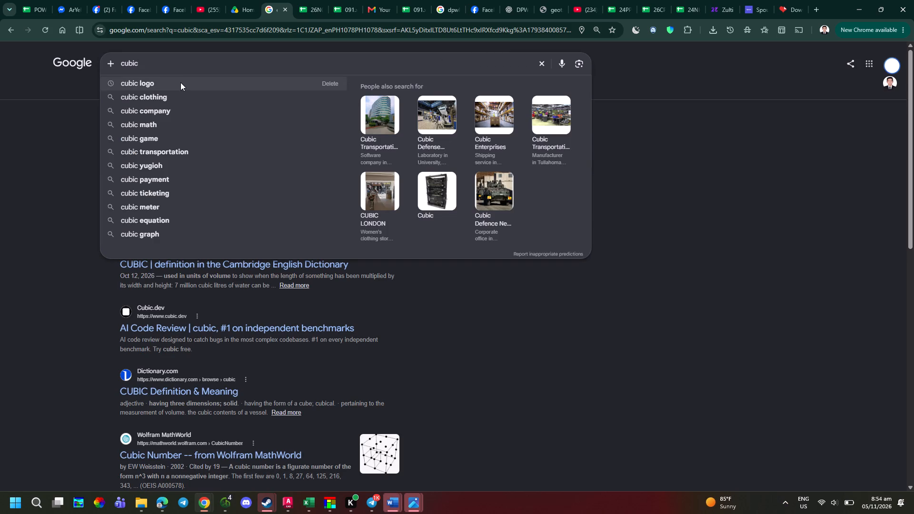
key("space")
type("meter")
key("Return")
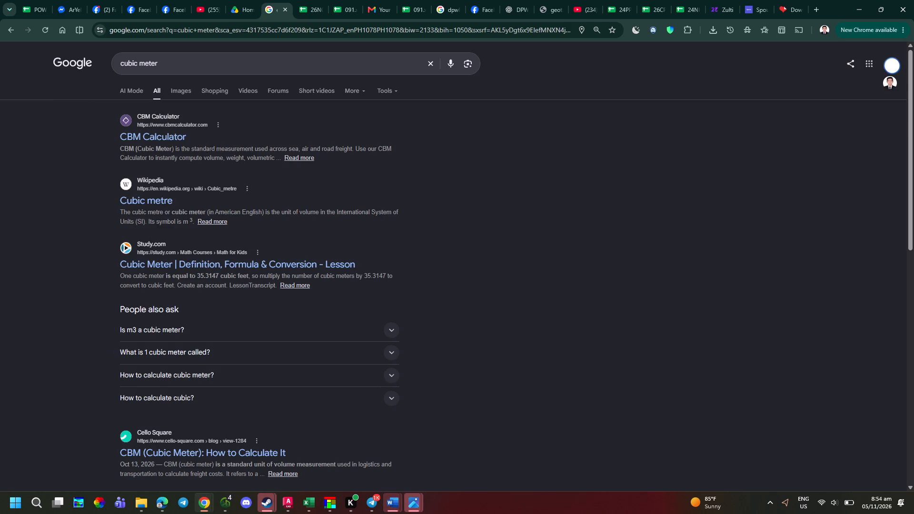
scroll(169, 201, "down", 1)
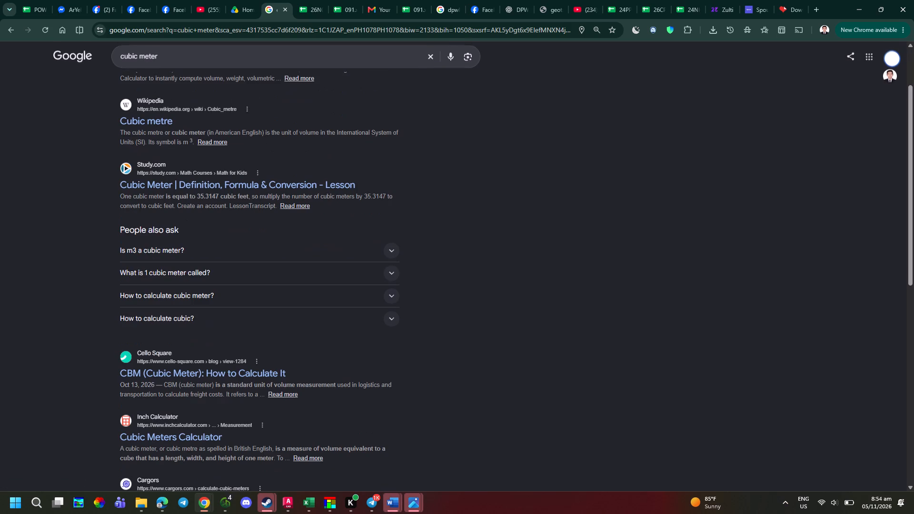
scroll(238, 339, "down", 7)
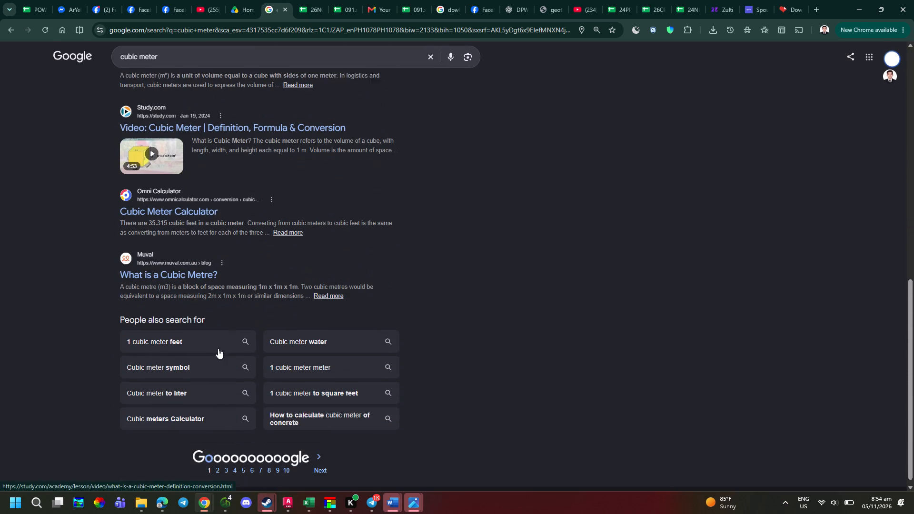
Search the web for "cubic meter symbol" and copy the superscript 3 from the m³ result.
left_click(240, 59)
key("space")
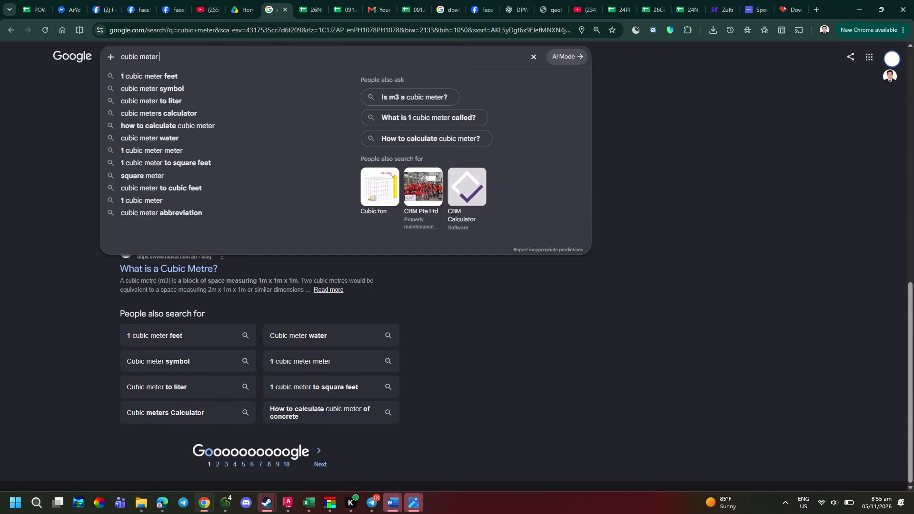
type("symbol")
key("Return")
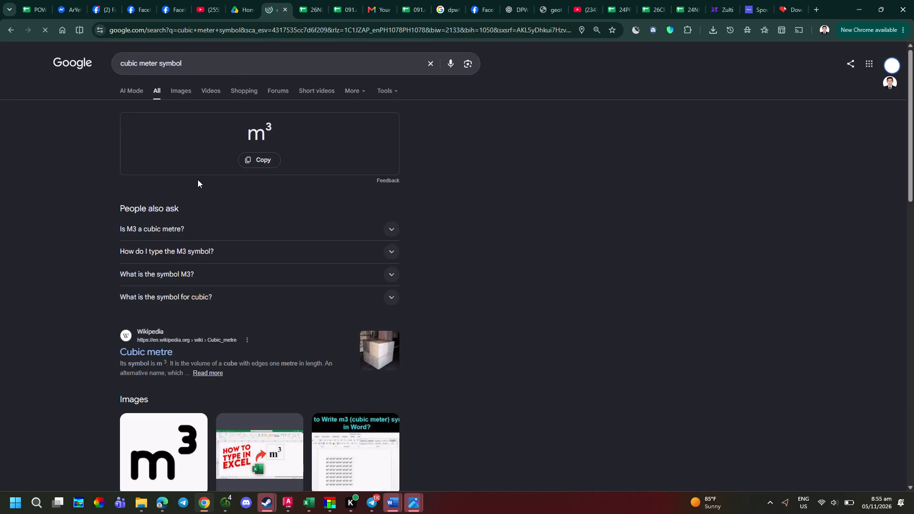
left_click_drag(279, 133, 262, 130)
key("ctrl+c")
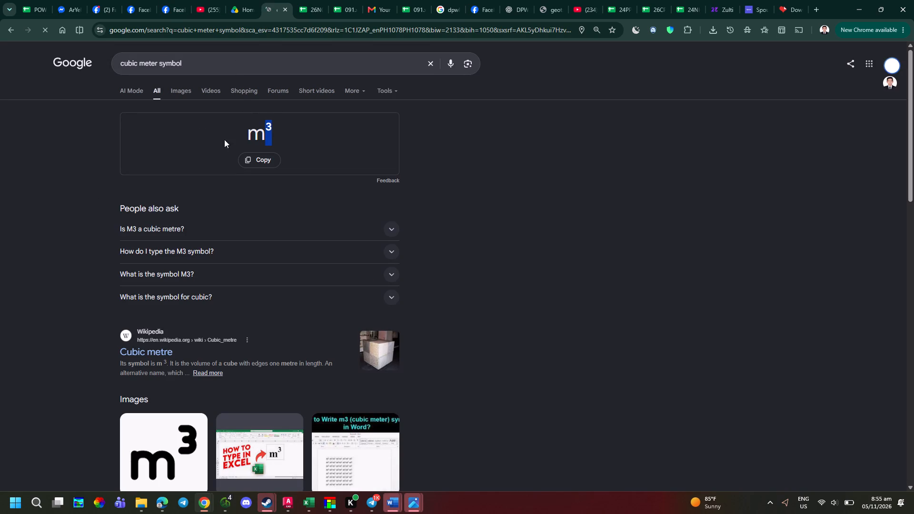
Return to the POW_ROSARIO PII spreadsheet and paste the superscript ³ after "0.23 m" in the Backhoe equipment entry.
left_click(19, 0)
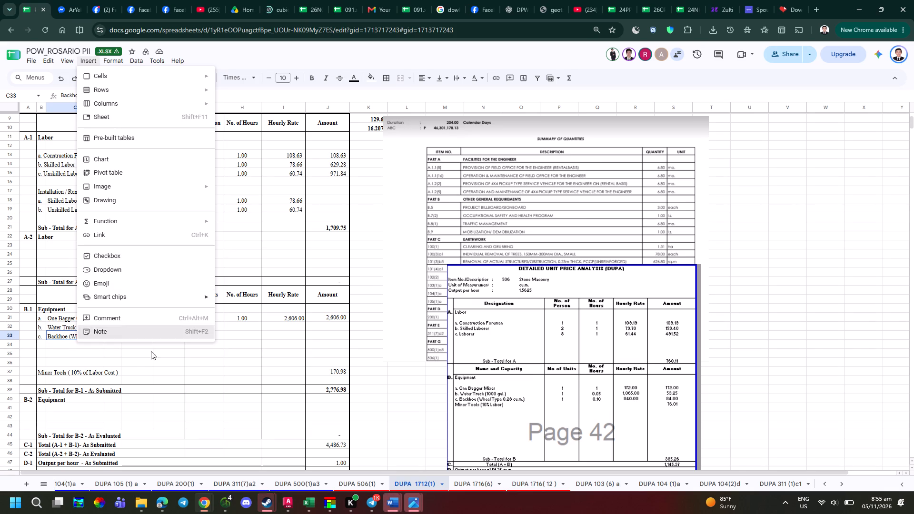
left_click(132, 361)
left_click(118, 341)
left_click(110, 334)
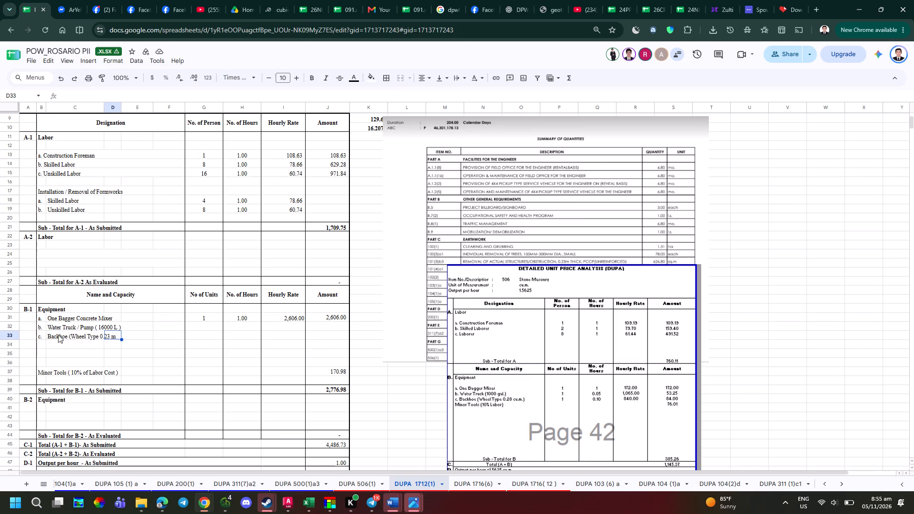
left_click(58, 335)
left_click(149, 87)
left_click(150, 94)
key("ctrl+v")
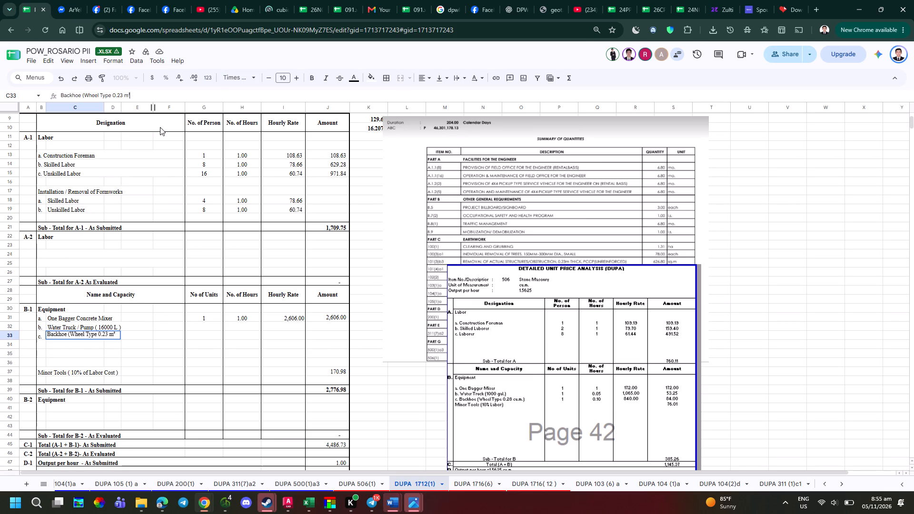
left_click(138, 323)
Complete the Backhoe entry's spacing and closing parenthesis so it reads "Backhoe ( Wheel Type 0.23 m³ )".
key("alt+Tab")
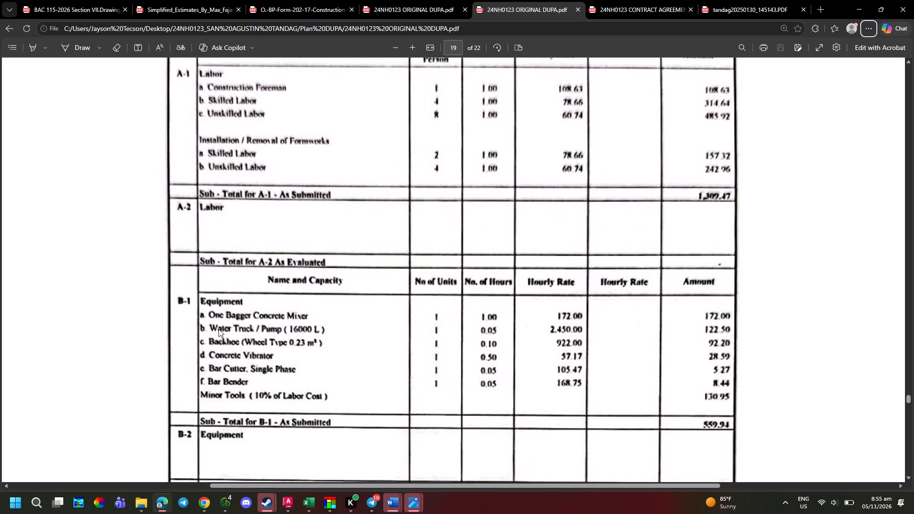
key("alt+Tab")
left_click(61, 337)
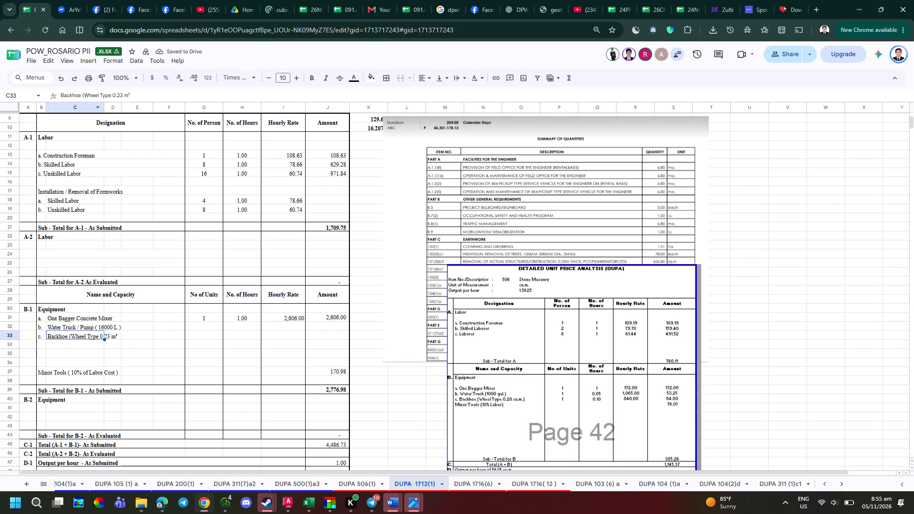
left_click(85, 96)
key("space")
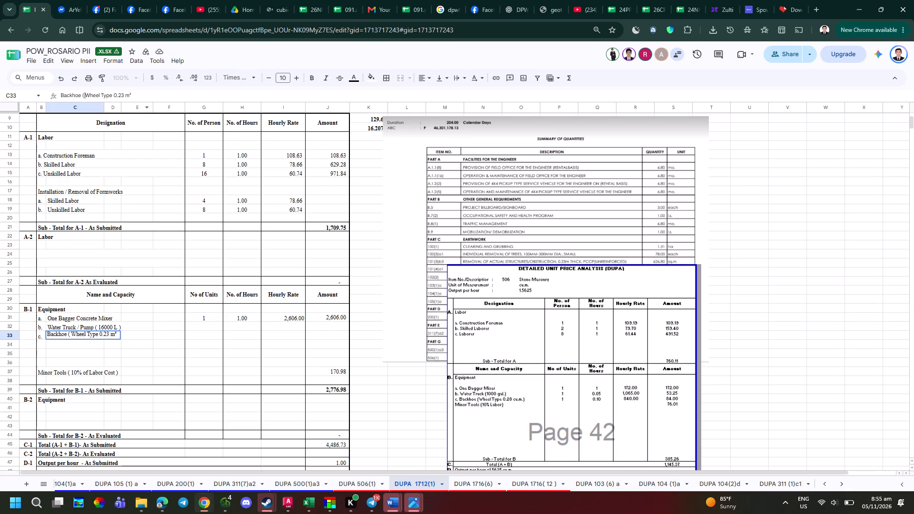
left_click(137, 96)
key("space")
key("shift+parenright")
key("Return")
Add equipment item "d." with the name "Concrete Vibrator" below the Backhoe, following the reference DUPA PDF.
key("alt+Tab")
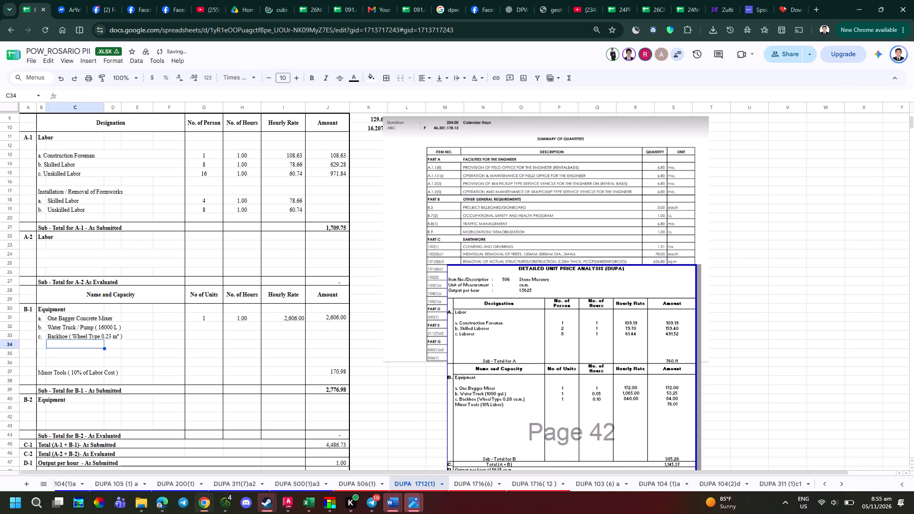
key("alt+Tab")
key("Left")
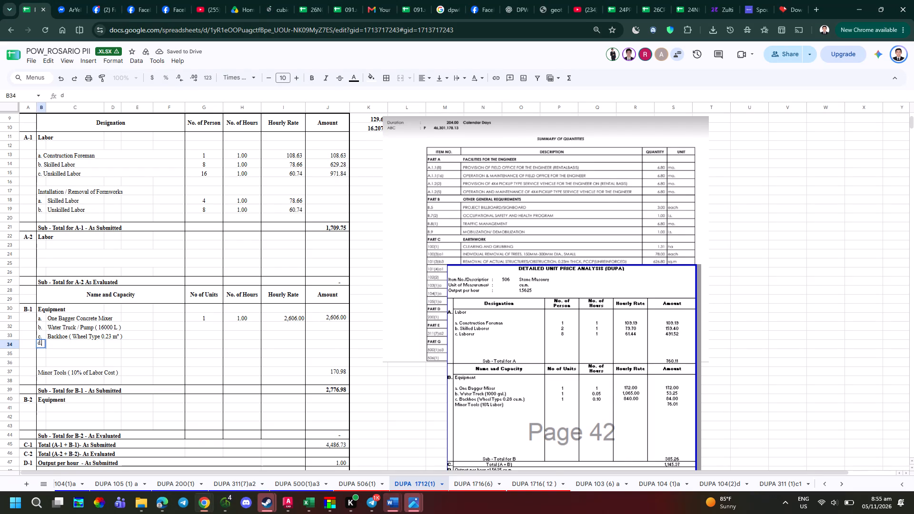
key("Tab")
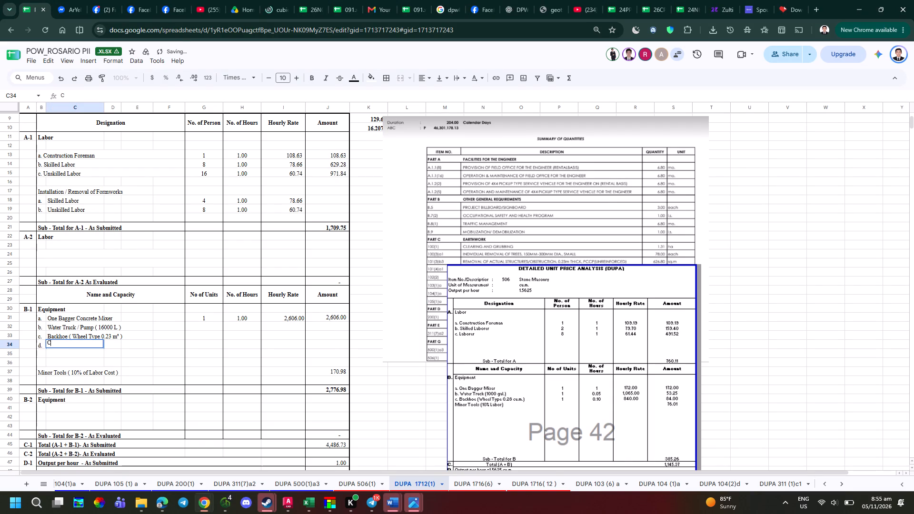
type("onct")
key("BackSpace")
key("BackSpace")
key("BackSpace")
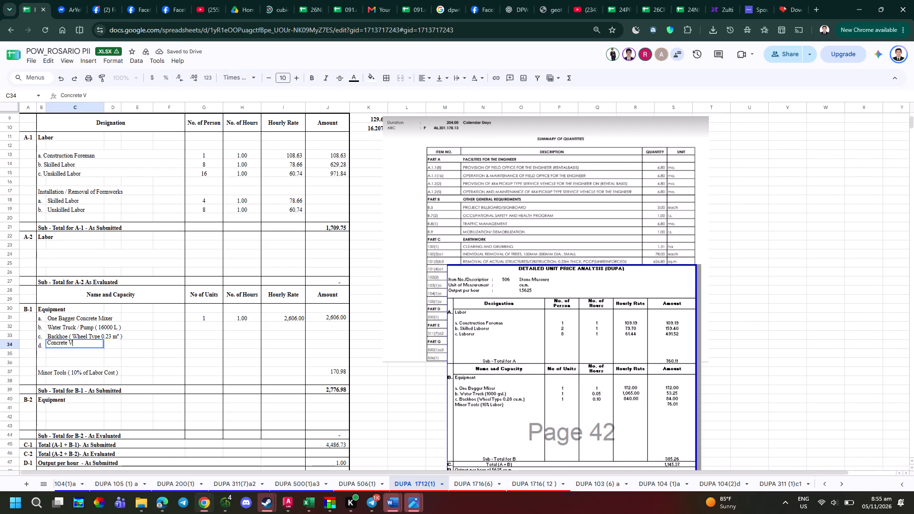
type("ibrator")
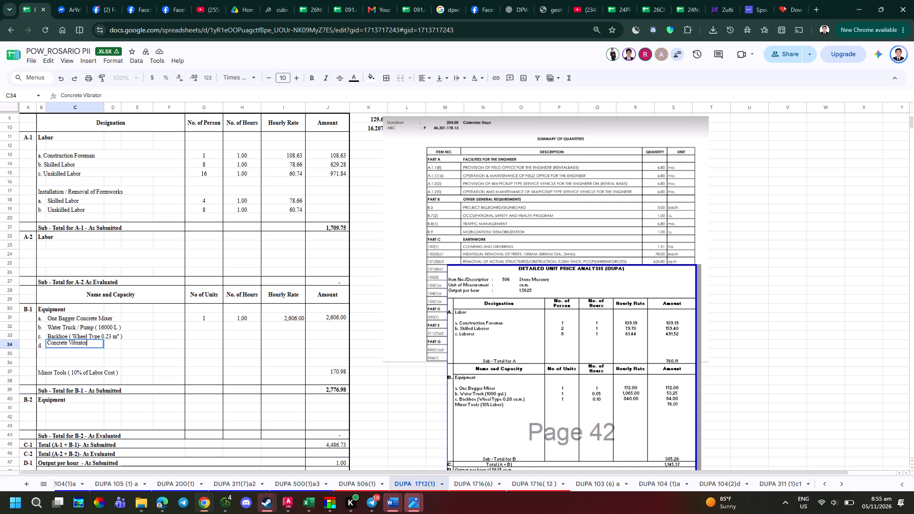
key("alt+Tab")
key("alt+Tab")
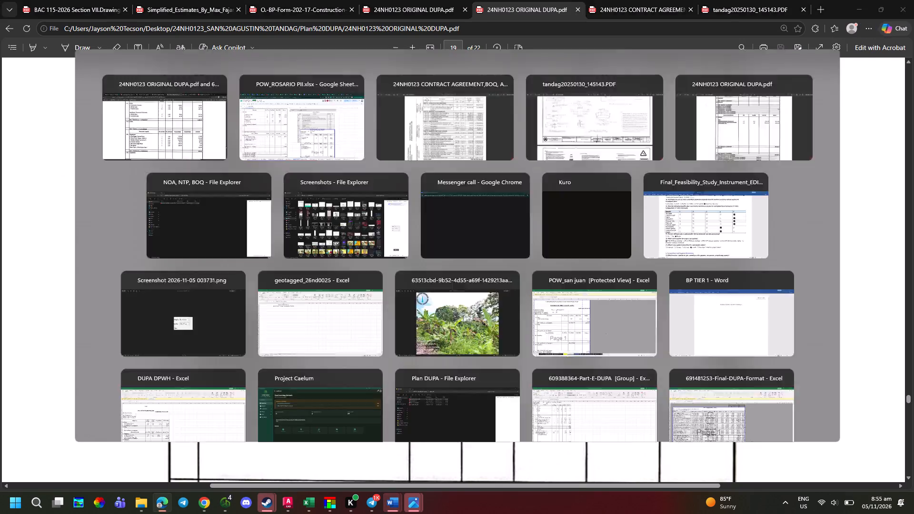
key("Return")
Start equipment item "e." below the Concrete Vibrator with the name "Bar Cutter", checking the reference DUPA PDF.
key("e")
type(".")
key("space")
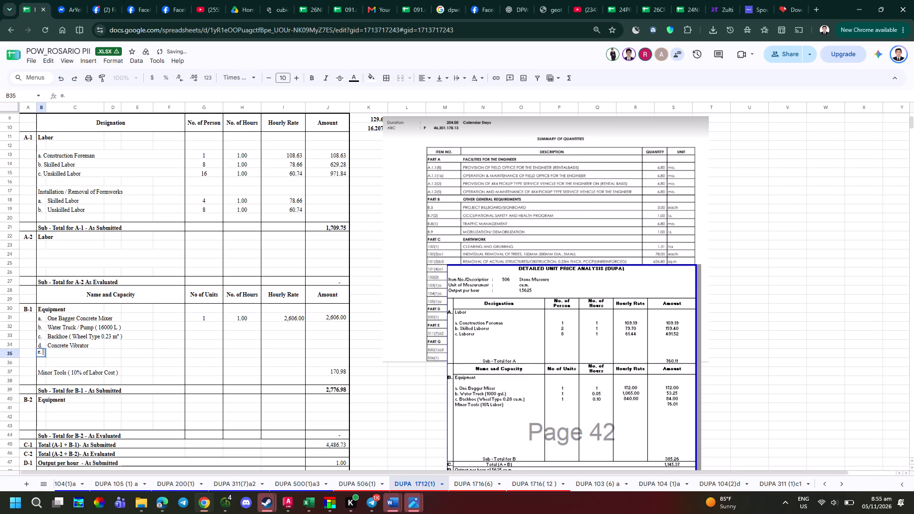
key("Tab")
key("alt+Tab")
key("alt+Tab")
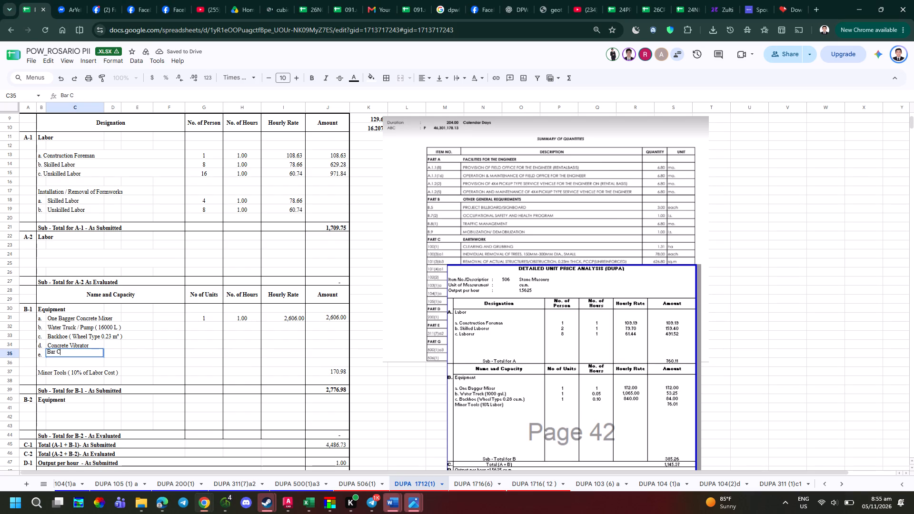
key("alt+Tab")
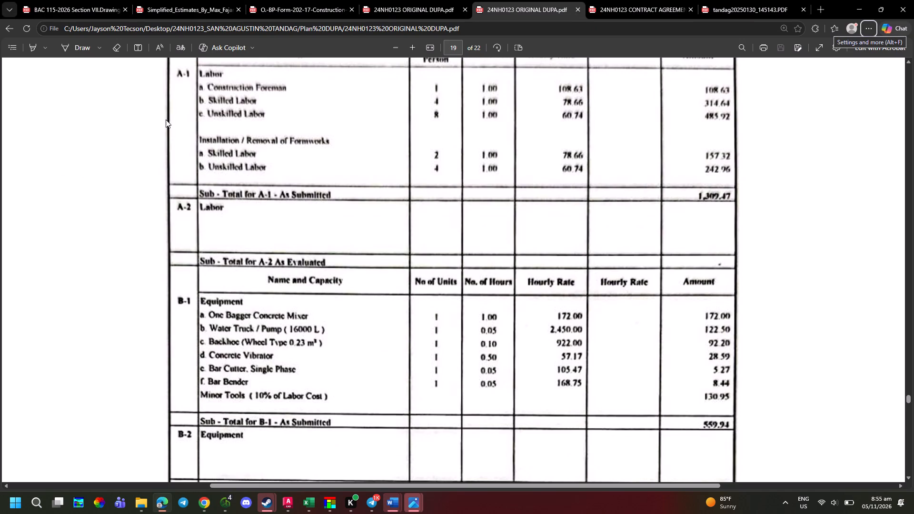
scroll(27, 211, "down", 2, "ctrl")
scroll(322, 469, "up", 1, "ctrl")
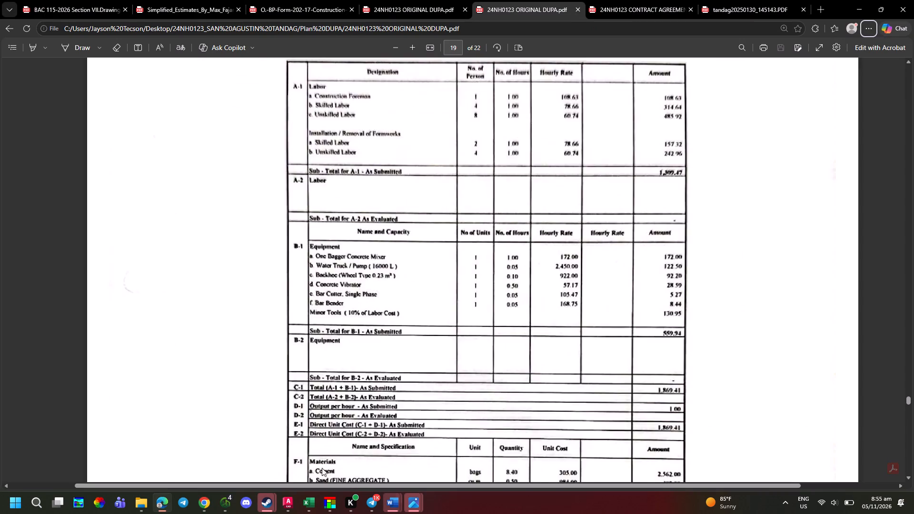
scroll(322, 457, "up", 2, "ctrl")
key("alt+Tab")
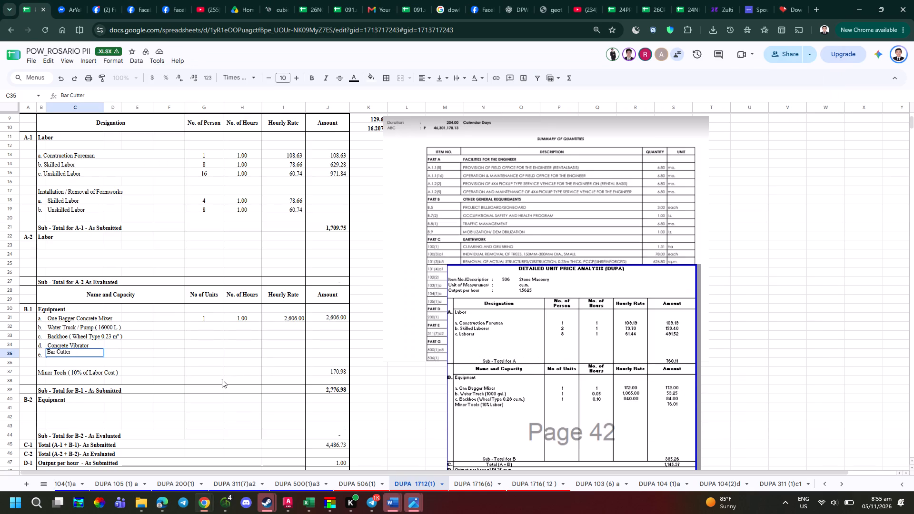
Look at the DIRECT COST ORIGINAL workbook in Excel and return to the DUPA 1712(1) sheet.
key("alt+Tab")
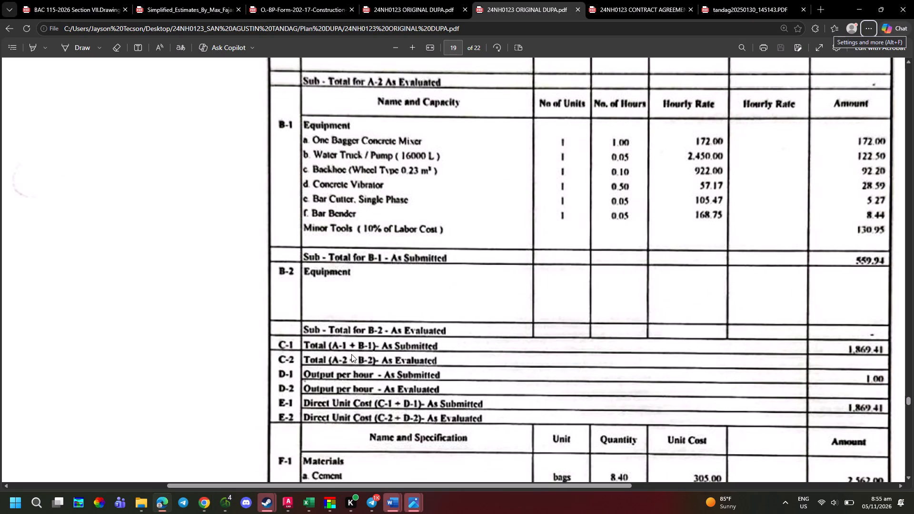
left_click(304, 502)
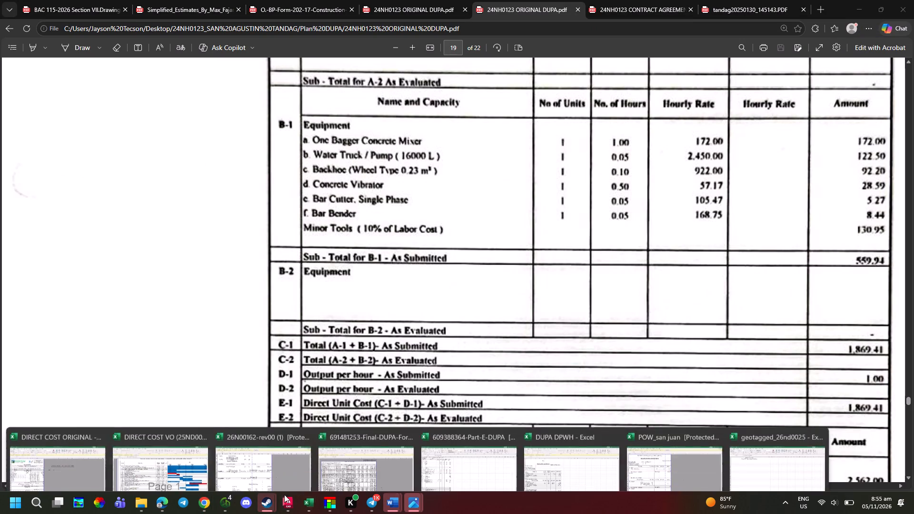
left_click(63, 456)
key("alt+Tab")
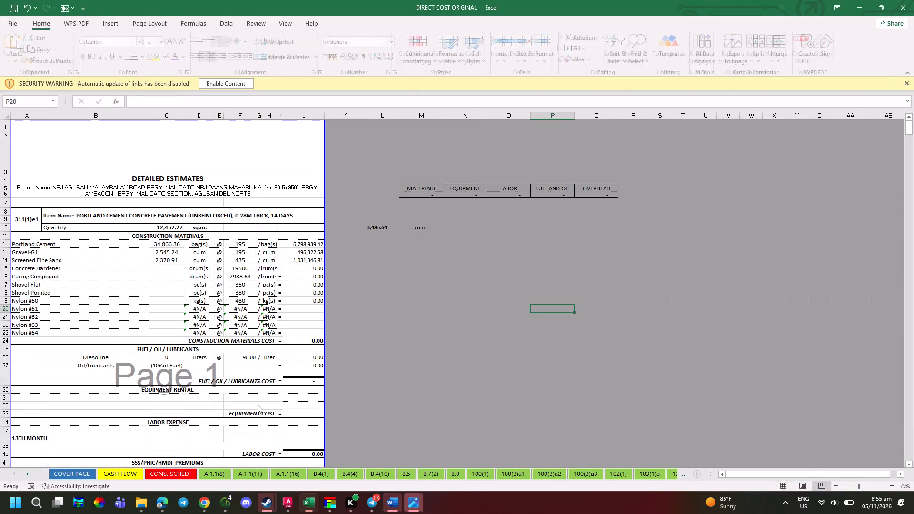
left_click(303, 500)
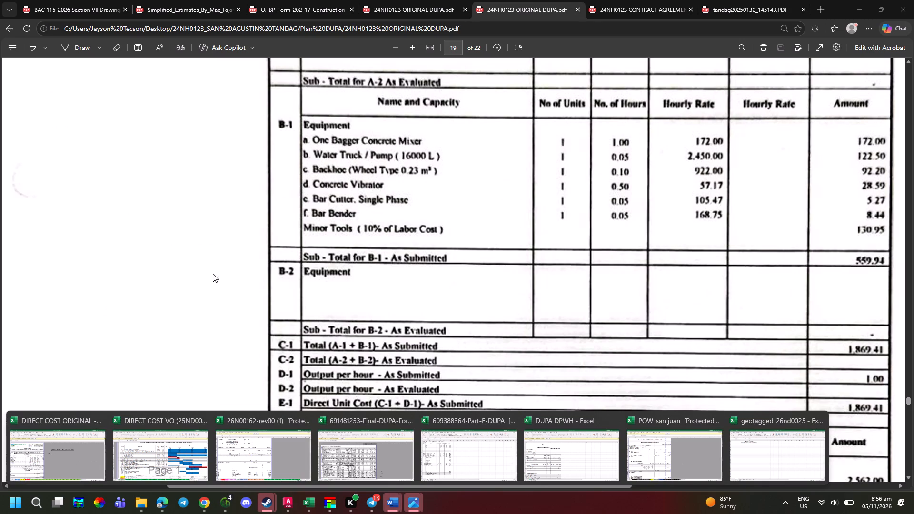
left_click(213, 274)
key("alt+Tab")
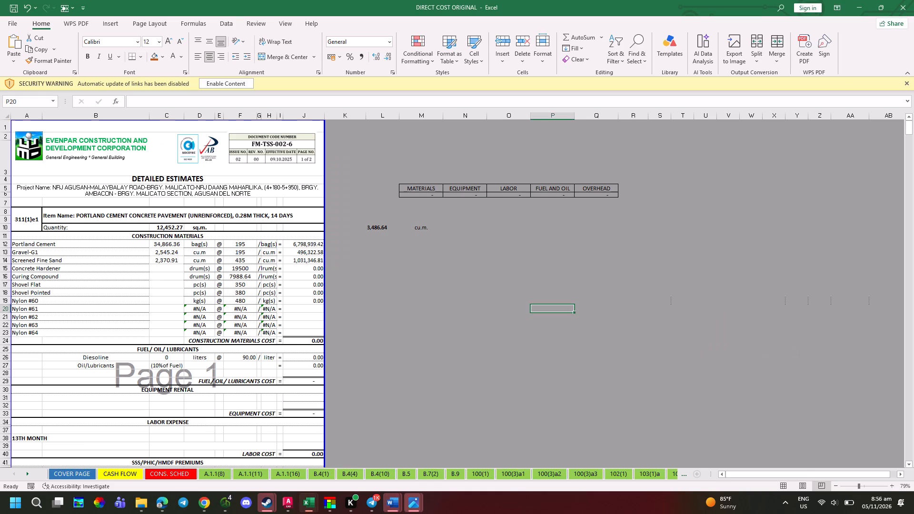
key("alt+Tab")
key("alt+Tab")
key("alt+Tab")
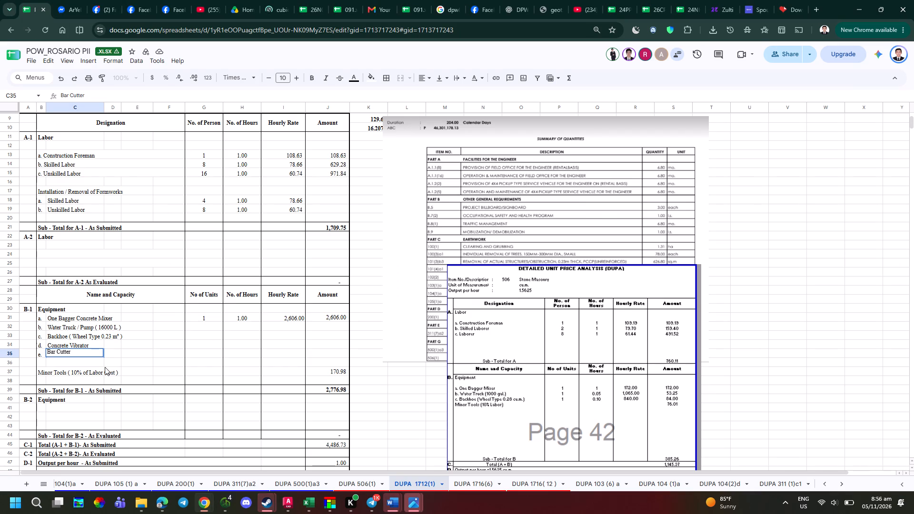
Extend the name of equipment item e to "Bar Cutter. Single Phase".
key("alt+Tab")
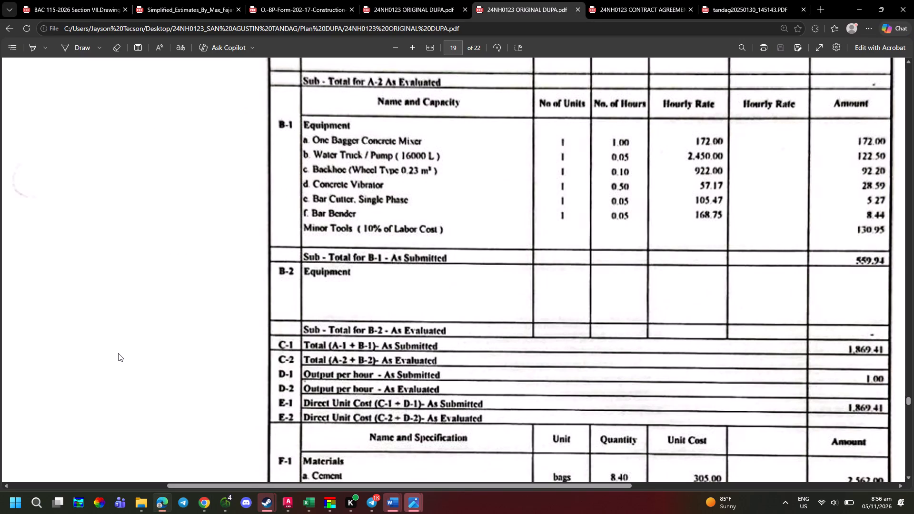
key("alt+Tab")
key("BackSpace")
type(".")
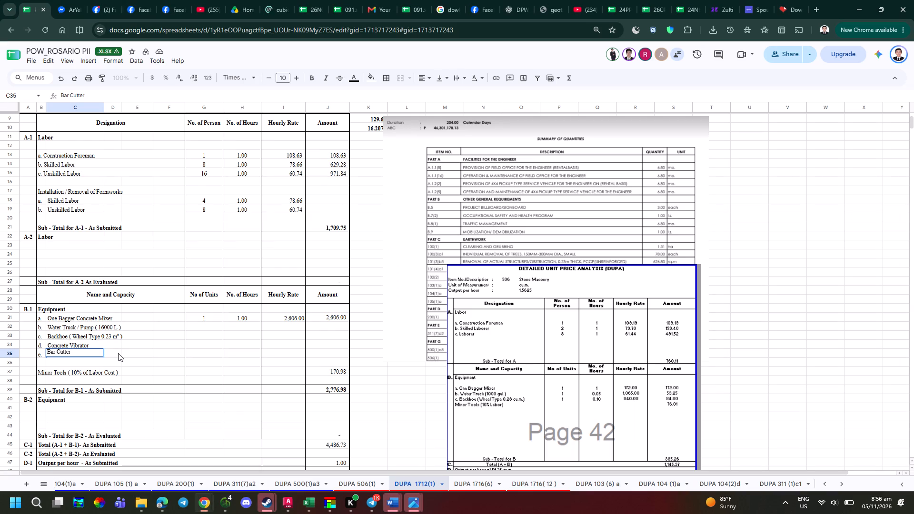
key("space")
key("Return")
Add equipment item "f." with the name "Bar Bender" below the Bar Cutter.
key("alt+Tab")
key("alt+Tab")
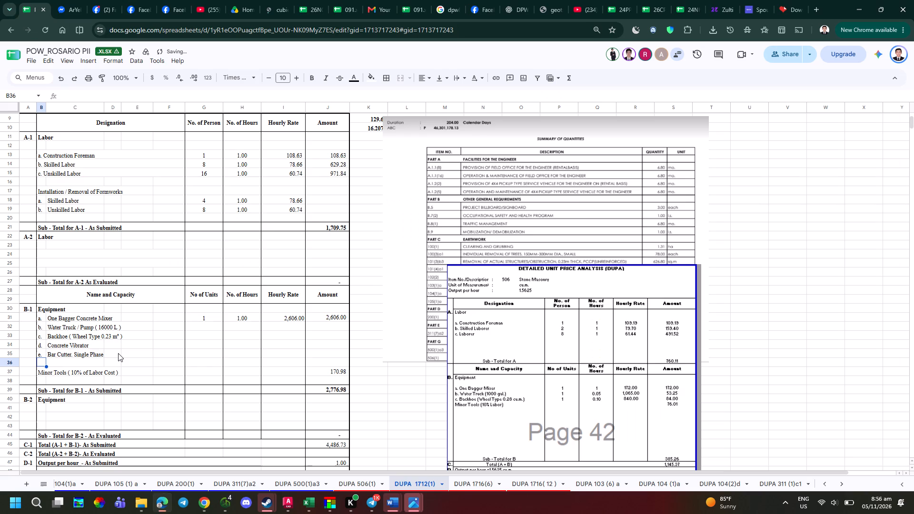
key("Tab")
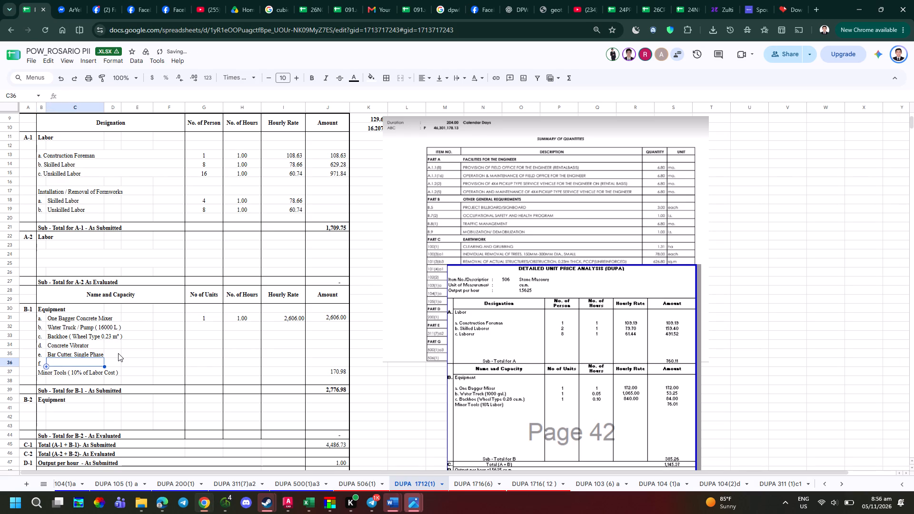
key("b")
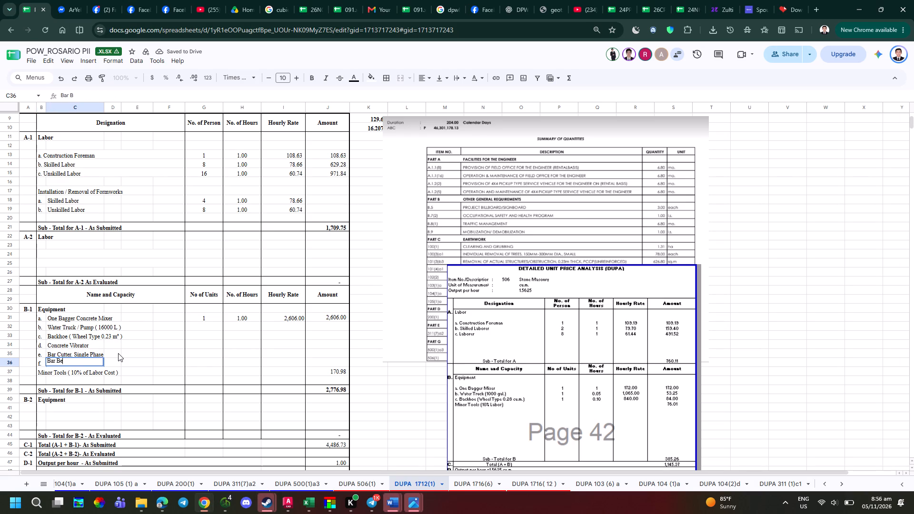
key("Return")
Set the No. of Units to 1 for each of equipment items b through f, from Water Truck / Pump to Bar Bender.
key("alt+Tab")
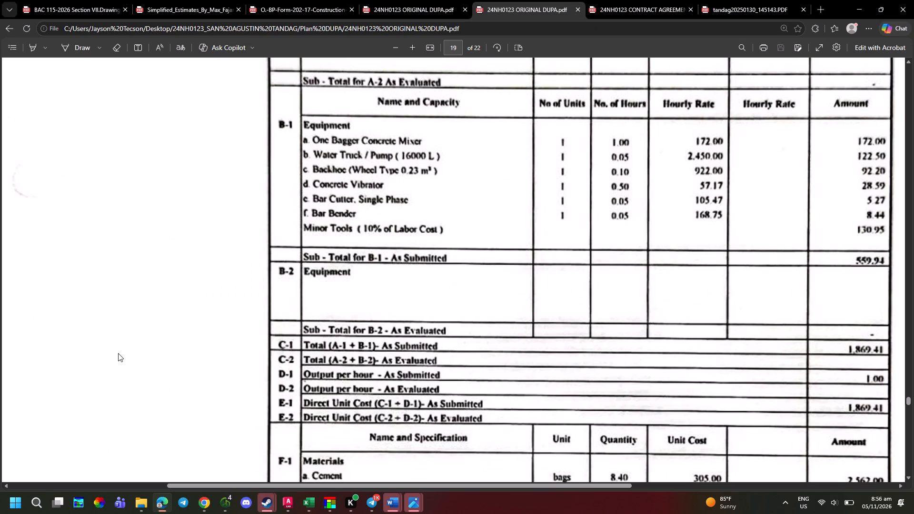
key("alt+Tab")
key("Right")
key("Right")
key("Right")
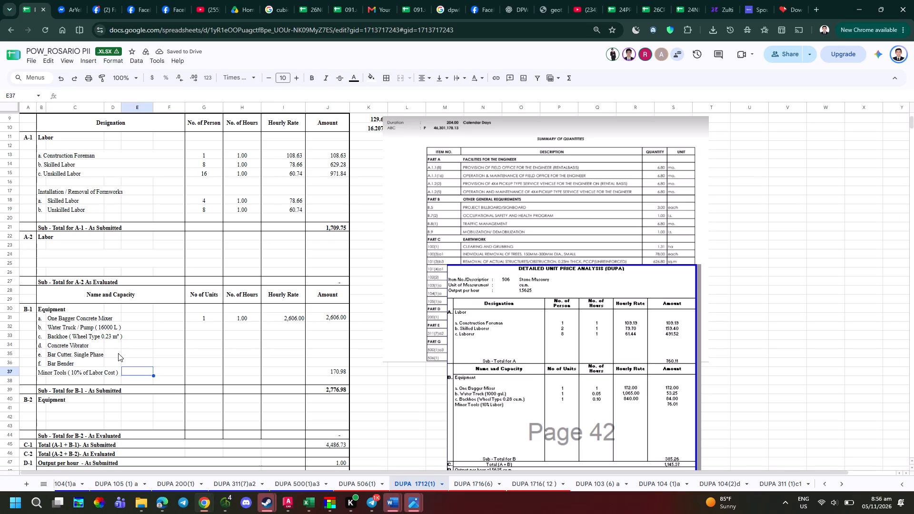
key("Right")
key("Up")
key("alt+Tab")
key("alt+Tab")
key("Right")
key("Up")
key("Up")
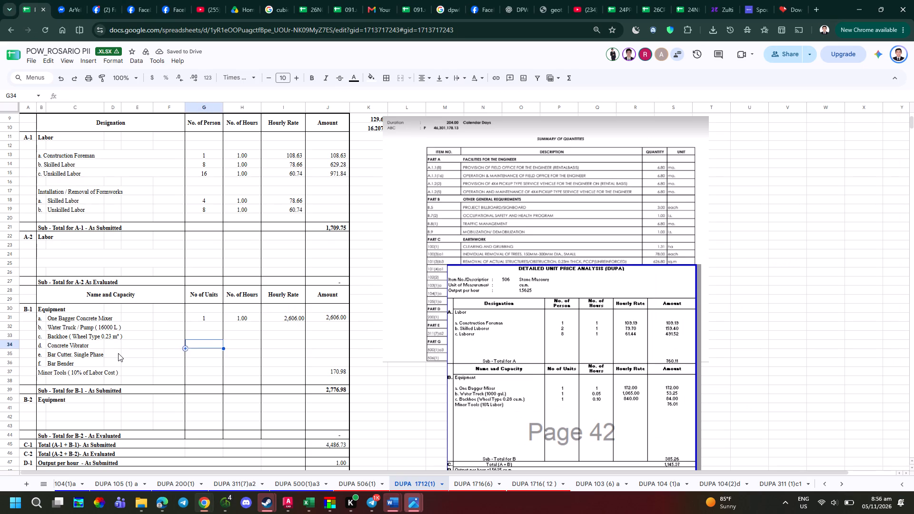
key("Up")
key("Up")
key("1")
key("Down")
key("1")
key("Down")
key("1")
key("Down")
key("1")
key("Down")
key("1")
key("Down")
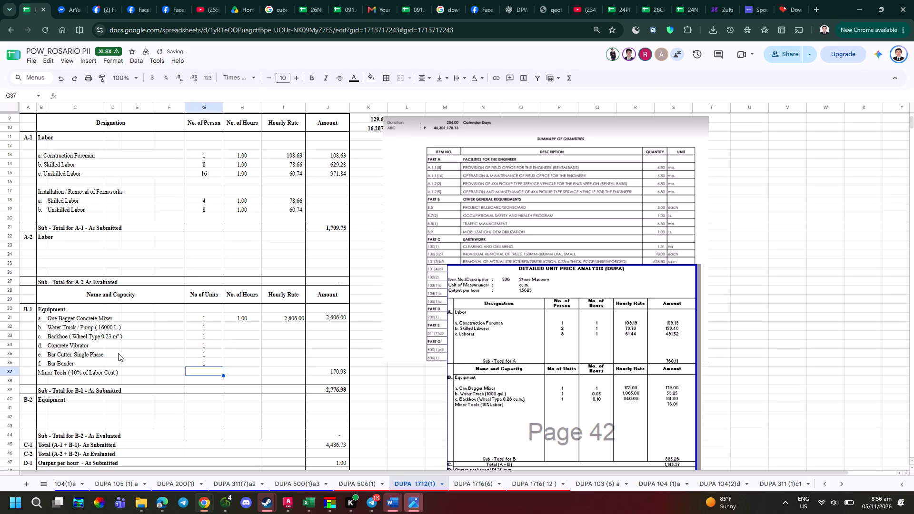
Set the No. of Hours to 0.50 for the Water Truck / Pump and 0.10 for the Backhoe.
key("Right")
key("Up")
key("Up")
key("Up")
key("Up")
key("Up")
key("alt+Tab")
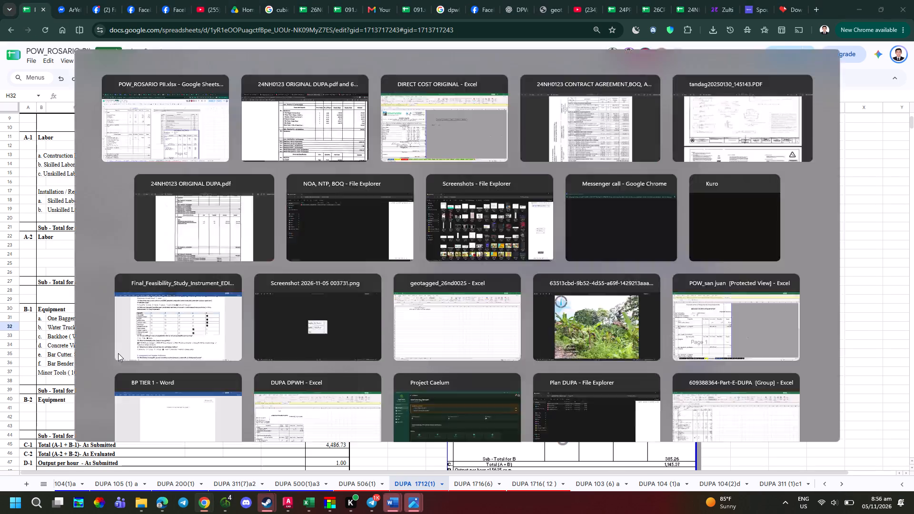
key("alt+Tab")
type("0.50")
key("Return")
type("0.10")
key("Return")
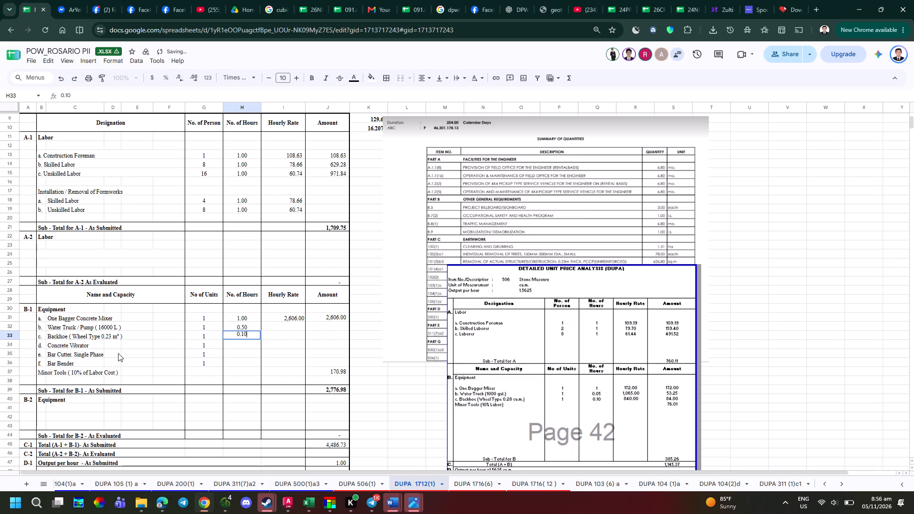
Set the No. of Hours to 0.50 for the Concrete Vibrator and 0.05 for the Bar Cutter and Bar Bender.
key("alt+Tab")
key("alt+Tab")
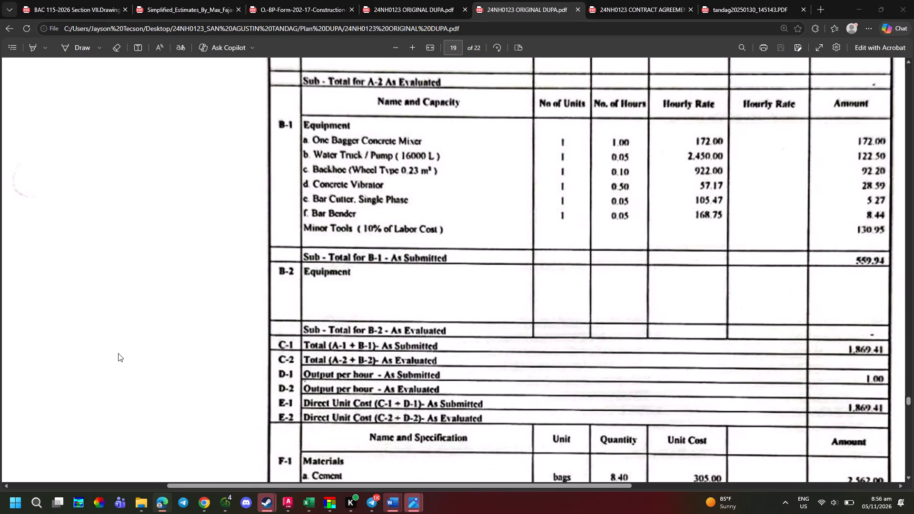
key("minus")
key("BackSpace")
type("0.50")
key("Return")
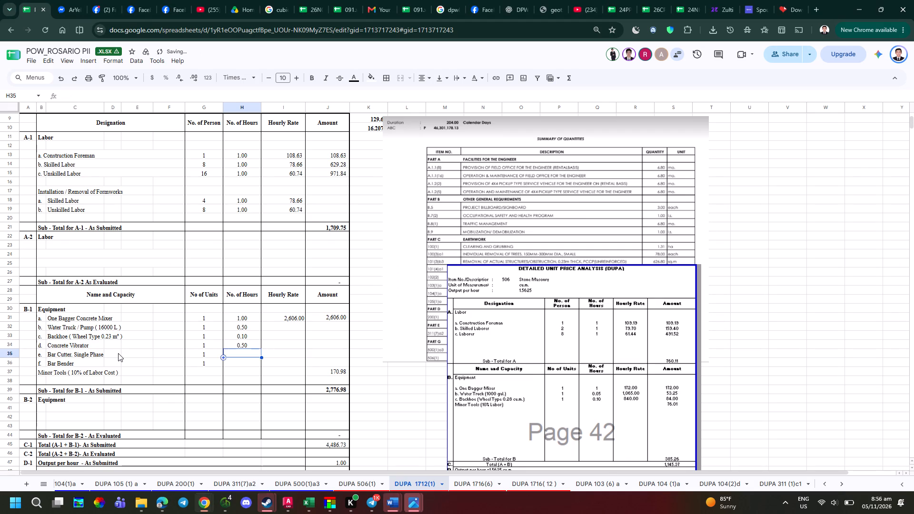
key("alt+Tab")
key("alt+Tab")
key("alt+Tab")
key("Tab")
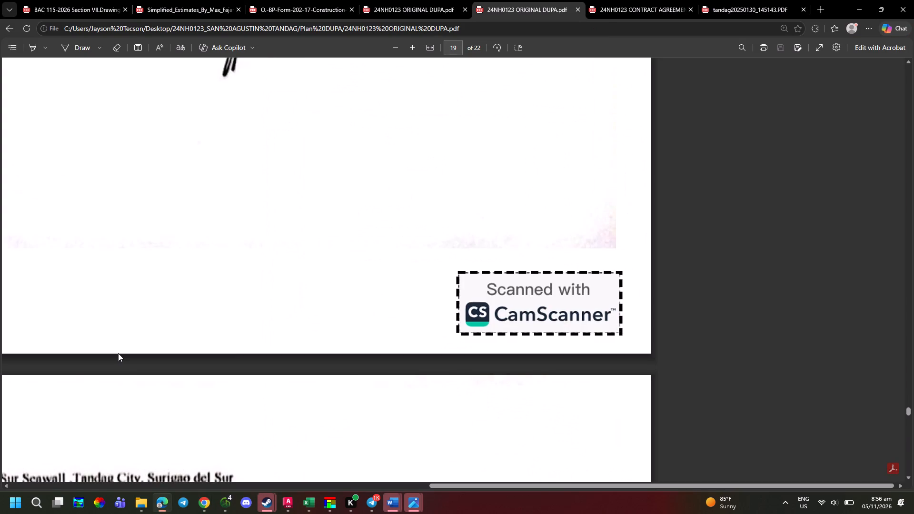
key("alt+Tab")
type("0.05")
key("Return")
key("ctrl+d")
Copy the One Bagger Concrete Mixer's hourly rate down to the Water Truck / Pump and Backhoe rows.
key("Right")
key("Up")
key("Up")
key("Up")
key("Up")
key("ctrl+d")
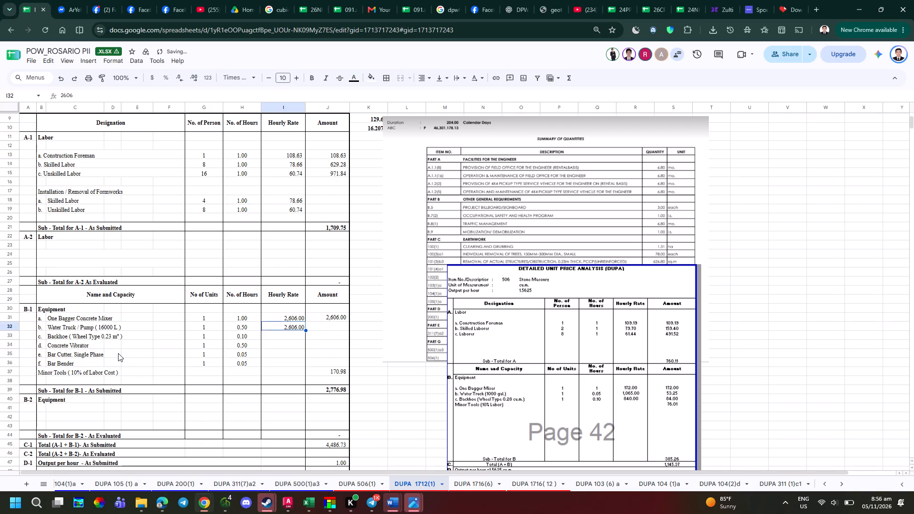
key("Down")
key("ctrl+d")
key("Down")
Examine the B-1 equipment hourly rates on page 19 of the 24NH0123 ORIGINAL DUPA PDF in Edge.
key("Up")
key("Up")
key("Up")
key("alt+Tab")
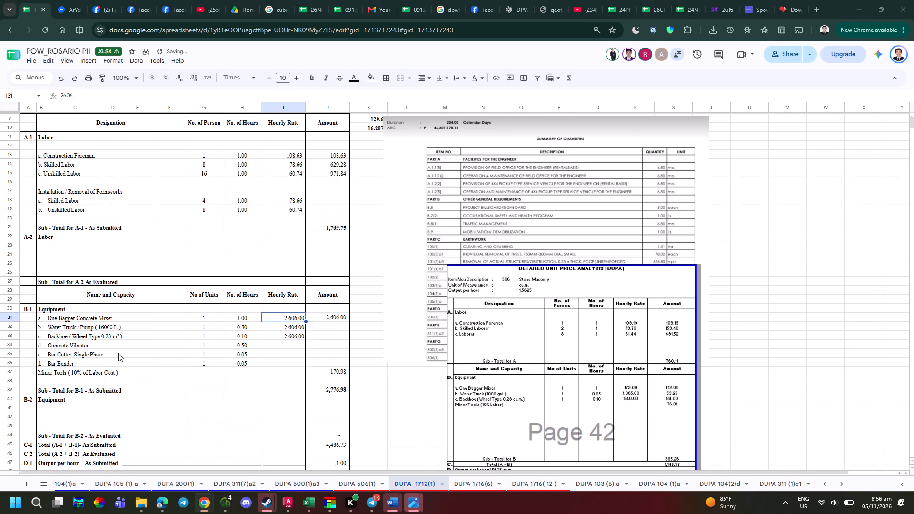
key("alt+Tab")
key("alt+Tab")
key("alt+Tab")
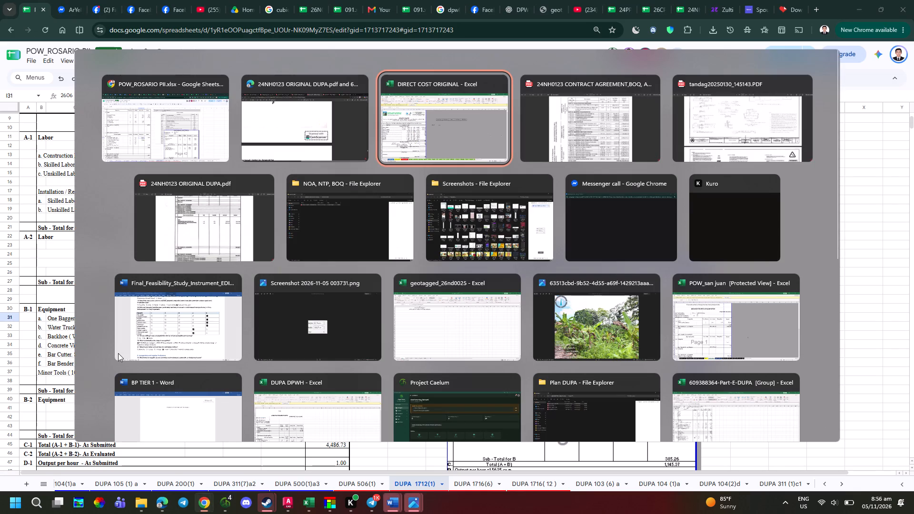
left_click(264, 164, "alt")
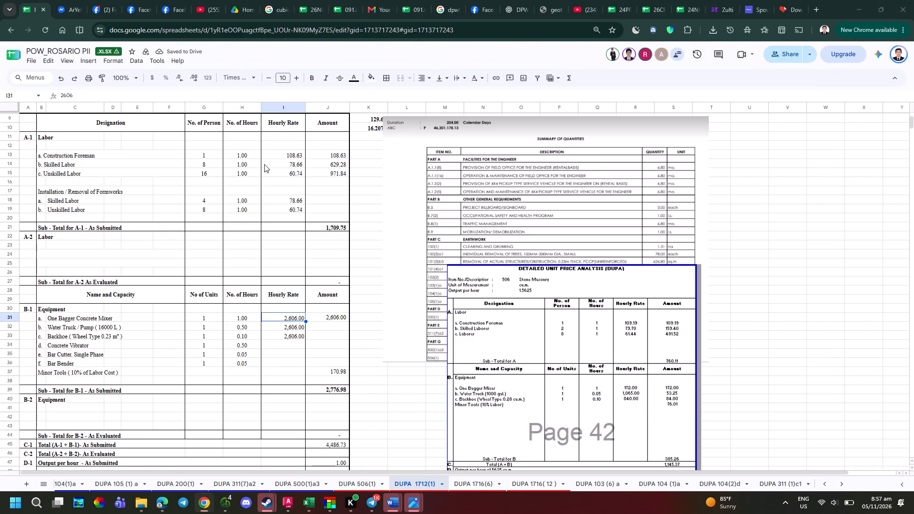
key("alt+Tab")
key("alt+Tab")
scroll(286, 233, "down", 3, "ctrl")
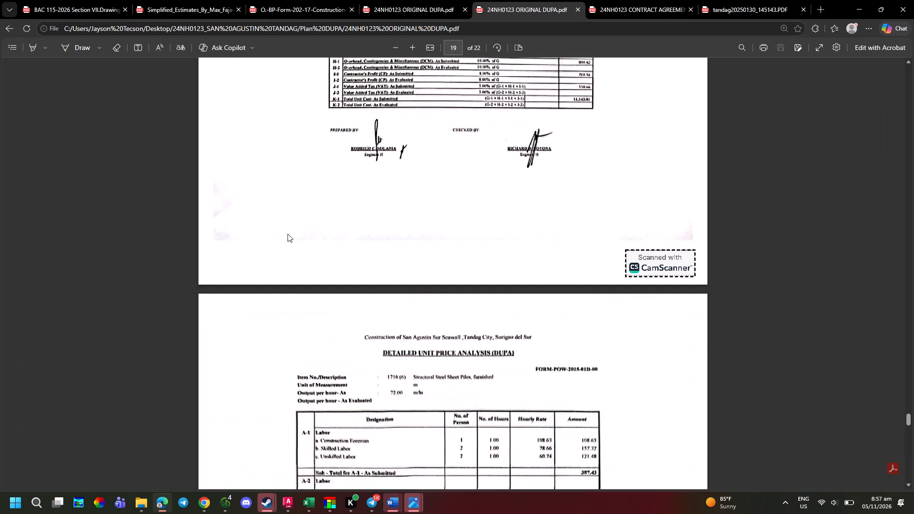
scroll(406, 268, "up", 5)
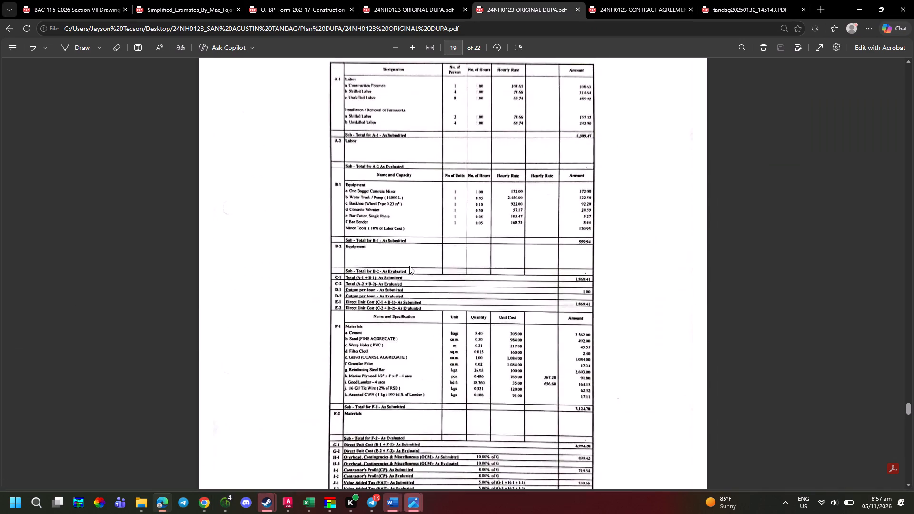
scroll(409, 266, "up", 2)
scroll(409, 267, "down", 2)
scroll(408, 273, "up", 2, "ctrl")
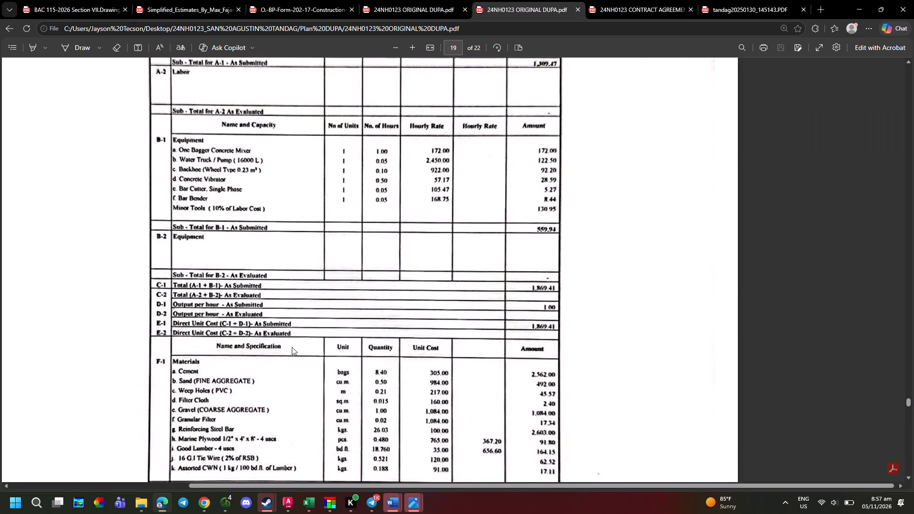
scroll(209, 208, "up", 3, "ctrl")
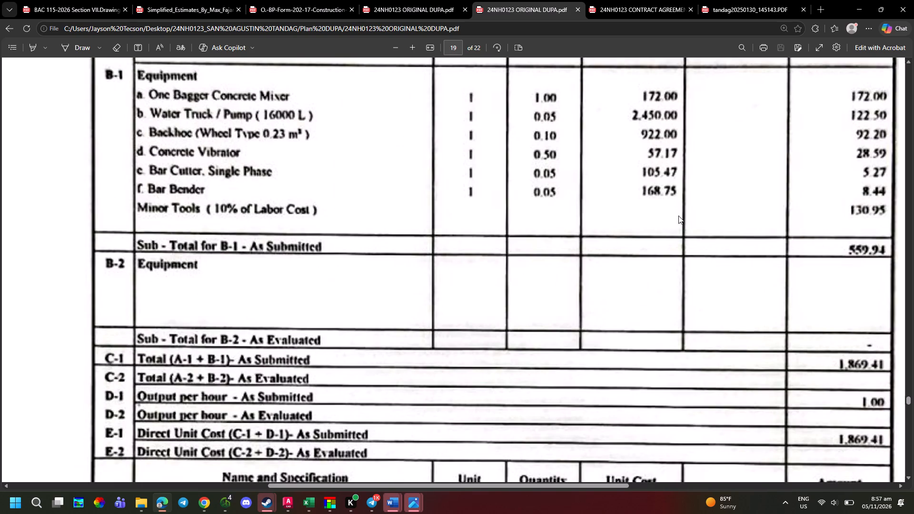
scroll(684, 218, "down", 1, "ctrl")
scroll(684, 218, "up", 1)
Back in the DUPA 1712(1) sheet, set the Hourly Rate to 172 for the One Bagger Concrete Mixer and 2450 for the Water Truck / Pump.
key("alt+Tab")
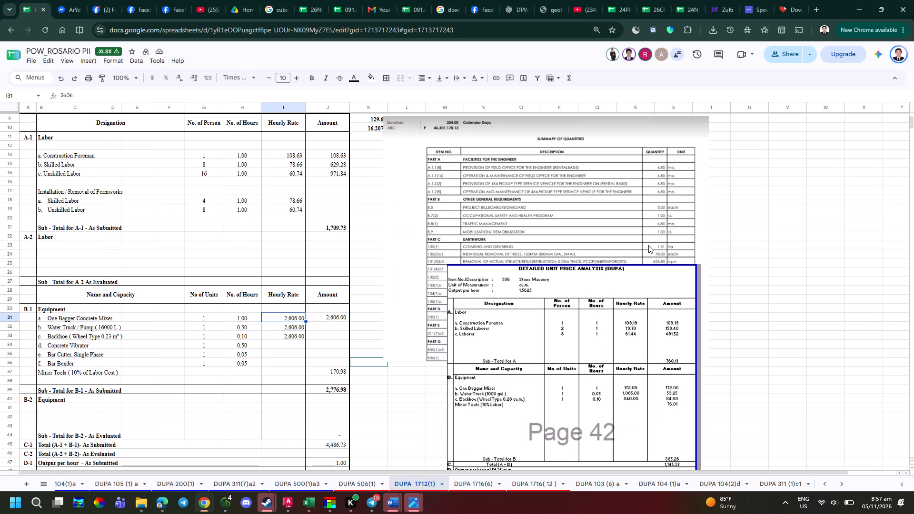
type("172")
key("Return")
key("alt+Tab")
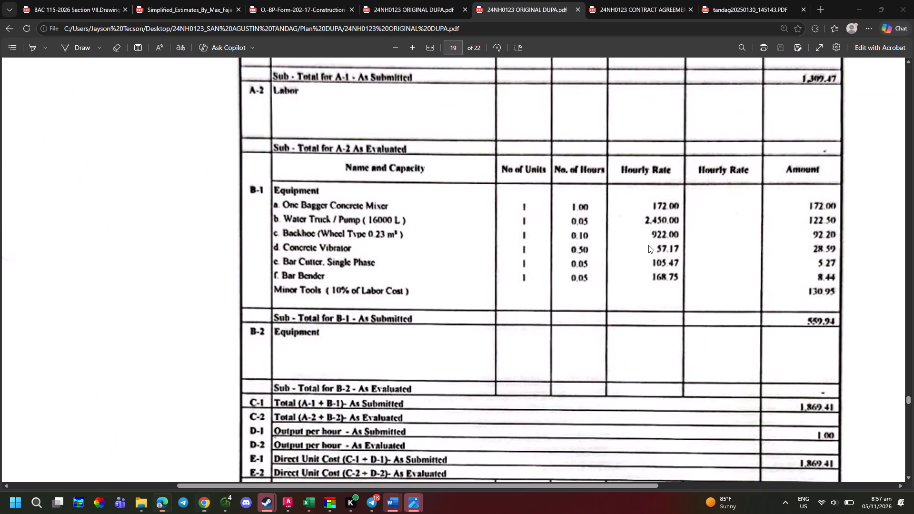
key("alt+Tab")
type("24")
type("50")
key("Return")
Set the Hourly Rate to 922 for the Backhoe and 57.17 for the Concrete Vibrator, per the reference PDF.
key("alt+Tab")
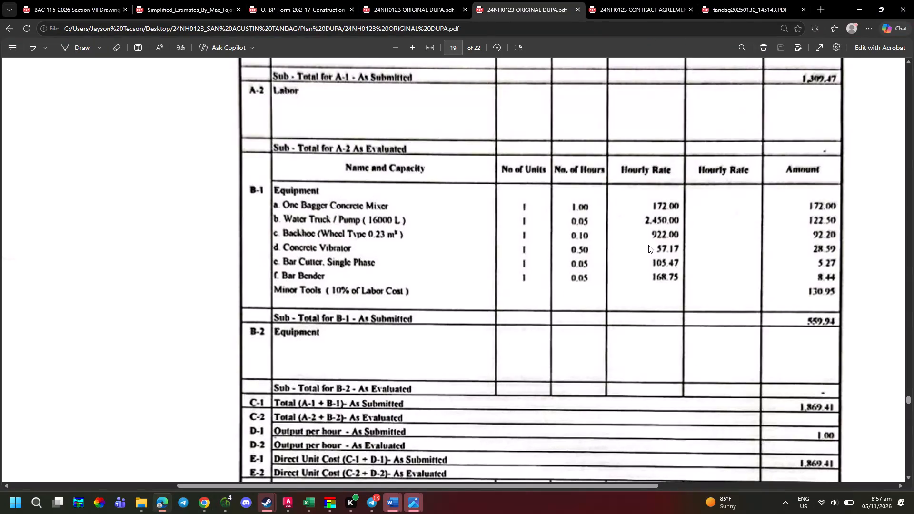
key("alt+Tab")
type("922")
key("Return")
key("alt+Tab")
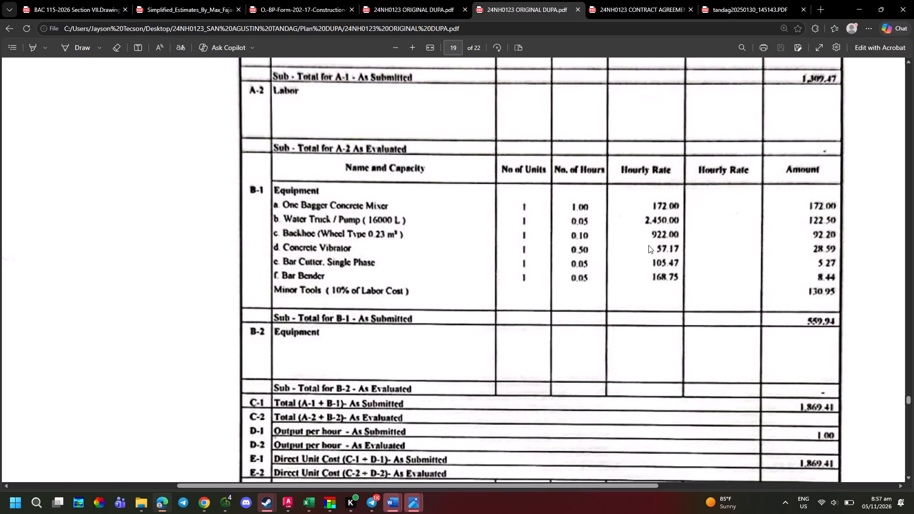
key("alt+Tab")
type("57.17")
key("Return")
Set the Hourly Rate to 105.47 for the Bar Cutter and 168.75 for the Bar Bender, per the reference PDF.
key("alt+Tab")
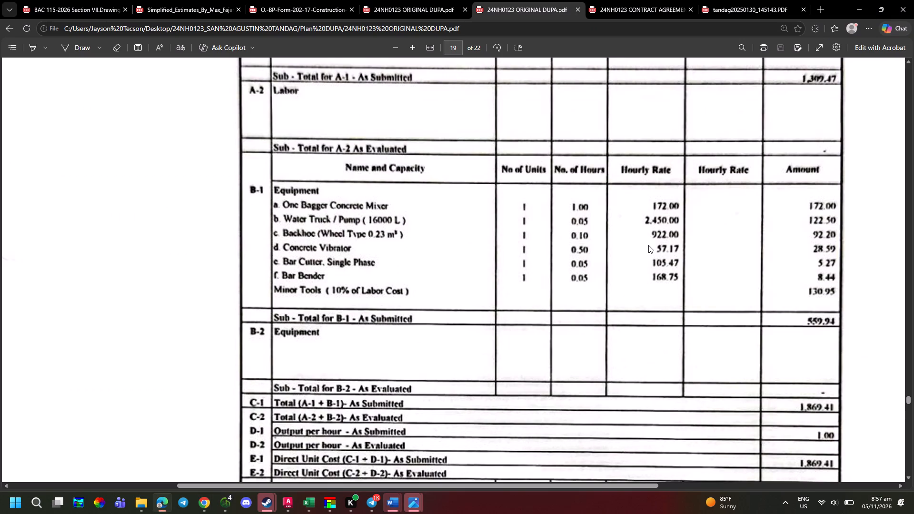
key("alt+Tab")
type("10547")
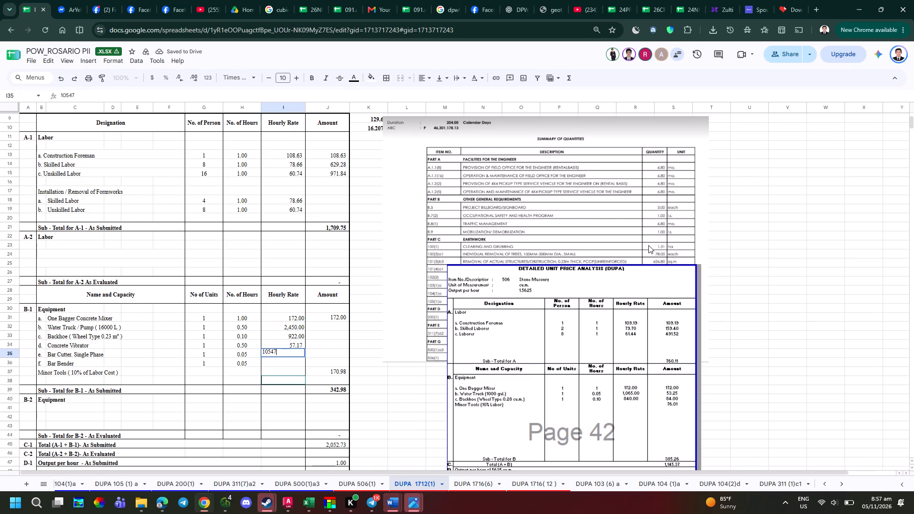
key("Return")
key("alt+Tab")
key("alt+Tab")
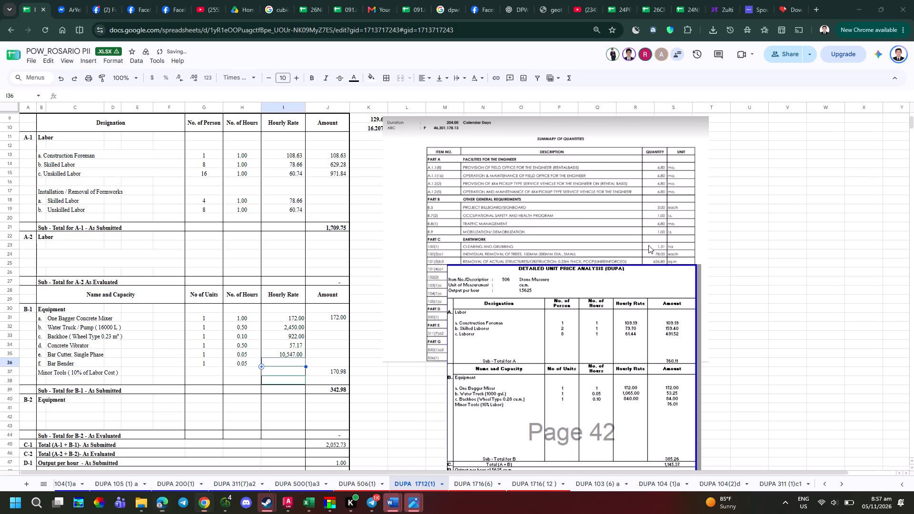
key("Up")
type("105.47")
key("Return")
key("alt+Tab")
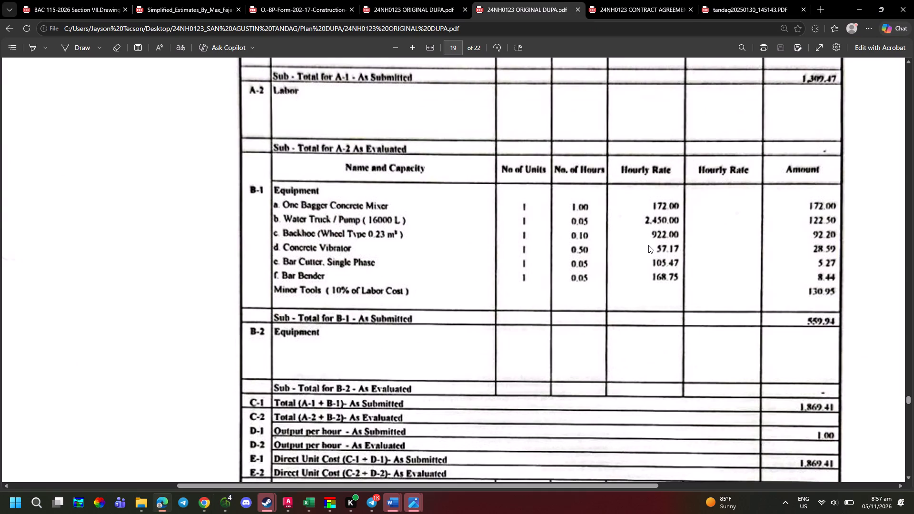
key("alt+Tab")
type("168.75")
key("Return")
Copy the One Bagger Concrete Mixer's Amount formula down through equipment items b to f and the Minor Tools row.
key("Right")
key("Up")
key("Up")
key("Up")
key("Up")
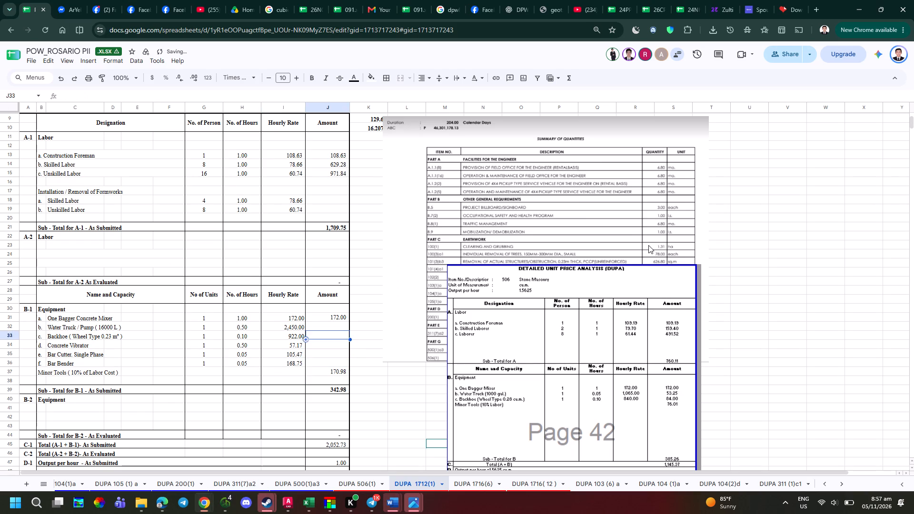
key("Up")
key("ctrl+d")
key("Down")
key("ctrl+d")
key("Down")
key("ctrl+d")
key("Down")
key("ctrl+d")
key("Down")
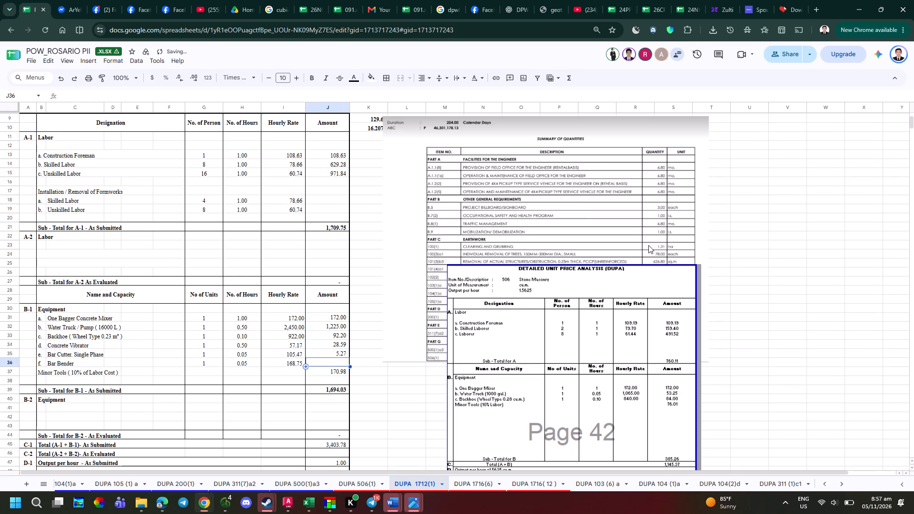
key("ctrl+d")
key("Down")
key("ctrl+d")
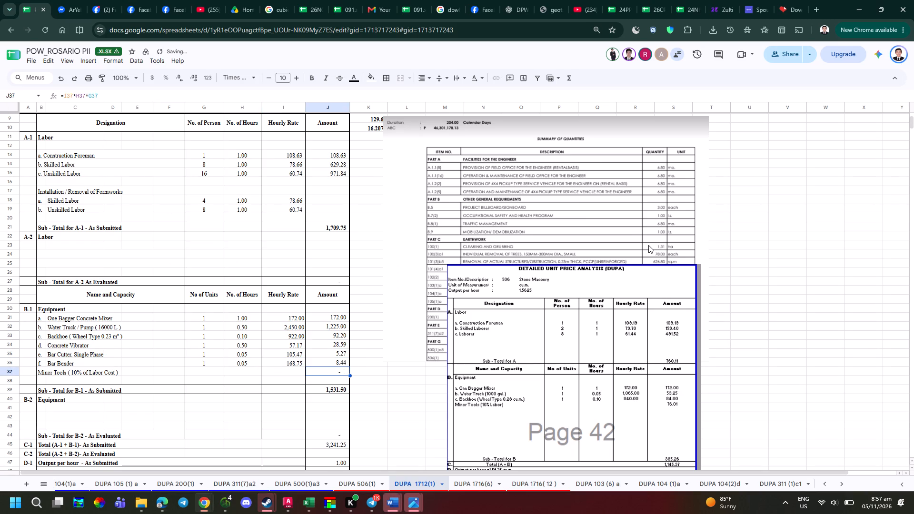
Enter the formula =(J31*J32*J33*J34*J35*J36)*10% as the Minor Tools amount.
key("equal")
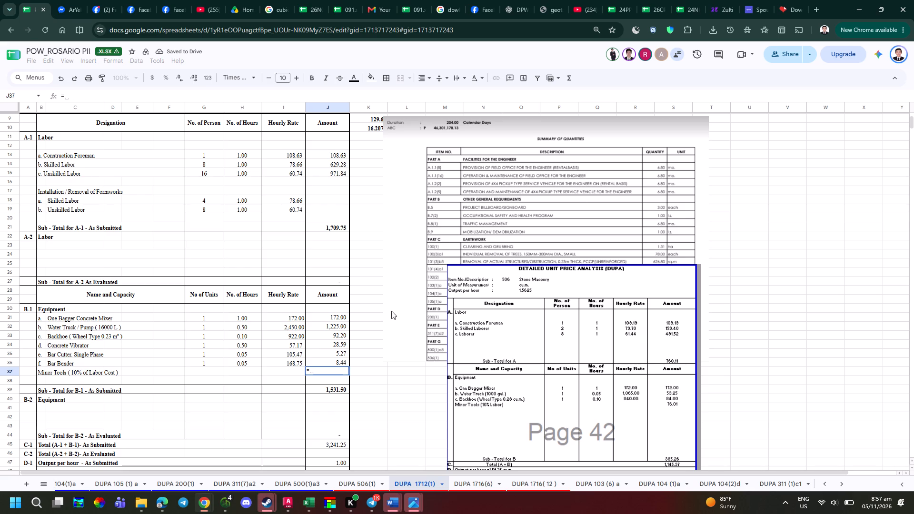
key("shift+parenleft")
left_click(338, 317)
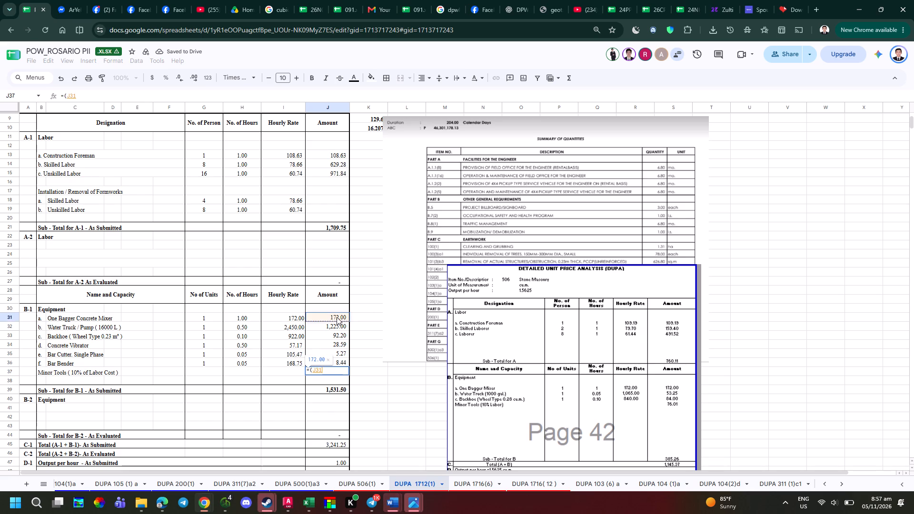
key("shift+asterisk")
left_click(334, 326)
key("shift+asterisk")
left_click(338, 332)
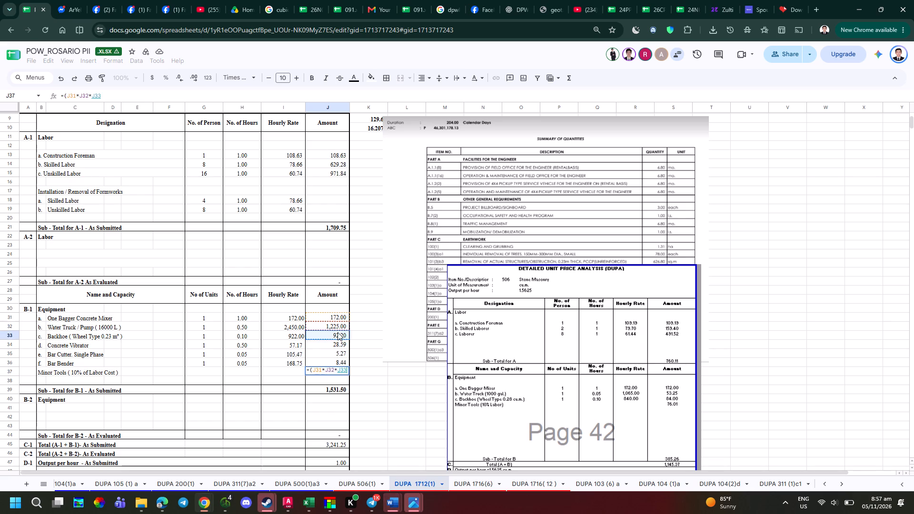
key("shift+asterisk")
left_click(345, 347)
key("shift+asterisk")
left_click(345, 354)
key("shift+asterisk")
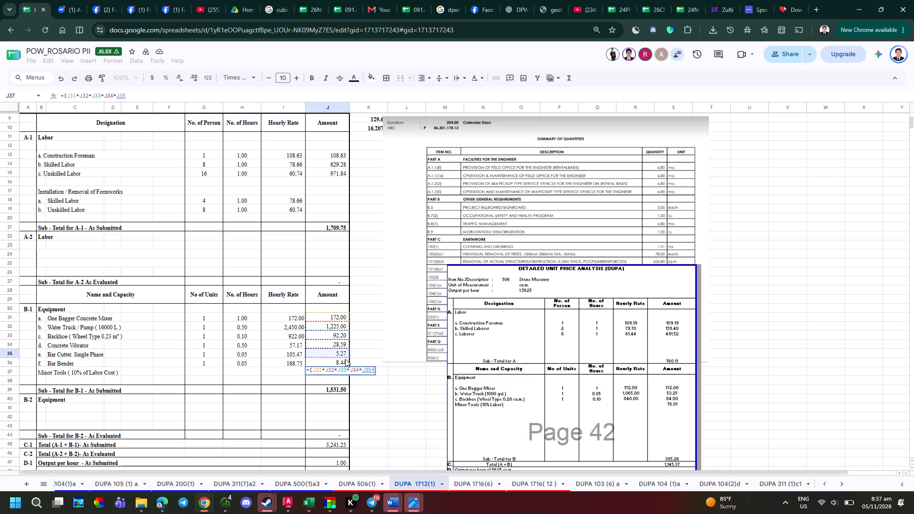
left_click(345, 359)
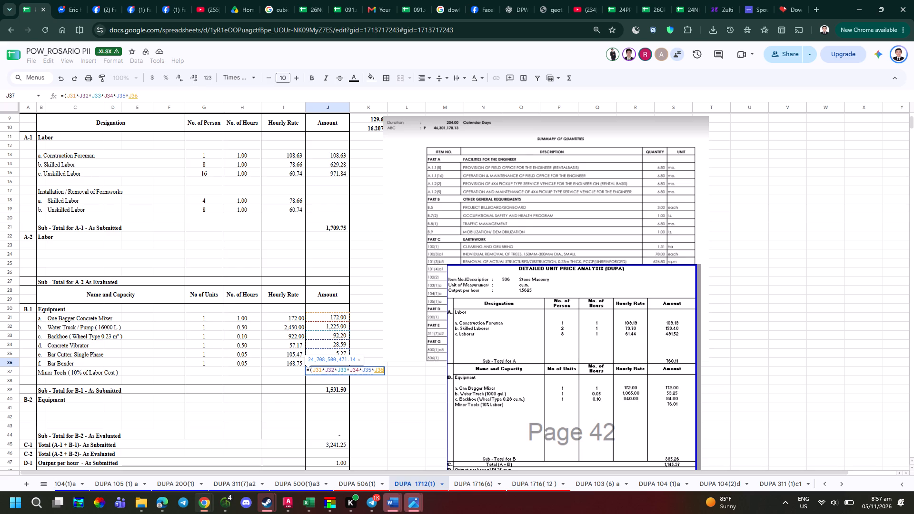
key("shift+parenright")
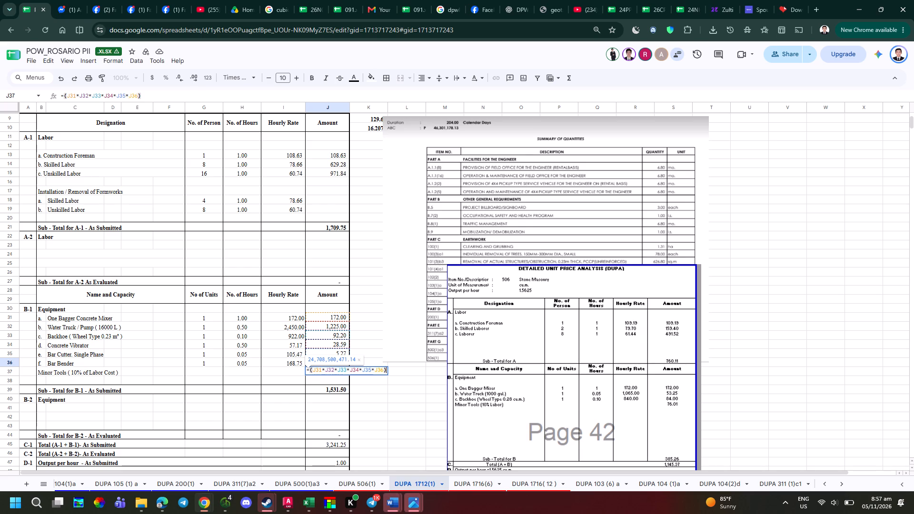
key("shift+asterisk")
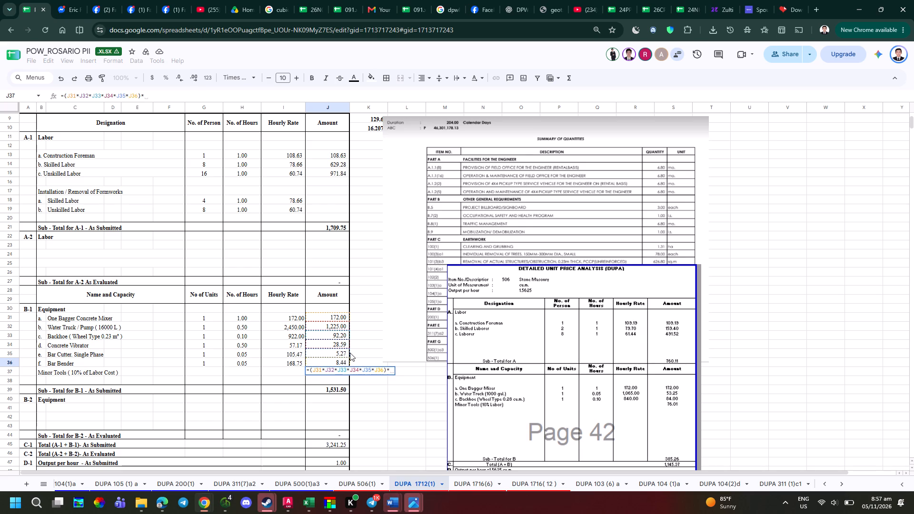
type("10")
key("shift+percent")
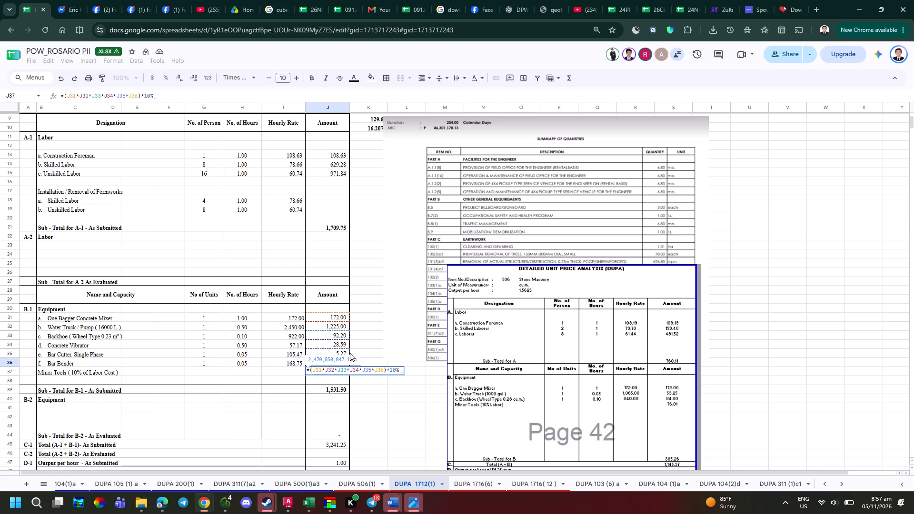
key("Return")
key("Up")
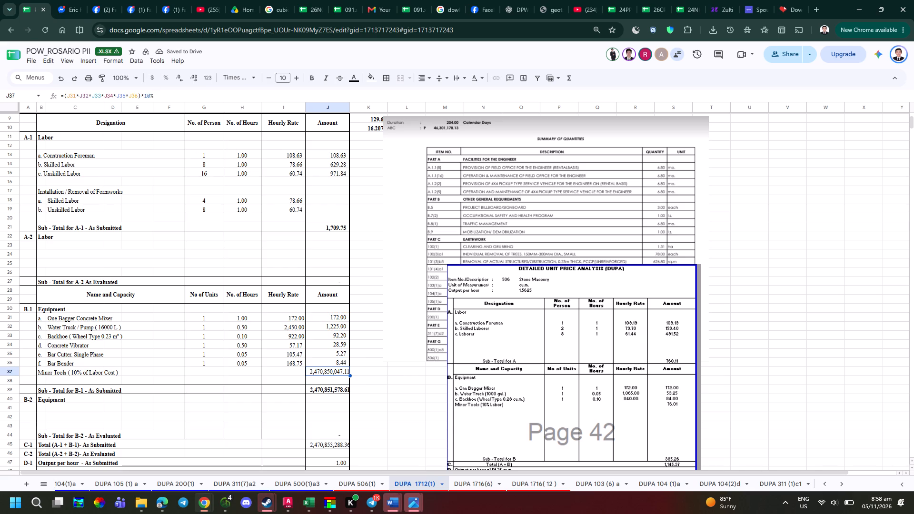
Correct the Minor Tools amount formula to =(J31+J32+J33+J34+J35+J36)*10%, adding the equipment amounts instead of multiplying them.
left_click(79, 94)
key("BackSpace")
key("shift+plus")
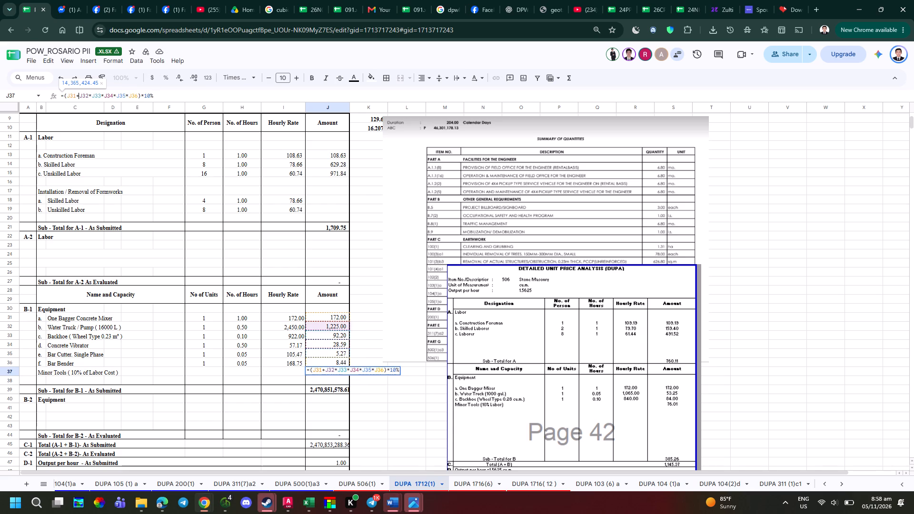
key("Right")
key("Right")
key("Right")
key("Right")
key("BackSpace")
key("shift+plus")
key("Right")
key("Right")
key("Right")
key("Right")
key("BackSpace")
key("shift+plus")
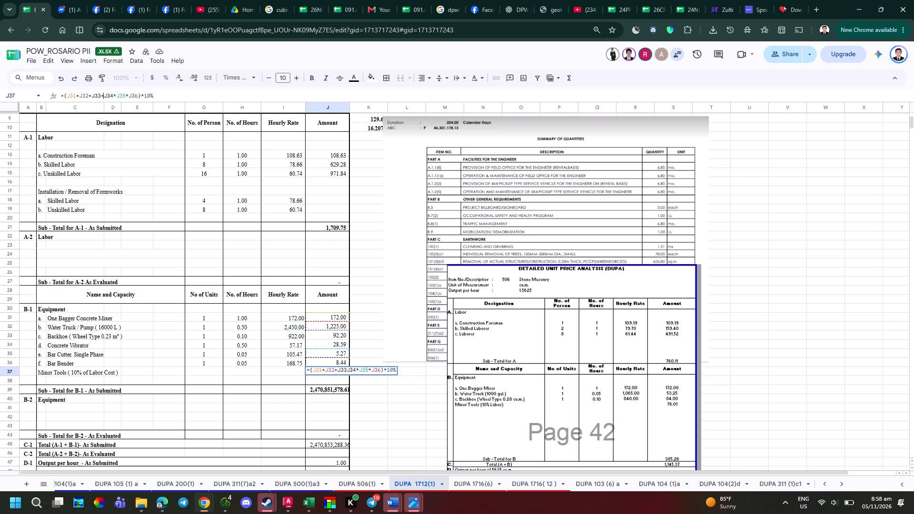
key("Right")
key("Right")
key("Right")
key("Right")
key("BackSpace")
key("shift+plus")
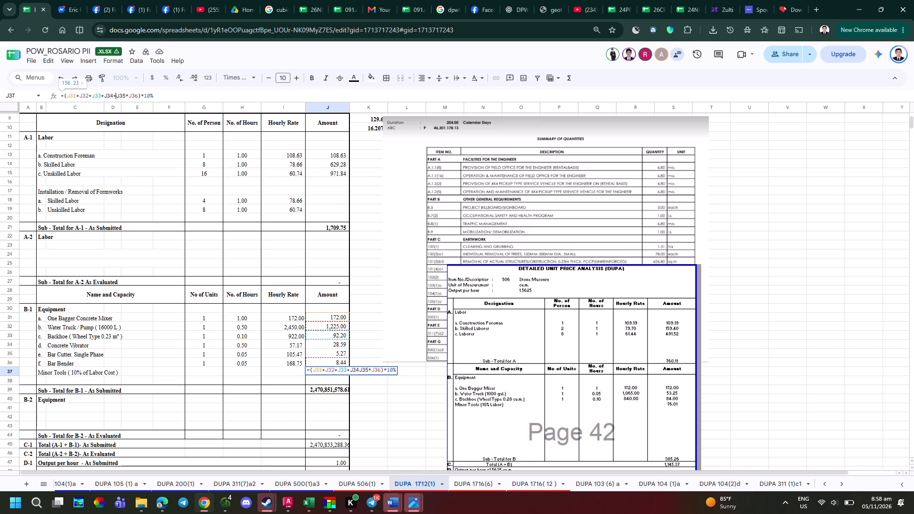
key("Right")
key("Right")
key("Right")
key("Right")
key("BackSpace")
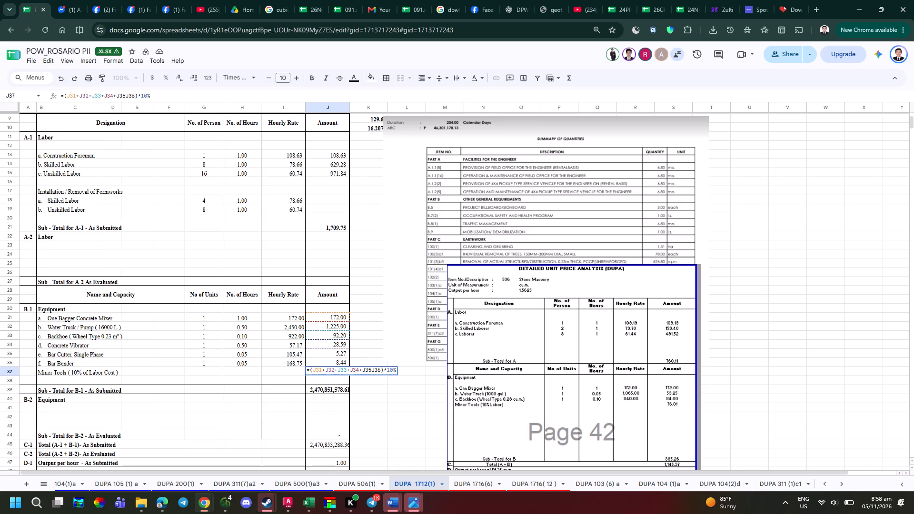
key("shift+plus")
key("Return")
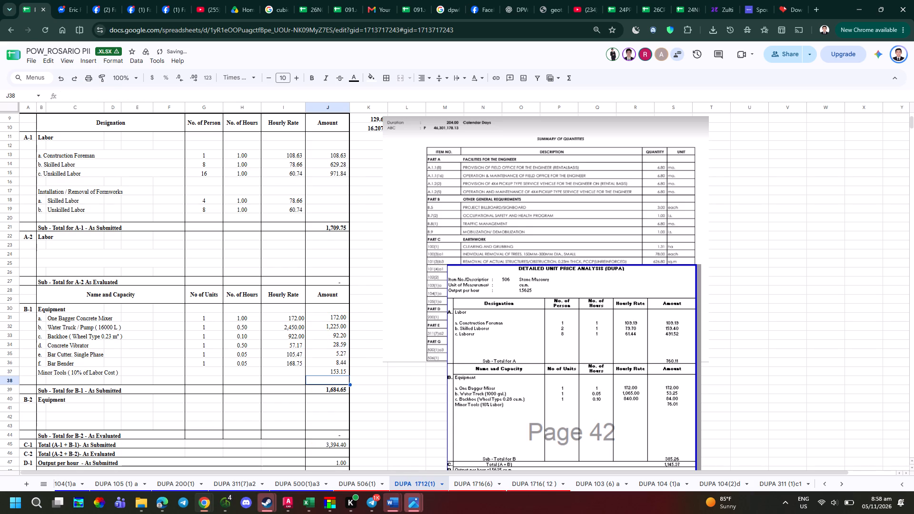
Insert nine blank rows above the Steel Sheet Pile item under F-1 Materials, making room for the reference PDF's materials list.
key("Down")
key("Down")
key("Up")
scroll(78, 91, "down", 1)
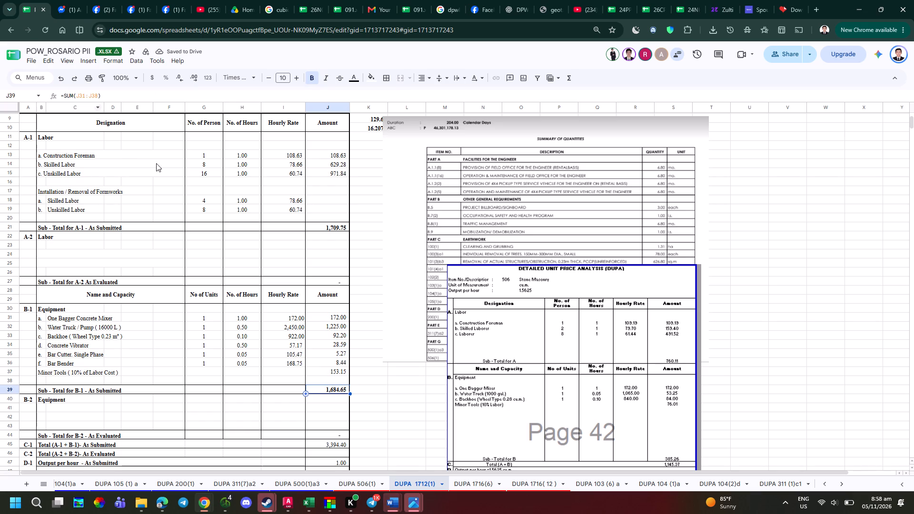
scroll(60, 341, "down", 2)
key("alt+Tab")
scroll(212, 341, "down", 1)
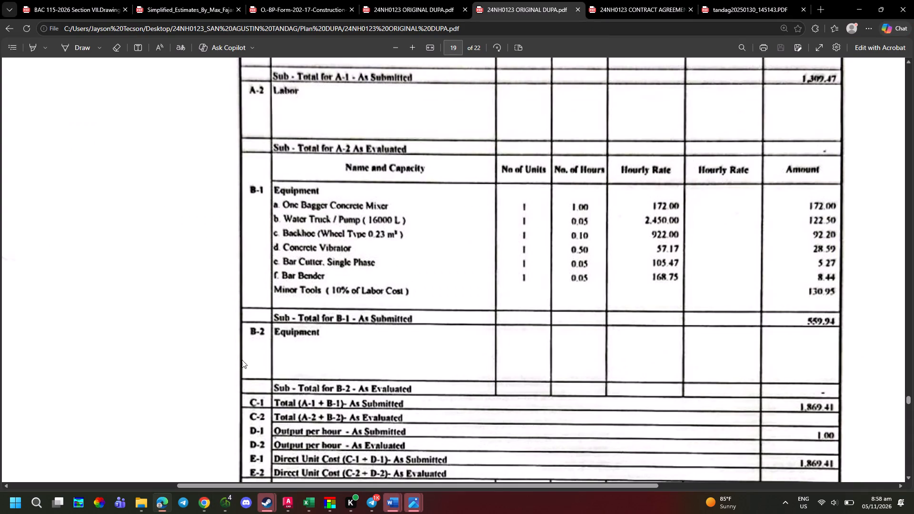
scroll(255, 368, "down", 3)
key("alt+Tab")
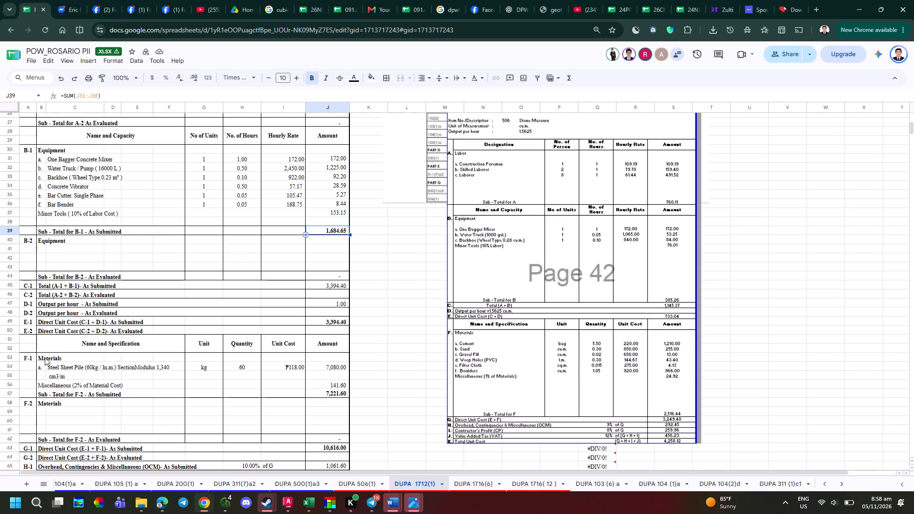
scroll(47, 360, "down", 1)
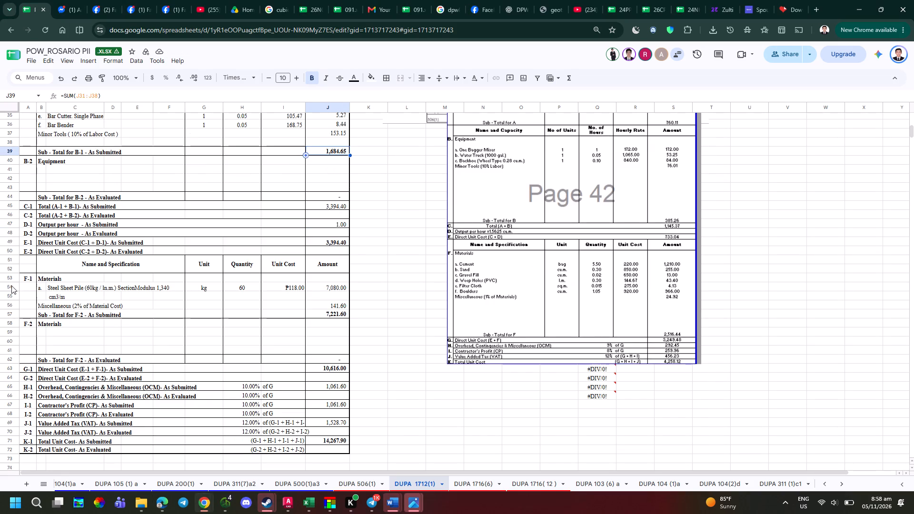
left_click_drag(11, 286, 10, 309)
right_click(4, 307)
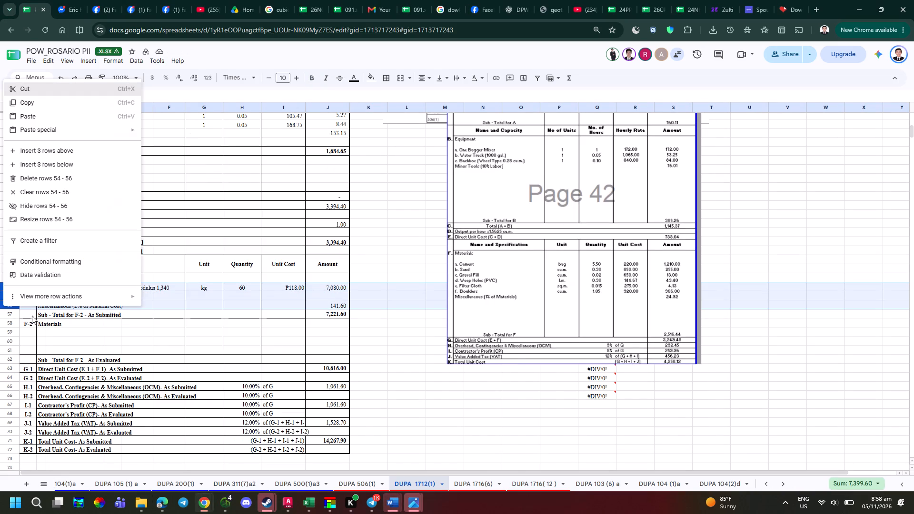
left_click(41, 148)
right_click(8, 309)
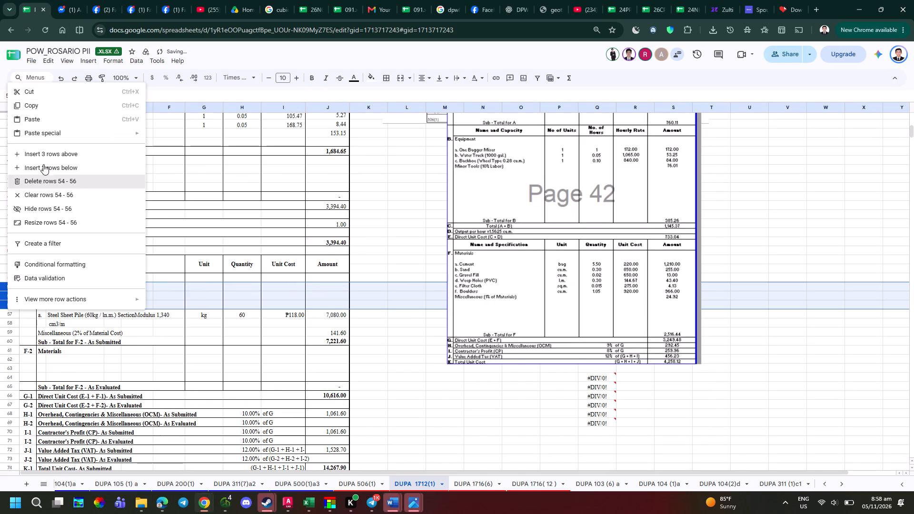
left_click(47, 153)
right_click(7, 298)
left_click(54, 141)
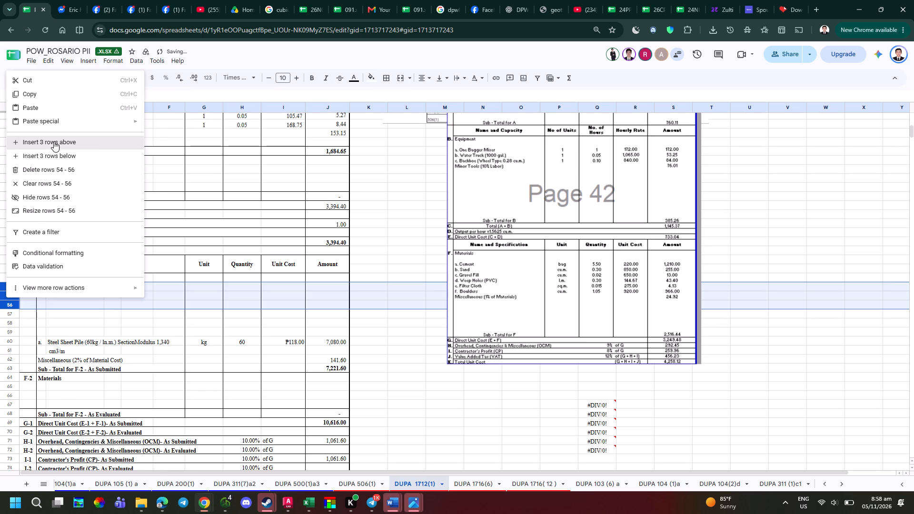
Enter item a. Cement in the first blank row under F-1 Materials, per the reference PDF.
left_click(39, 288)
key("a")
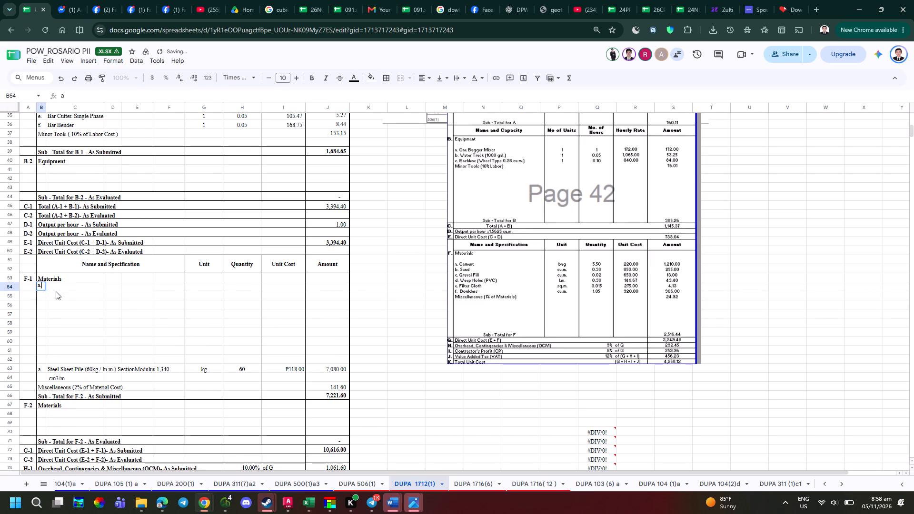
key("period")
key("Tab")
key("alt+Tab")
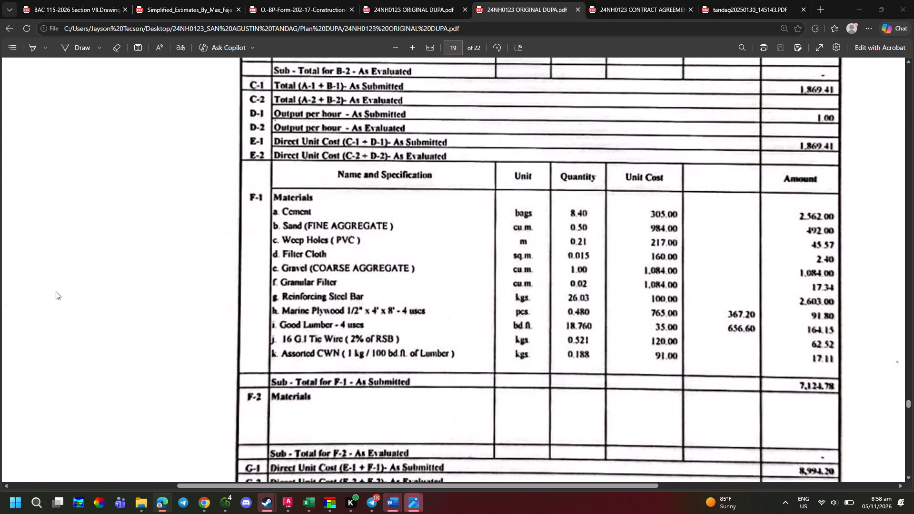
key("Return")
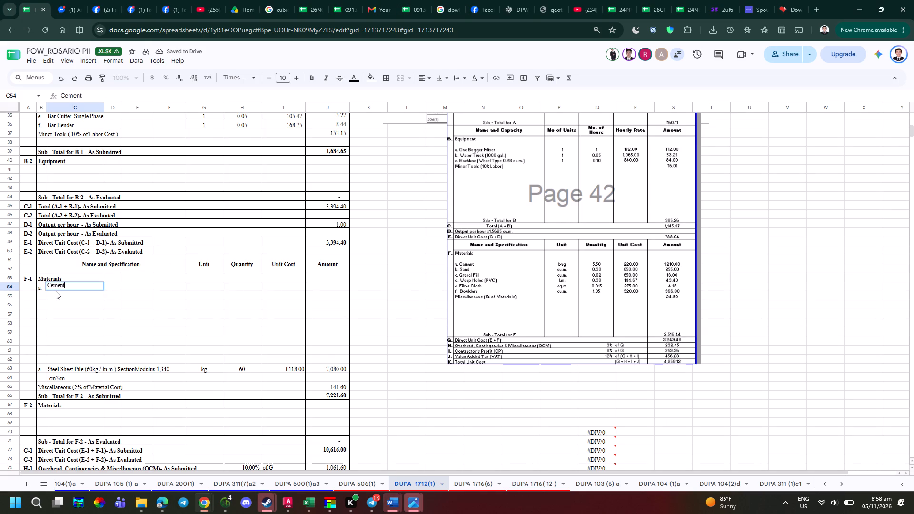
Enter item b. Sand ( FINE AGGREGATE ) below Cement under F-1 Materials, per the reference PDF.
type("b.")
key("Tab")
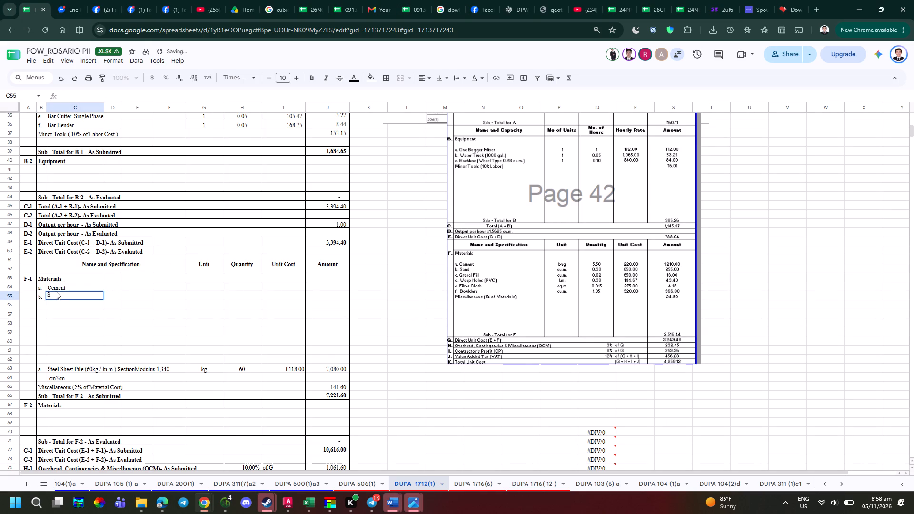
type("and")
key("space")
key("alt+Tab")
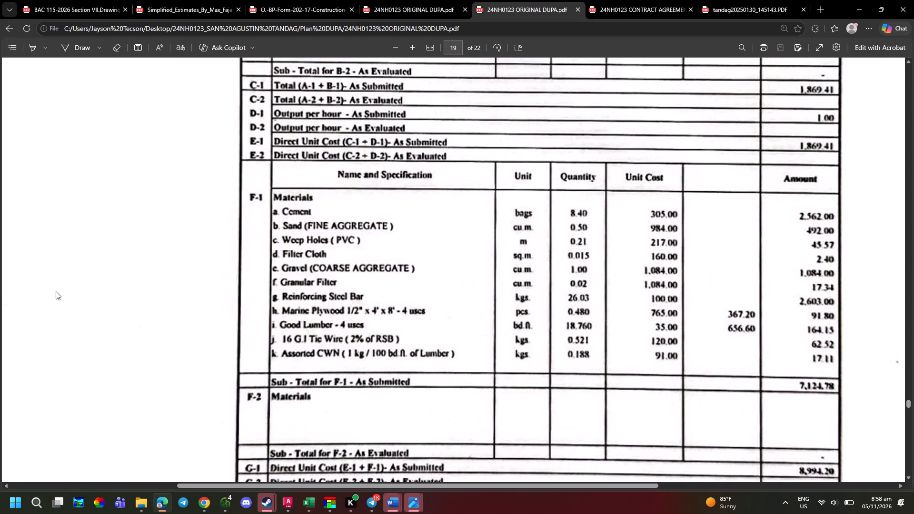
key("alt+Tab")
type("(f")
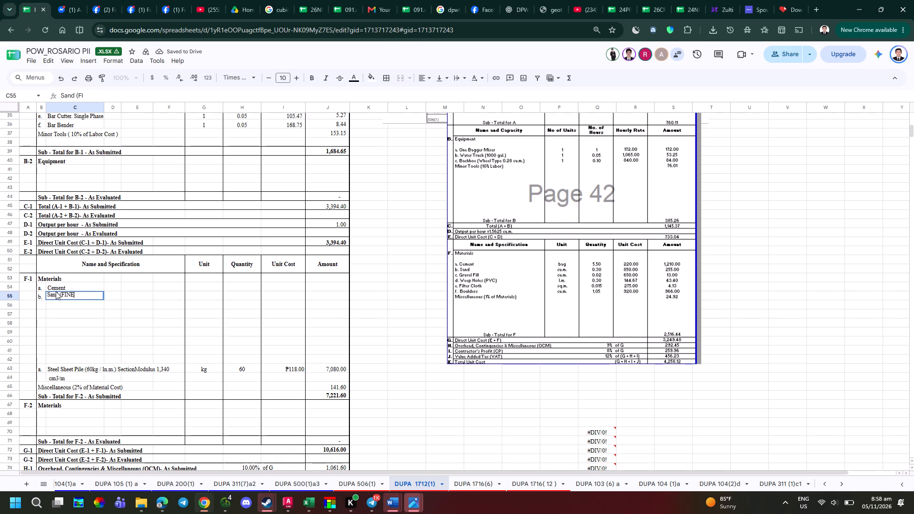
key("BackSpace")
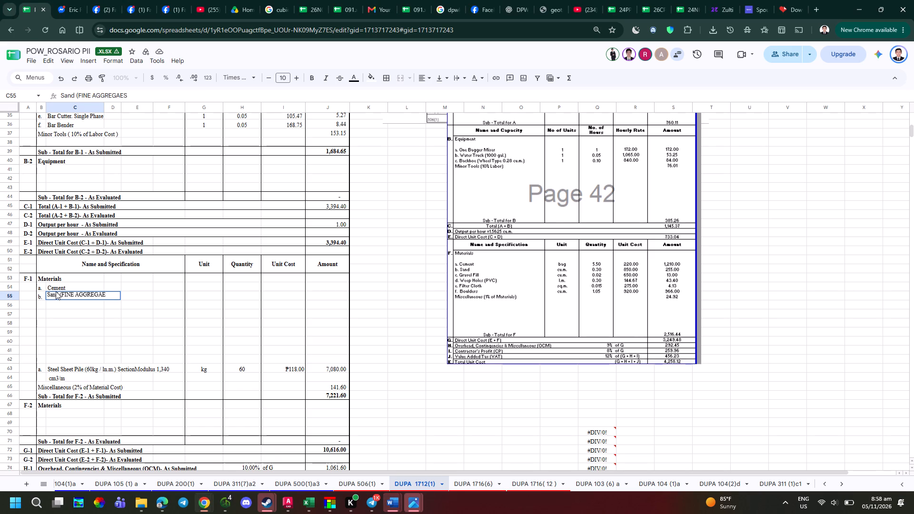
key("BackSpace")
type("TES")
key("alt+Tab")
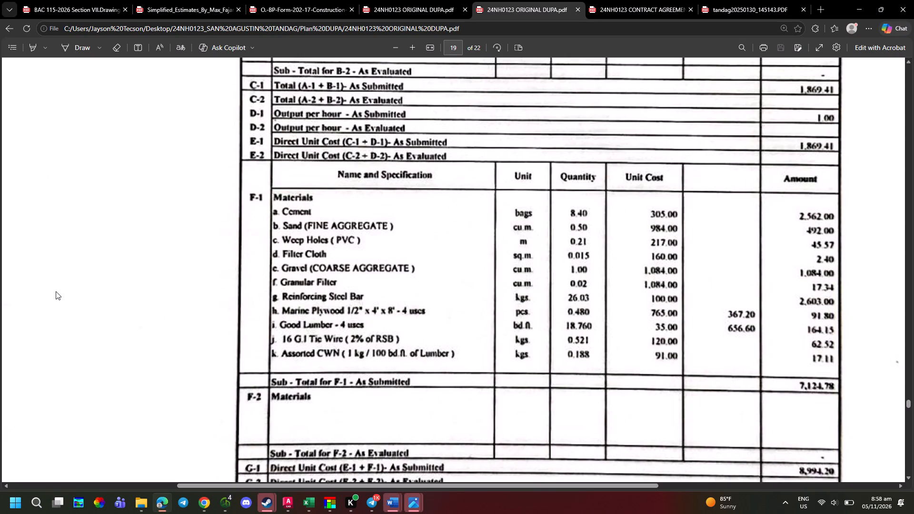
key("alt+Tab")
key("BackSpace")
key("BackSpace")
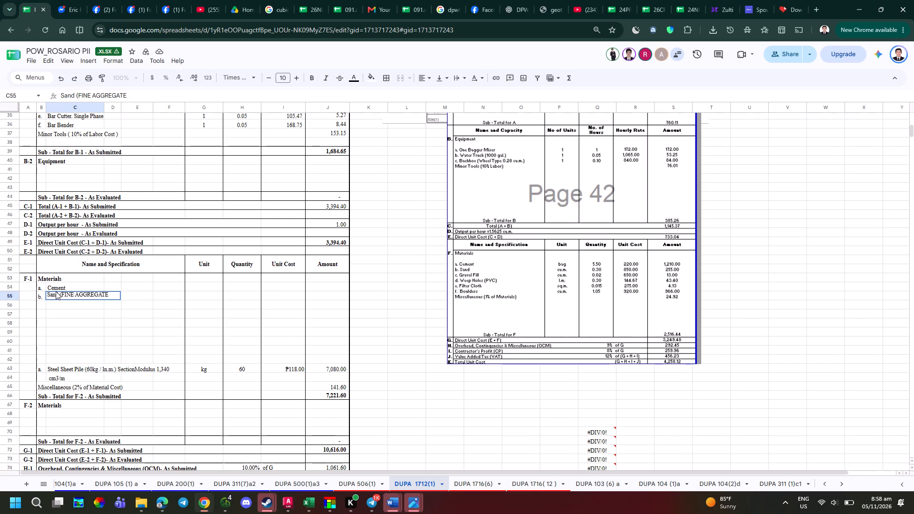
key("space")
type(")")
key("Left")
key("Right")
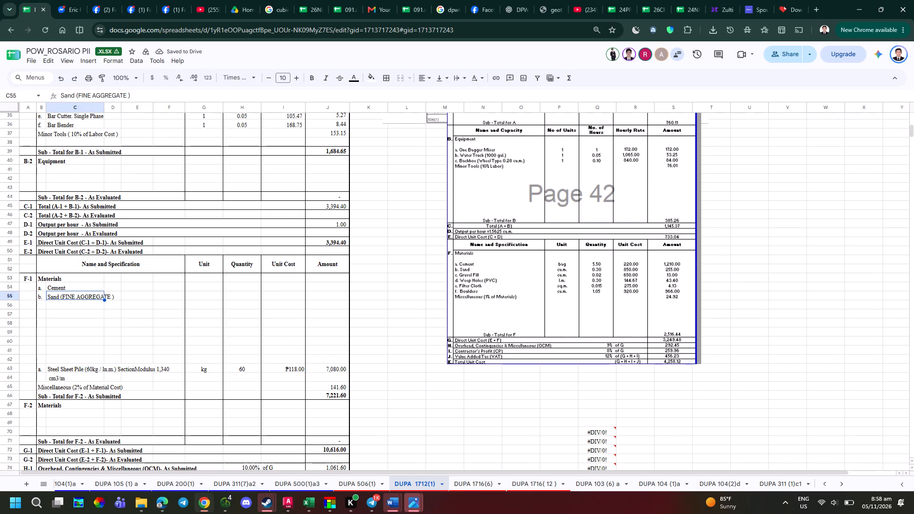
key("space")
key("Return")
key("ctrl+z")
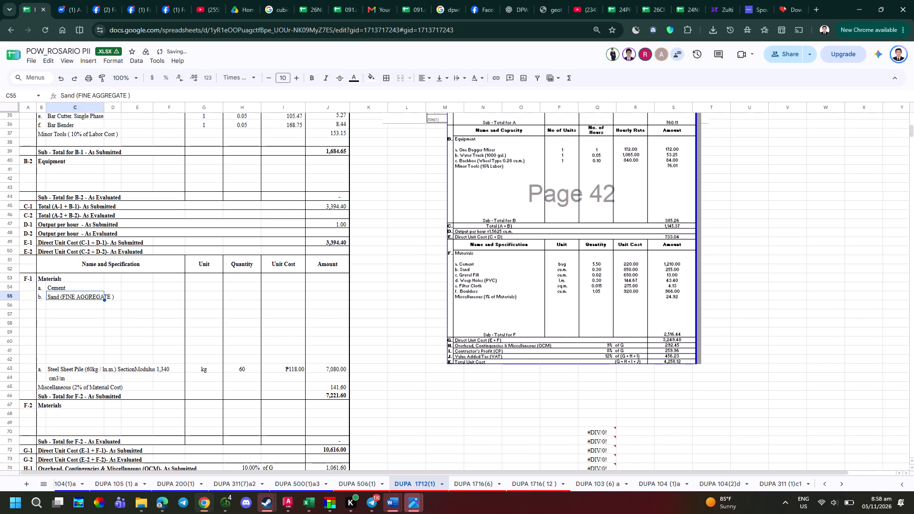
left_click(78, 95)
key("space")
key("Return")
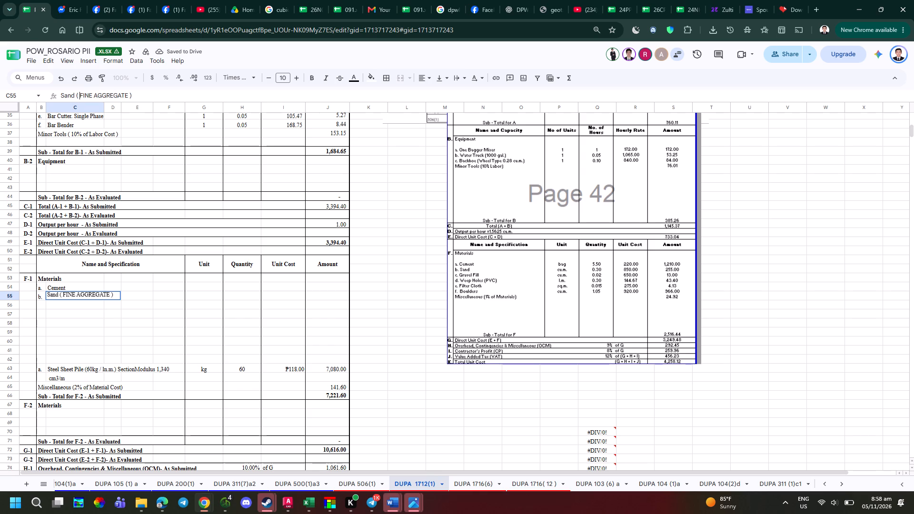
Enter item c. Weep Holes ( PVC ) below Sand under F-1 Materials, per the reference PDF.
key("Left")
type("C.")
key("space")
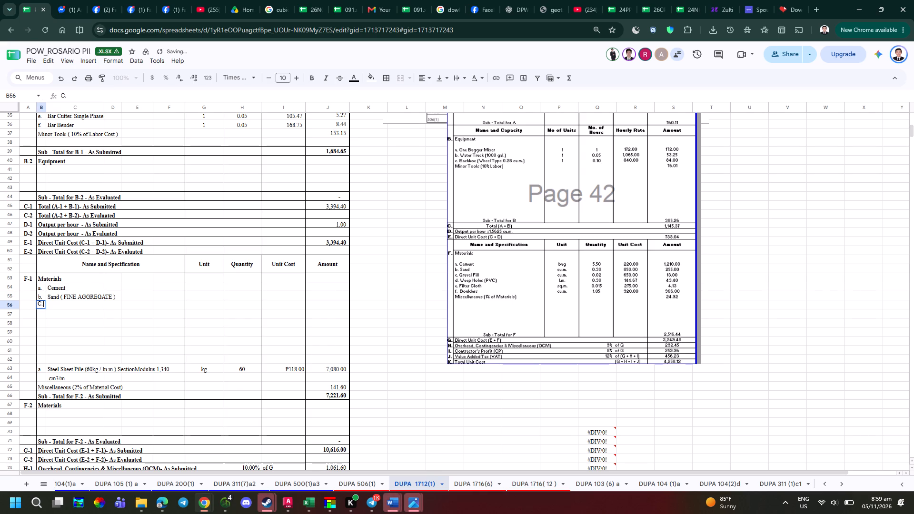
key("alt+Tab")
key("alt+Tab")
key("Left")
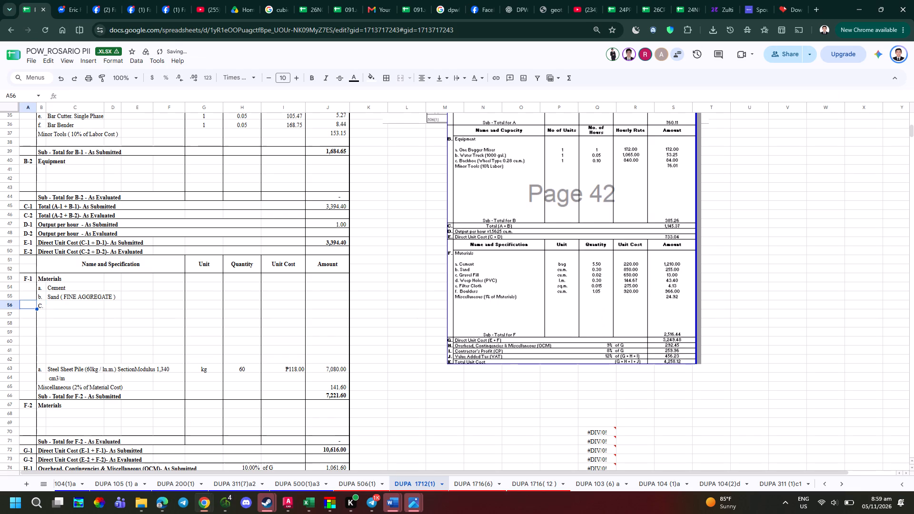
key("Right")
key("c")
key("BackSpace")
type("c.")
key("Tab")
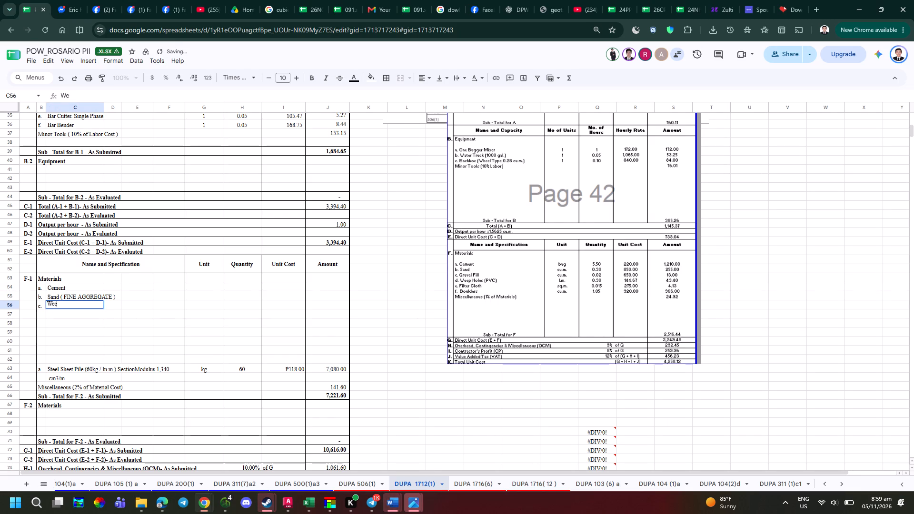
key("alt+Tab")
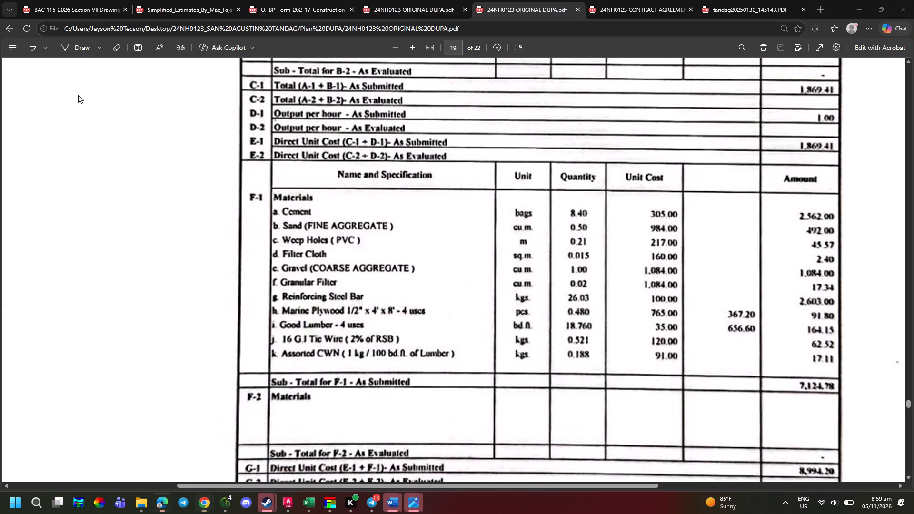
key("alt+Tab")
key("BackSpace")
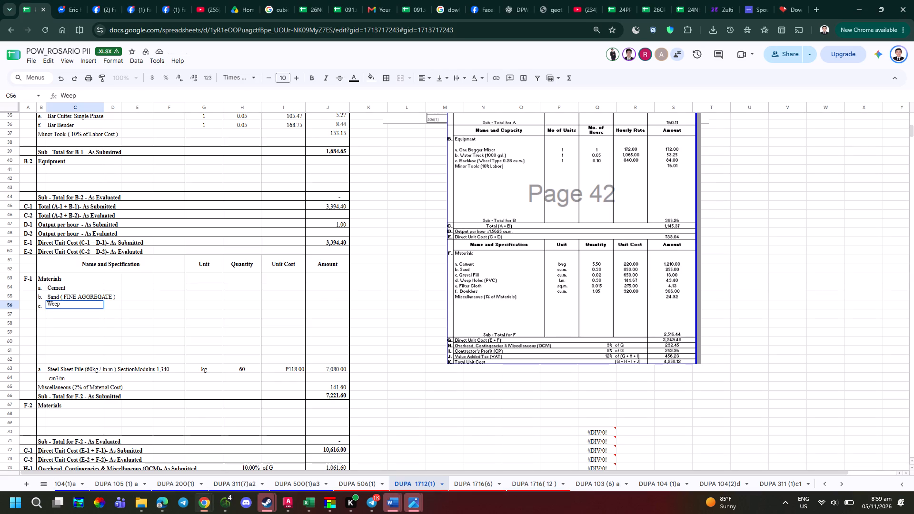
key("h")
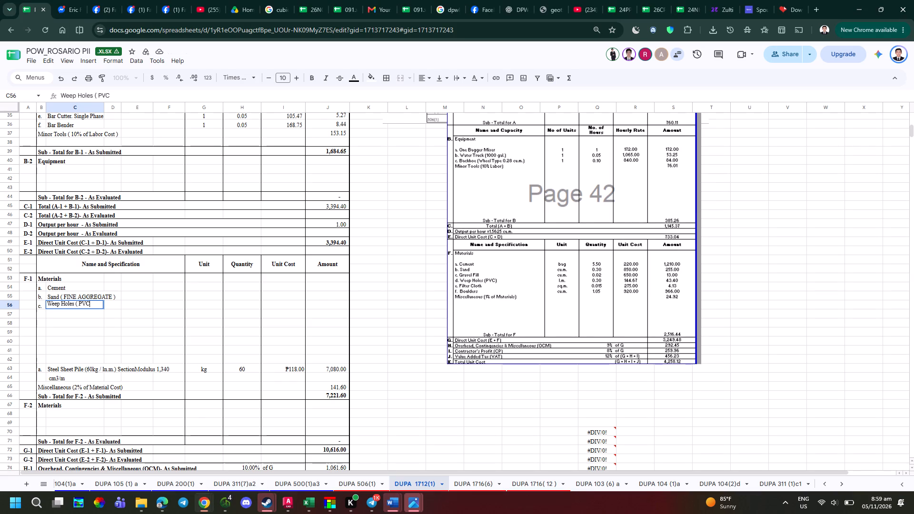
key("Return")
Enter item d. Filter Cloth below Weep Holes ( PVC ) under F-1 Materials, per the reference PDF.
key("alt+Tab")
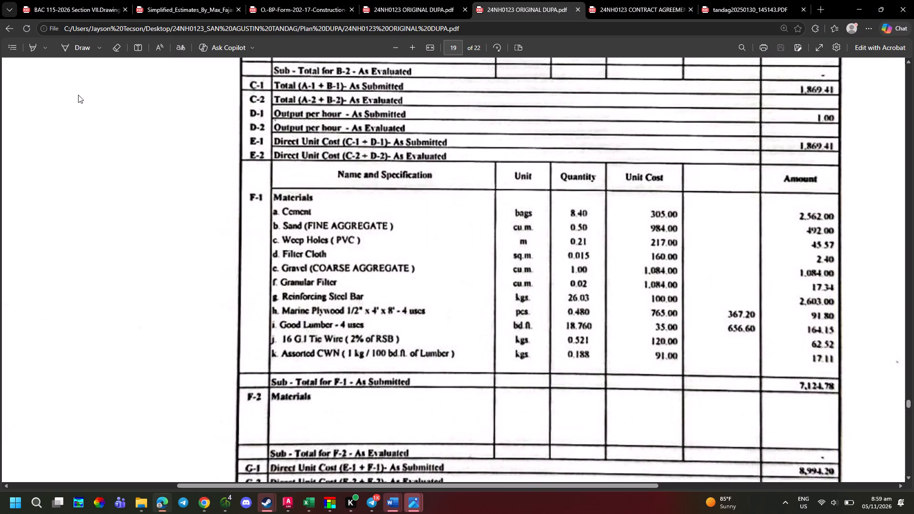
key("alt+Tab")
key("d")
key("alt+Tab")
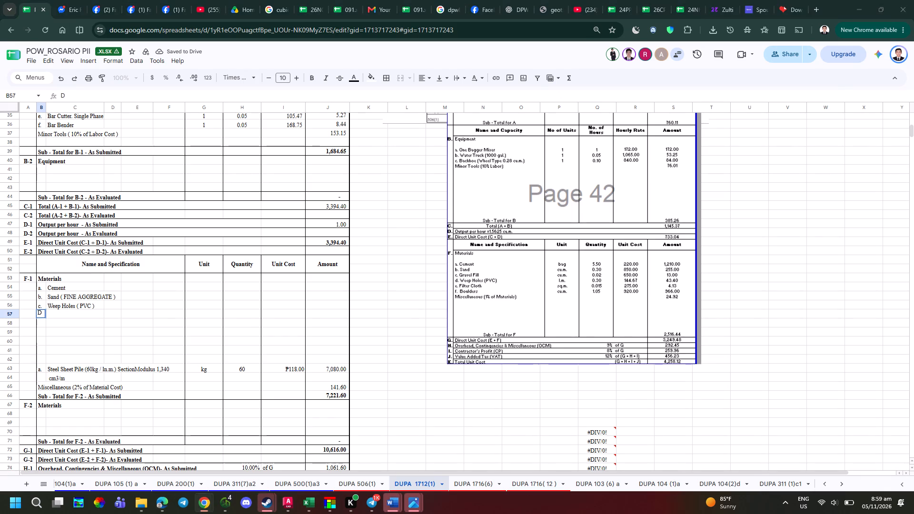
key("alt+Tab")
key("BackSpace")
key("d")
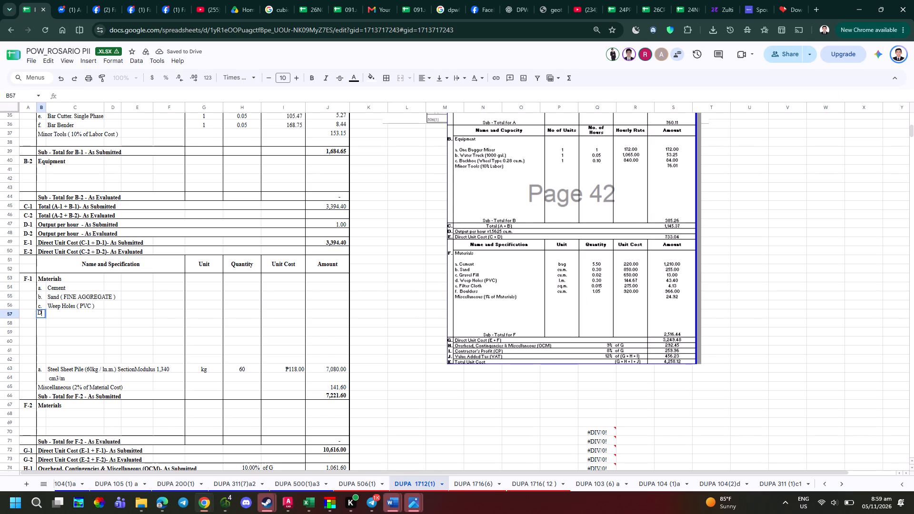
key("Tab")
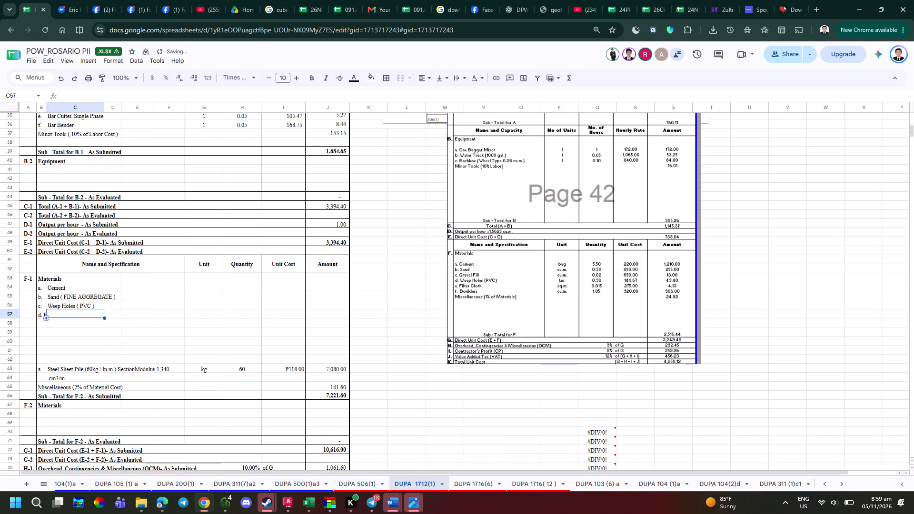
key("BackSpace")
key("Left")
left_click(76, 94)
key("BackSpace")
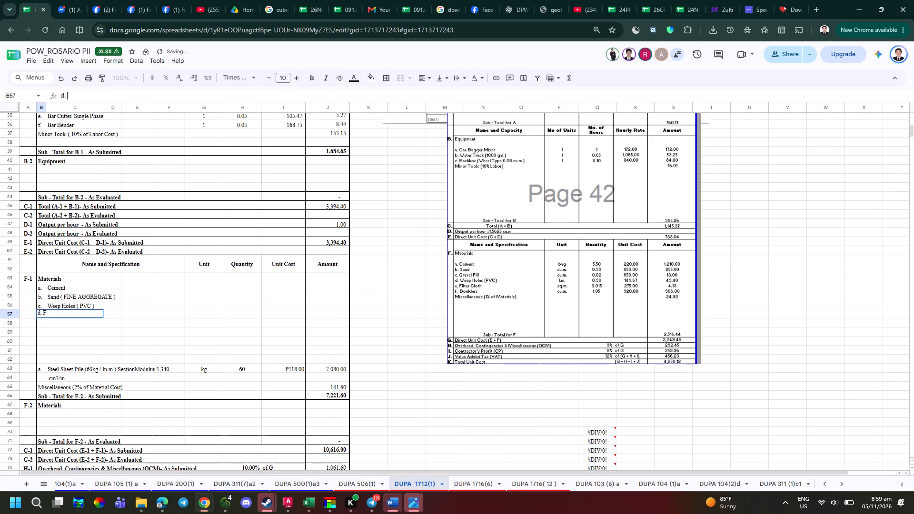
key("Tab")
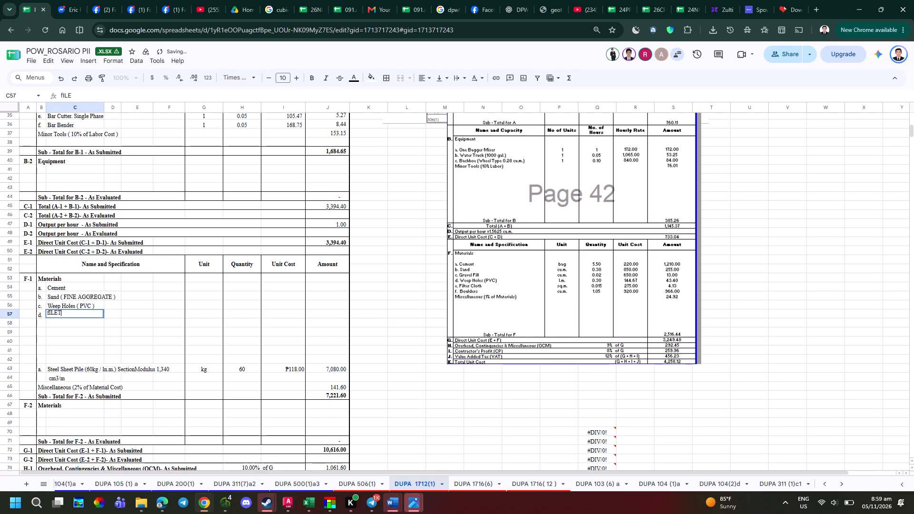
key("BackSpace")
key("BackSpace")
key("BackSpace")
key("BackSpace")
key("BackSpace")
key("BackSpace")
key("BackSpace")
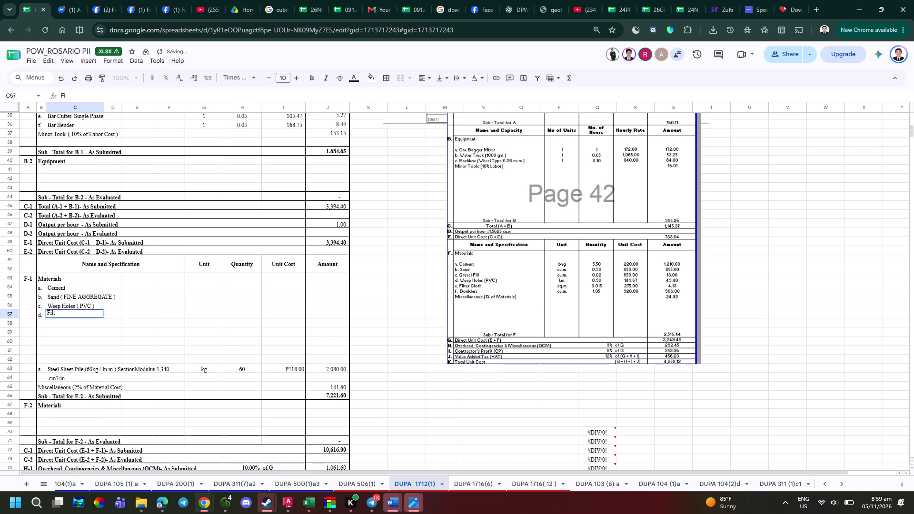
key("Return")
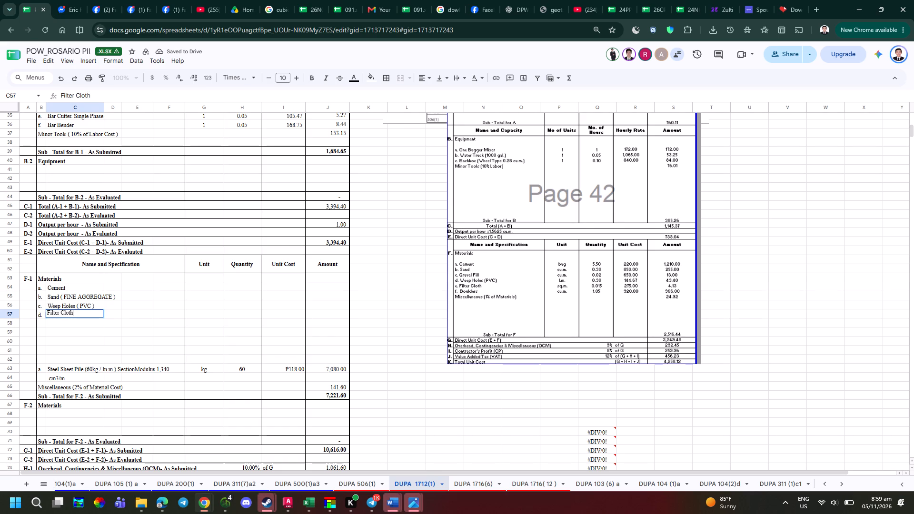
Enter item e. Gravel ( COARSE AGGREGATE ) below Filter Cloth under F-1 Materials, per the reference PDF.
key("alt+Tab")
key("alt+Tab")
key("e")
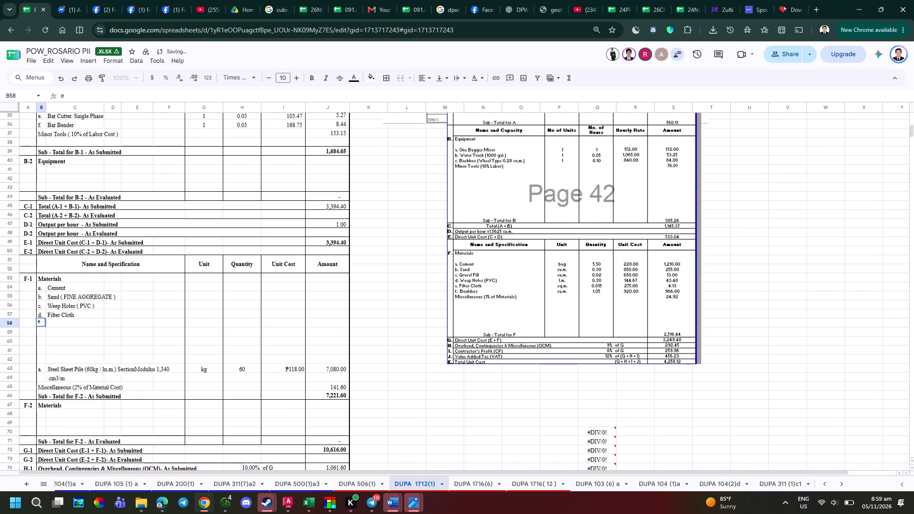
key("period")
key("Tab")
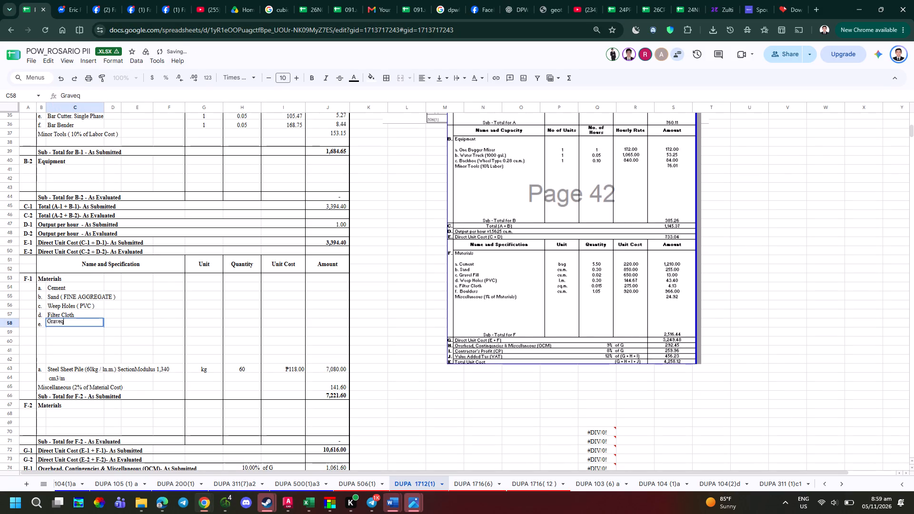
key("BackSpace")
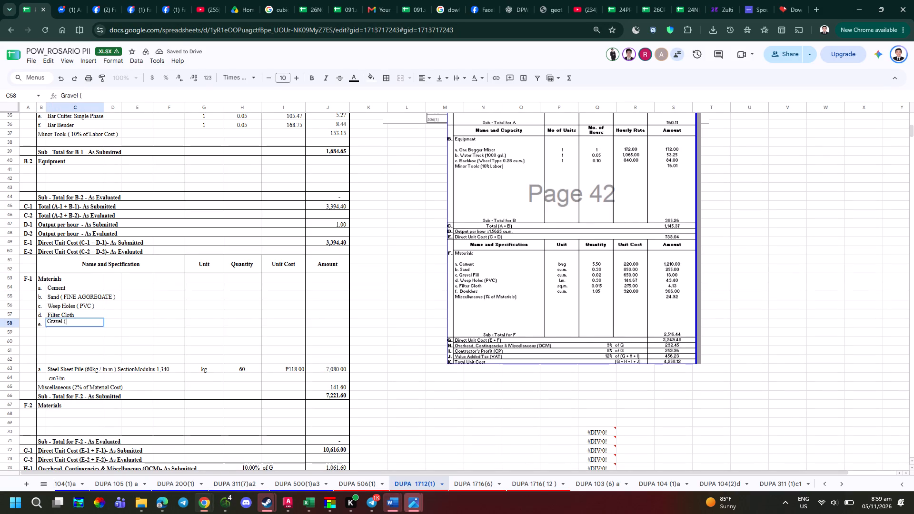
key("o")
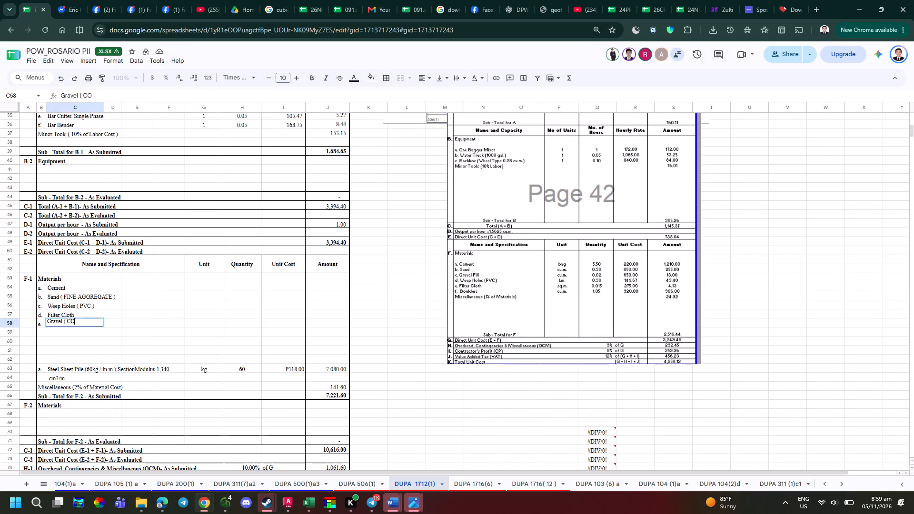
key("alt+Tab")
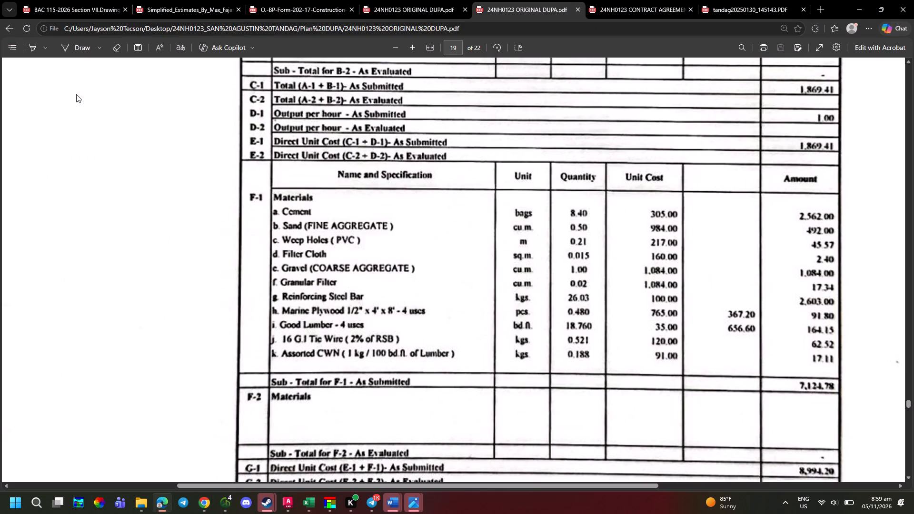
key("alt+Tab")
type("E AGGREGATE )")
key("Return")
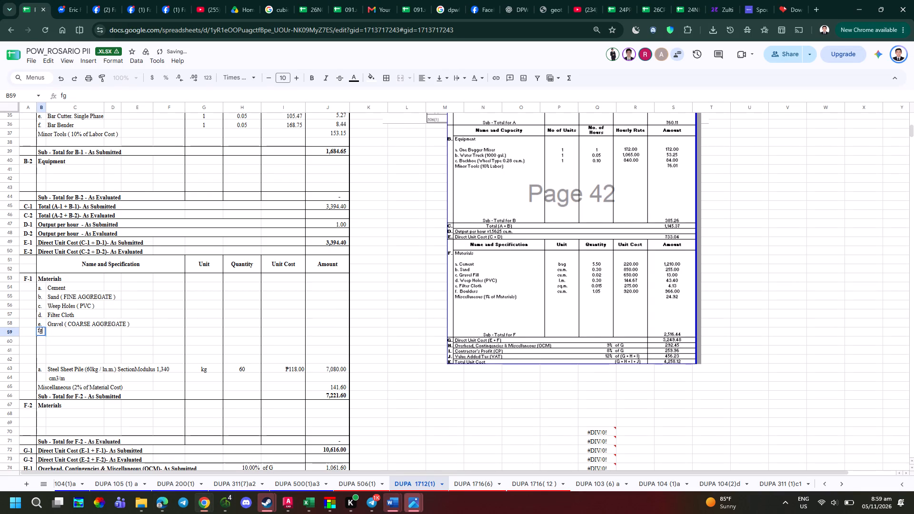
Enter item f. Granular Filter below Gravel under F-1 Materials, per the reference PDF.
key("BackSpace")
type(".")
key("space")
key("Tab")
key("alt+Tab")
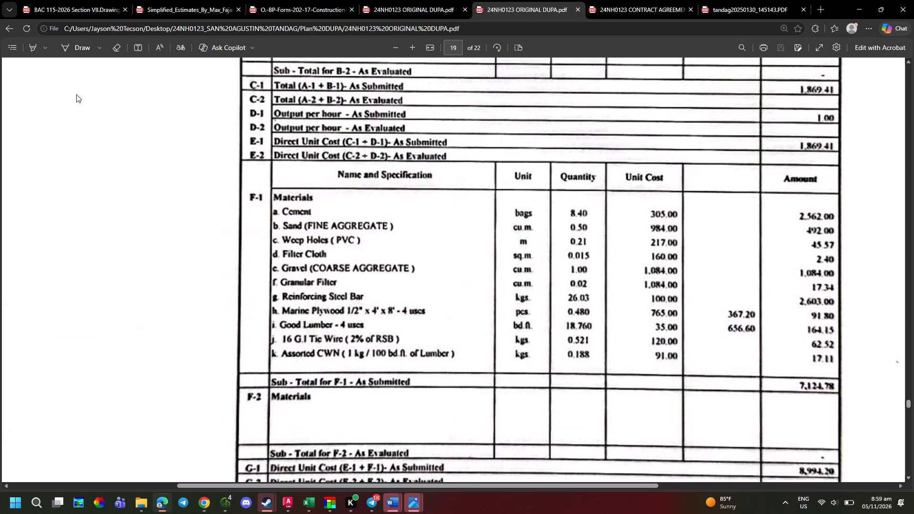
key("alt+Tab")
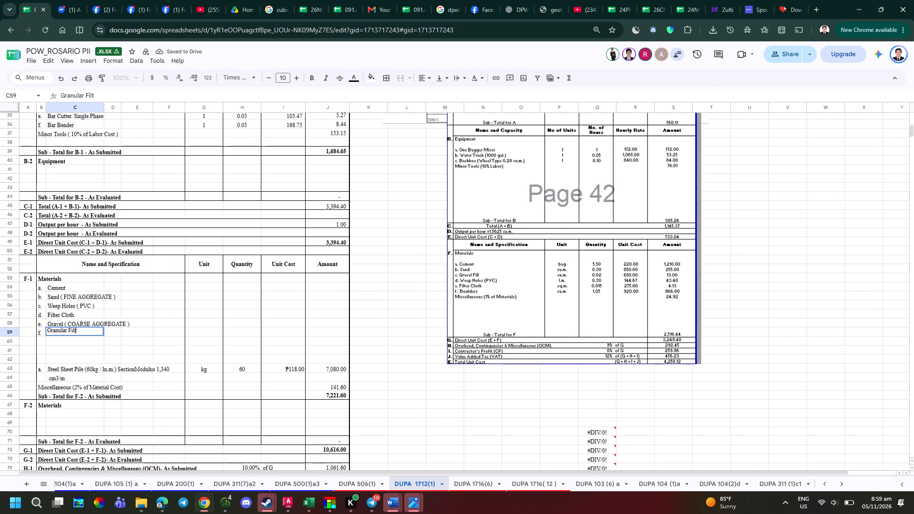
key("Tab")
Enter item g. Reinforcing Steel Bar below Granular Filter under F-1 Materials, matching the reference PDF's wording.
key("alt+Tab")
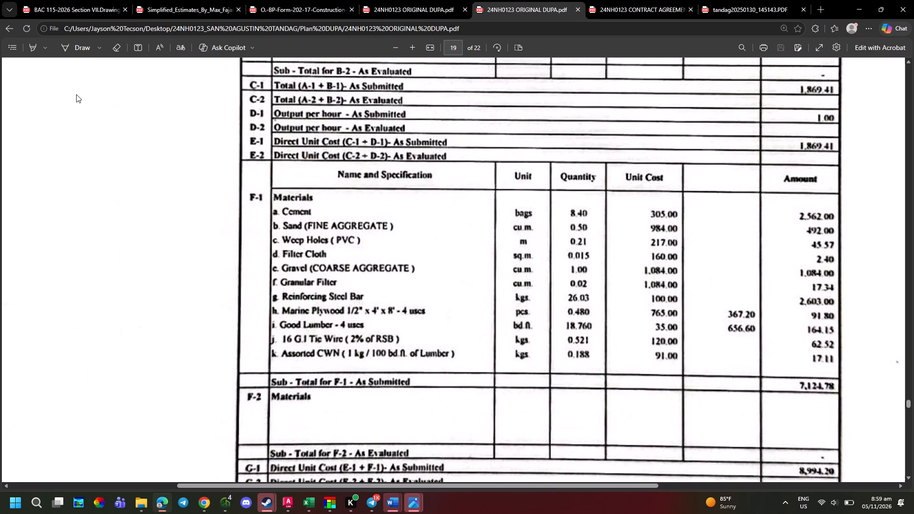
key("alt+Tab")
key("Left")
key("Down")
key("Escape")
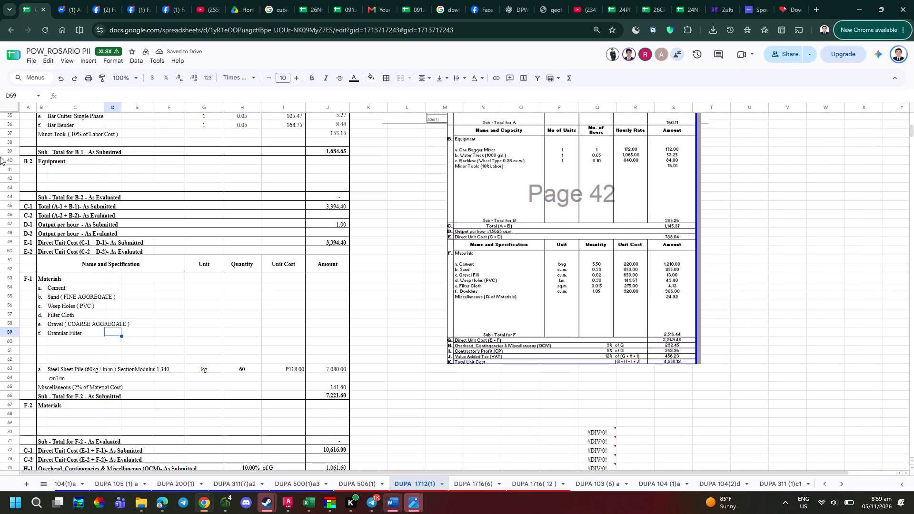
left_click(39, 340)
type("g.")
key("Tab")
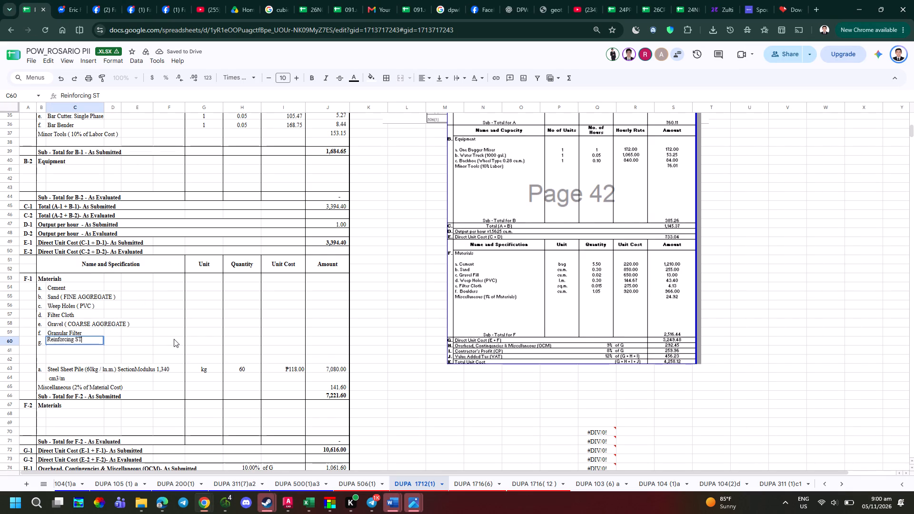
key("BackSpace")
key("BackSpace")
key("t")
key("BackSpace")
key("BackSpace")
key("BackSpace")
key("t")
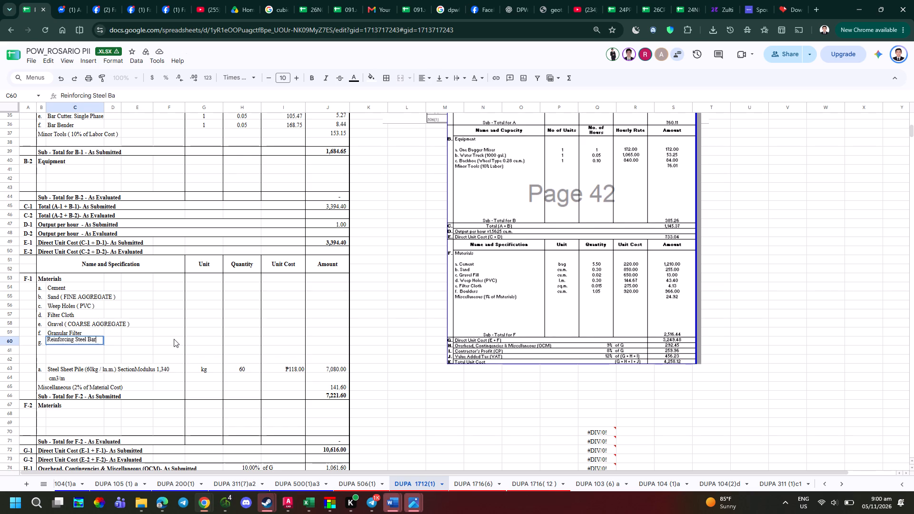
key("alt+Tab")
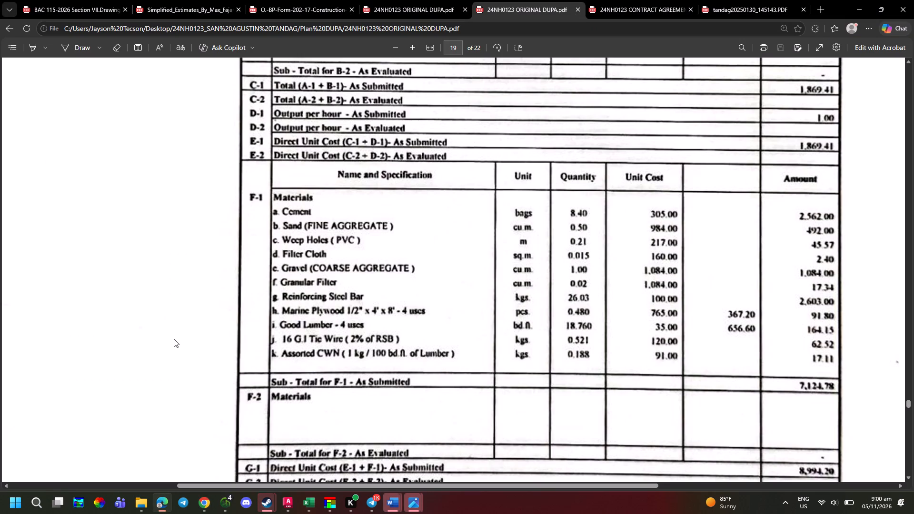
key("alt+Tab")
key("BackSpace")
key("Return")
key("Up")
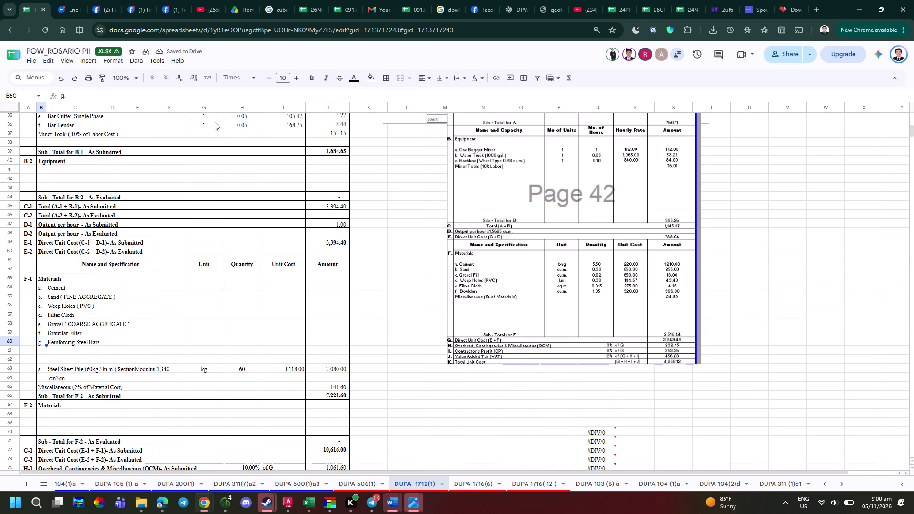
left_click(62, 343)
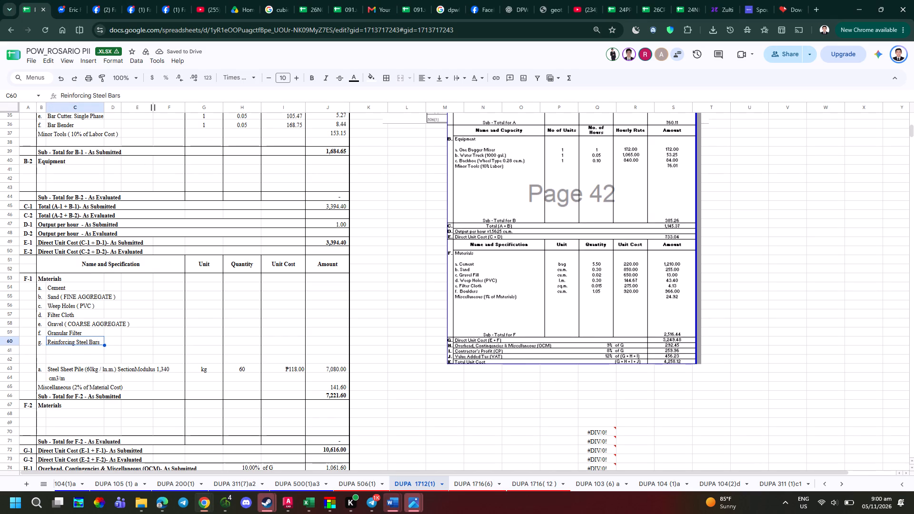
left_click(149, 96)
key("BackSpace")
key("Return")
Enter item h. Marine Plywood 1/2" x 4' x 8' - 4 uses below Reinforcing Steel Bar under F-1 Materials.
key("Left")
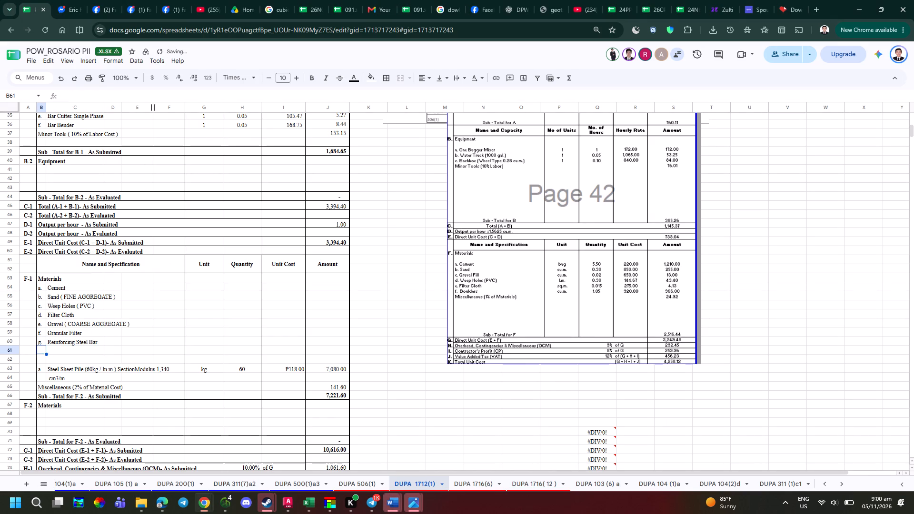
type("h.")
key("Tab")
key("alt+Tab")
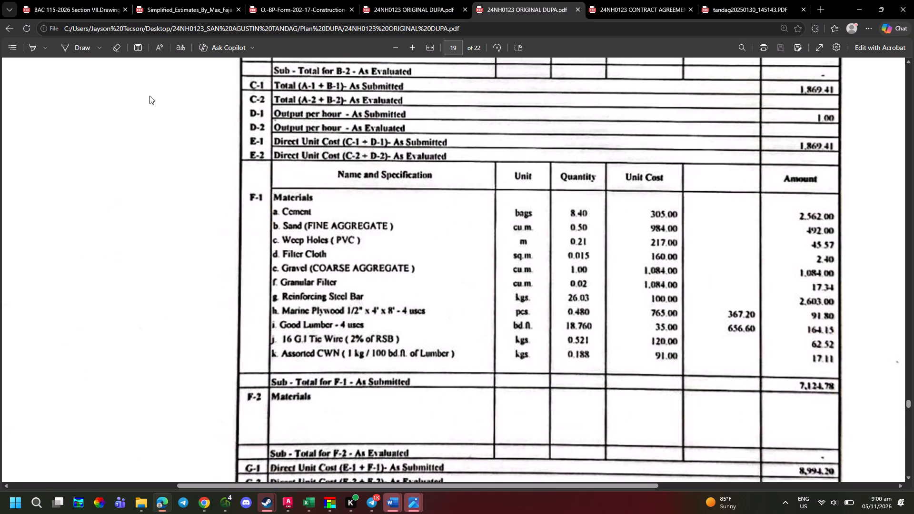
key("alt+Tab")
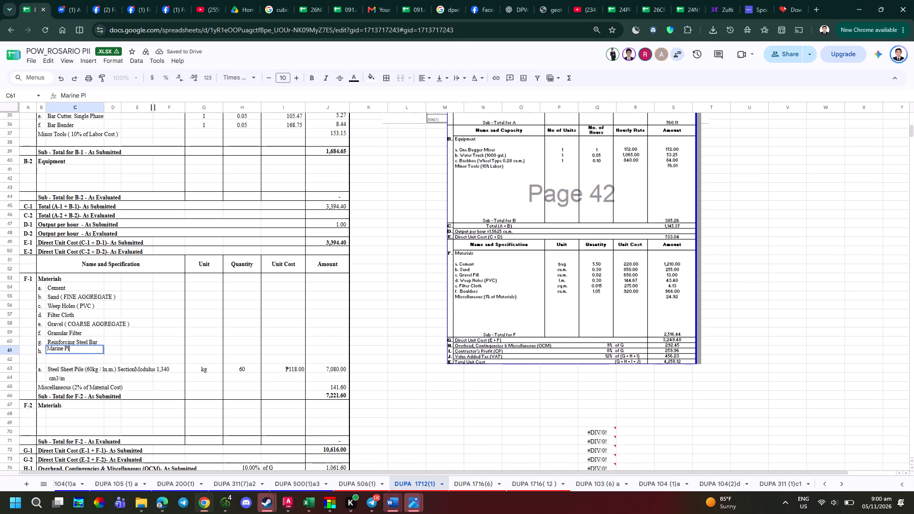
key("alt+Tab")
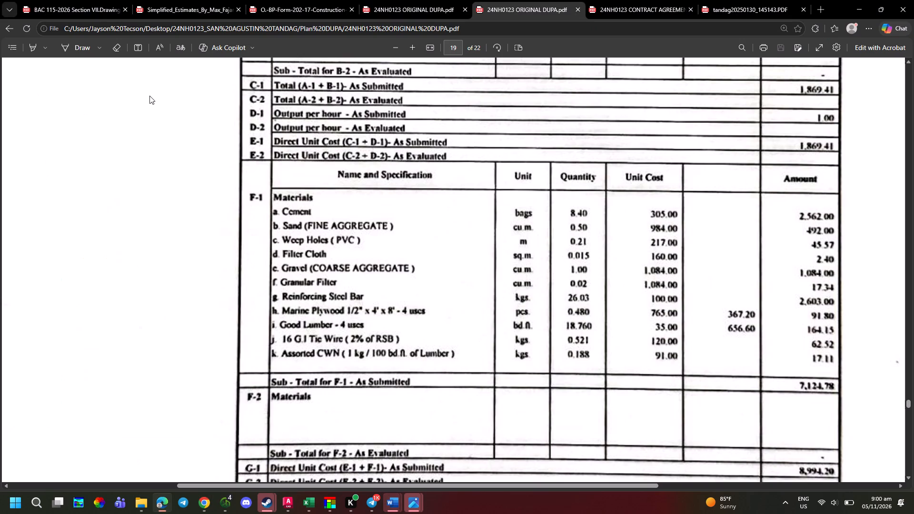
key("alt+Tab")
type("1/2\"")
key("space")
type("x")
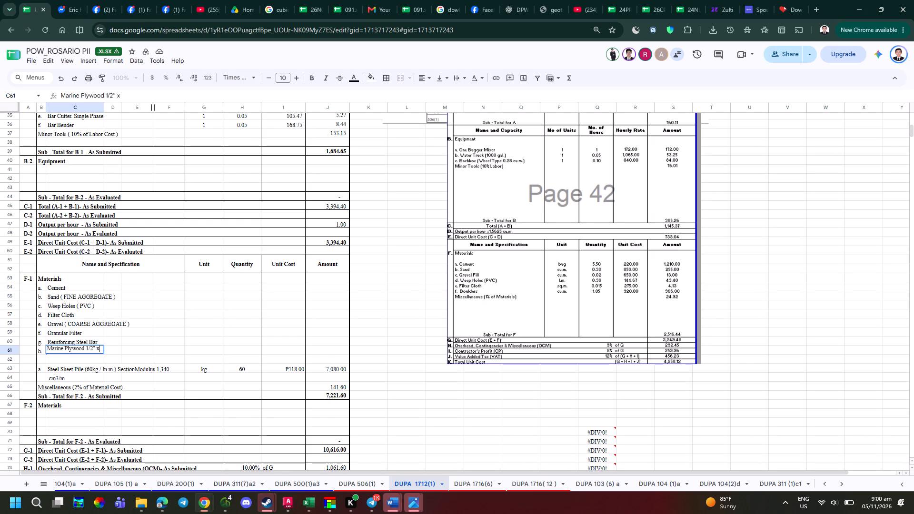
key("space")
key("alt+Tab")
key("alt+Tab")
type("4' x")
key("space")
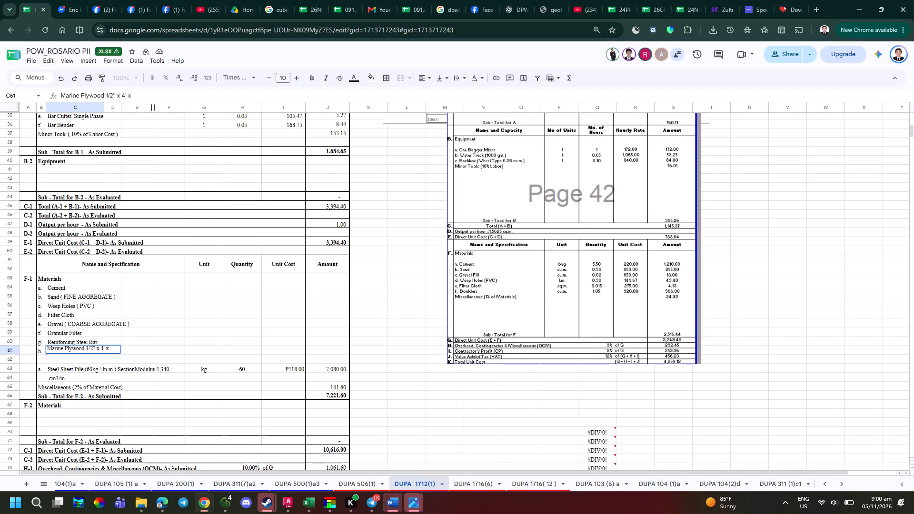
key("8")
type("'")
key("space")
key("alt+Tab")
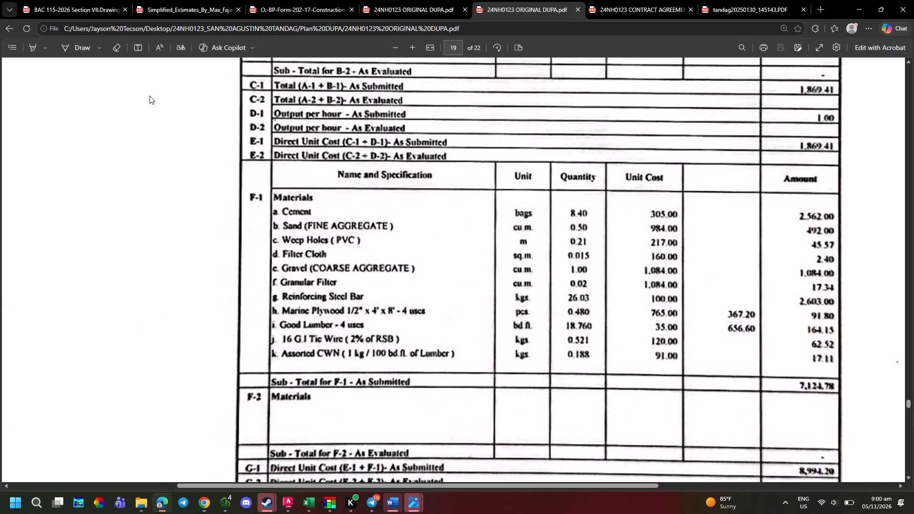
key("alt+Tab")
type("-0 4")
key("BackSpace")
key("BackSpace")
key("BackSpace")
key("4")
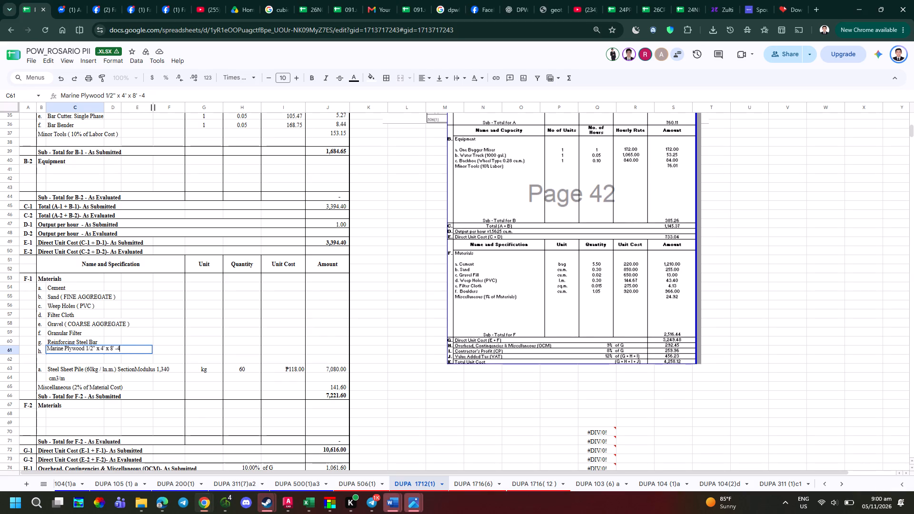
key("BackSpace")
key("BackSpace")
key("BackSpace")
key("Return")
Enter item i. Good Lumber - 4 uses below Marine Plywood under F-1 Materials, per the reference PDF.
key("alt+Tab")
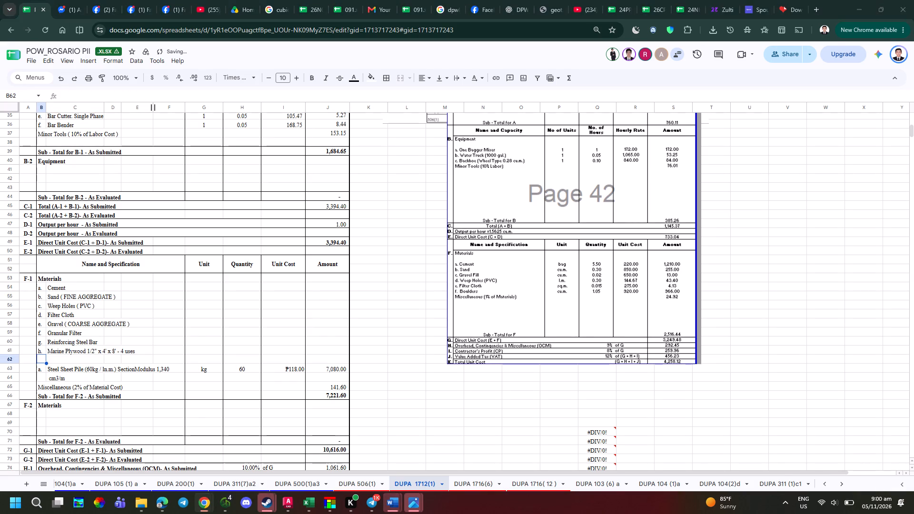
key("alt+Tab")
type("i.")
key("Tab")
key("BackSpace")
key("g")
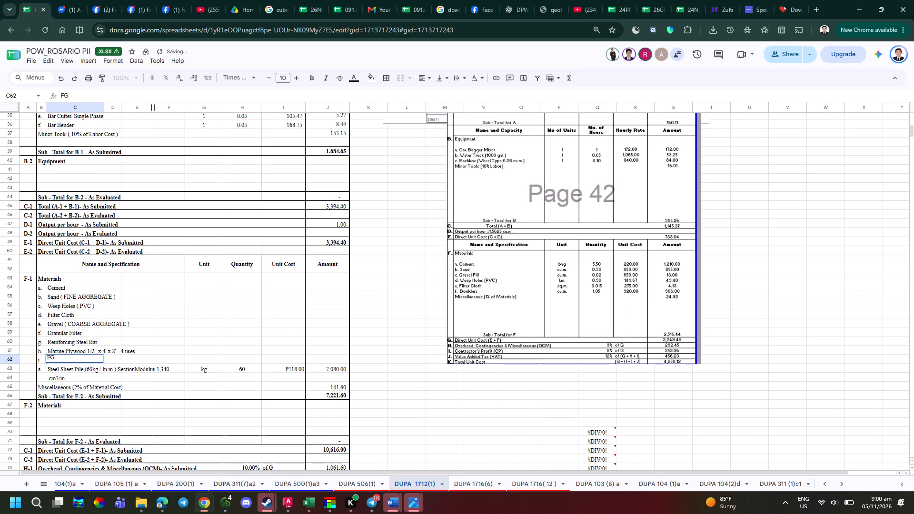
key("BackSpace")
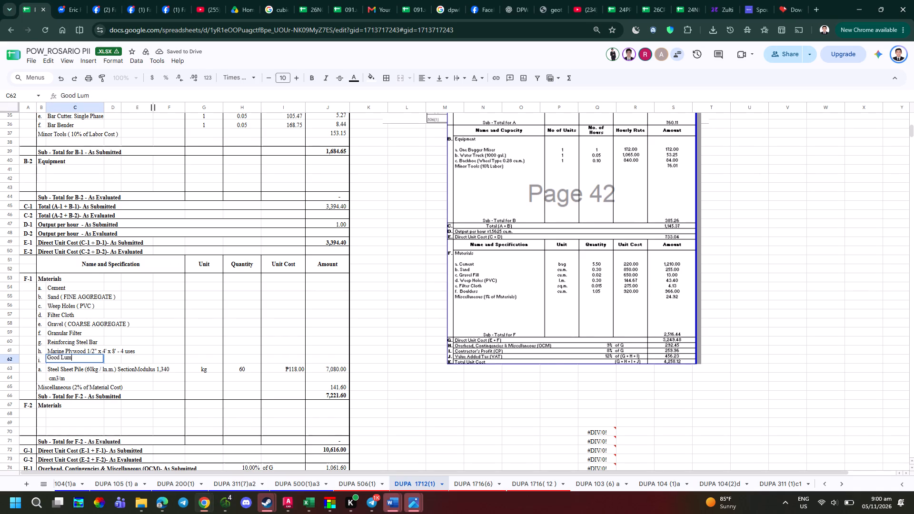
key("alt+Tab")
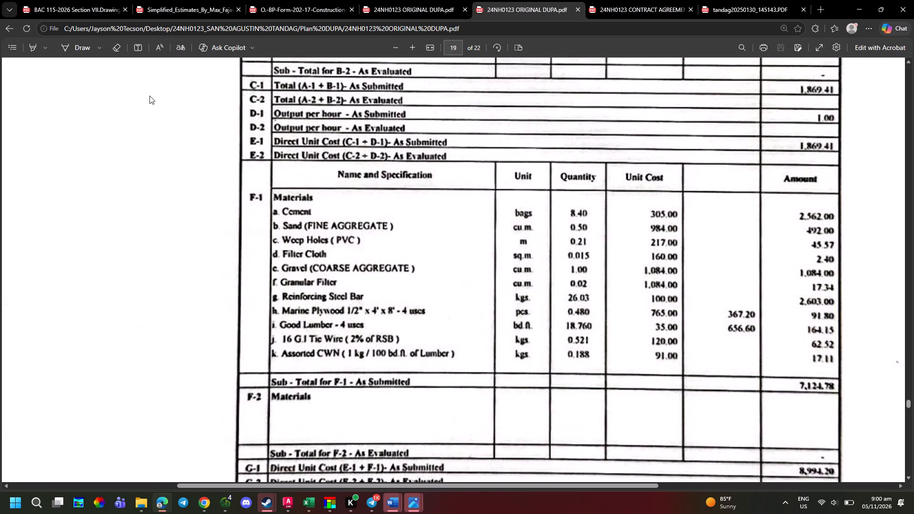
key("alt+Tab")
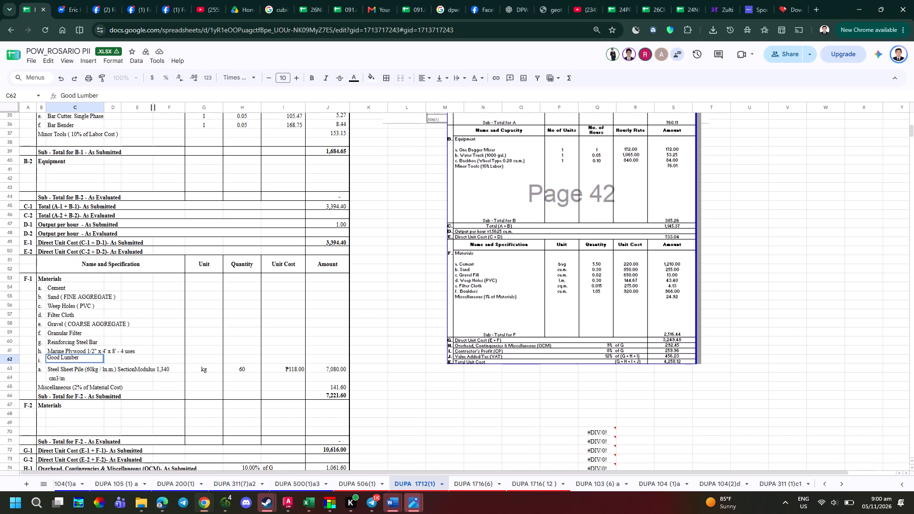
type("-4 use")
key("BackSpace")
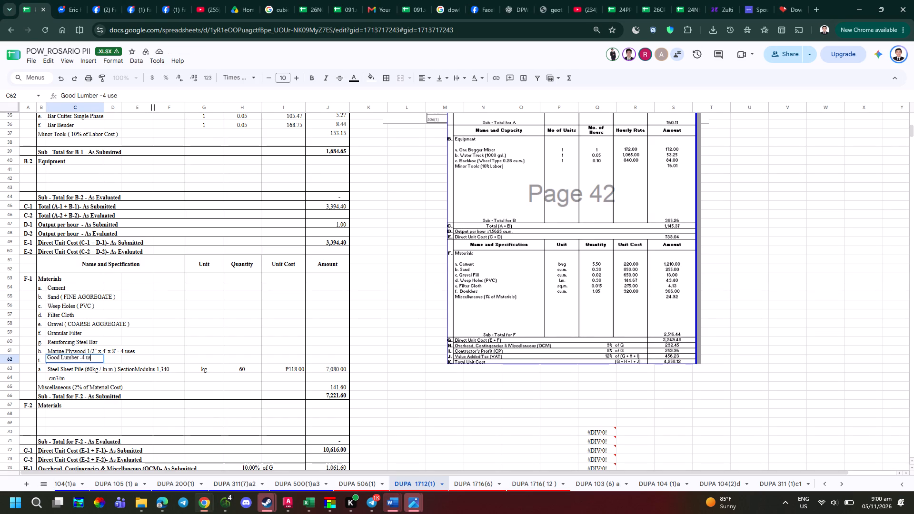
key("BackSpace")
key("BackSpace")
key("BackSpace")
key("BackSpace")
key("space")
type("5")
key("BackSpace")
type("4 uses")
key("Return")
Replace the leftover Steel Sheet Pile entry below Good Lumber with item j. 16 G.I Tie Wire (2% of RSB ), per the reference PDF.
key("alt+Tab")
key("alt+Tab")
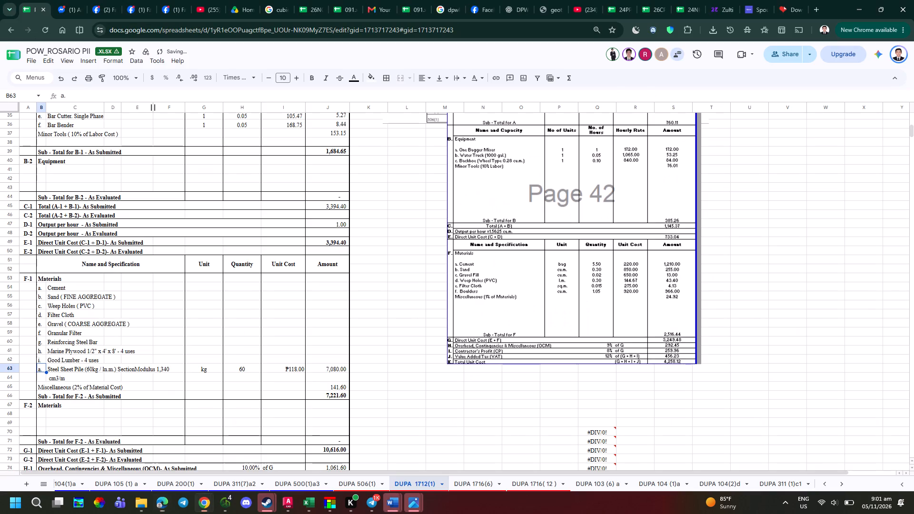
key("BackSpace")
type("j.")
key("Tab")
key("alt+Tab")
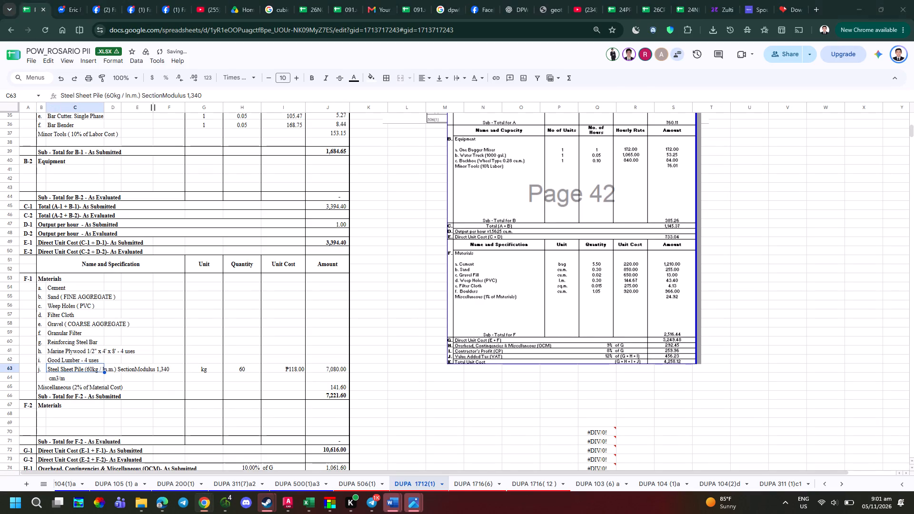
key("alt+Tab")
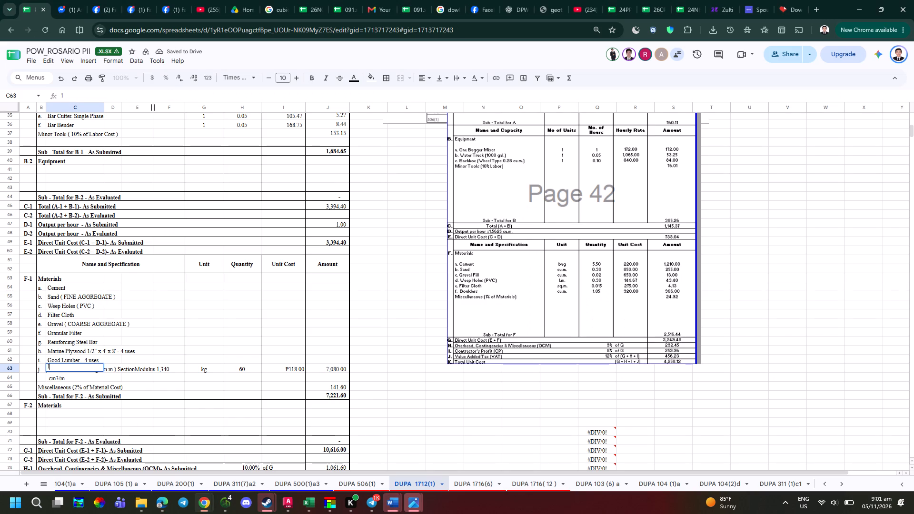
type("G.")
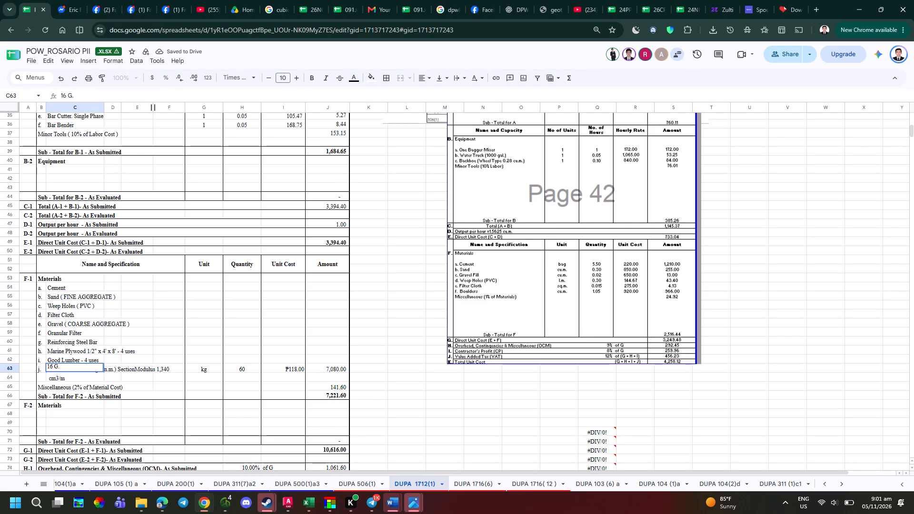
type("IT")
key("BackSpace")
key("BackSpace")
key("alt+Tab")
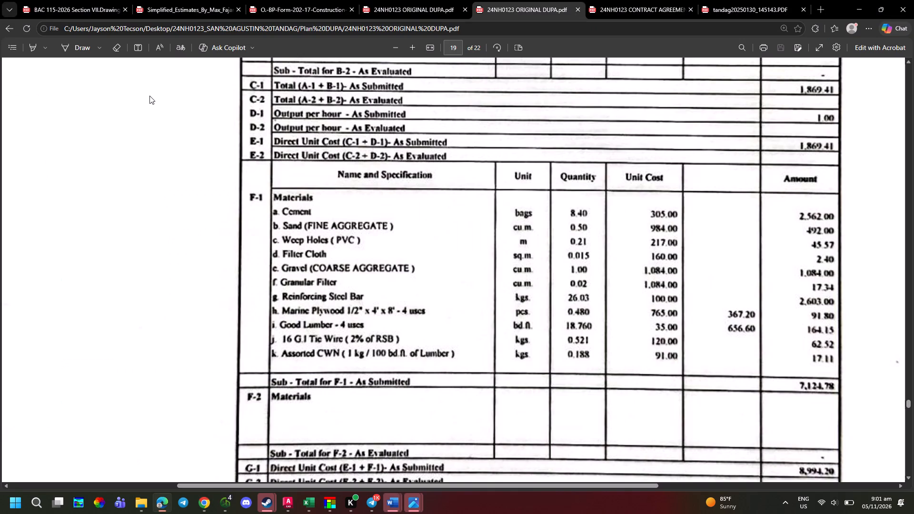
key("alt+Tab")
key("alt+Tab")
key("alt+Tab")
key("o")
key("BackSpace")
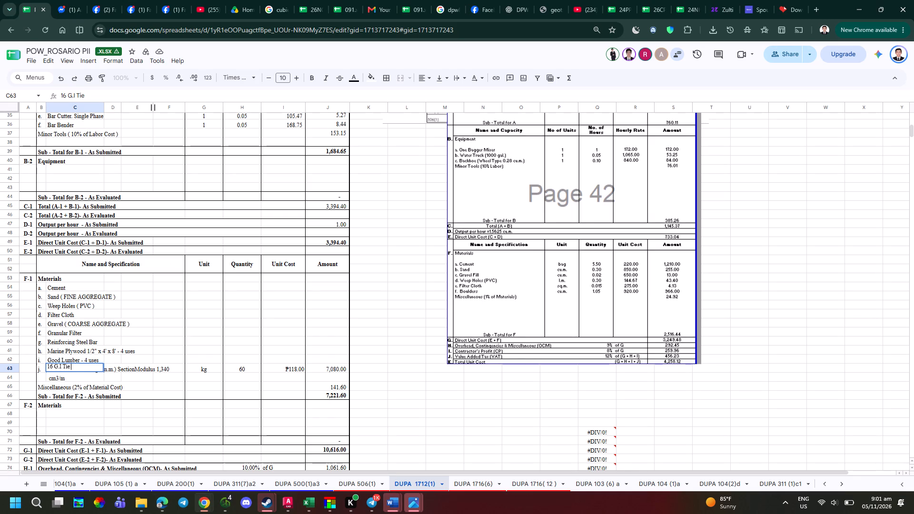
type("ire")
key("space")
key("alt+Tab")
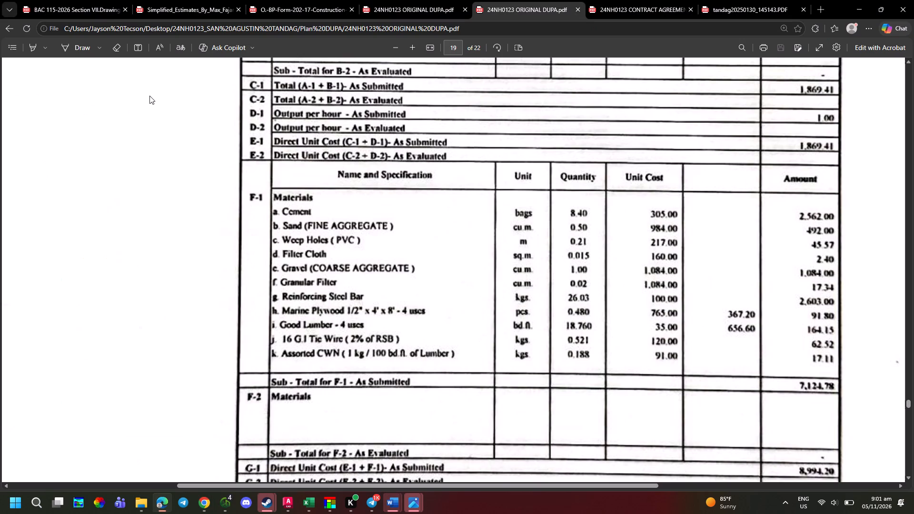
key("alt+Tab")
type("(2")
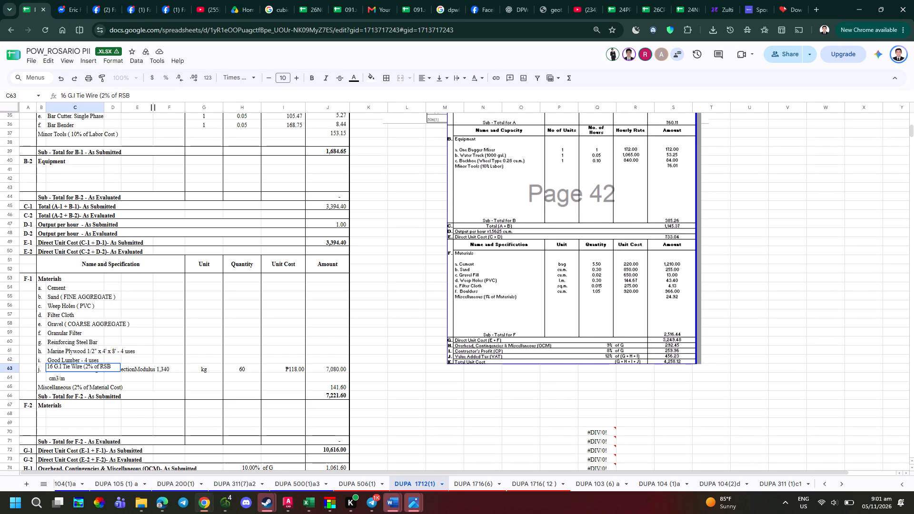
key("shift+parenright")
key("BackSpace")
key("space")
type(")")
key("Left")
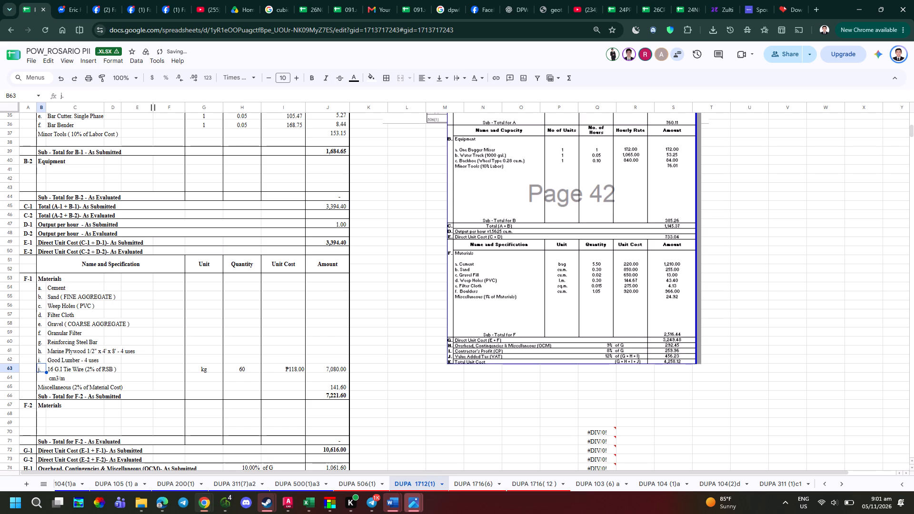
Add a space after the opening parenthesis in the tie wire description, giving 16 G.I Tie Wire ( 2% of RSB ).
key("Right")
left_click(102, 94)
key("space")
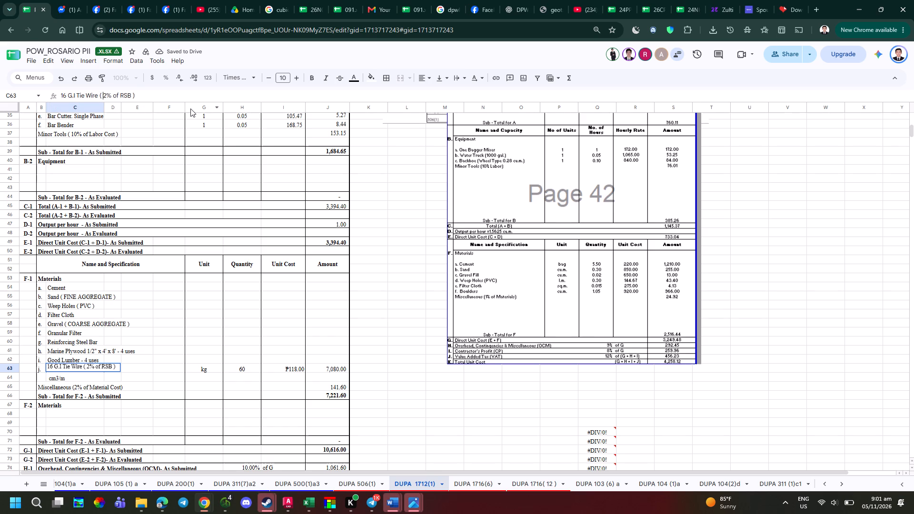
key("Return")
Replace the leftover cm3/m line below the tie wire with item k. and start its description as Assorted CWN ( 1kg.
key("alt+Tab")
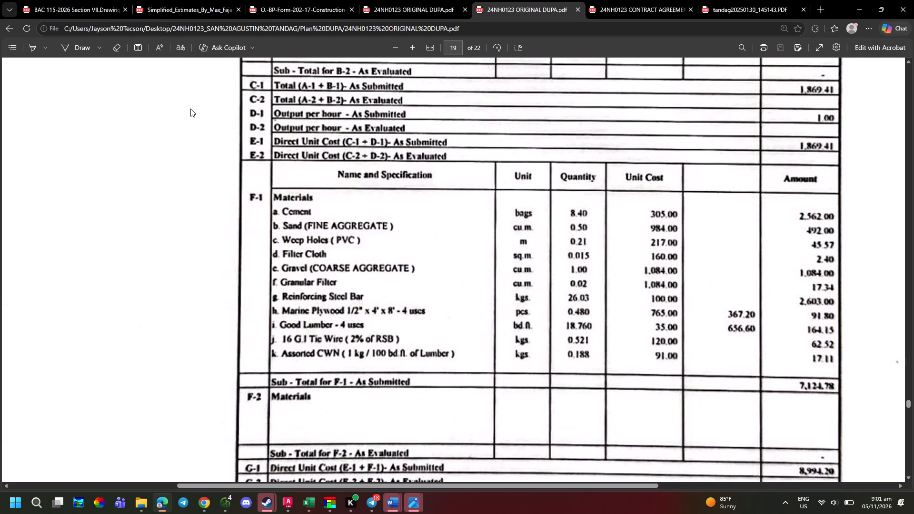
key("alt+Tab")
key("Left")
type("K.")
key("Tab")
key("BackSpace")
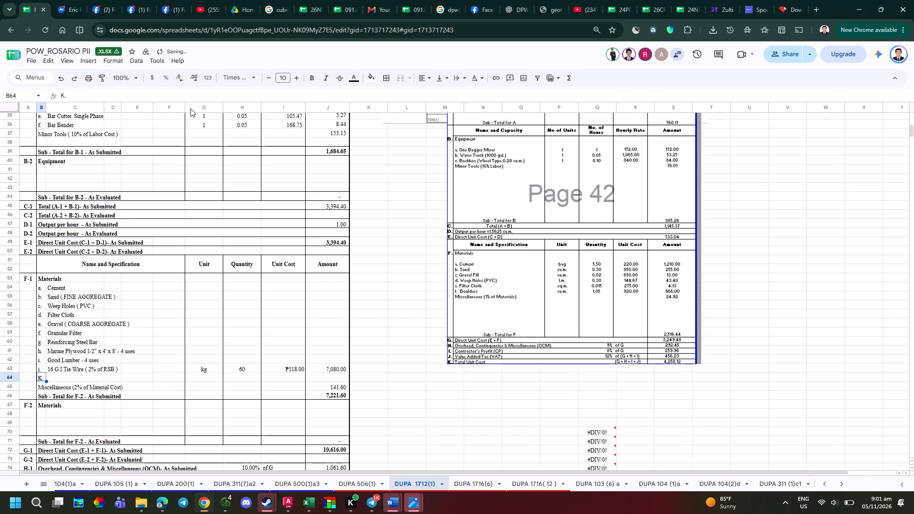
type("k.")
key("Tab")
key("alt+Tab")
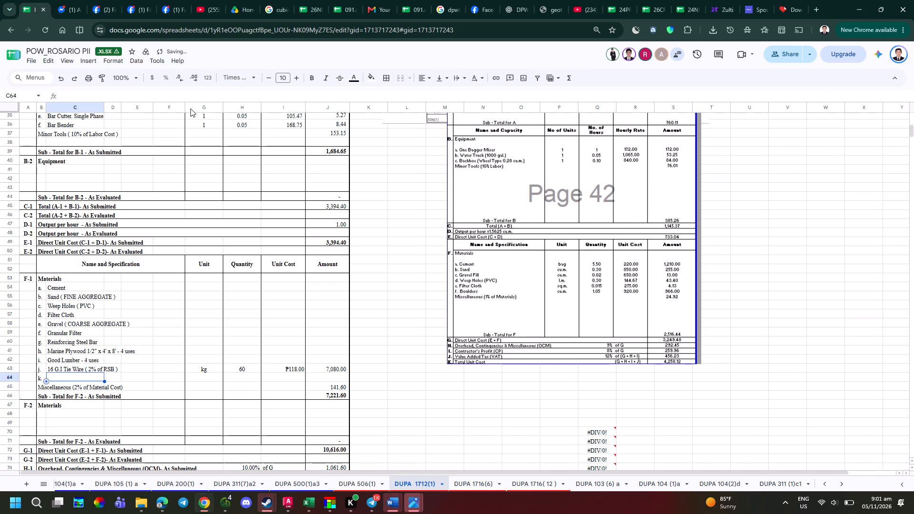
key("alt+Tab")
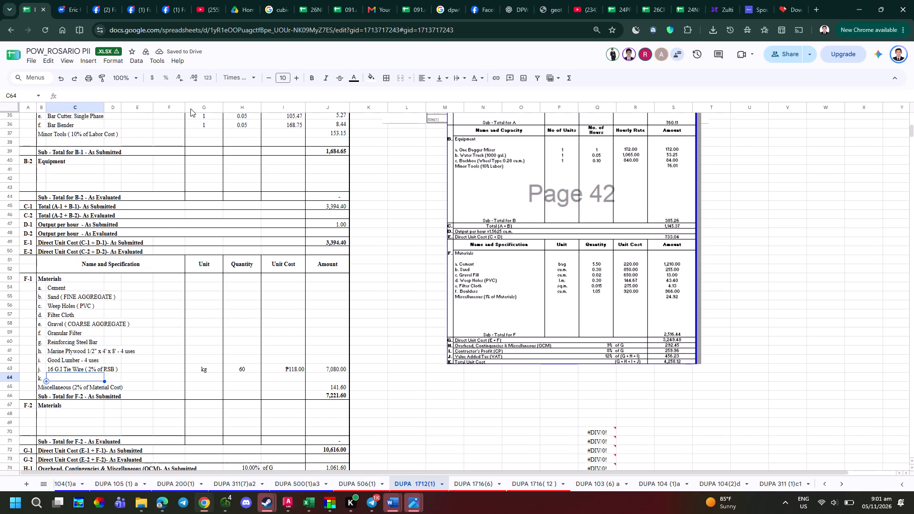
key("a")
type("ssorted")
key("space")
key("alt+Tab")
key("alt+Tab")
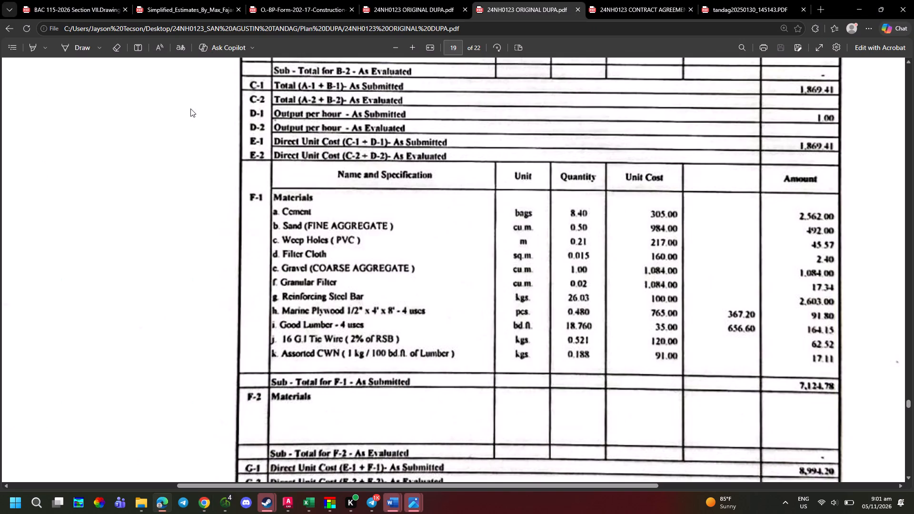
key("BackSpace")
key("BackSpace")
type("CWN")
key("space")
key("alt+Tab")
key("alt+Tab")
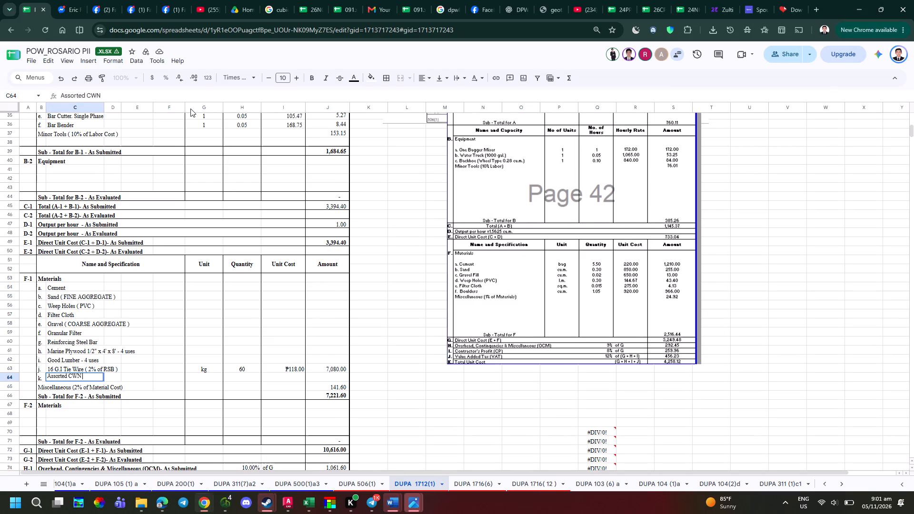
type("( 1")
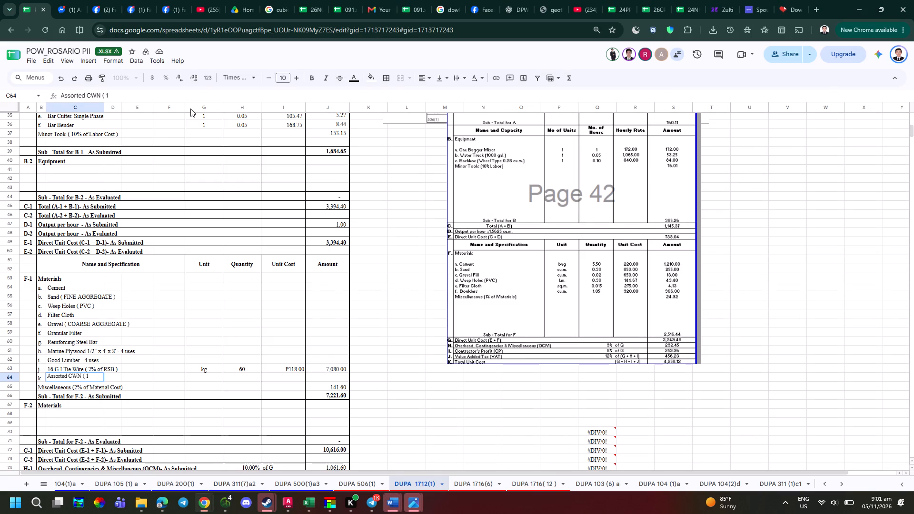
type("kg")
key("space")
key("alt+Tab")
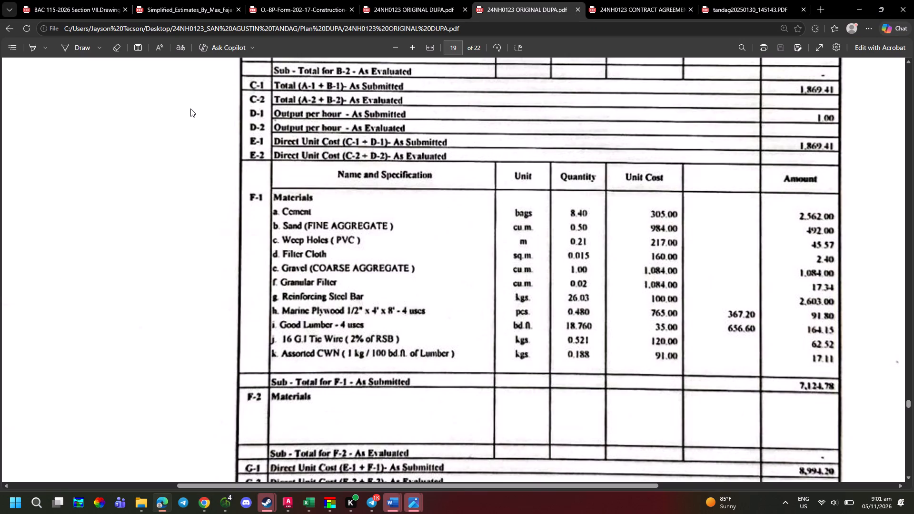
key("alt+Tab")
key("Left")
Insert a space between 1 and kg in the item k. description, giving Assorted CWN ( 1 kg.
key("Left")
key("Right")
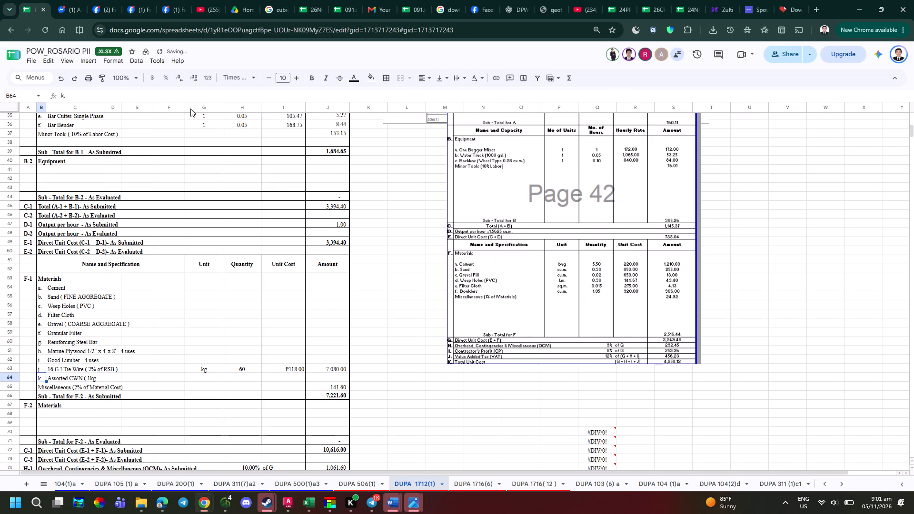
key("Right")
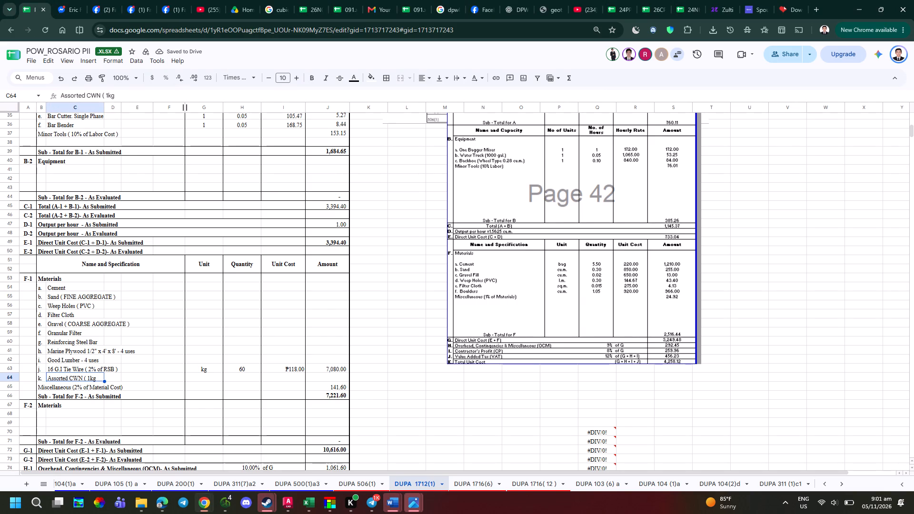
left_click(108, 95)
key("space")
key("Right")
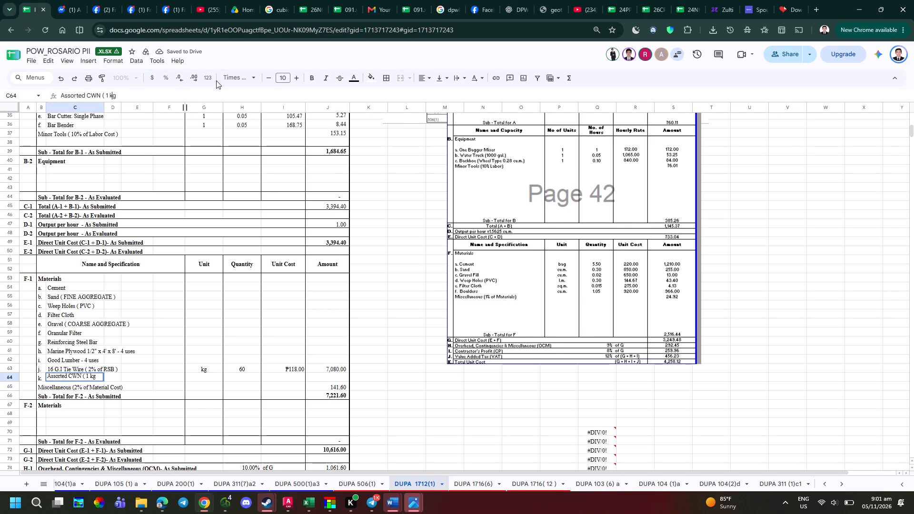
key("Right")
key("Right")
key("space")
key("BackSpace")
Complete the item k. description as Assorted CWN ( 1 kg / 100 bd.ft of Lumber ), per the reference PDF.
key("alt+Tab")
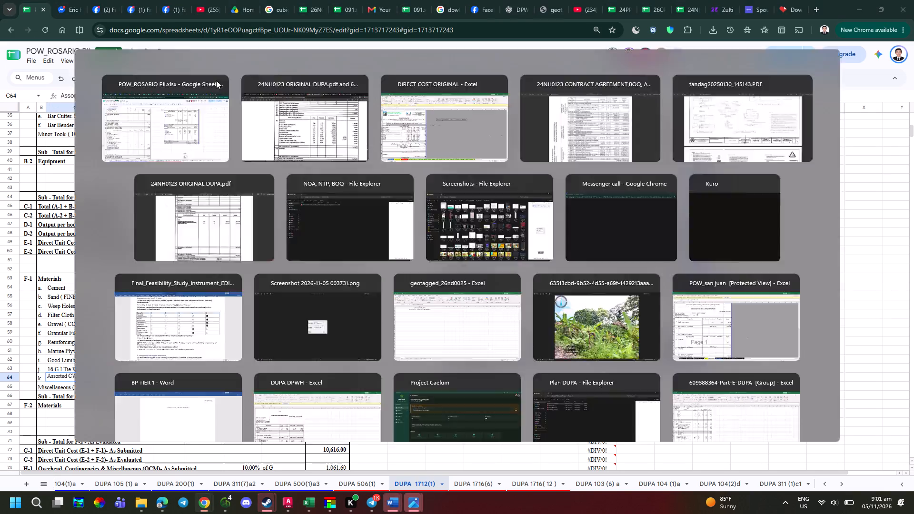
key("alt+Tab")
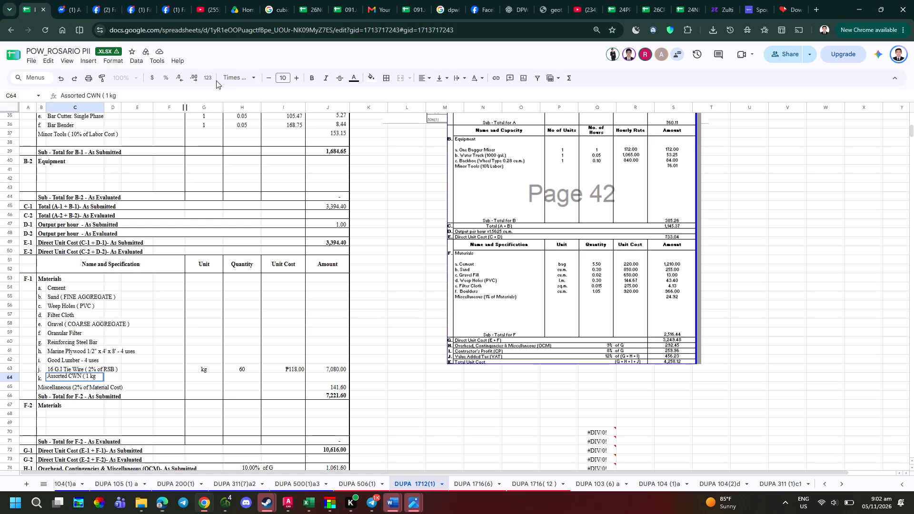
type("/")
key("space")
key("alt+Tab")
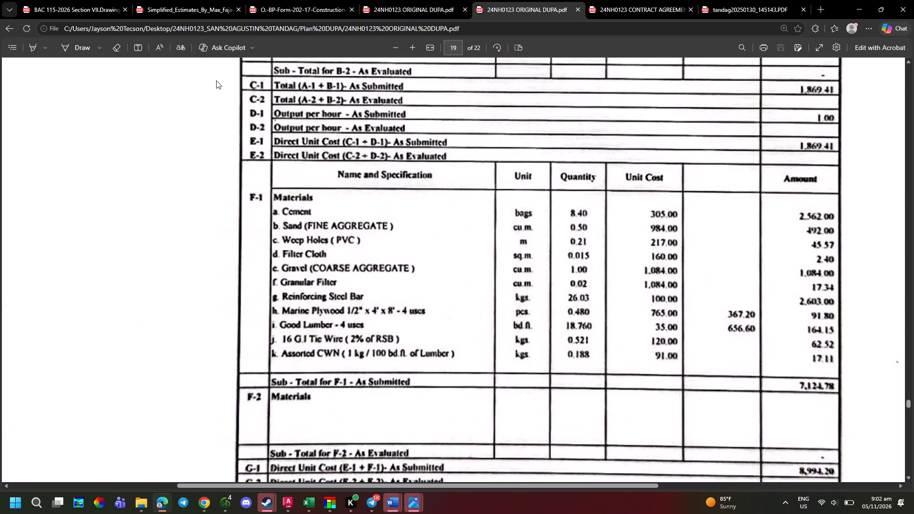
key("alt+Tab")
type("100")
key("space")
type("bd")
type(".ft")
key("alt+Tab")
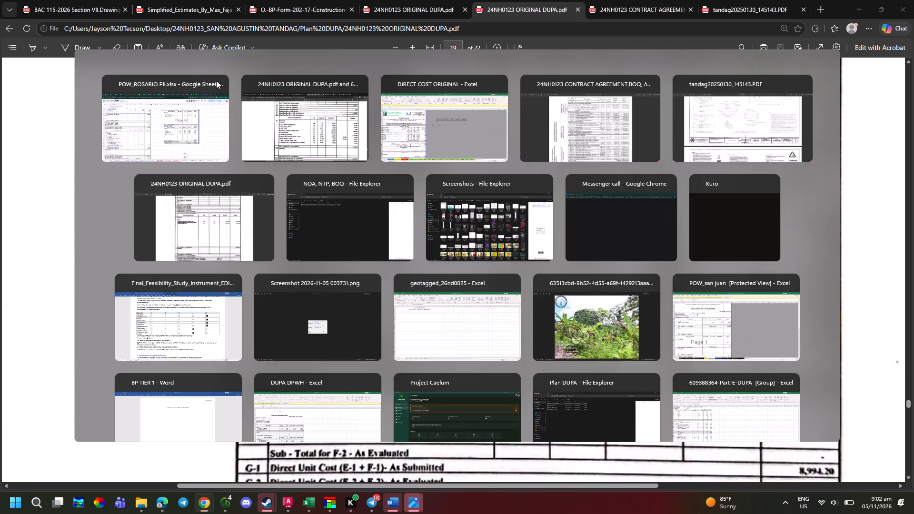
key("alt+Tab")
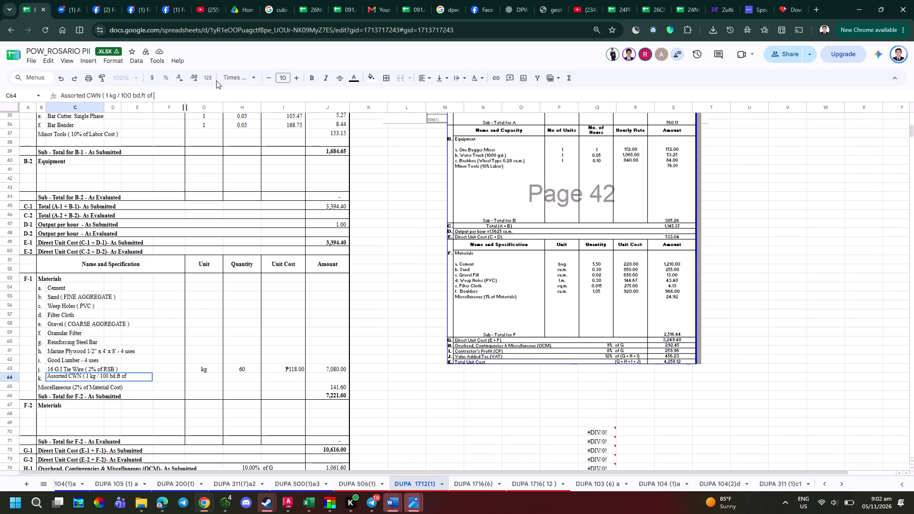
type("umber")
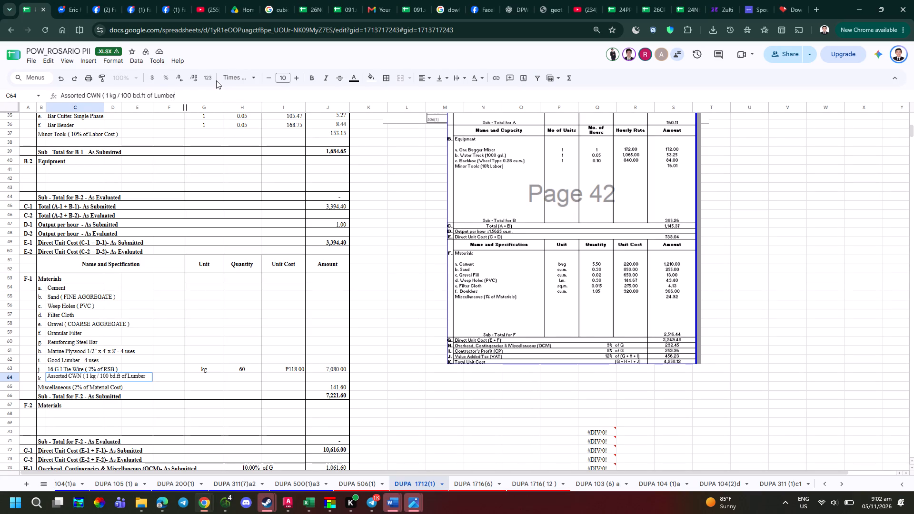
key("shift+parenright")
key("Left")
key("space")
key("Return")
Clear the leftover Miscellaneous (2% of Material Cost) label below item k. in the F-1 Materials.
key("alt+Tab")
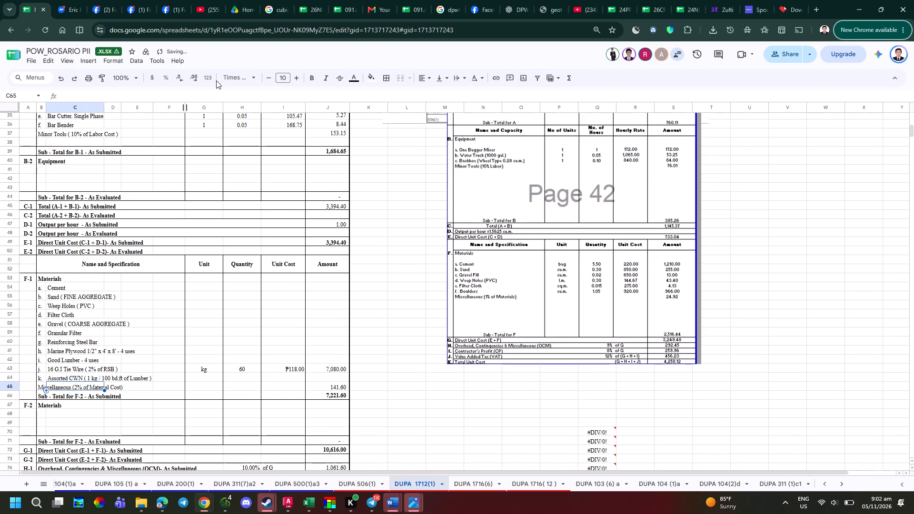
key("alt+Tab")
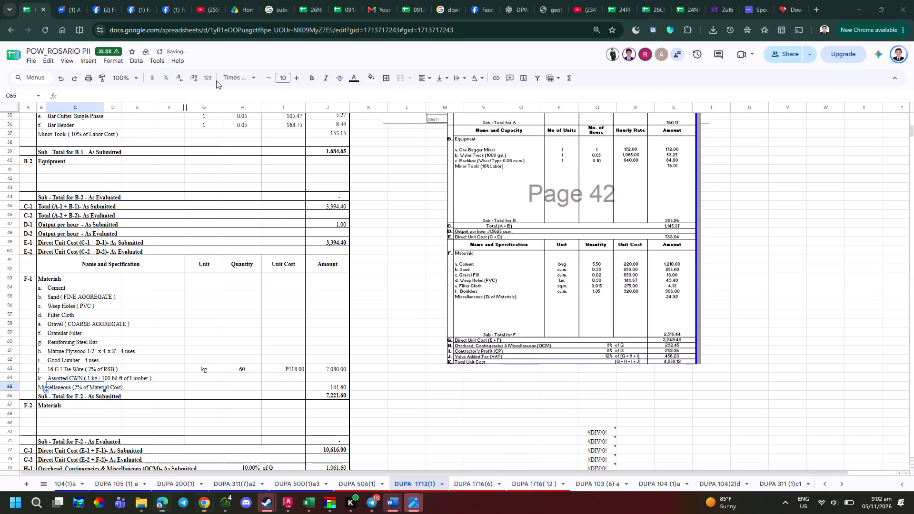
key("BackSpace")
key("Left")
key("Escape")
key("Left")
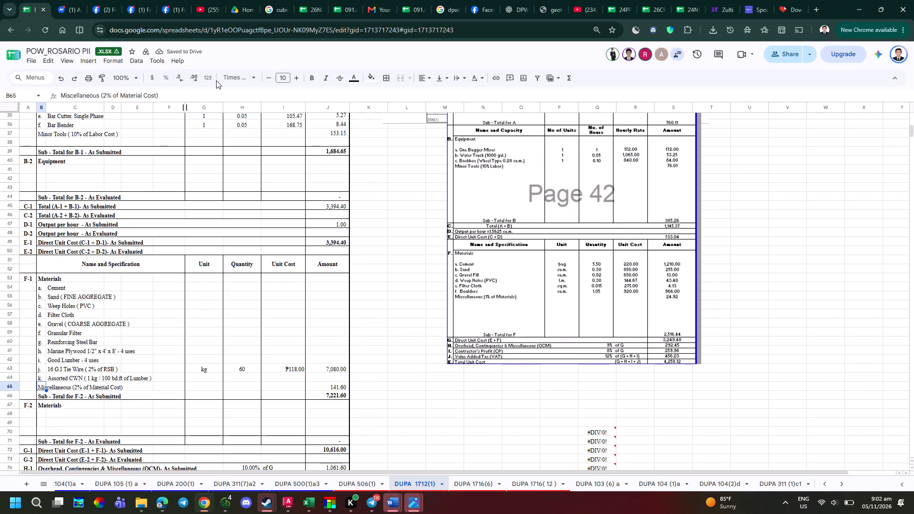
key("BackSpace")
Enter the F-1 units from the reference PDF for Cement as bags and Sand as cu.m.
key("Right")
key("Right")
key("Right")
key("alt+Tab")
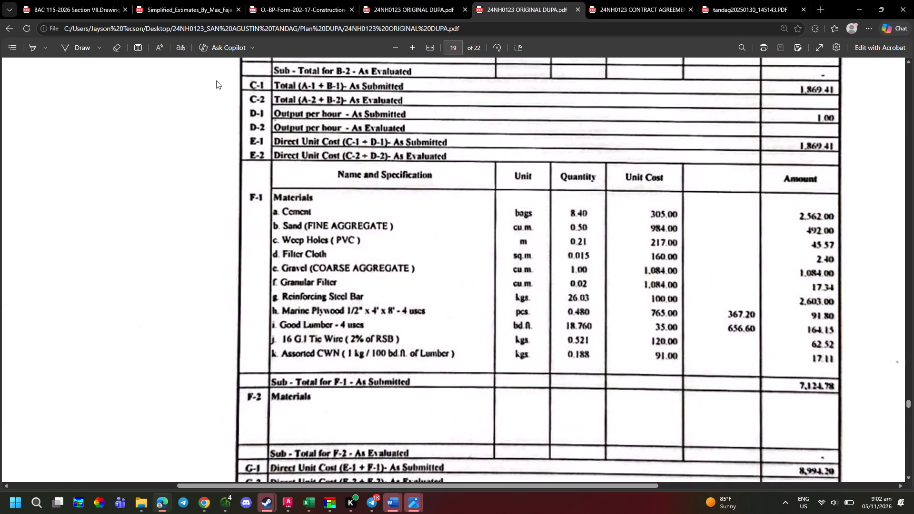
key("alt+Tab")
key("Right")
key("Right")
key("Up")
key("Up")
key("Up")
key("Up")
key("Up")
key("Right")
key("Up")
key("Up")
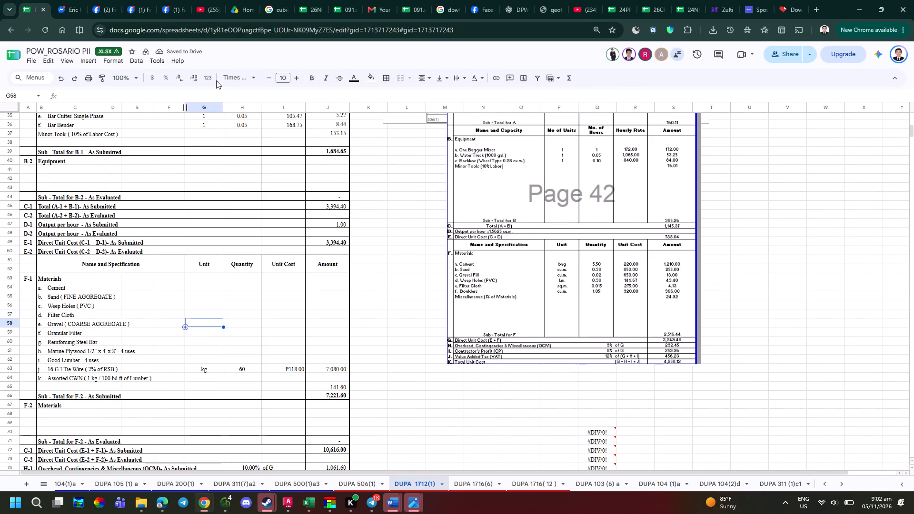
key("Up")
key("Up")
key("Up")
key("Up")
type("bags")
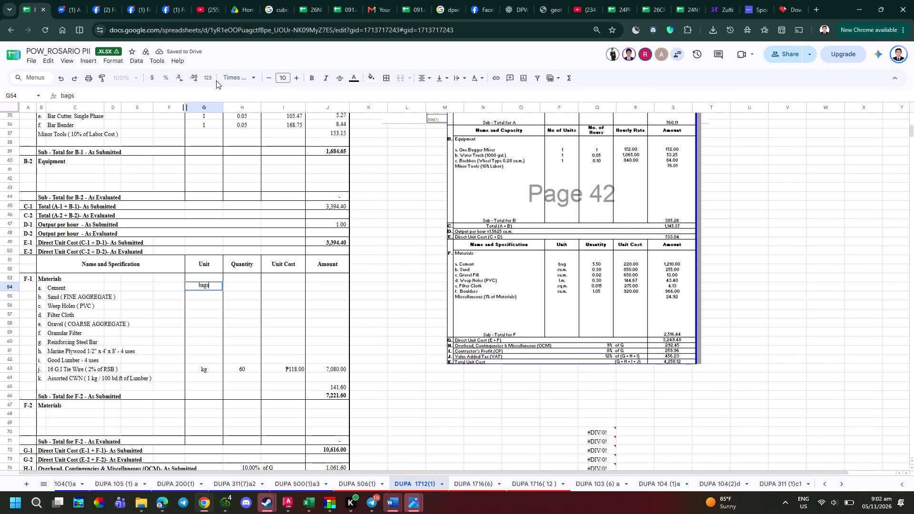
key("Return")
key("alt+Tab")
key("alt+Tab")
type("cu.m")
key("Return")
Enter the units m. for Weep Holes and sq.m for Filter Cloth, per the reference PDF.
key("alt+Tab")
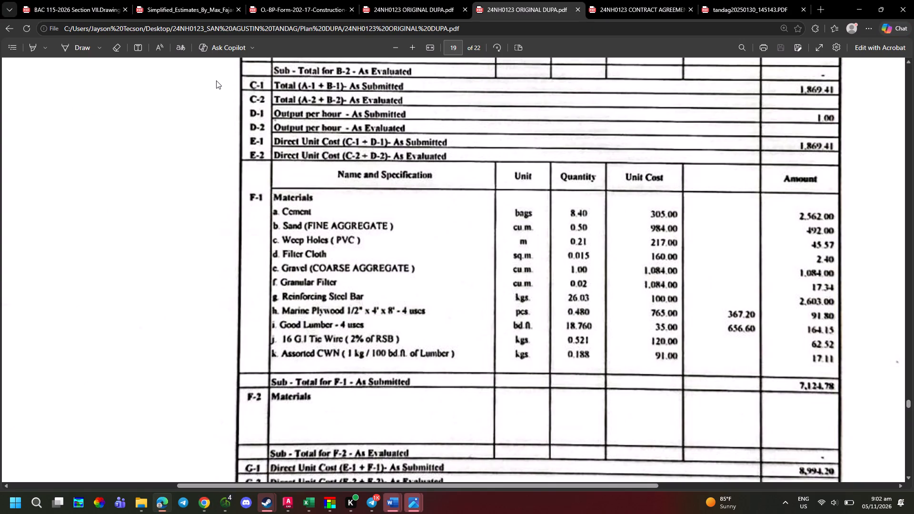
key("alt+Tab")
type("m.")
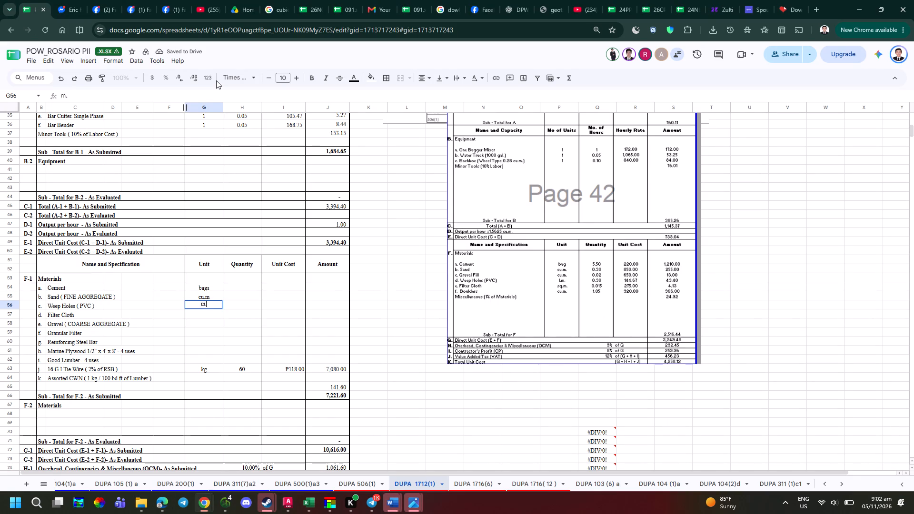
key("Return")
type("sq.m")
key("Return")
Set the unit of both Gravel and Granular Filter to cu.m, per the reference PDF.
key("alt+Tab")
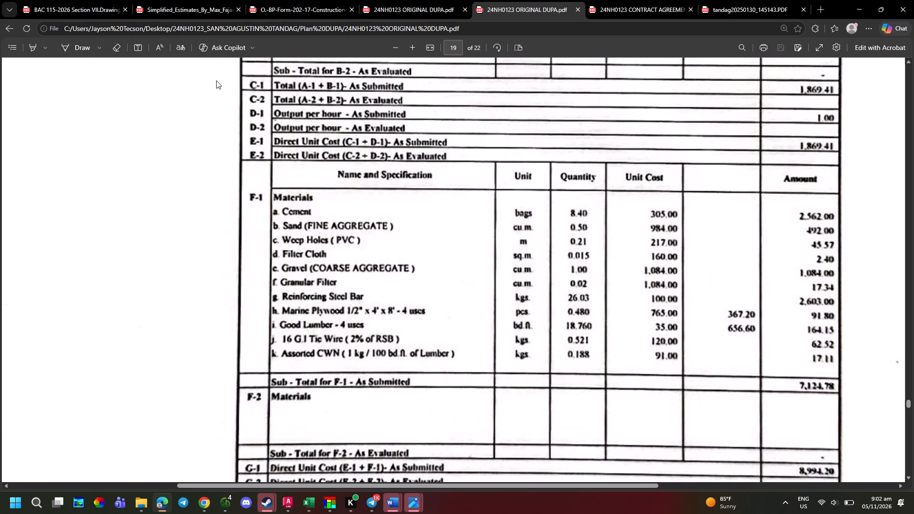
key("alt+Tab")
type("cu.m")
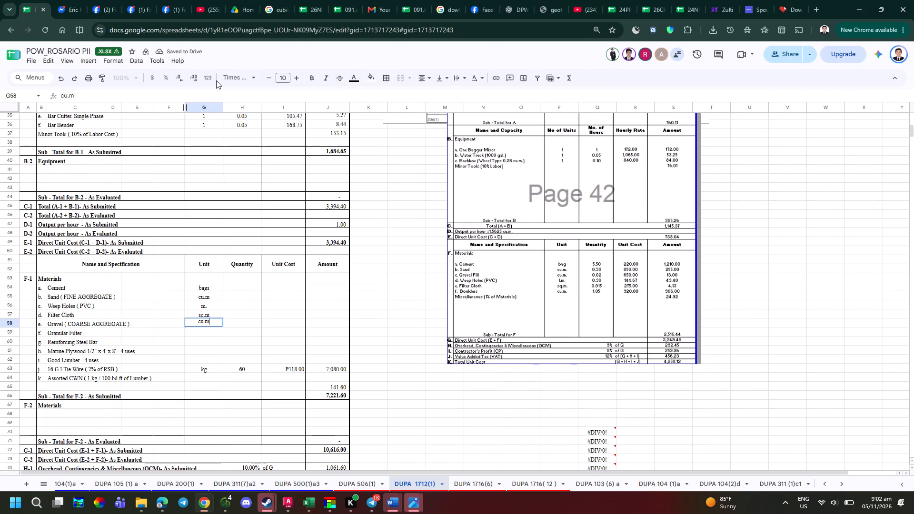
key("Return")
key("ctrl+d")
key("Escape")
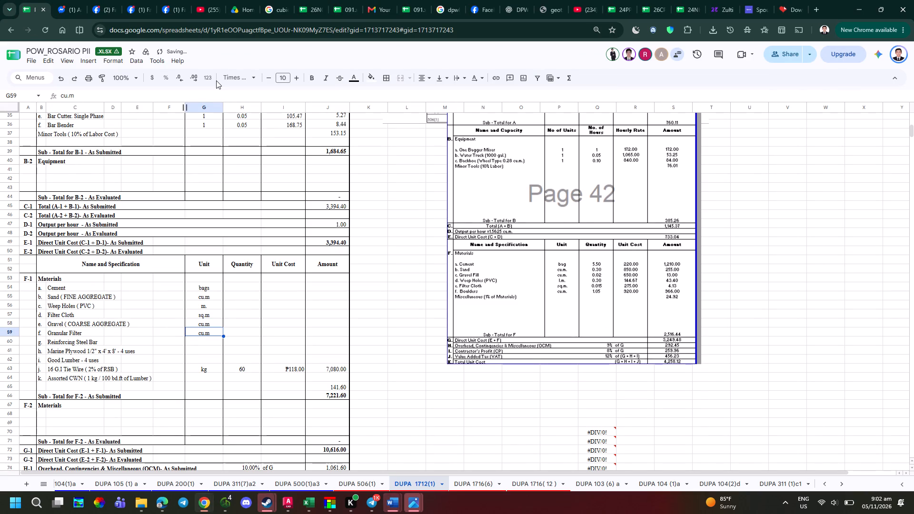
key("Down")
Enter the units kgs. for Reinforcing Steel Bar and pcs. for Marine Plywood, per the reference PDF.
key("alt+Tab")
key("alt+Tab")
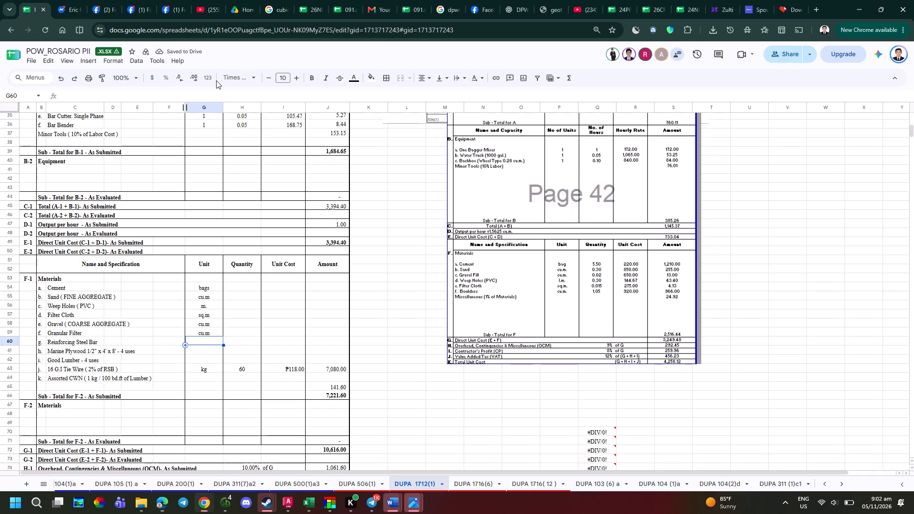
type("kgs.")
key("Return")
key("alt+Tab")
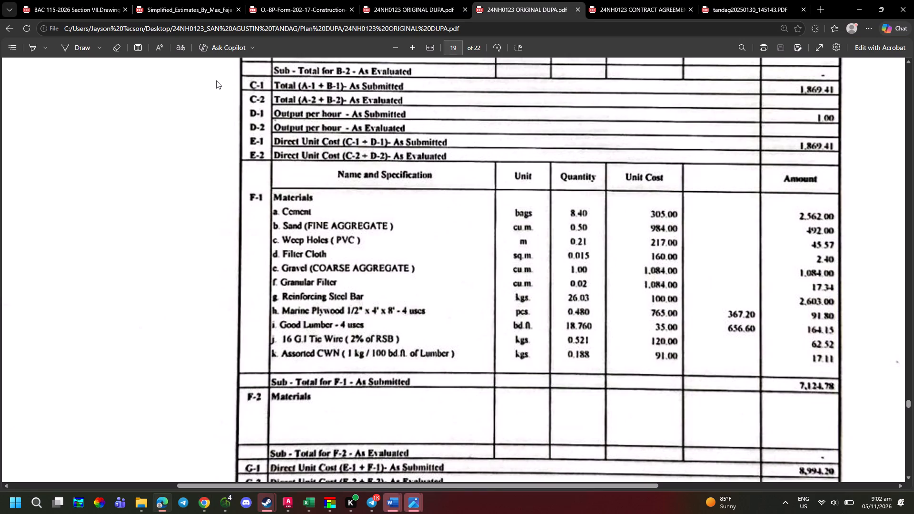
key("alt+Tab")
type("pcs.")
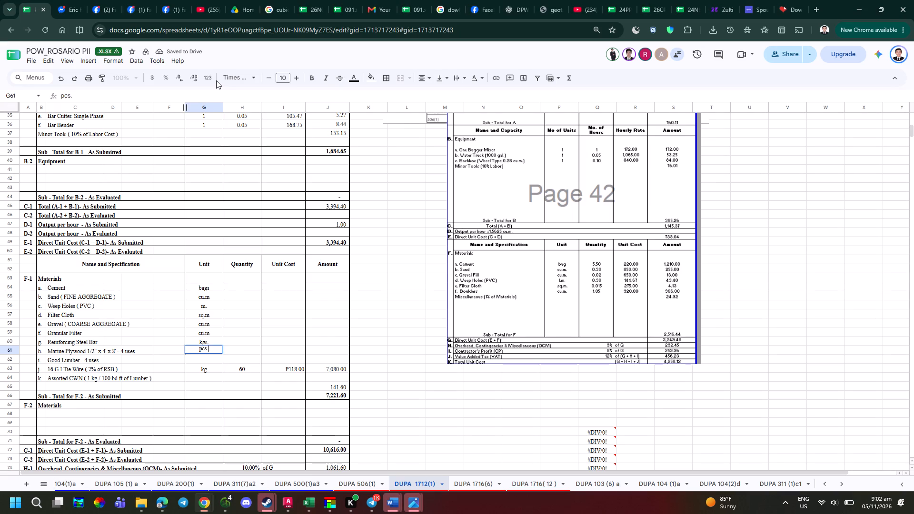
key("Return")
Enter the unit bd.ft for Good Lumber and kgs. for both the G.I Tie Wire and Assorted CWN.
key("alt+Tab")
key("alt+Tab")
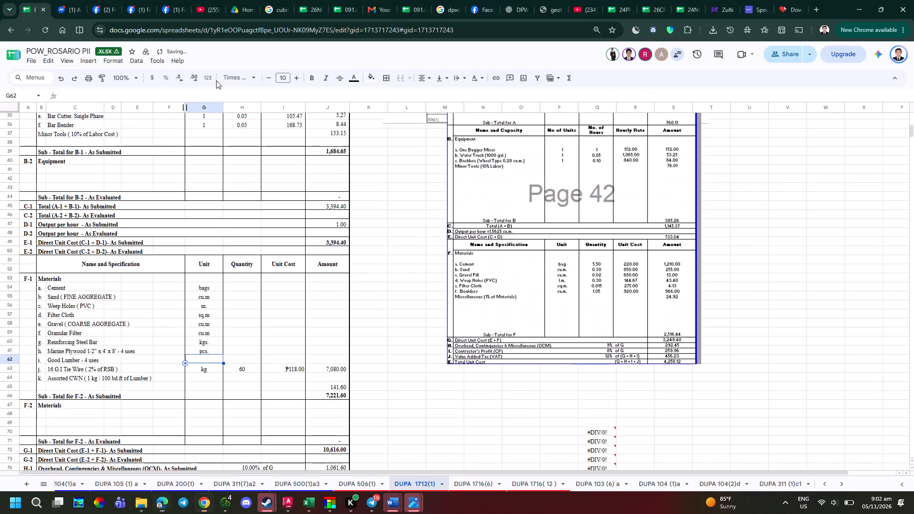
type("bd.ft")
key("Return")
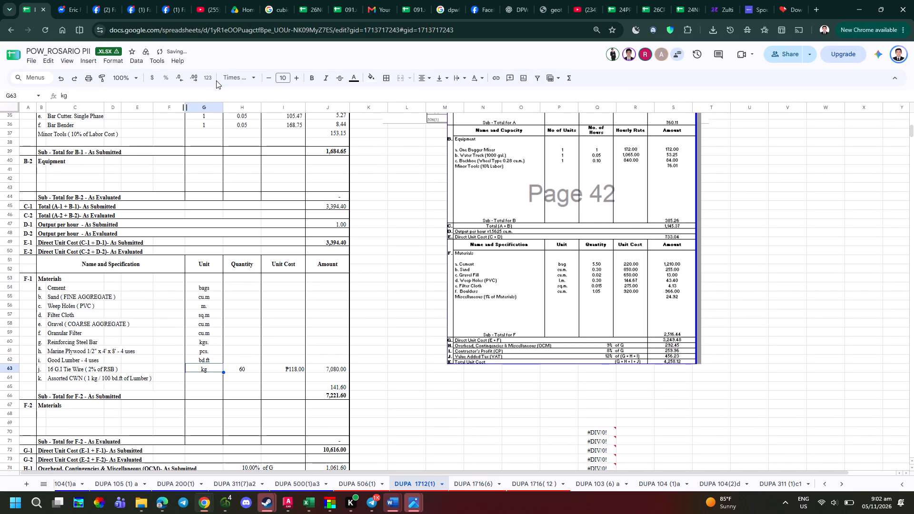
key("alt+Tab")
key("alt+Tab")
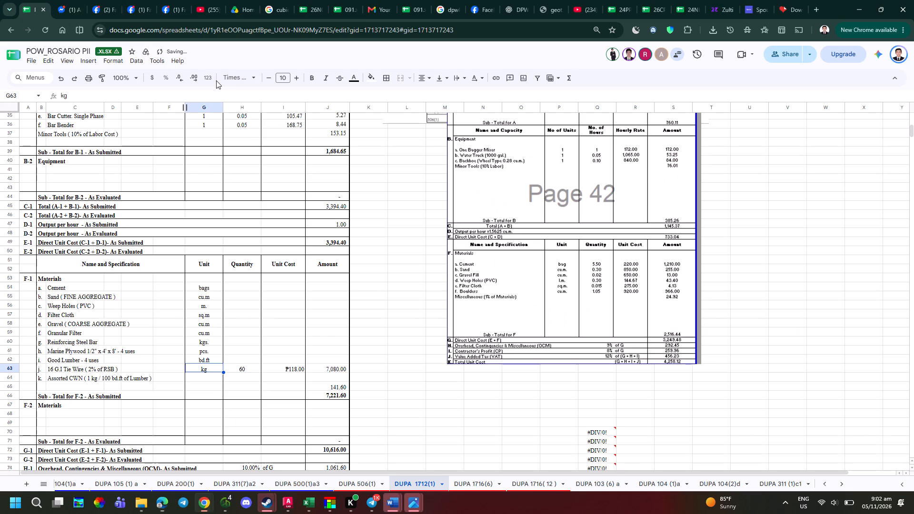
type("kg")
key("Return")
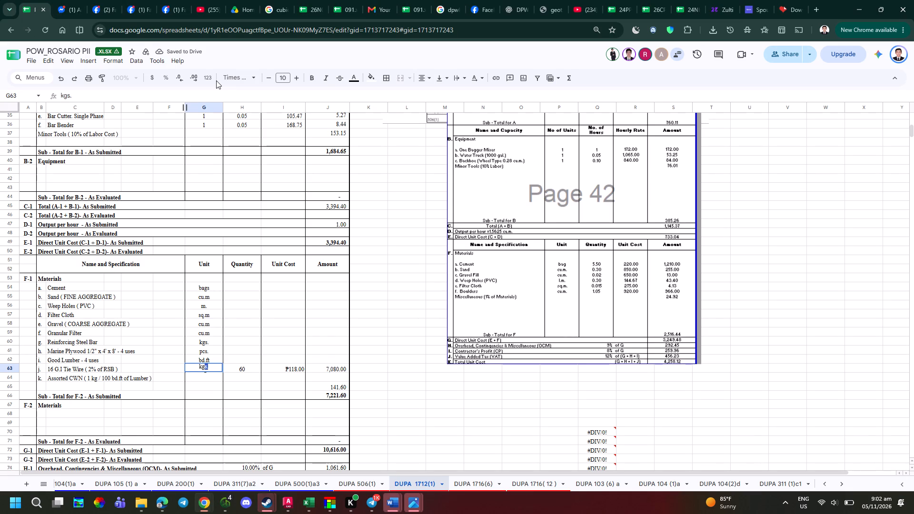
key("ctrl+d")
Enter the Cement quantity as 8.4 in the F-1 Materials, per the reference PDF.
key("Right")
key("Up")
key("Up")
key("Up")
key("Up")
key("Up")
key("Up")
key("Up")
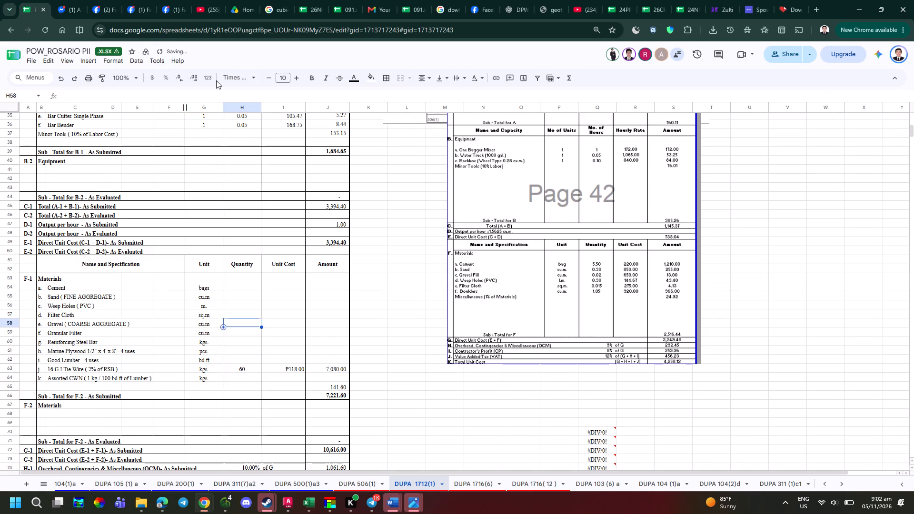
key("Up")
key("Up")
key("Up")
key("alt+Tab")
key("alt+Tab")
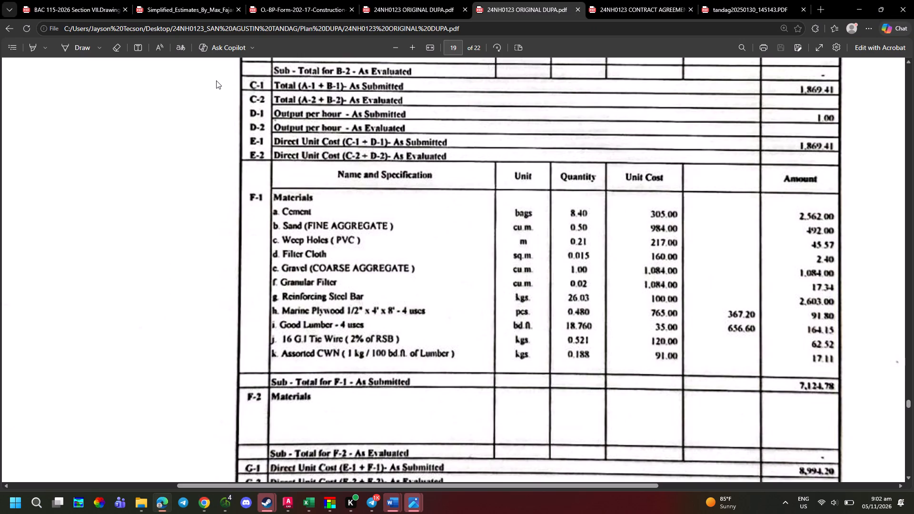
key("9")
key("BackSpace")
type("=8.")
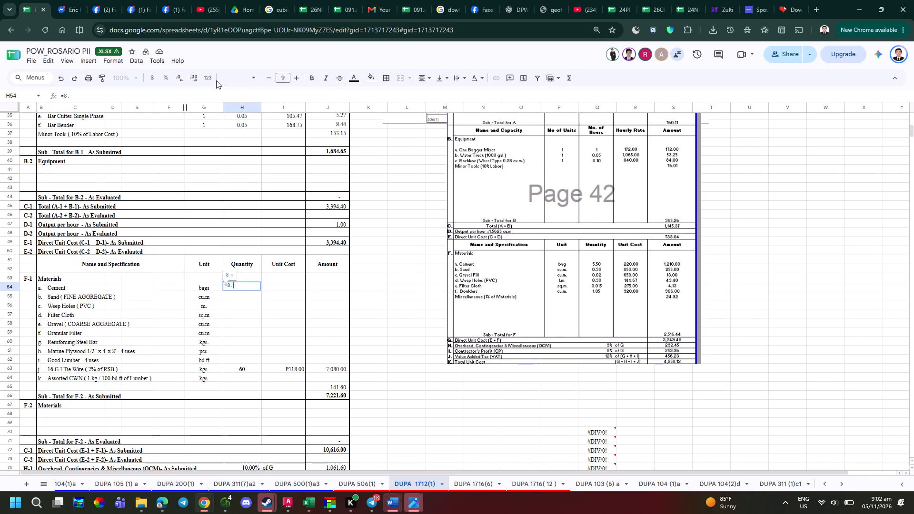
key("4")
key("Return")
Enter the quantities from the reference PDF: Sand 0.50, Weep Holes 0.21 and Filter Cloth 0.015.
key("alt+Tab")
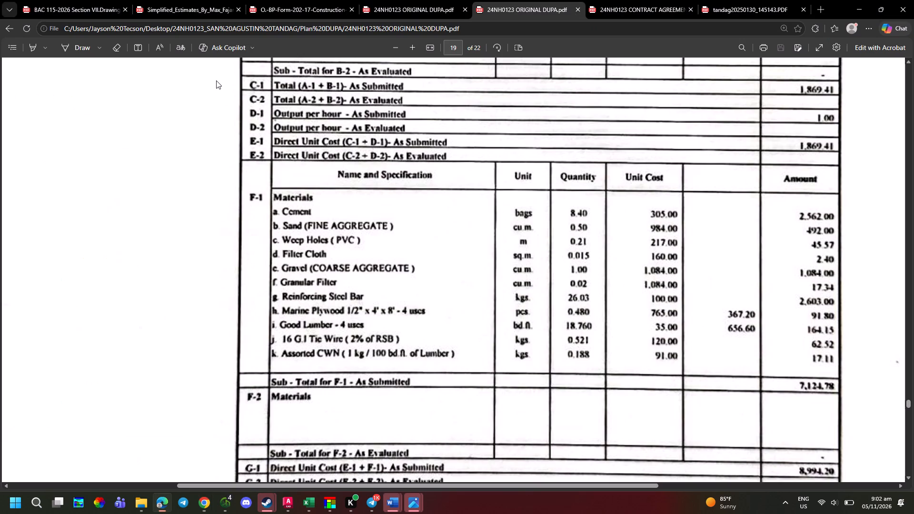
key("alt+Tab")
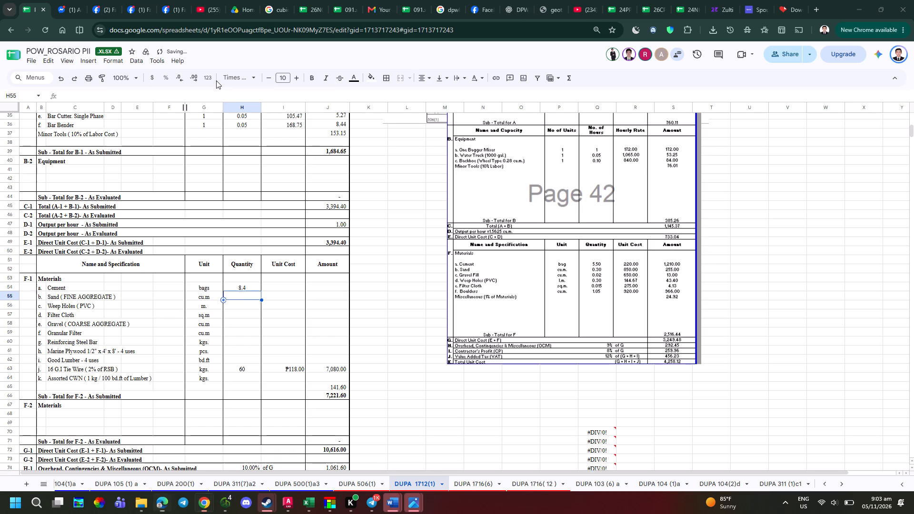
type("0.50")
key("Return")
type("0.21")
key("Return")
key("alt+Tab")
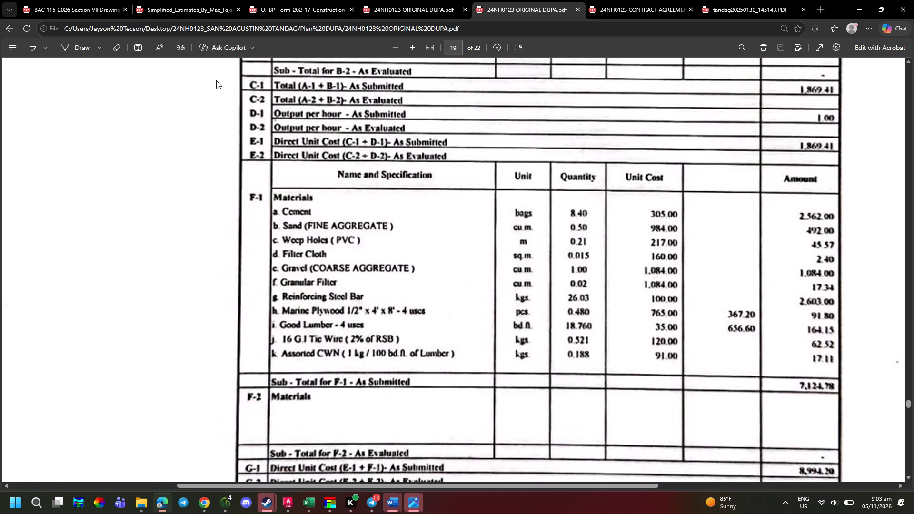
key("alt+Tab")
type("0.015")
key("Return")
key("alt+Tab")
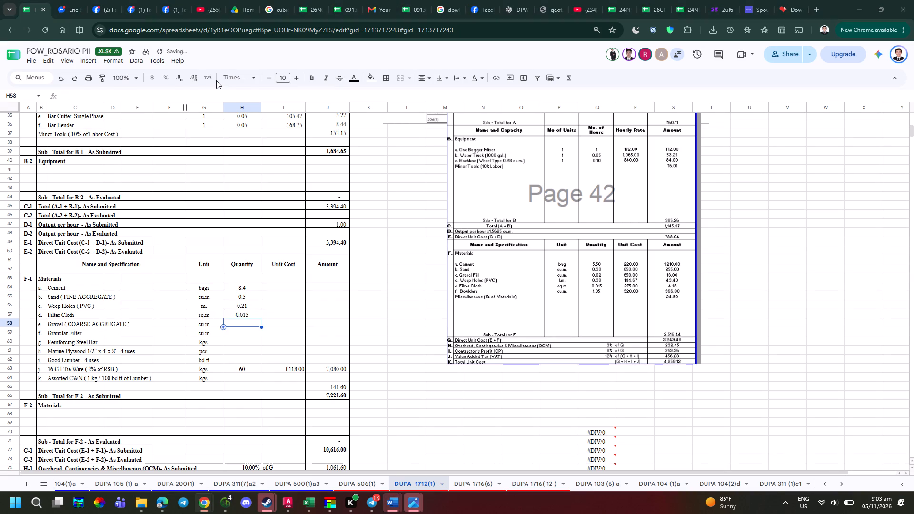
Enter the quantities from the reference PDF: Gravel 1, Granular Filter 0.02 and Reinforcing Steel Bar 26.03.
key("alt+Tab")
key("1")
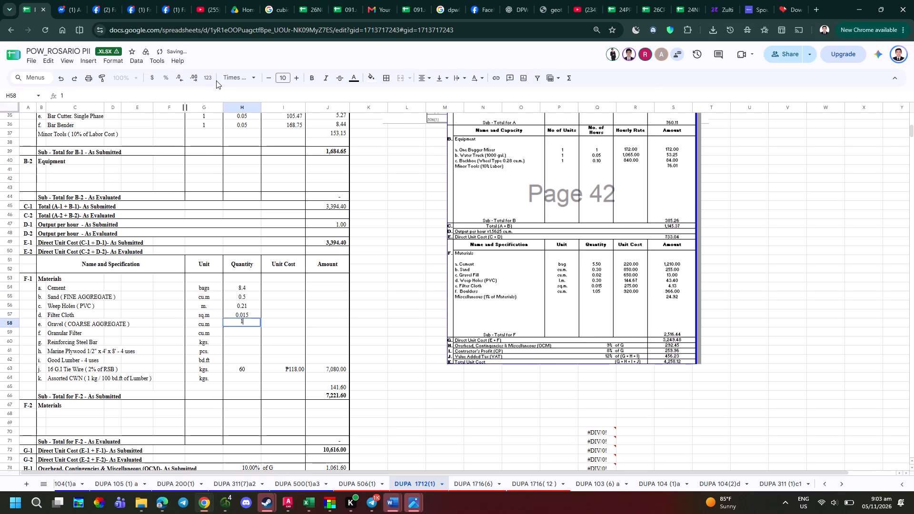
key("Down")
type("0.02")
key("Return")
key("alt+Tab")
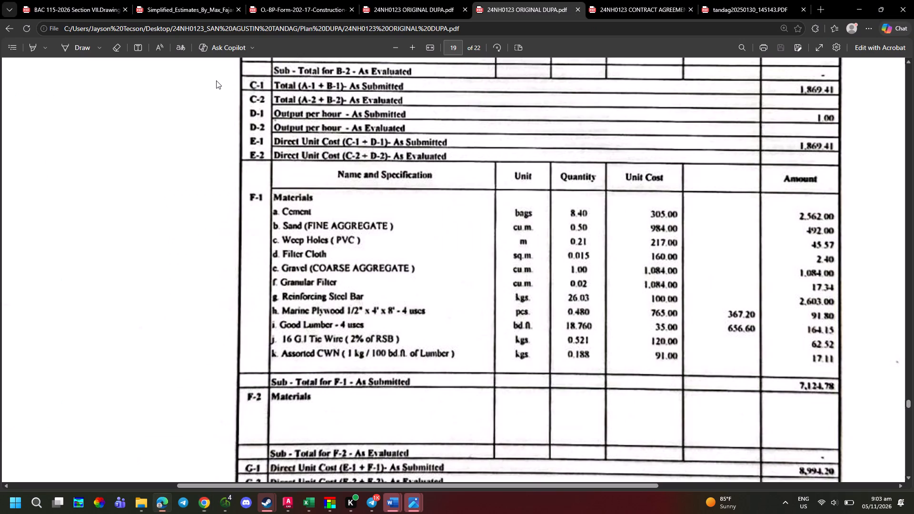
key("alt+Tab")
type("26.03")
key("Return")
Enter the quantities 0.480 for Marine Plywood and 18.760 for Good Lumber, per the reference PDF.
key("alt+Tab")
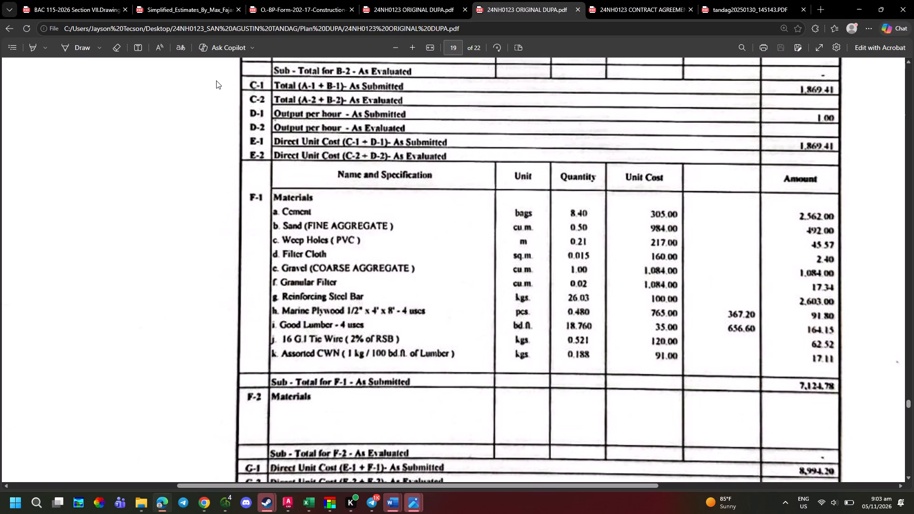
key("alt+Tab")
type("0.480")
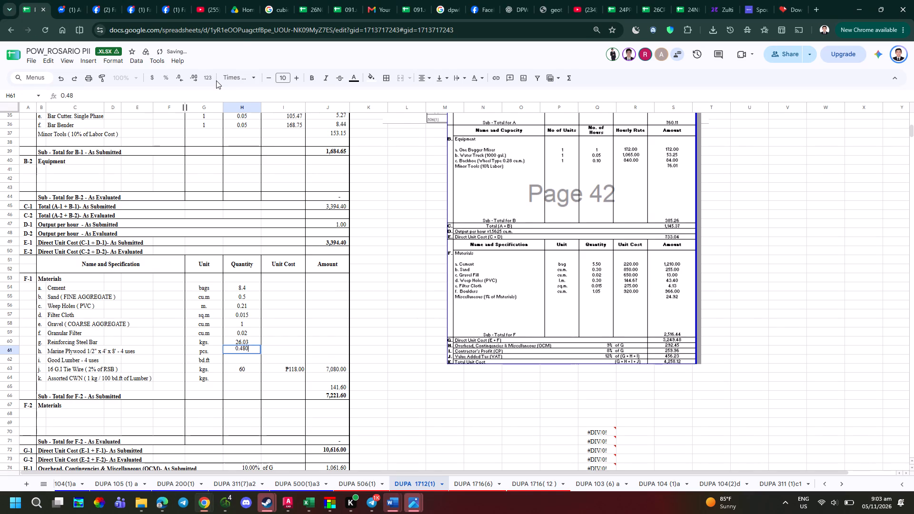
key("Return")
key("alt+Tab")
key("alt+Tab")
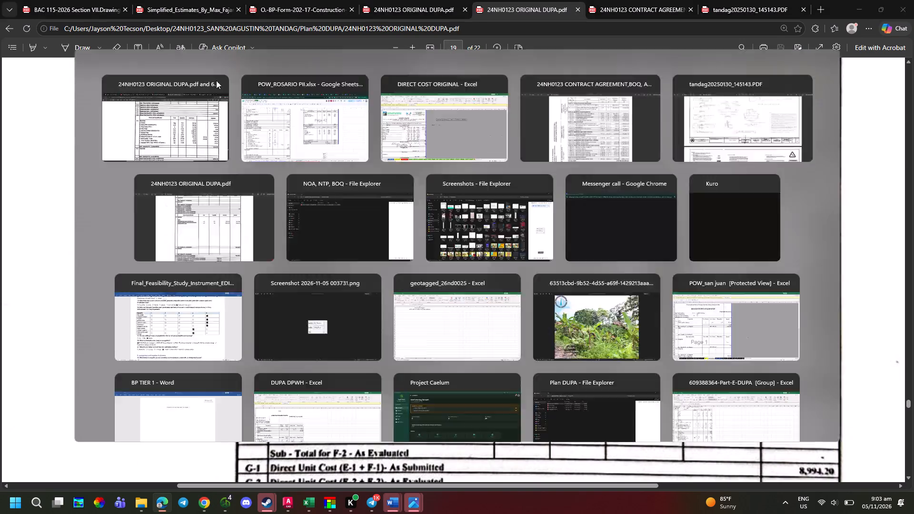
type("18.760")
key("Return")
Enter the quantities 0.521 for 16 G.I Tie Wire and 0.188 for Assorted CWN, per the reference PDF.
key("alt+Tab")
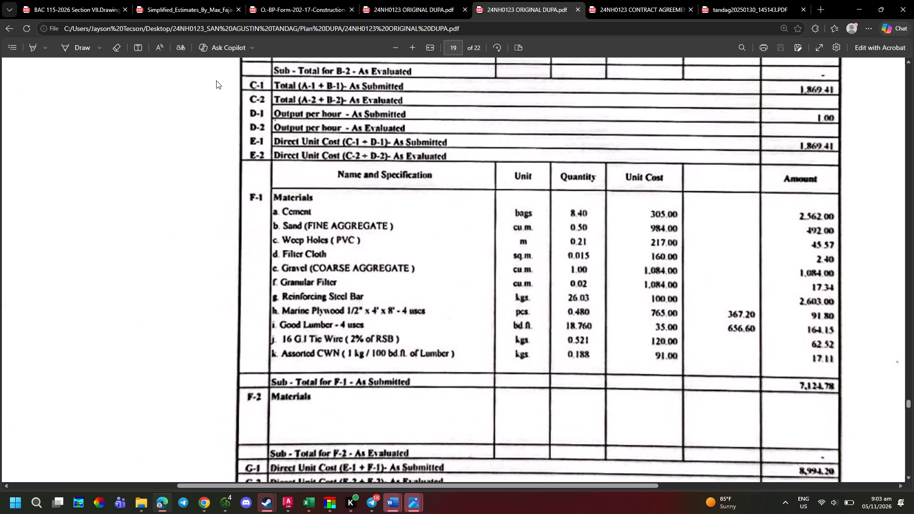
key("alt+Tab")
type("0.521")
key("Return")
key("alt+Tab")
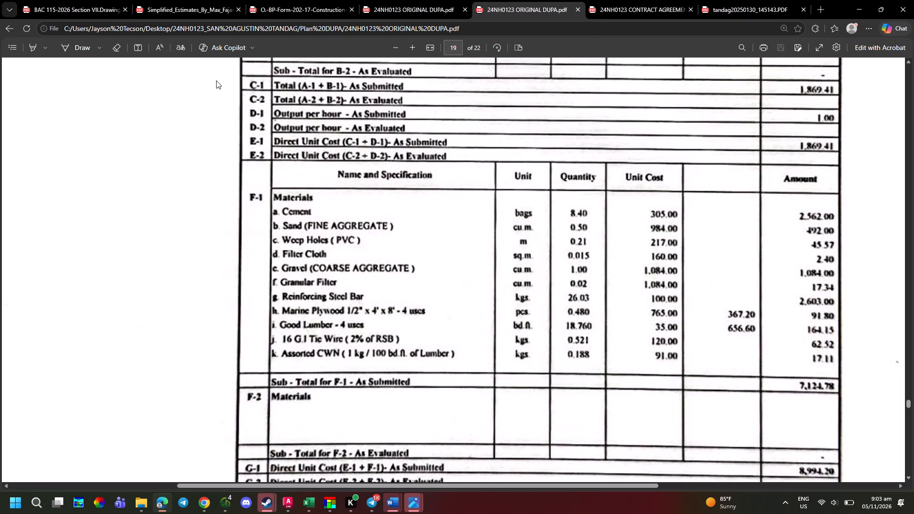
key("alt+Tab")
type("0.188")
key("Return")
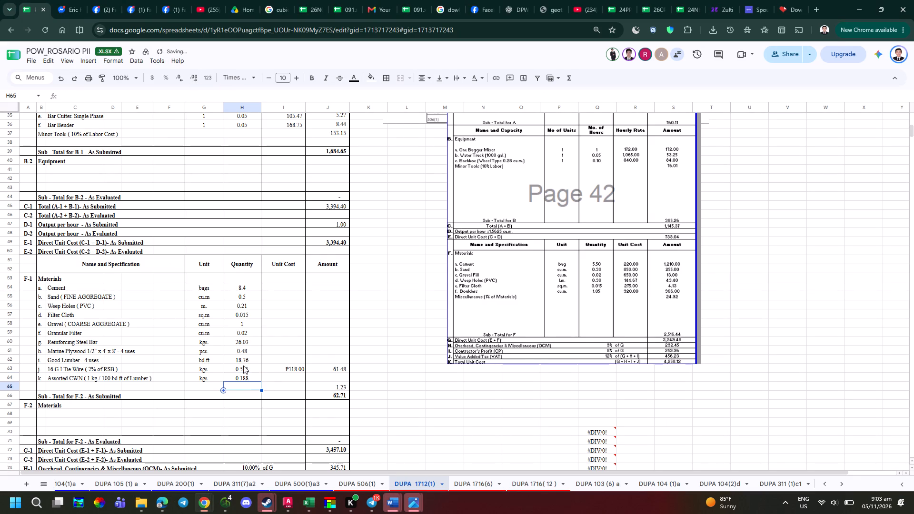
key("alt+Tab")
key("alt+Tab")
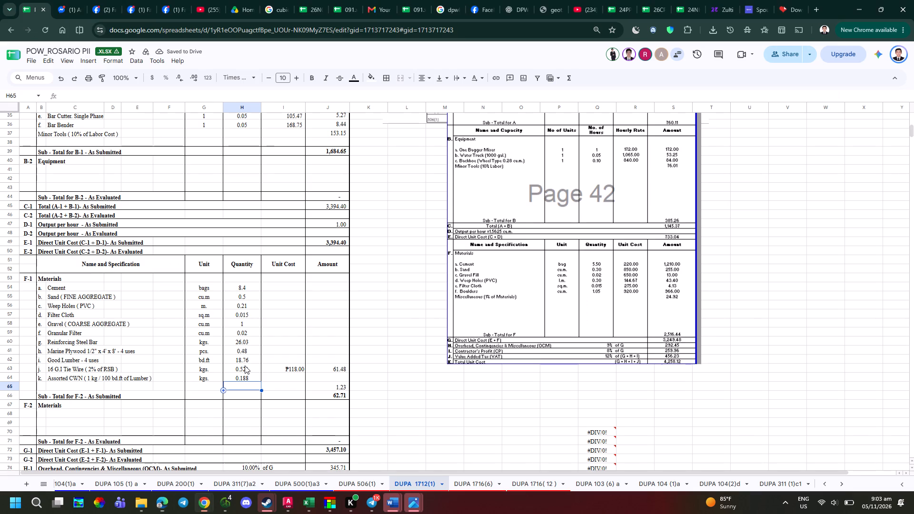
Format the Good Lumber quantity to three decimal places (18.760) and the Gravel quantity to two (1.00).
left_click(245, 366)
left_click(246, 359)
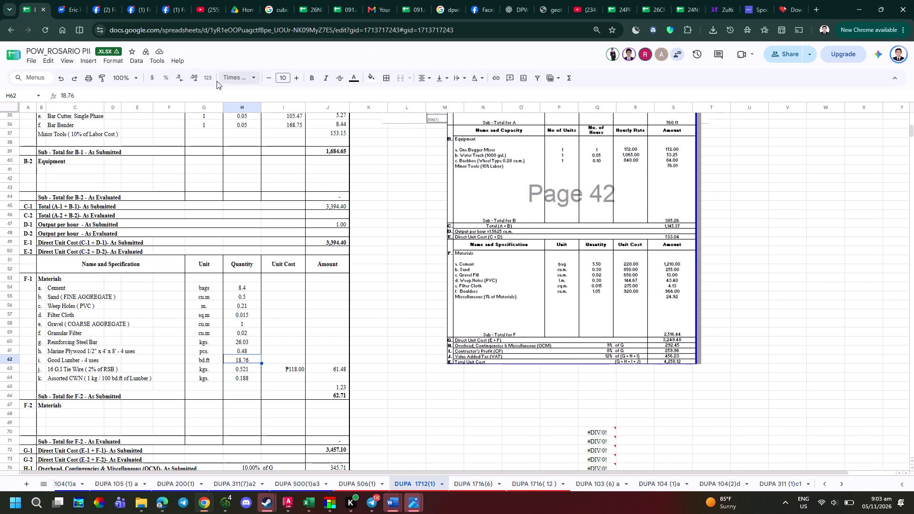
left_click(200, 78)
key("Up")
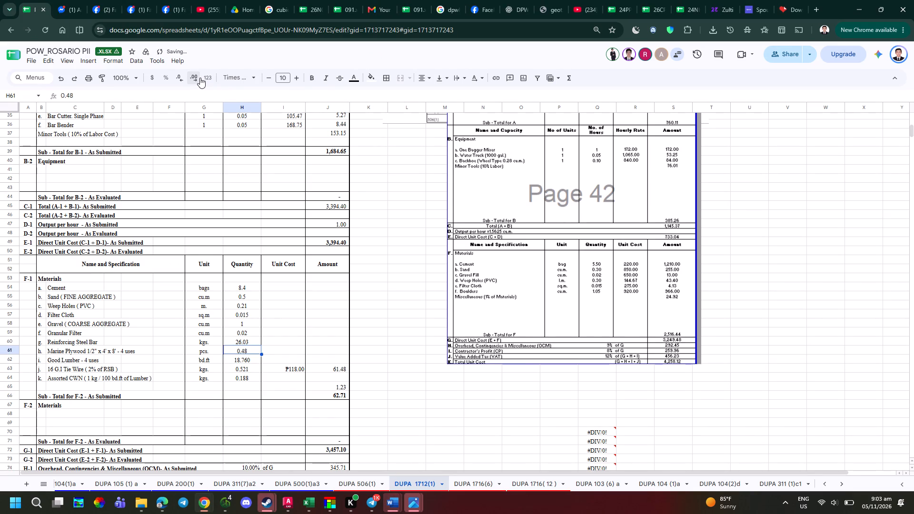
key("Up")
key("Up")
key("Up")
left_click(200, 78)
left_click(200, 78)
Format the Weep Holes quantity to three decimal places (0.210), and Sand (0.50) and Cement (8.40) to two.
key("Up")
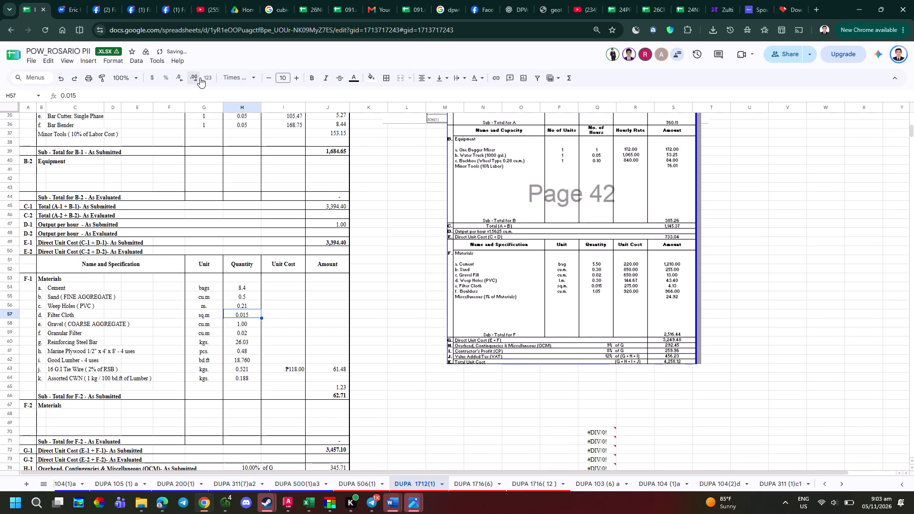
key("Up")
left_click(200, 78)
key("Up")
left_click(200, 78)
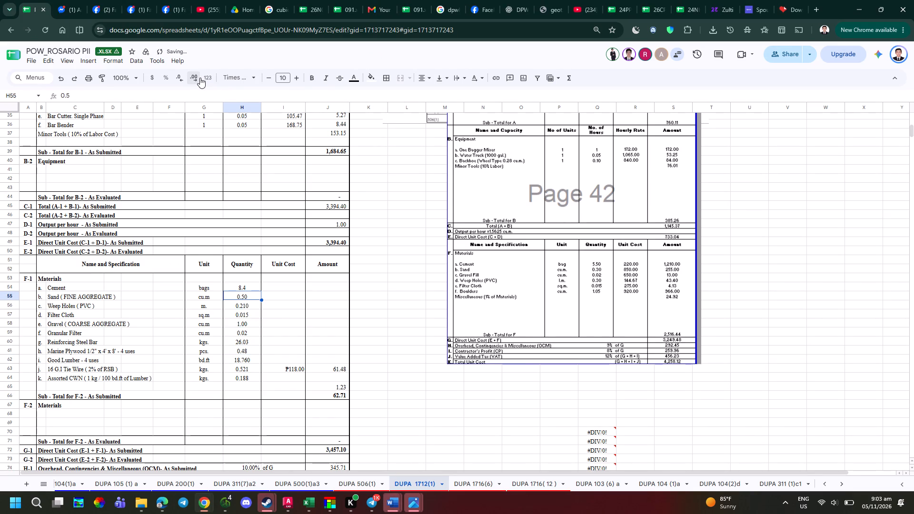
key("Up")
left_click(200, 78)
key("alt+Tab")
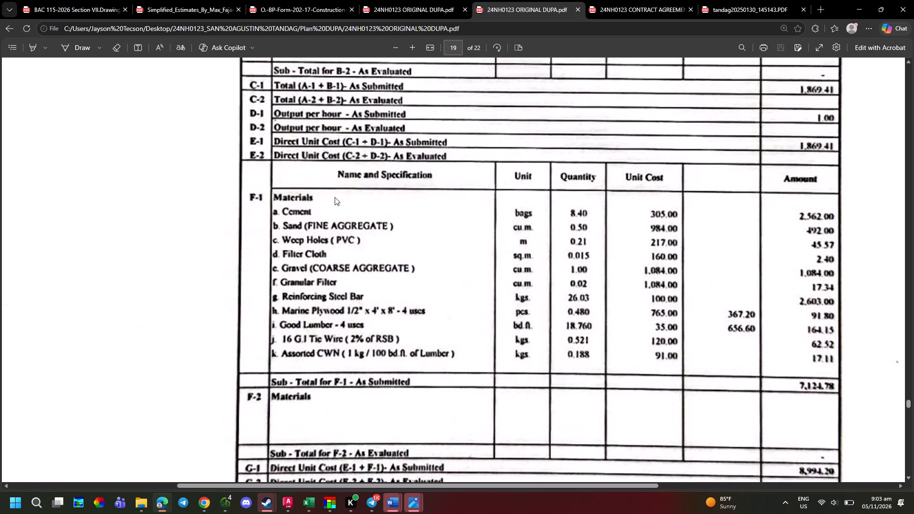
key("alt+Tab")
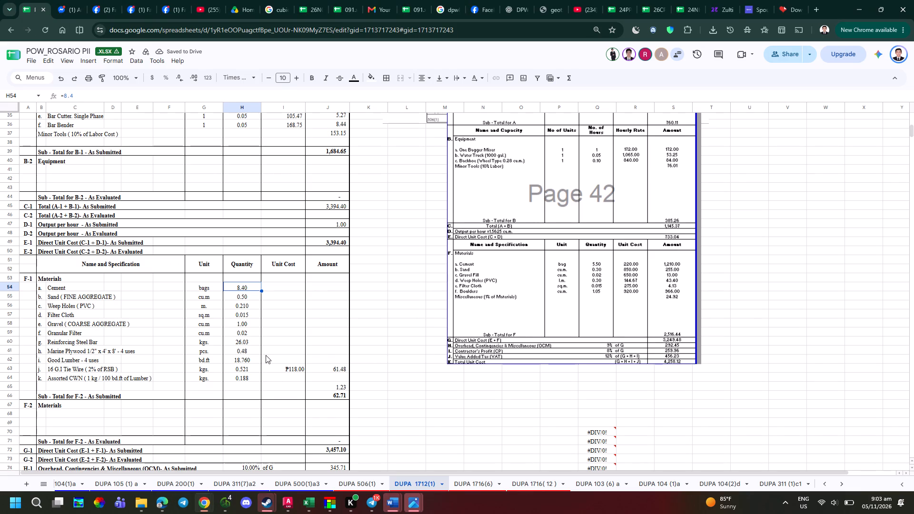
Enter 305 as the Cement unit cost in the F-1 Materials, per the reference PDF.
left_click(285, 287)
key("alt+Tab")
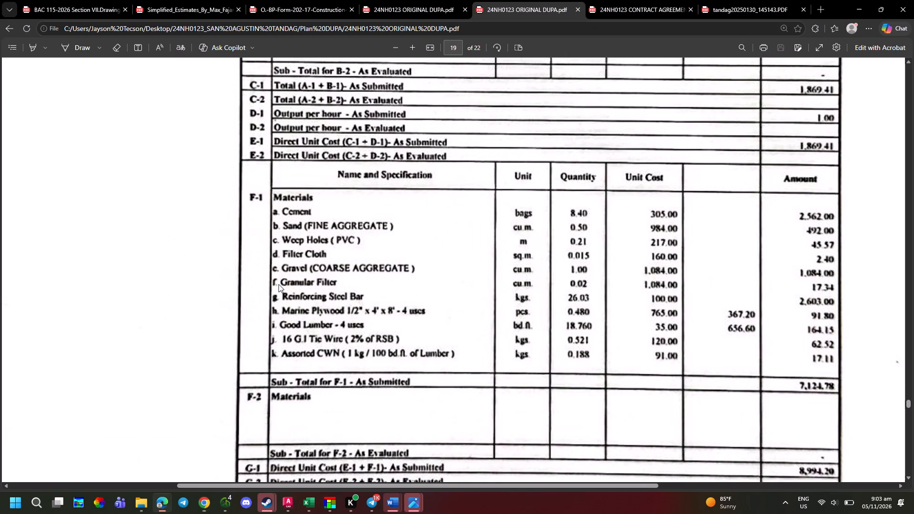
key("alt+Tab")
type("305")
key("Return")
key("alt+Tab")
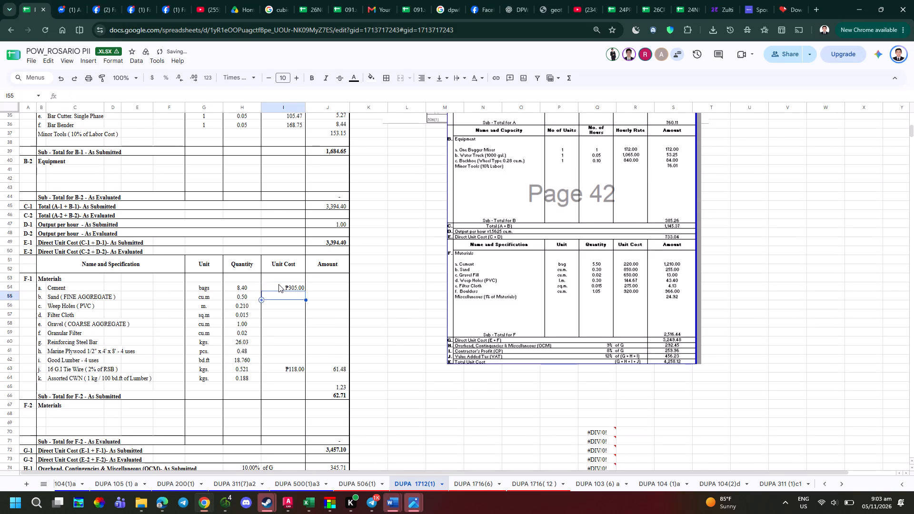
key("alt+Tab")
Copy the One Bagger Concrete Mixer hourly rate cell onto the Cement unit cost to reuse its format, and set it to 305.
key("Up")
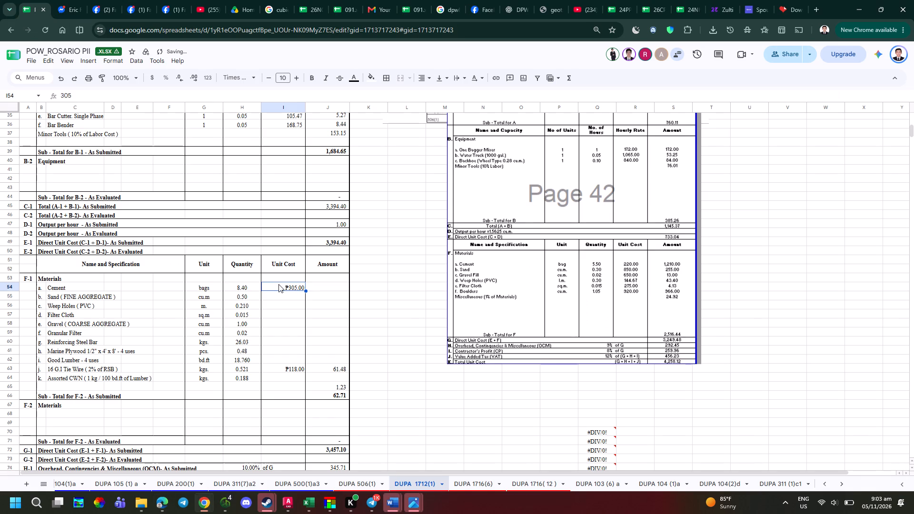
scroll(307, 291, "up", 1)
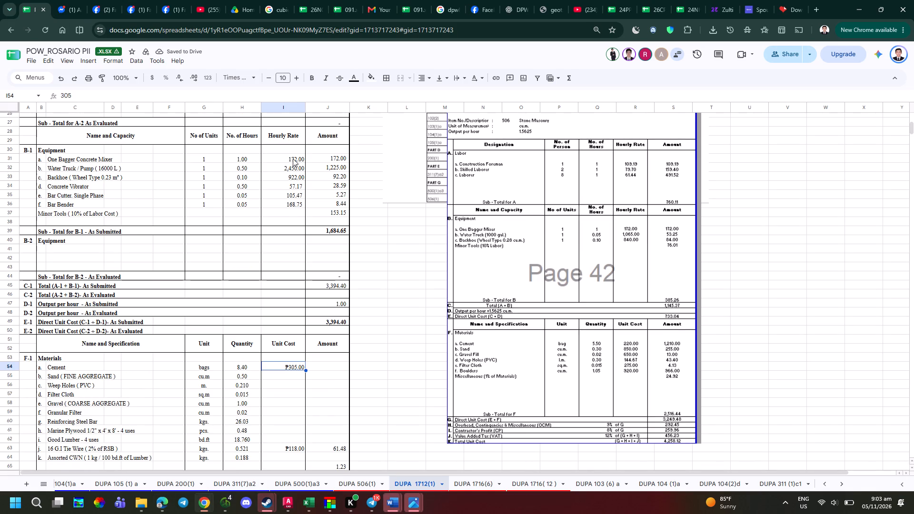
left_click(293, 158)
key("ctrl+c")
left_click(286, 373)
left_click(286, 366)
key("ctrl+v")
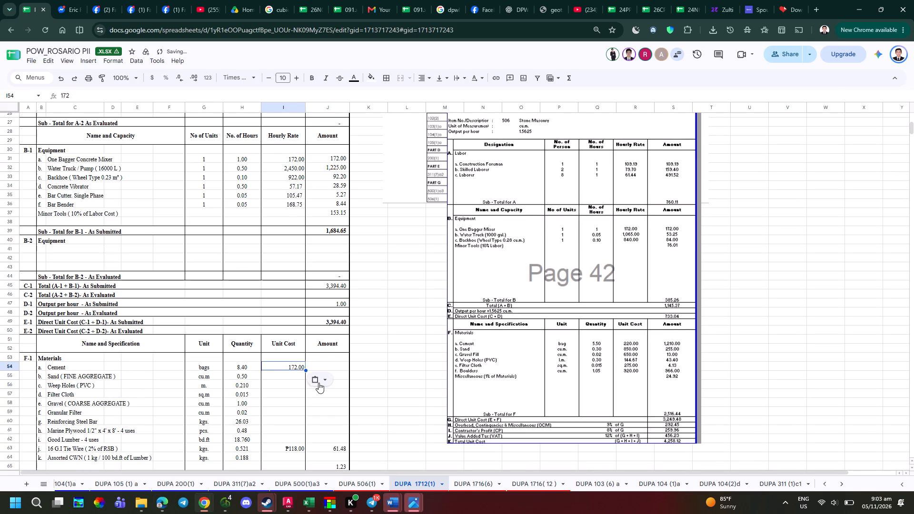
type("305")
key("Return")
Enter the Sand unit cost as 984 per the reference PDF, using the number format filled down from Cement.
key("alt+Tab")
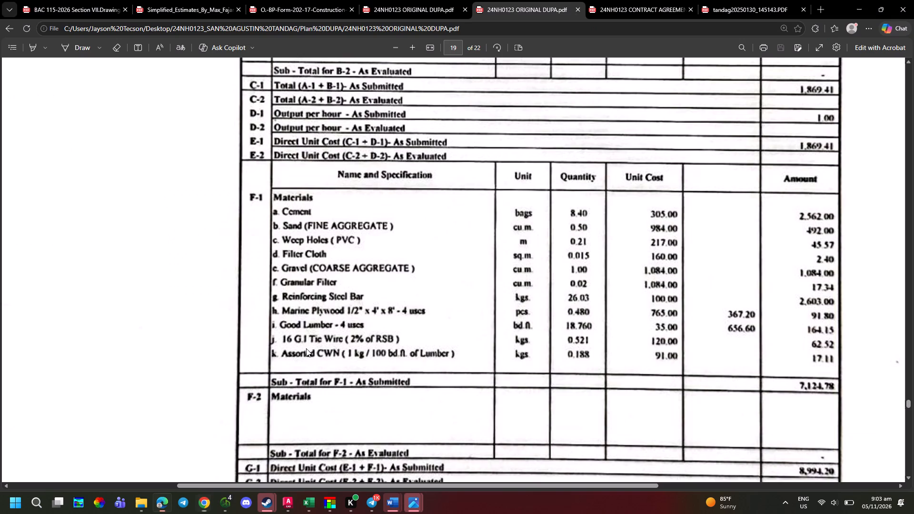
key("alt+Tab")
type("984")
key("Return")
key("alt+Tab")
key("alt+Tab")
key("Up")
key("ctrl+d")
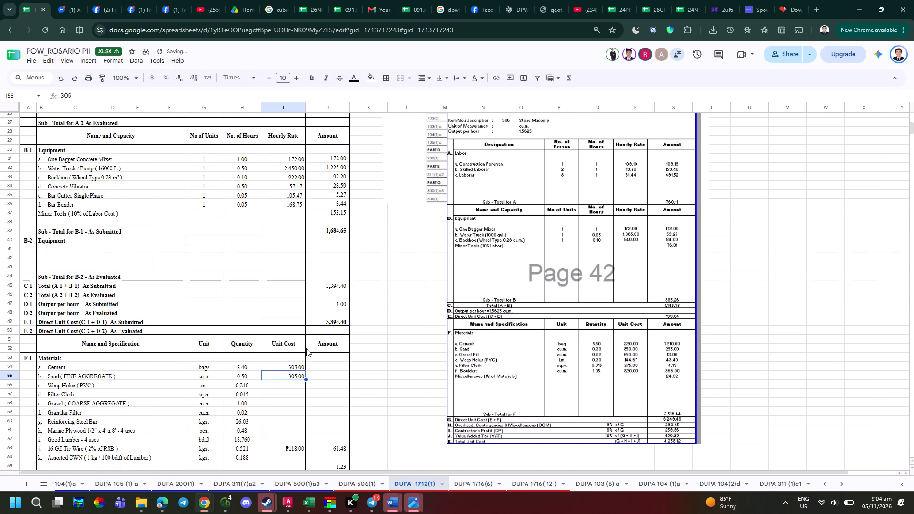
type("984")
key("Return")
Enter the unit costs 217 for Weep Holes and 160 for Filter Cloth, matching the number format above.
key("ctrl+d")
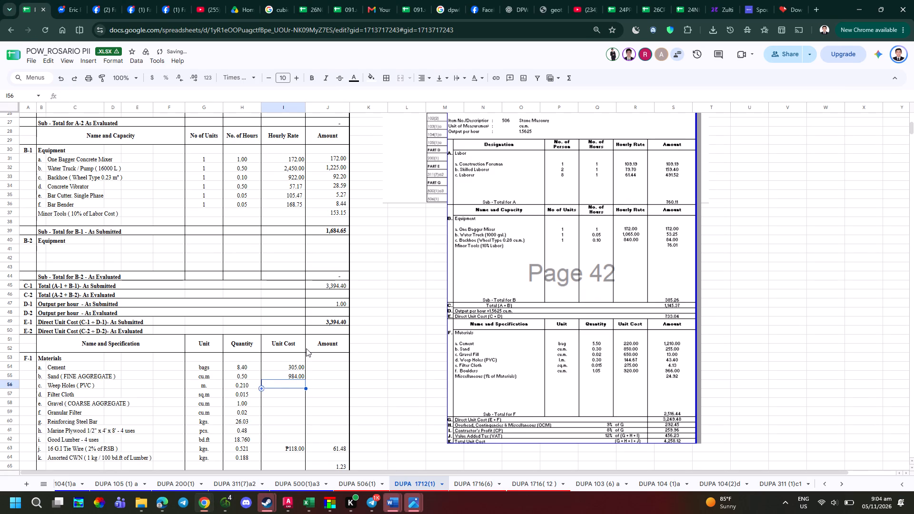
key("alt+Tab")
key("alt+Tab")
type("217")
key("Return")
key("alt+Tab")
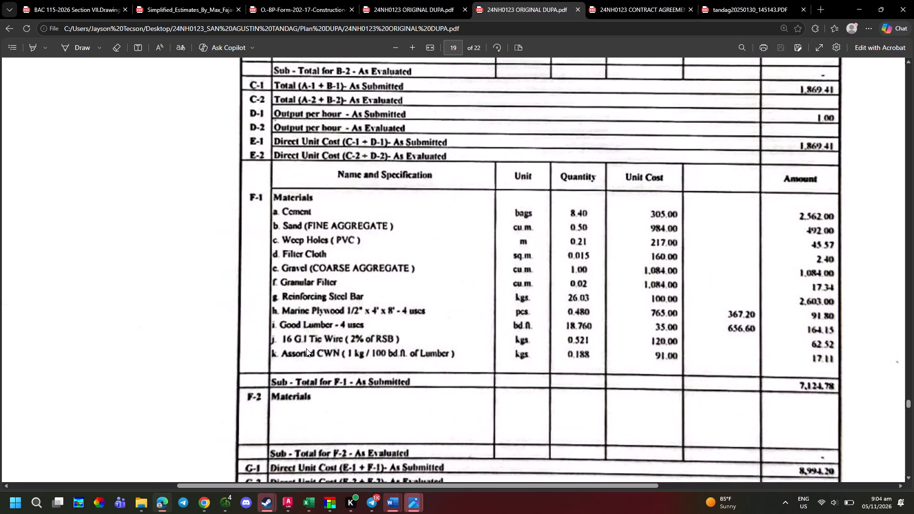
key("alt+Tab")
key("ctrl+d")
type("160")
key("Return")
Enter the Gravel unit cost as 1084 per the reference PDF and fill it down to Granular Filter.
key("alt+Tab")
key("alt+Tab")
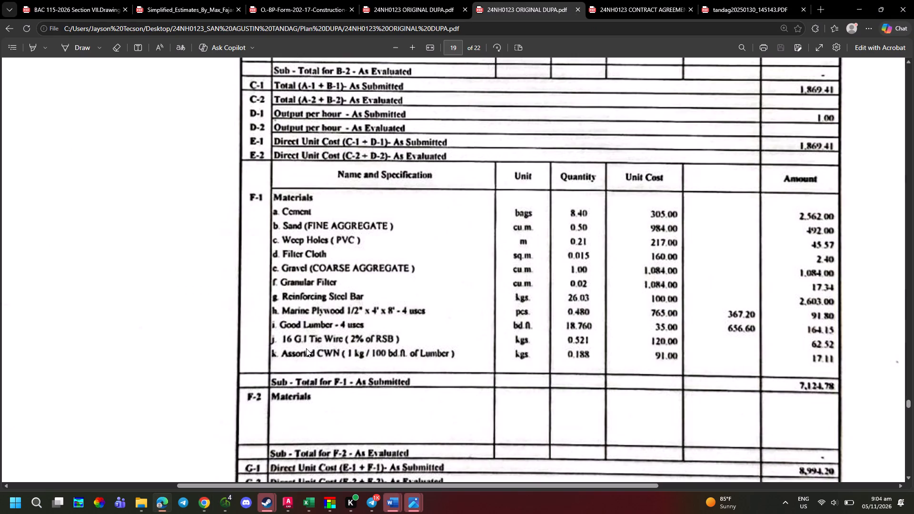
key("ctrl+d")
type("1083")
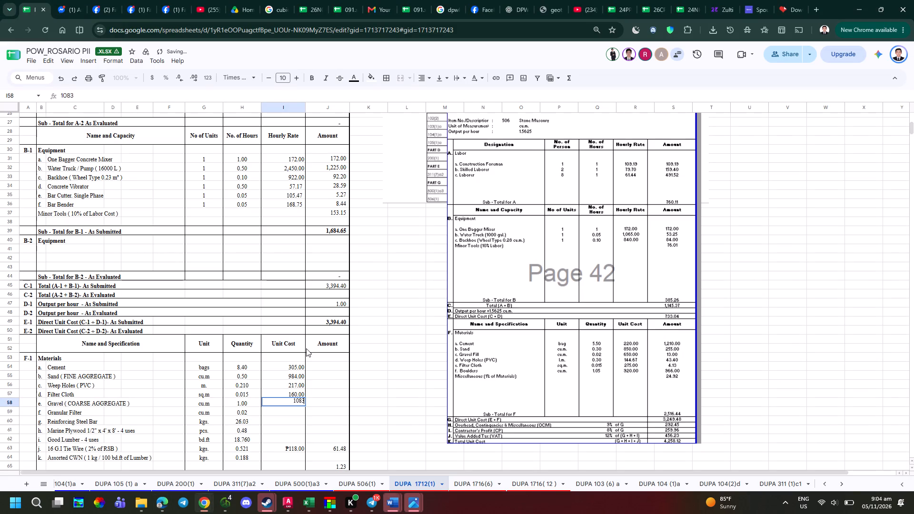
key("BackSpace")
key("4")
key("Return")
key("ctrl+d")
key("Down")
Enter the unit costs 100 for Reinforcing Steel Bar and 765 for Marine Plywood, keeping the filled-down number format.
key("alt+Tab")
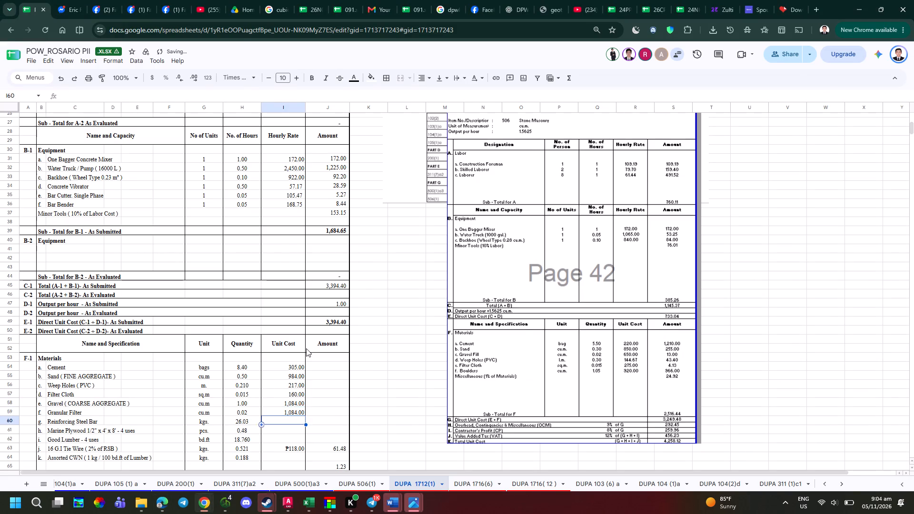
key("alt+Tab")
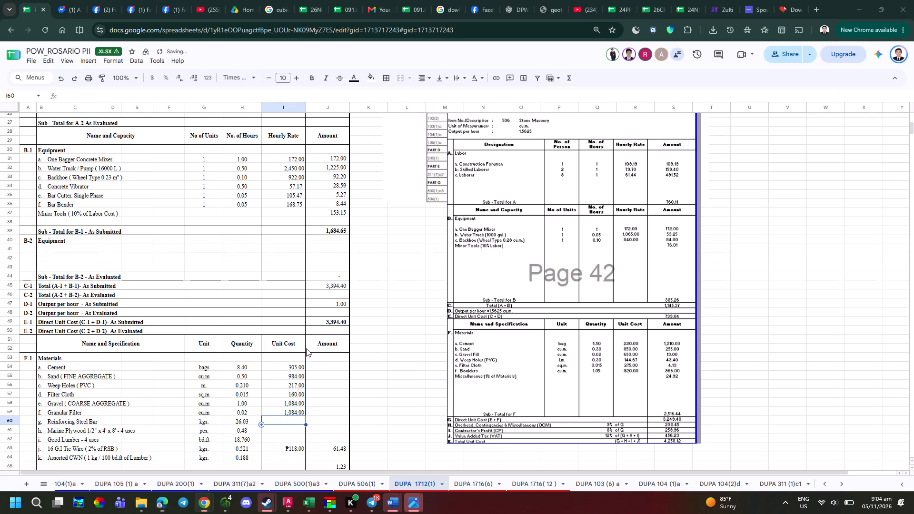
key("ctrl+d")
type("100")
key("Return")
key("alt+Tab")
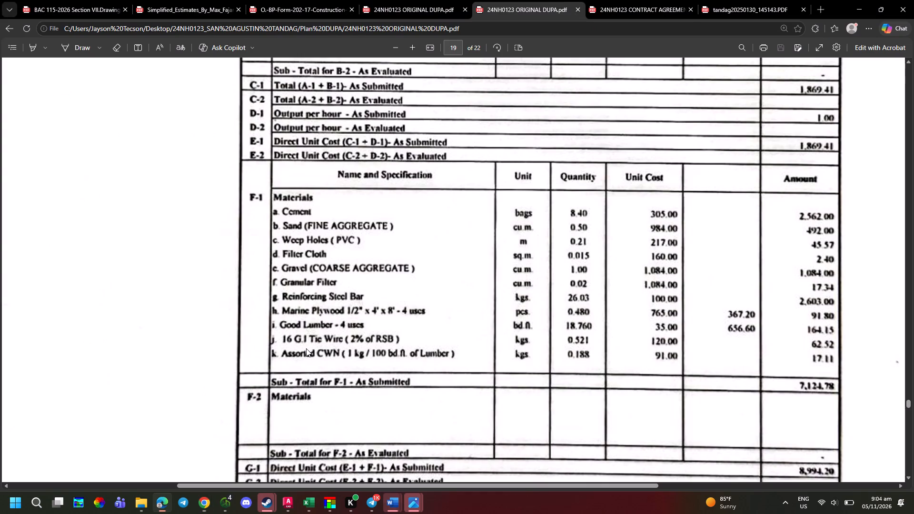
key("alt+Tab")
type("765")
key("Return")
key("Up")
key("ctrl+d")
type("765")
key("Return")
Fill the Marine Plywood unit cost format down to Good Lumber and set its unit cost to 35, per the reference PDF.
key("alt+Tab")
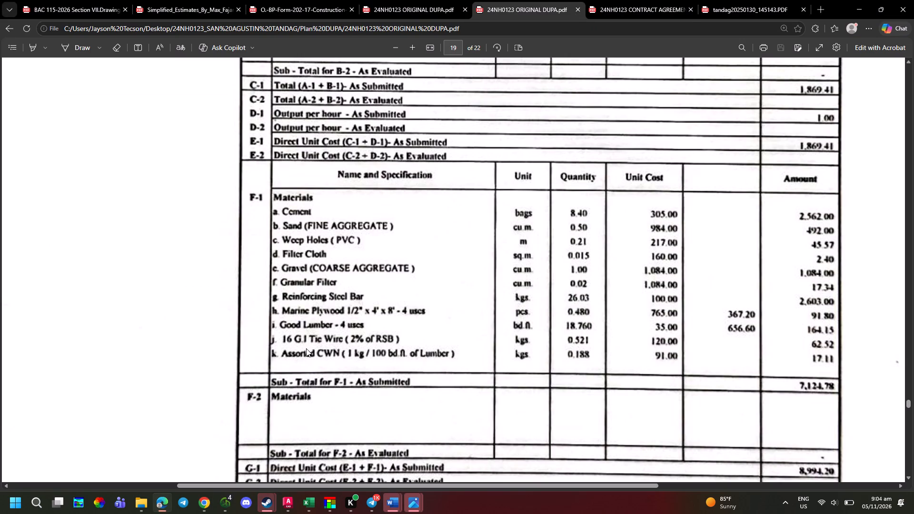
key("alt+Tab")
key("3")
key("BackSpace")
key("ctrl+d")
key("Escape")
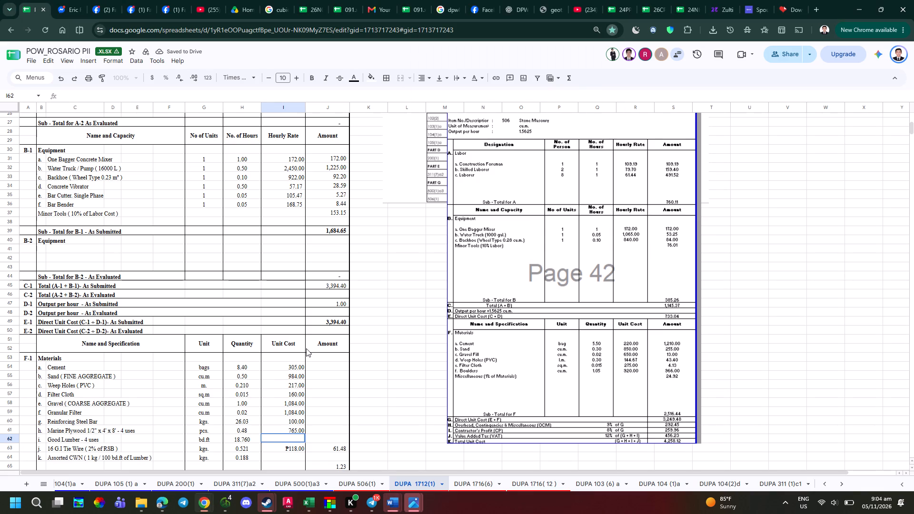
key("Up")
key("Down")
key("ctrl+d")
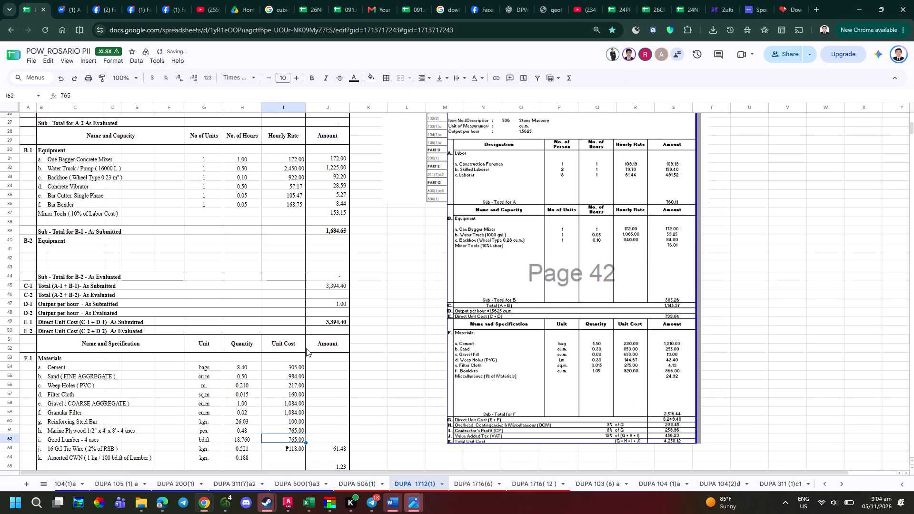
type("35")
key("Return")
Fill the Good Lumber unit cost format down to 16 G.I Tie Wire and set its unit cost to 120, per the reference PDF.
key("alt+Tab")
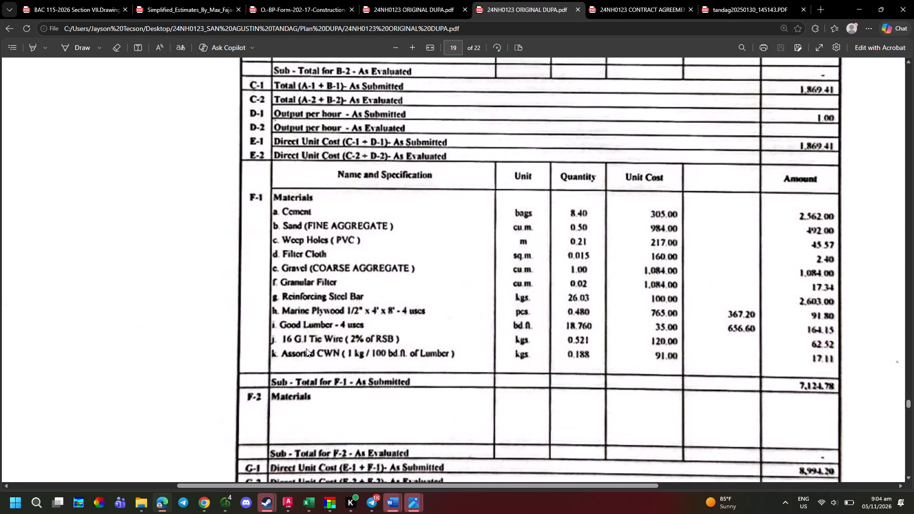
key("alt+Tab")
key("1")
key("Escape")
key("ctrl+d")
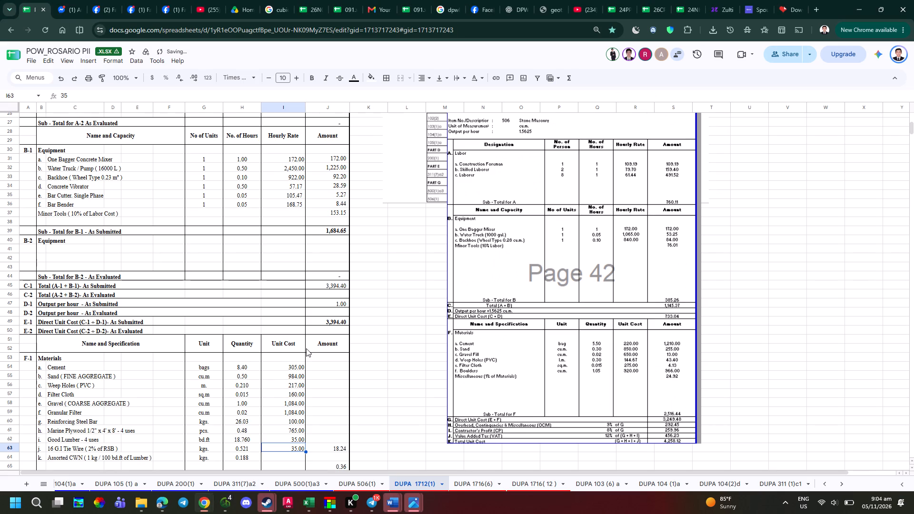
key("alt+Tab")
key("alt+Tab")
type("120")
key("Return")
Enter the Assorted CWN unit cost as 91 per the reference PDF, with the number format filled down from Tie Wire.
key("alt+Tab")
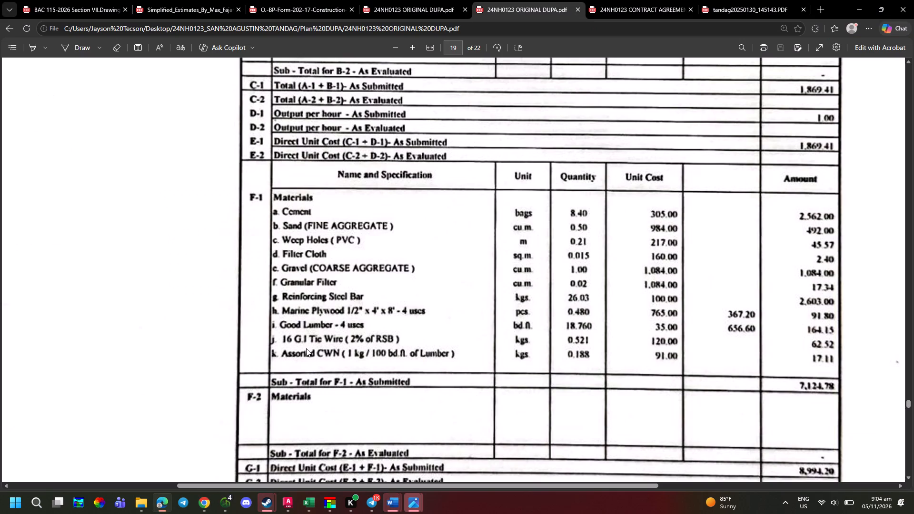
key("alt+Tab")
type("91")
key("Return")
key("Up")
key("ctrl+d")
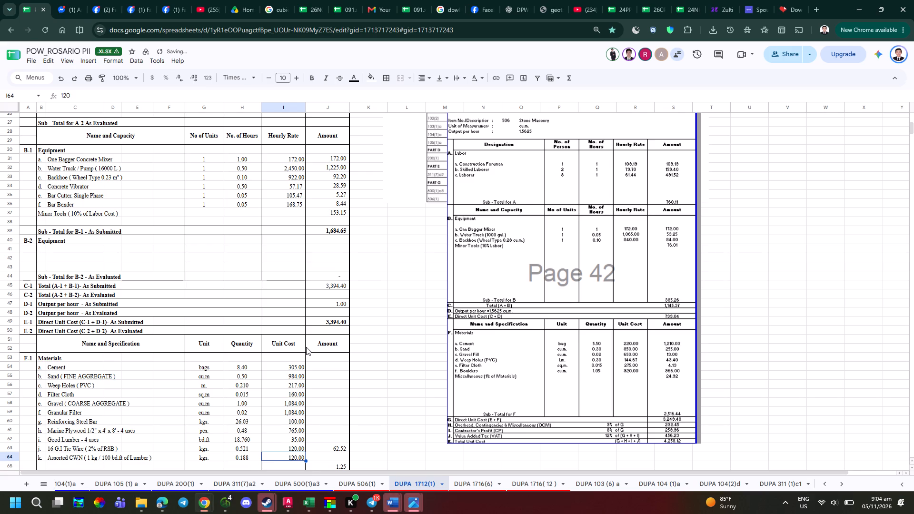
type("91")
key("Return")
Enter a formula in the Cement Amount cell that multiplies its unit cost by its quantity.
key("Right")
key("Right")
key("Up")
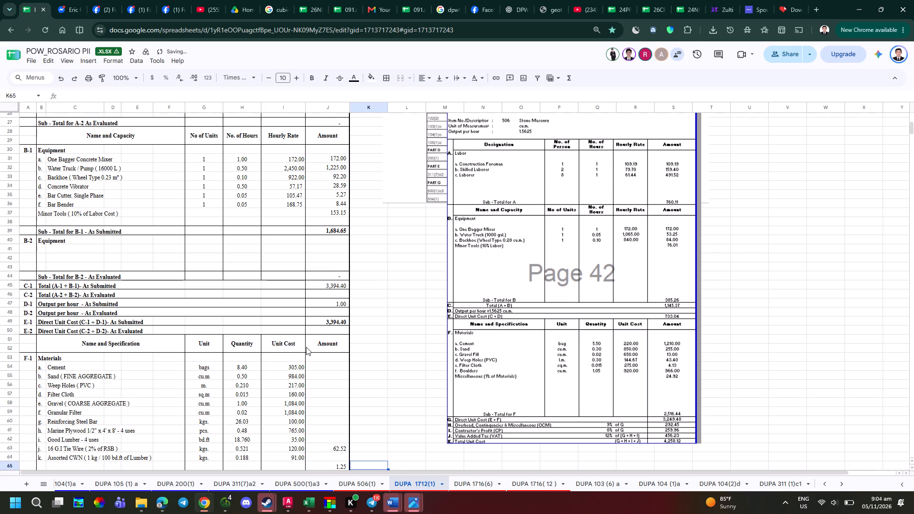
key("Up")
key("Up")
key("Left")
key("Left")
key("Up")
key("Up")
key("Up")
key("Up")
key("Up")
key("Up")
key("Up")
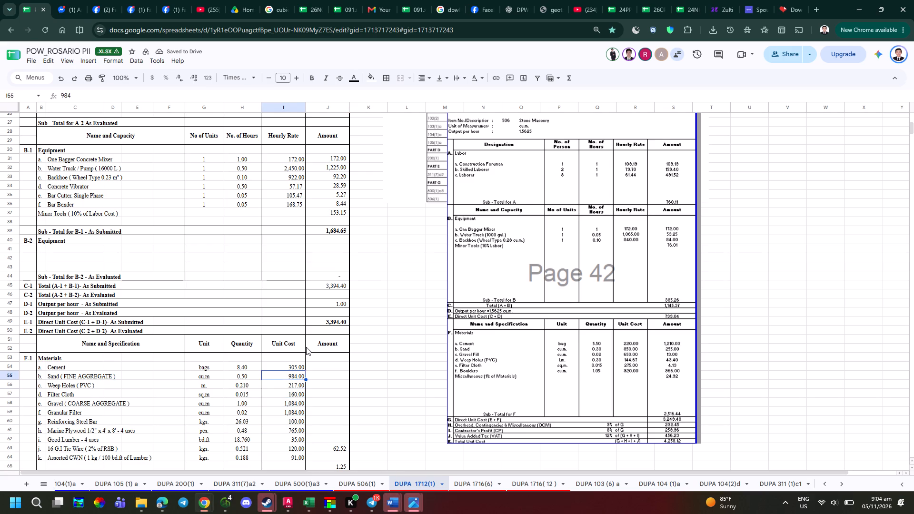
key("Up")
key("Right")
key("equal")
key("Left")
key("shift+asterisk")
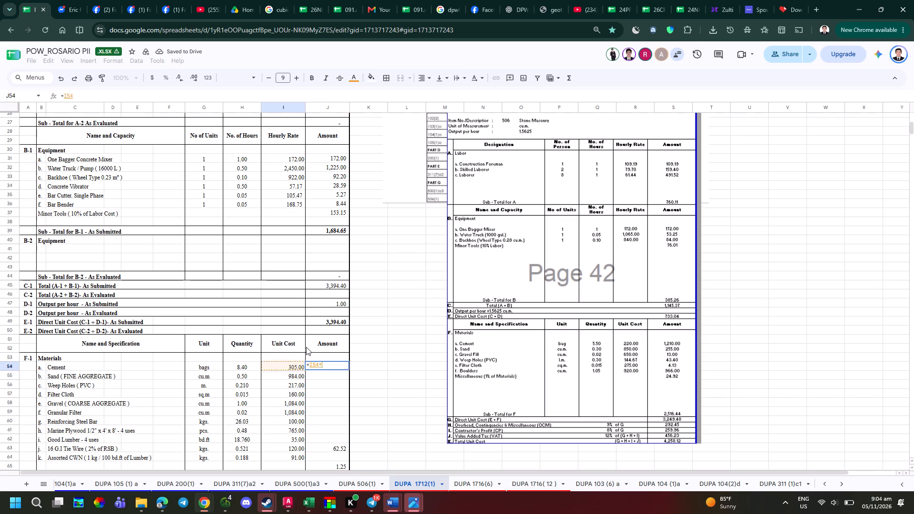
key("Left")
key("Left")
key("Left")
key("Right")
key("Return")
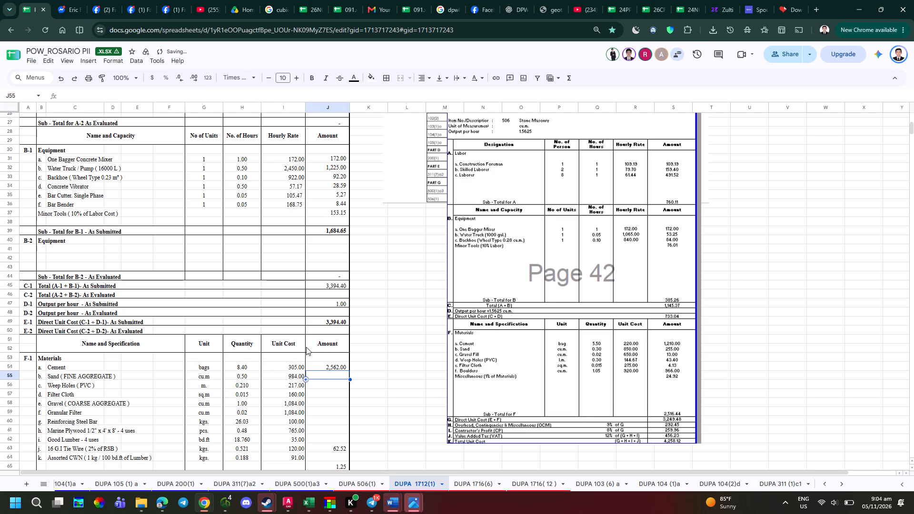
Fill the Cement amount formula down through every F-1 material from Sand to Assorted CWN.
key("ctrl+d")
key("Down")
key("ctrl+d")
key("Down")
key("ctrl+d")
key("Down")
key("ctrl+d")
key("Down")
key("ctrl+d")
key("Down")
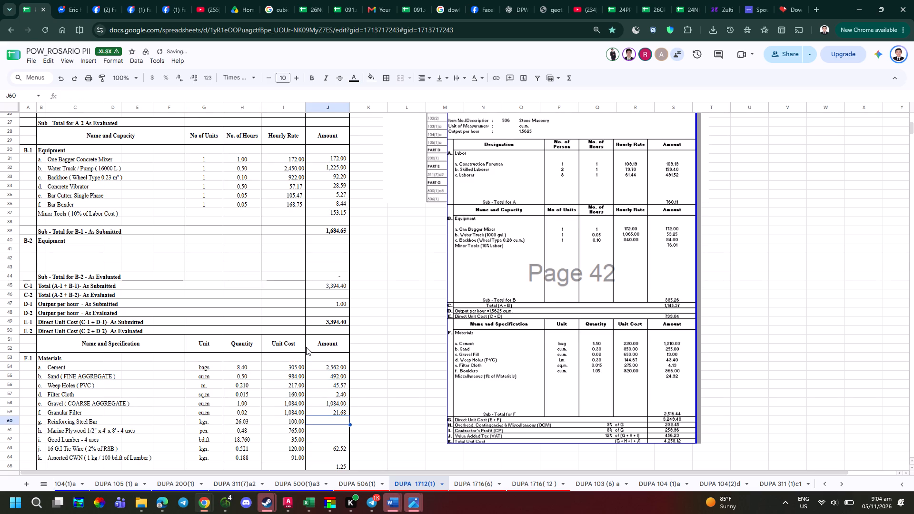
key("ctrl+d")
key("Down")
key("ctrl+d")
key("Down")
key("ctrl+d")
key("Down")
key("ctrl+d")
key("Down")
key("ctrl+d")
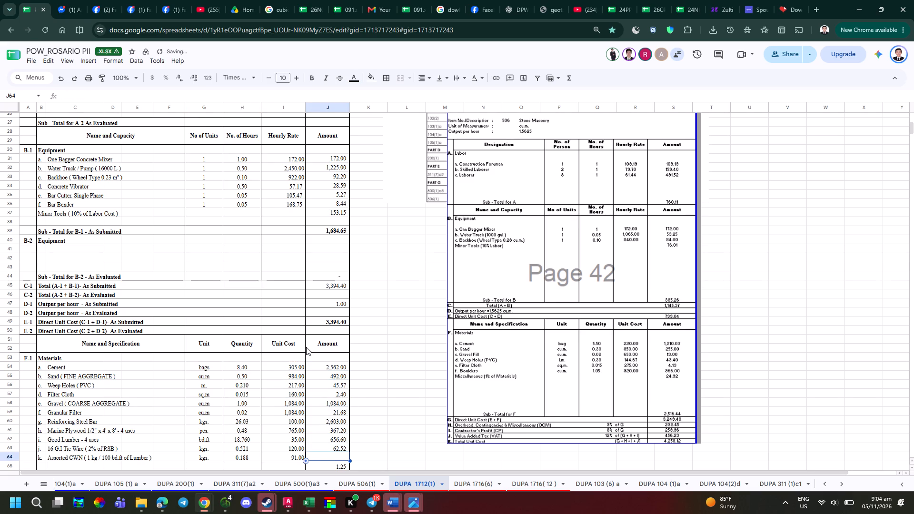
Delete the leftover 2% amount formula in J65, below the Assorted CWN amount.
key("Down")
key("Down")
key("Down")
key("Up")
key("Up")
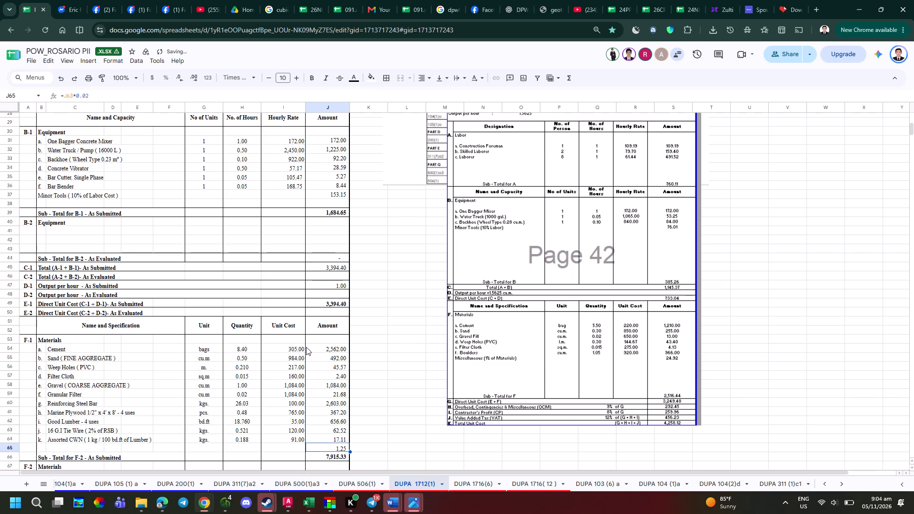
key("BackSpace")
key("Down")
key("Down")
Compare the F-1 material amounts and the column layout of the sheet with page 19 of the reference PDF.
key("alt+Tab")
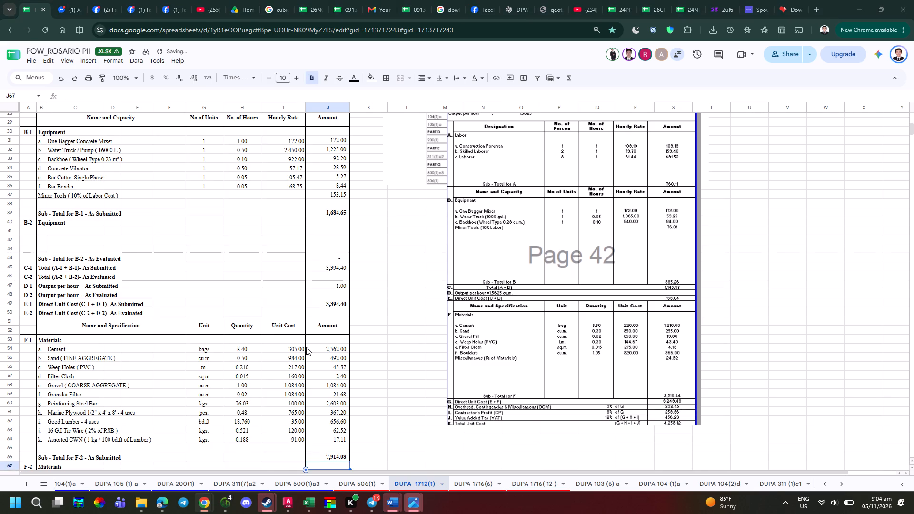
scroll(492, 319, "down", 1)
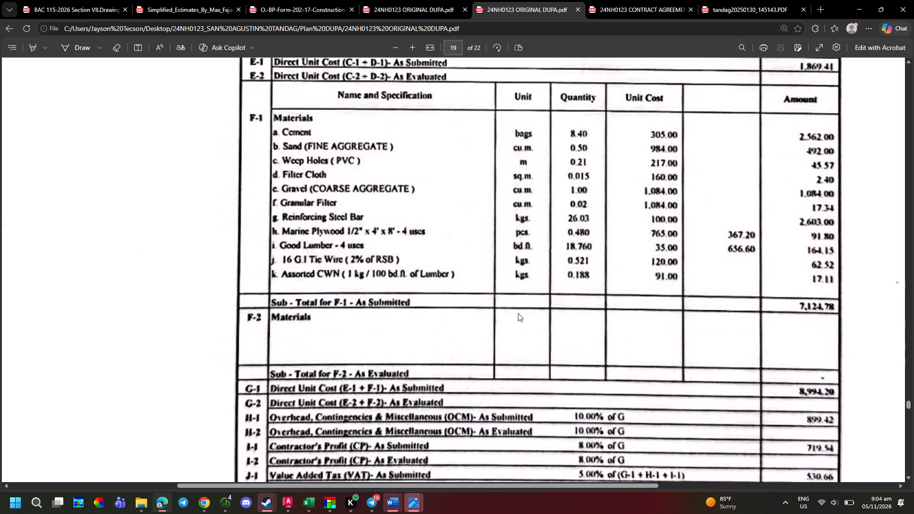
scroll(556, 331, "up", 1)
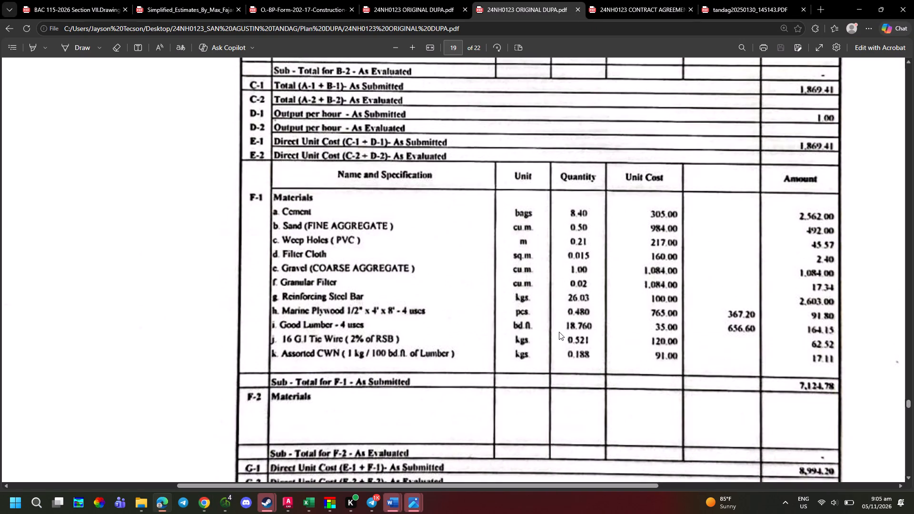
key("alt+Tab")
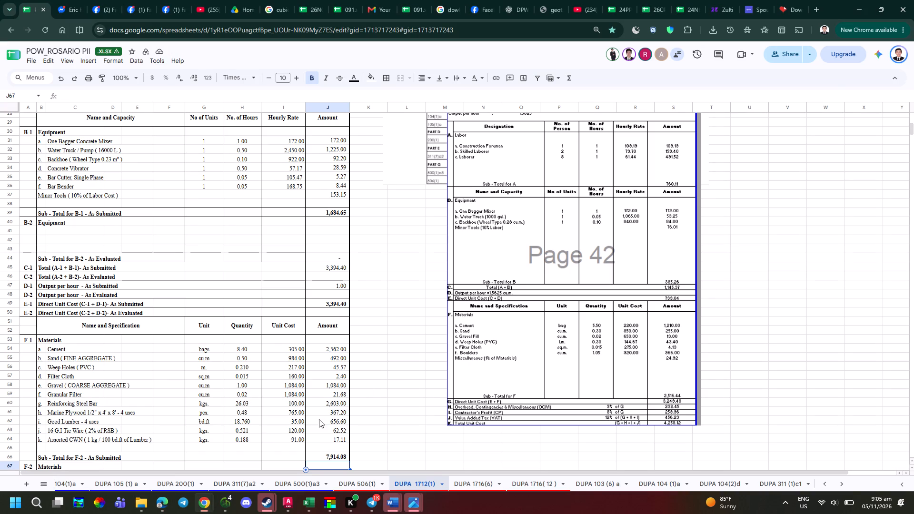
left_click(288, 417)
key("alt+Tab")
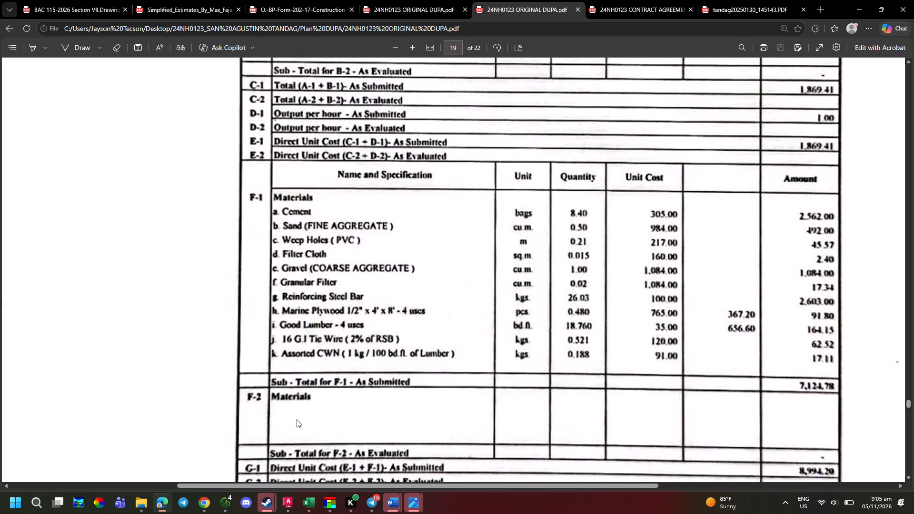
scroll(619, 330, "up", 6)
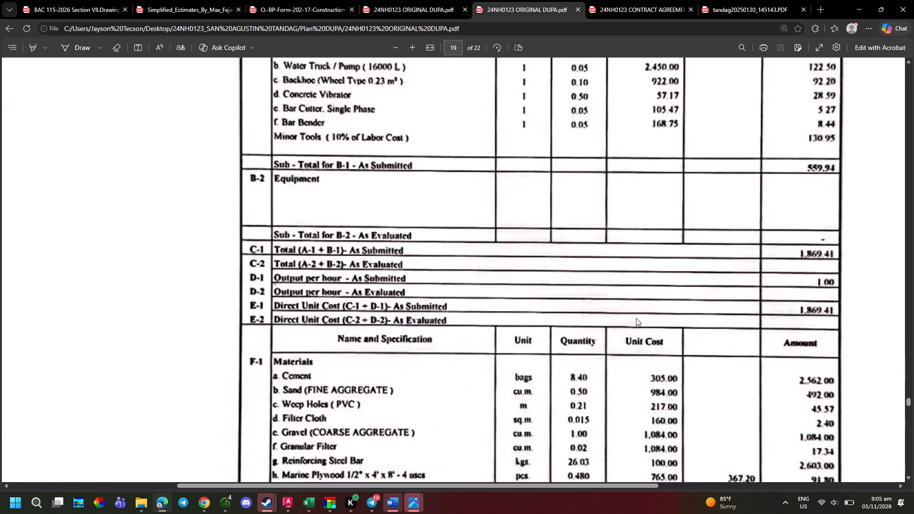
scroll(636, 318, "up", 1)
scroll(626, 306, "down", 4)
key("alt+Tab")
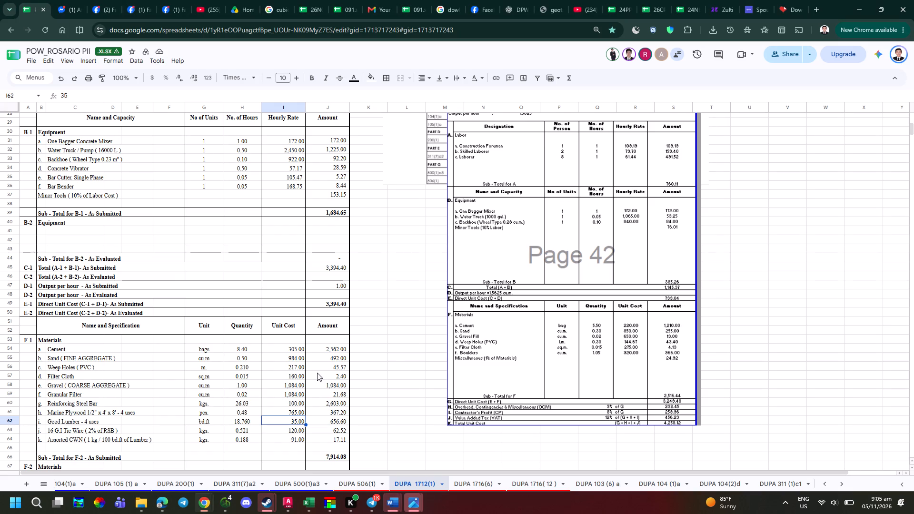
scroll(317, 373, "down", 1, "ctrl")
scroll(274, 362, "up", 1)
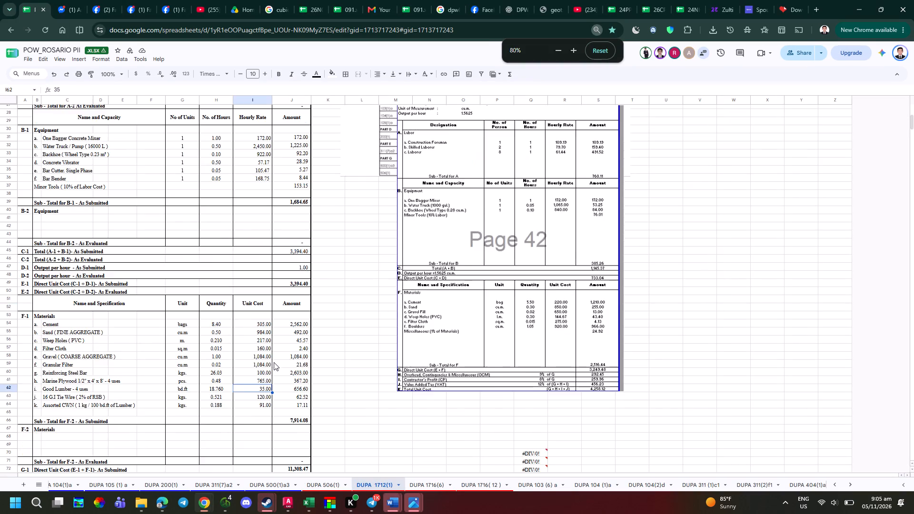
scroll(274, 362, "up", 1)
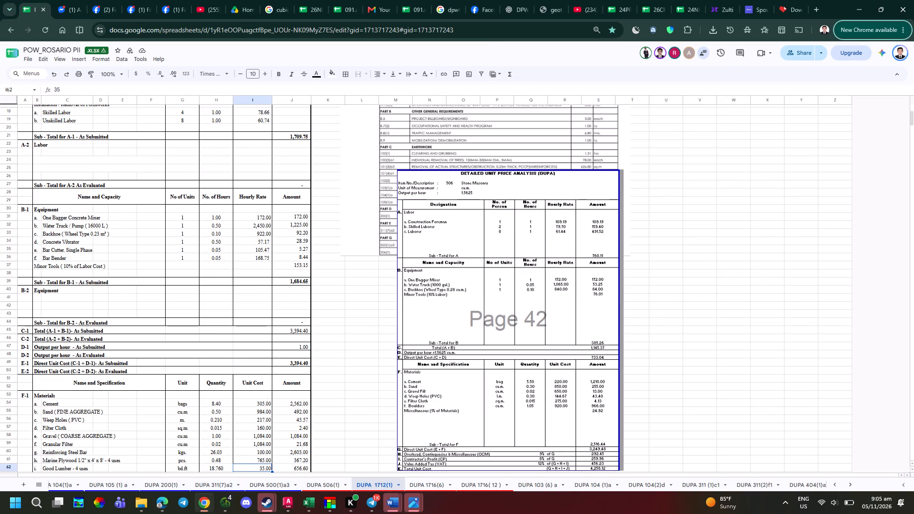
Insert one column between the Hourly Rate/Unit Cost column and the Amount column.
left_click(261, 101)
right_click(260, 101)
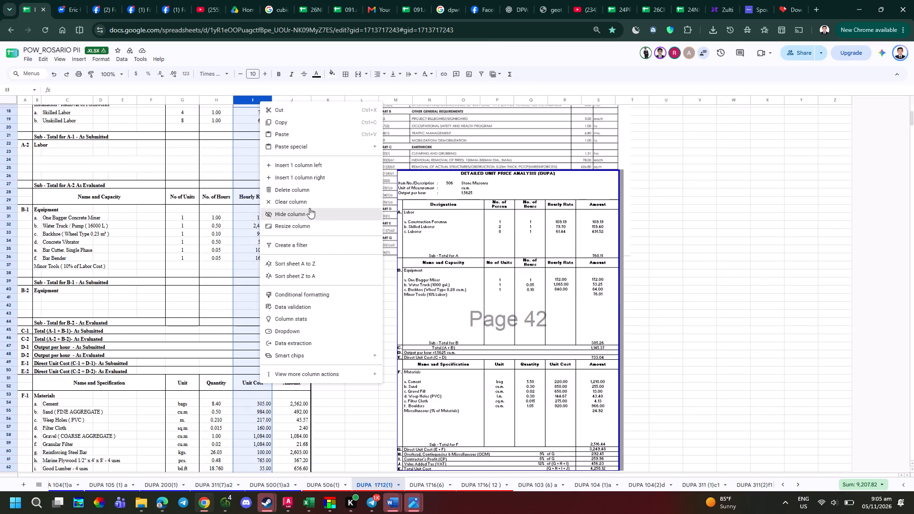
left_click(317, 177)
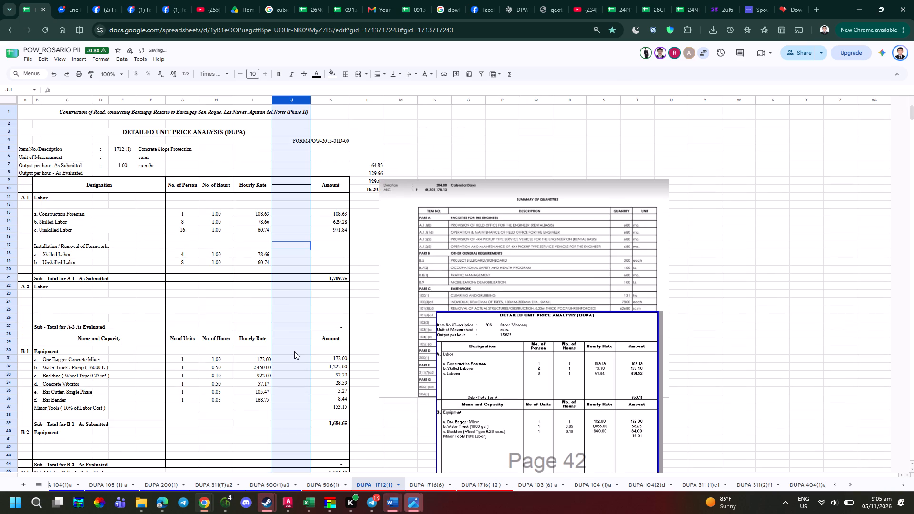
Check the reference PDF's extra column, and copy the B-1 Hourly Rate header into the new column's F-1 header cell.
key("alt+Tab")
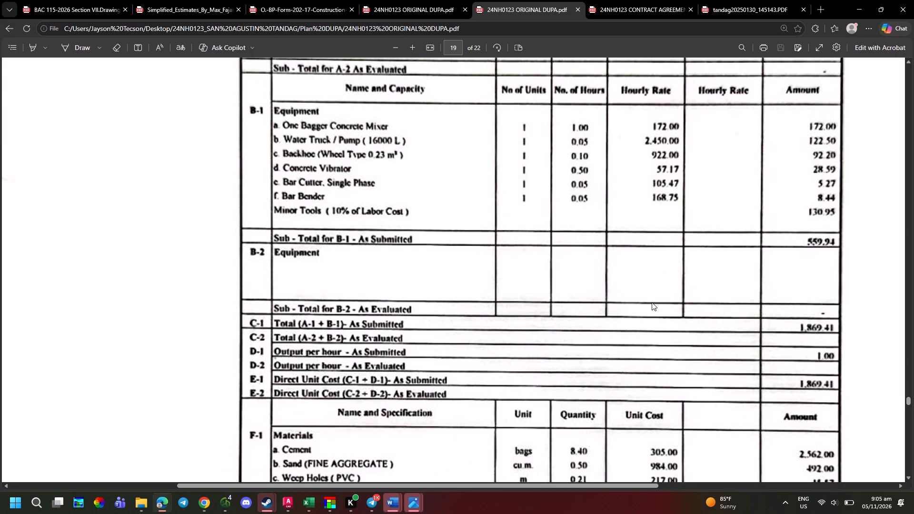
scroll(652, 302, "up", 4)
key("alt+Tab")
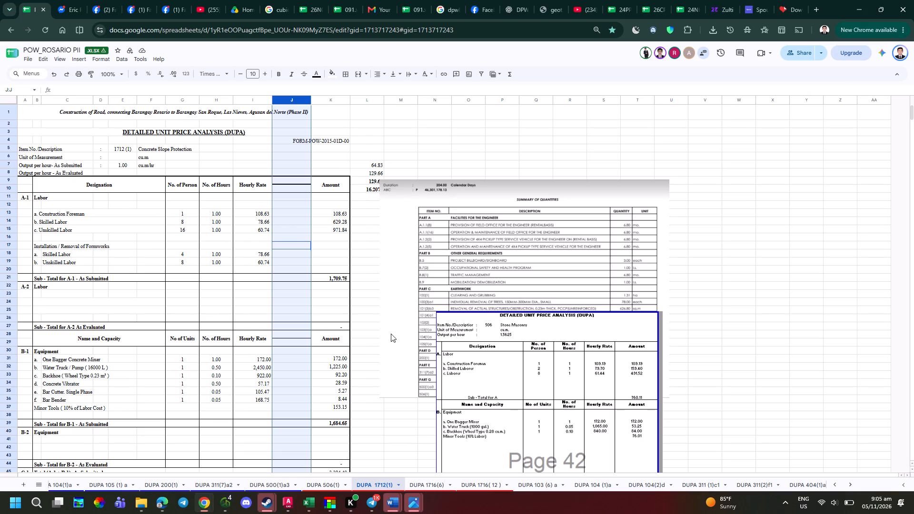
scroll(293, 344, "down", 3)
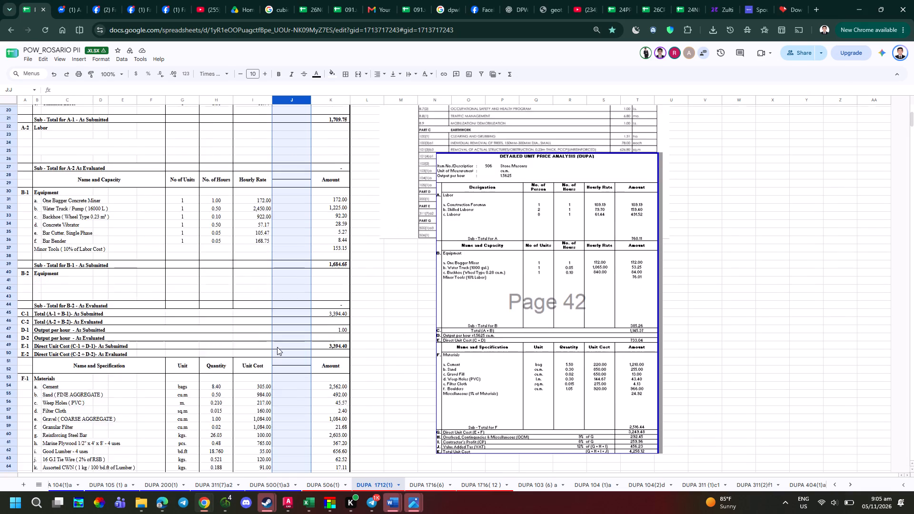
scroll(240, 187, "up", 1)
left_click(245, 186)
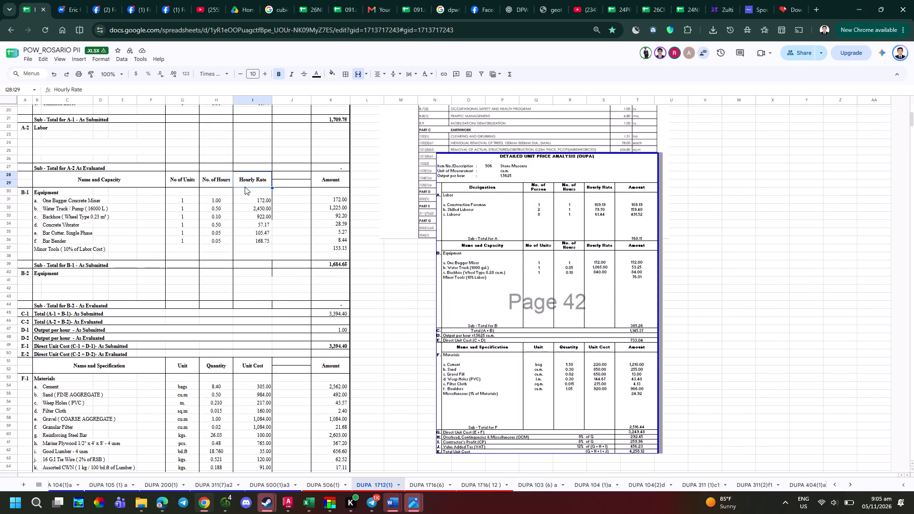
key("ctrl+c")
left_click(289, 359)
key("ctrl+v")
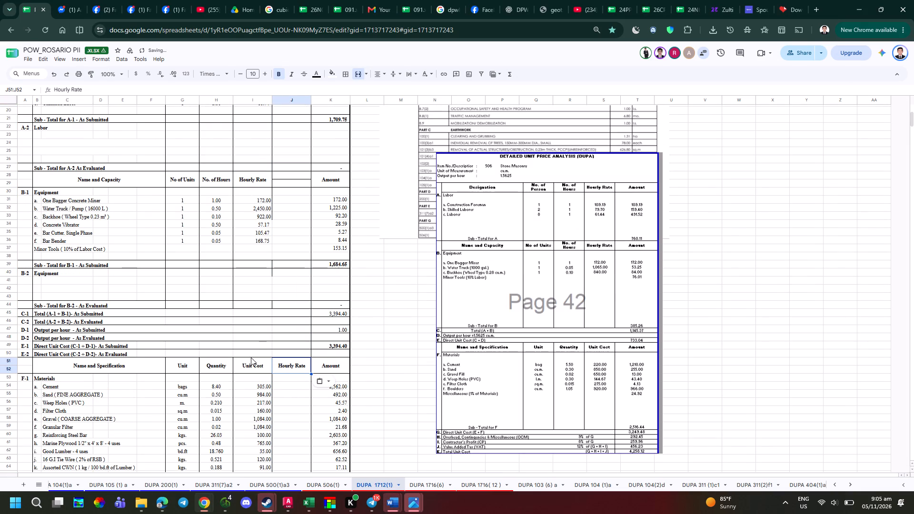
Apply an outer border to the new column's cells J39:J44, beside the B-1 subtotal and B-2 Equipment.
left_click(276, 272)
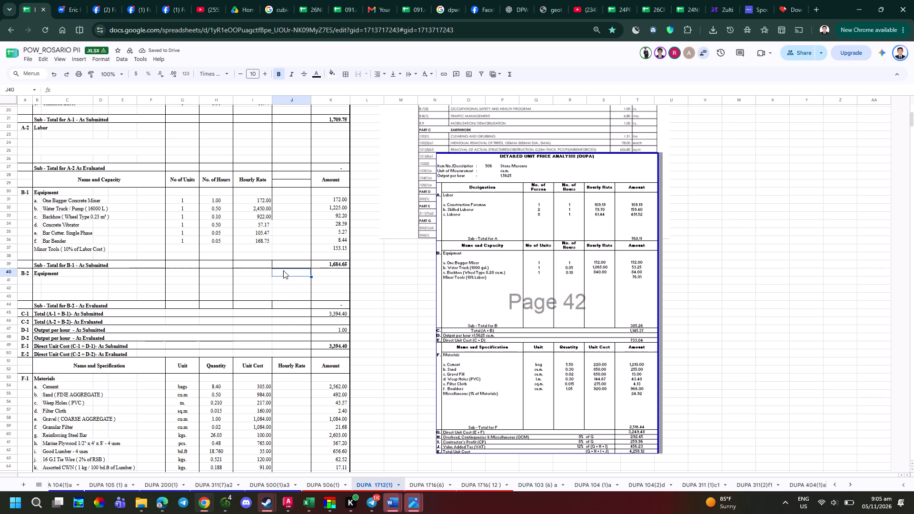
left_click_drag(284, 266, 288, 309)
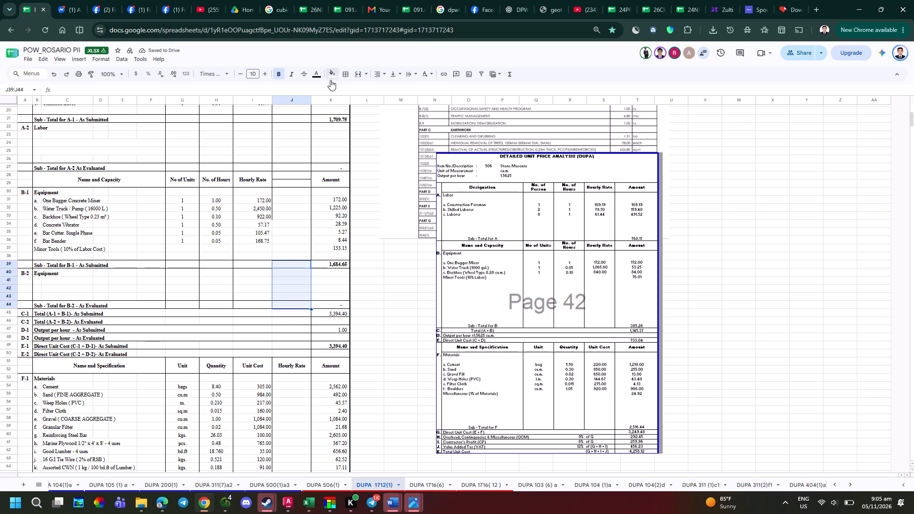
left_click(345, 76)
left_click(350, 90)
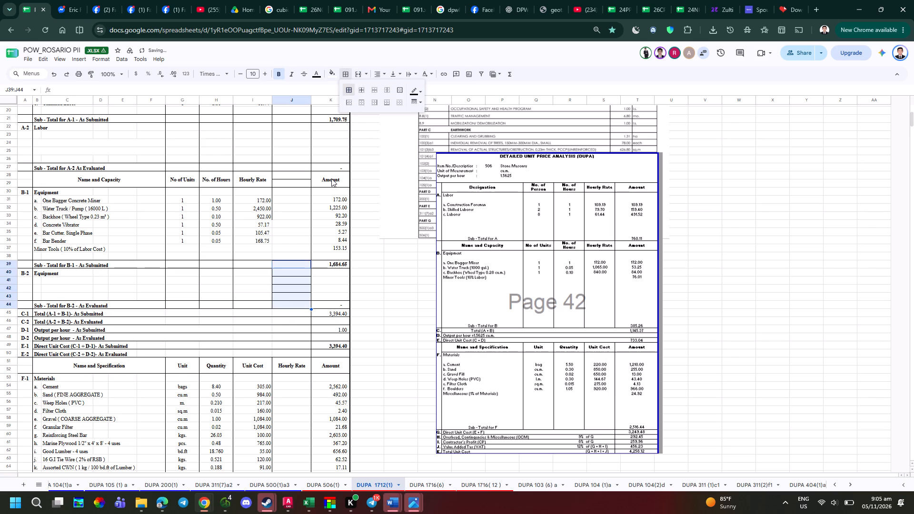
key("ctrl+z")
left_click(348, 75)
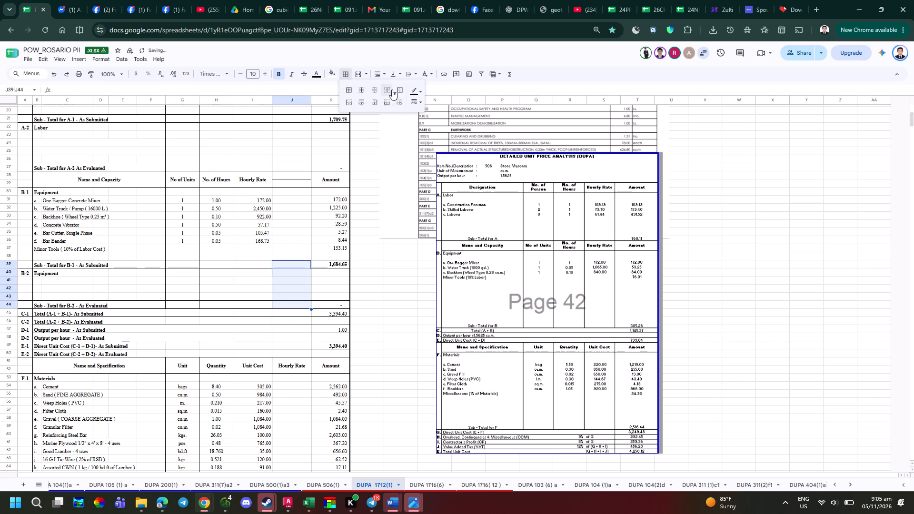
left_click(397, 89)
Apply an outer border to the new column's cells J30:J38, beside the B-1 Equipment items.
left_click_drag(298, 191, 300, 241)
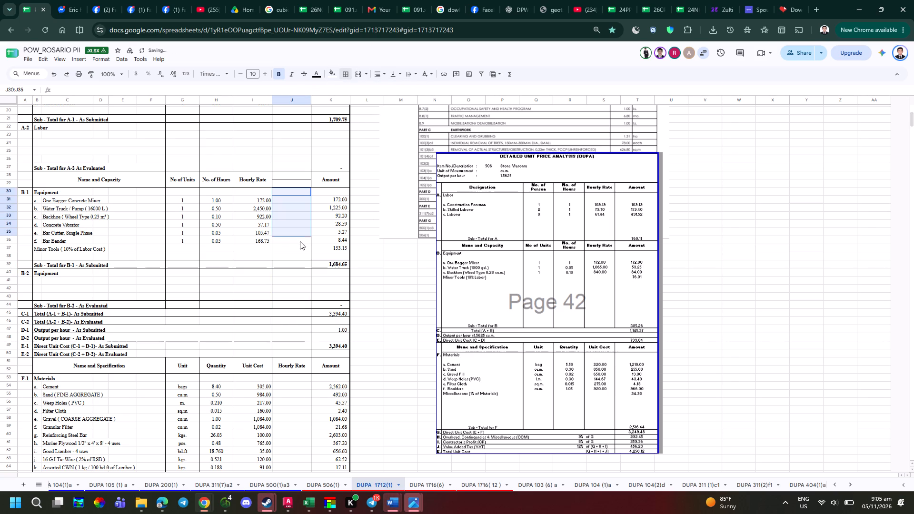
left_click_drag(300, 241, 300, 254)
left_click(355, 72)
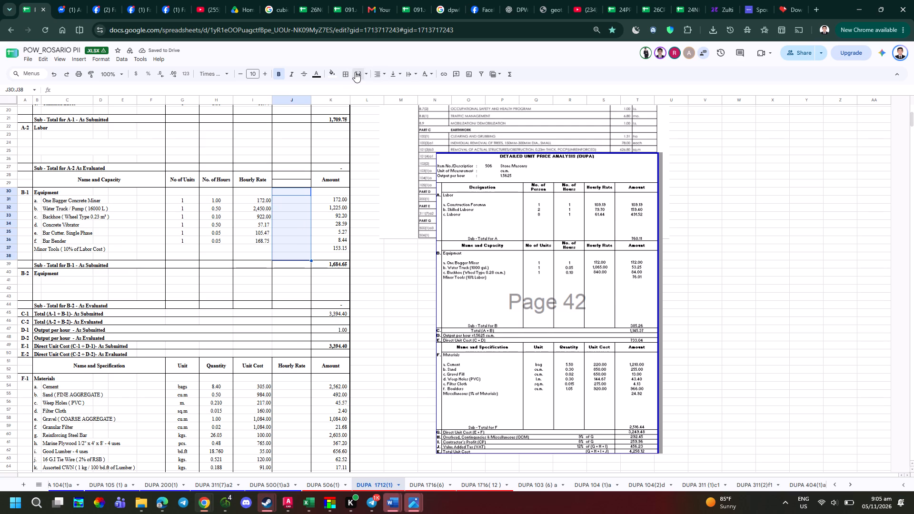
key("ctrl+z")
left_click(346, 75)
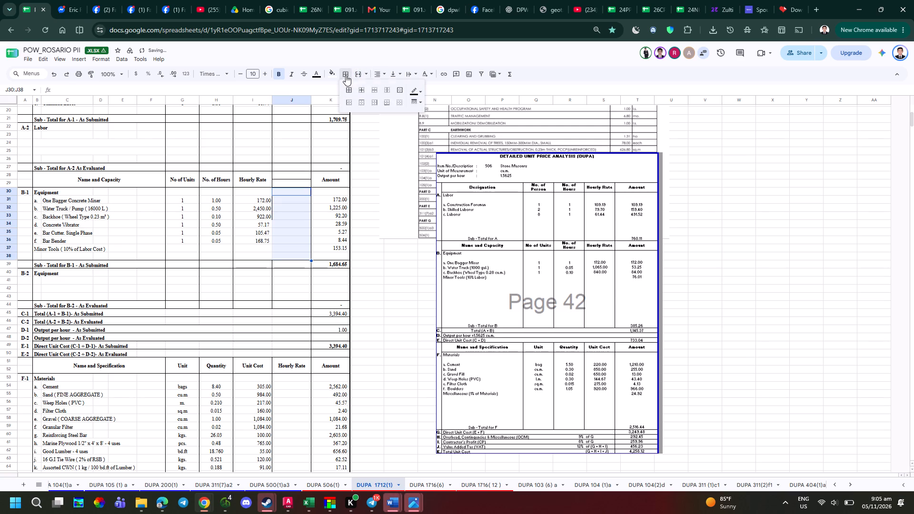
left_click(398, 92)
Apply an outer border to the new column's B-1 header cells J28:J29 and merge them.
left_click_drag(298, 178, 298, 184)
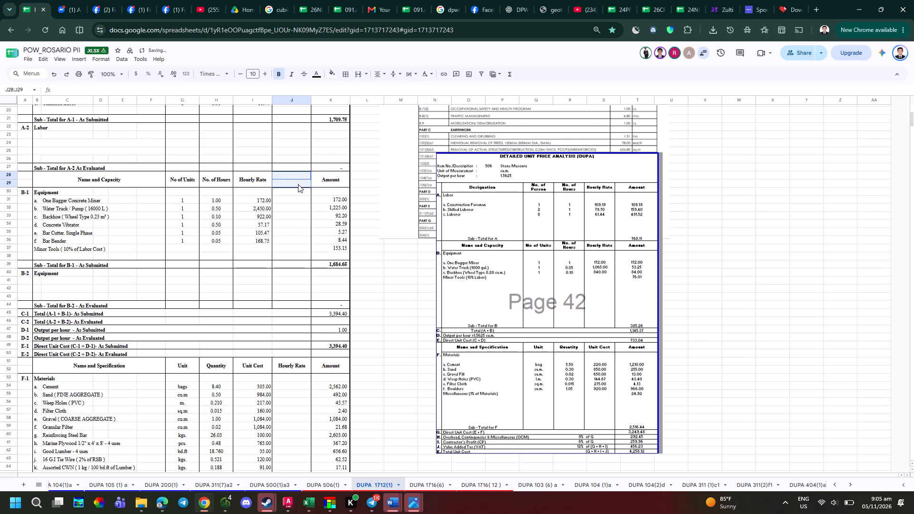
left_click(346, 78)
left_click_drag(398, 89, 398, 89)
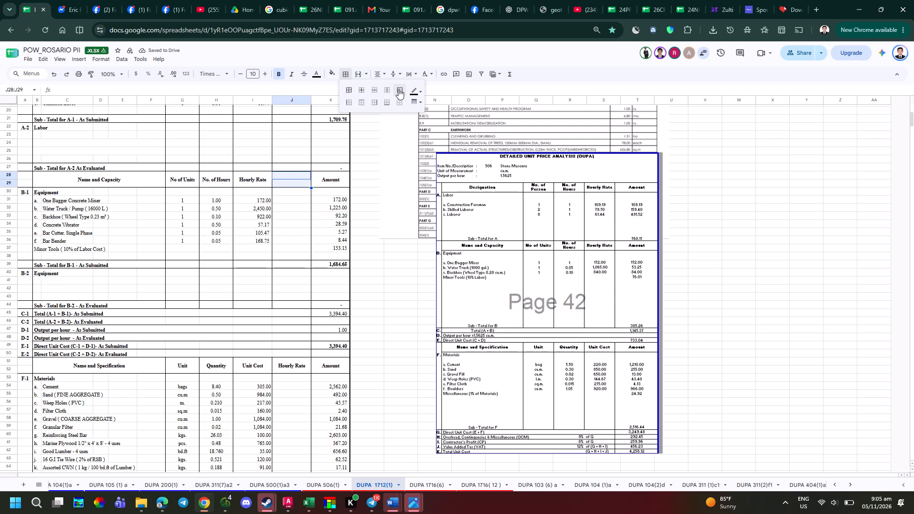
left_click_drag(398, 89, 395, 134)
left_click(357, 74)
left_click(386, 227)
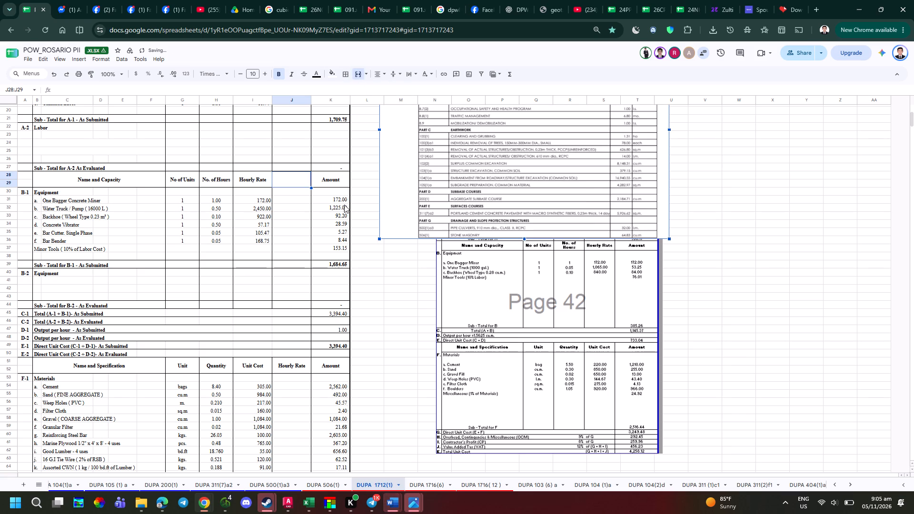
left_click(377, 274)
Merge the new column's cells J9:J10 in the A-1 Designation header row.
scroll(340, 178, "up", 3)
left_click_drag(298, 188, 298, 179)
left_click(358, 77)
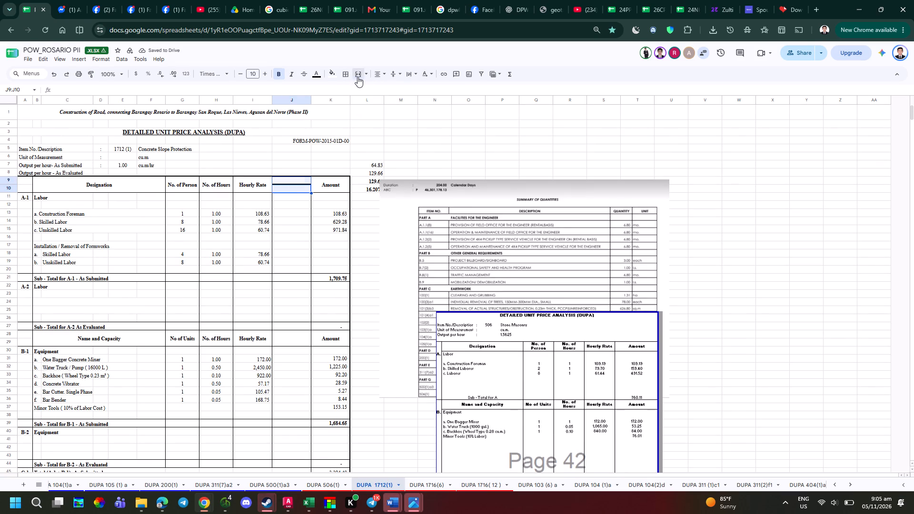
left_click(408, 222)
Review the sheet's new column against page 19 of the reference PDF, from the labor table down to F-1 Materials.
scroll(357, 286, "down", 1)
left_click(382, 355)
scroll(397, 384, "down", 2)
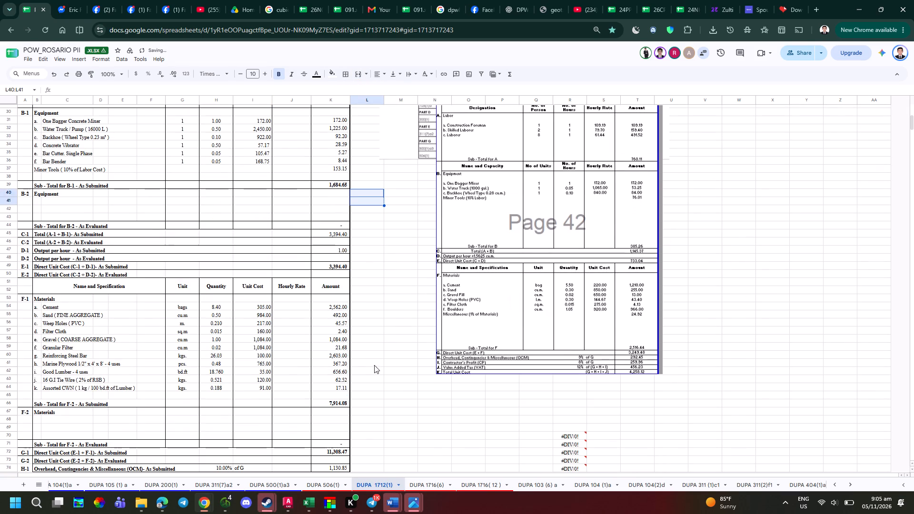
scroll(283, 318, "up", 2, "ctrl")
scroll(291, 372, "down", 2)
scroll(333, 391, "down", 1)
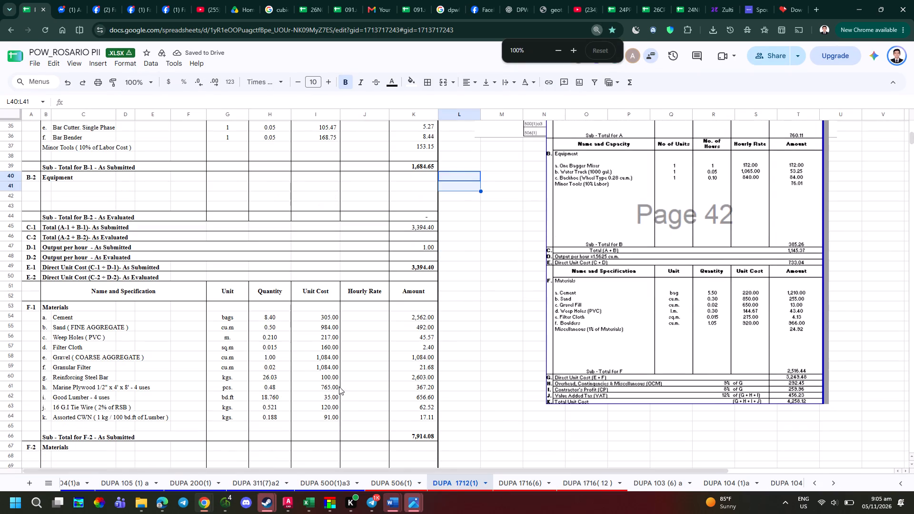
left_click(359, 399)
key("alt+Tab")
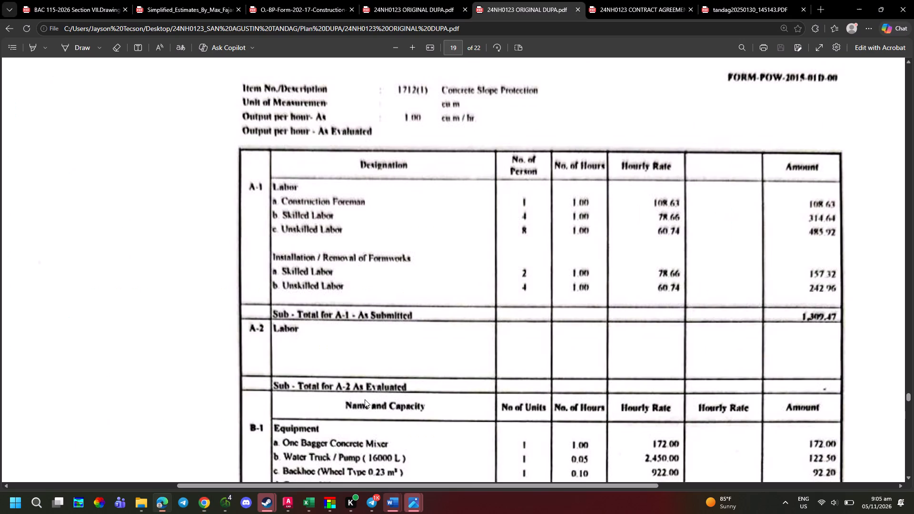
scroll(371, 419, "down", 2)
scroll(434, 401, "down", 4)
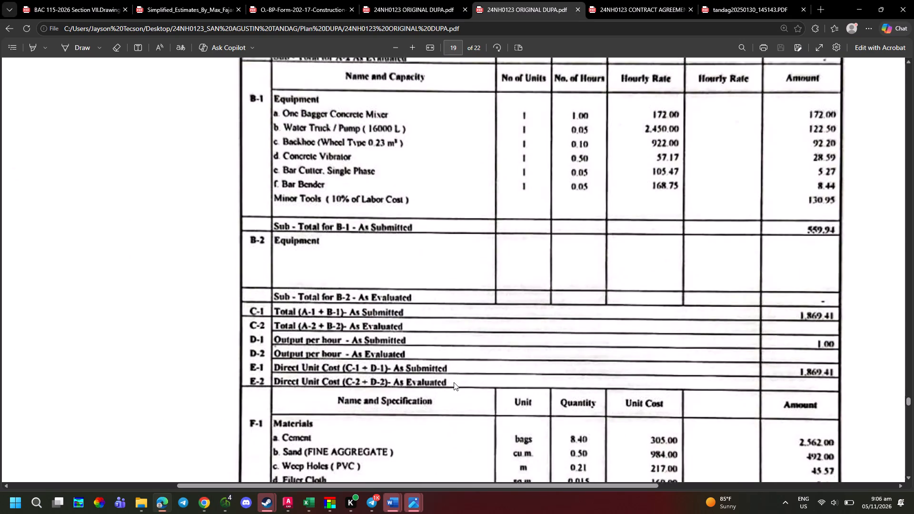
scroll(488, 374, "up", 1)
scroll(492, 381, "down", 2)
key("alt+Tab")
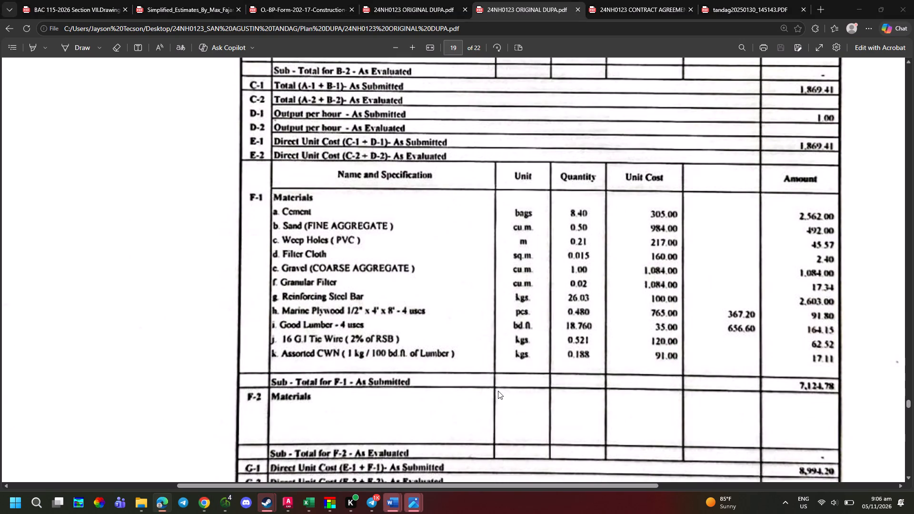
In the new column before Amount, enter 367.20 for Marine Plywood and 636.60 for Good Lumber.
key("Up")
key("alt+Tab")
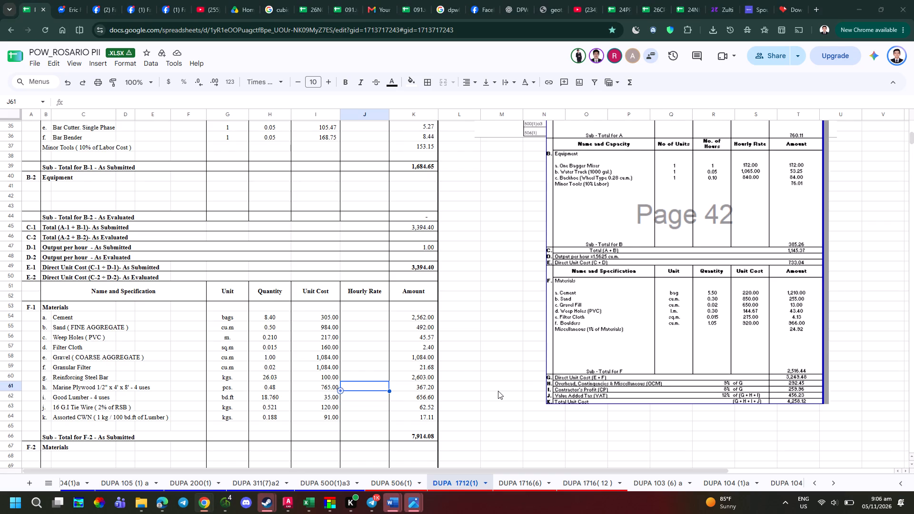
key("alt+Tab")
type("367.20")
key("Return")
key("alt+Tab")
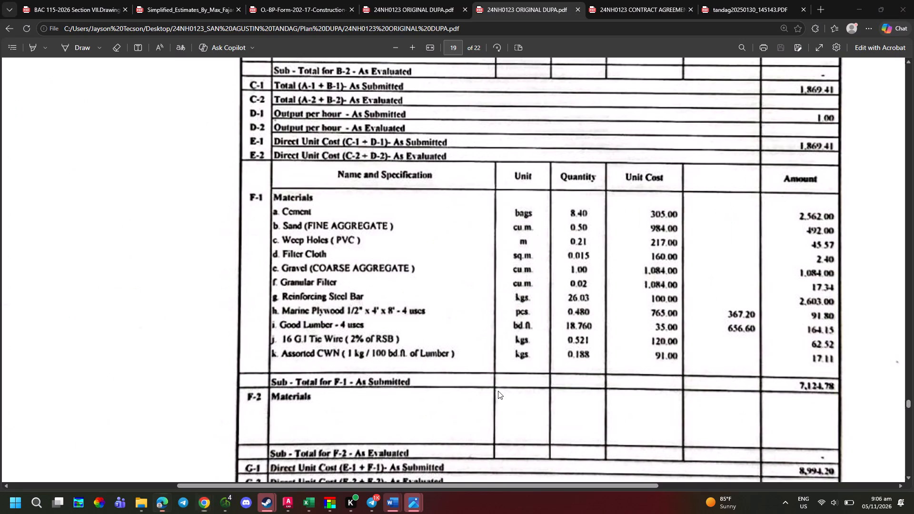
key("alt+Tab")
type("636")
key("alt+Tab")
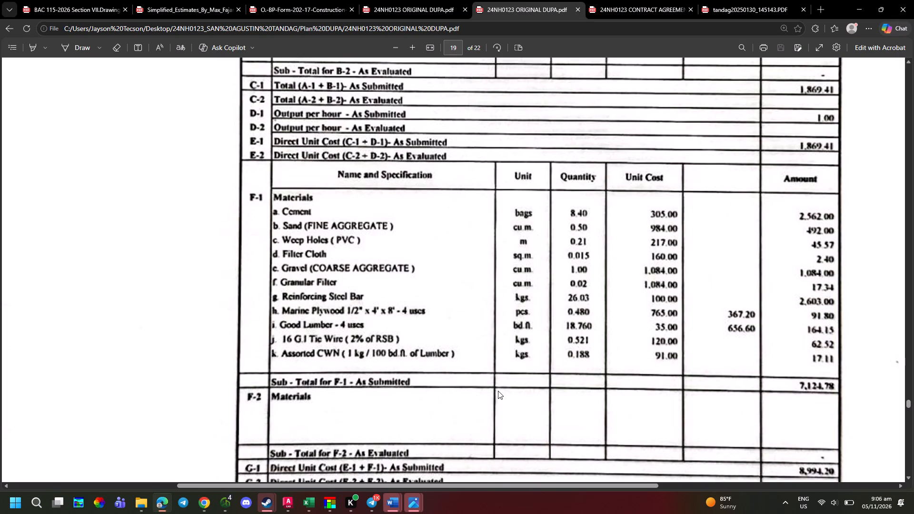
key("alt+Tab")
type(".60")
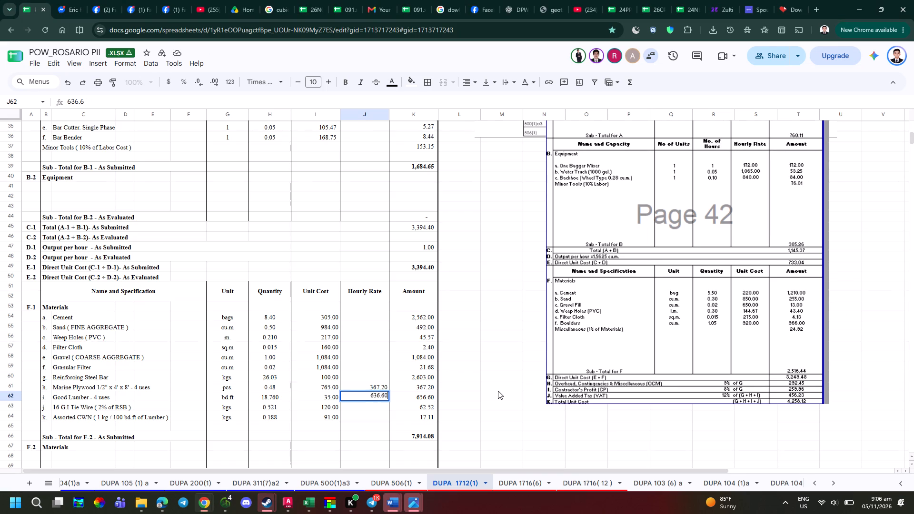
key("Return")
Compare the Marine Plywood and Good Lumber rows, including the plywood Amount formula, with the reference PDF's F-1 table.
key("alt+Tab")
key("alt+Tab")
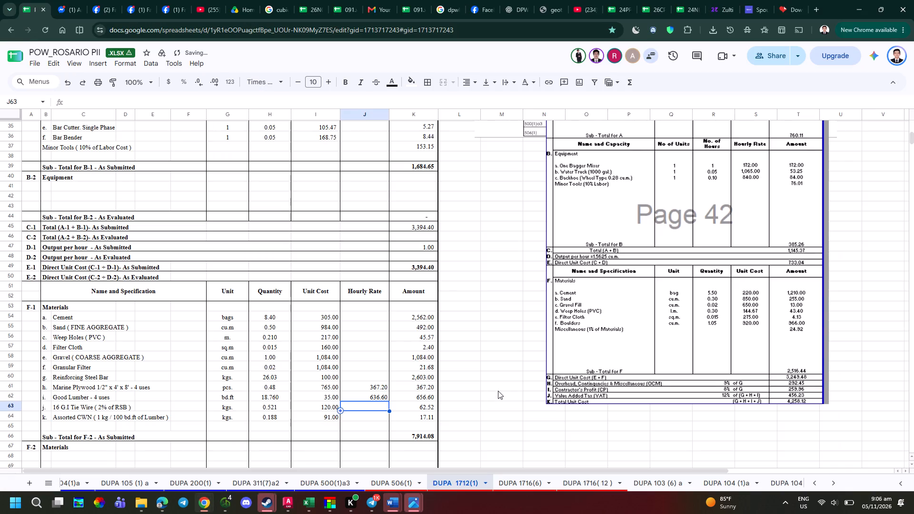
key("alt+Tab")
key("alt+Tab")
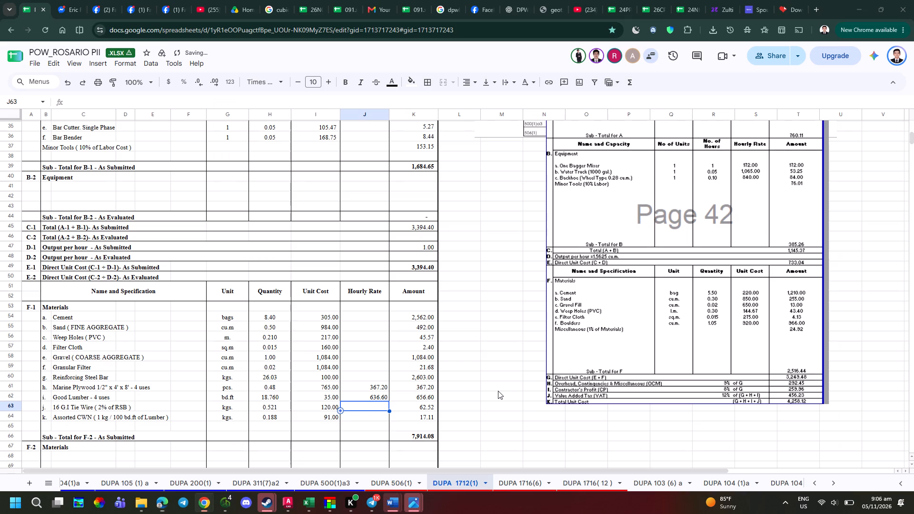
key("Up")
key("Right")
key("Up")
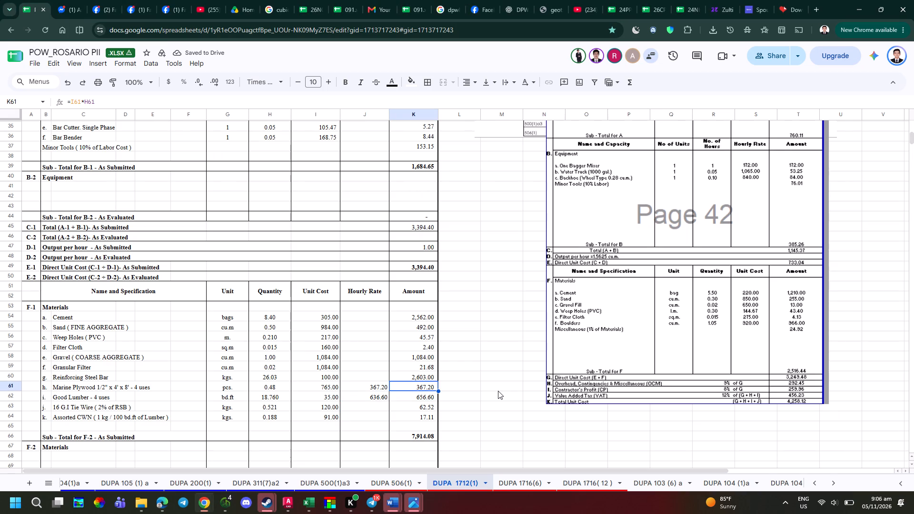
key("alt+Tab")
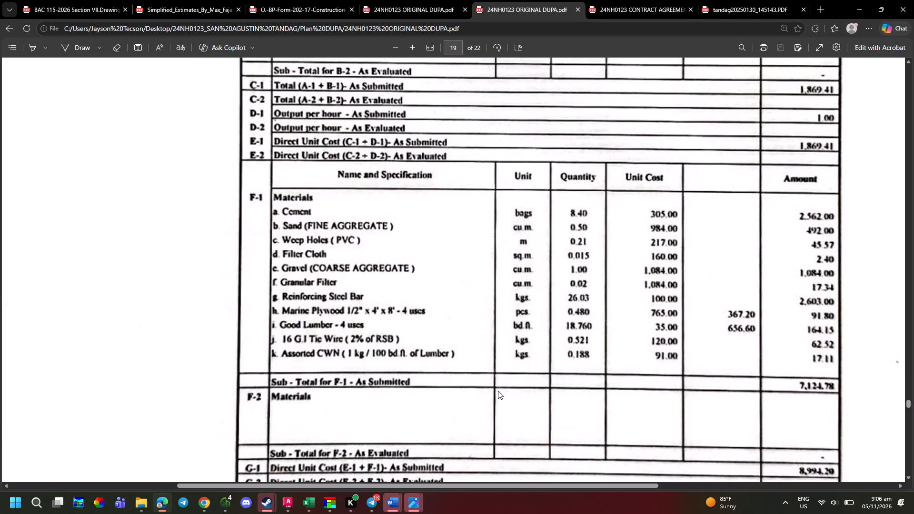
key("alt+Tab")
key("Left")
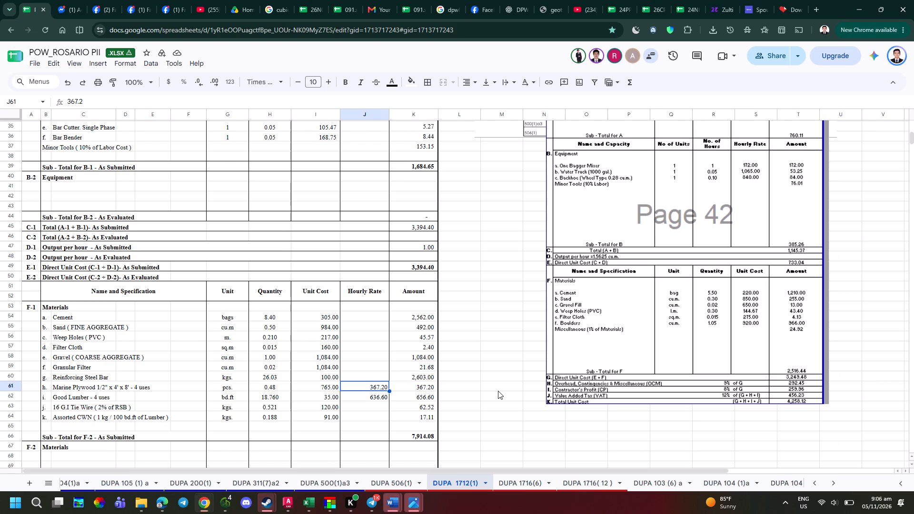
key("alt+Tab")
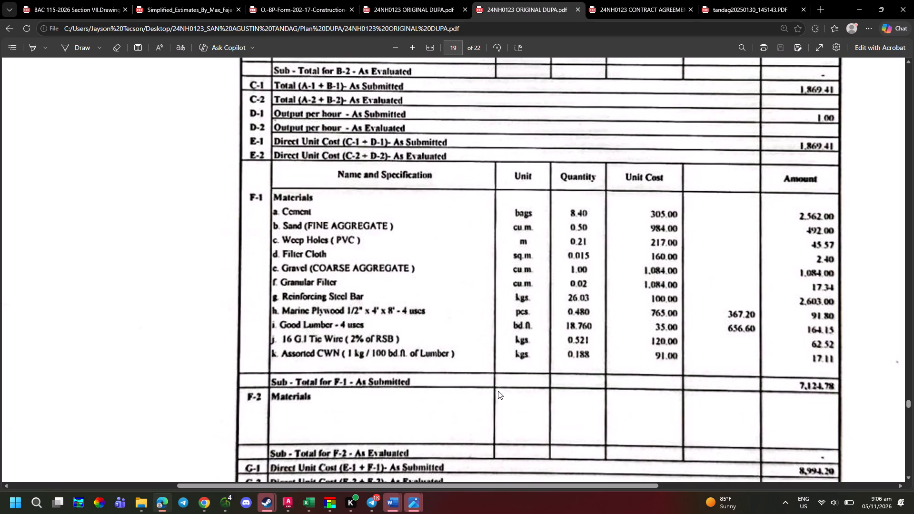
key("alt+Tab")
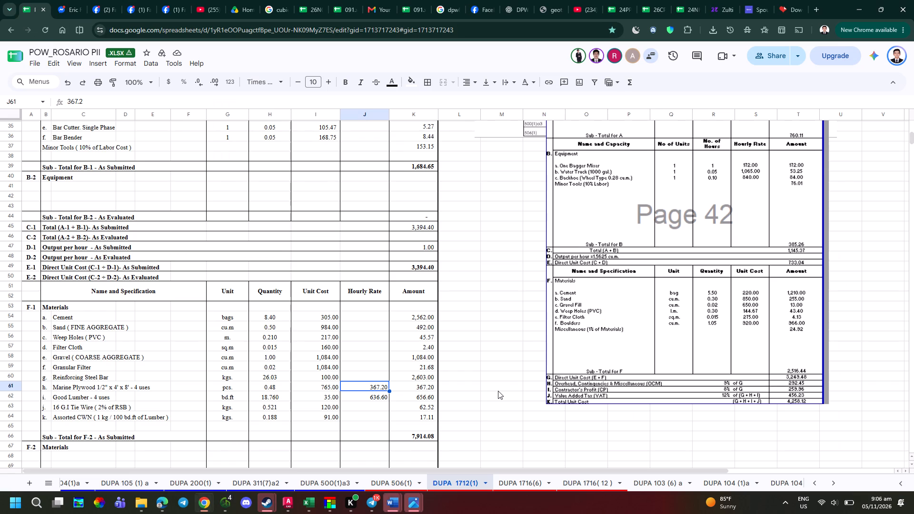
key("alt+Tab")
key("alt+Tab")
key("Right")
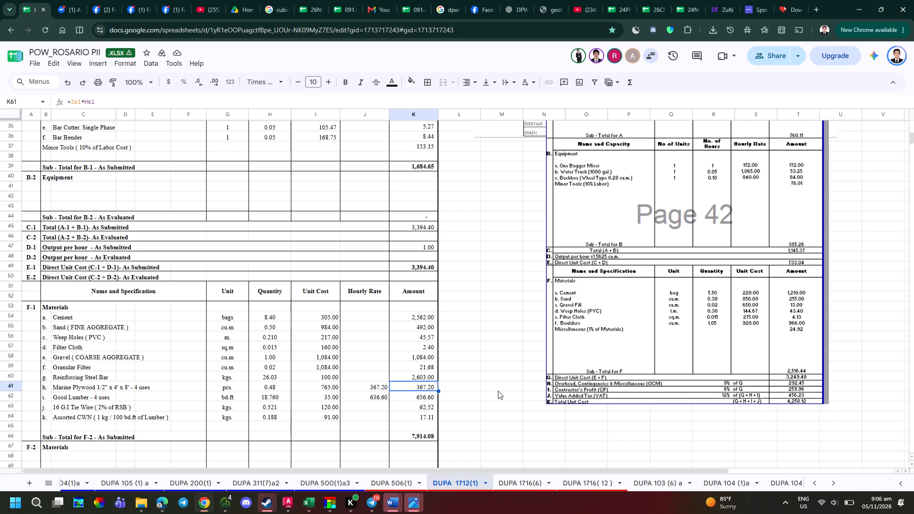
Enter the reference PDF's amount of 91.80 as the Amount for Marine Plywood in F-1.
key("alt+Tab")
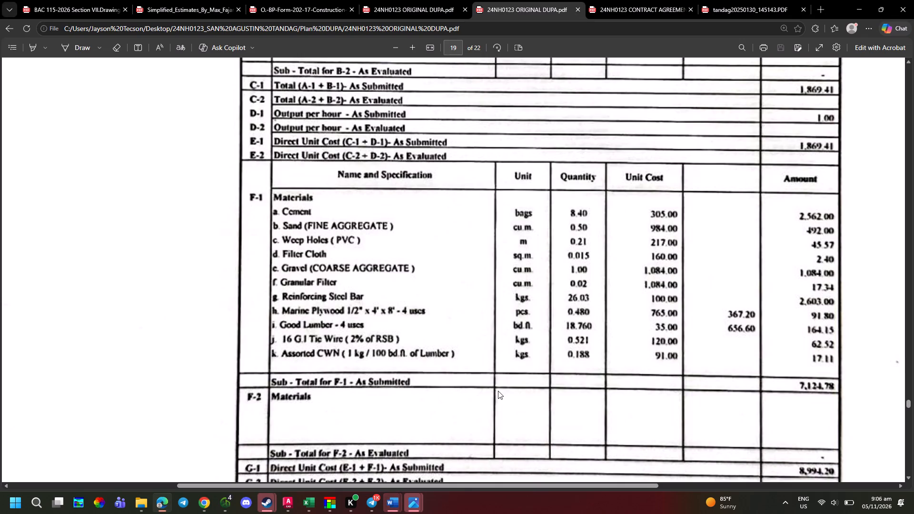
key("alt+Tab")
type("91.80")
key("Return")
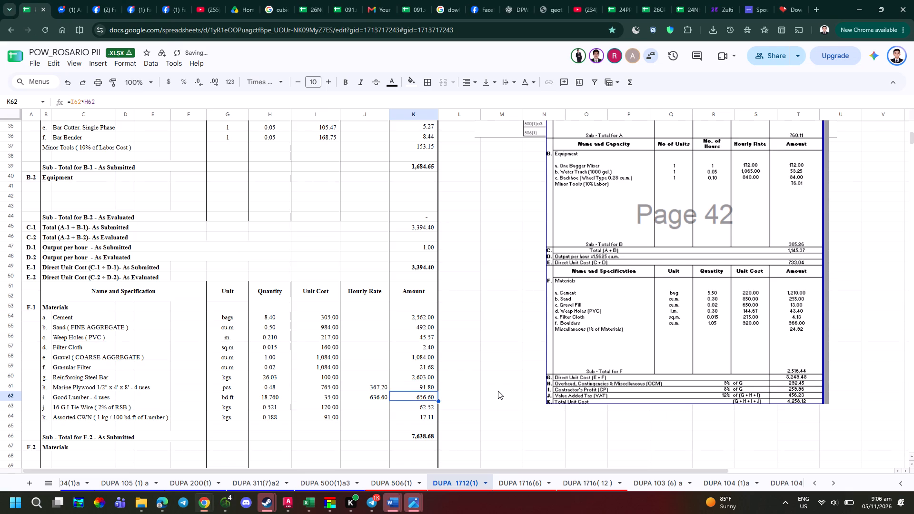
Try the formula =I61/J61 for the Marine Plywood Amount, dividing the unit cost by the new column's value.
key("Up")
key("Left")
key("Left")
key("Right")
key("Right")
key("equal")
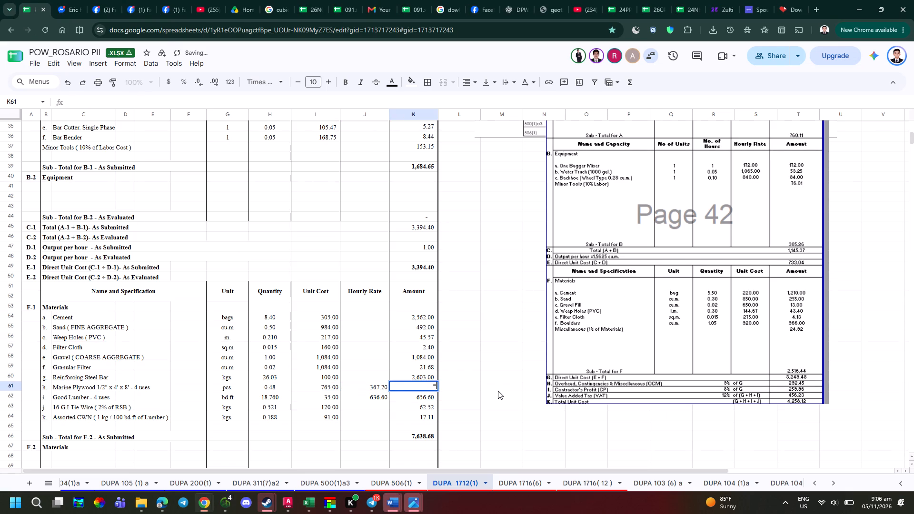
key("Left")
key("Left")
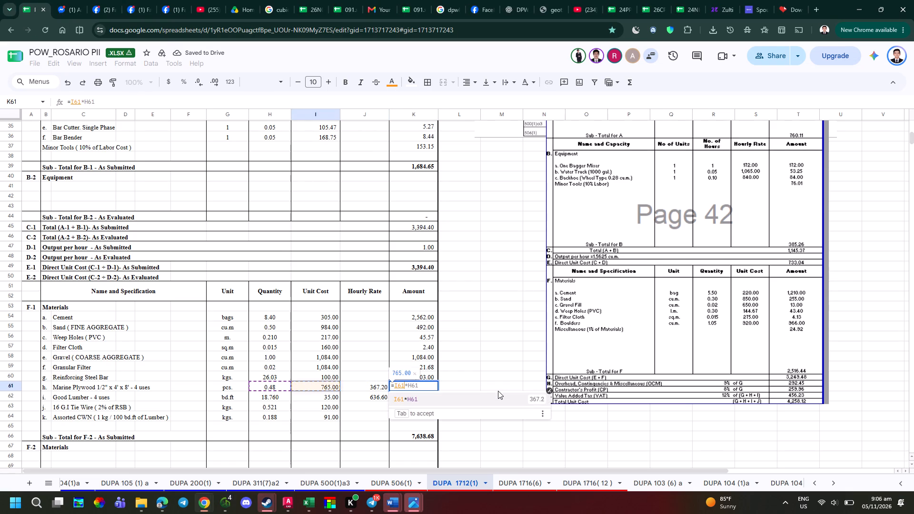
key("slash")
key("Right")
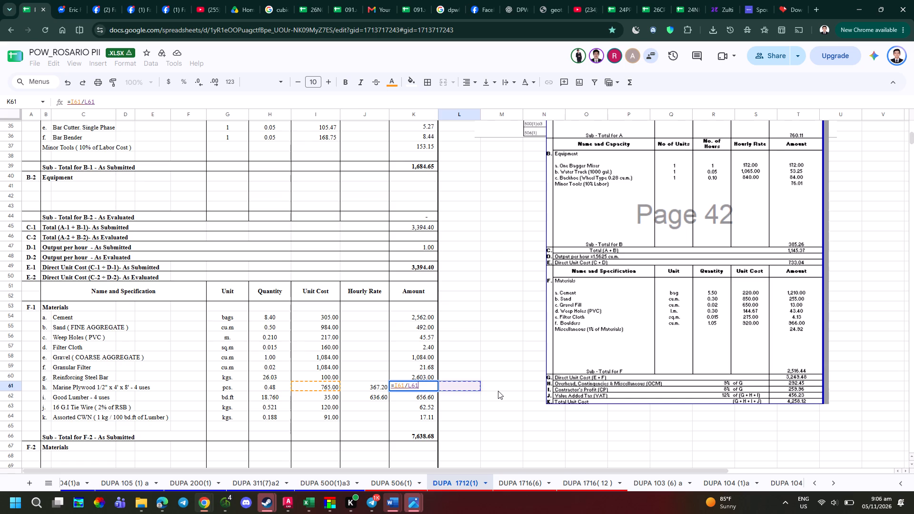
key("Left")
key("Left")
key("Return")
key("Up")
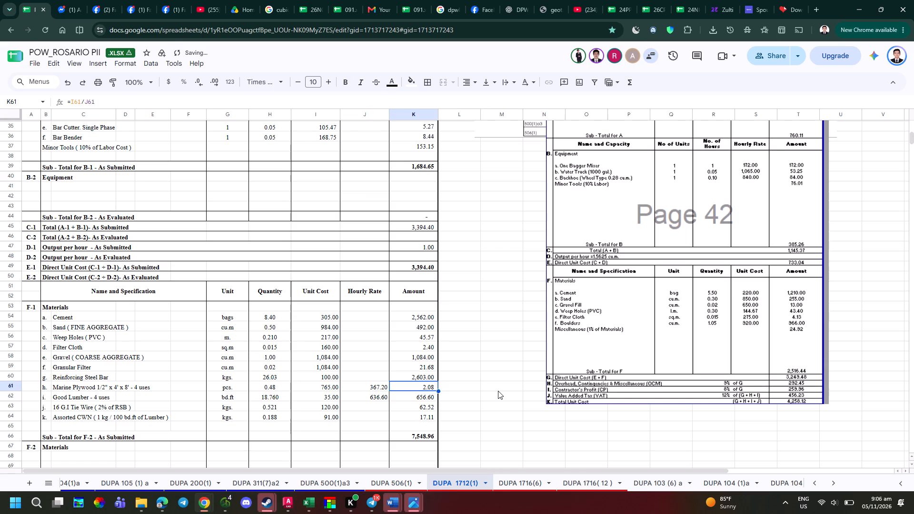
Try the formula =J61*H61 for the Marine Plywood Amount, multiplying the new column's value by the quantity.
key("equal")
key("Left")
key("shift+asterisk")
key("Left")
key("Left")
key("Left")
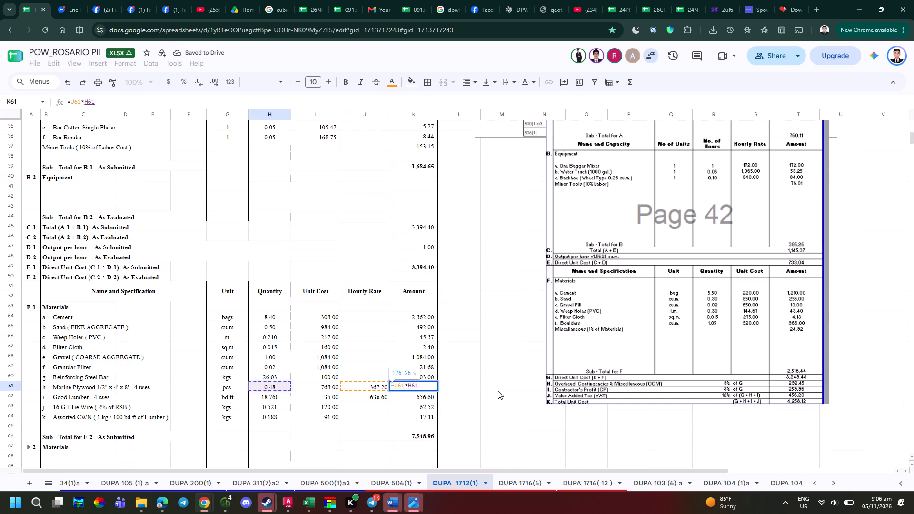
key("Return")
Recheck the reference PDF and set the Marine Plywood Amount to the fixed value 91.80.
key("alt+Tab")
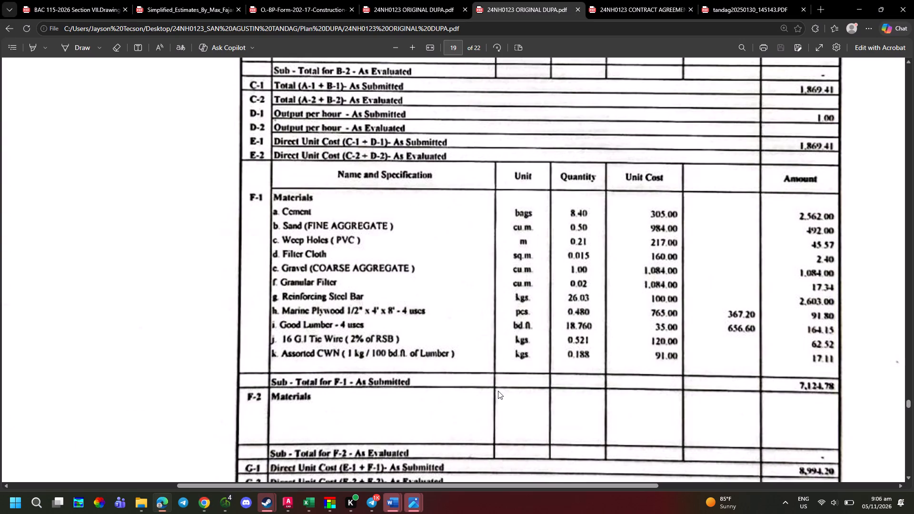
key("alt+Tab")
key("Up")
type("91.8-")
key("BackSpace")
key("0")
key("Return")
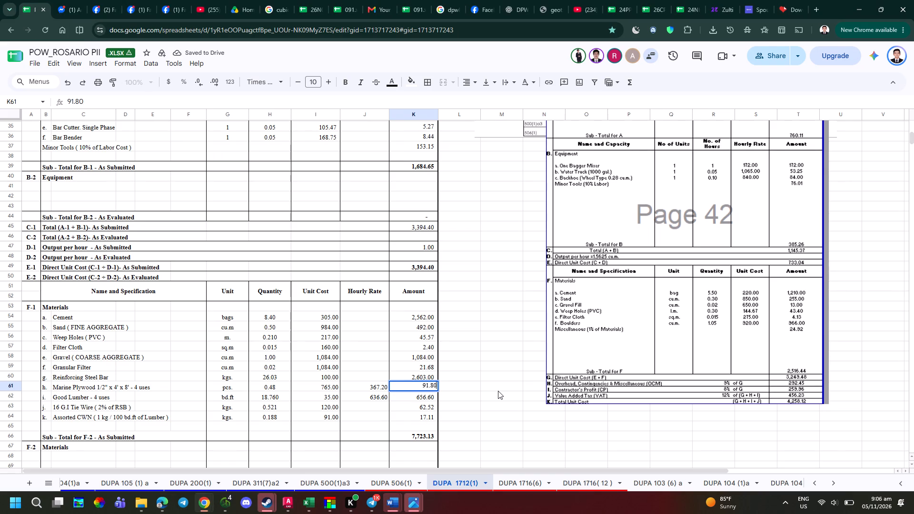
Check the reference PDF and set the Good Lumber Amount in F-1 to the fixed value 164.15.
key("alt+Tab")
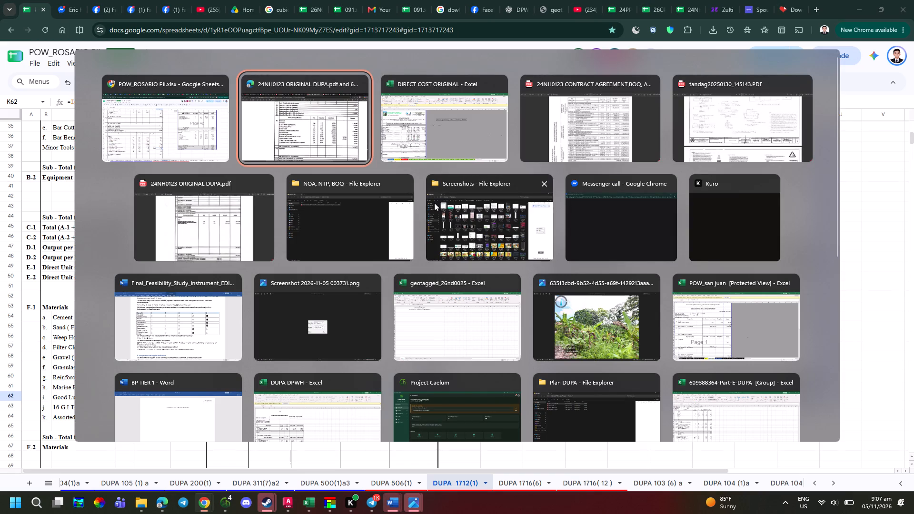
left_click(328, 109)
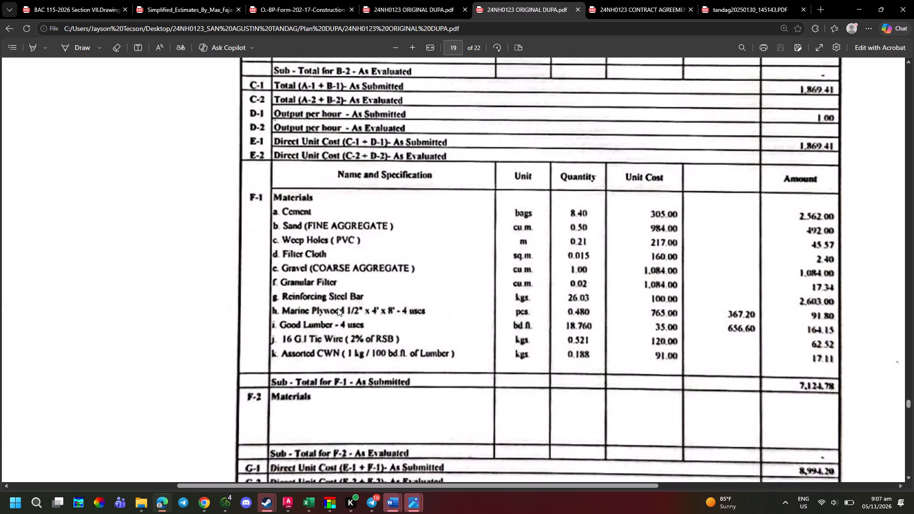
key("alt+Tab")
type("164.15")
key("Return")
Compare the F-1 plywood, lumber, tie wire and nail amounts and the subtotal with the reference PDF.
key("alt+Tab")
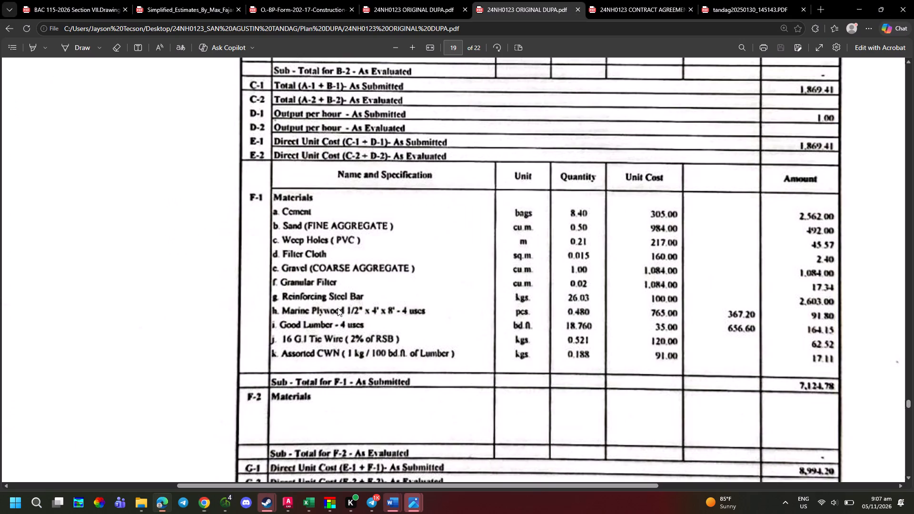
key("alt+Tab")
key("alt+Tab")
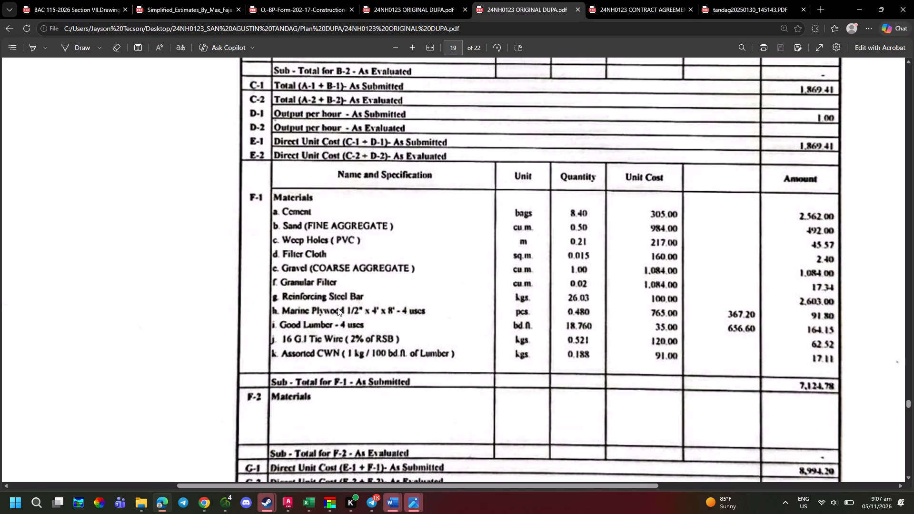
key("alt+Tab")
key("alt+Tab")
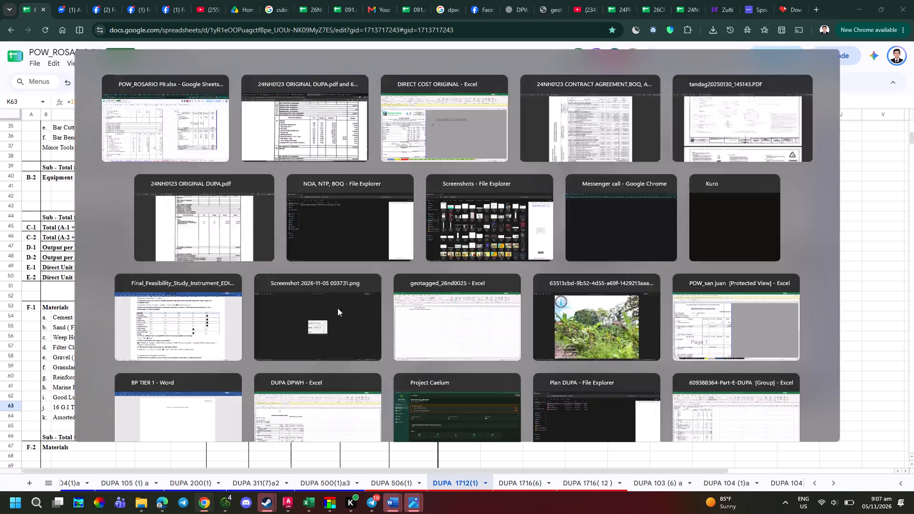
key("alt+Tab")
key("Up")
key("Up")
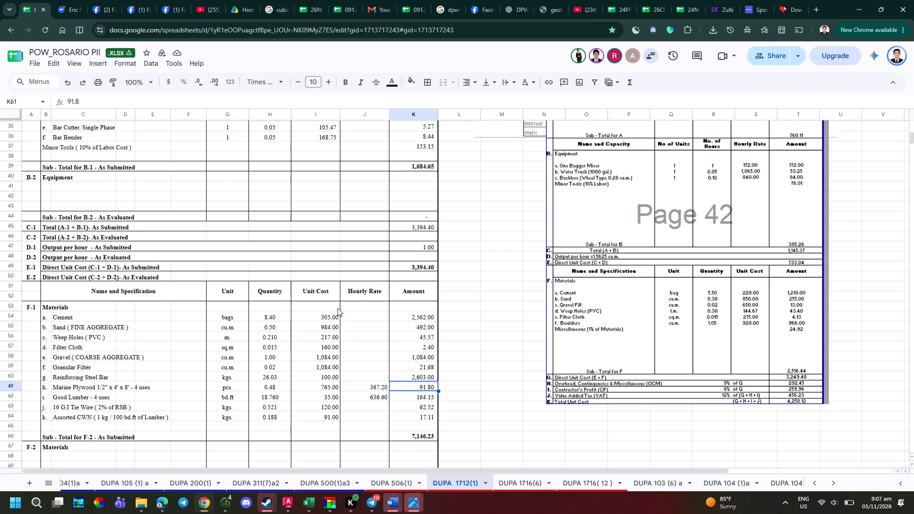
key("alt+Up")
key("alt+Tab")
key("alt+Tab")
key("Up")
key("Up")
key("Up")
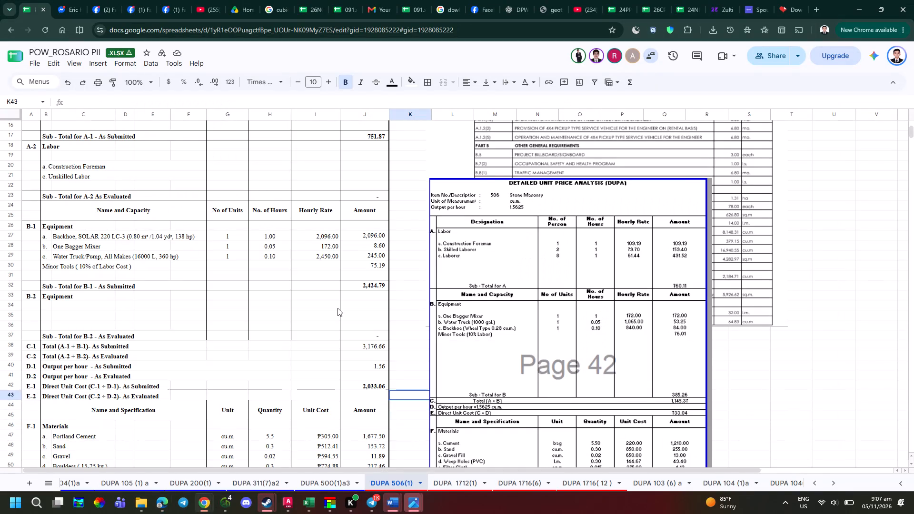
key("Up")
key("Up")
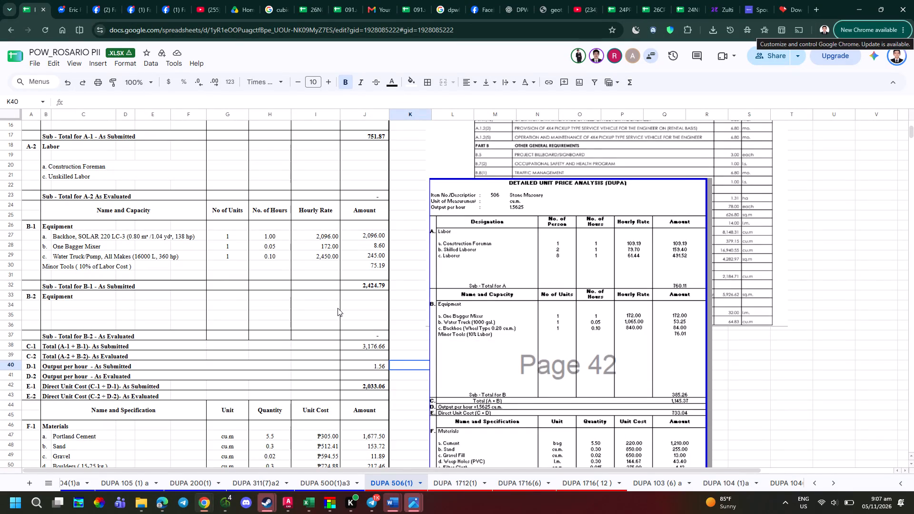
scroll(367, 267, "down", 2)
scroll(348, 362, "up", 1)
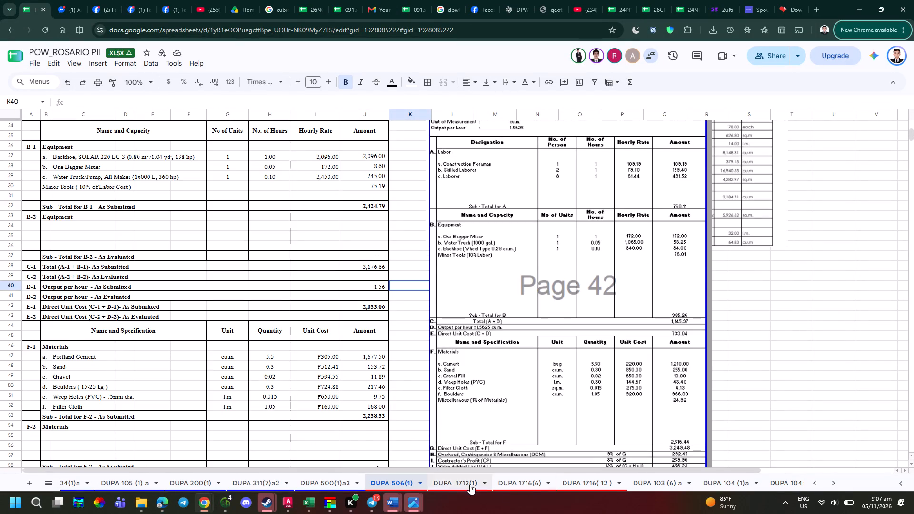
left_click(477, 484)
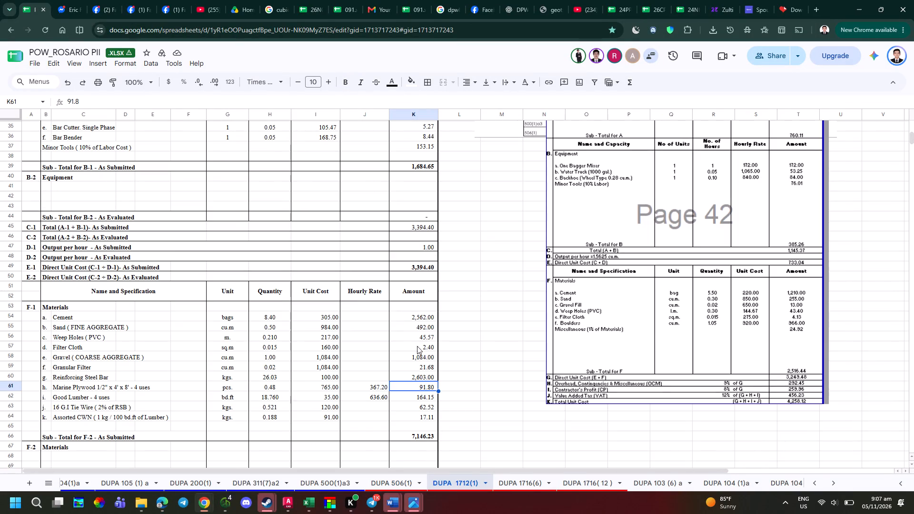
Compare the F-1 amounts from Weep Holes to Granular Filter with the reference PDF.
left_click(419, 338)
key("alt+Tab")
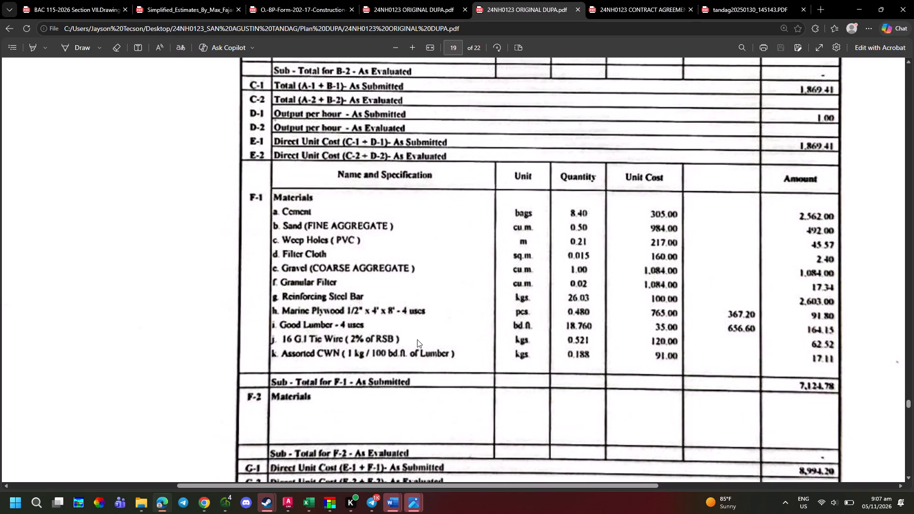
key("alt+Tab")
key("alt+Tab")
key("alt+Tab")
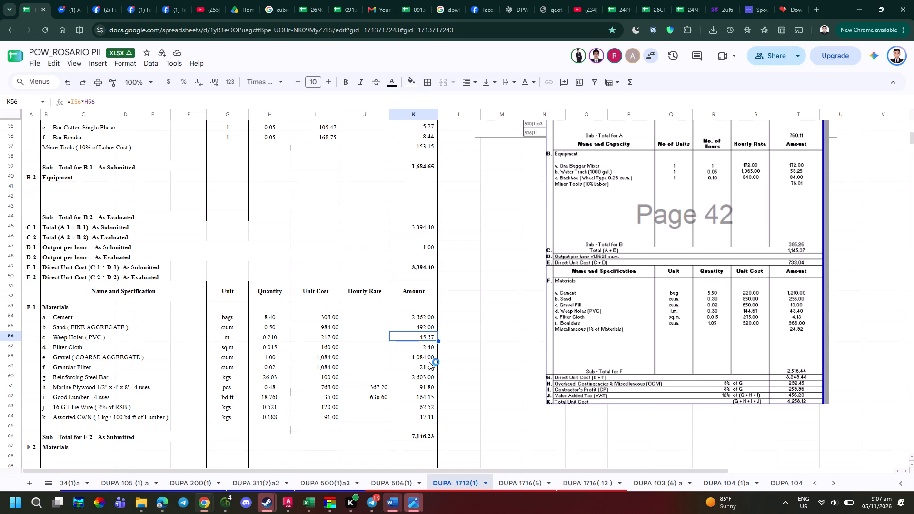
left_click(429, 359)
key("alt+Tab")
key("alt+Tab")
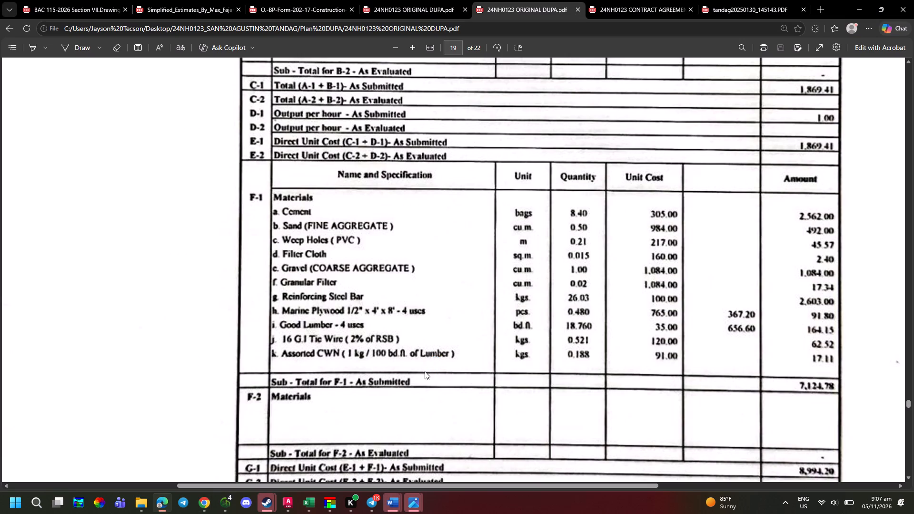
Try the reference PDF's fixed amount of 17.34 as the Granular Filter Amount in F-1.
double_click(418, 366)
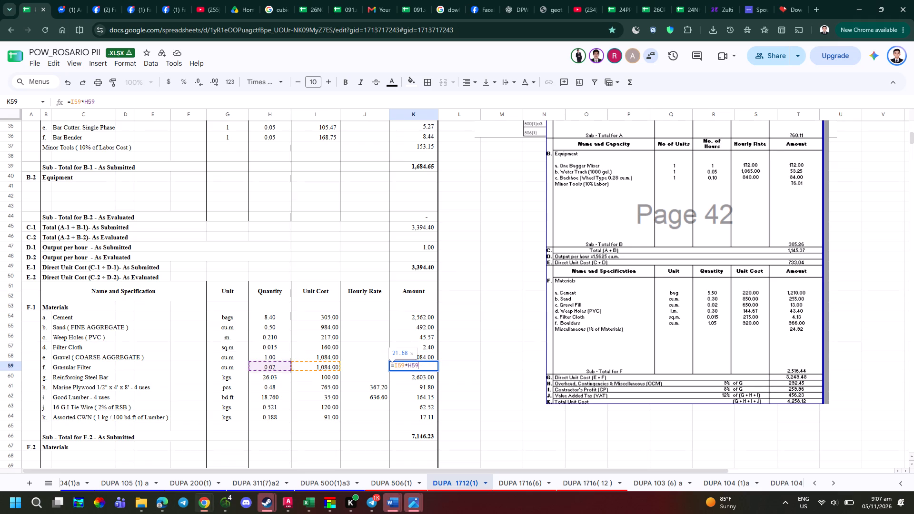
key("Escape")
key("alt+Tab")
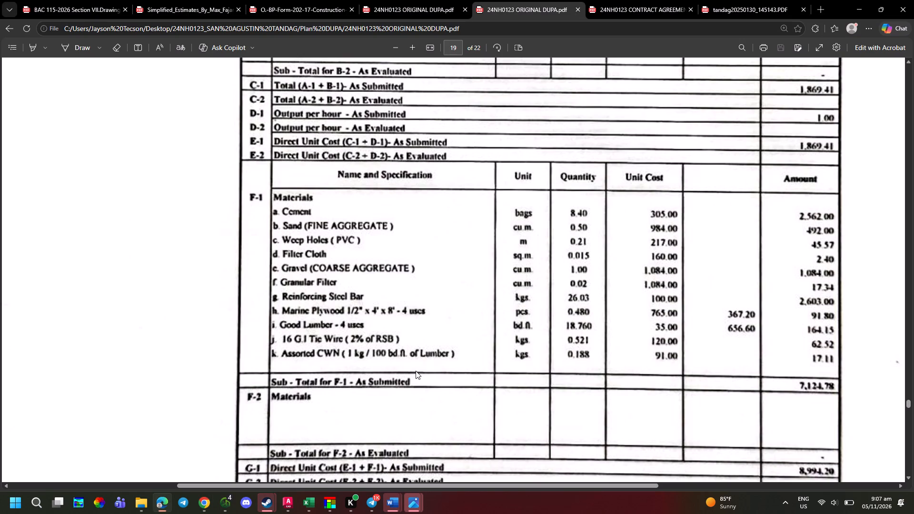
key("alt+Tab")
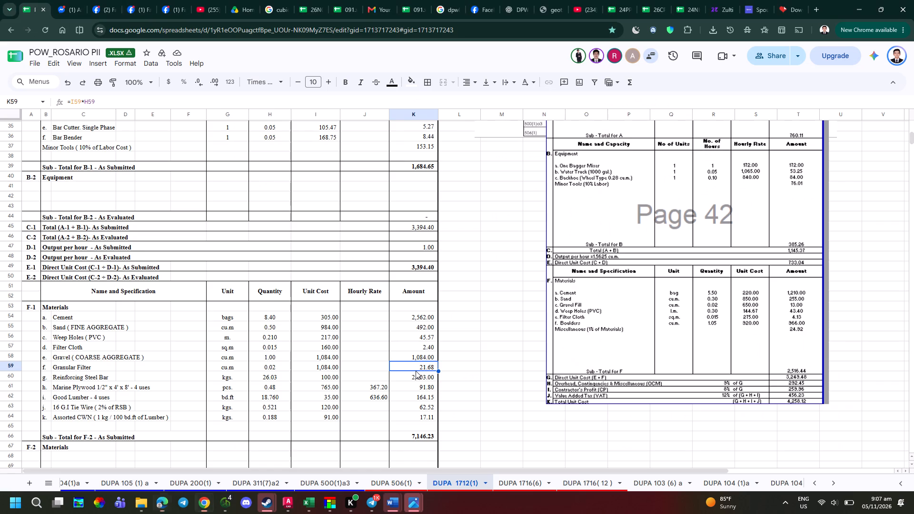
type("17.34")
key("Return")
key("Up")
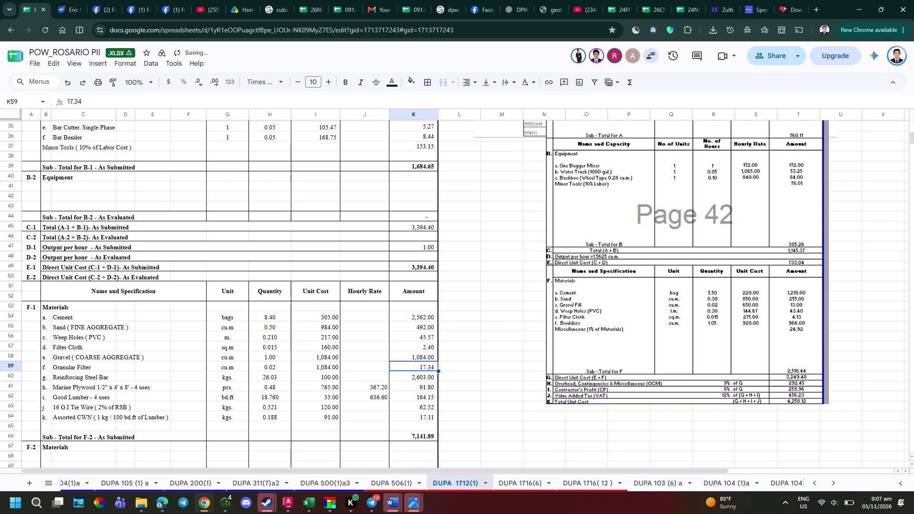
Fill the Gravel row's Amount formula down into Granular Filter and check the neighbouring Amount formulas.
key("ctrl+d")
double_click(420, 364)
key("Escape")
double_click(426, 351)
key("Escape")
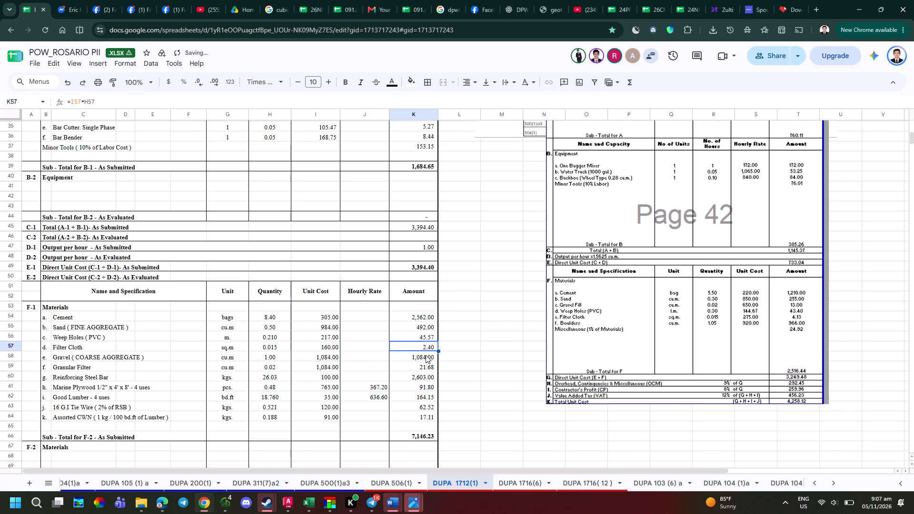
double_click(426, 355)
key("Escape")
Review the direct cost, OCM, profit, VAT and total unit cost rows against the reference PDF.
scroll(428, 382, "down", 2)
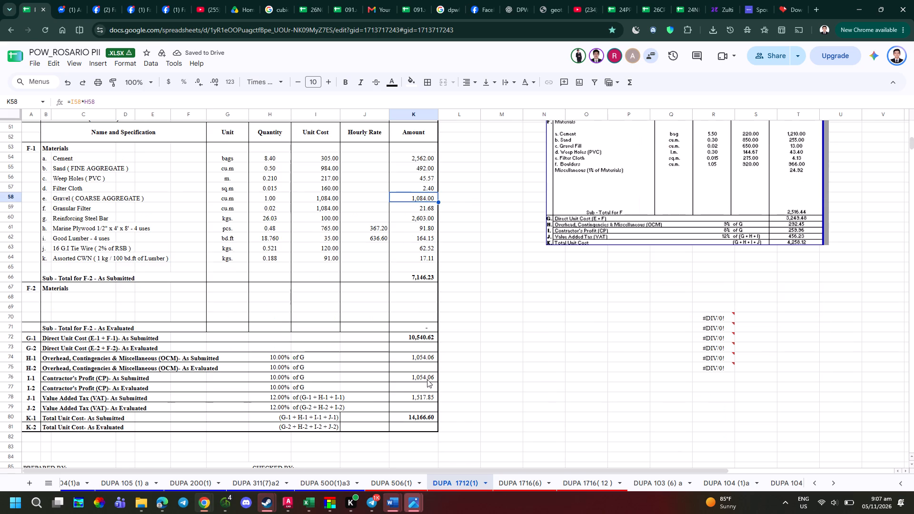
key("alt+Tab")
scroll(437, 373, "down", 5)
key("alt+Tab")
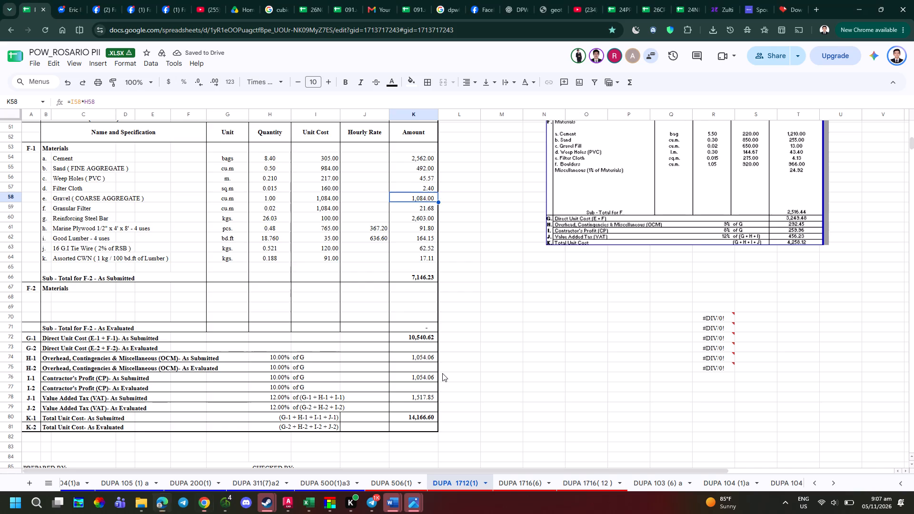
scroll(442, 373, "down", 2)
scroll(443, 373, "up", 2)
scroll(443, 374, "down", 2, "ctrl")
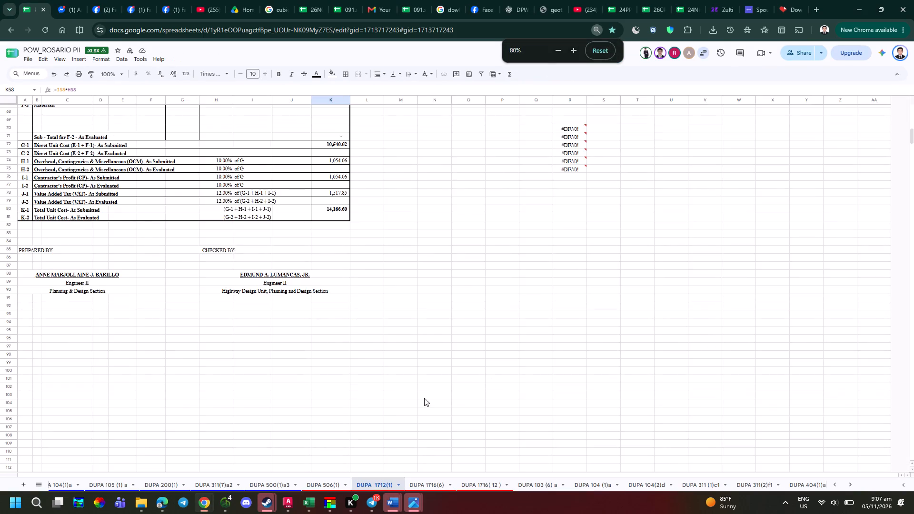
Review the Concrete Slope Protection sheet from the top and browse back through the earlier DUPA sheets.
scroll(368, 397, "up", 4)
scroll(139, 406, "up", 1, "ctrl")
scroll(193, 414, "up", 4)
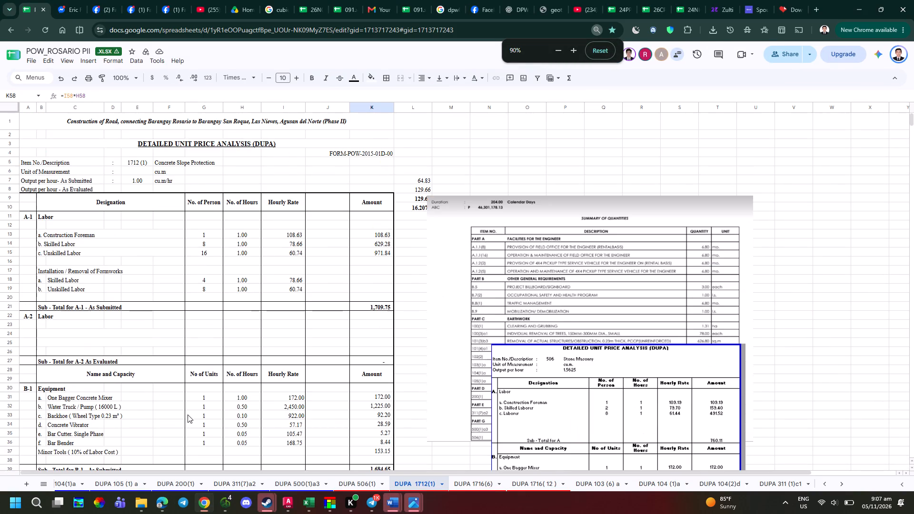
scroll(332, 479, "up", 2)
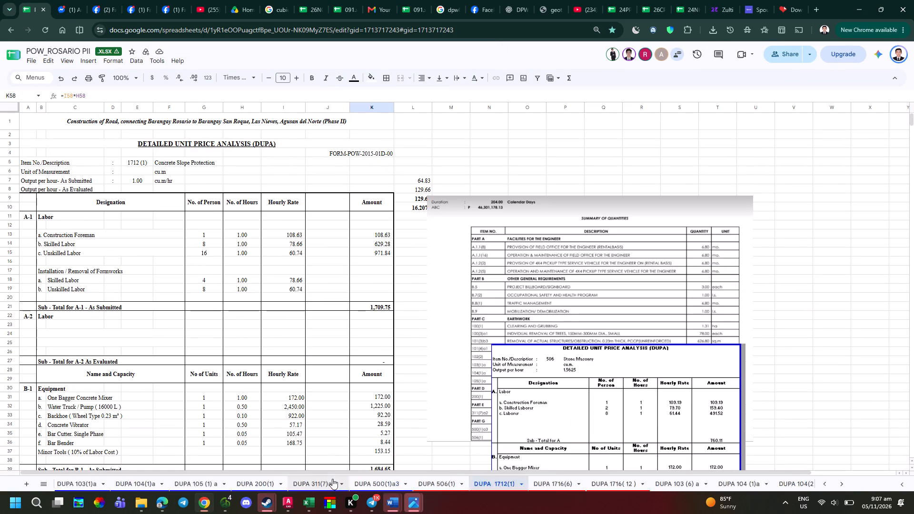
scroll(332, 479, "up", 1)
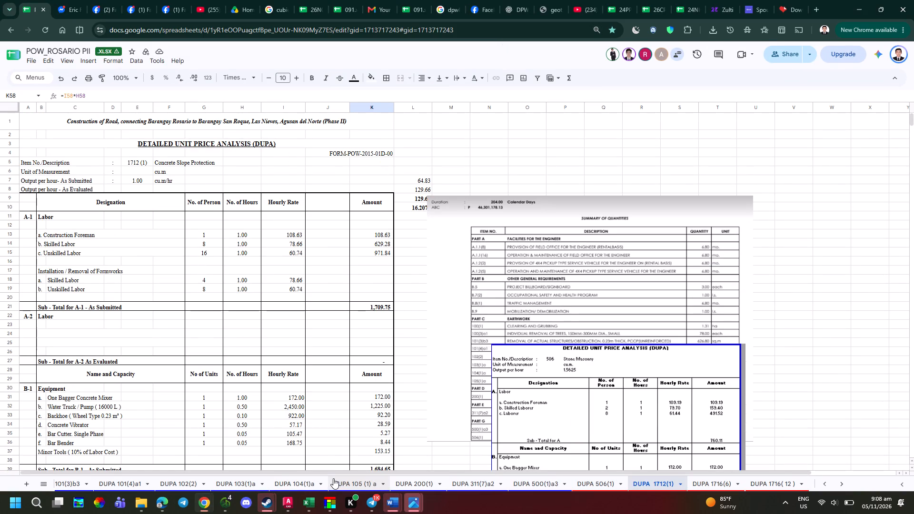
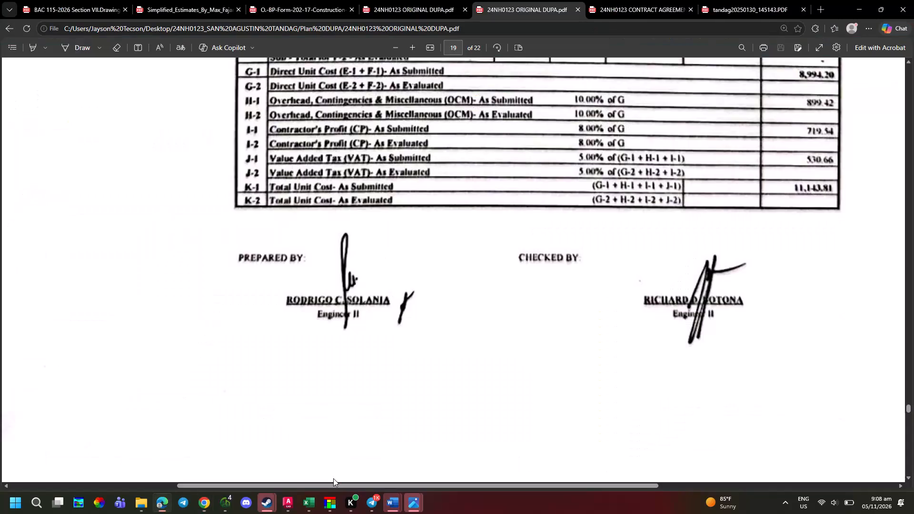
Switch to Chrome, find the open DPWH geotagged picture PDF, geotagged_26nd0025.pdf, and examine its header and both site photos up close.
key("alt+Tab")
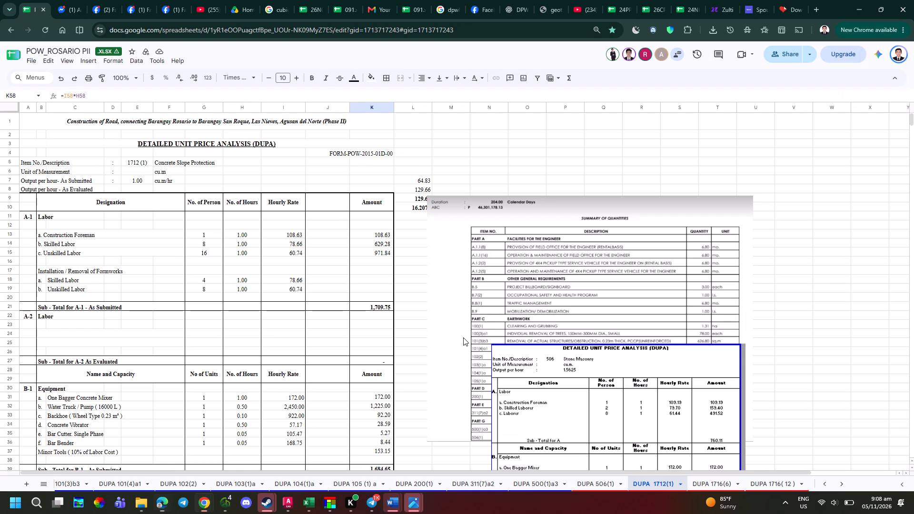
left_click(277, 0)
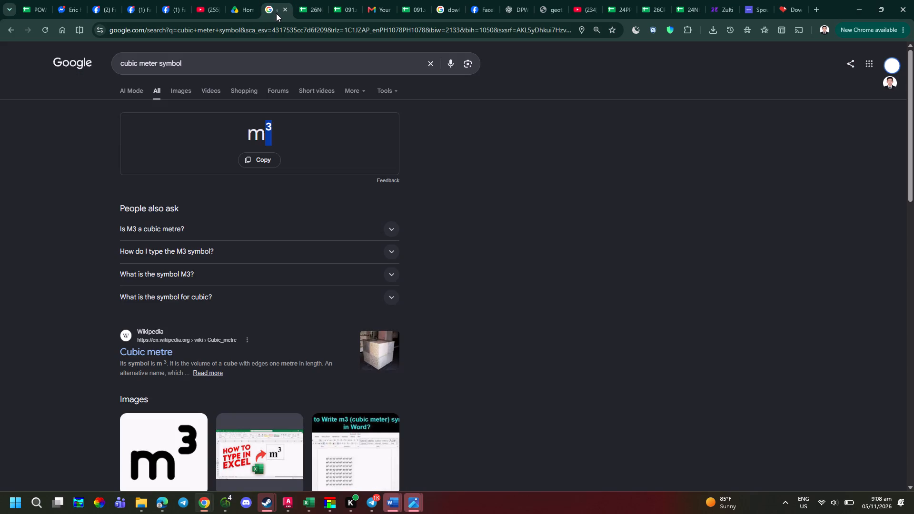
left_click(442, 0)
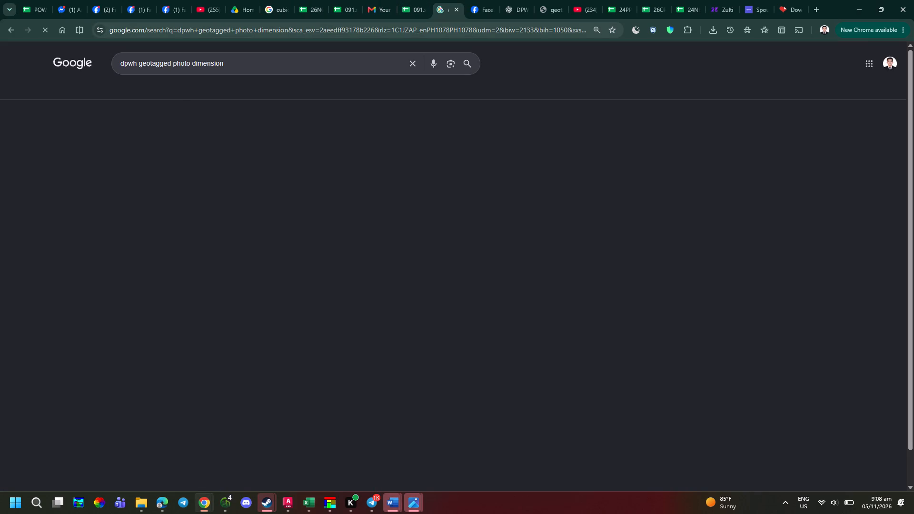
left_click(580, 0)
left_click(558, 0)
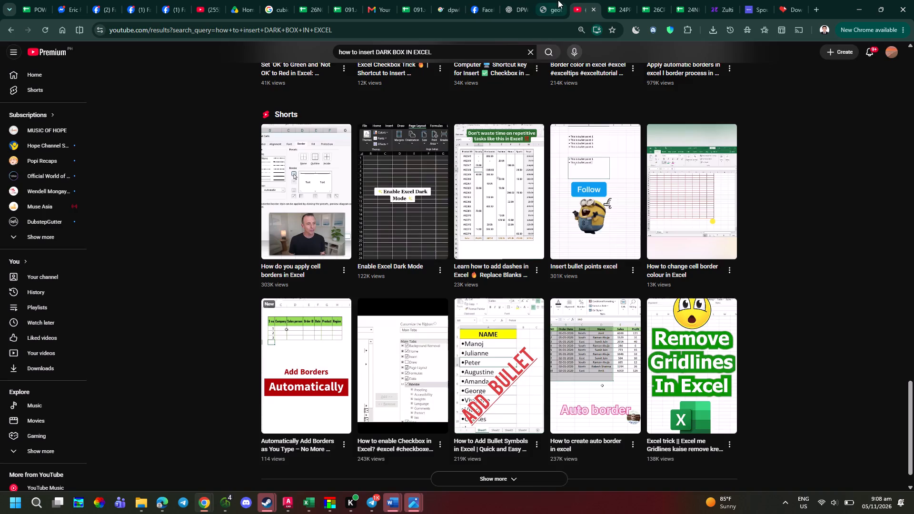
scroll(449, 177, "up", 2)
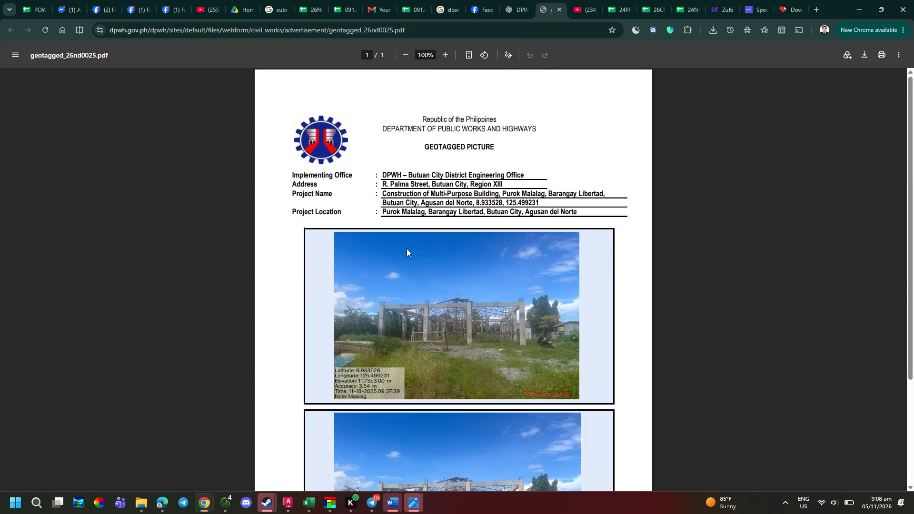
scroll(411, 250, "up", 1, "ctrl")
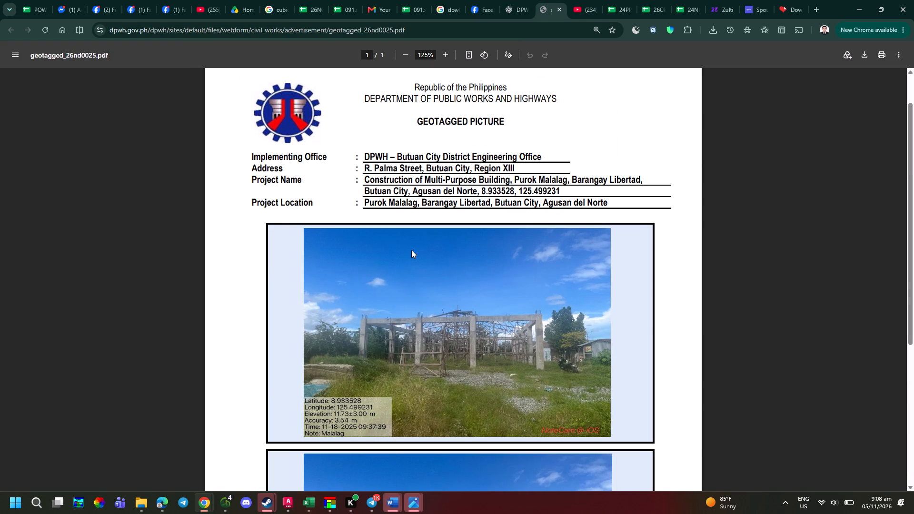
scroll(411, 250, "up", 1, "ctrl")
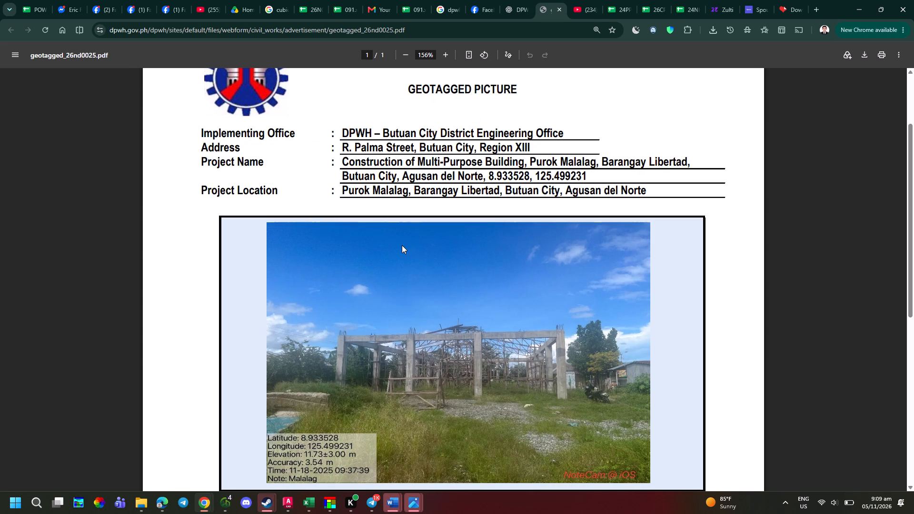
scroll(407, 247, "down", 5)
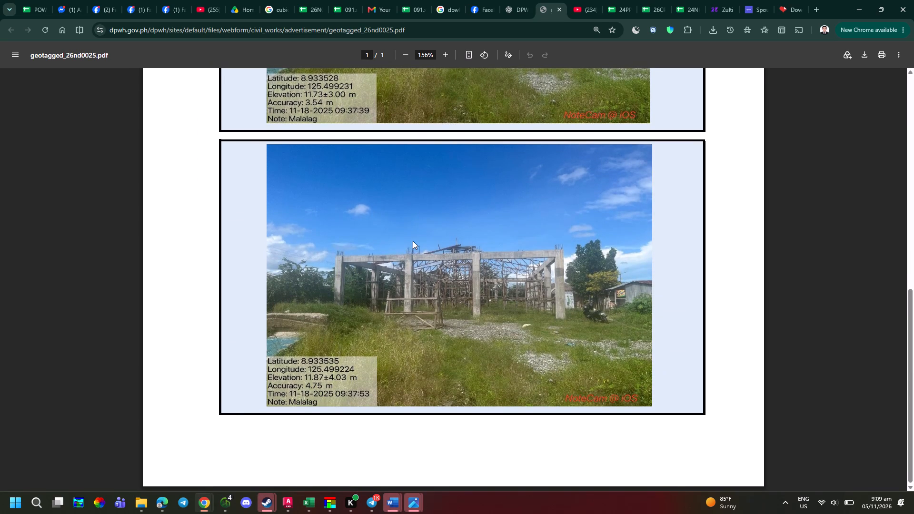
Review the geotagged picture PDF again, from both site photos up to the project header, and view the full page.
scroll(413, 241, "down", 3)
scroll(479, 338, "up", 4)
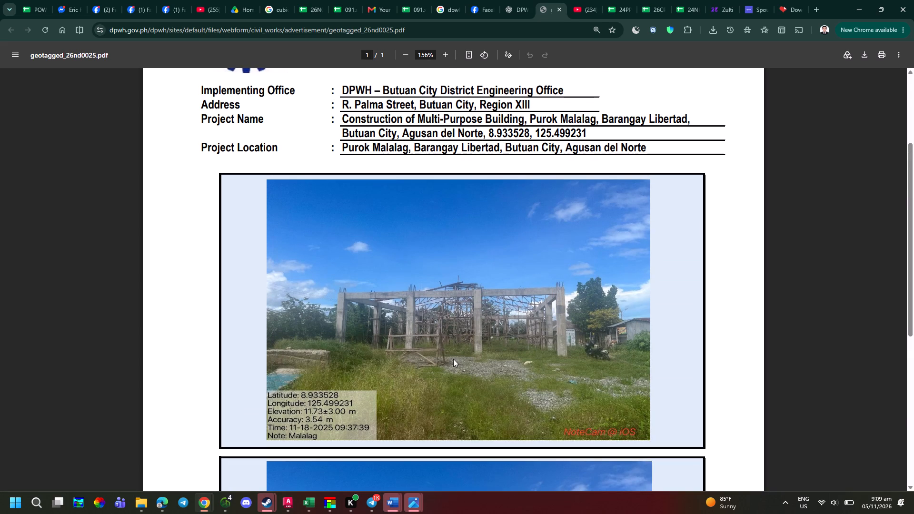
scroll(480, 351, "up", 3)
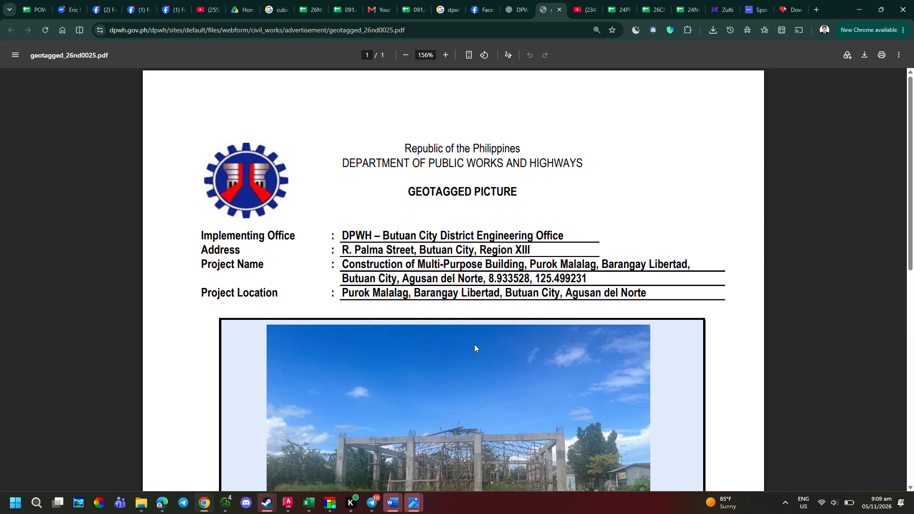
scroll(478, 346, "down", 1)
left_click(477, 350)
scroll(477, 351, "down", 3, "ctrl")
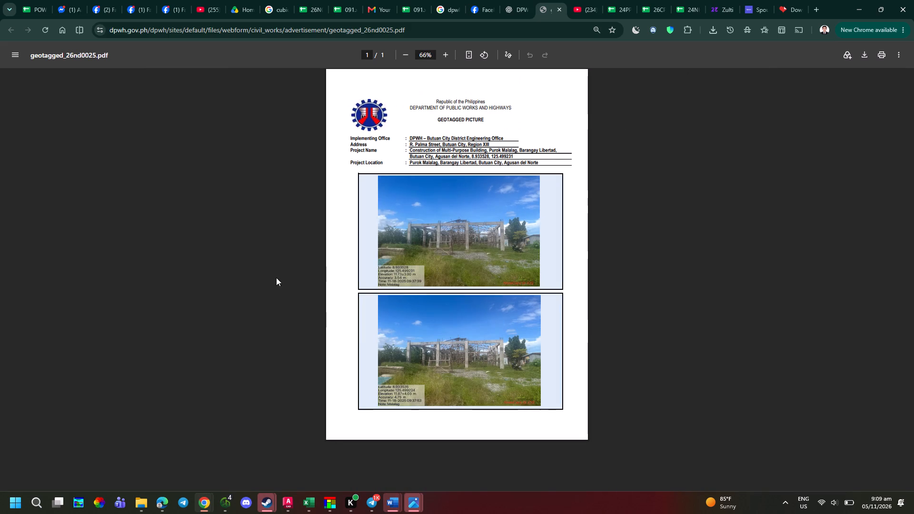
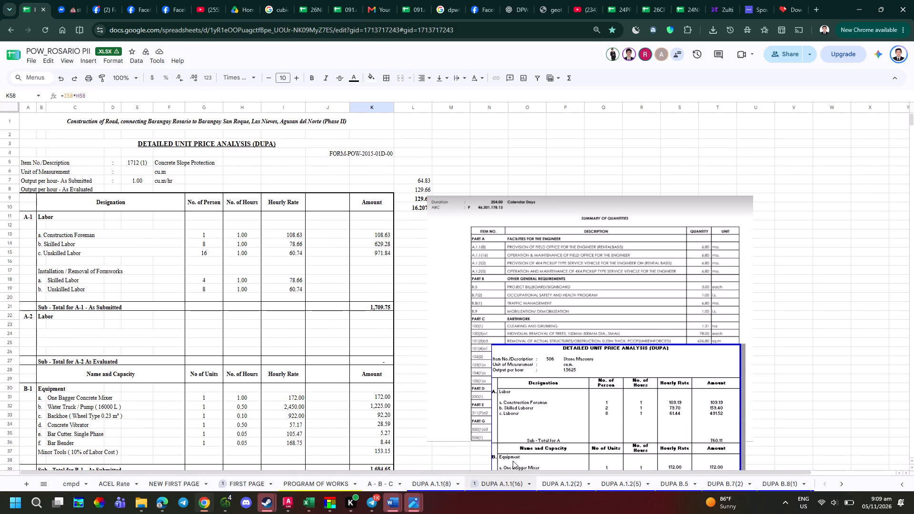
Move the pasted Stone Masonry DUPA reference image up beside the Concrete Slope Protection labor and equipment tables, over the summary of quantities image.
left_click(554, 418)
left_click_drag(554, 416, 535, 220)
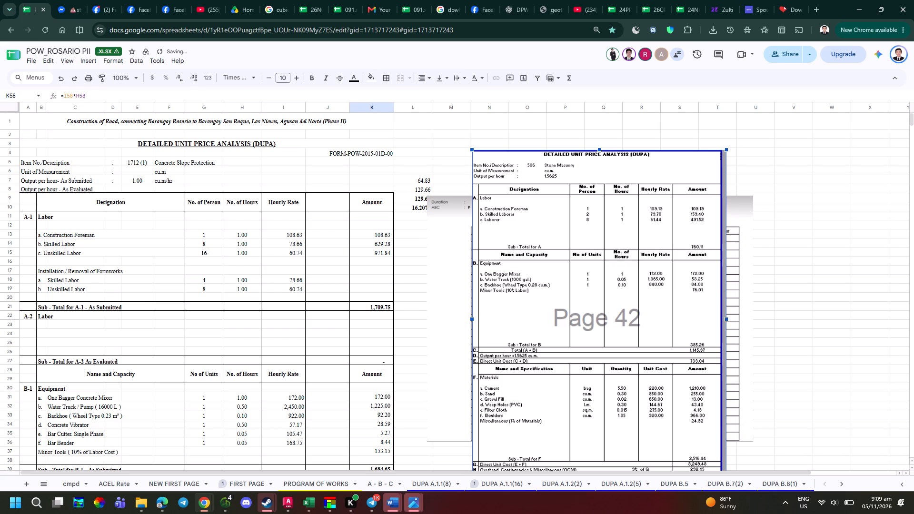
Open the DUPA A.1.1(8) sheet and review it from the top against the summary of quantities image.
left_click(427, 484)
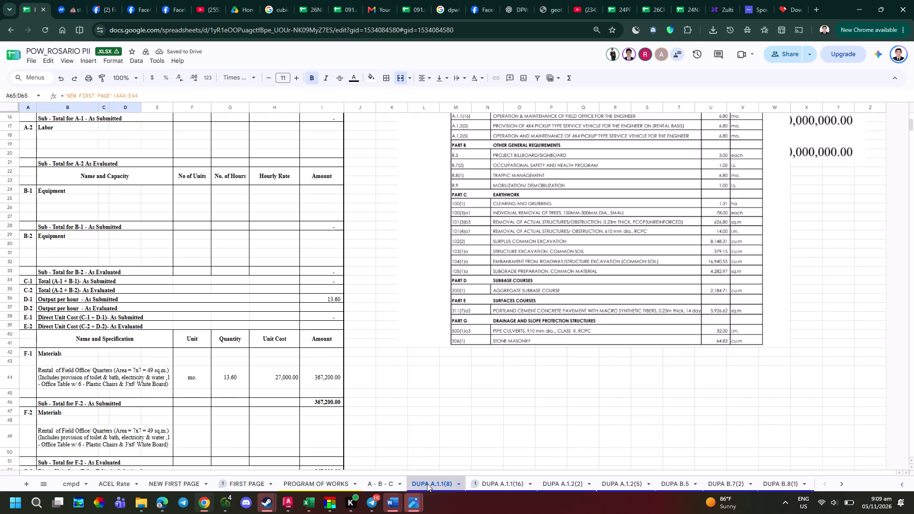
scroll(313, 372, "up", 4)
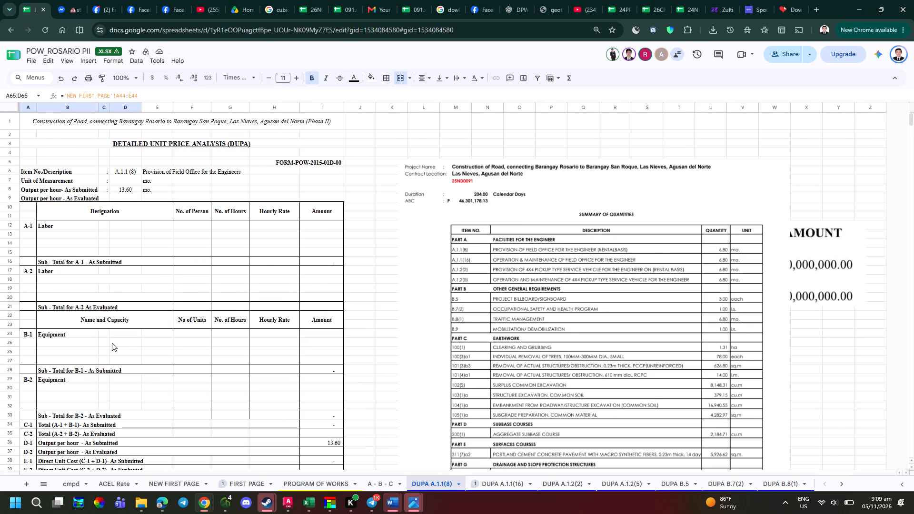
Examine the DUPA sheets A.1.1(8), A.1.1(16), A.1.2(2), A.1.2(5) and B.5 in the POW_ROSARIO PII workbook.
scroll(113, 347, "down", 2)
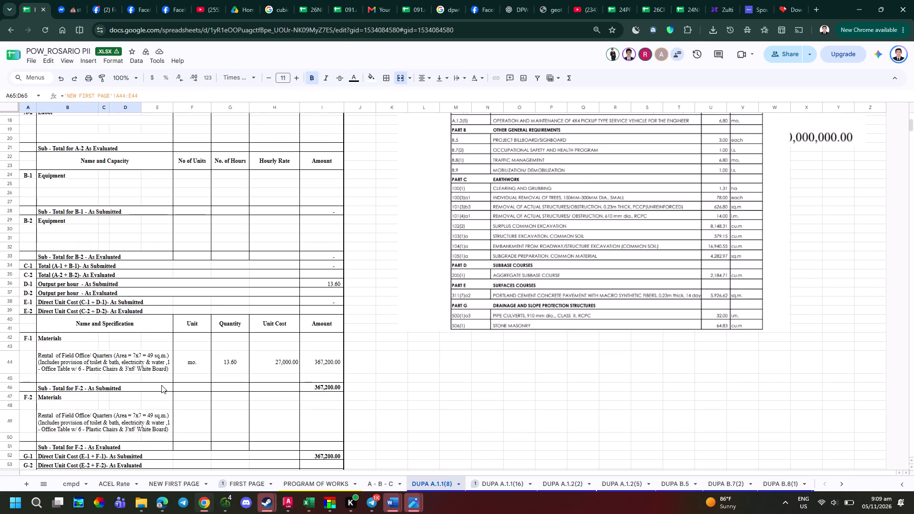
left_click(486, 478)
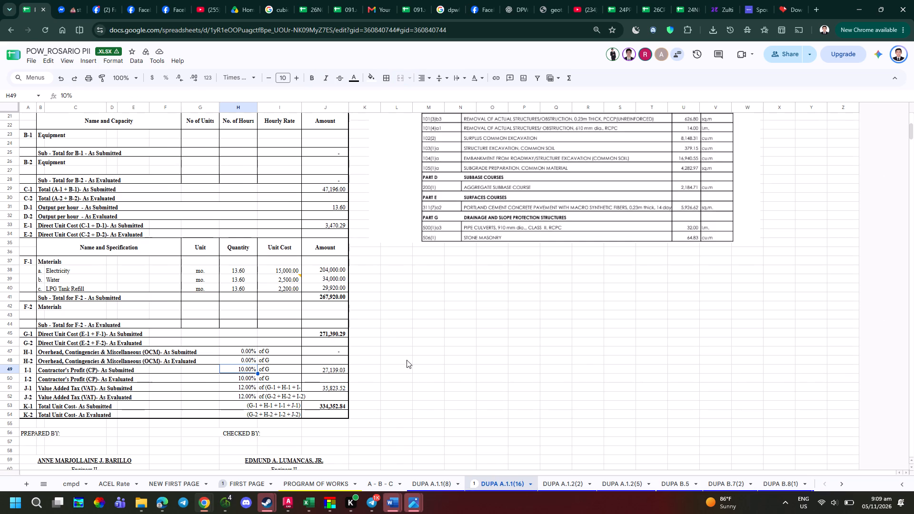
scroll(400, 339, "up", 2)
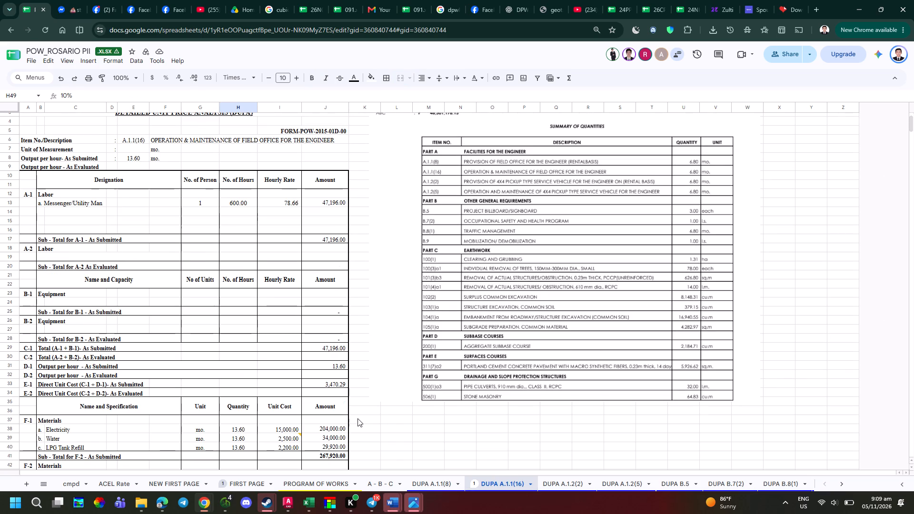
left_click(574, 479)
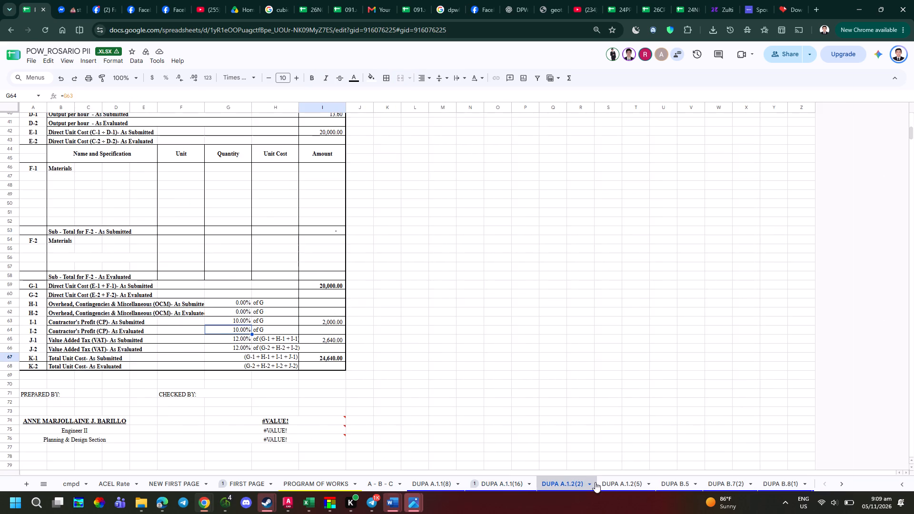
left_click(616, 479)
scroll(449, 405, "up", 3)
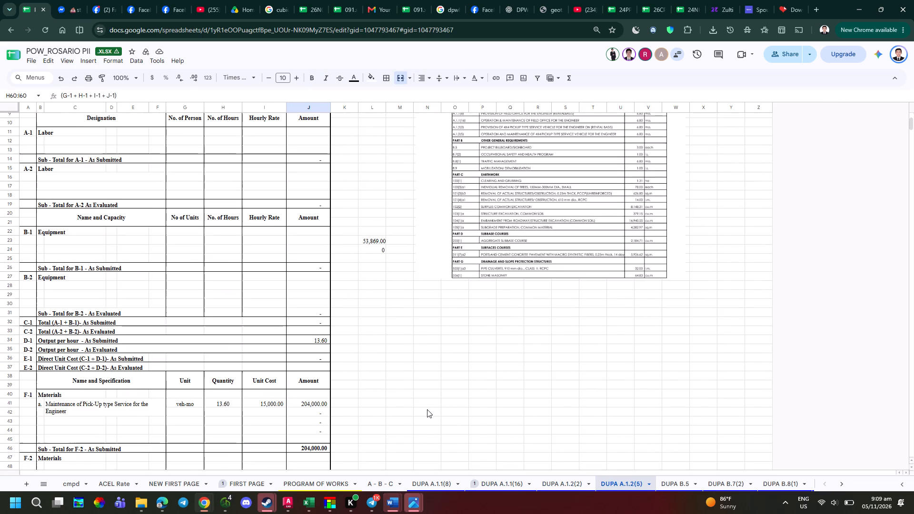
left_click(670, 479)
scroll(388, 458, "up", 3)
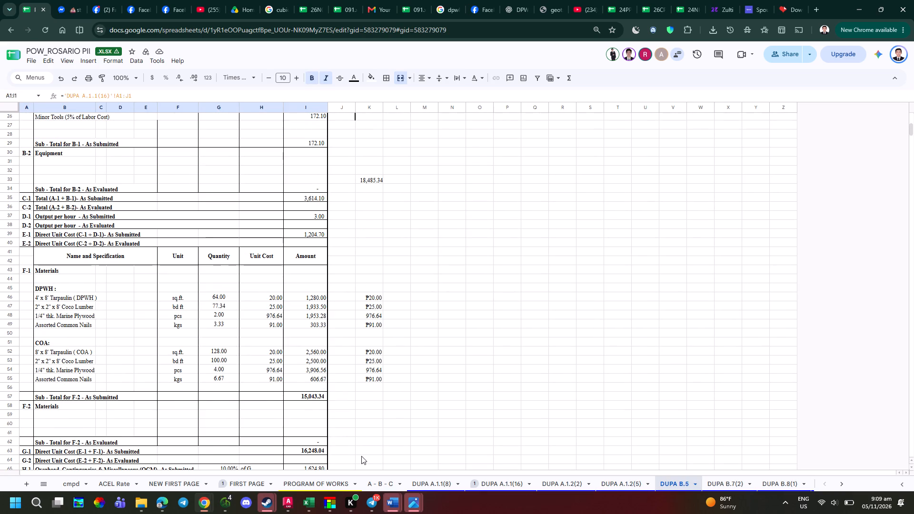
scroll(361, 456, "up", 1)
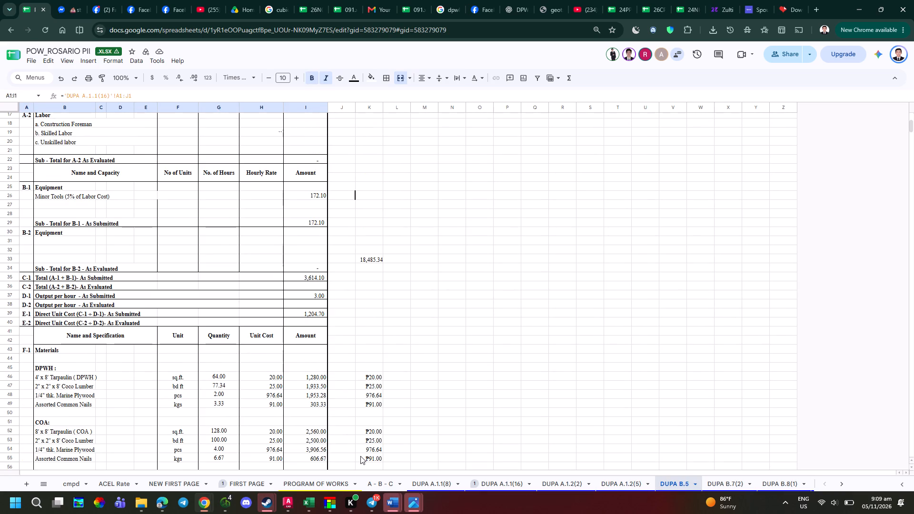
scroll(360, 456, "up", 2)
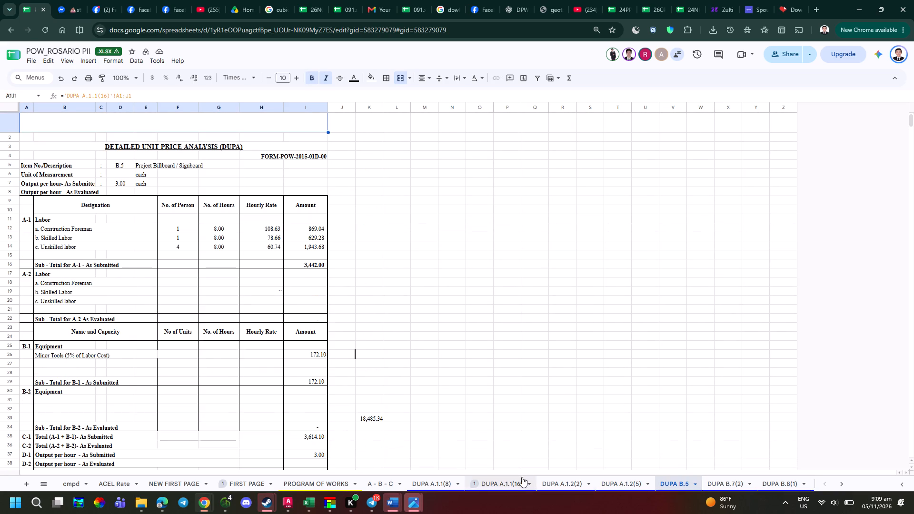
Examine the DUPA B.7(2) and B.8(1) sheets, including the formula behind the Traffic Controller (Flagman) hours.
left_click(707, 480)
scroll(204, 345, "up", 1)
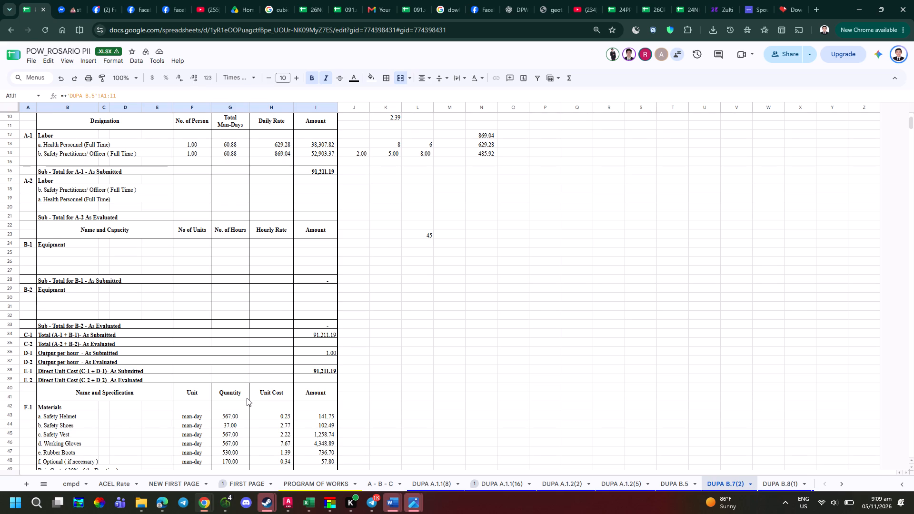
scroll(247, 397, "up", 1)
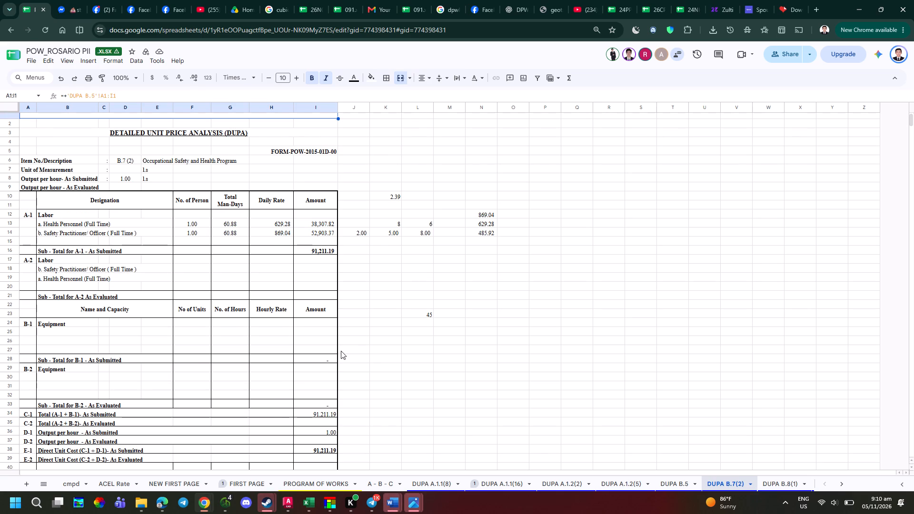
scroll(470, 432, "down", 4)
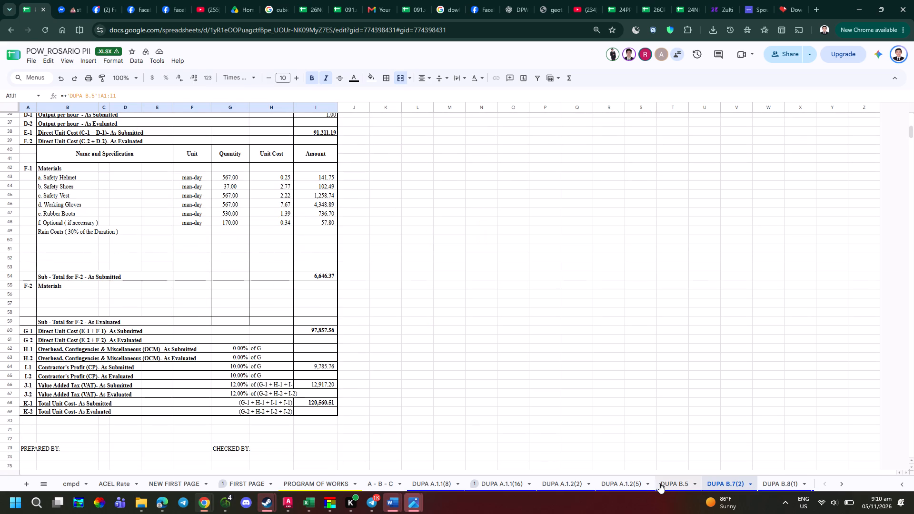
left_click(780, 482)
scroll(775, 485, "down", 3)
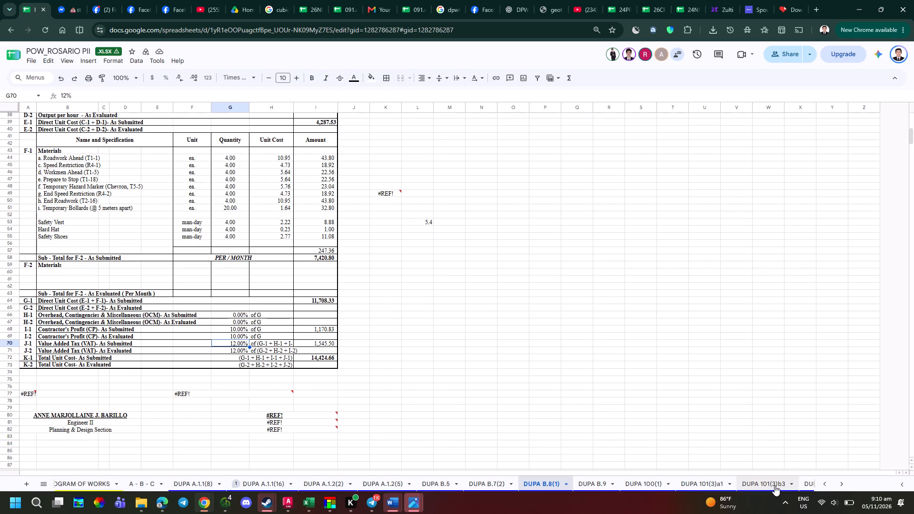
scroll(420, 396, "up", 3)
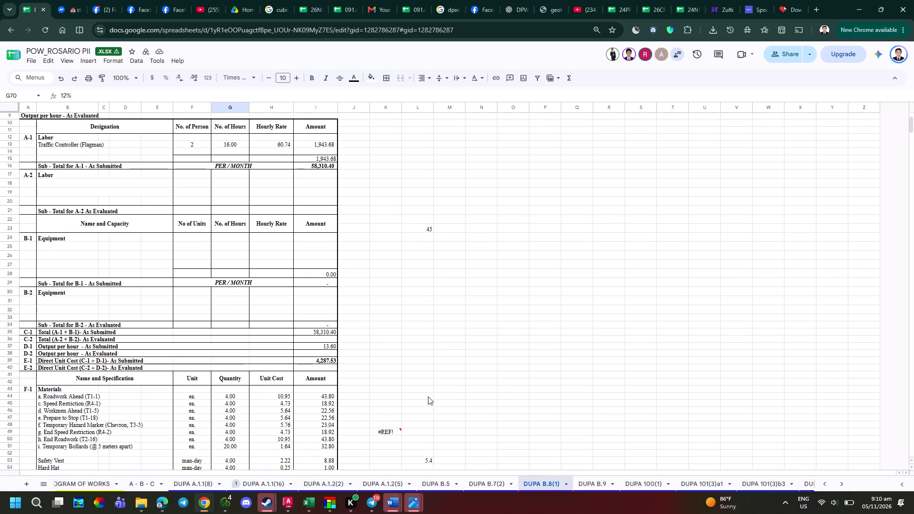
scroll(414, 390, "up", 1)
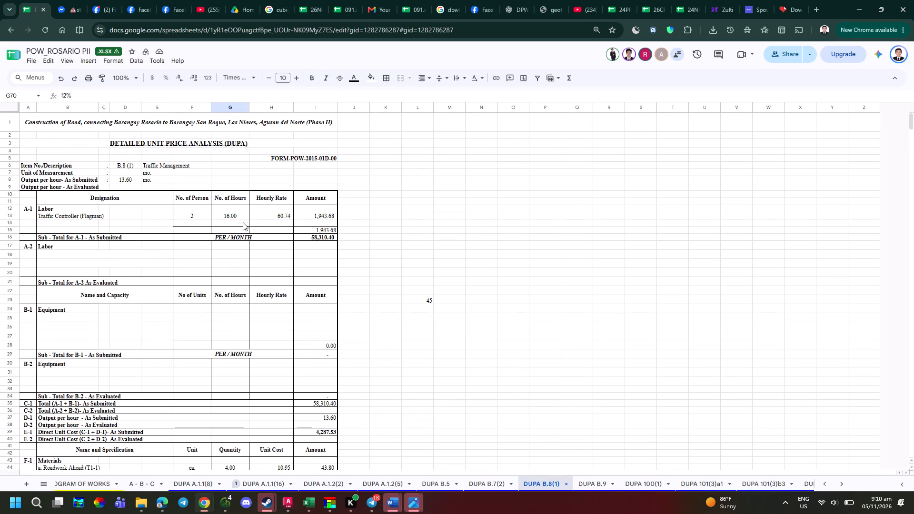
left_click(238, 214)
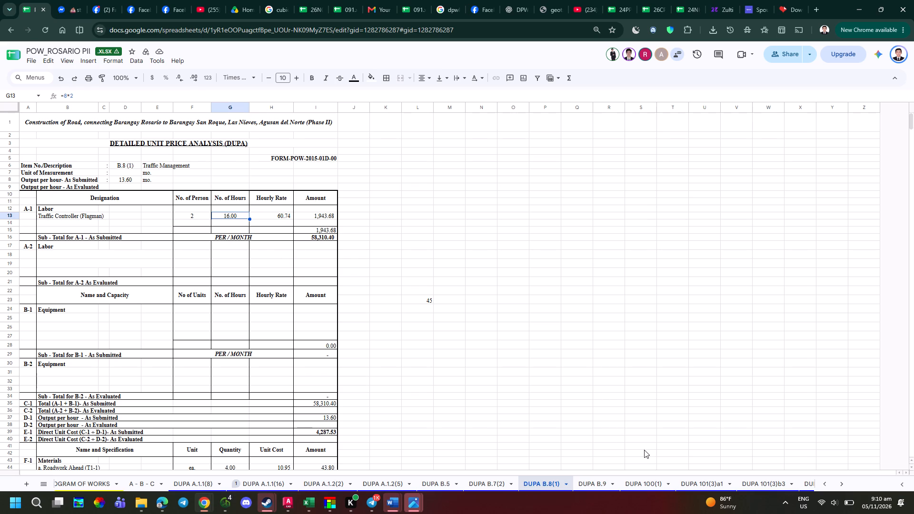
Look through the DUPA B.9, 100(1) Clearing & Grubbing and 101(3)a1 tree removal sheets.
left_click(581, 482)
left_click(632, 478)
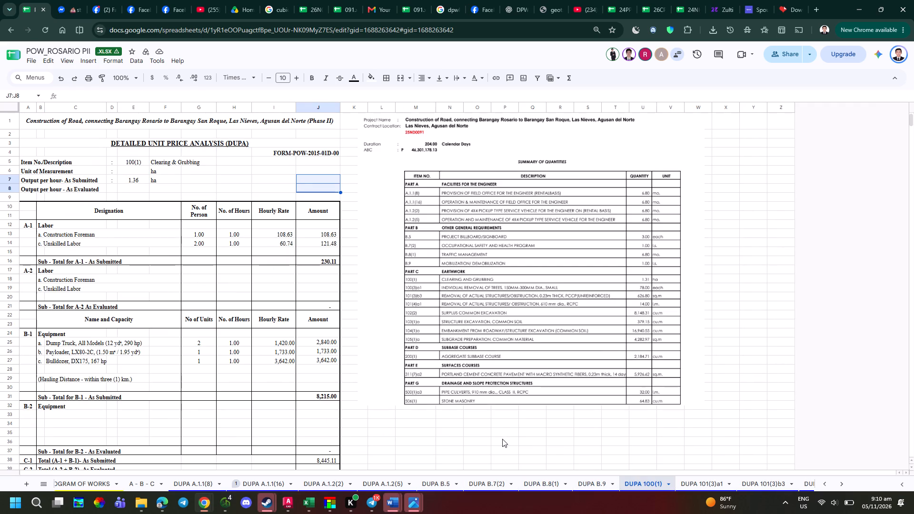
scroll(501, 439, "down", 2)
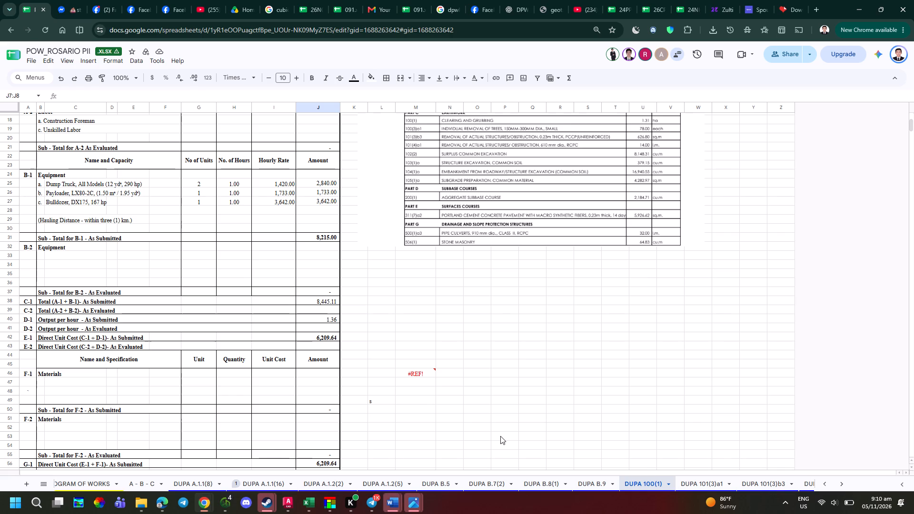
scroll(500, 436, "down", 2)
scroll(495, 420, "up", 4)
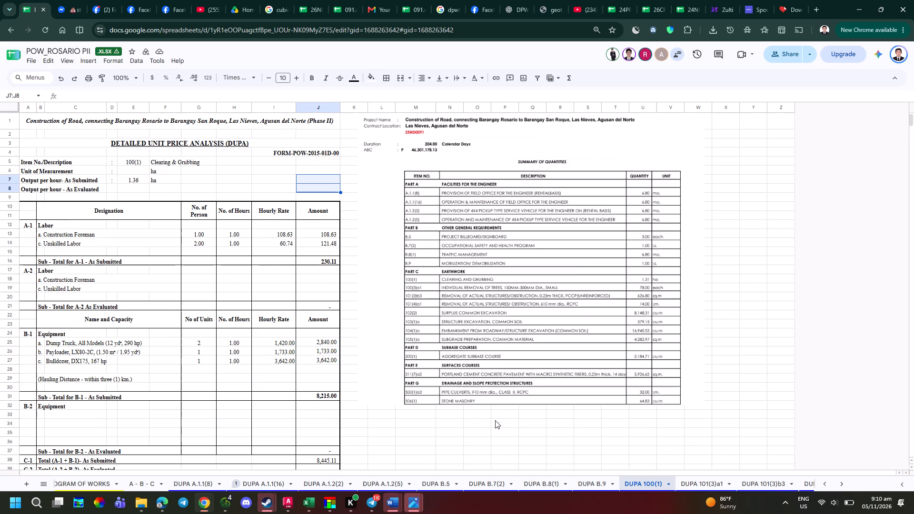
left_click(694, 481)
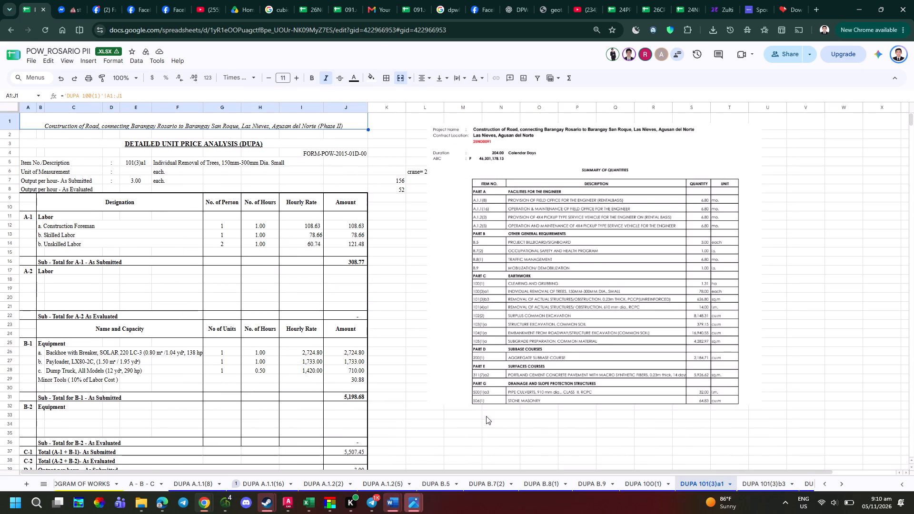
scroll(463, 405, "down", 2)
scroll(534, 478, "up", 4)
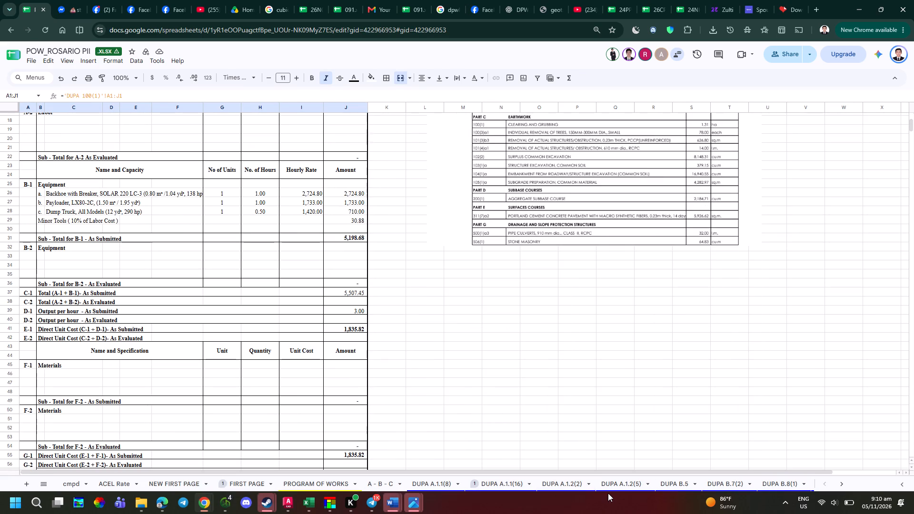
Inspect the direct cost formulas on the PROGRAM OF WORKS sheet for the grand total, Part A total and item A.1.1(8).
left_click(300, 483)
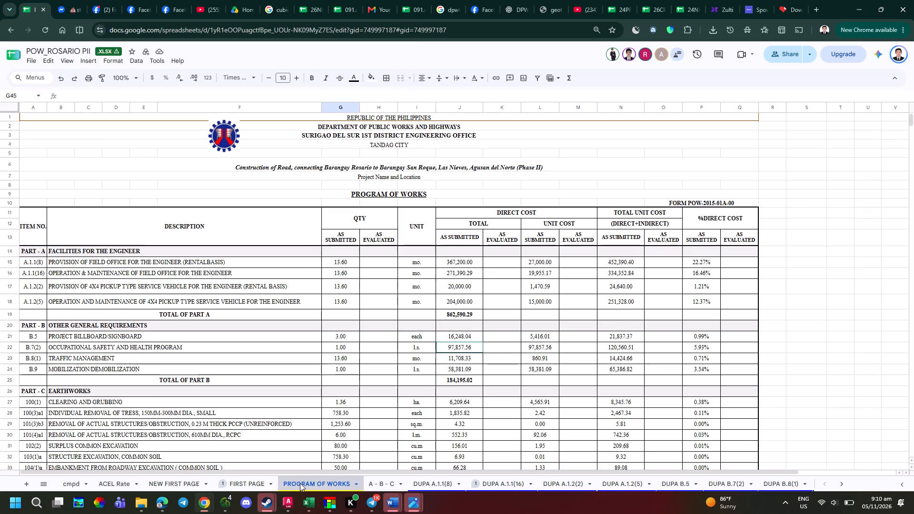
scroll(426, 381, "down", 4)
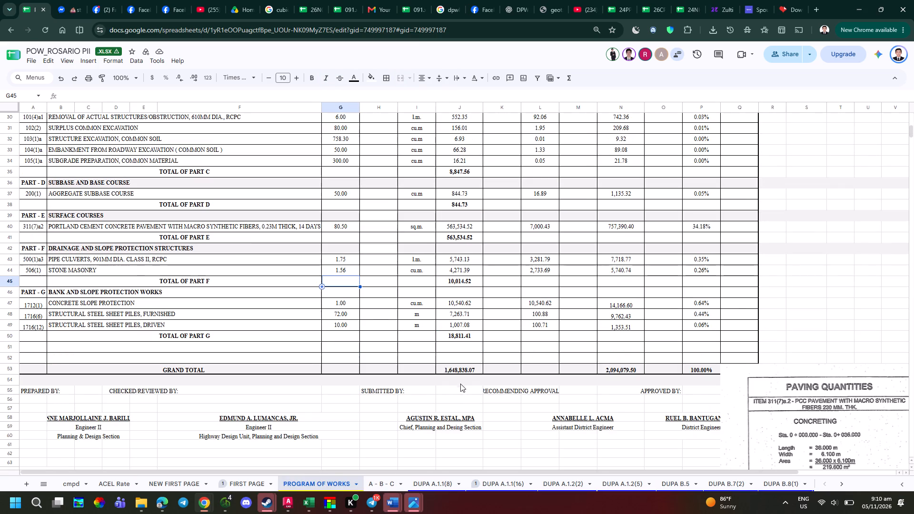
double_click(462, 373)
key("Escape")
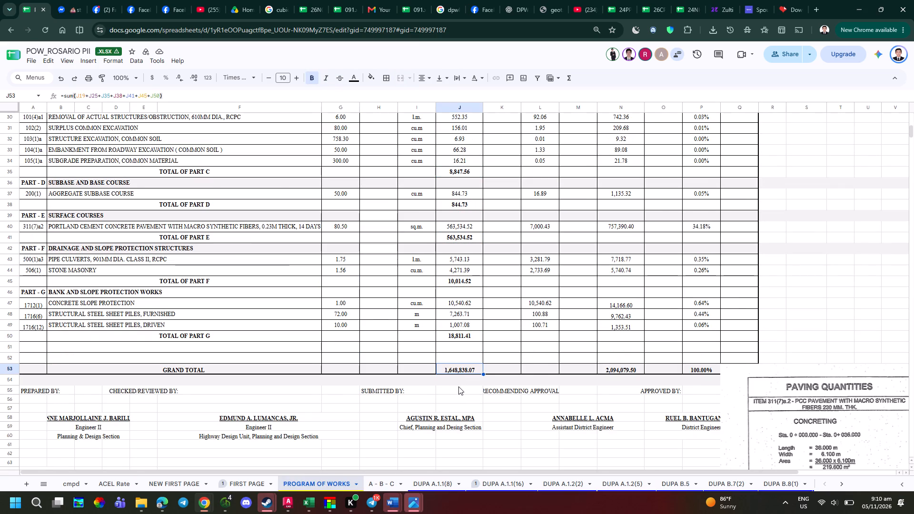
scroll(458, 386, "up", 4)
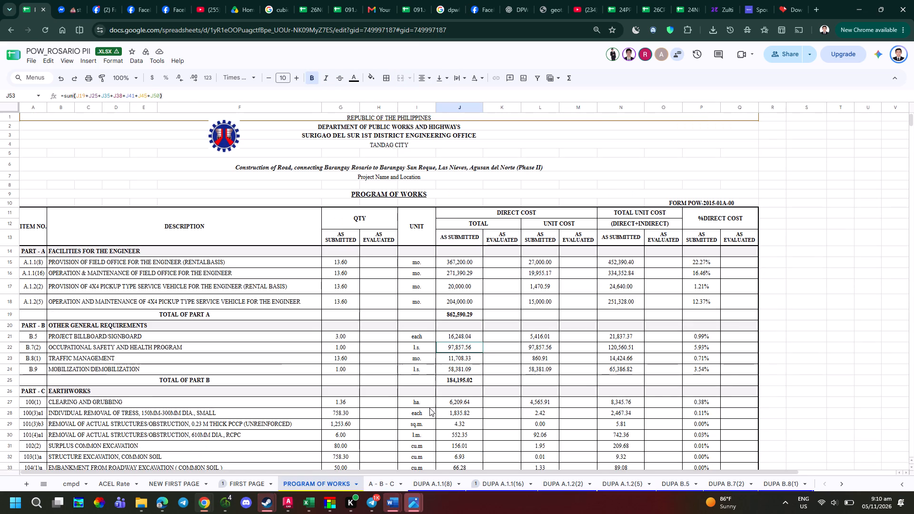
double_click(458, 315)
key("Escape")
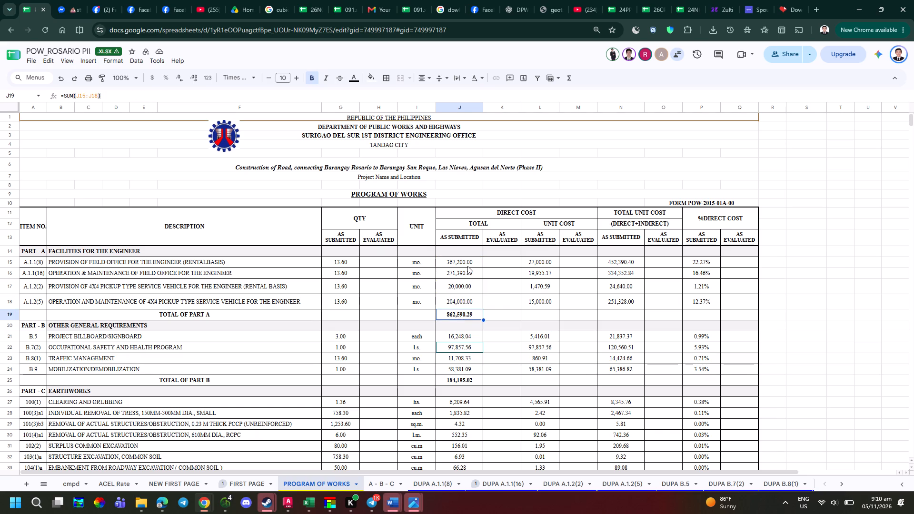
double_click(467, 266)
key("Escape")
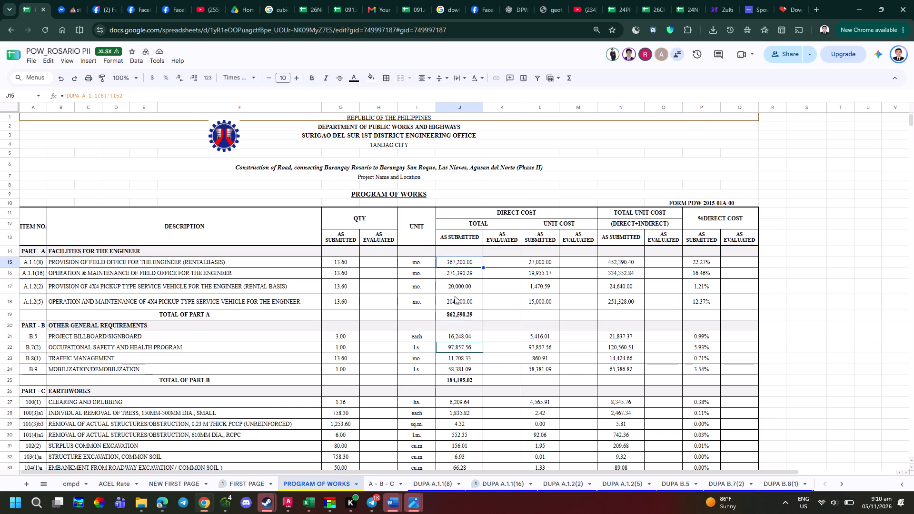
key("space")
key("Escape")
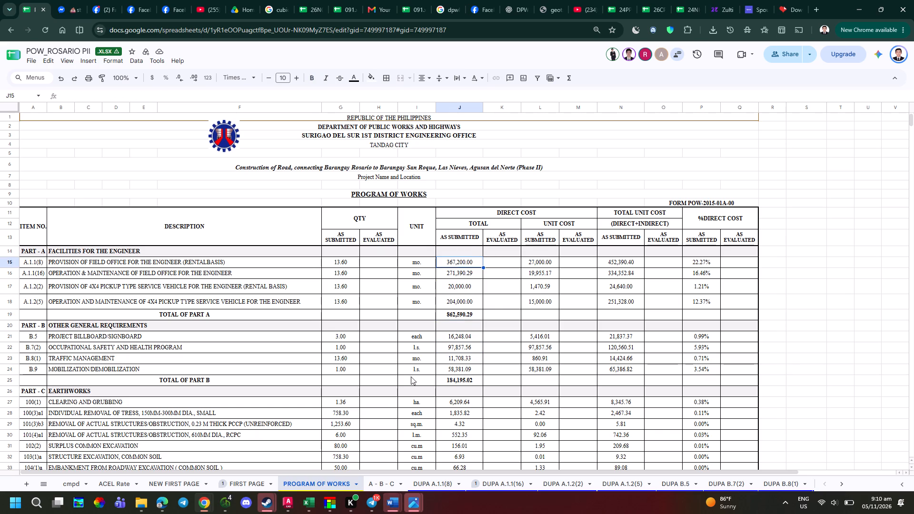
Review the FIRST PAGE and NEW FIRST PAGE sheets, including their expenditure breakdowns and signatory blocks.
left_click(260, 475)
left_click(256, 481)
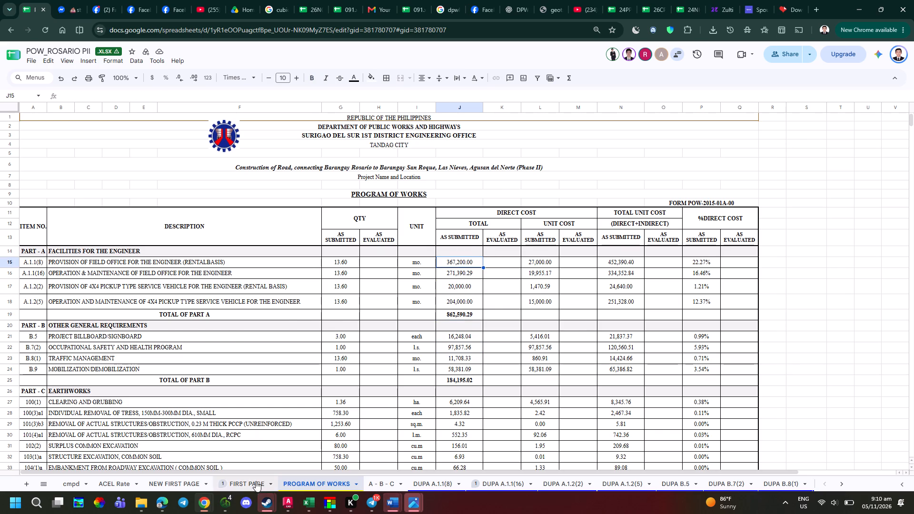
scroll(396, 394, "down", 3)
scroll(360, 286, "down", 3)
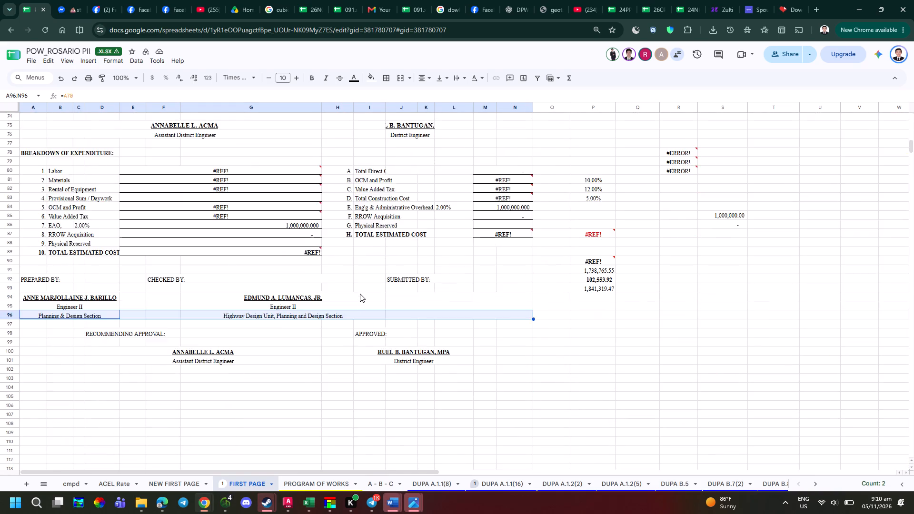
scroll(359, 303, "up", 9)
scroll(369, 328, "down", 2)
scroll(360, 407, "down", 2)
left_click(179, 485)
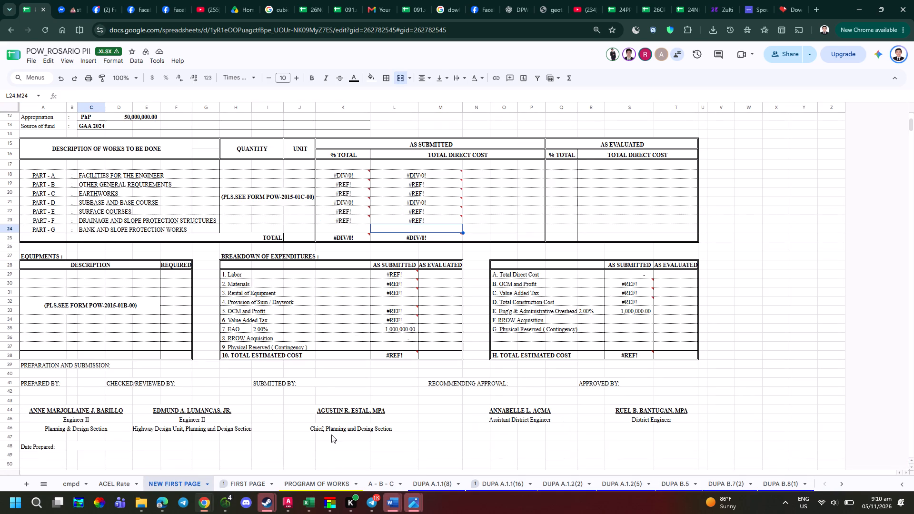
scroll(358, 417, "up", 2)
Inspect the submitted direct cost formulas for items A.1.1(8) and A.1.1(16) on the PROGRAM OF WORKS sheet.
left_click(313, 485)
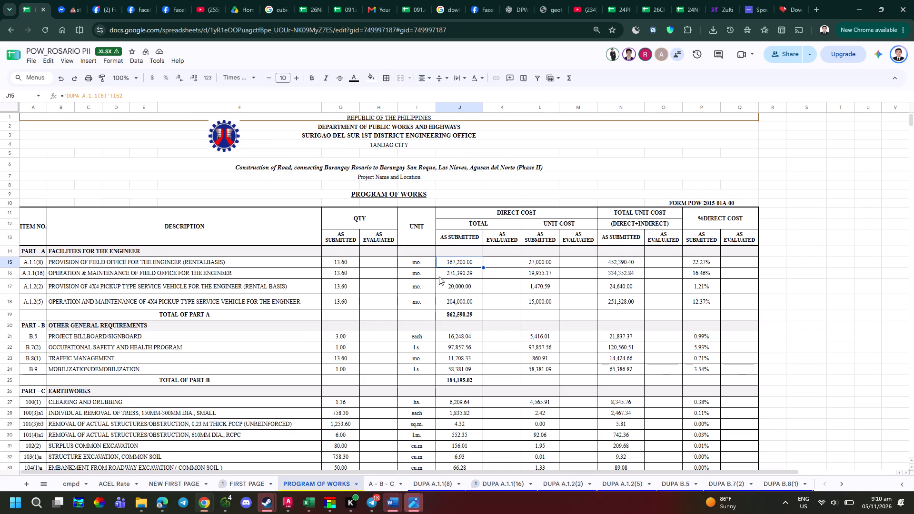
left_click(420, 168)
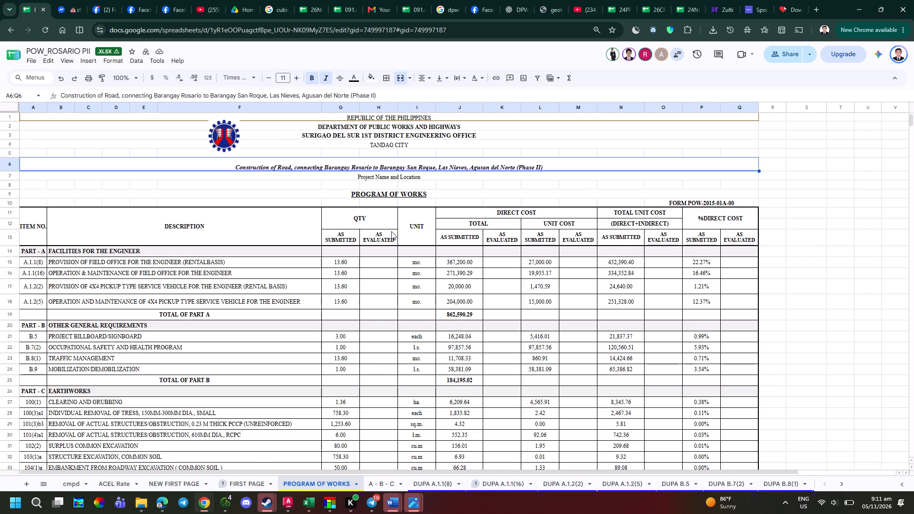
scroll(370, 318, "up", 2, "ctrl")
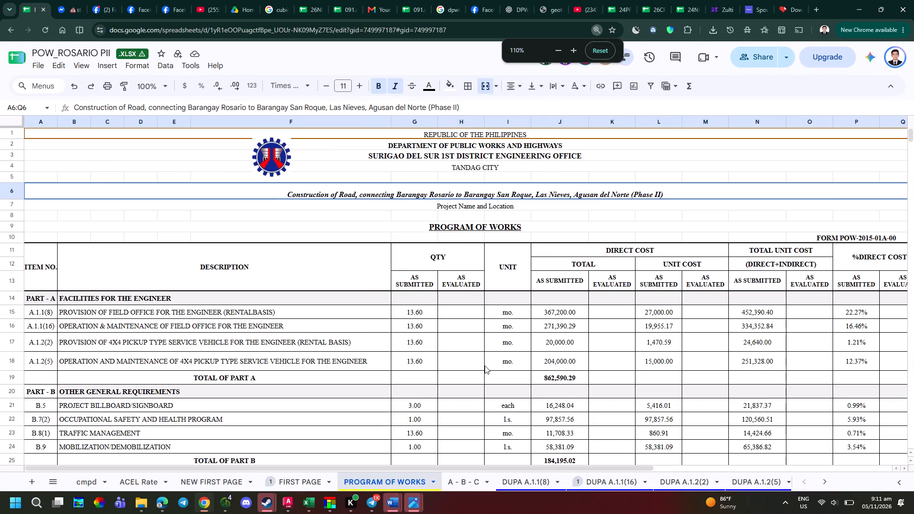
left_click(527, 311)
double_click(548, 310)
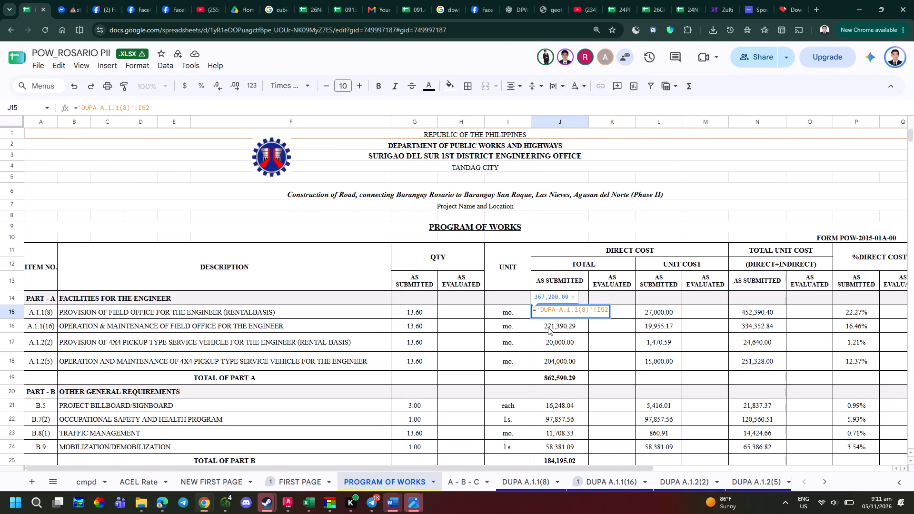
key("Escape")
double_click(548, 327)
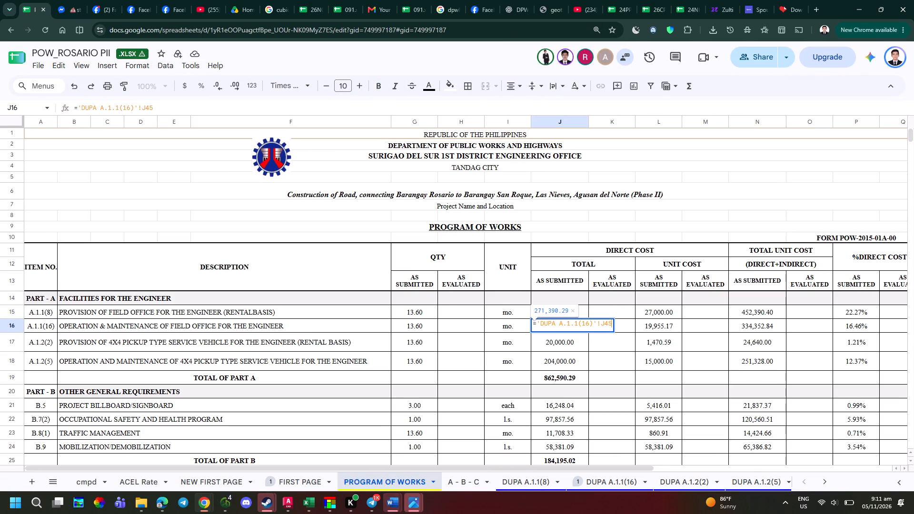
key("Escape")
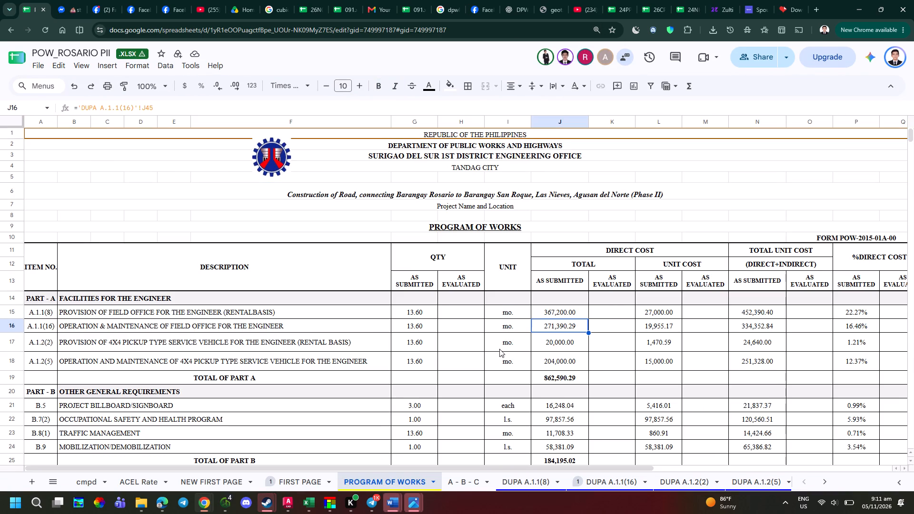
scroll(605, 239, "down", 1, "ctrl")
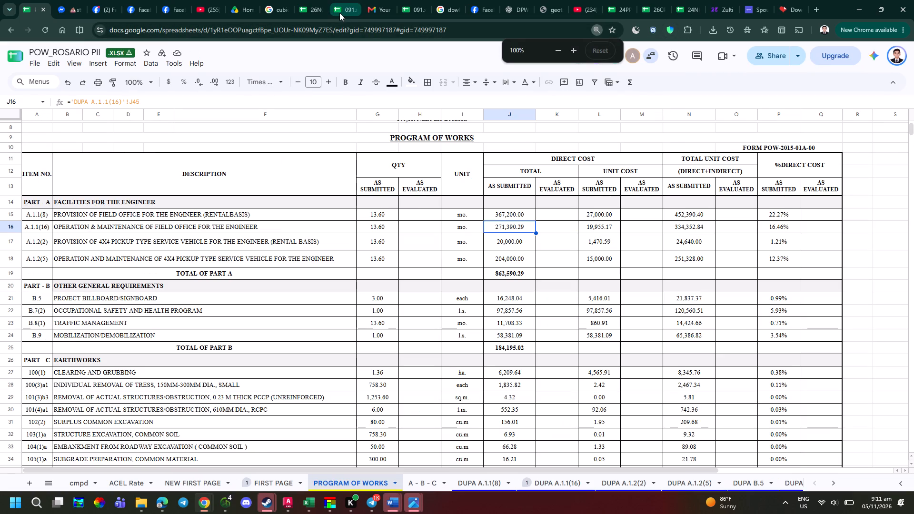
left_click(517, 215)
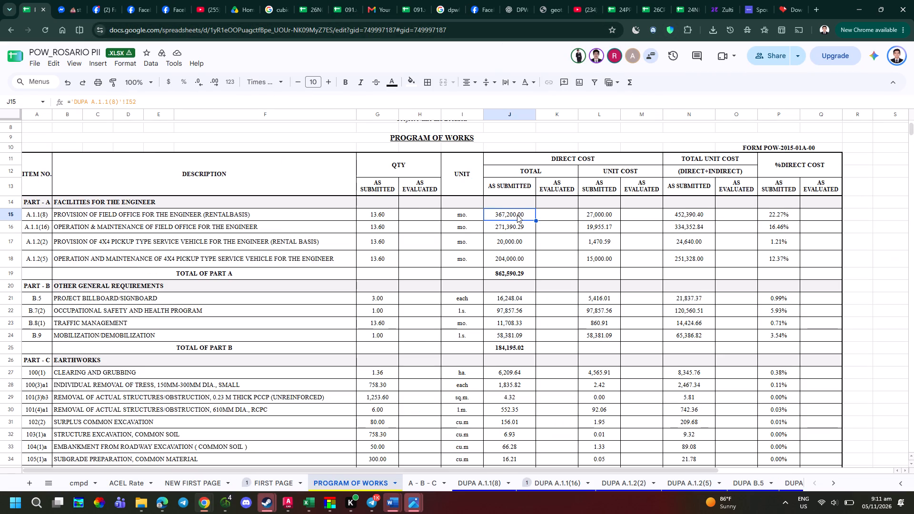
left_click(517, 215)
double_click(517, 215)
key("Escape")
Inspect the direct cost formulas for item 1712(1), the Part G total and the grand total on PROGRAM OF WORKS.
scroll(565, 260, "down", 2)
scroll(551, 382, "down", 1)
scroll(444, 394, "down", 1)
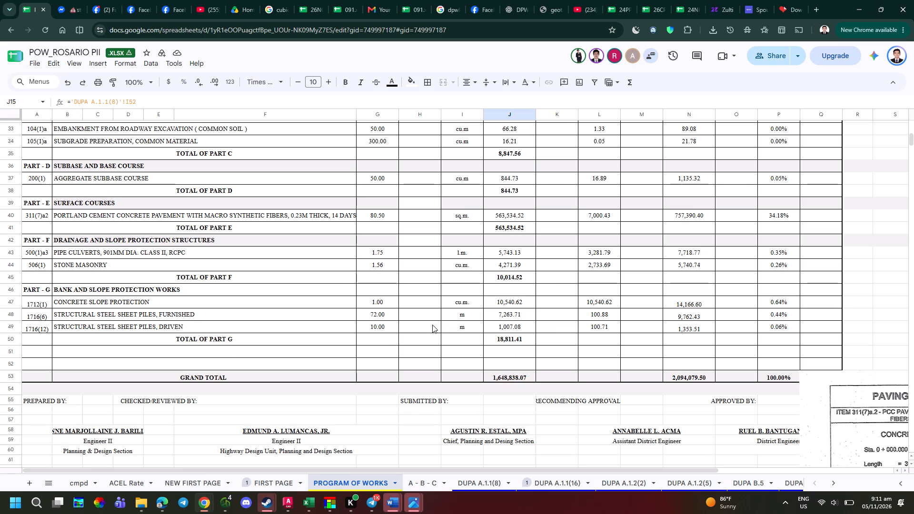
double_click(495, 300)
key("Escape")
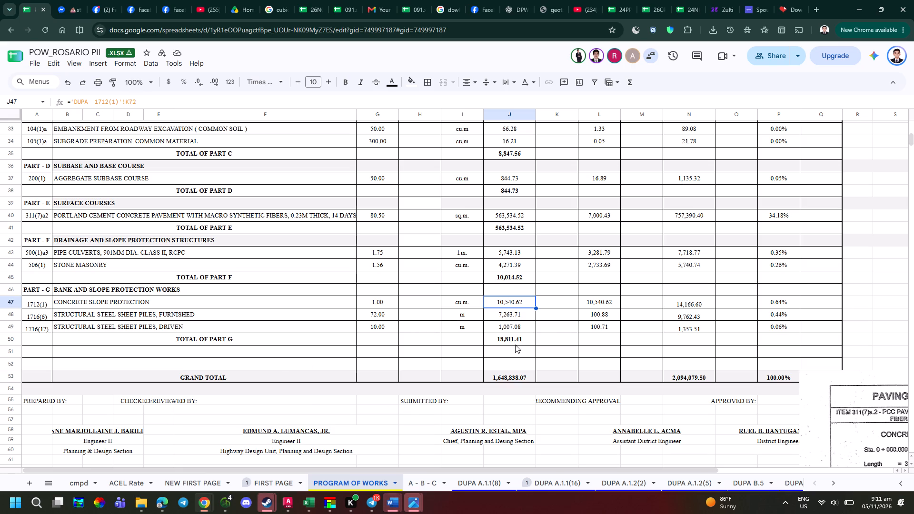
double_click(516, 341)
key("Escape")
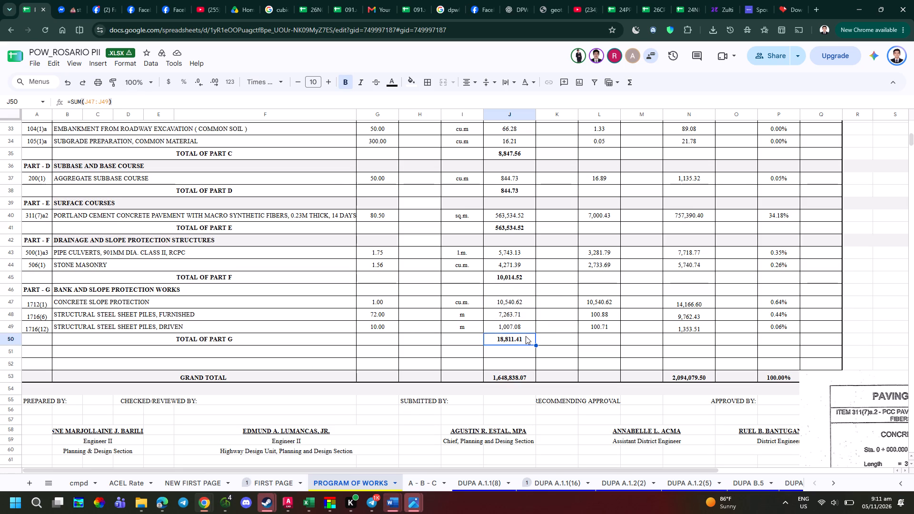
scroll(519, 337, "up", 4)
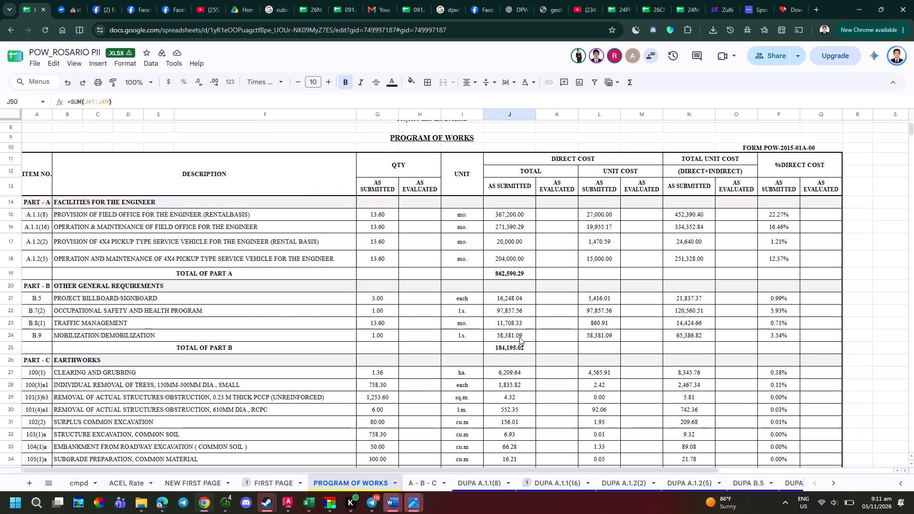
scroll(519, 337, "up", 1)
scroll(504, 340, "down", 5)
double_click(493, 371)
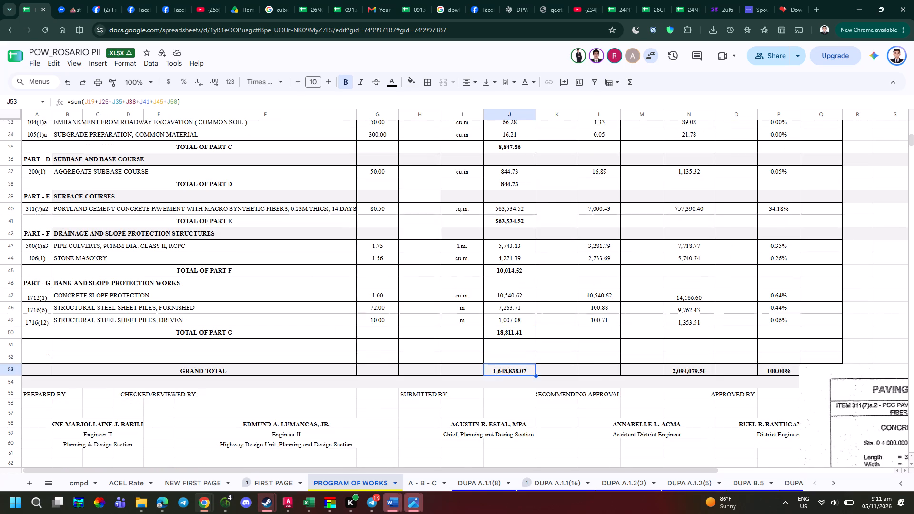
key("Escape")
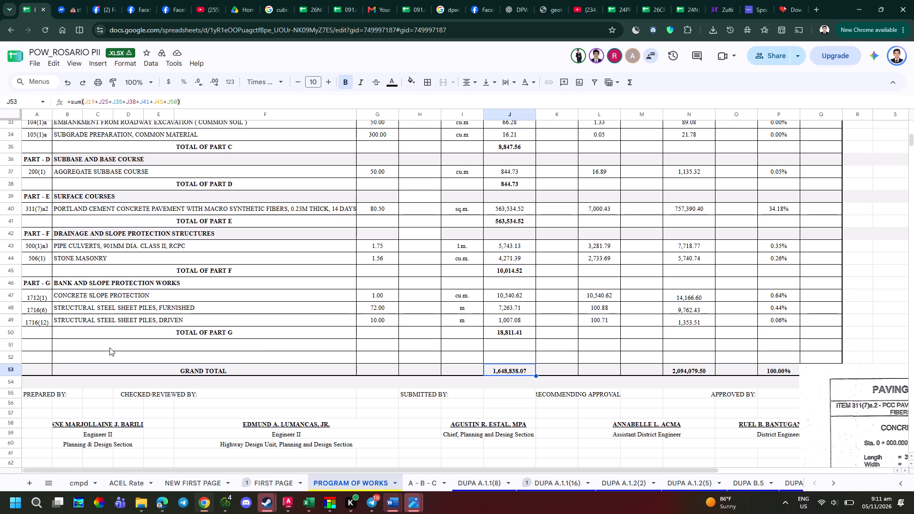
left_click(226, 331)
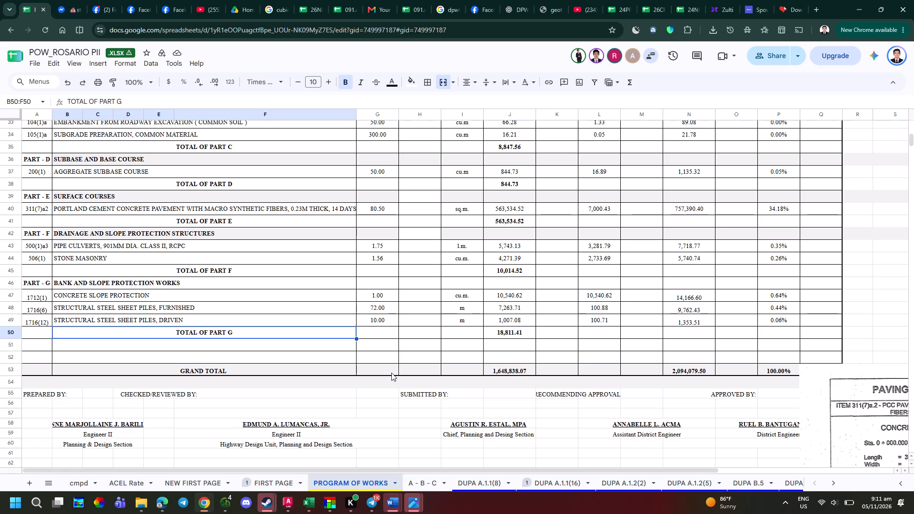
Inspect the direct cost TOTAL formula at the bottom of the FIRST PAGE item table.
left_click(268, 480)
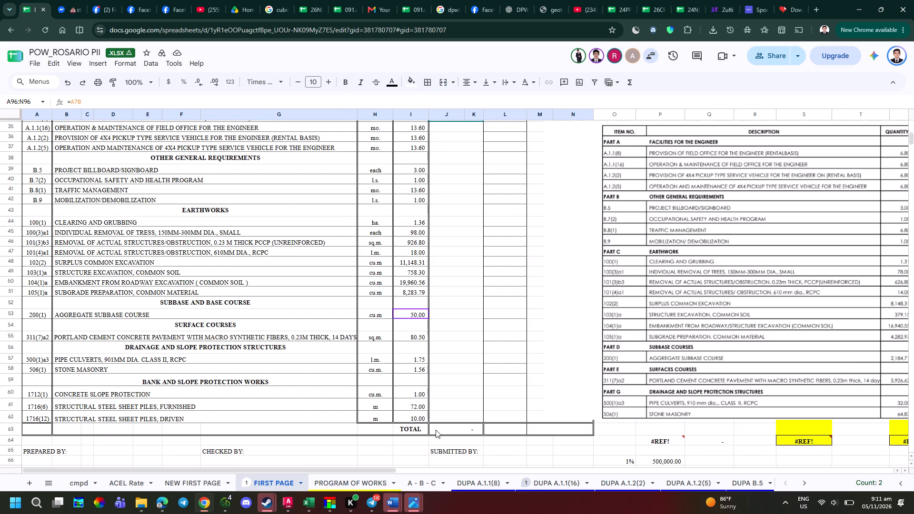
double_click(436, 430)
key("Escape")
scroll(474, 365, "up", 3)
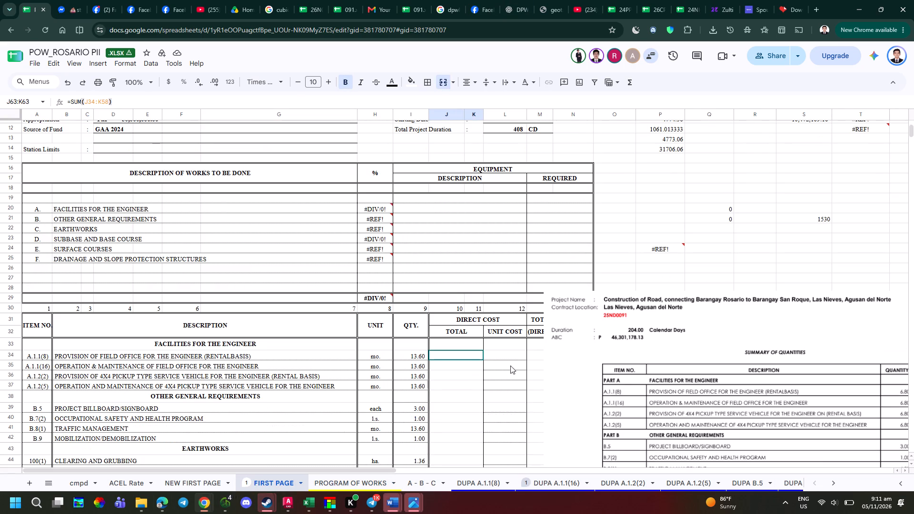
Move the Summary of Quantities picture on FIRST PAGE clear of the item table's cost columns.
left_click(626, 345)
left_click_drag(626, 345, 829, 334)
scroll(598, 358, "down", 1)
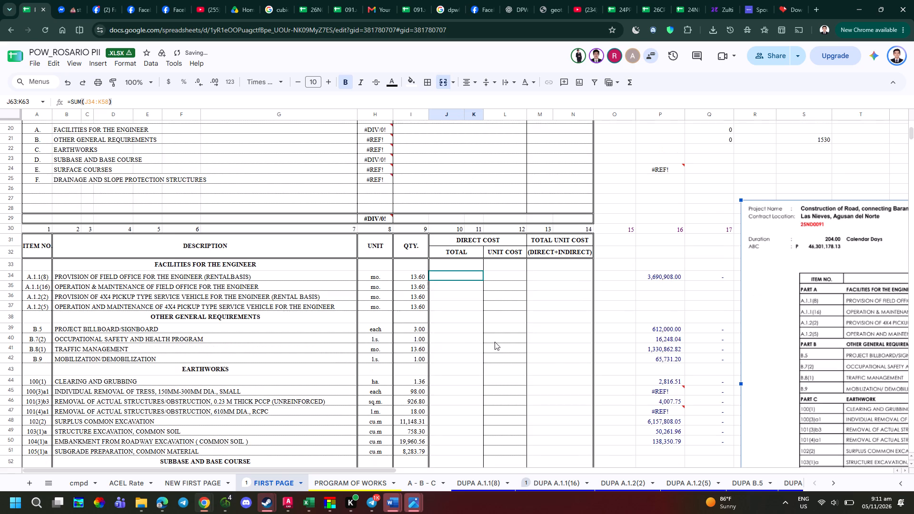
Check the direct cost total and unit cost cells of item A.1.1(8) on FIRST PAGE for formulas.
double_click(439, 280)
double_click(456, 276)
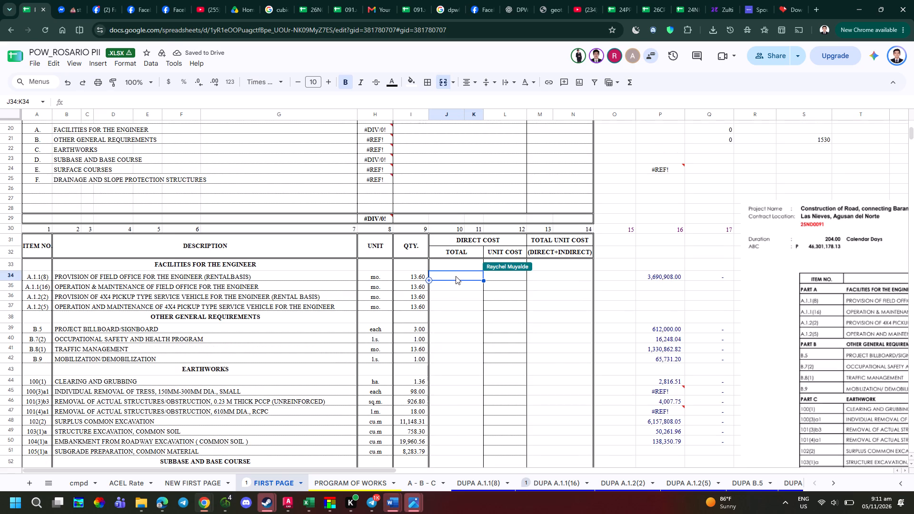
key("Escape")
double_click(503, 275)
key("Escape")
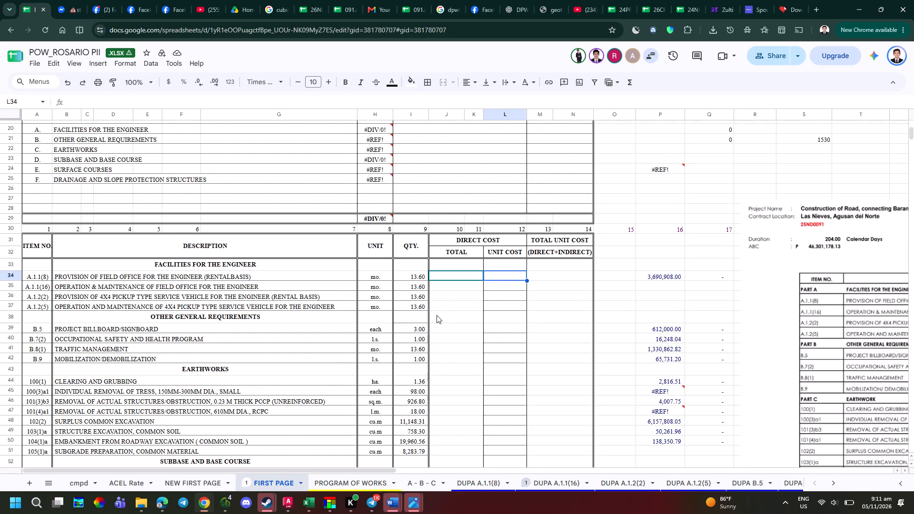
scroll(437, 316, "up", 3)
scroll(437, 319, "down", 3)
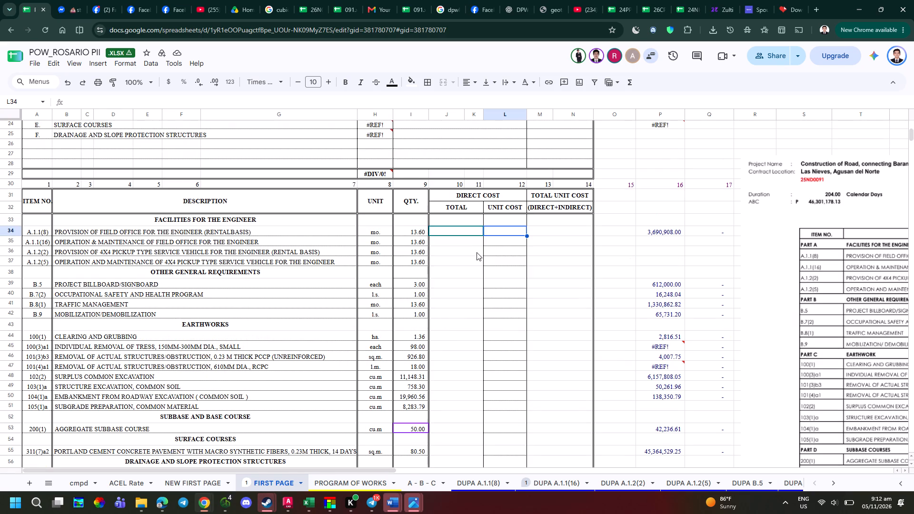
Look through the DUPA A.1.1(8) sheet down to its direct unit cost and total unit cost rows.
left_click(472, 486)
scroll(494, 367, "down", 1)
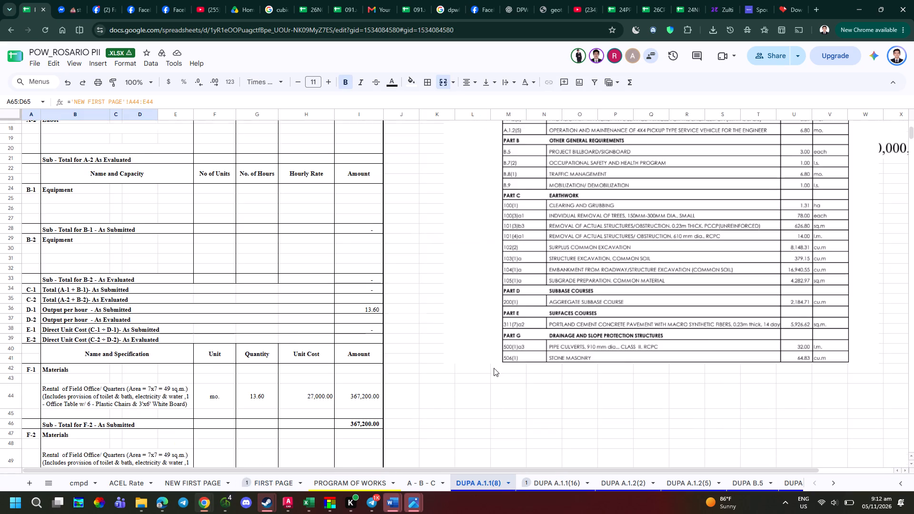
scroll(494, 368, "down", 1)
scroll(388, 377, "down", 1)
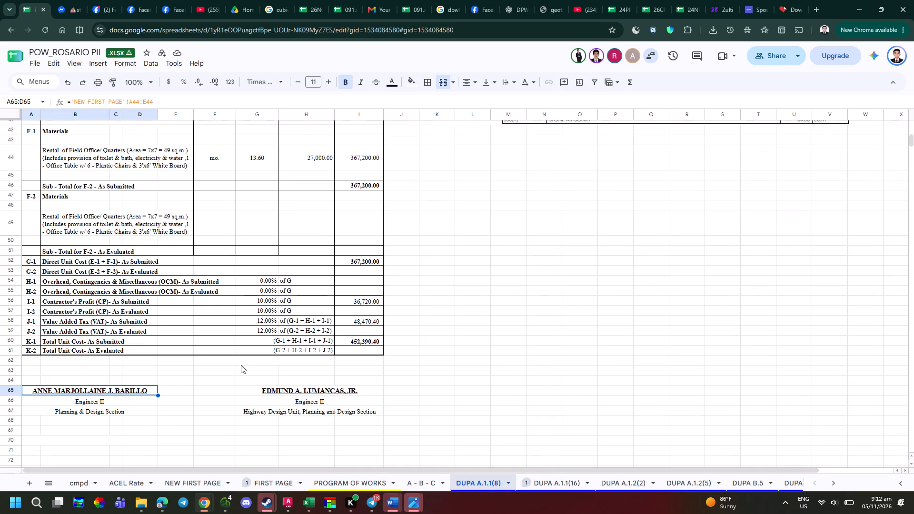
Link the A.1.1(8) unit cost in FIRST PAGE cell L34 to the submitted unit cost in PROGRAM OF WORKS cell L15.
left_click(278, 480)
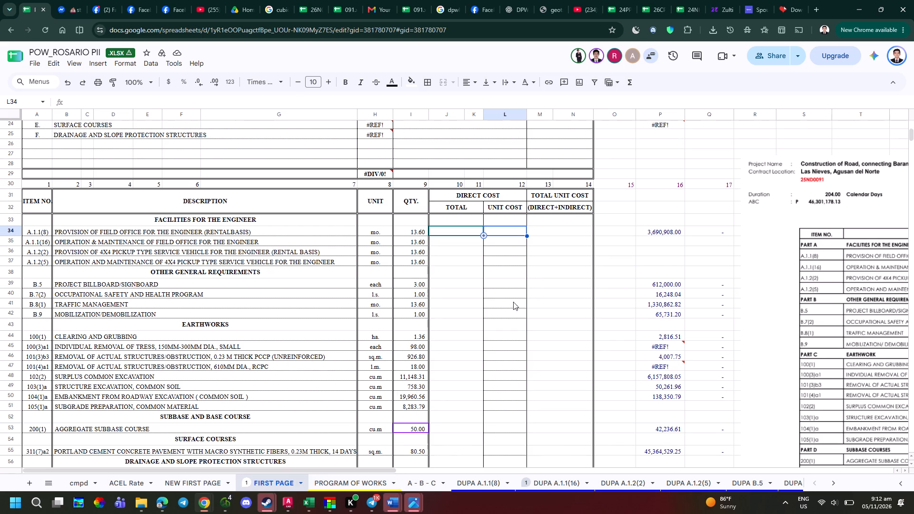
left_click(507, 227)
left_click(504, 231)
key("equal")
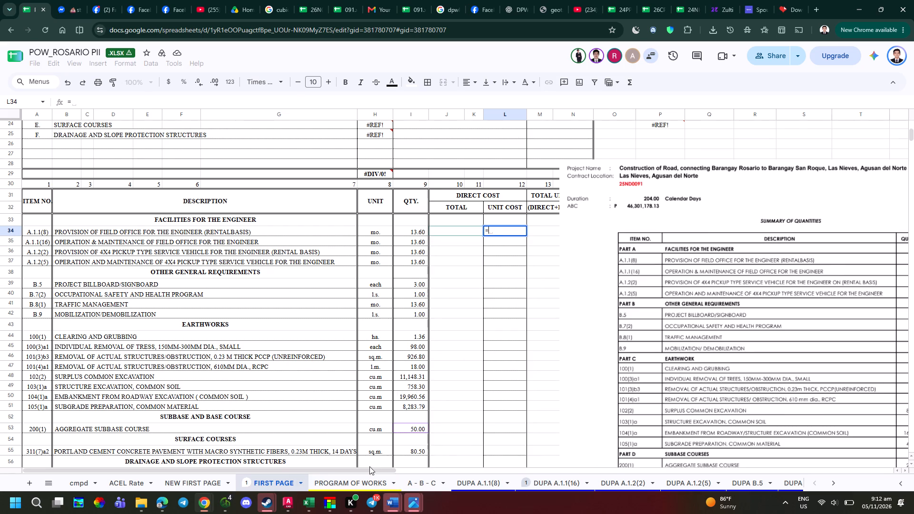
left_click(362, 478)
scroll(507, 272, "up", 4)
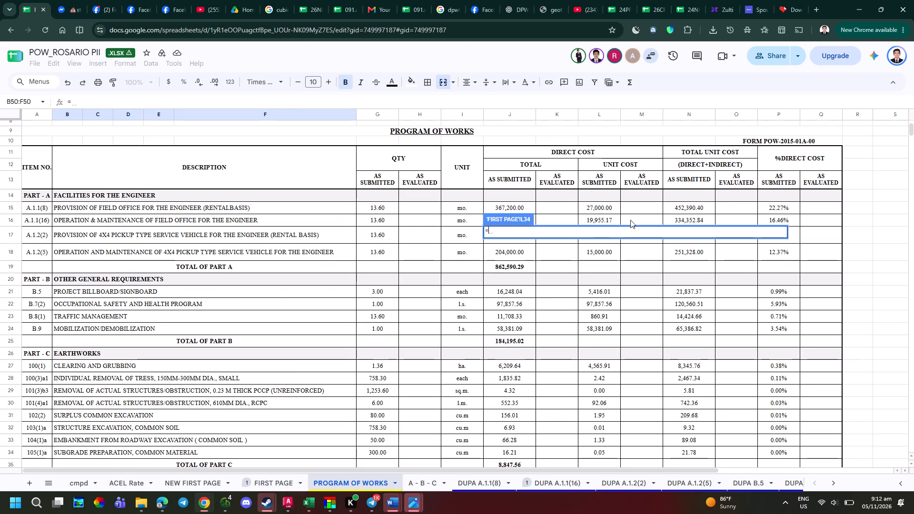
left_click(602, 206)
key("Return")
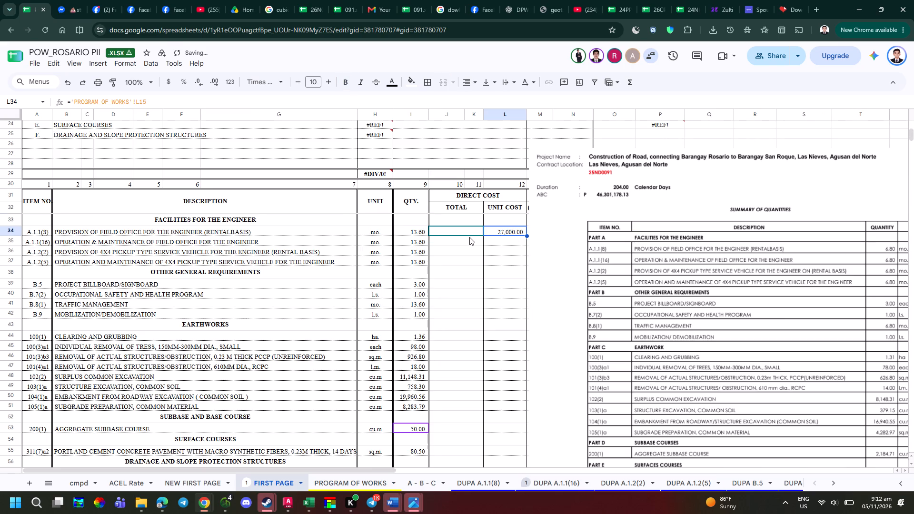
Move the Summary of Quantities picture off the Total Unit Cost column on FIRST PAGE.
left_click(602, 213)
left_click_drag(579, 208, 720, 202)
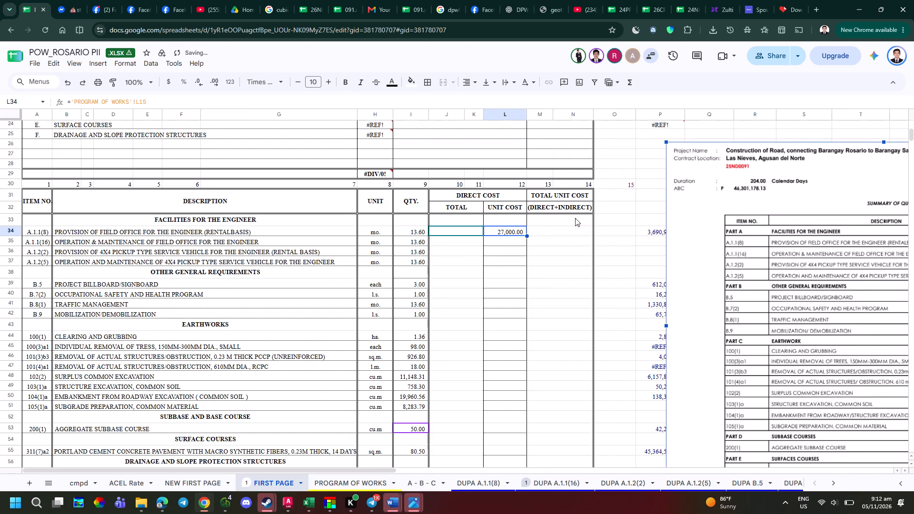
Review the A.1.1(8) cost cells on FIRST PAGE and jump to a collaborator's position to view the surrounding item rows.
left_click(535, 228)
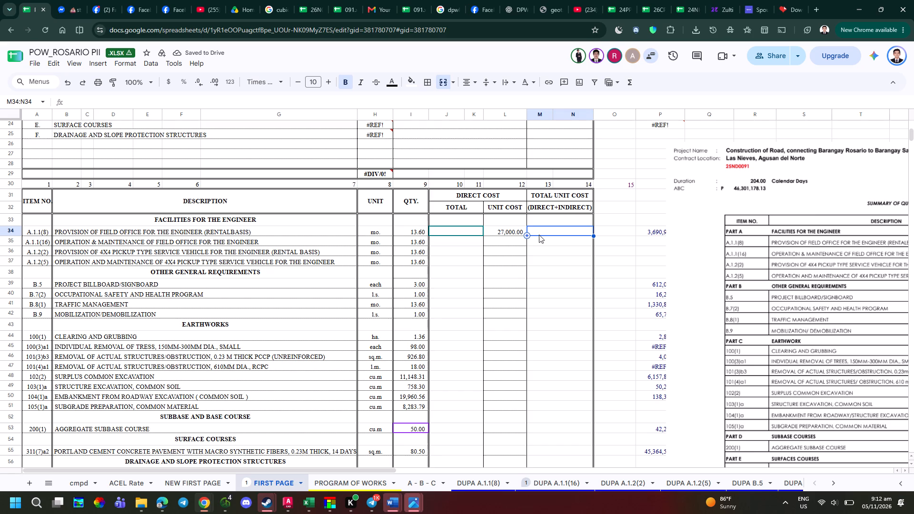
scroll(539, 235, "up", 2)
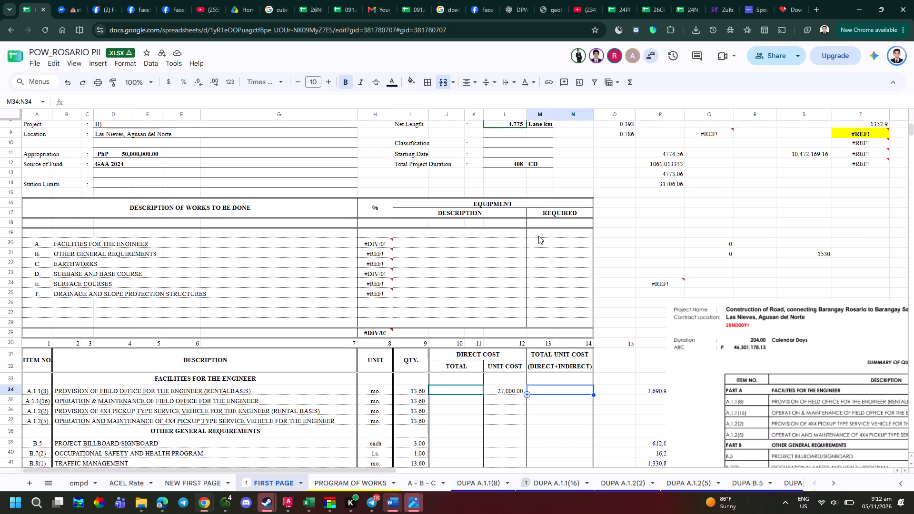
scroll(538, 245, "down", 2)
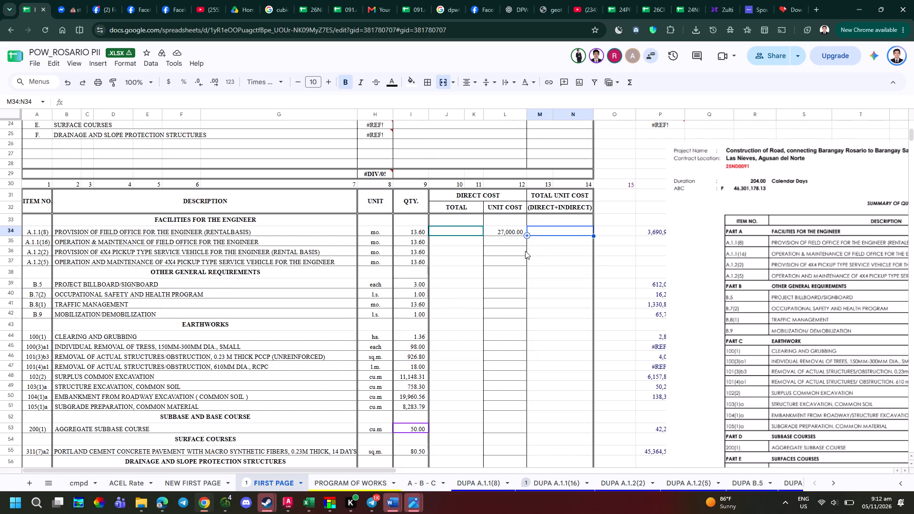
left_click(459, 234)
left_click(502, 231)
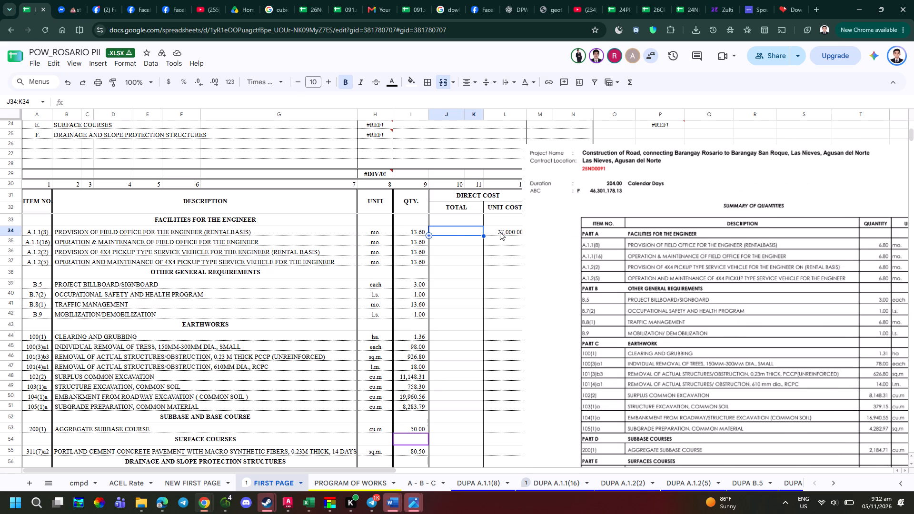
left_click(596, 63)
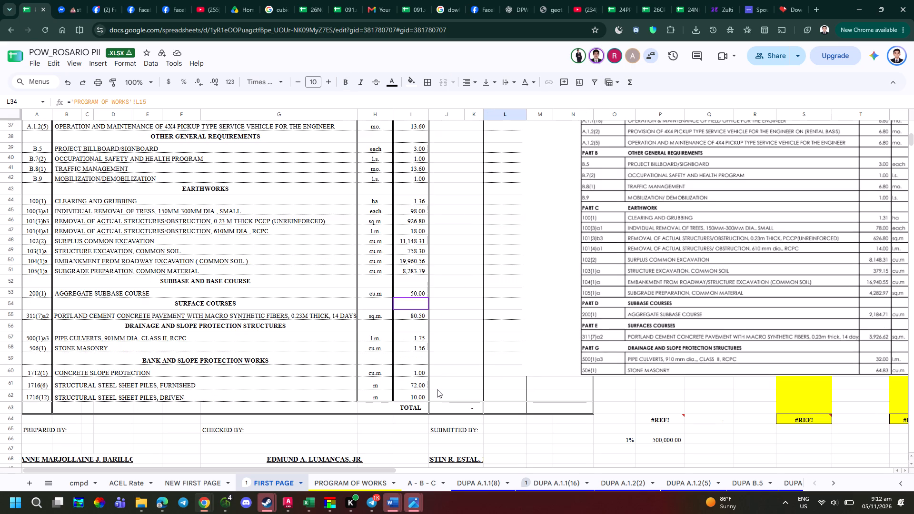
scroll(425, 401, "up", 3)
scroll(425, 401, "down", 1)
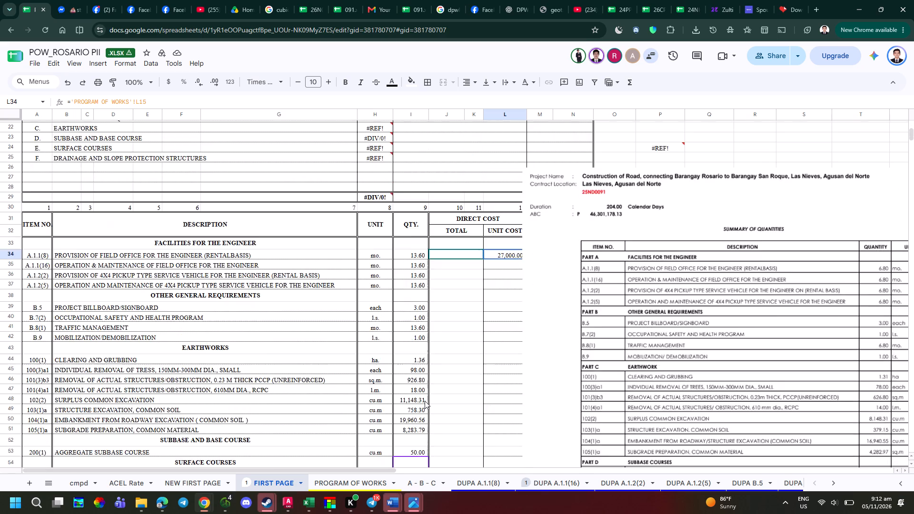
Trace the Concrete Slope Protection quantity from FIRST PAGE cell I60 to its source in PROGRAM OF WORKS cell G47.
scroll(425, 401, "down", 2)
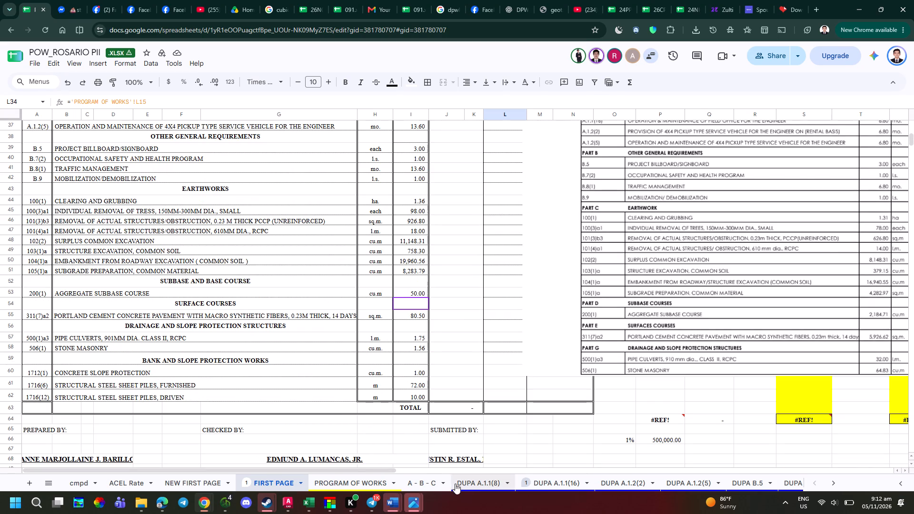
left_click(407, 379)
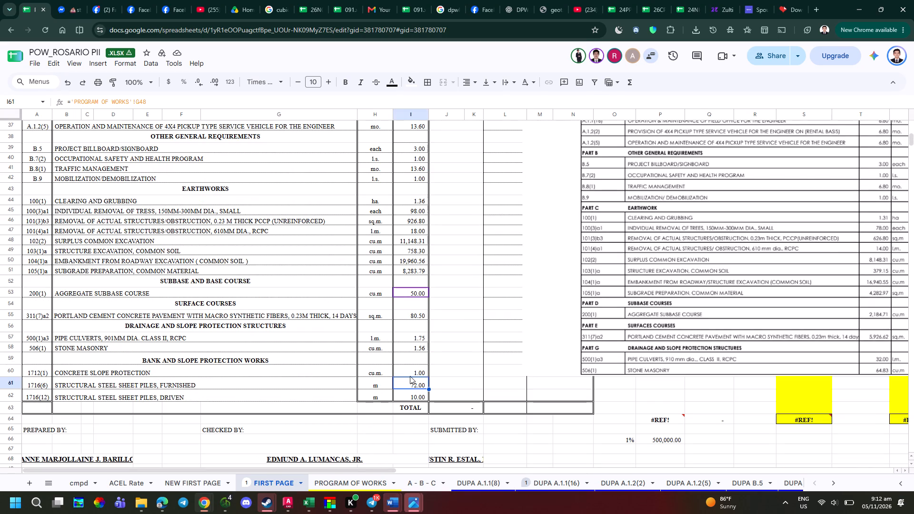
double_click(410, 376)
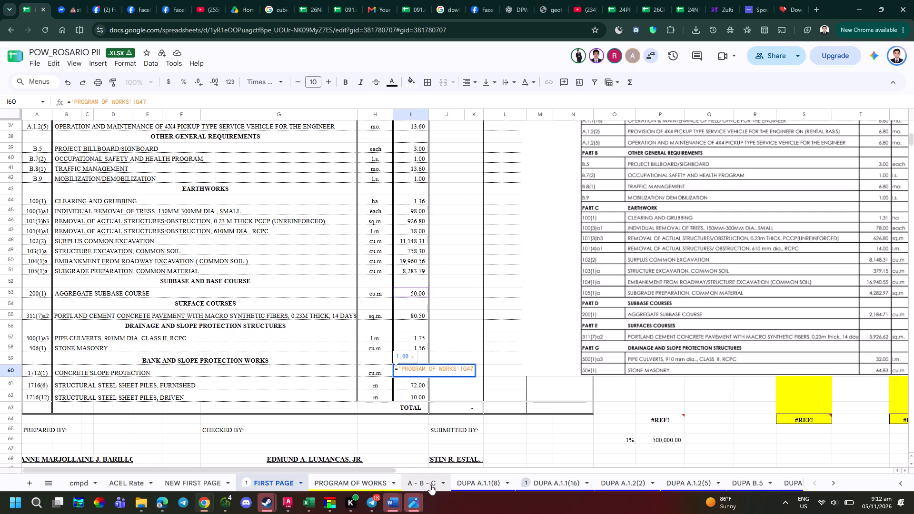
key("Escape")
double_click(343, 479)
scroll(418, 372, "down", 3)
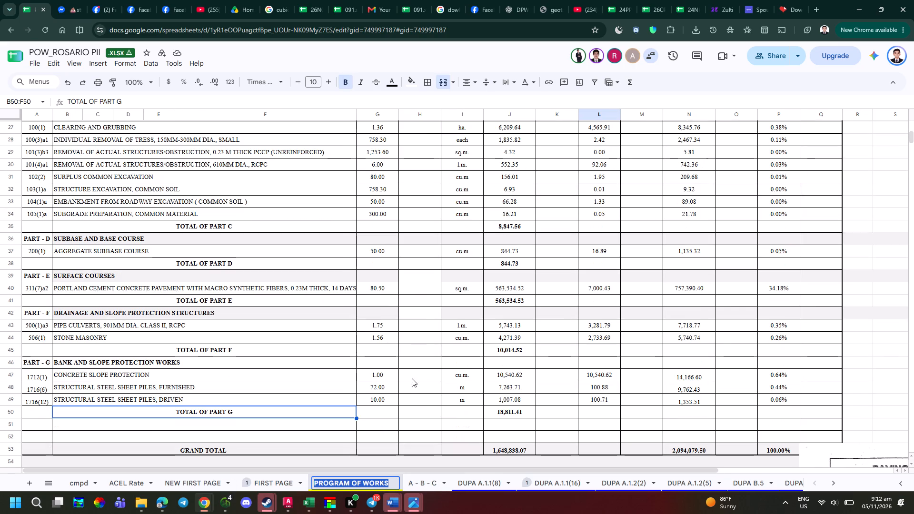
left_click(457, 373)
left_click(357, 370)
left_click(381, 374)
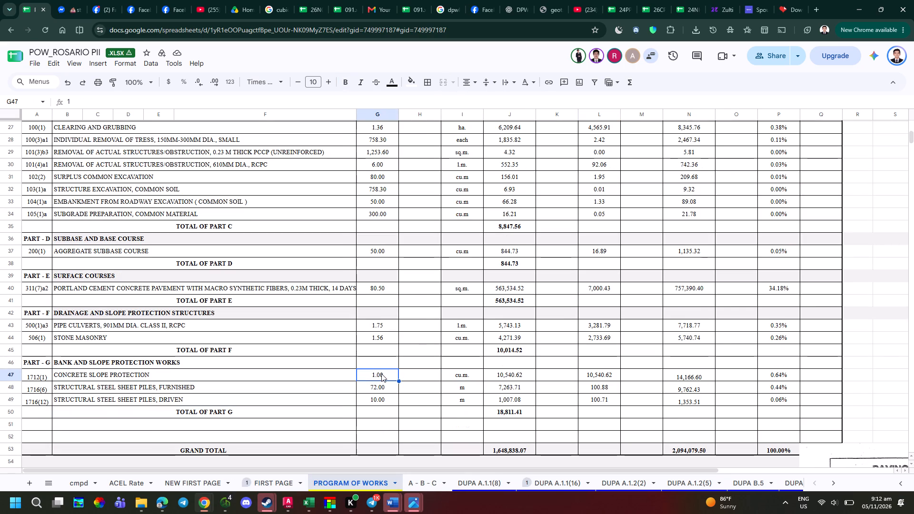
Review the PROGRAM OF WORKS item rows and bring up the DUPA 1712(1) sheet for Concrete Slope Protection.
scroll(477, 477, "down", 2)
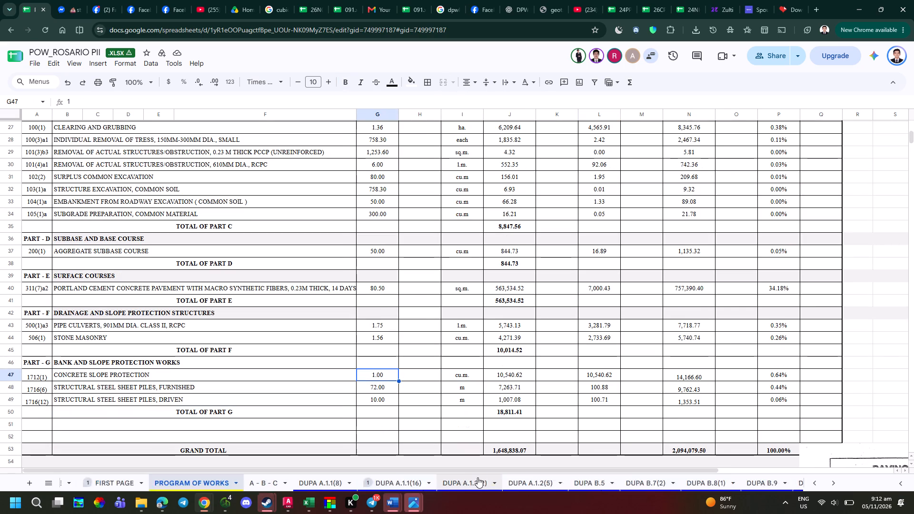
scroll(477, 477, "down", 15)
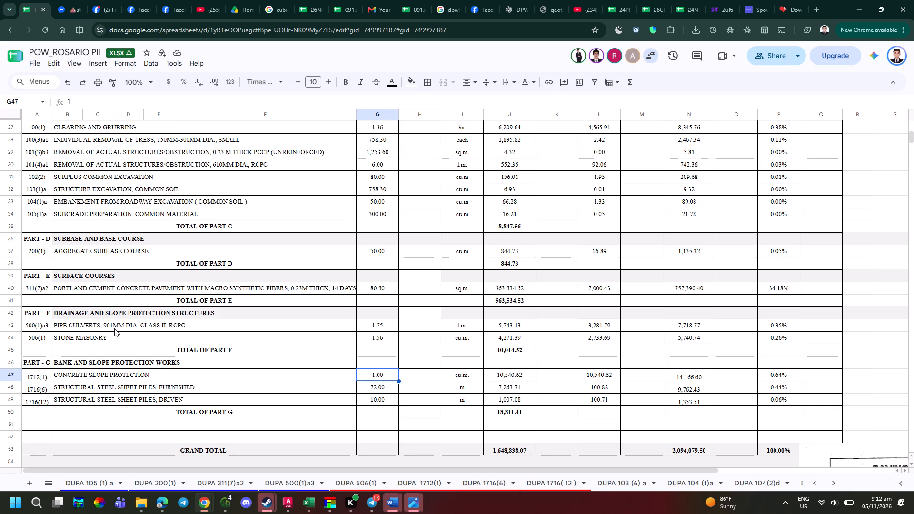
scroll(401, 302, "up", 3)
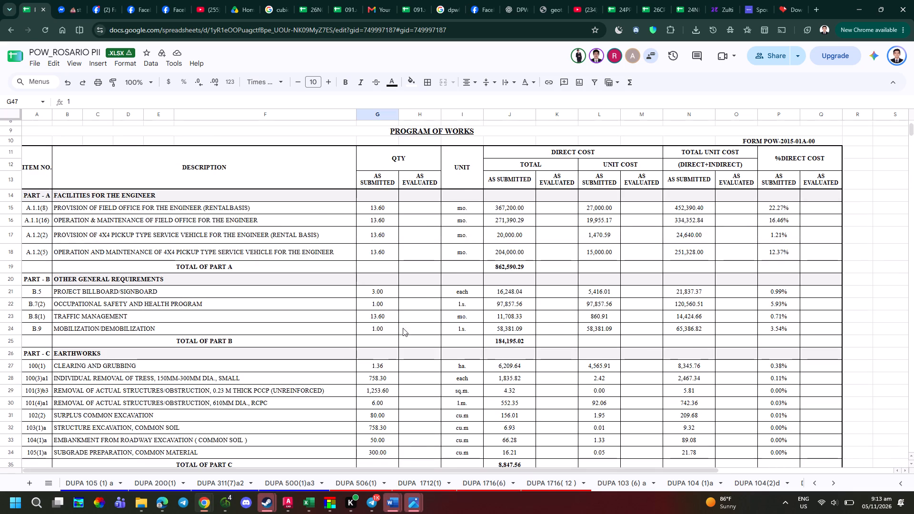
scroll(403, 336, "down", 3)
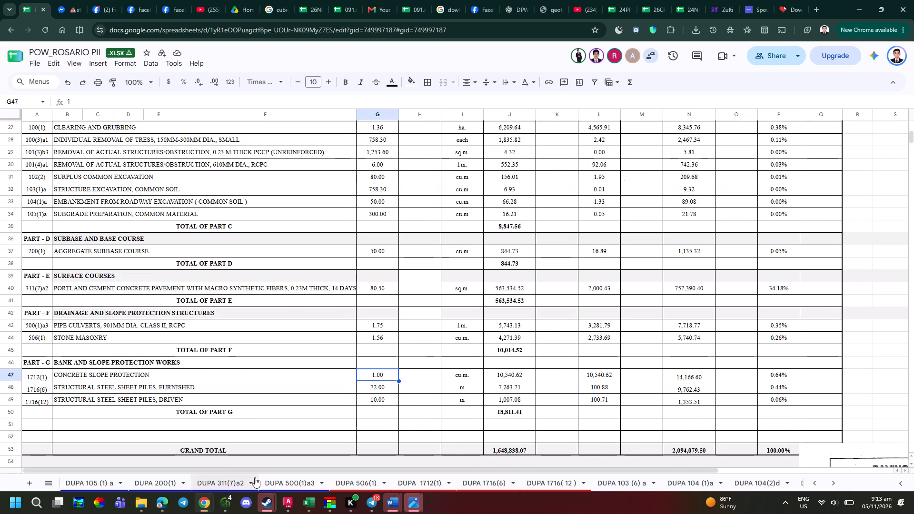
left_click(557, 482)
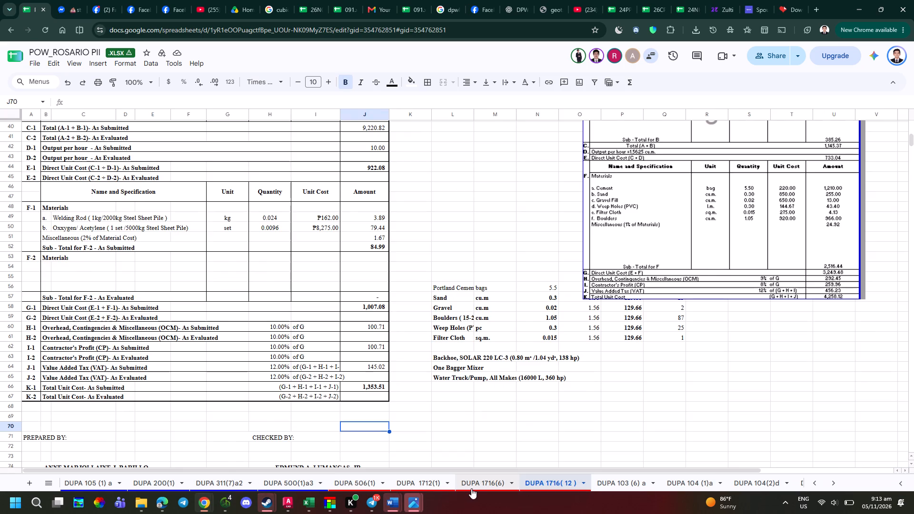
left_click(433, 485)
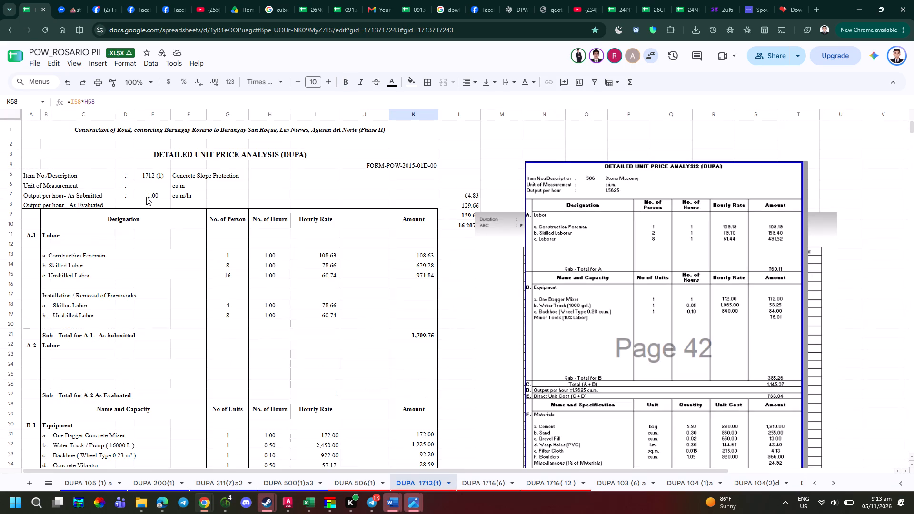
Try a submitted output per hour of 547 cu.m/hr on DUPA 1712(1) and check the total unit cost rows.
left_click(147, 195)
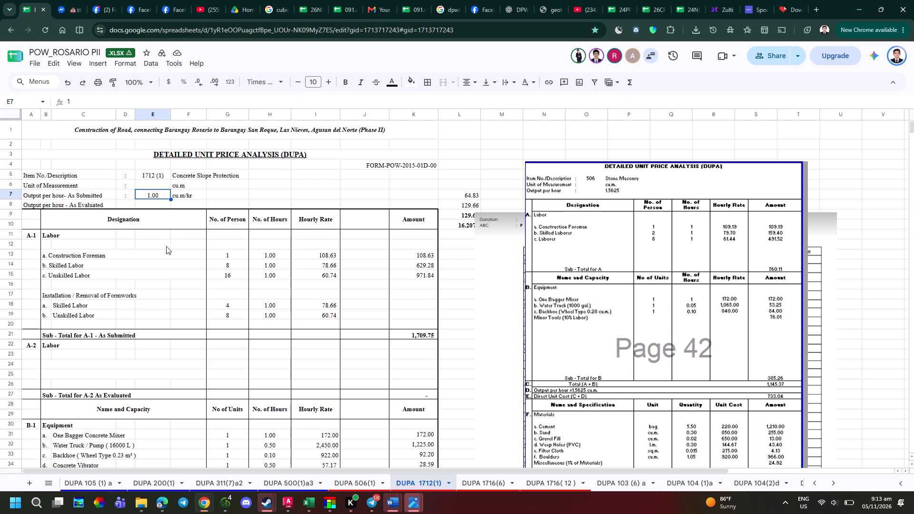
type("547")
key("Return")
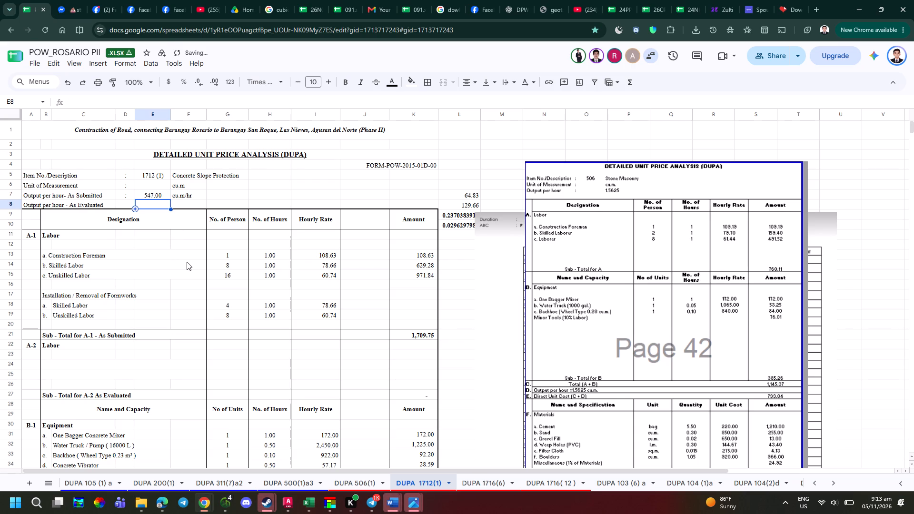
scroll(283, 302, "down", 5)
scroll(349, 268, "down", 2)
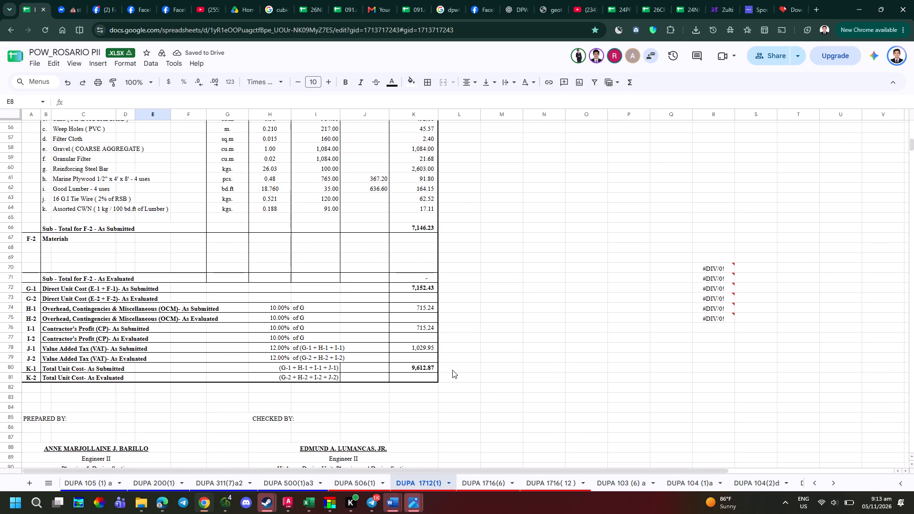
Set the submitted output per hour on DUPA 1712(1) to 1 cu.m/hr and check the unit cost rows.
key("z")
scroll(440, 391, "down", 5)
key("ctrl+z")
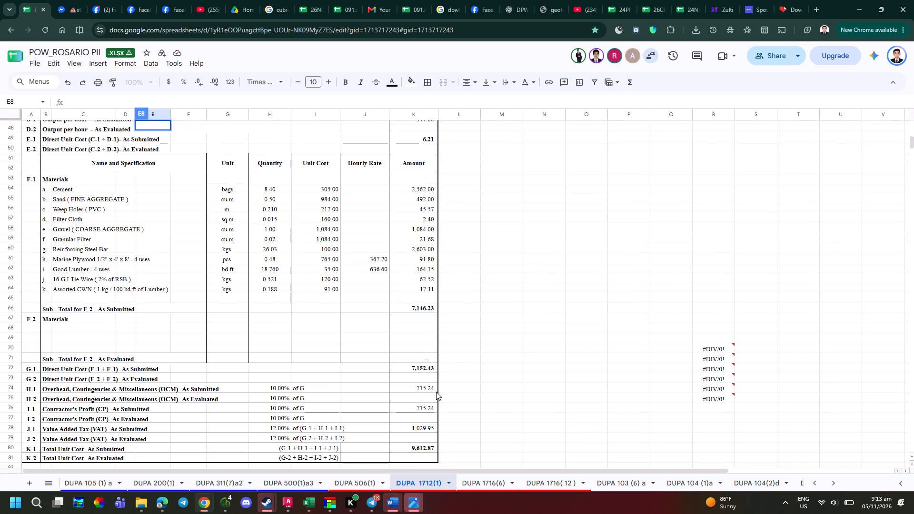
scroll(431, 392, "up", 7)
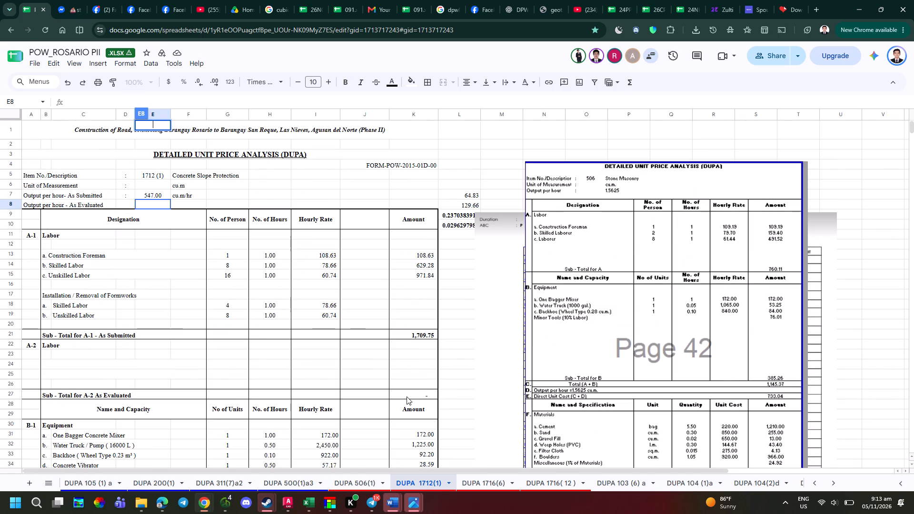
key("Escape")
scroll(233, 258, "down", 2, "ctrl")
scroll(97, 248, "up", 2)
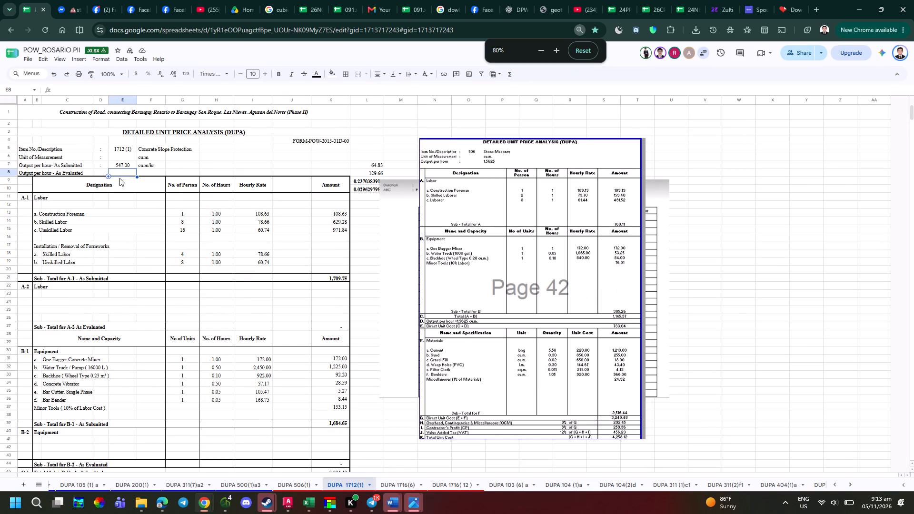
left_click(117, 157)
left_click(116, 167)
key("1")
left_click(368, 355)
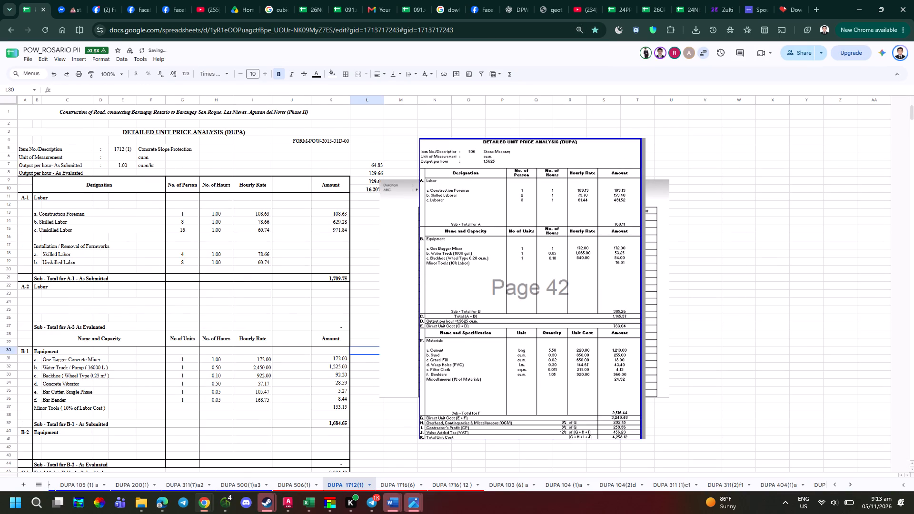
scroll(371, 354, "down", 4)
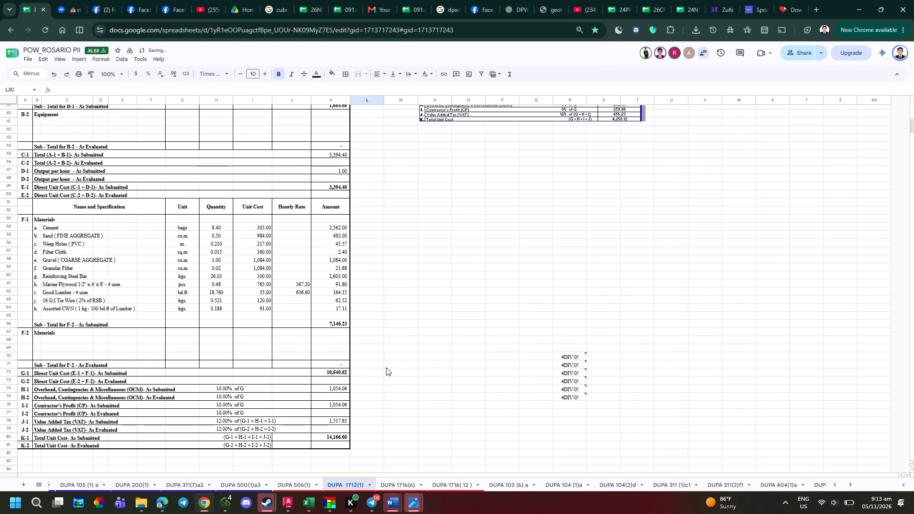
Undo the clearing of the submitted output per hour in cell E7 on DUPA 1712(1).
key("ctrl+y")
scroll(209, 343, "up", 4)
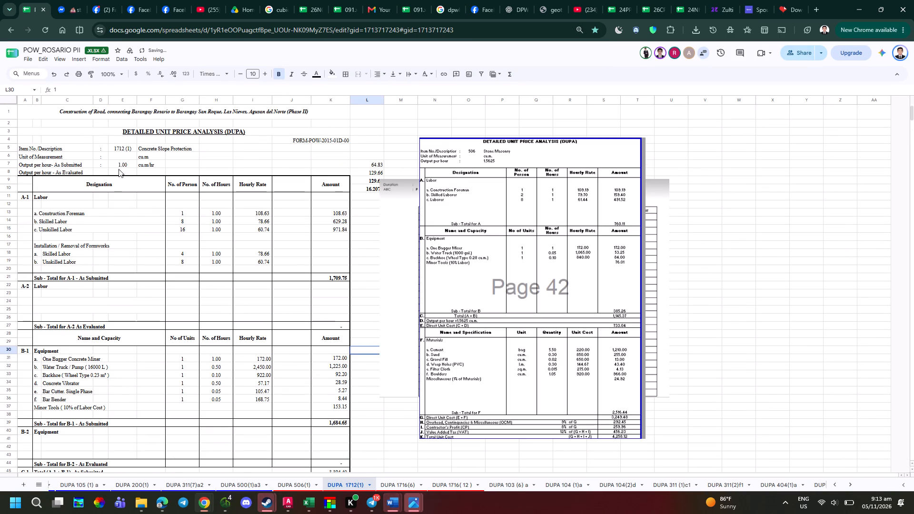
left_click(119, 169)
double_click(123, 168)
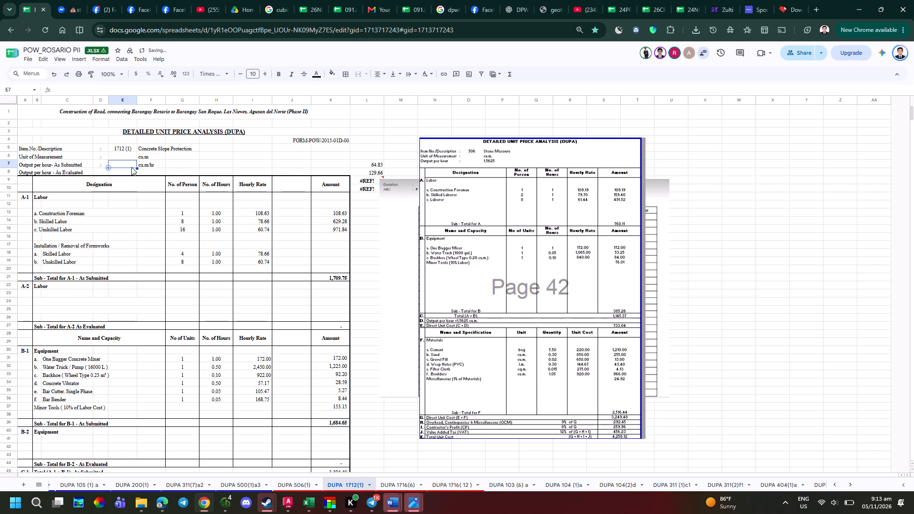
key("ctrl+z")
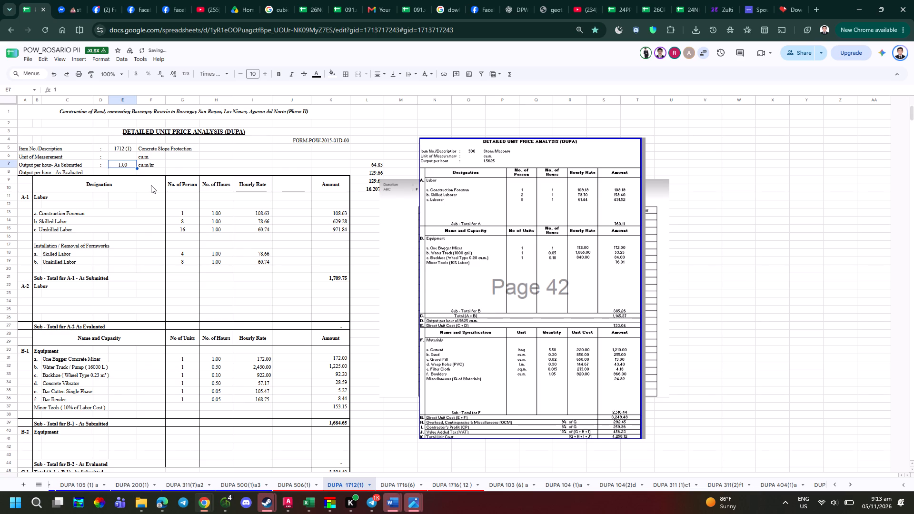
Set the submitted output per hour on DUPA 1712(1) to 0.02 cu.m/hr and check the unit cost rows.
type("0.02")
key("Return")
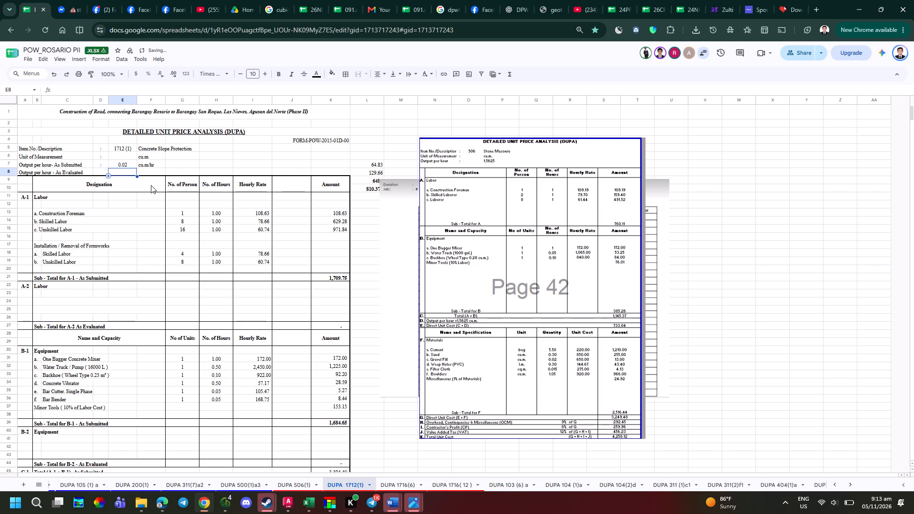
scroll(159, 256, "down", 4)
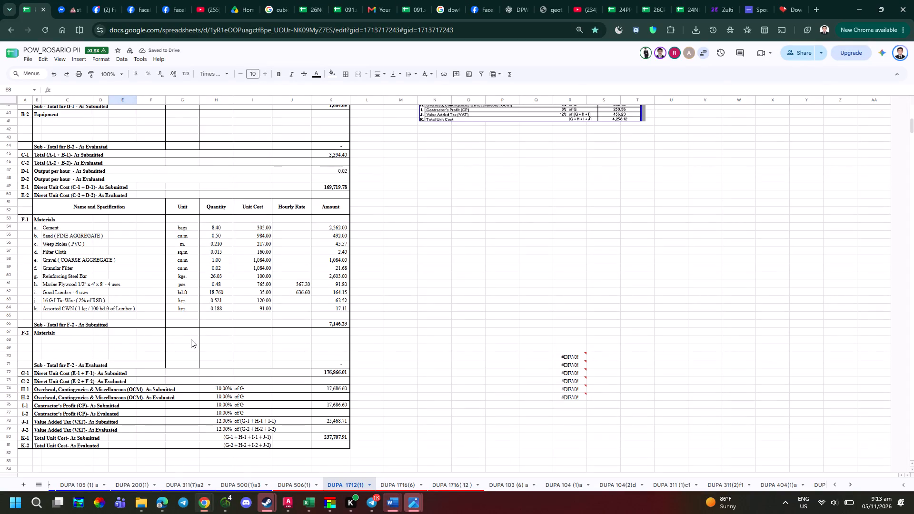
scroll(226, 350, "up", 4)
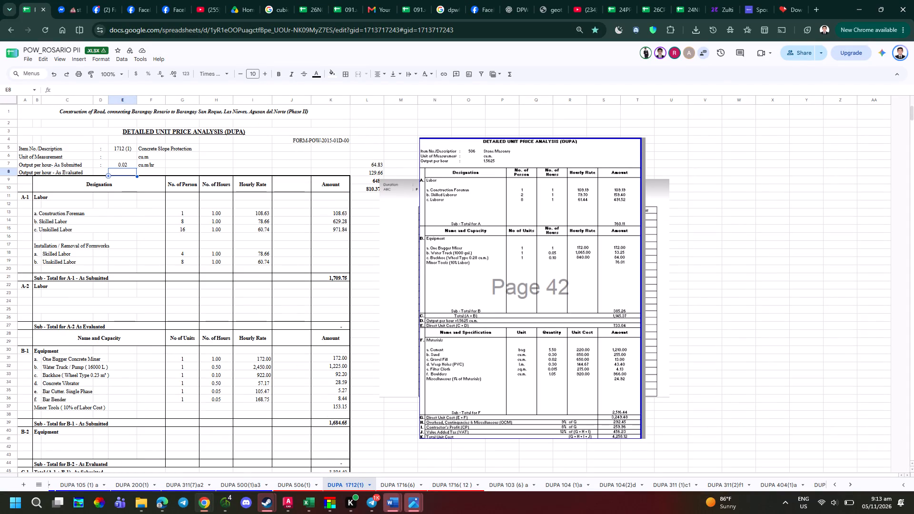
scroll(308, 412, "down", 2)
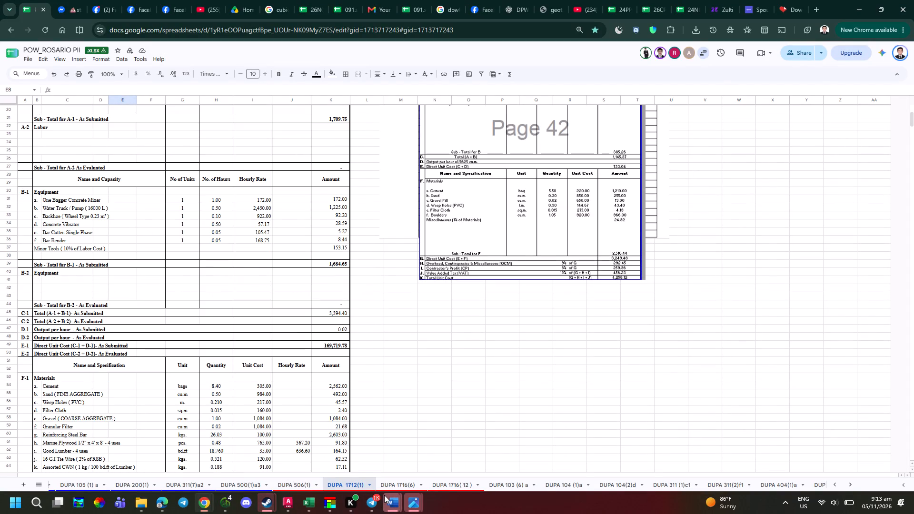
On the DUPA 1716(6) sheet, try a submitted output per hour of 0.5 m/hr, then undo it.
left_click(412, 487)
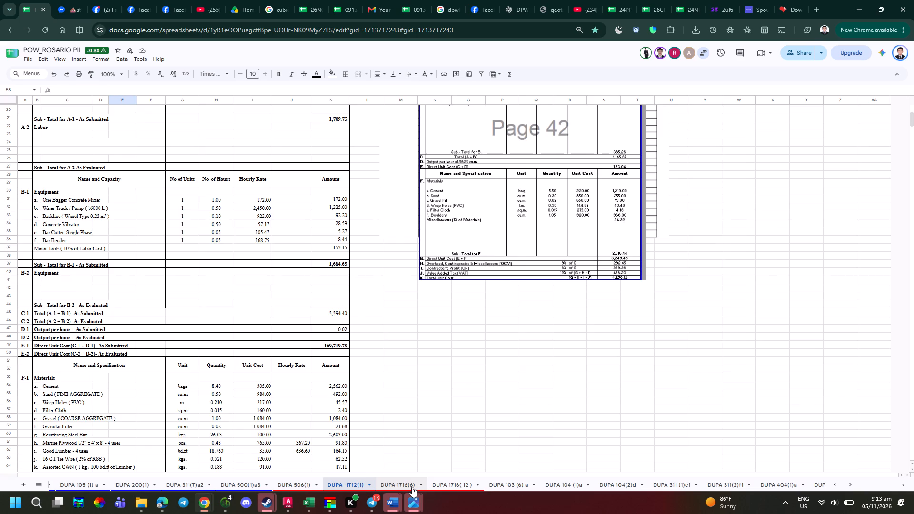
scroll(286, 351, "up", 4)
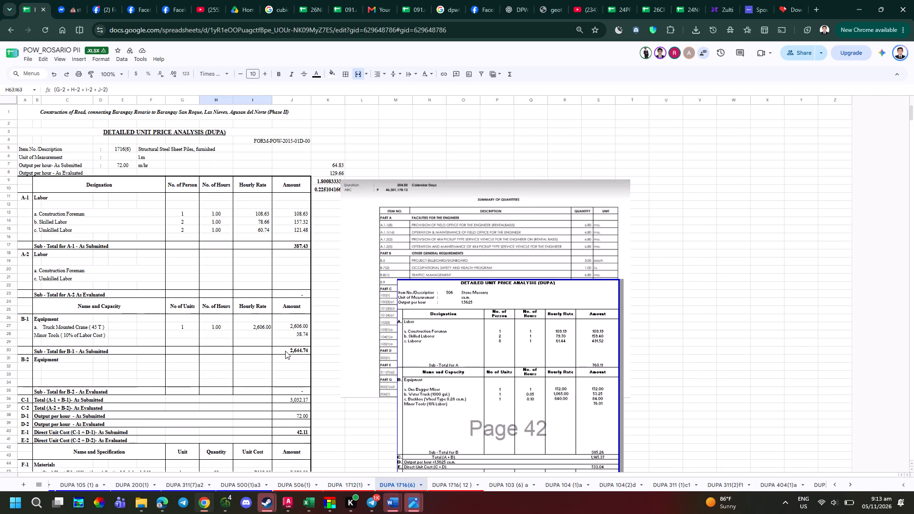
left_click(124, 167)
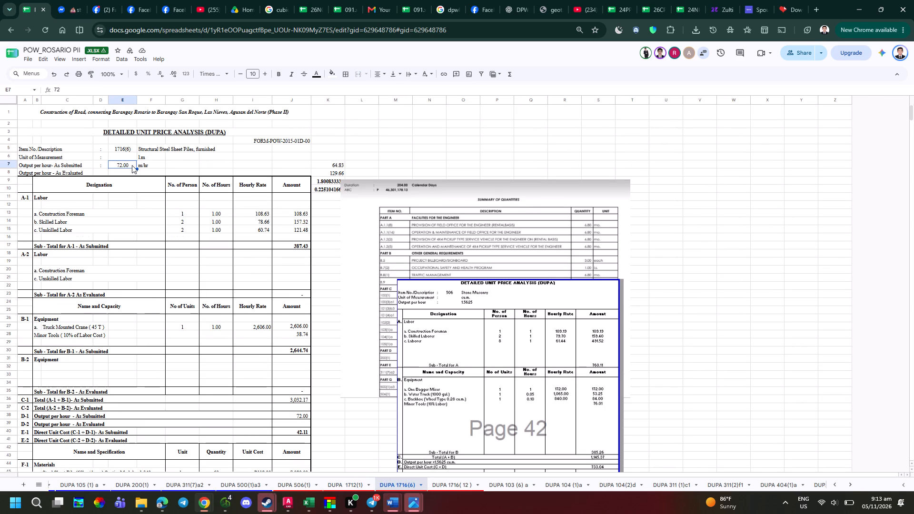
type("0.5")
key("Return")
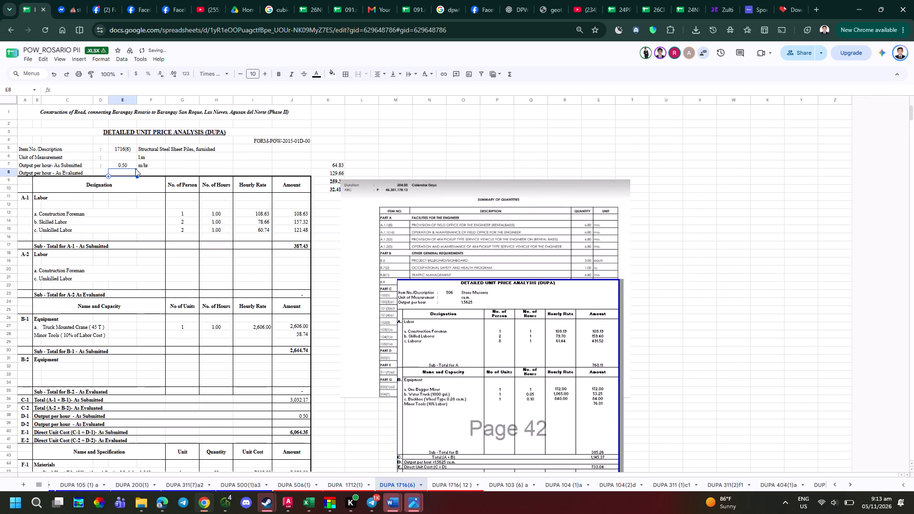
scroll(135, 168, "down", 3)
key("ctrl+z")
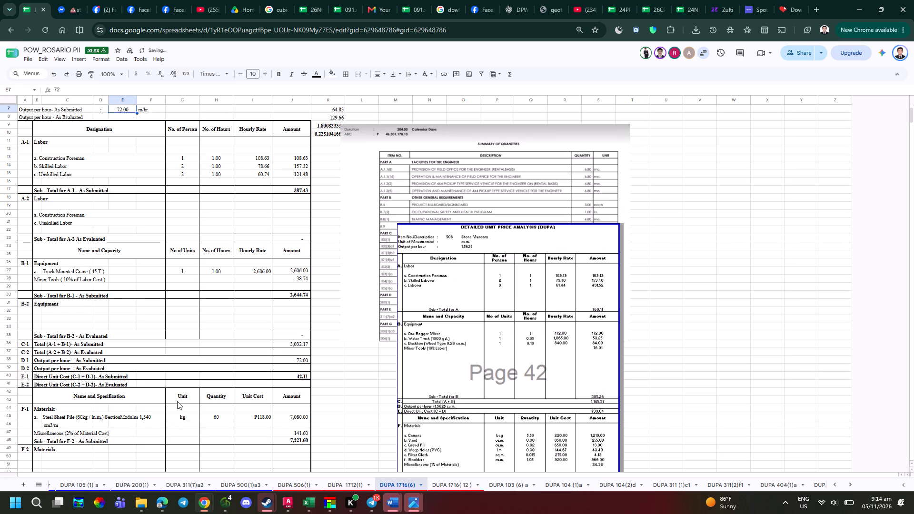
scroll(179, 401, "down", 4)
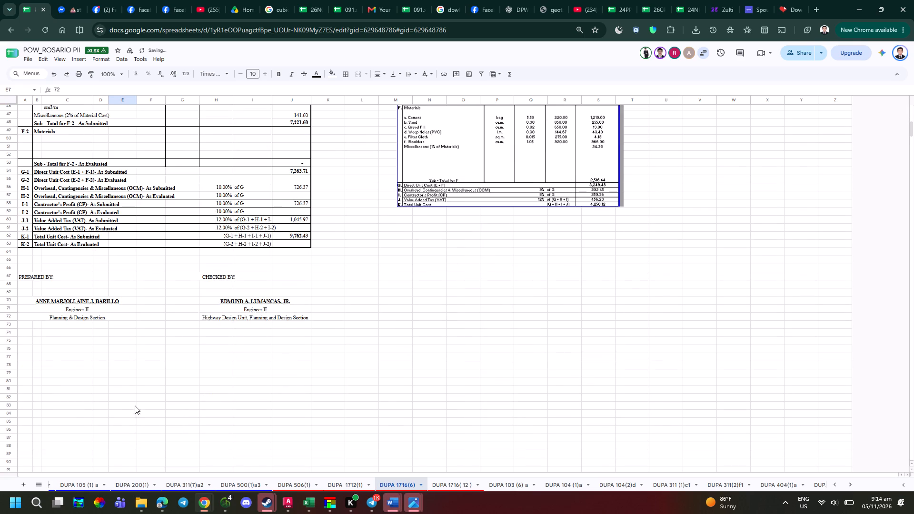
Set the submitted output per hour on DUPA 1716(6) to 0.01 m/hr and check the total unit cost rows.
scroll(134, 401, "up", 4)
scroll(109, 258, "up", 2)
type("0.01")
key("Return")
scroll(21, 317, "down", 2)
scroll(64, 238, "down", 2)
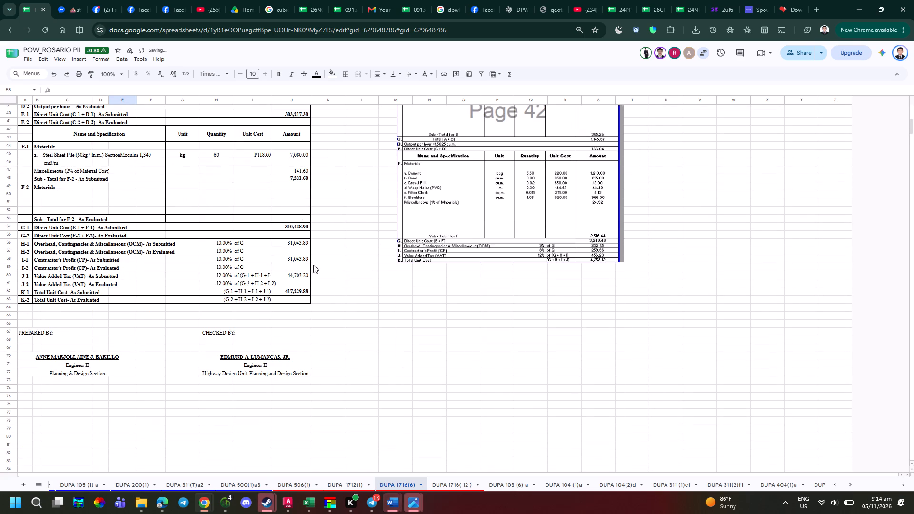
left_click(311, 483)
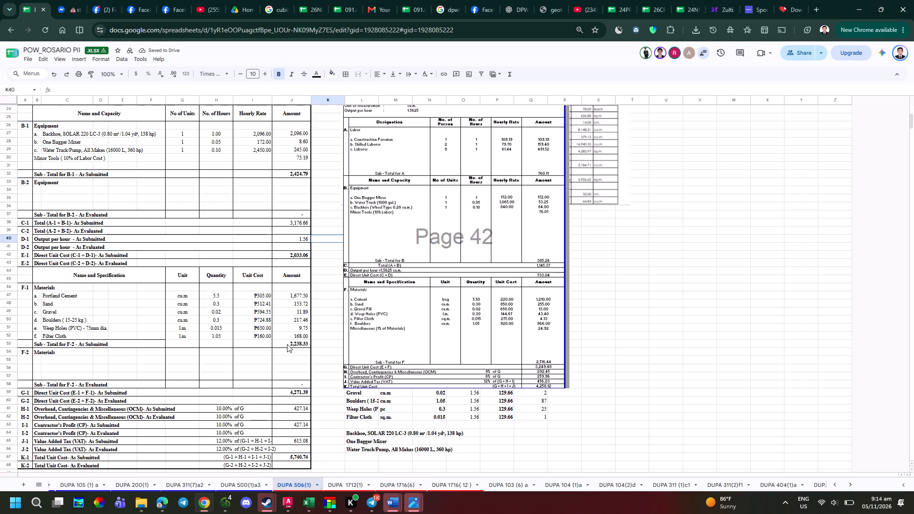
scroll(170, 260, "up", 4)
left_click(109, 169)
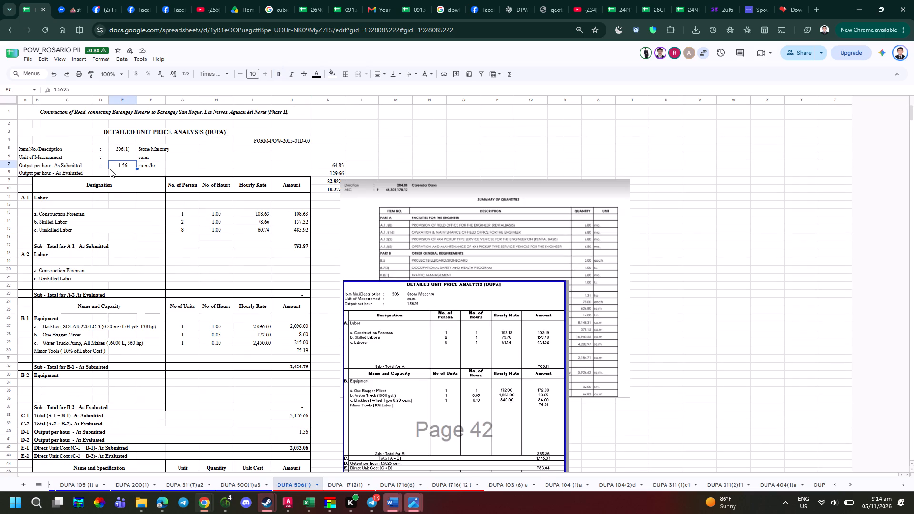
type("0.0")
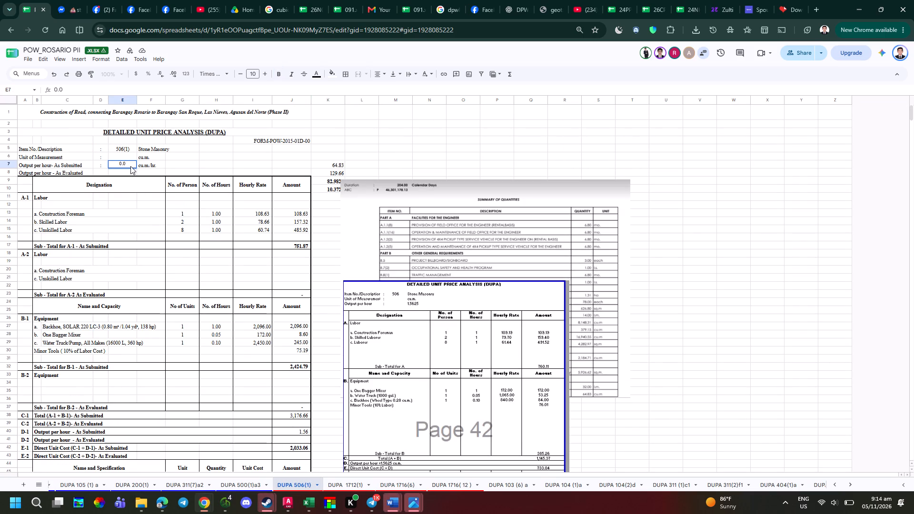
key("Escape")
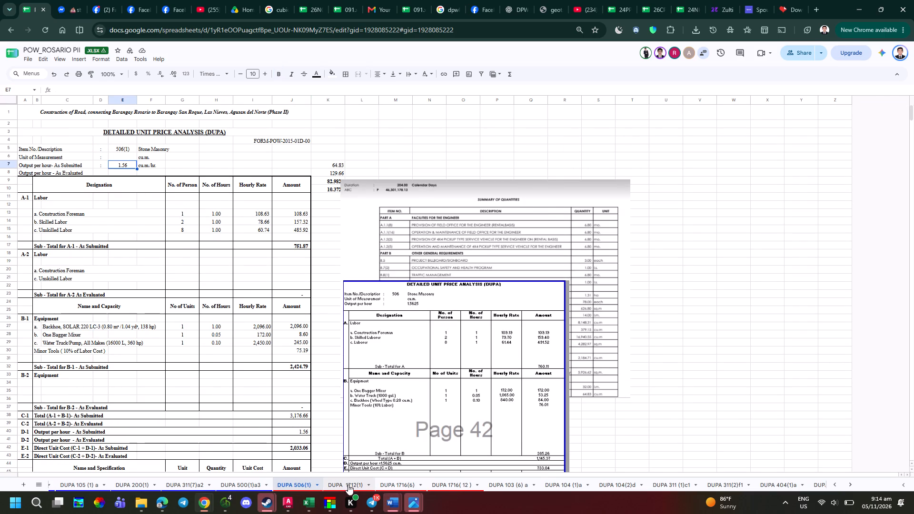
On the DUPA 1712(1) sheet, set the submitted output per hour to 0.01 cu.m/hr and check the total unit cost rows.
left_click(348, 484)
scroll(423, 433, "down", 3)
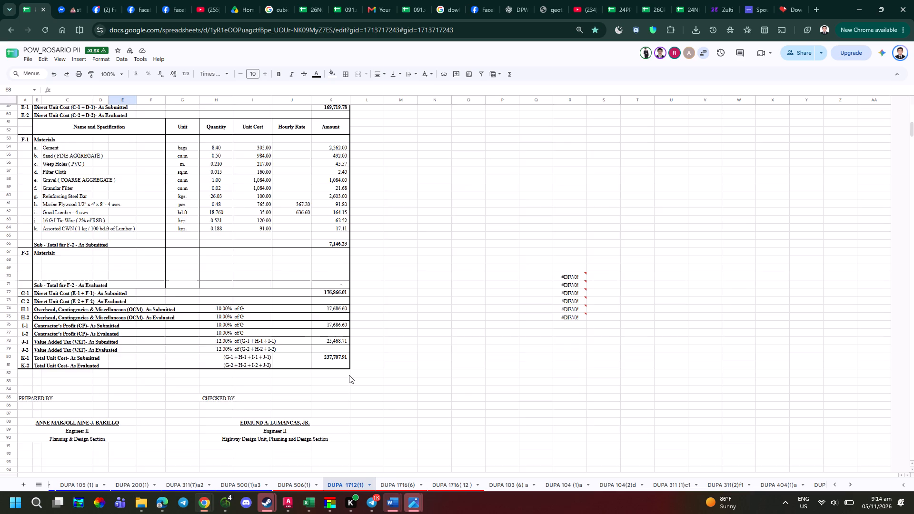
scroll(349, 375, "up", 5)
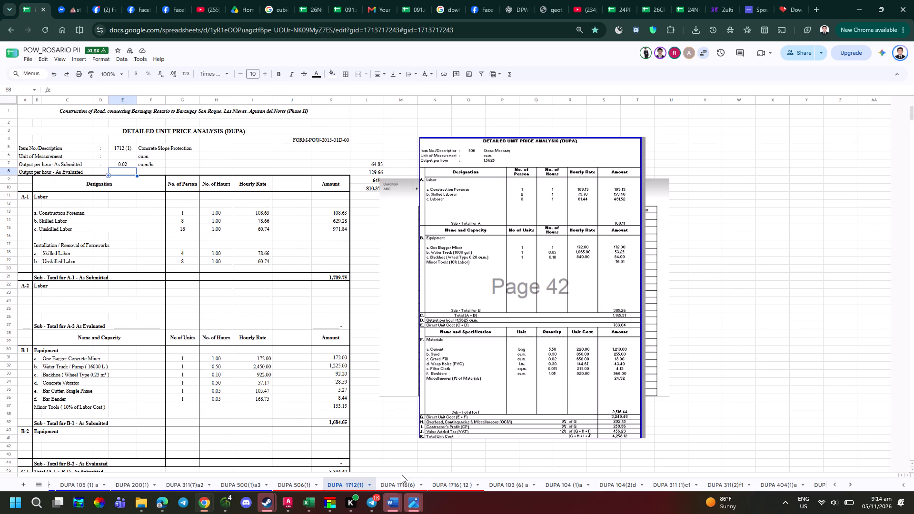
left_click(116, 165)
type("0.01")
key("Return")
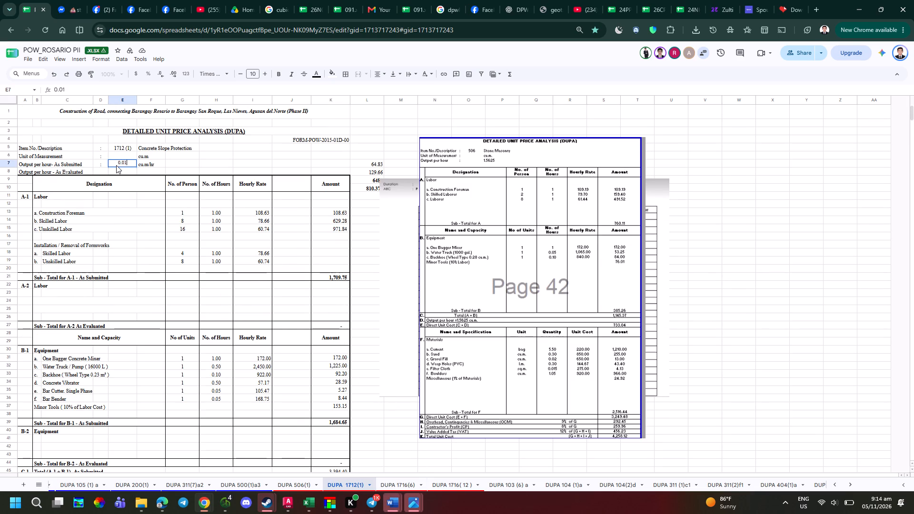
scroll(150, 238, "down", 2)
scroll(323, 398, "down", 2)
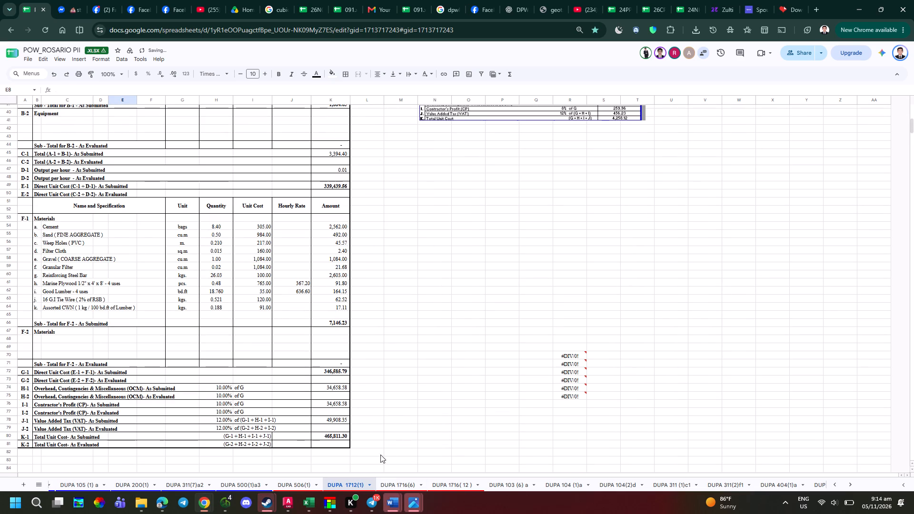
On the DUPA 1716(12) sheet for driven structural steel sheet piles, select the submitted output per hour value in cell E7.
left_click(410, 483)
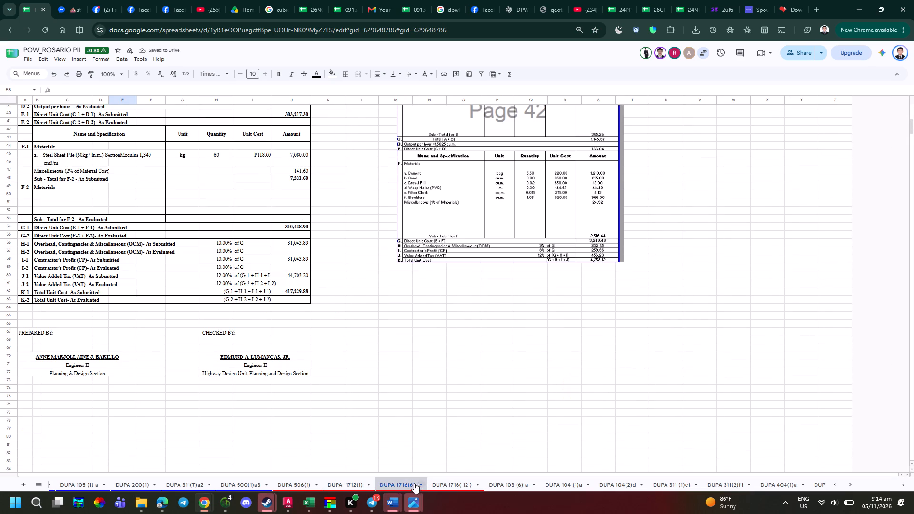
left_click(443, 487)
scroll(369, 338, "up", 4)
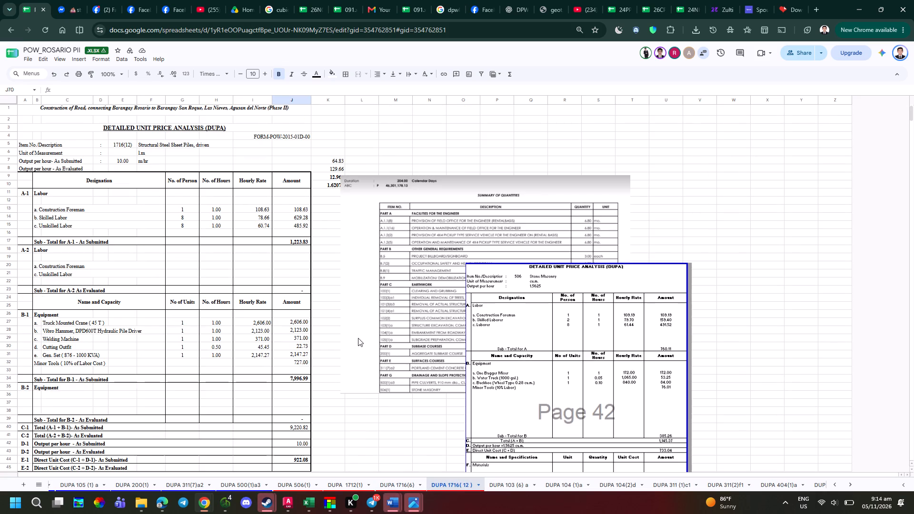
left_click(119, 160)
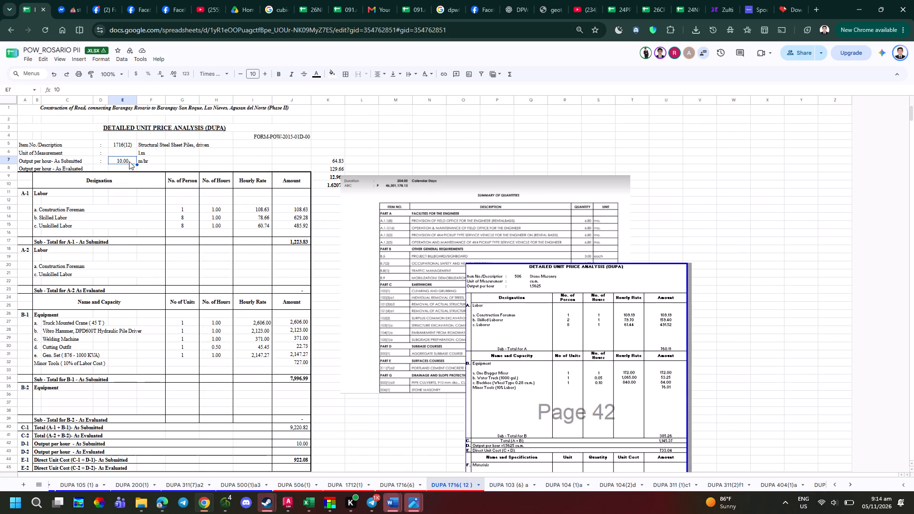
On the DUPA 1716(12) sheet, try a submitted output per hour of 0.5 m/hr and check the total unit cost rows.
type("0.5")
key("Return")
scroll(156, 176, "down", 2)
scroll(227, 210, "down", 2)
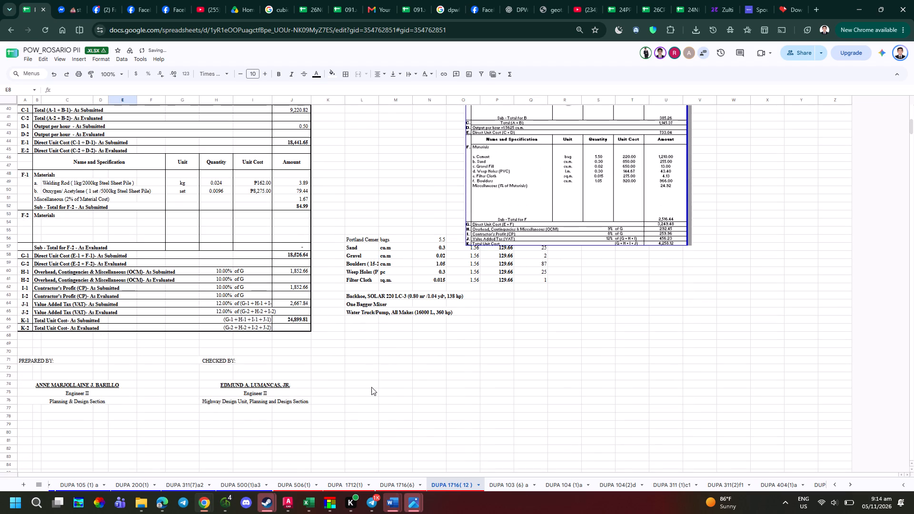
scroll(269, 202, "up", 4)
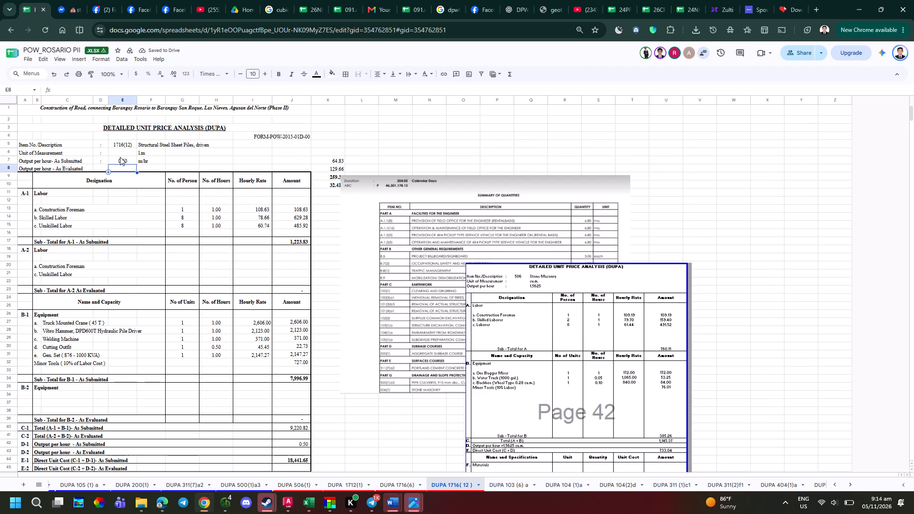
Set the submitted output per hour on DUPA 1716(12) to 0.01 m/hr and check the total unit cost rows.
left_click(120, 157)
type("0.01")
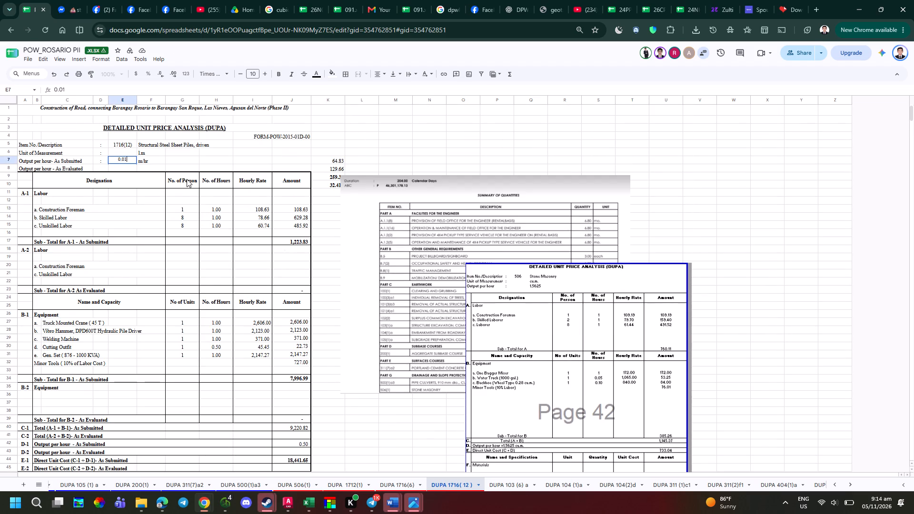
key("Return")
scroll(163, 257, "down", 3)
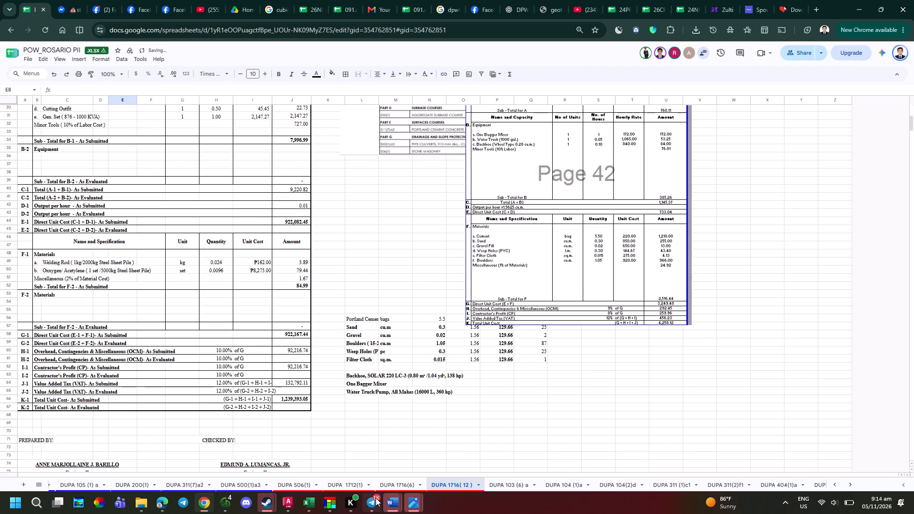
scroll(382, 485, "up", 10)
On the PROGRAM OF WORKS sheet, move the Paving Quantities reference image off the signature block to the empty columns beside the cost table.
scroll(396, 482, "up", 14)
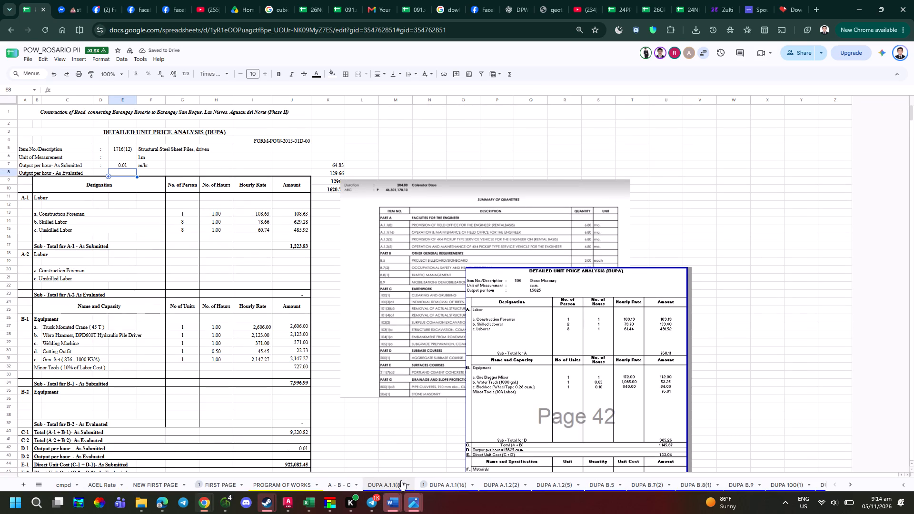
scroll(401, 480, "up", 3)
left_click(262, 480)
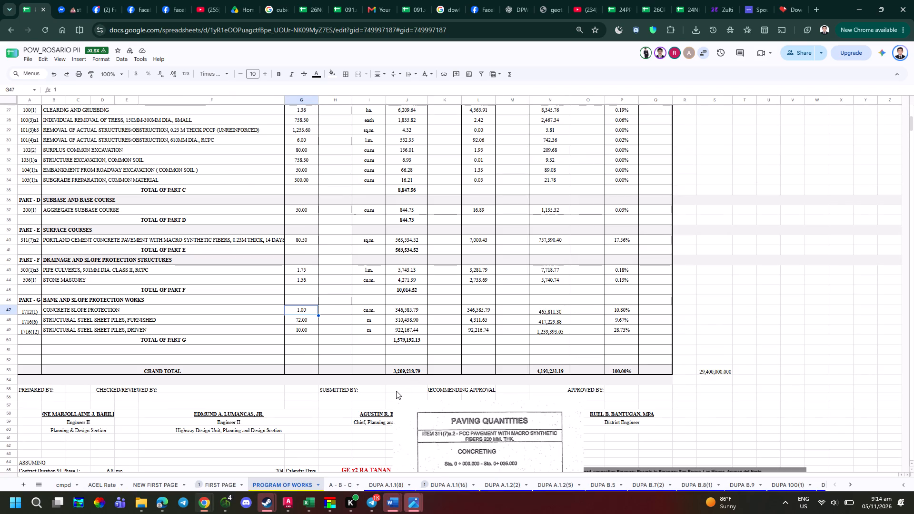
left_click(396, 390)
left_click(490, 423)
left_click_drag(511, 416, 559, 370)
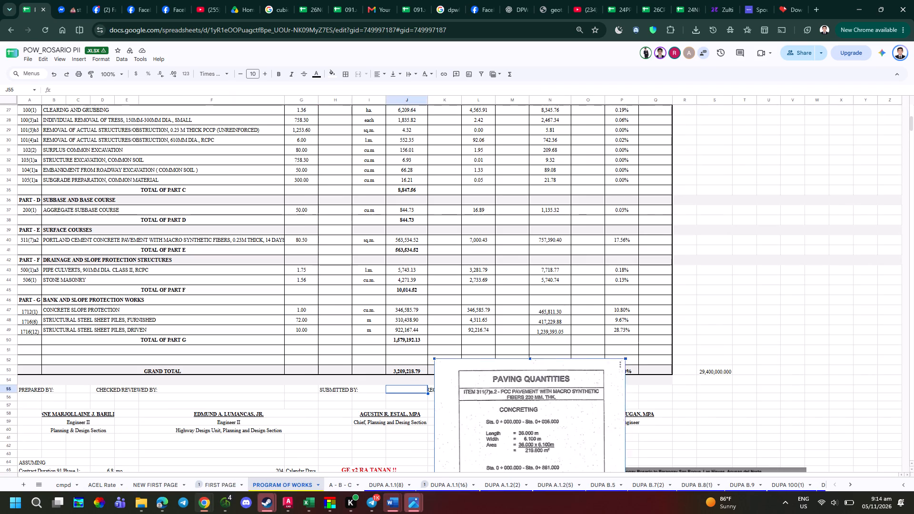
left_click_drag(559, 370, 768, 130)
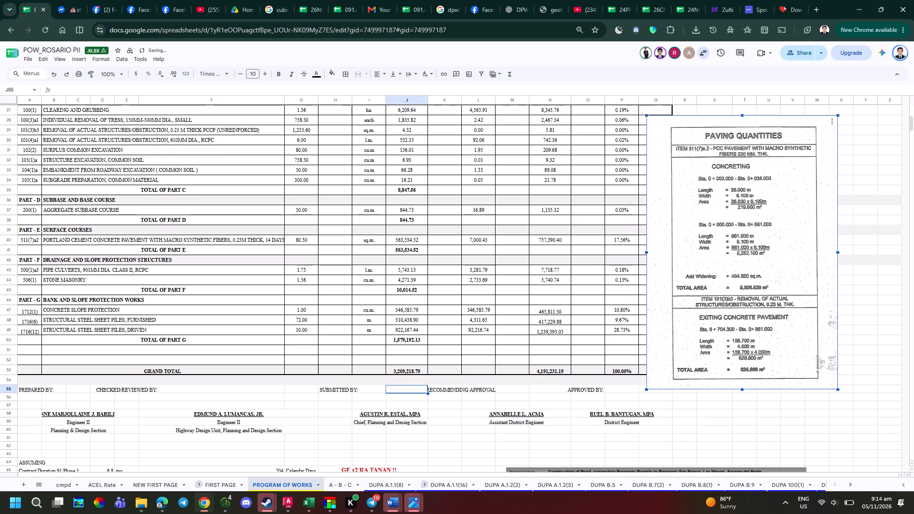
scroll(584, 370, "up", 2)
scroll(422, 412, "up", 2)
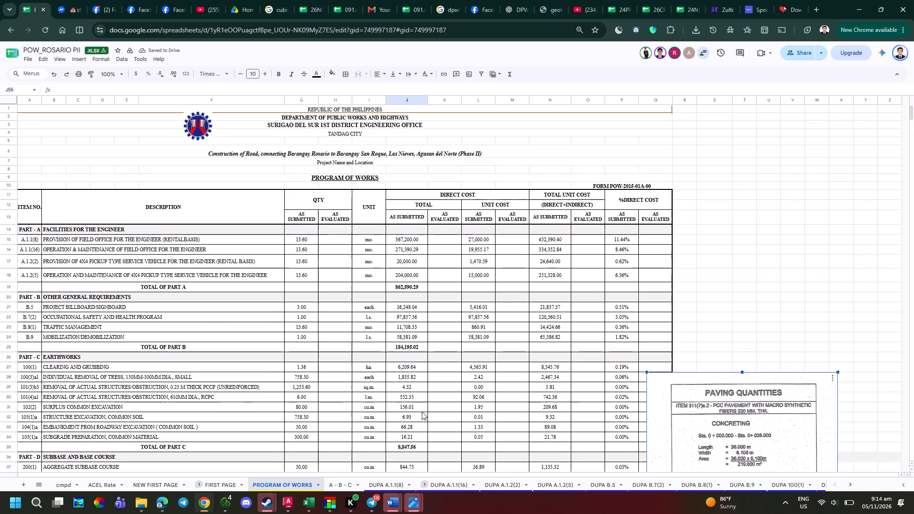
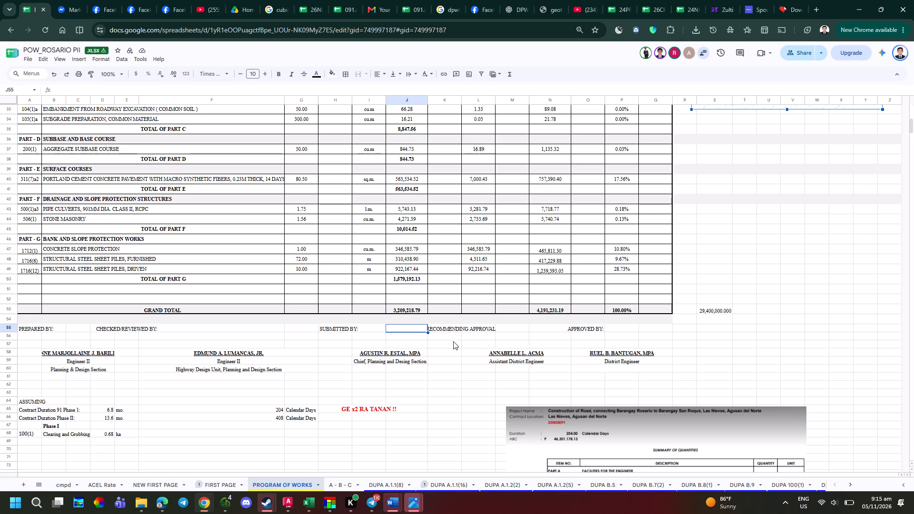
Review the PROGRAM OF WORKS sheet, including the contract duration assumptions, the grand total formula in J53 and the direct cost link in J15.
left_click(416, 355)
left_click(437, 397)
left_click(414, 329)
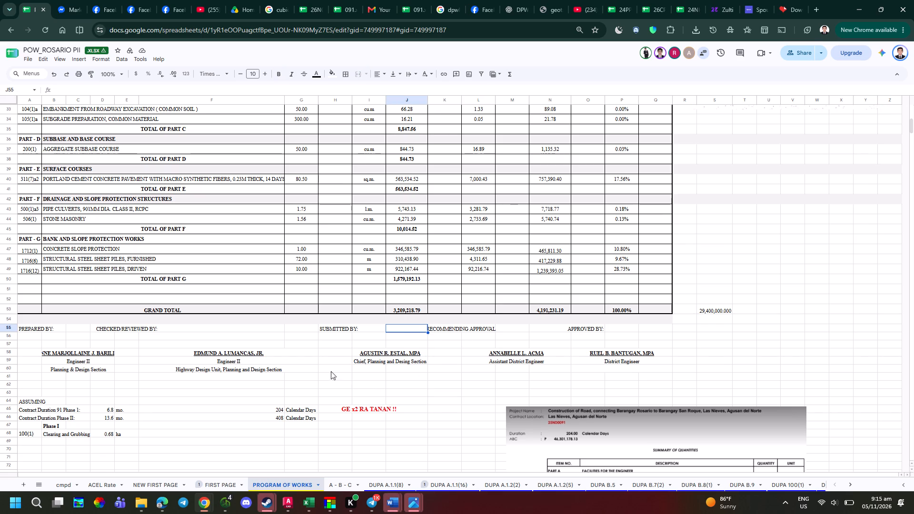
left_click(214, 414)
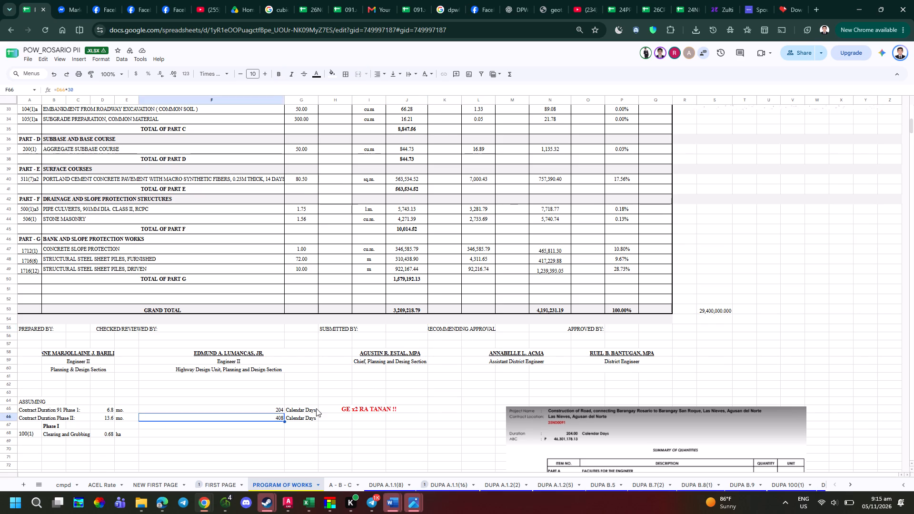
left_click(316, 408)
left_click(339, 411)
left_click(359, 415)
left_click(343, 411)
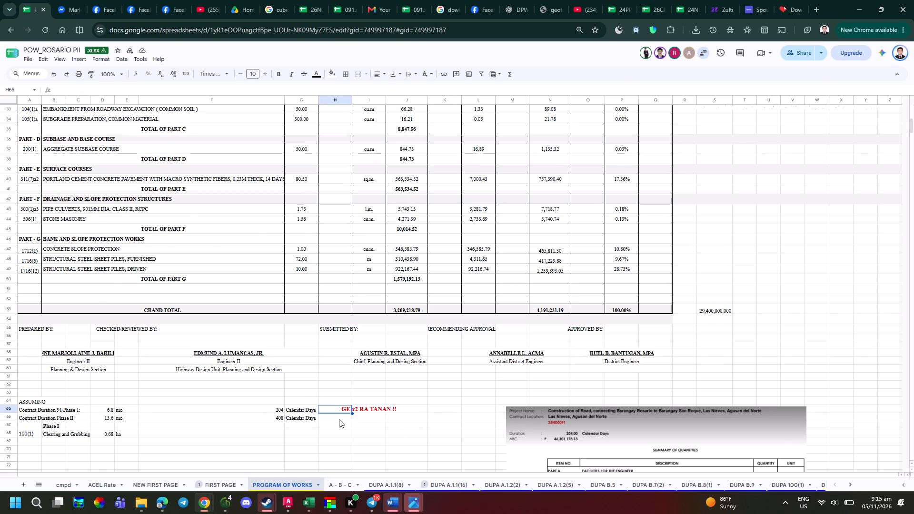
scroll(339, 420, "up", 2)
scroll(359, 381, "up", 3)
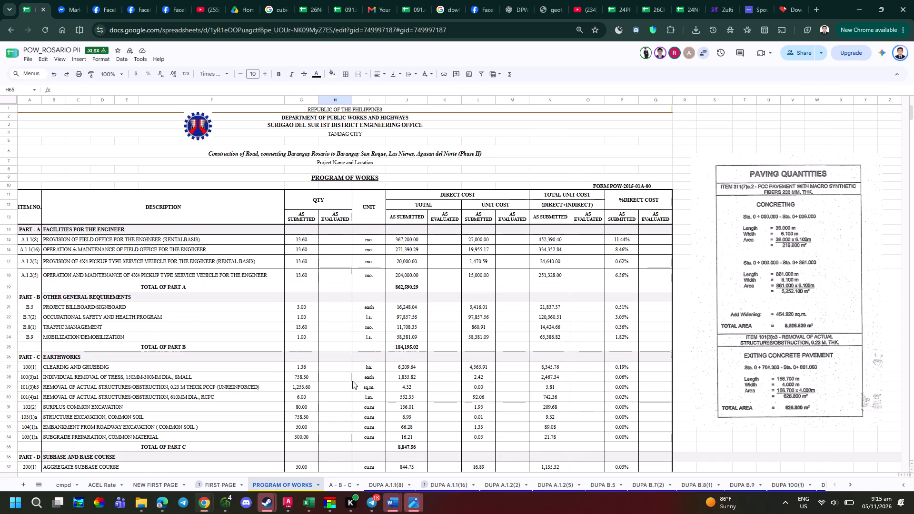
scroll(353, 381, "down", 3)
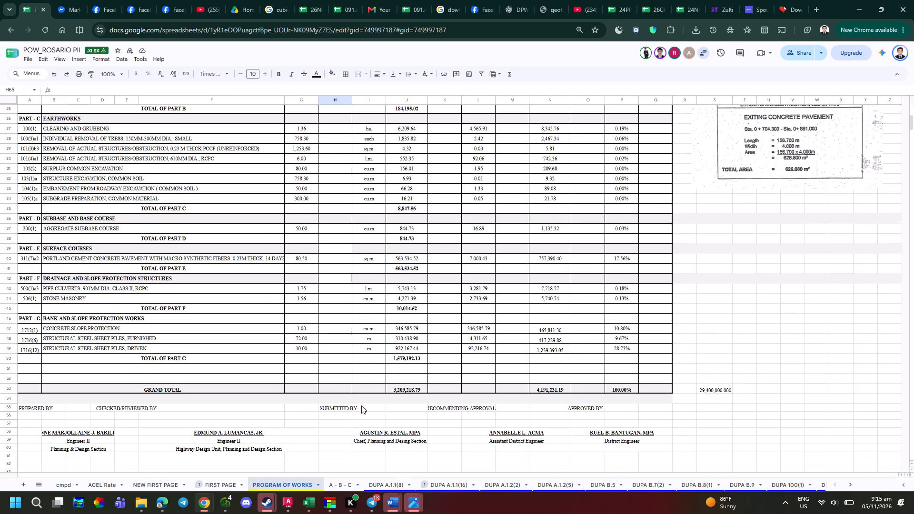
double_click(407, 390)
key("Escape")
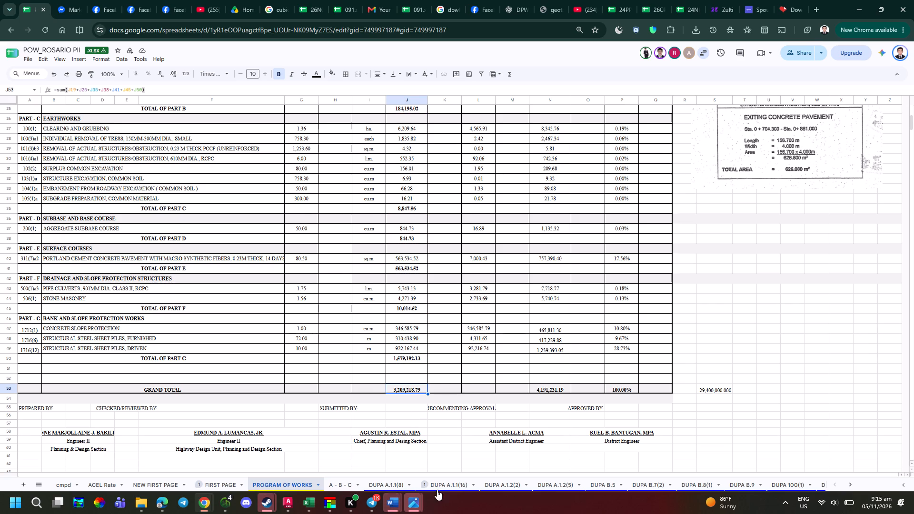
scroll(335, 447, "up", 3, "ctrl")
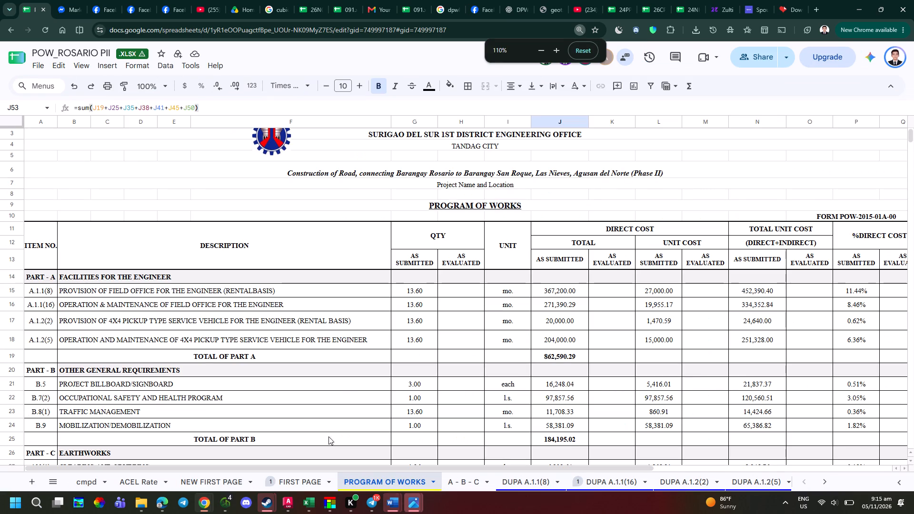
left_click(566, 287)
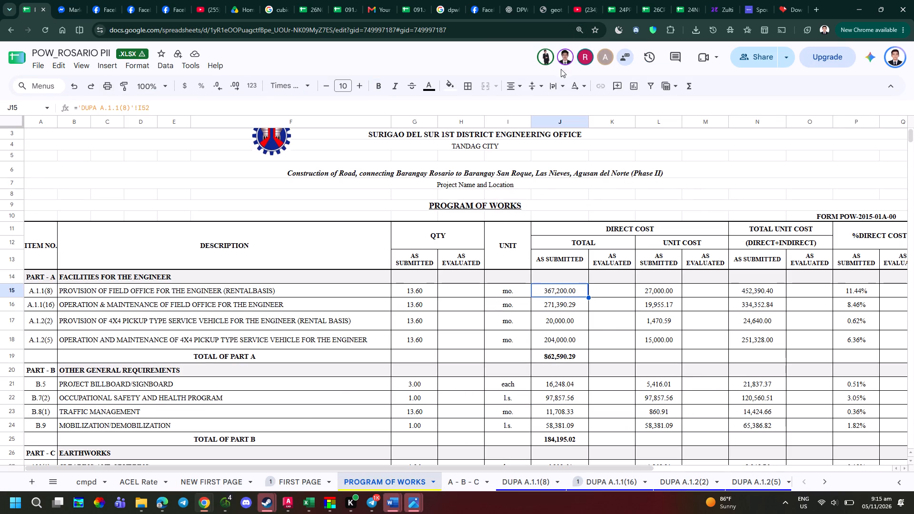
Go to a collaborator's location on the FIRST PAGE sheet and inspect the source formulas of unit cost L44 and quantity I60.
left_click(566, 54)
scroll(393, 346, "up", 4)
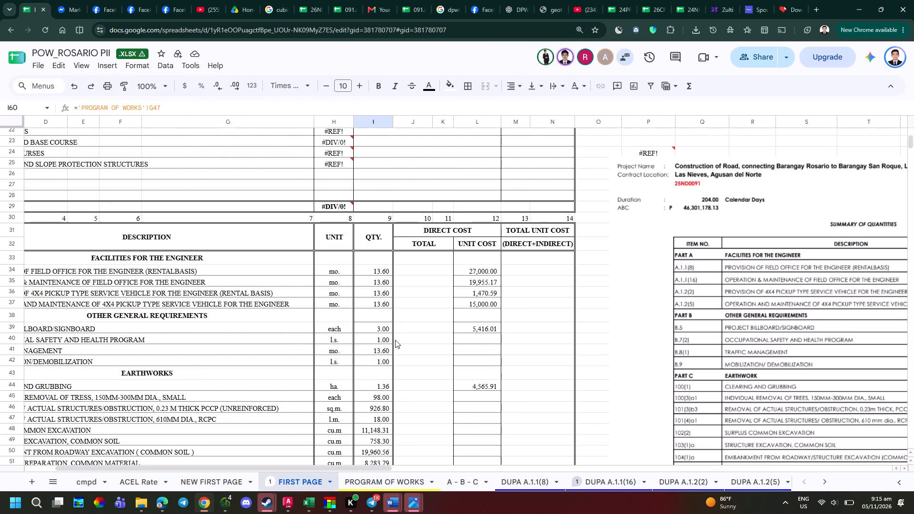
scroll(465, 397, "down", 1, "ctrl")
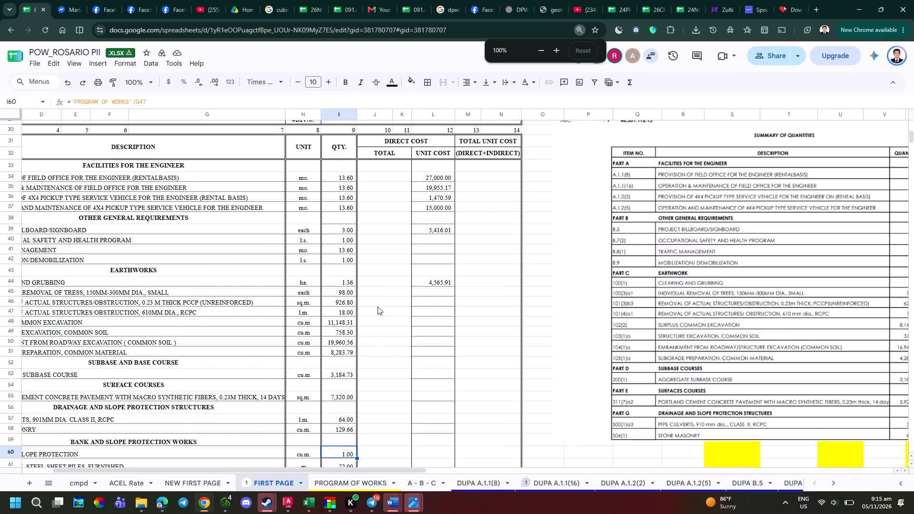
left_click(439, 278)
double_click(442, 284)
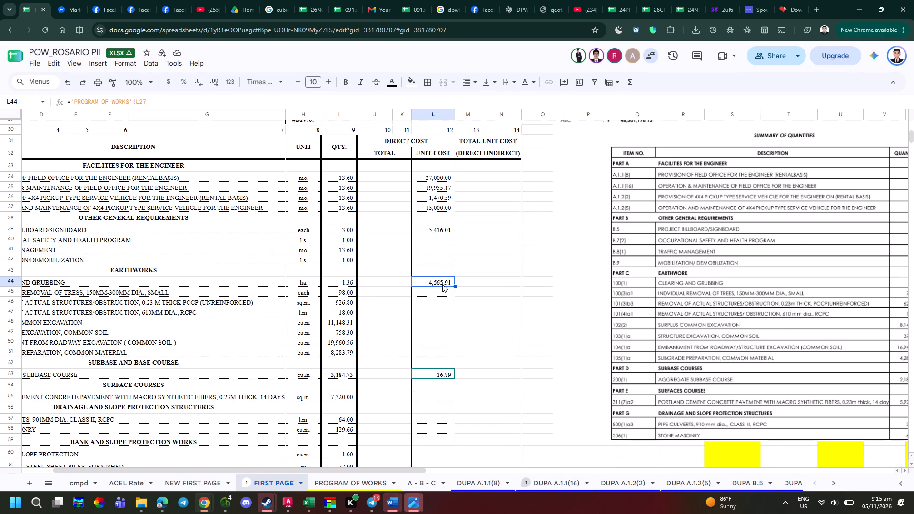
key("Escape")
scroll(430, 317, "down", 2)
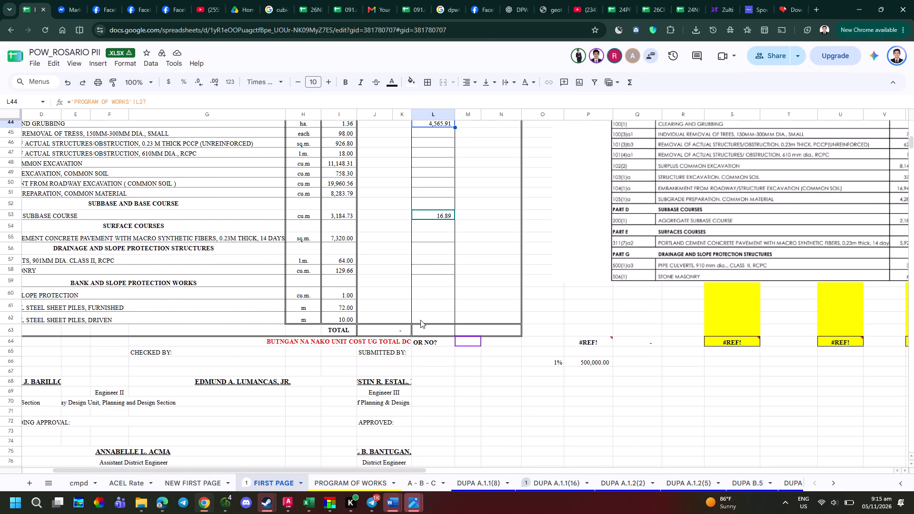
left_click(427, 317)
double_click(340, 290)
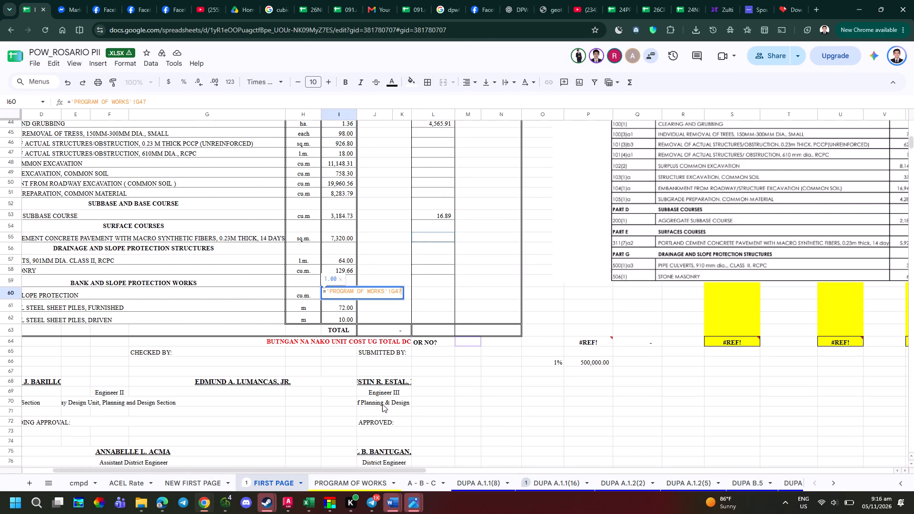
key("Escape")
On PROGRAM OF WORKS, inspect the submitted quantity entries of the three Part G items in G47 to G49.
left_click(373, 483)
scroll(380, 392, "down", 4)
left_click(375, 360)
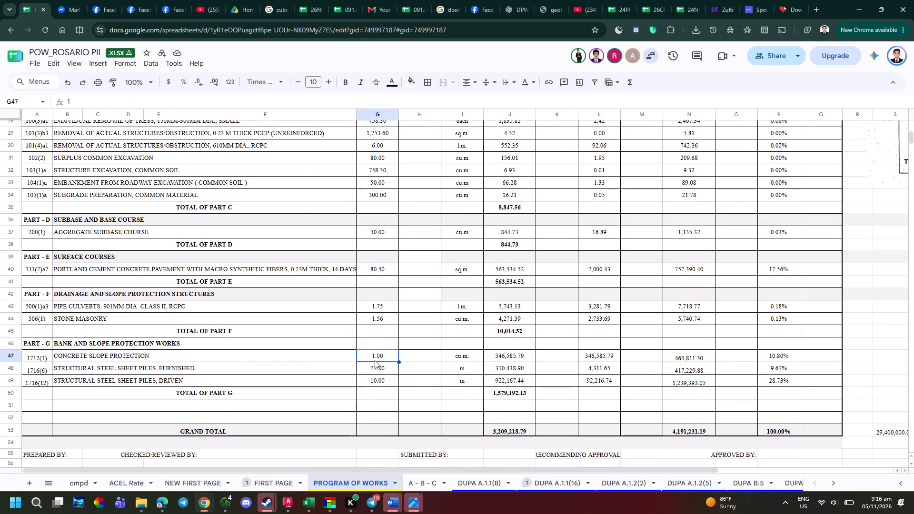
double_click(375, 360)
key("Escape")
double_click(380, 374)
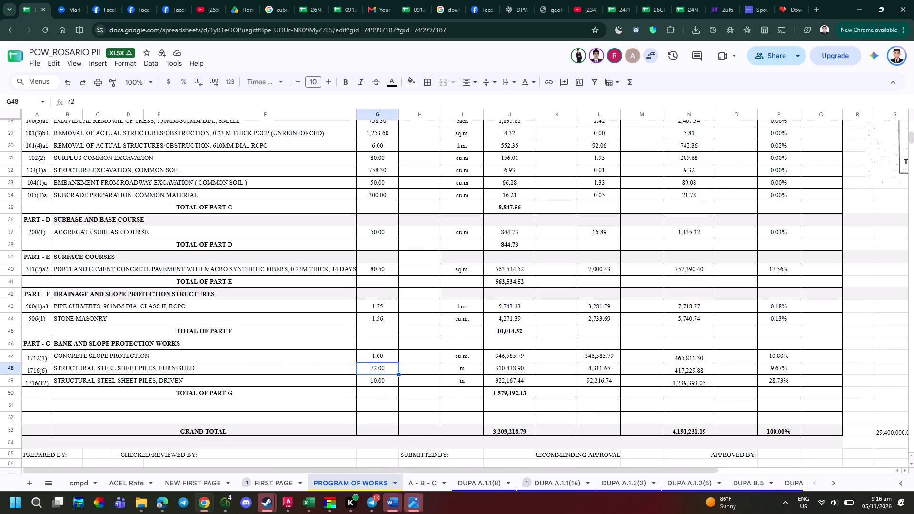
double_click(380, 373)
key("Escape")
double_click(380, 386)
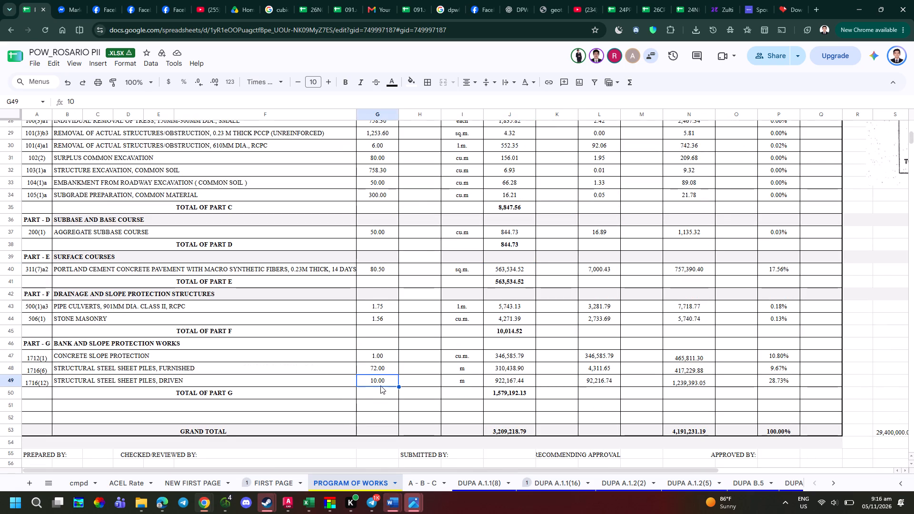
double_click(380, 385)
key("Escape")
scroll(394, 380, "up", 3)
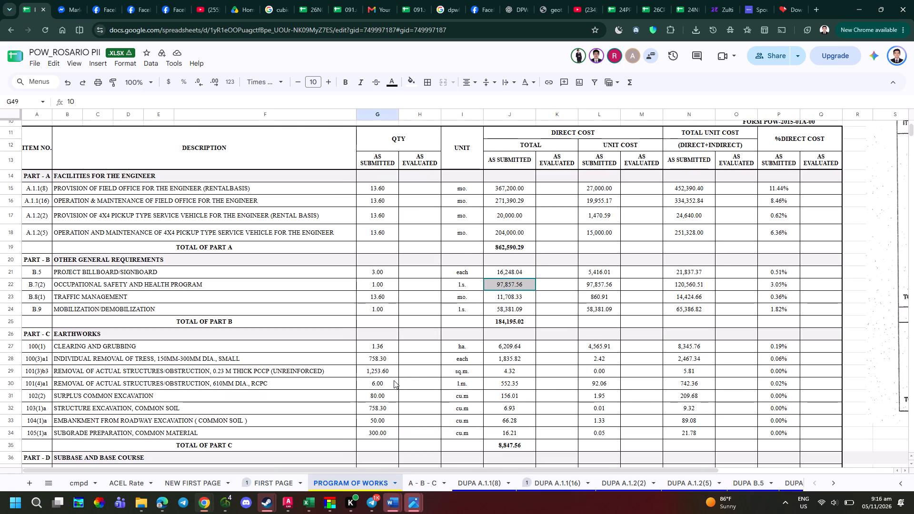
scroll(392, 379, "down", 3)
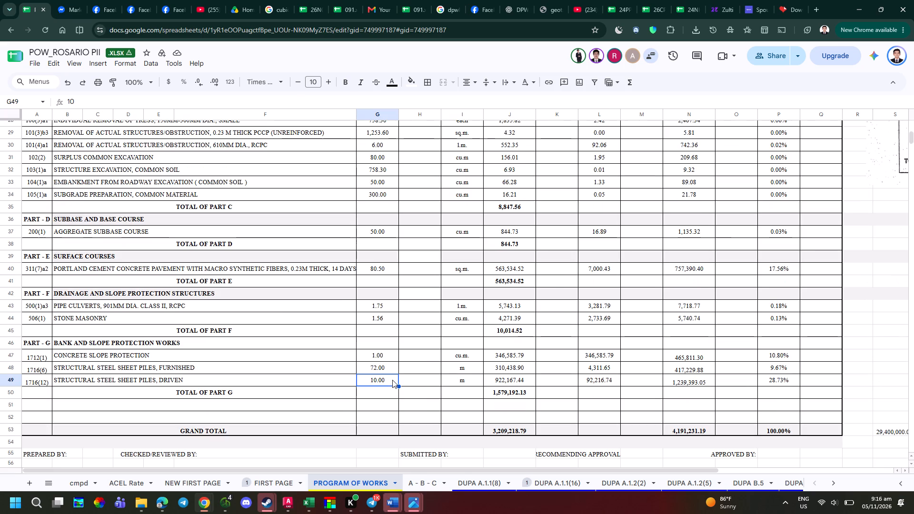
Set the submitted quantity of item 1712(1) concrete slope protection in G47 to 785, undoing and redoing the change to compare.
left_click(388, 357)
double_click(388, 357)
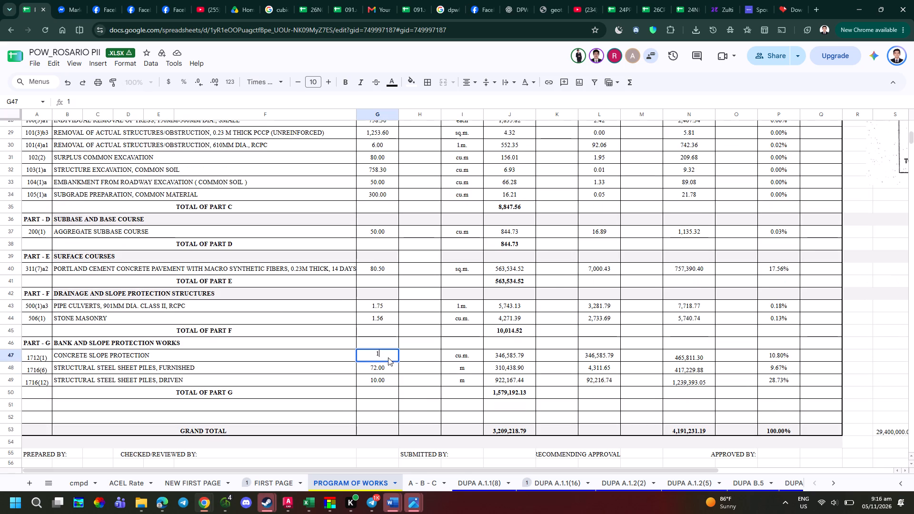
key("Escape")
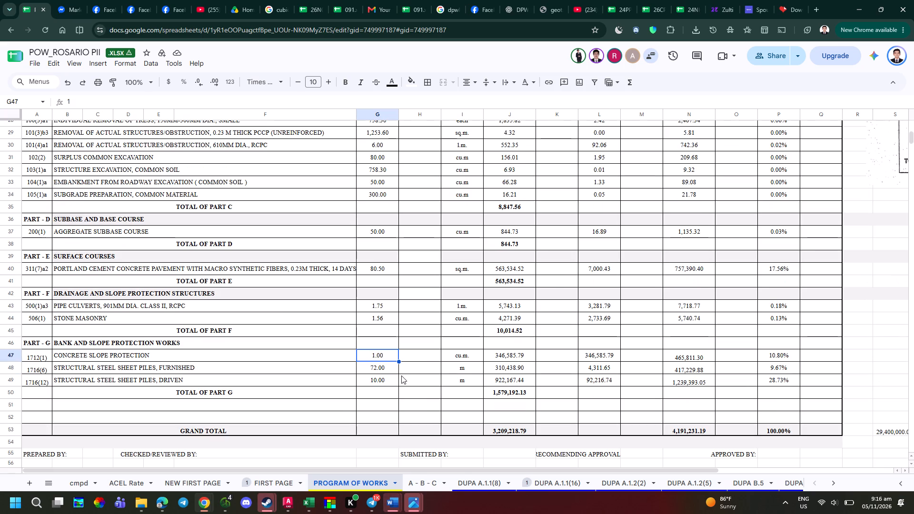
key("6")
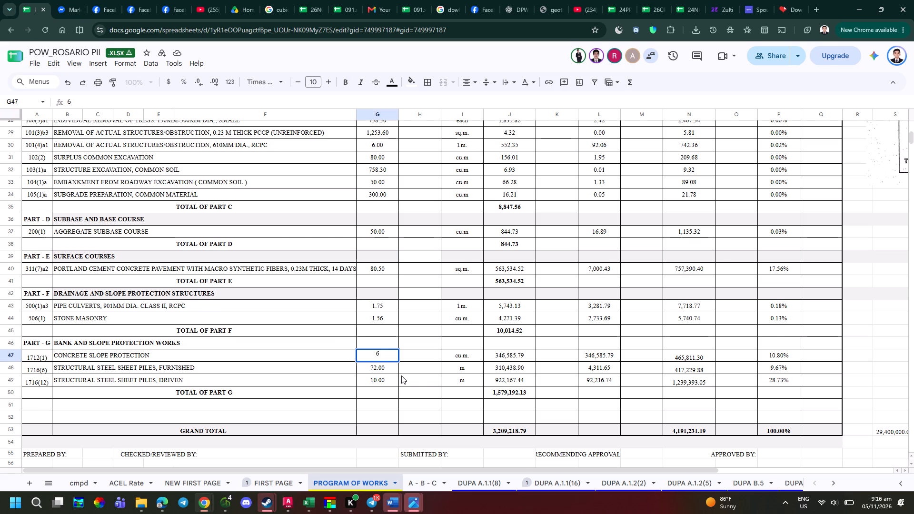
key("F11")
key("F11")
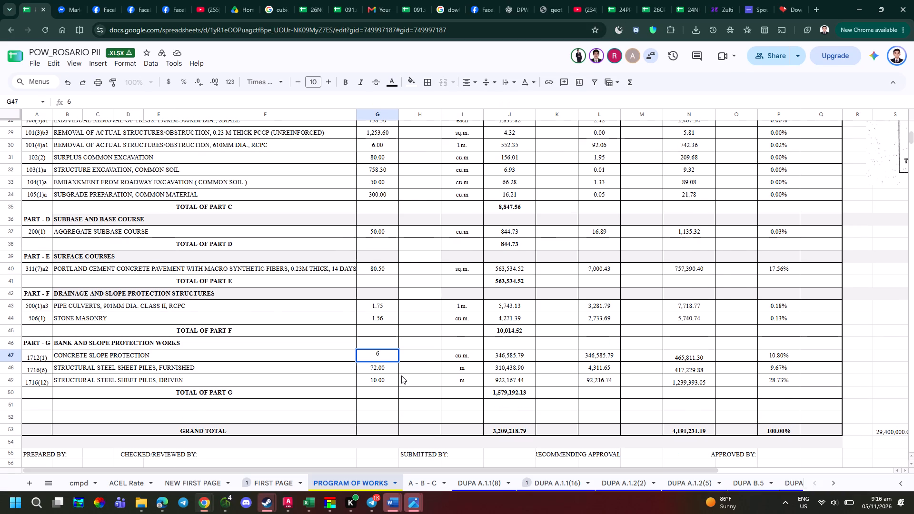
type("785")
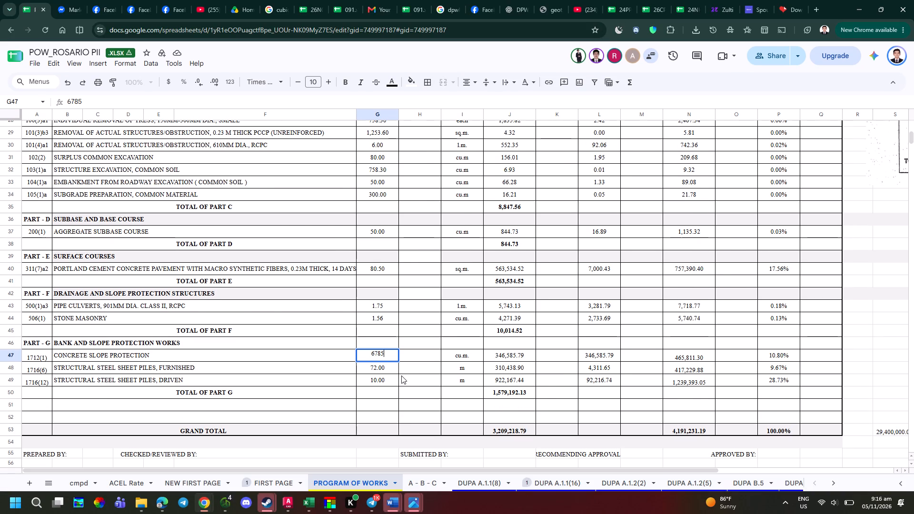
key("BackSpace")
key("BackSpace")
key("BackSpace")
key("BackSpace")
type("785")
key("Return")
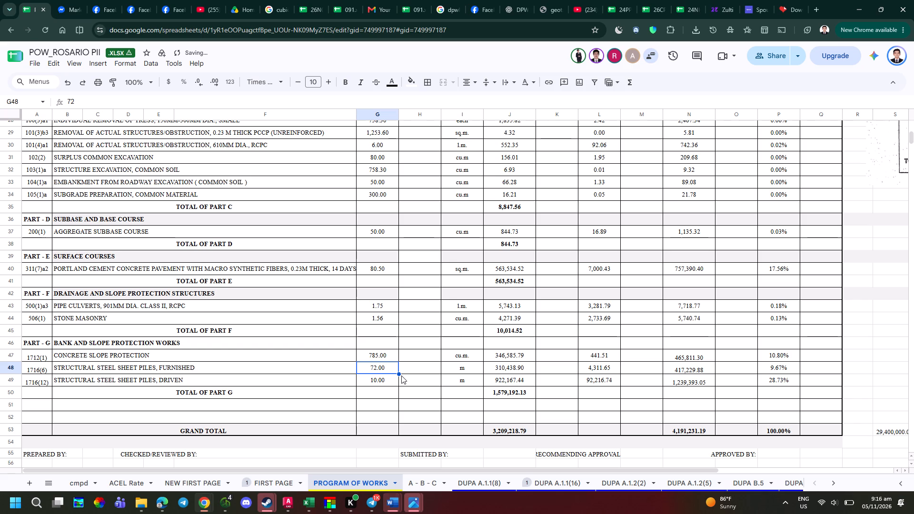
key("ctrl+z")
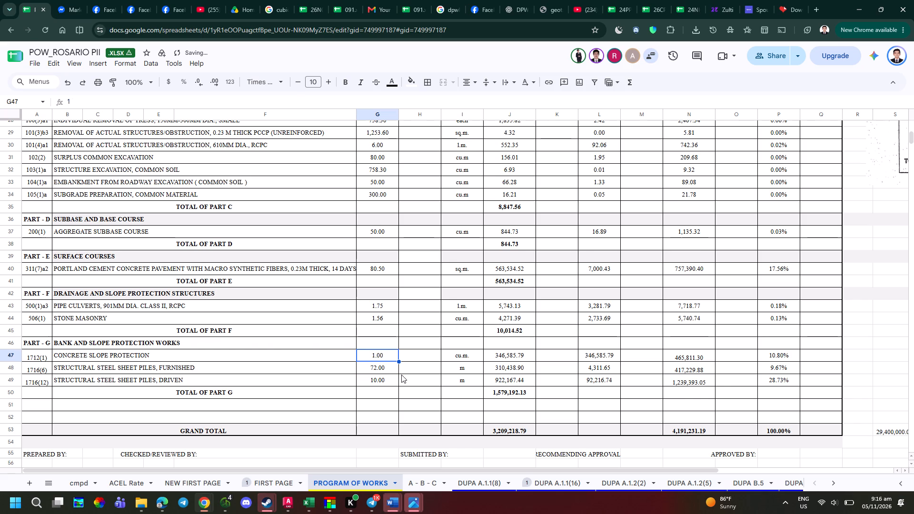
scroll(401, 375, "up", 4)
key("ctrl+y")
scroll(430, 465, "down", 4)
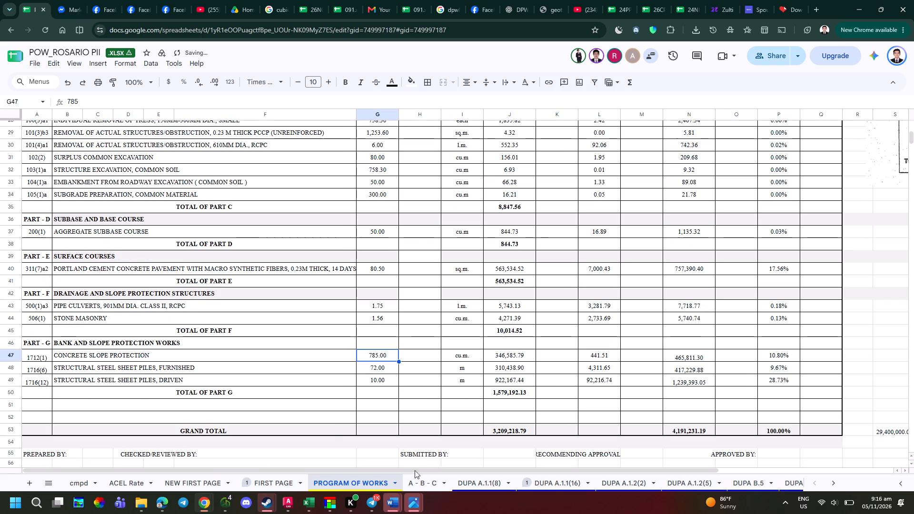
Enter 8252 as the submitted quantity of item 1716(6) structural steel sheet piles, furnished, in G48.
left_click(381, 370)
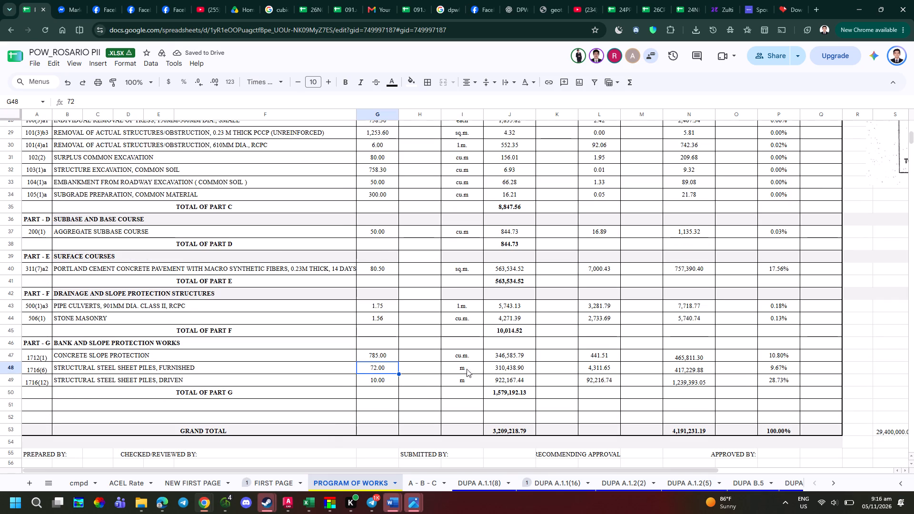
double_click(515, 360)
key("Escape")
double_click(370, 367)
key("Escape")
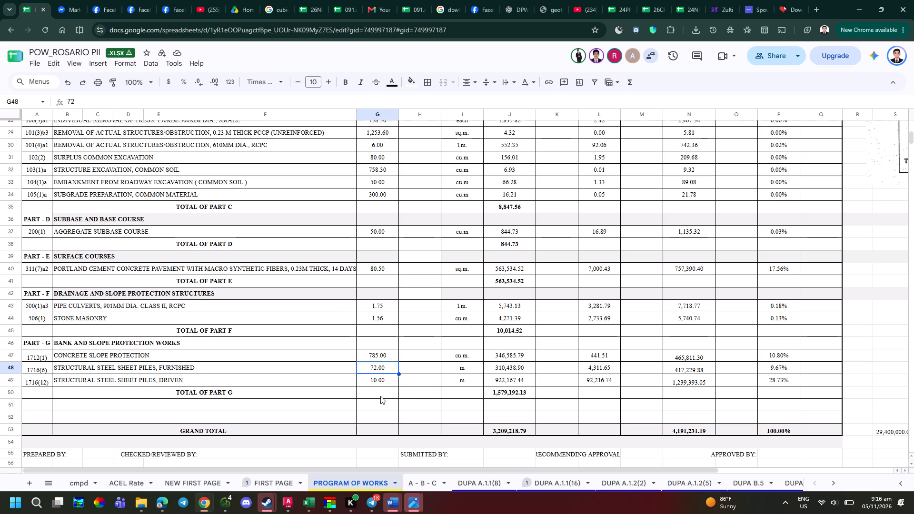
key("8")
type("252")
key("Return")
Set the submitted quantity of the furnished structural steel sheet piles in G48 with the formula =12*56.
key("Up")
key("equal")
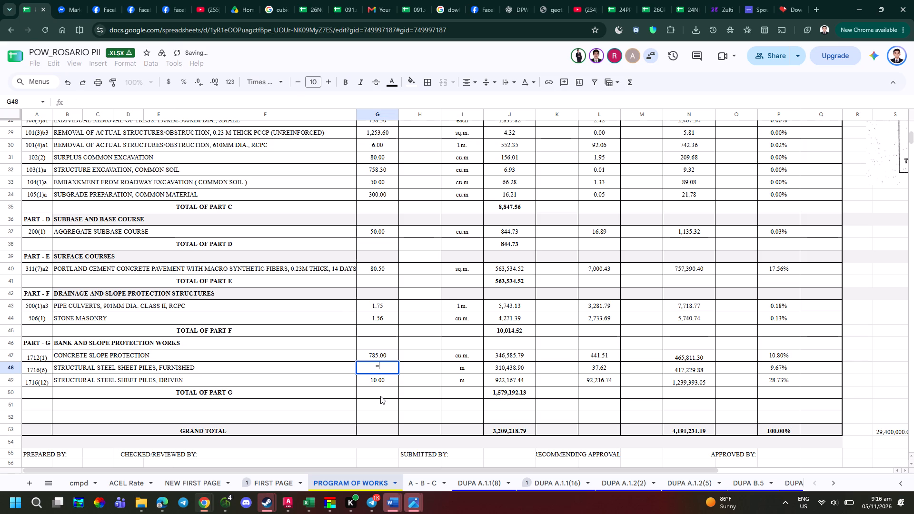
type("12")
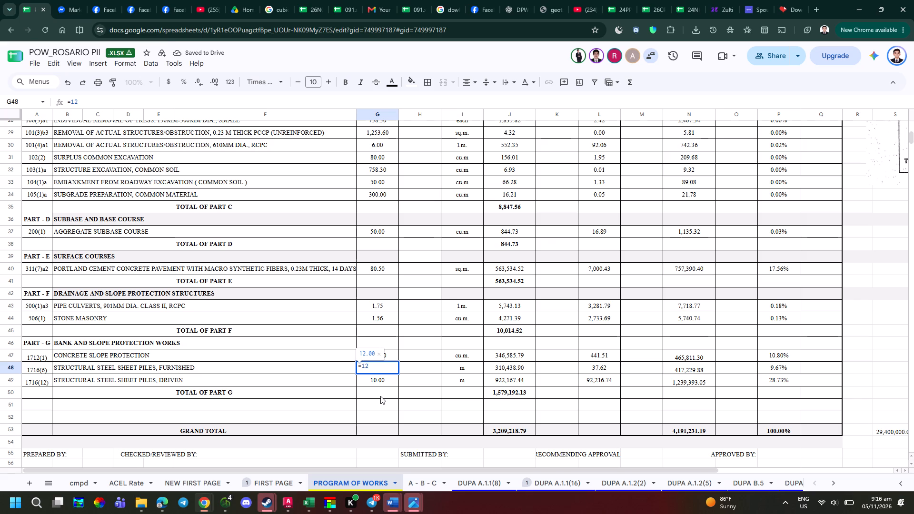
key("shift+asterisk")
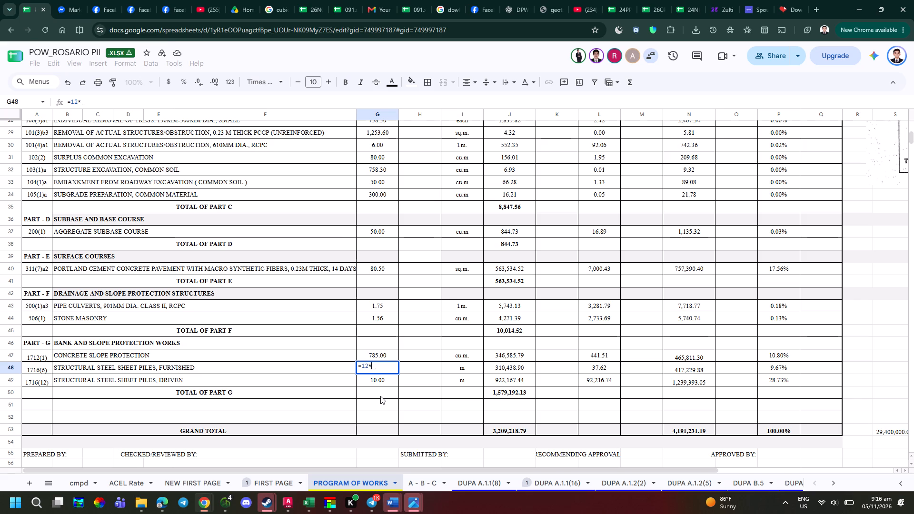
type("56")
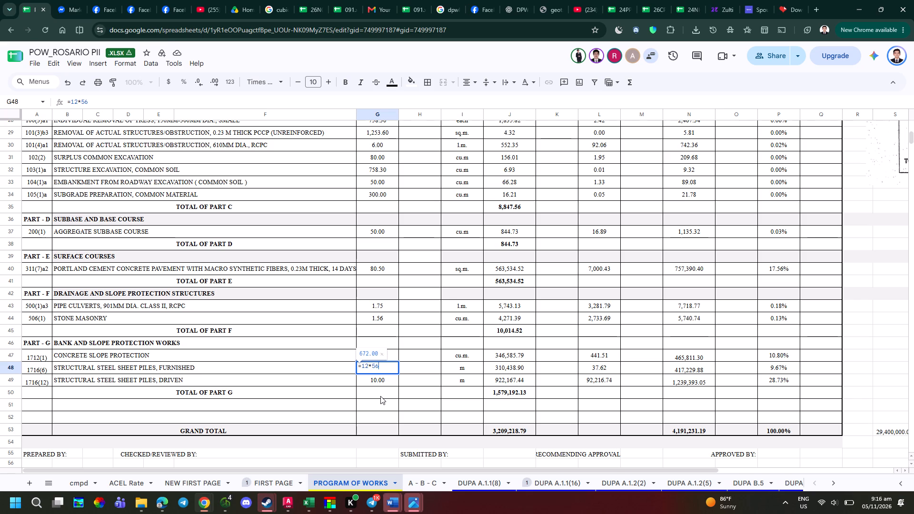
key("Return")
key("Up")
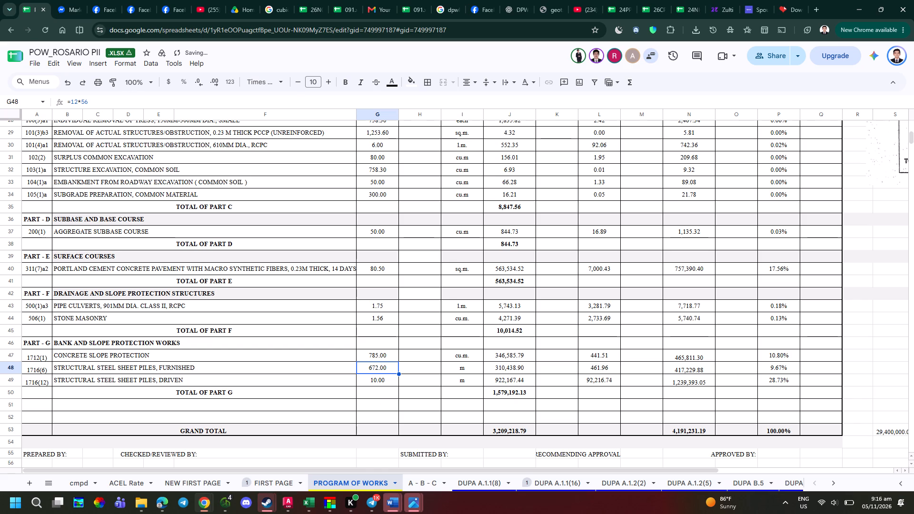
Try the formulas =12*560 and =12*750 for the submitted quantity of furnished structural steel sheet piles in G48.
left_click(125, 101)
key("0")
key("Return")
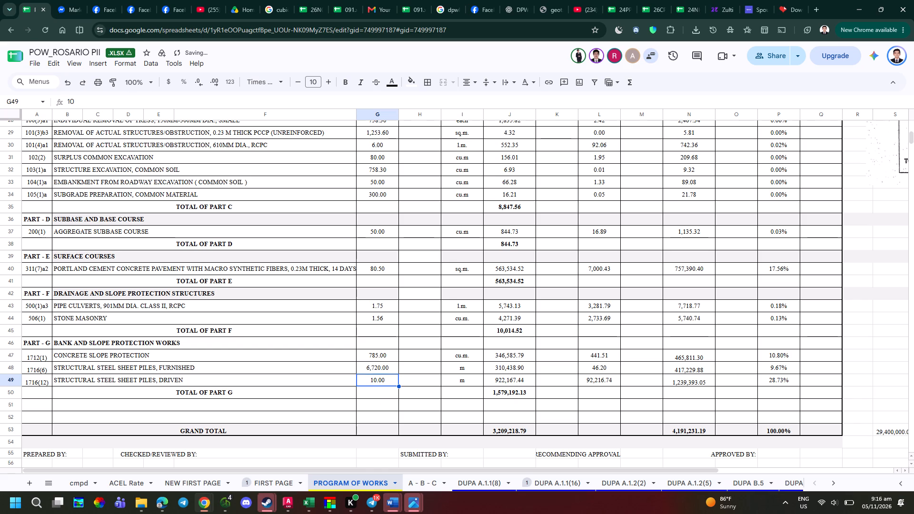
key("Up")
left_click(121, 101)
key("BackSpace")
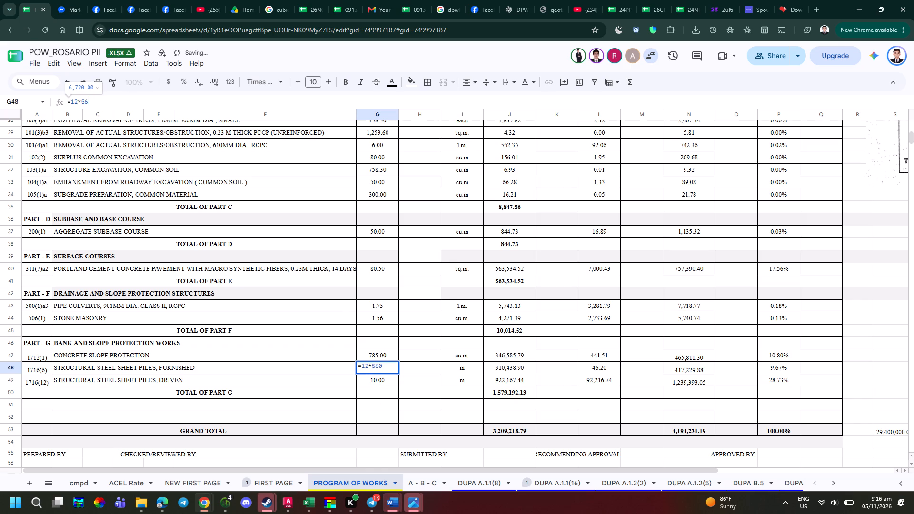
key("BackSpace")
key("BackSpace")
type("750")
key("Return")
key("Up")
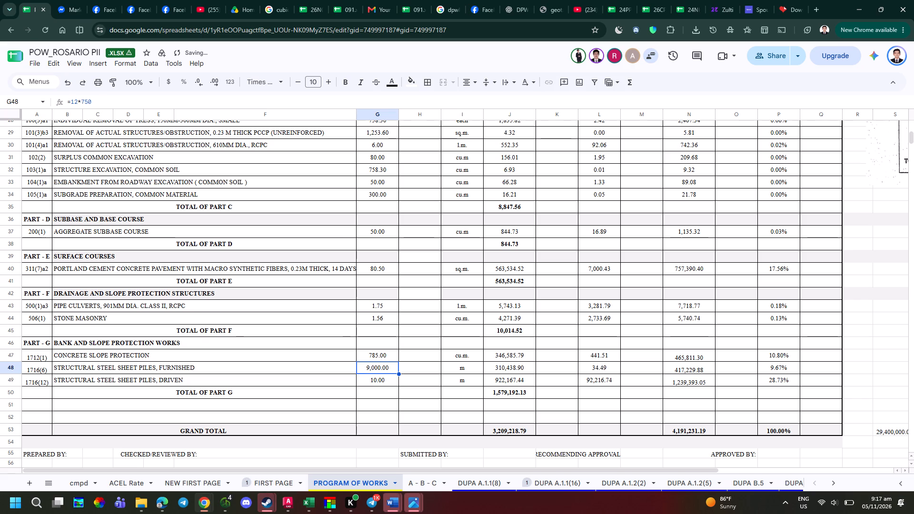
Set the submitted quantity of the furnished structural steel sheet piles in G48 with the formula =12*753.
left_click(120, 101)
key("BackSpace")
key("3")
key("Return")
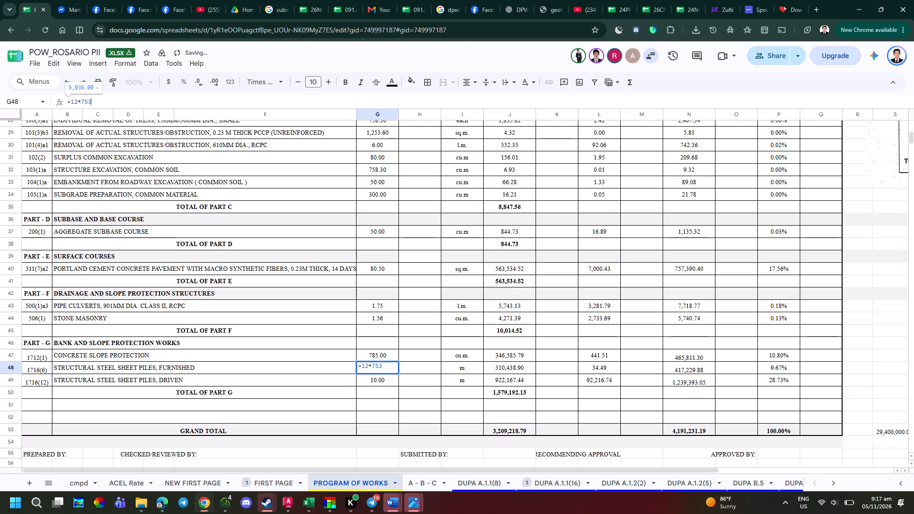
Set the submitted quantity of the driven structural steel sheet piles in G49 with =G48*0.98, leaving G50 without the suggested autofill.
left_click(120, 101)
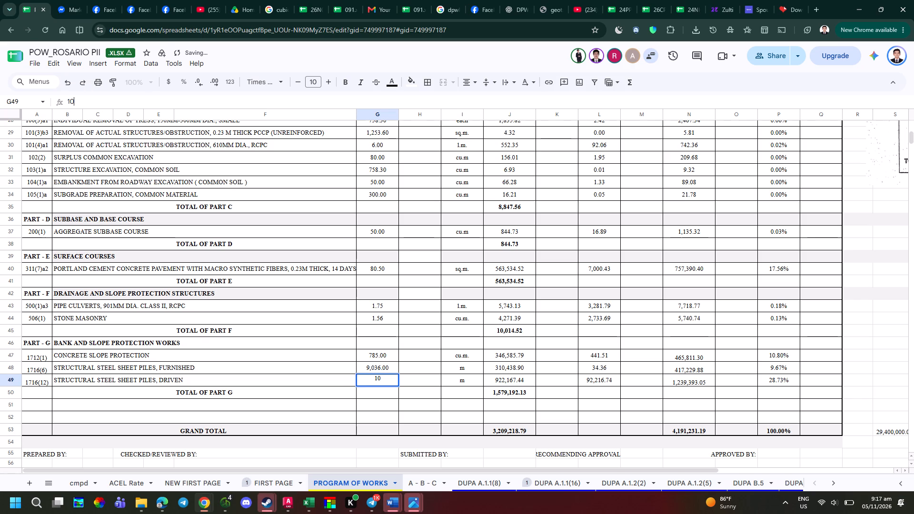
key("Escape")
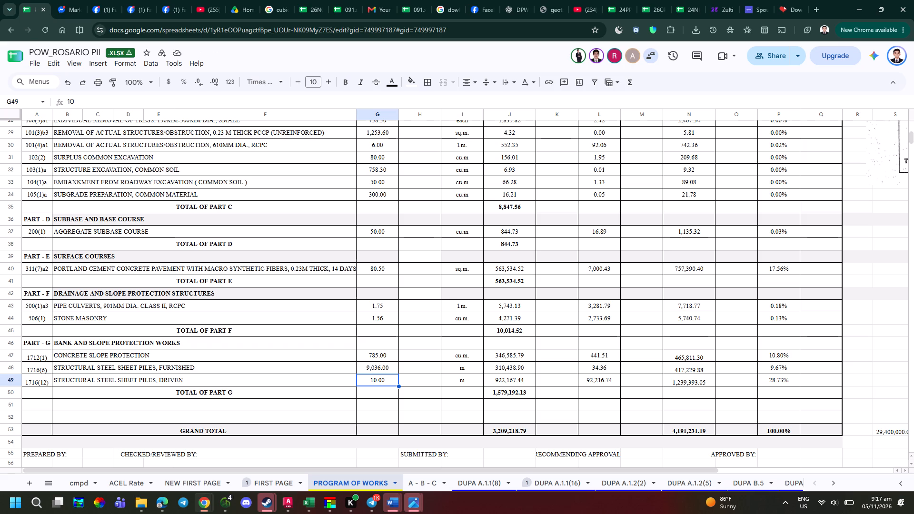
key("BackSpace")
key("Escape")
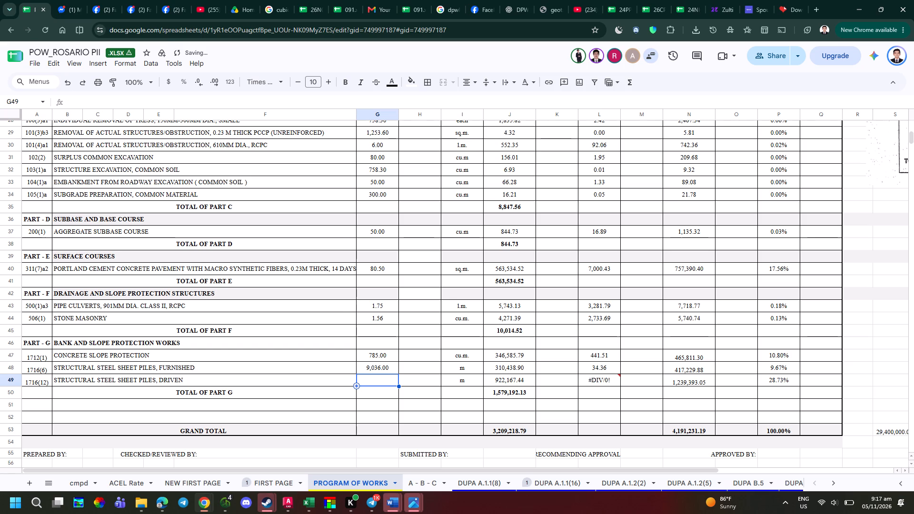
key("equal")
key("Up")
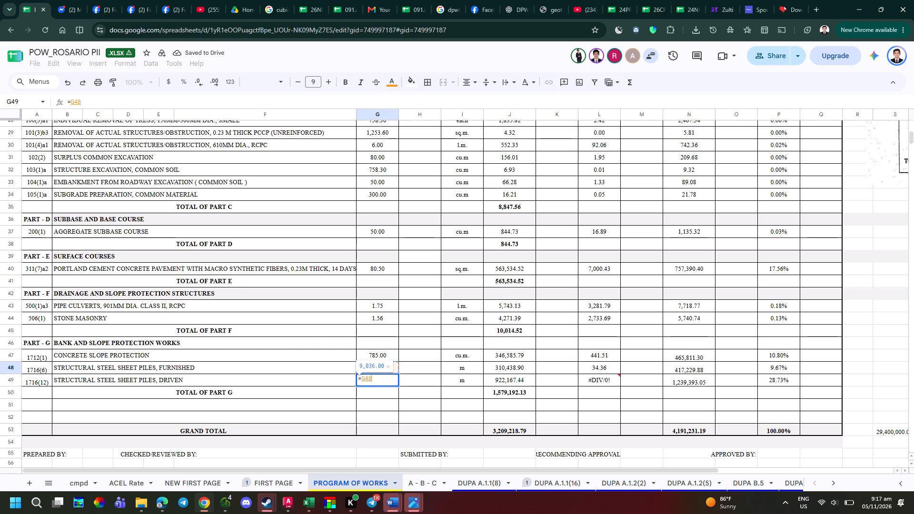
key("shift+asterisk")
type("0.98")
key("Return")
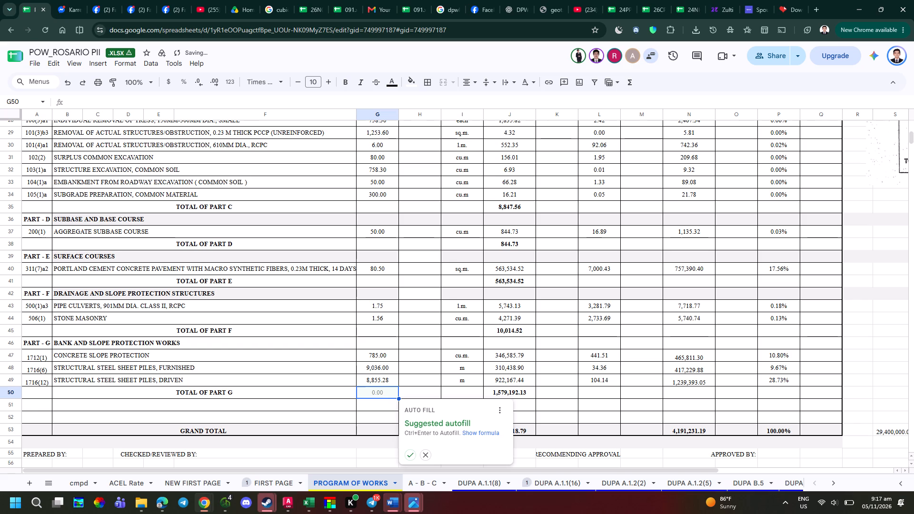
key("Escape")
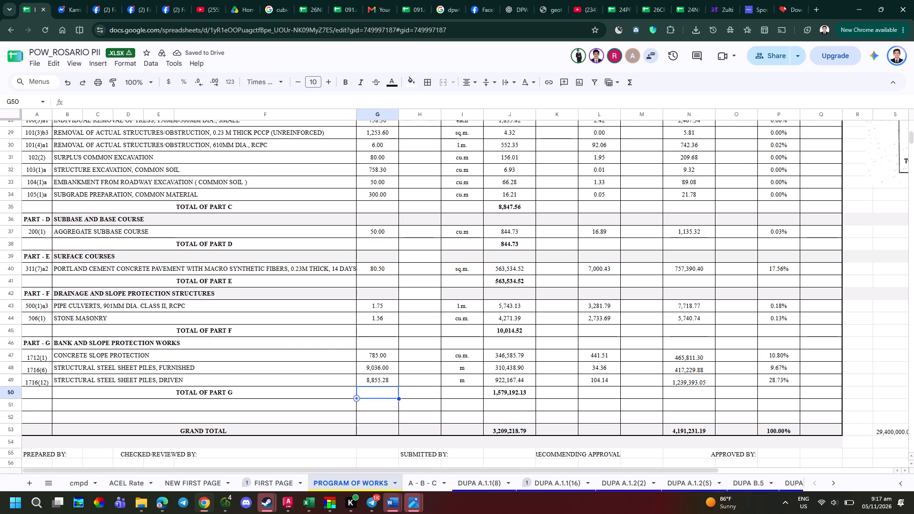
Inspect the direct cost formulas of the Part G total in J50 and concrete slope protection in J47.
double_click(508, 391)
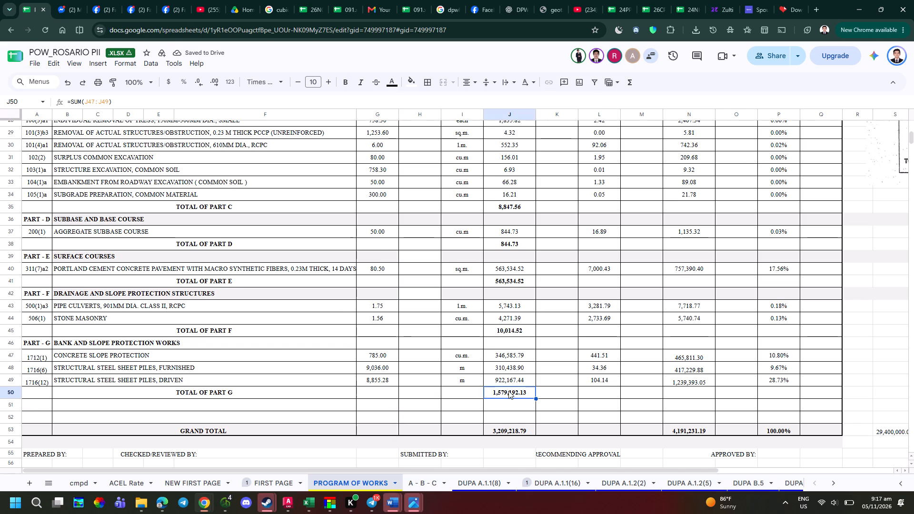
key("Escape")
double_click(522, 359)
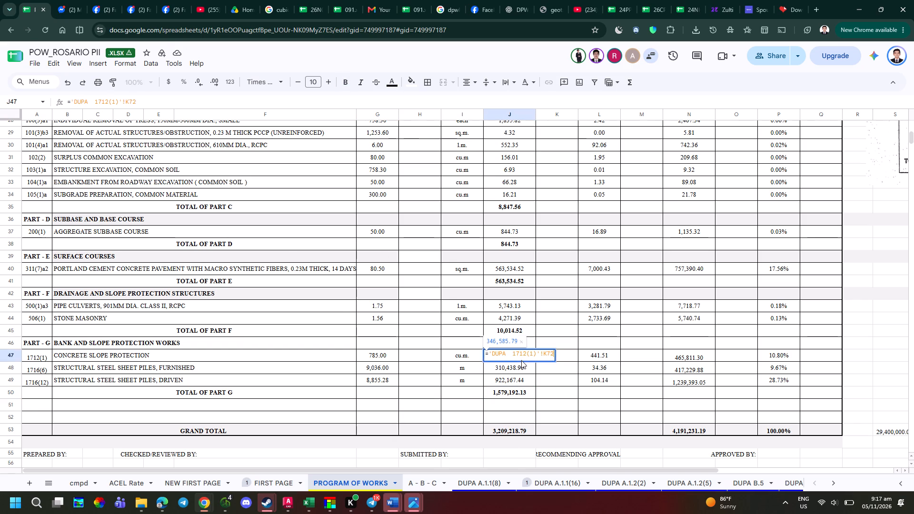
key("Escape")
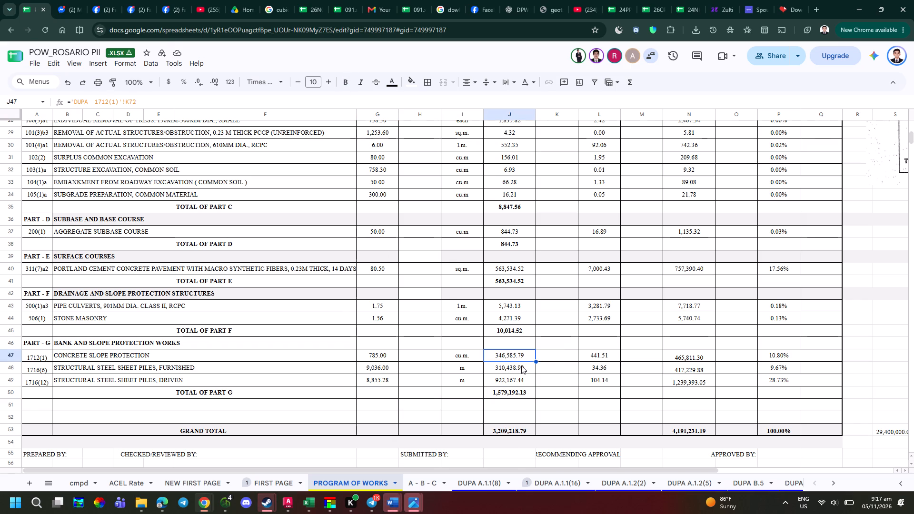
key("Escape")
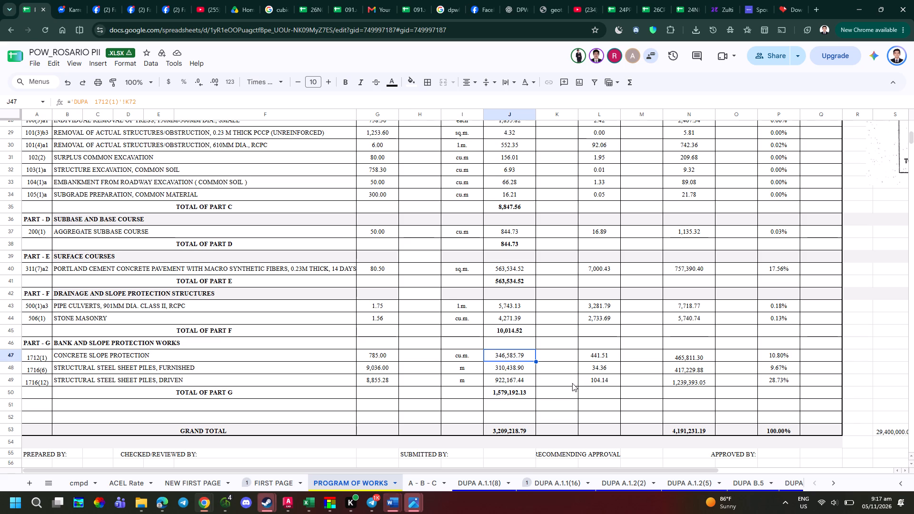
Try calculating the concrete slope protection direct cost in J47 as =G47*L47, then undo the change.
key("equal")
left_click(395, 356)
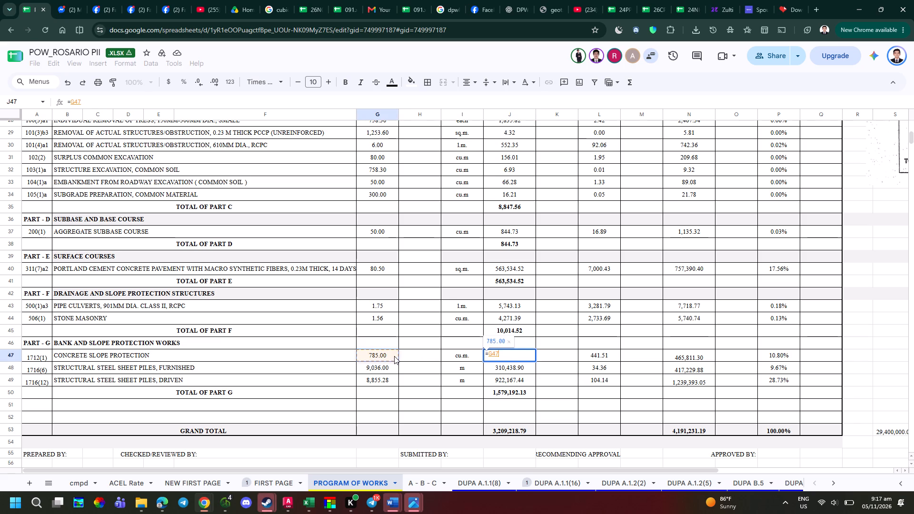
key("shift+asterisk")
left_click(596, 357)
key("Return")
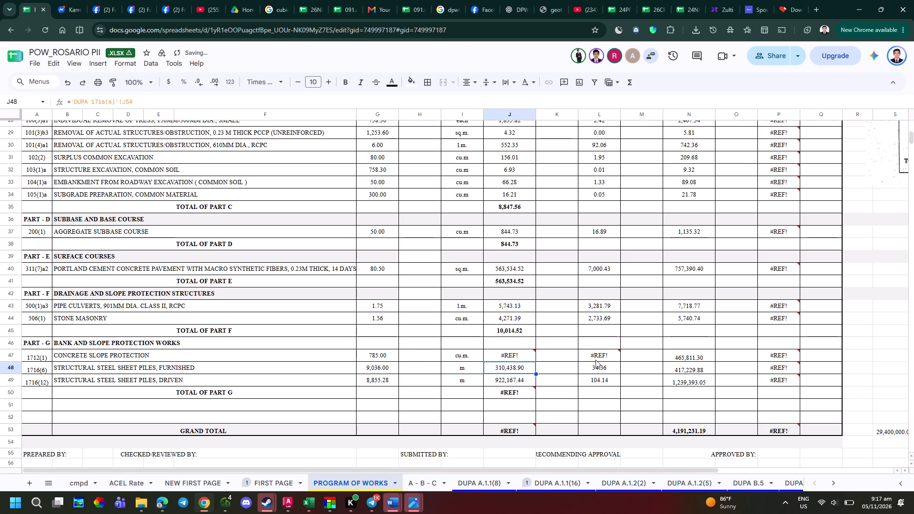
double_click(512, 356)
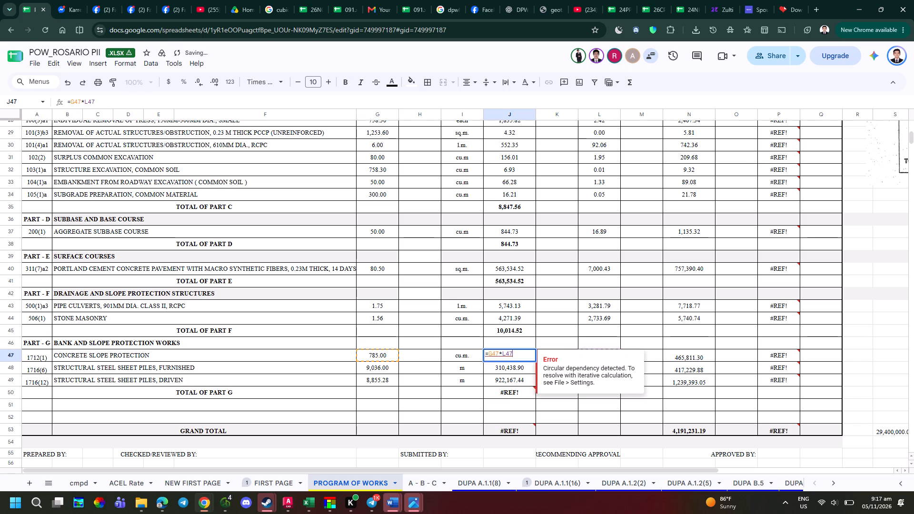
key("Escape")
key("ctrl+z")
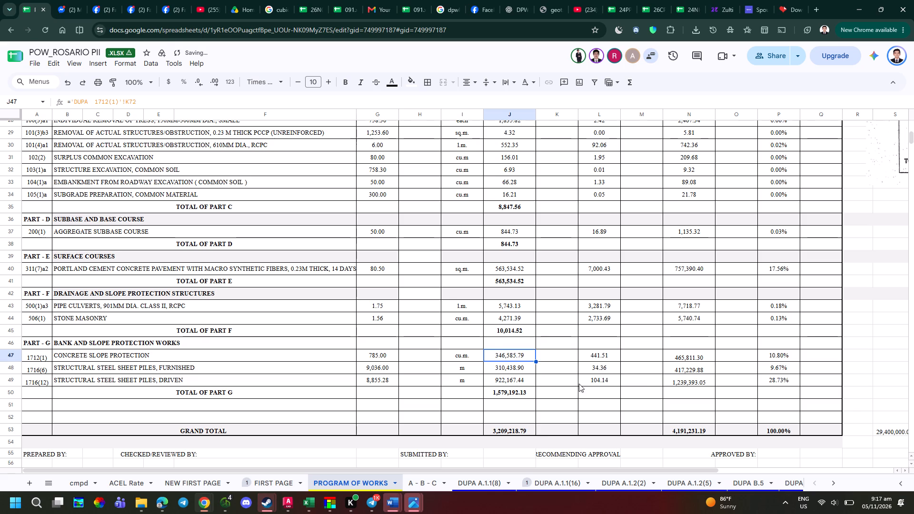
Examine the submitted unit cost formulas of the Part G items in L47 to L49 and of Part A in L15 and L17.
double_click(592, 358)
key("Escape")
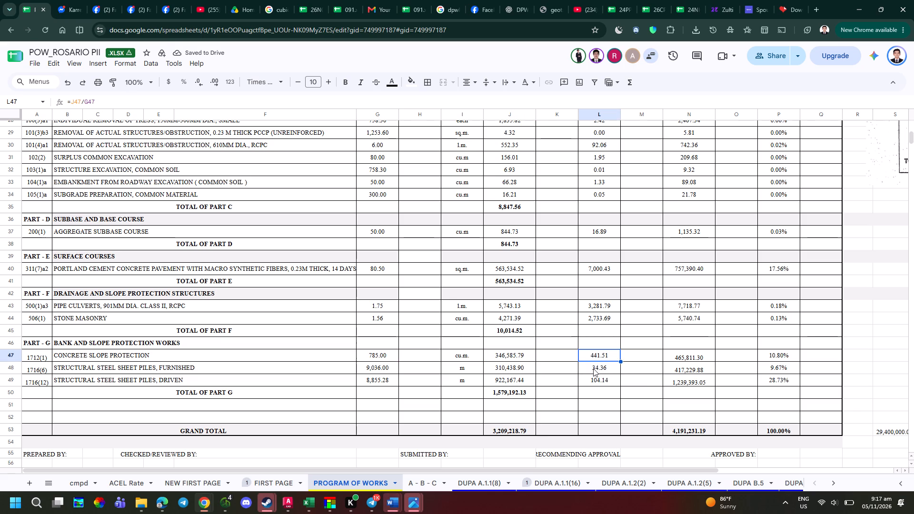
double_click(596, 367)
key("Escape")
double_click(602, 379)
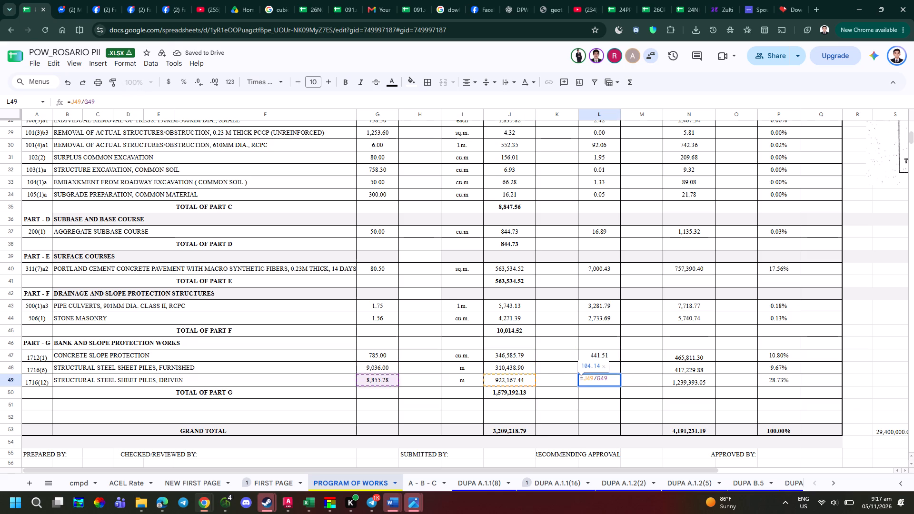
key("Escape")
scroll(636, 348, "up", 5)
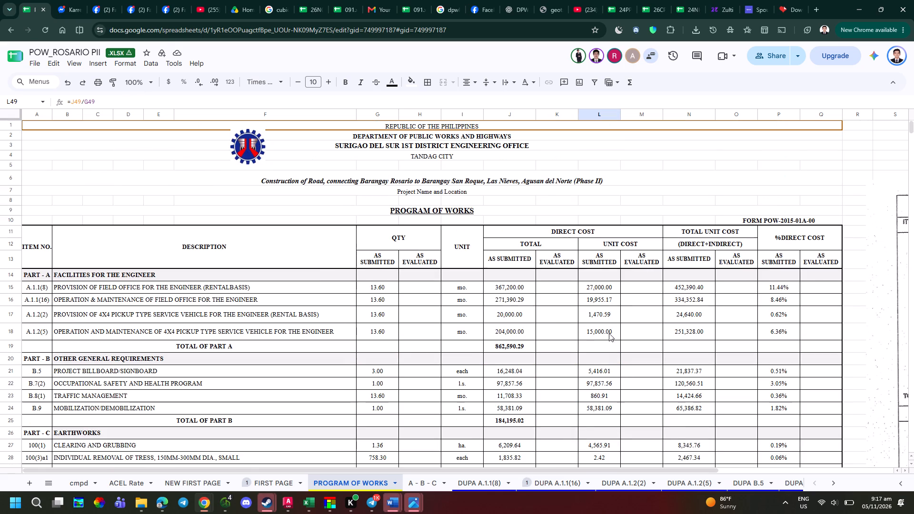
left_click(594, 278)
double_click(595, 285)
key("Escape")
double_click(606, 311)
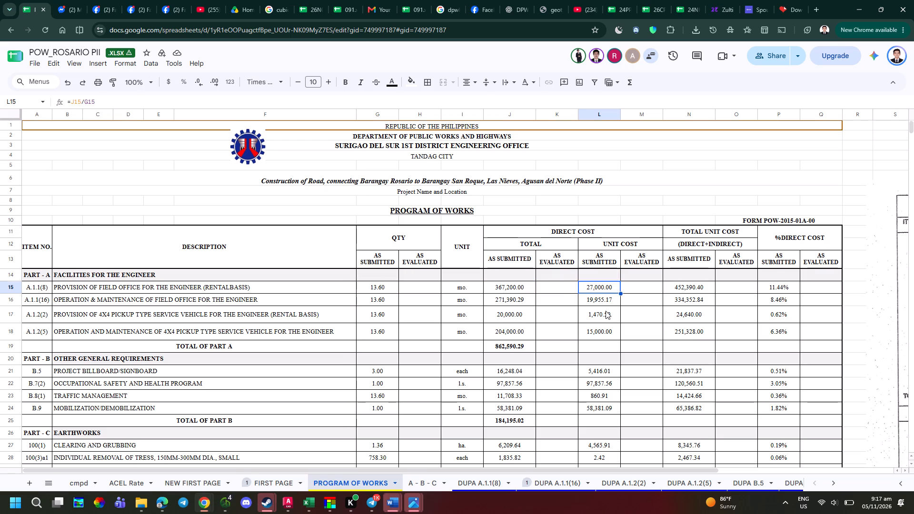
key("Escape")
scroll(602, 325, "down", 3)
scroll(564, 334, "down", 2)
scroll(561, 333, "up", 6)
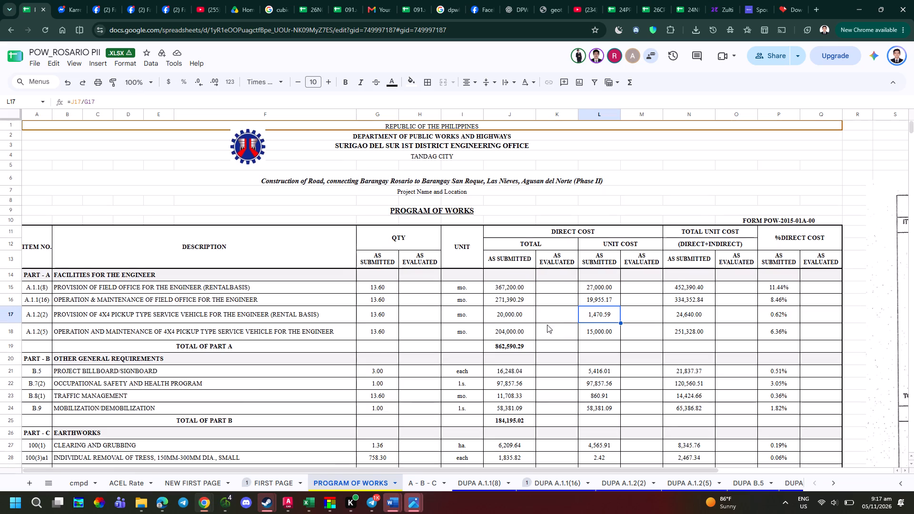
scroll(539, 321, "down", 5)
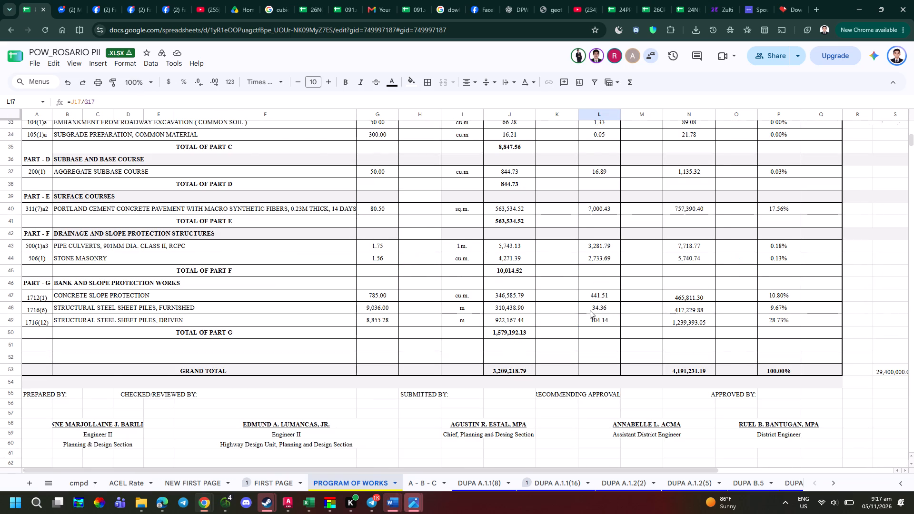
scroll(592, 311, "up", 2)
scroll(655, 379, "down", 2)
left_click(514, 380)
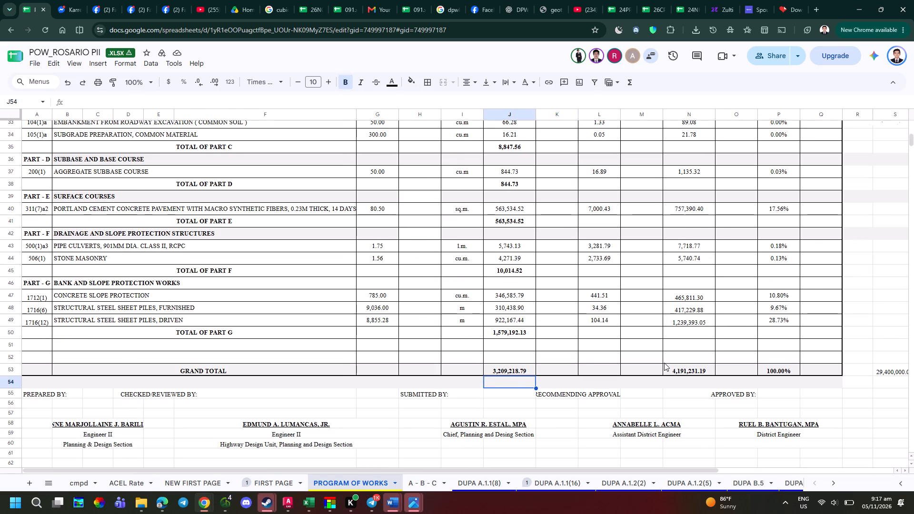
Examine the submitted direct-plus-indirect cost formulas in N15 and N49 and the grand total in N53.
scroll(664, 363, "up", 4)
left_click(723, 233)
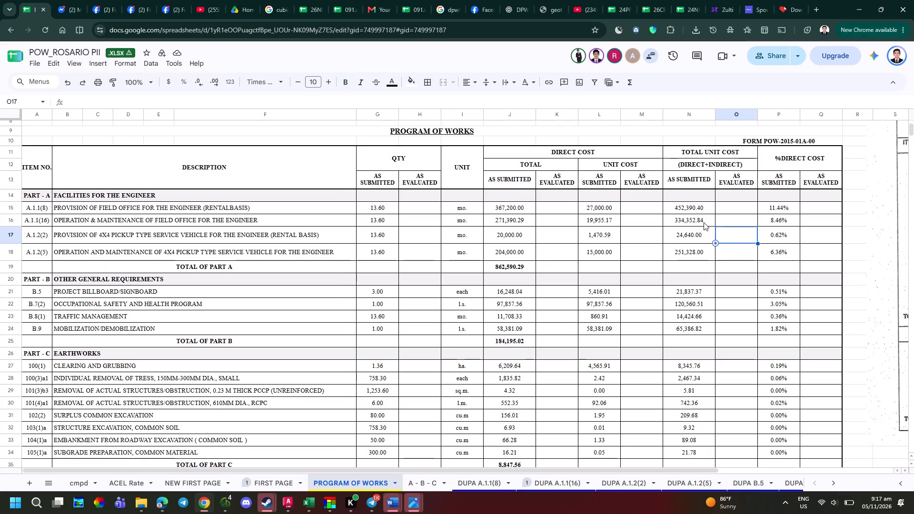
double_click(699, 212)
key("Escape")
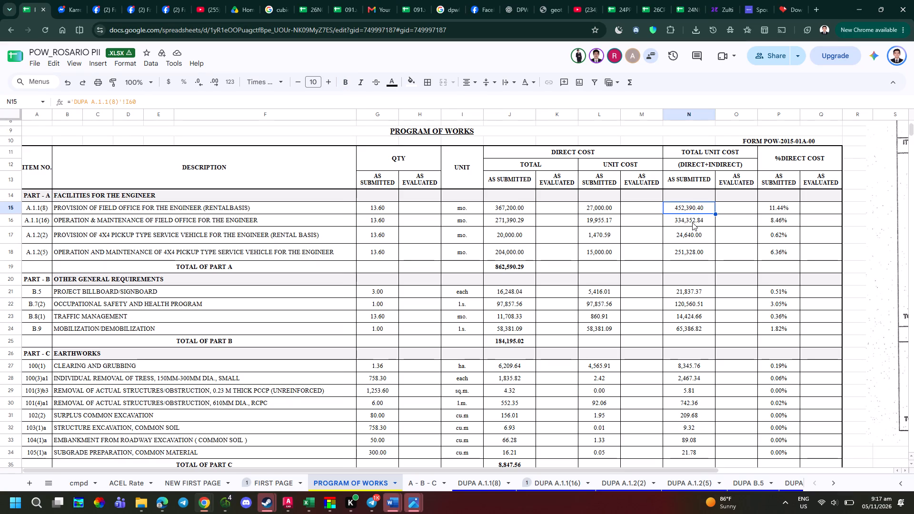
double_click(692, 211)
key("Escape")
scroll(691, 224, "down", 4)
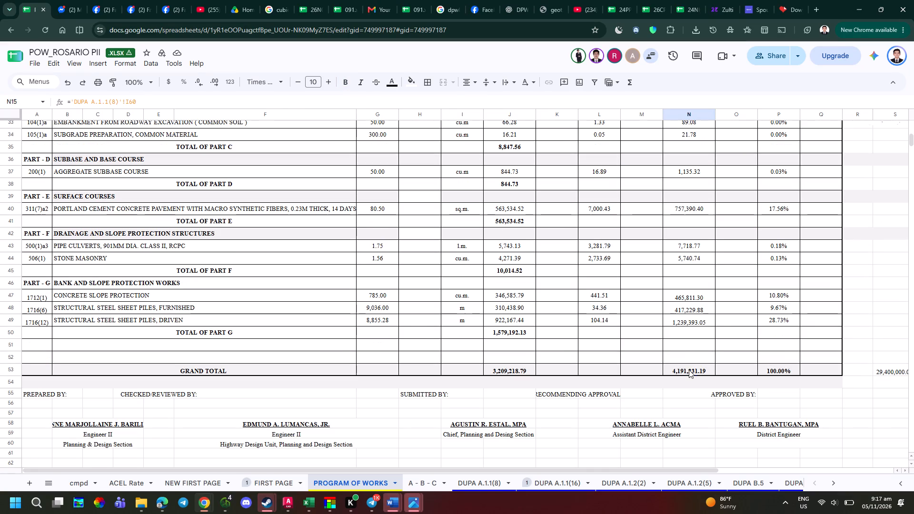
double_click(689, 370)
key("Escape")
double_click(698, 328)
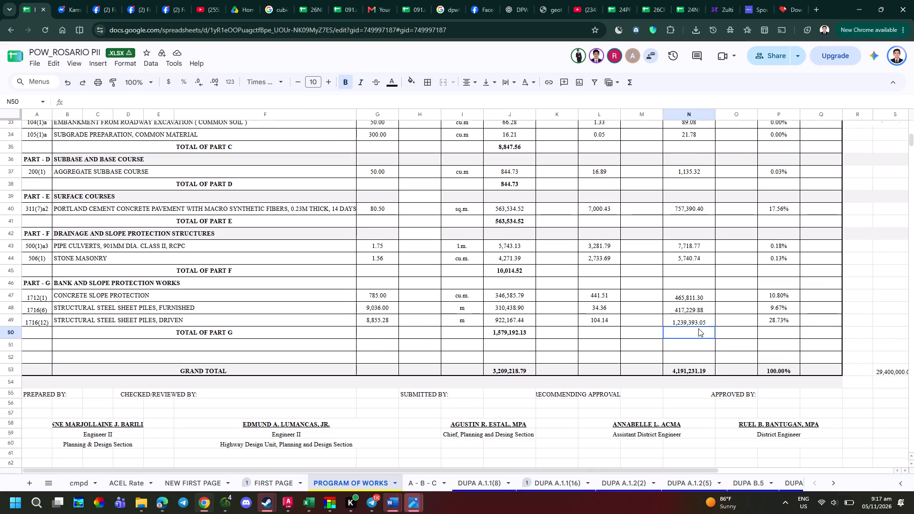
double_click(696, 322)
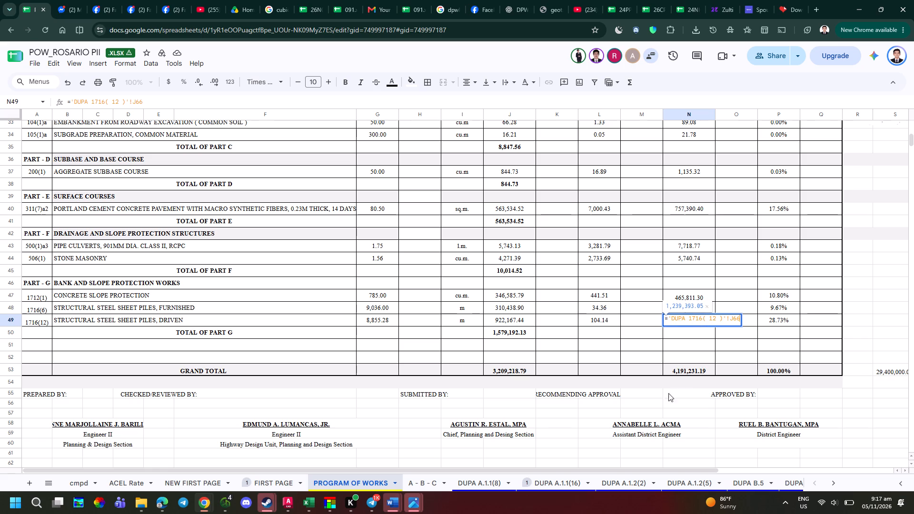
scroll(616, 484, "down", 1)
scroll(444, 295, "up", 4)
scroll(410, 313, "up", 2)
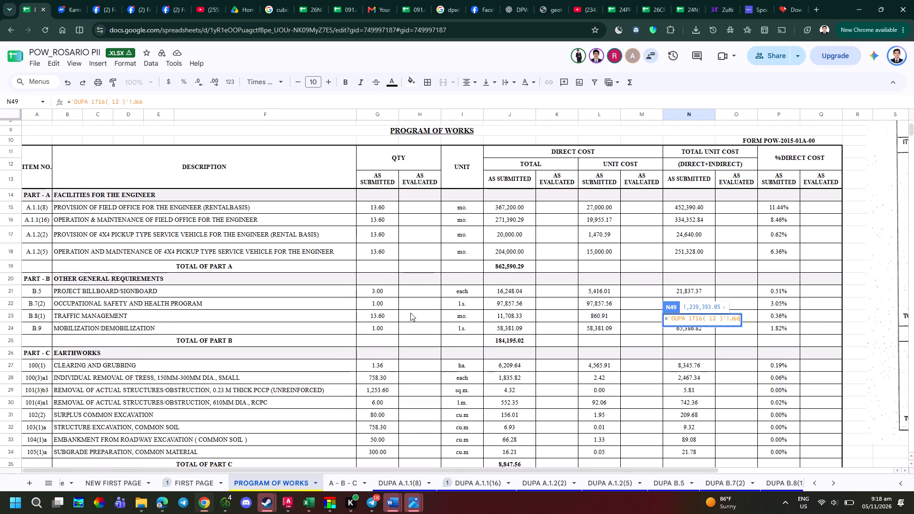
scroll(404, 310, "down", 2)
key("Escape")
Set the submitted quantity of item 104(1)a embankment from roadway excavation in G33 to 3525.
left_click(367, 362)
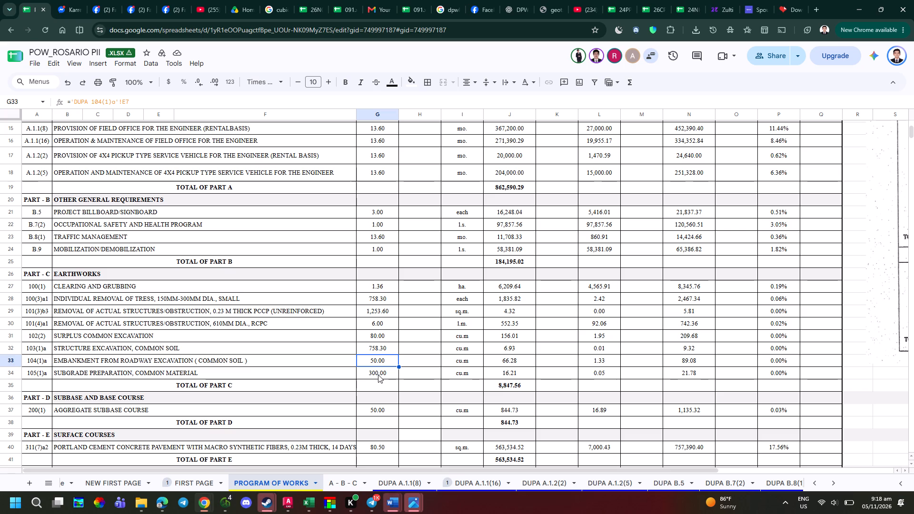
type("3.524")
key("BackSpace")
key("BackSpace")
key("BackSpace")
key("BackSpace")
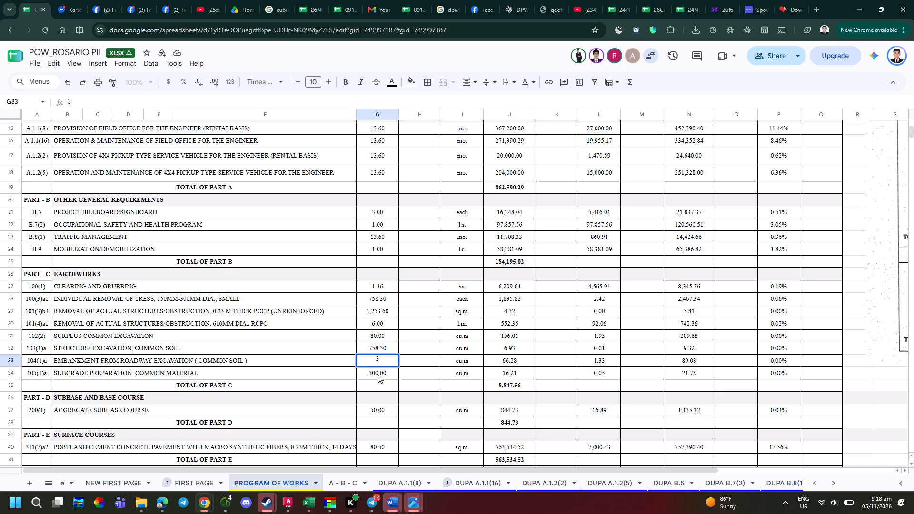
type("525")
key("Return")
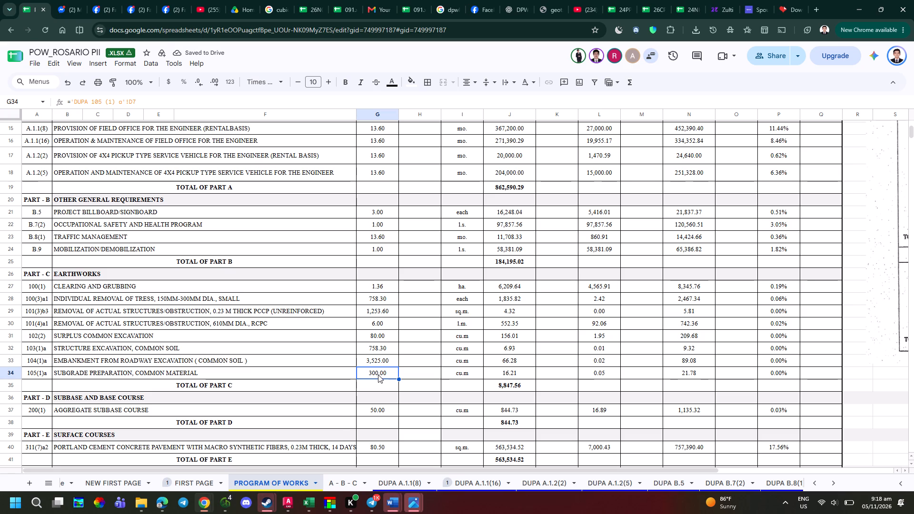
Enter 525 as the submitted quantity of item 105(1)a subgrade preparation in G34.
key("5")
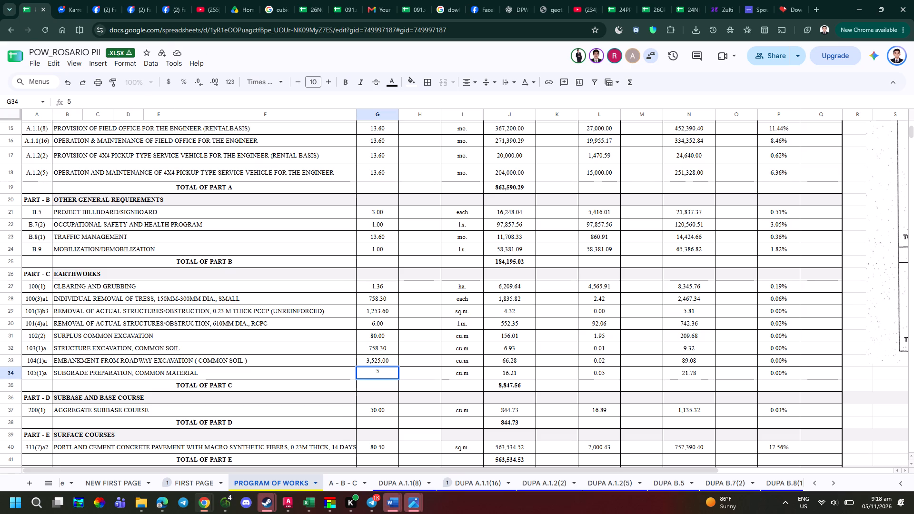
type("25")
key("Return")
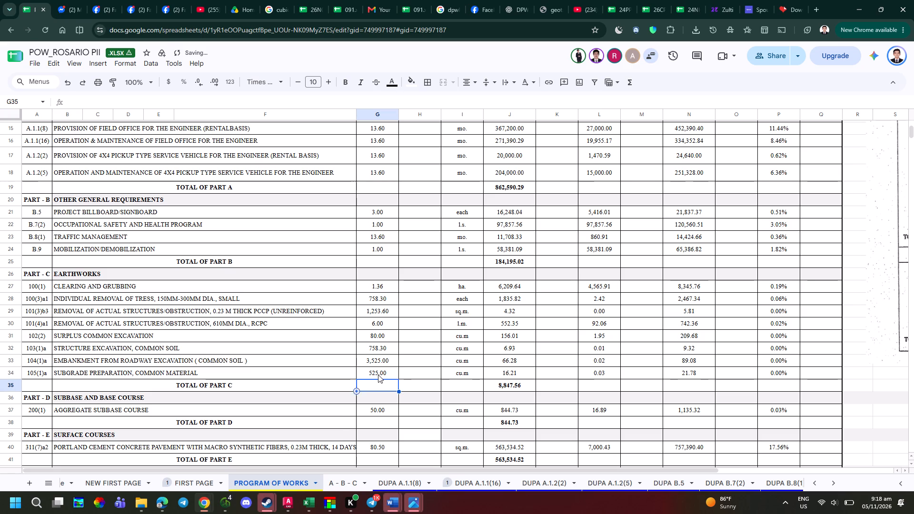
Set the submitted quantity of item 105(1)a subgrade preparation, common material, in G34 to 1205.
key("Up")
type("12")
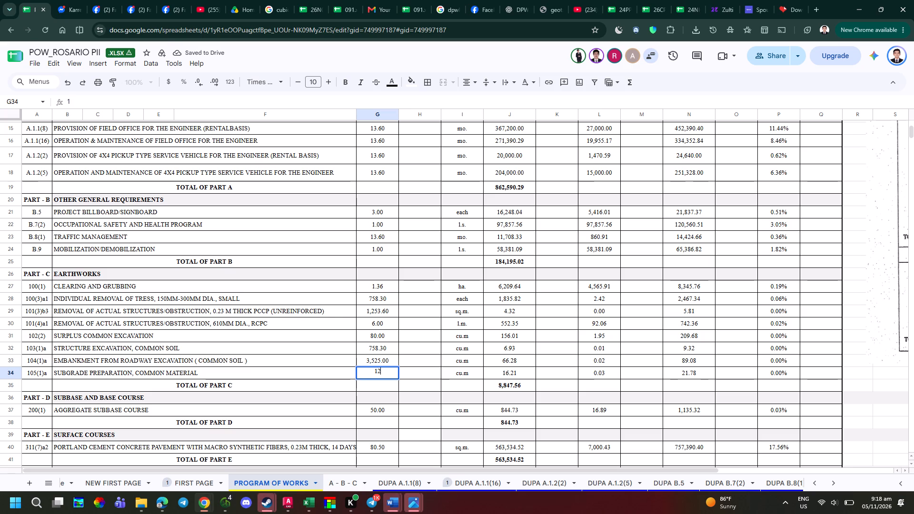
type("05")
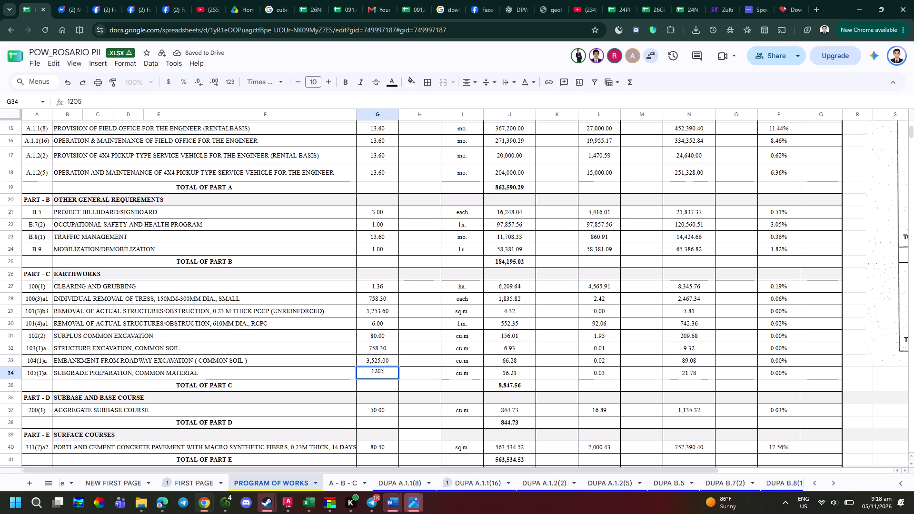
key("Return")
scroll(445, 341, "down", 3)
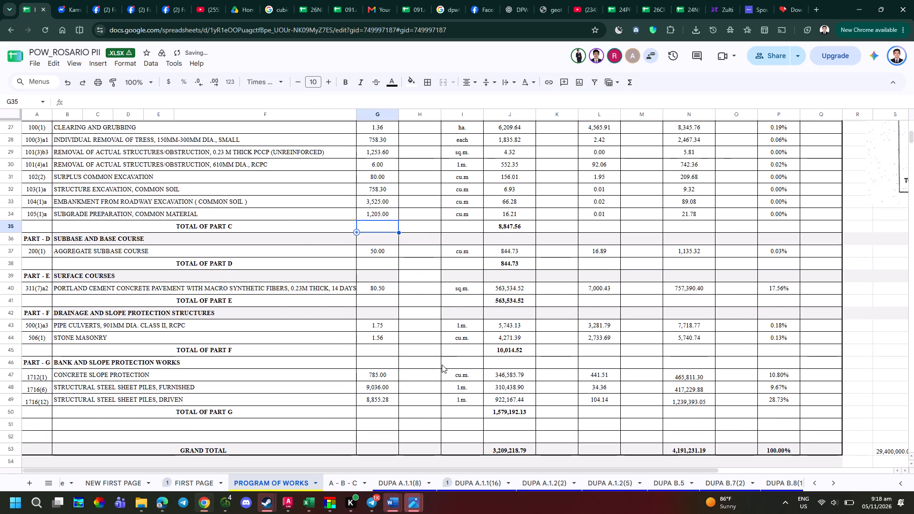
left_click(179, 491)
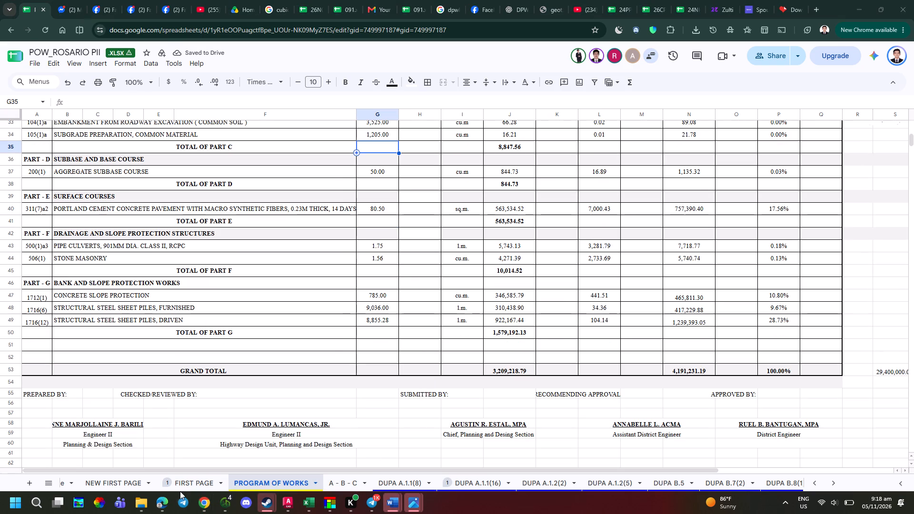
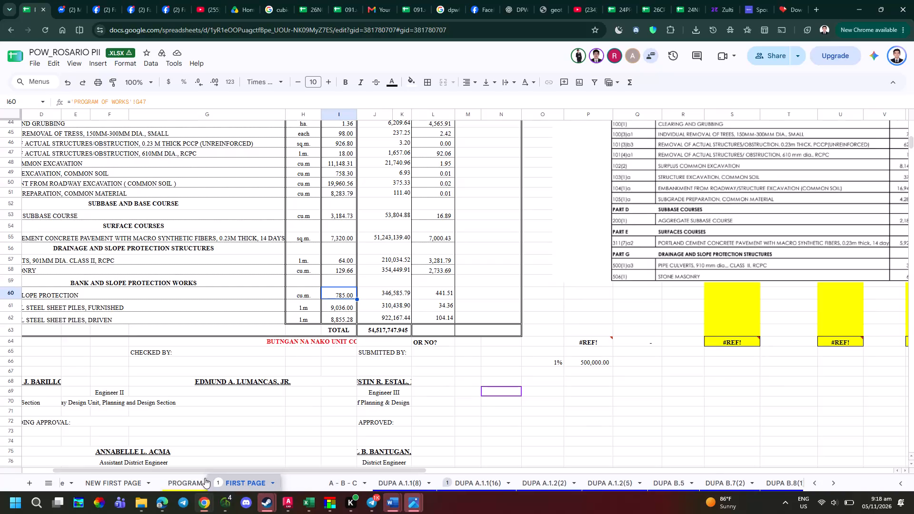
Inspect the sum formula for the total direct cost in J63 of the FIRST PAGE sheet.
left_click(181, 480)
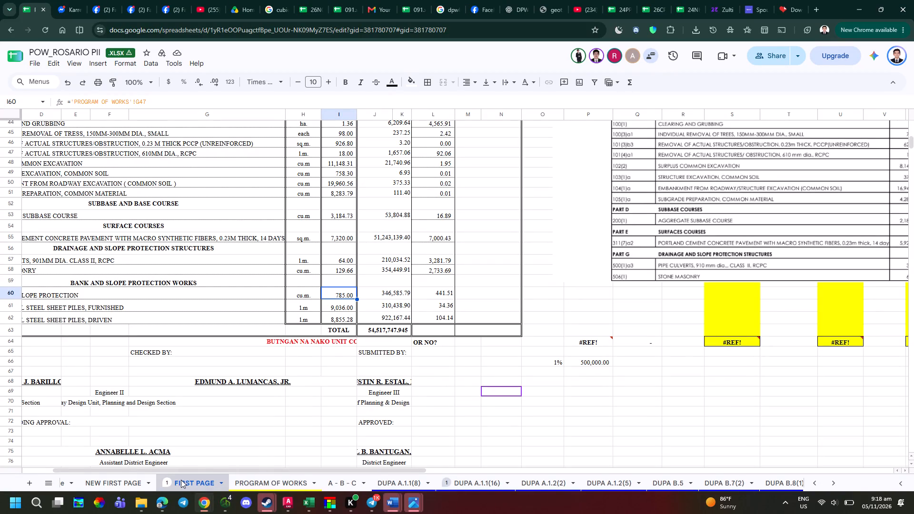
left_click(208, 487)
scroll(388, 356, "up", 3)
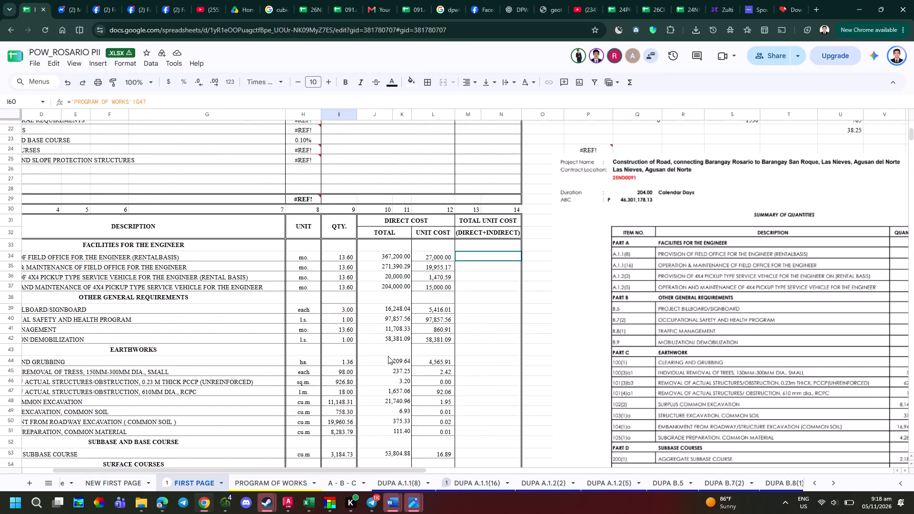
scroll(387, 356, "down", 2)
left_click(384, 412)
double_click(385, 412)
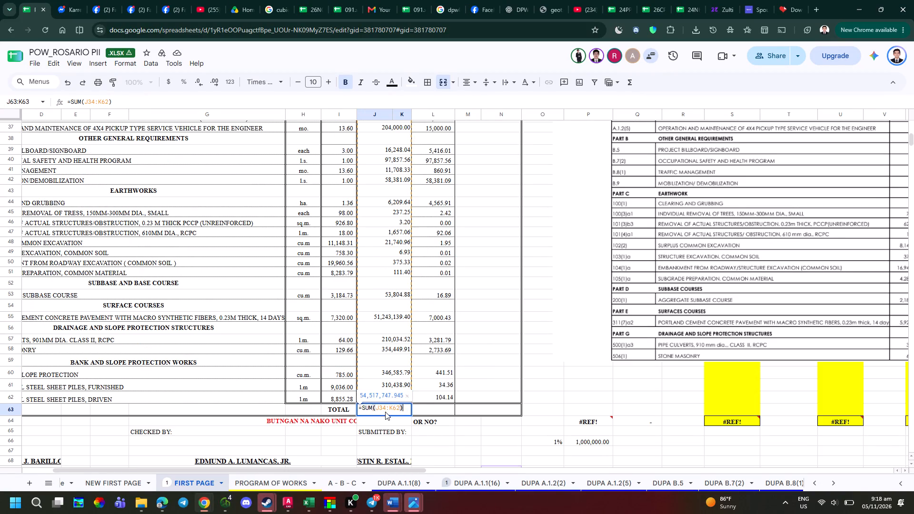
key("Escape")
Enter YESSSS in J64 as the answer to the red unit cost and total direct cost note.
left_click(323, 425)
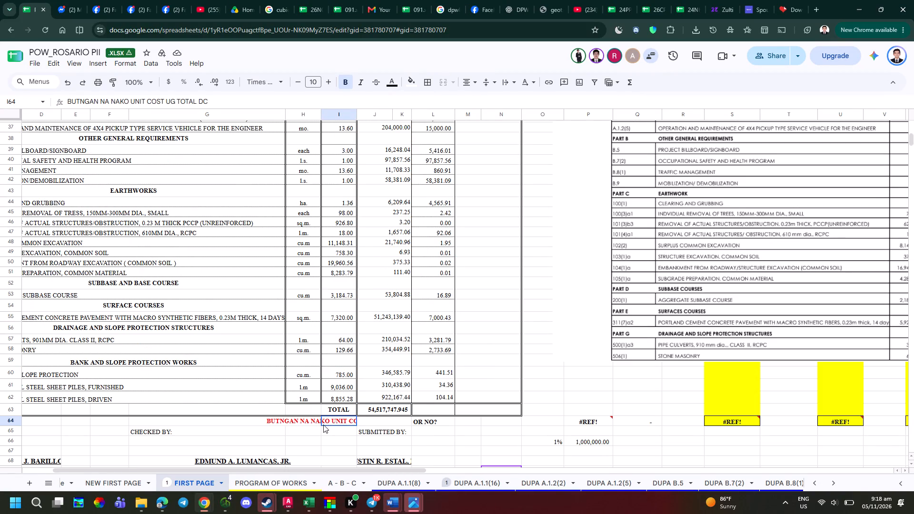
left_click(295, 424)
left_click(290, 424)
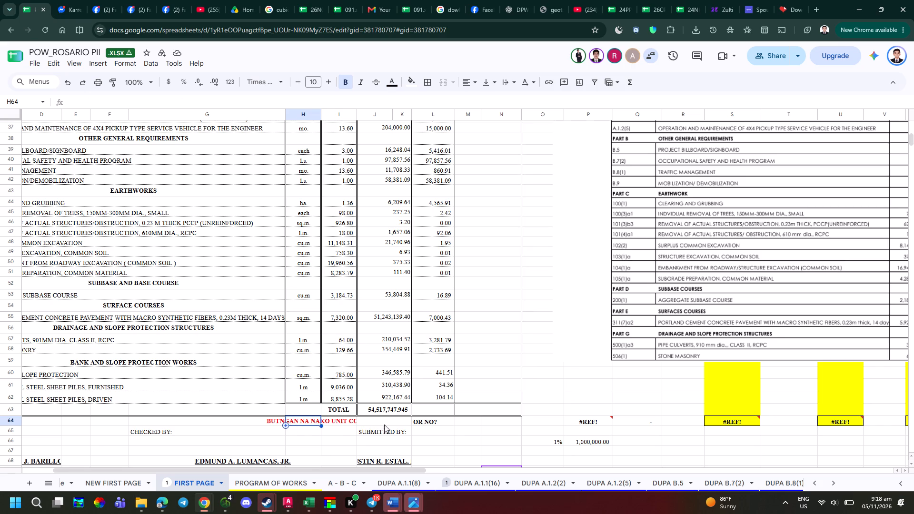
left_click(410, 424)
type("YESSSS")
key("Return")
Check the source of the driven sheet pile quantity in FIRST PAGE I62 and the aggregate subbase course quantity in PROGRAM OF WORKS G37.
scroll(448, 417, "up", 2)
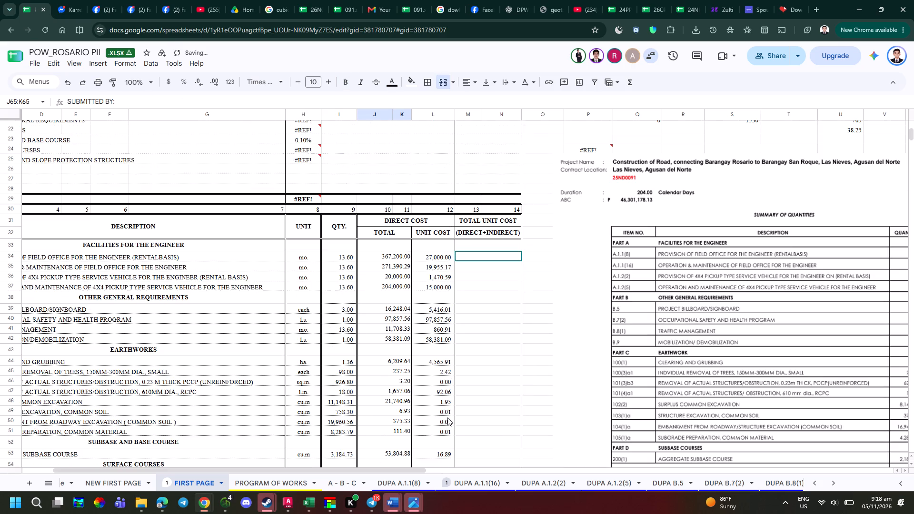
scroll(455, 380, "down", 2)
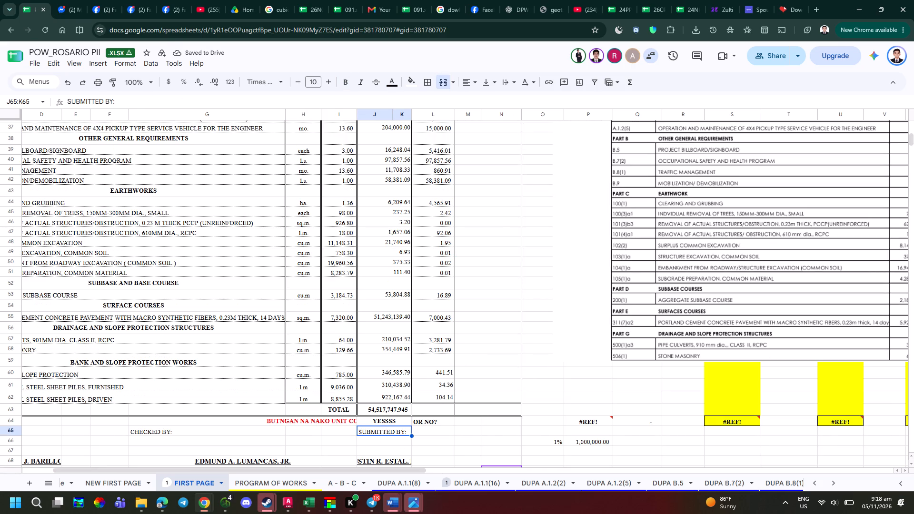
left_click(343, 396)
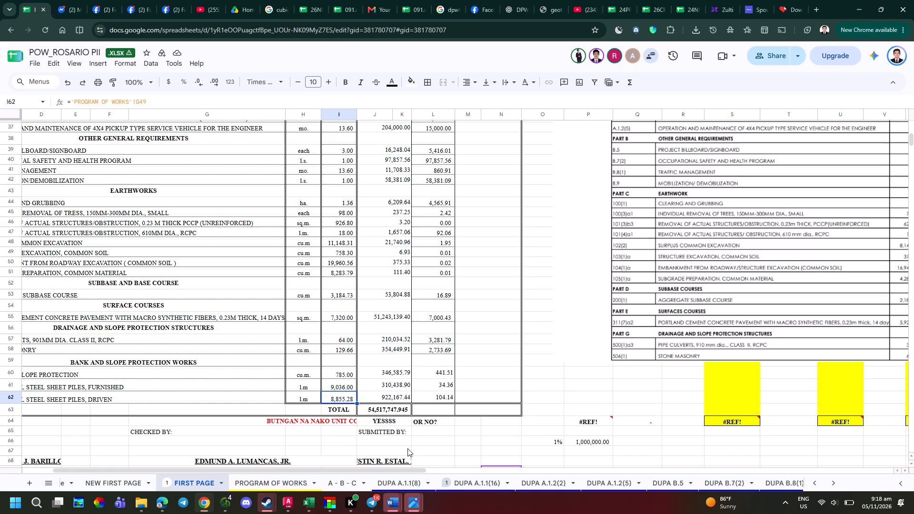
left_click(289, 486)
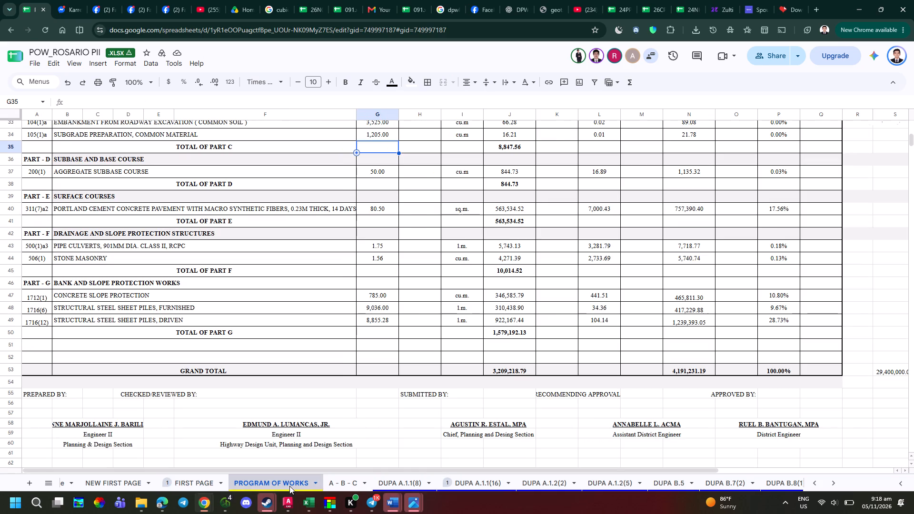
scroll(347, 336, "up", 1)
scroll(376, 285, "up", 1)
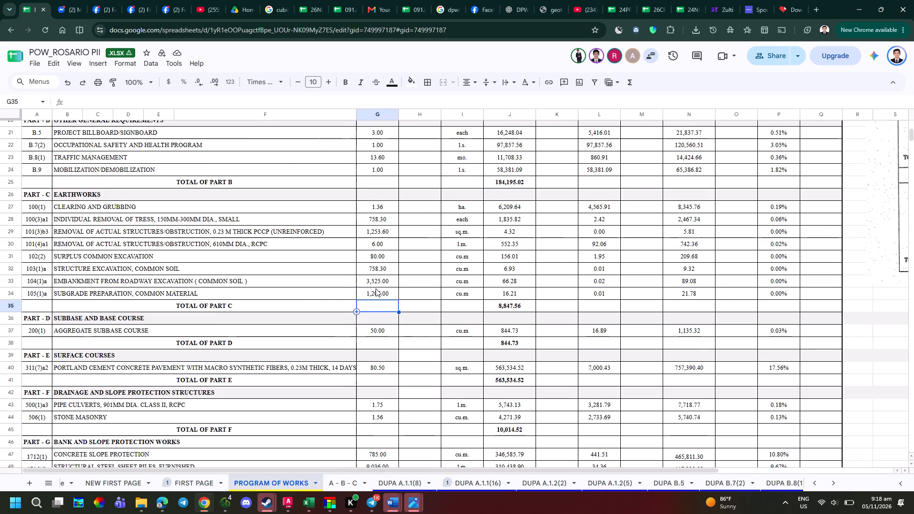
left_click(373, 328)
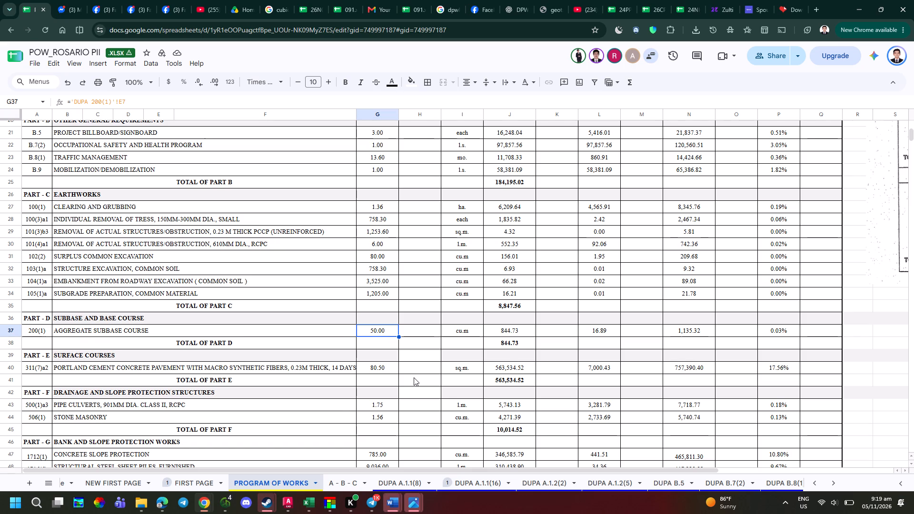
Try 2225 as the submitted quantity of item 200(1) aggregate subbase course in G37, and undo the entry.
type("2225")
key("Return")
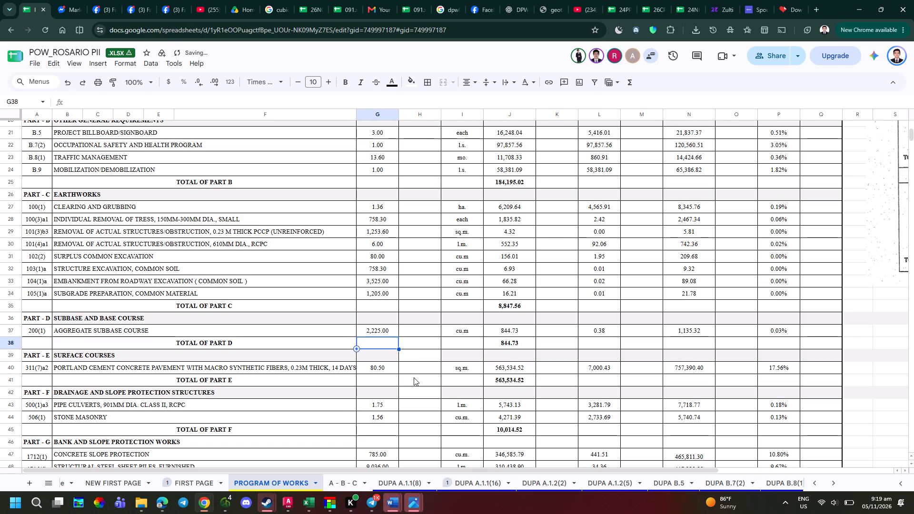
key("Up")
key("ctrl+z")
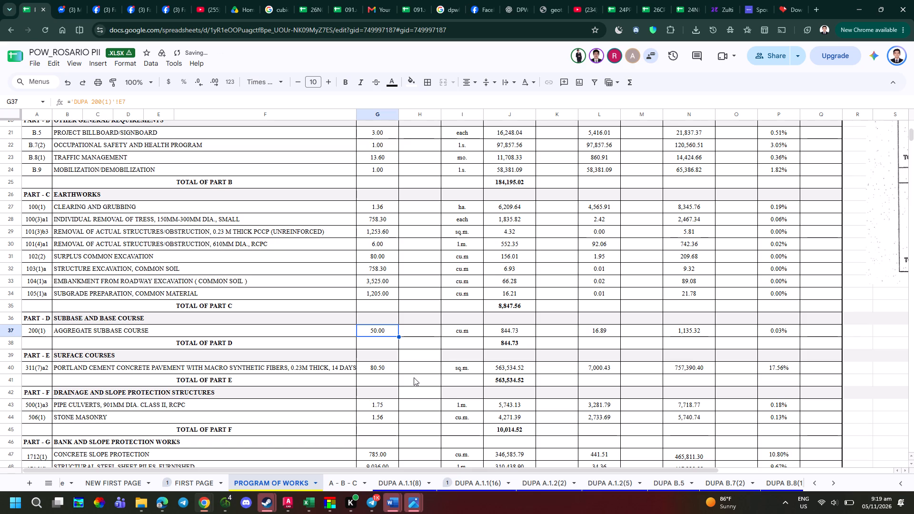
Set the submitted quantity of item 200(1) aggregate subbase course in G37 to 1250.
type("120")
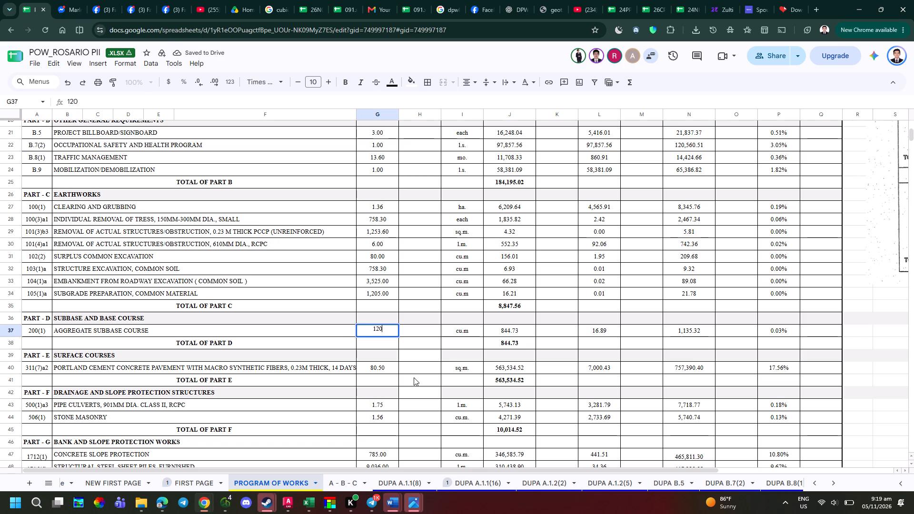
key("BackSpace")
type("50")
key("Return")
Enter the formula =6.05*515 as the submitted quantity of item 311(7)a2 Portland cement concrete pavement in G40.
key("Up")
key("Up")
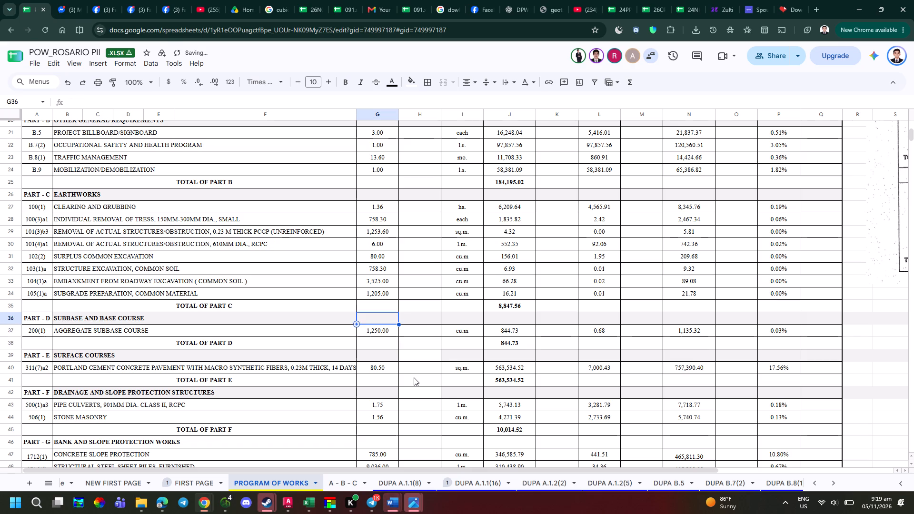
key("Down")
key("Down")
key("Down")
key("Down")
key("Down")
key("Up")
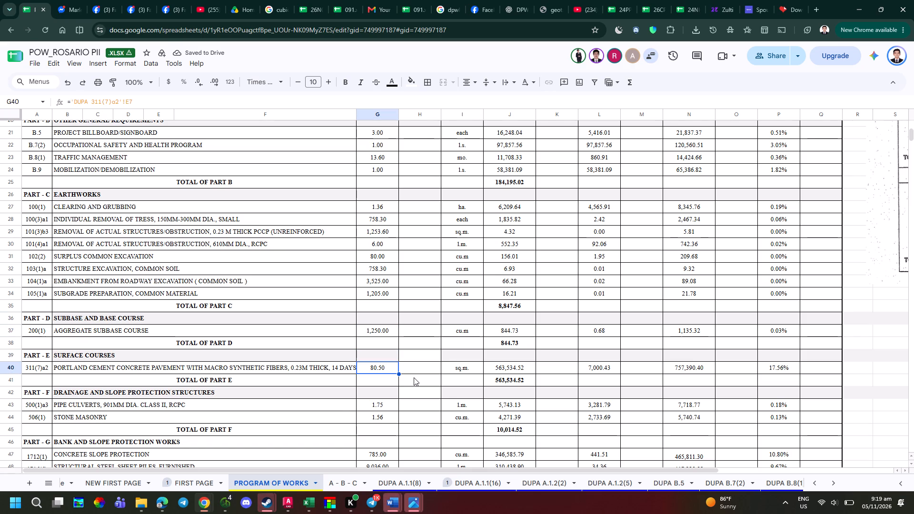
key("equal")
key("6")
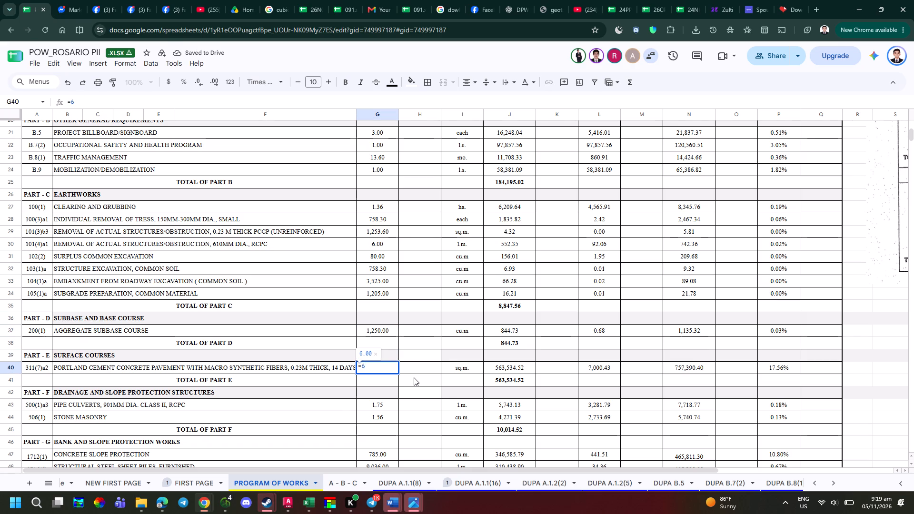
key("shift+asterisk")
key("BackSpace")
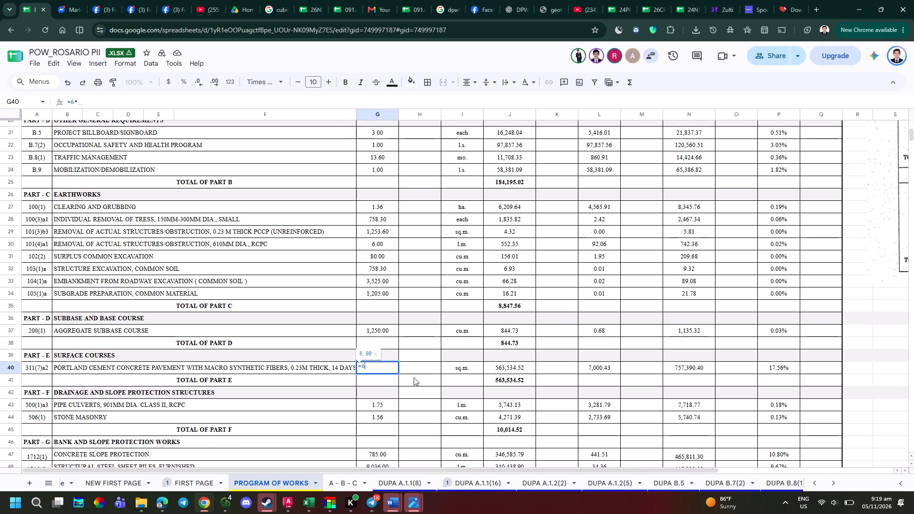
type(".05")
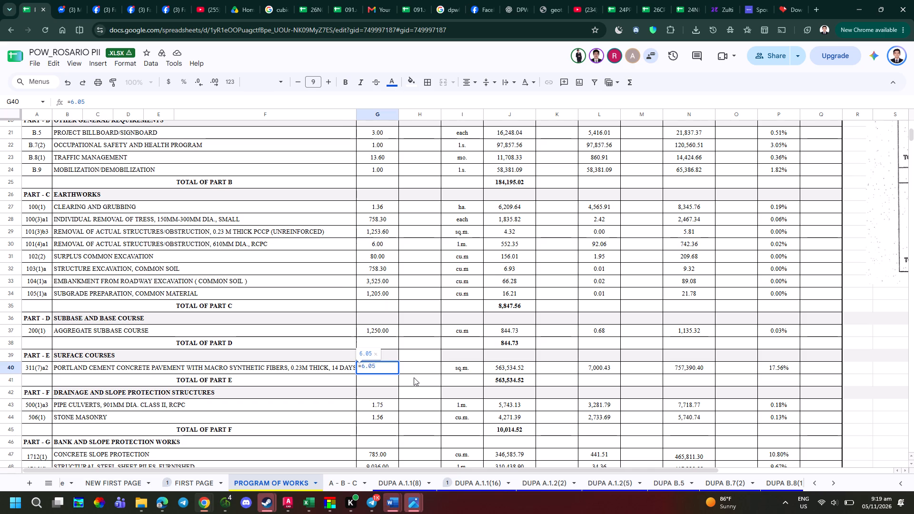
key("shift+asterisk")
type("515")
key("Return")
Set the submitted quantity of item 500(1)a3 pipe culverts in G43 to 45.
key("Down")
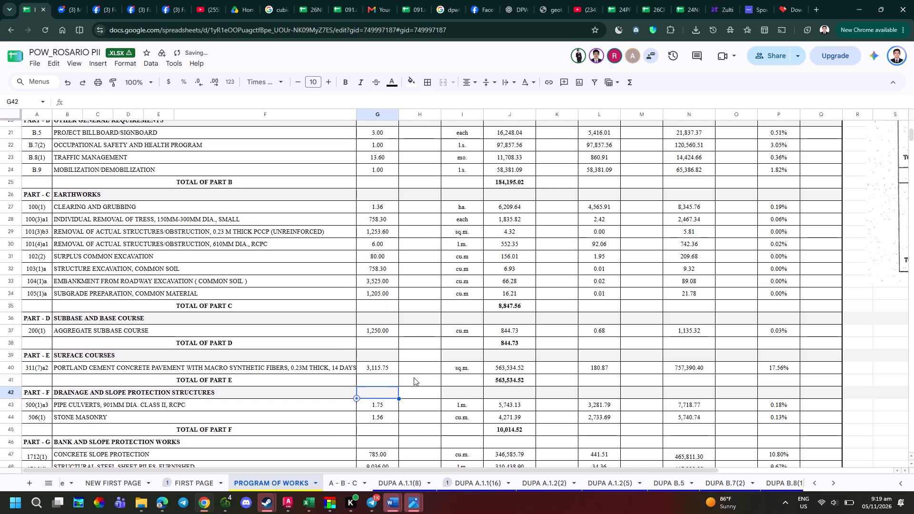
key("Down")
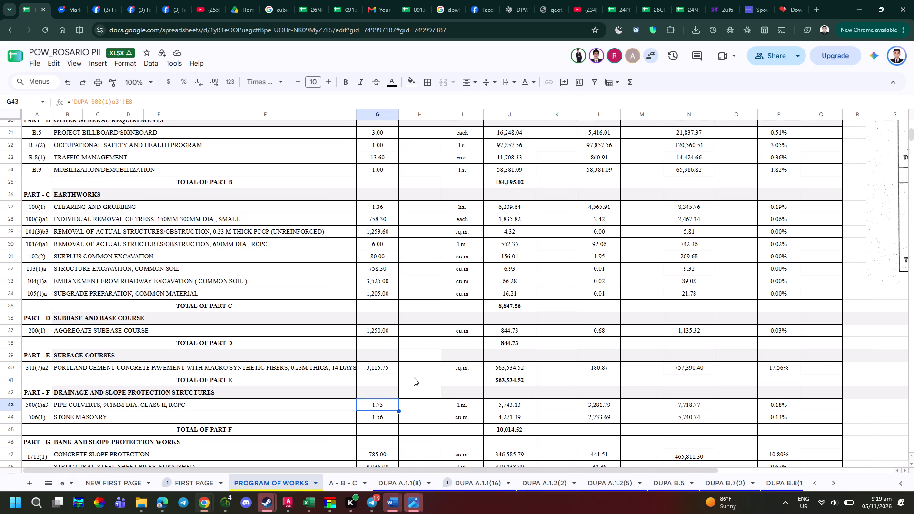
type("45")
key("Return")
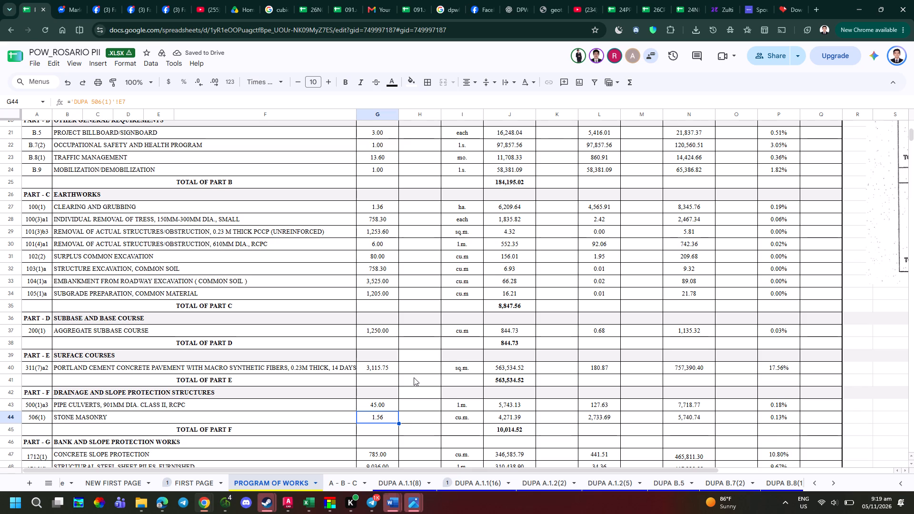
Set the submitted quantity of item 506(1) stone masonry in G44 to 855.
type("855")
key("Return")
Examine the formula behind the direct cost TOTAL in J63 on the FIRST PAGE sheet.
key("Down")
key("Down")
key("Down")
key("Down")
key("Down")
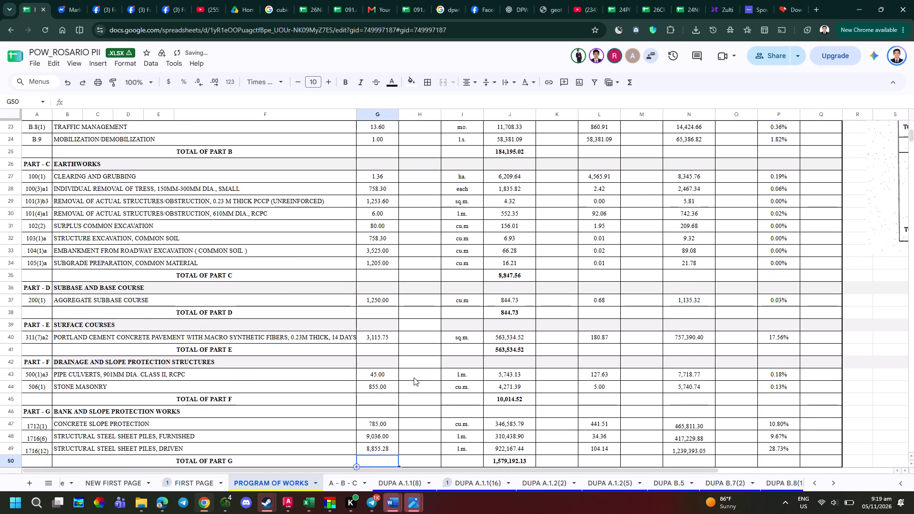
key("Down")
key("Down")
left_click(190, 484)
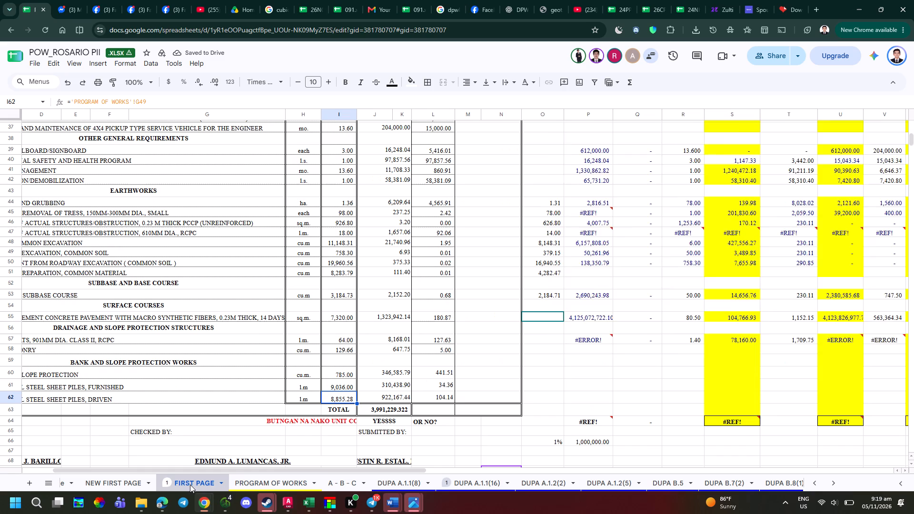
double_click(373, 408)
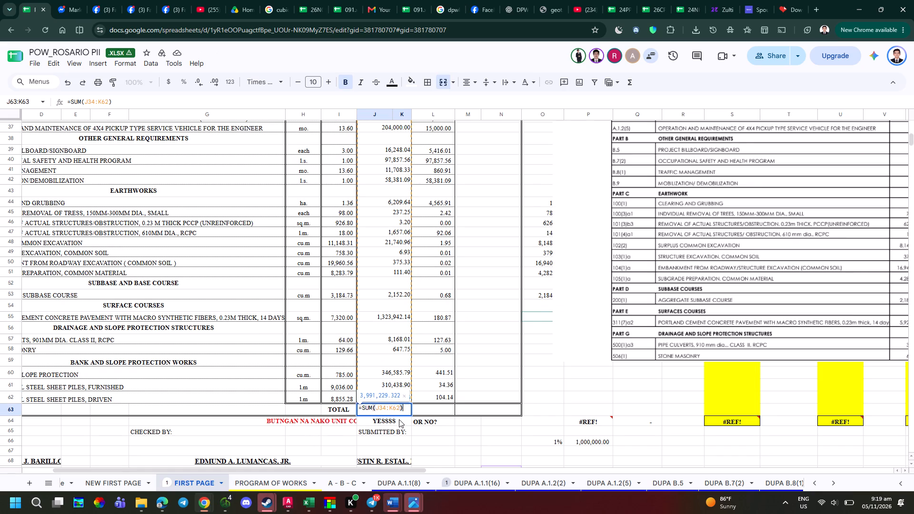
key("Escape")
double_click(397, 411)
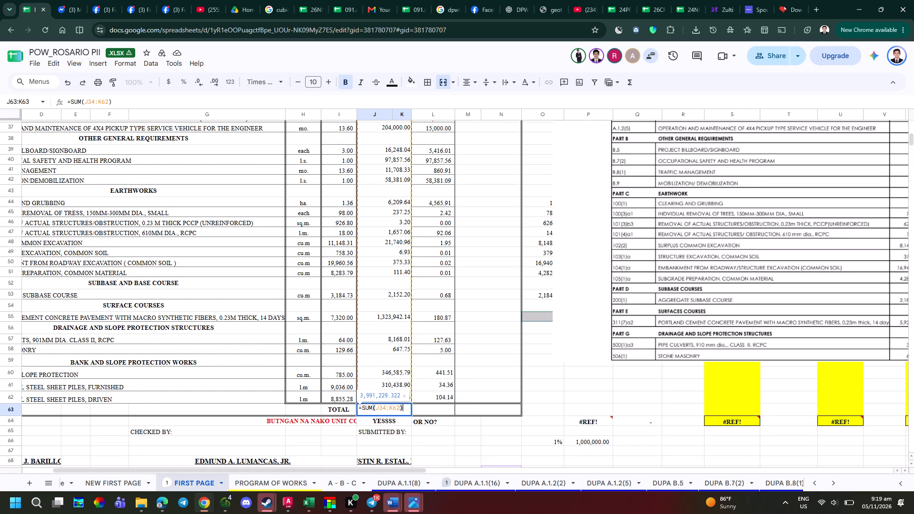
key("Escape")
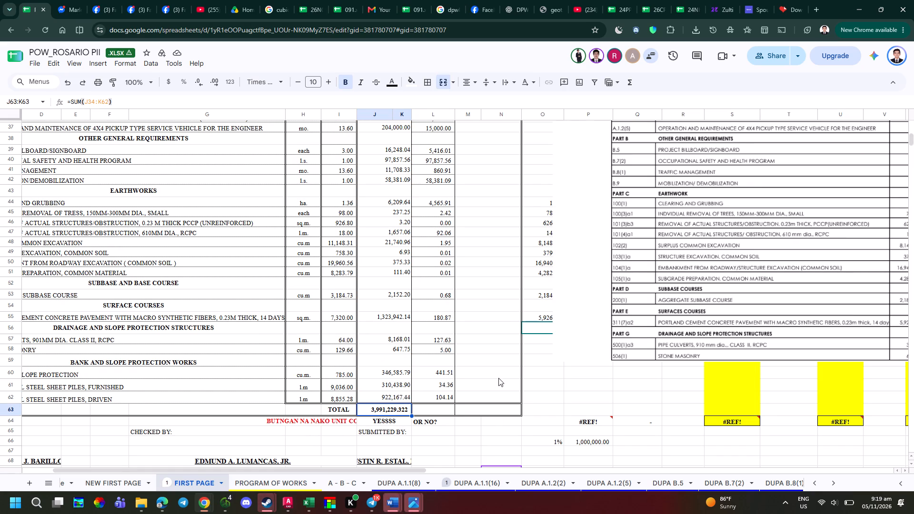
Move the pasted Summary of Quantities image sideways so it starts near column R, beside the cost columns.
left_click(655, 295)
left_click_drag(618, 285, 738, 296)
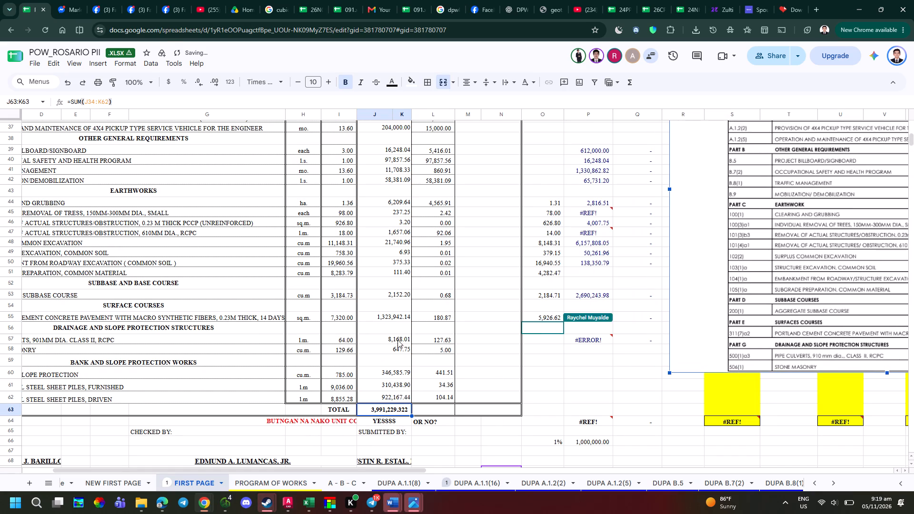
Add the comment "NIGAMAY LAGE NI" to the direct cost TOTAL in J63.
scroll(375, 346, "up", 1)
scroll(387, 358, "down", 1)
scroll(410, 362, "up", 2)
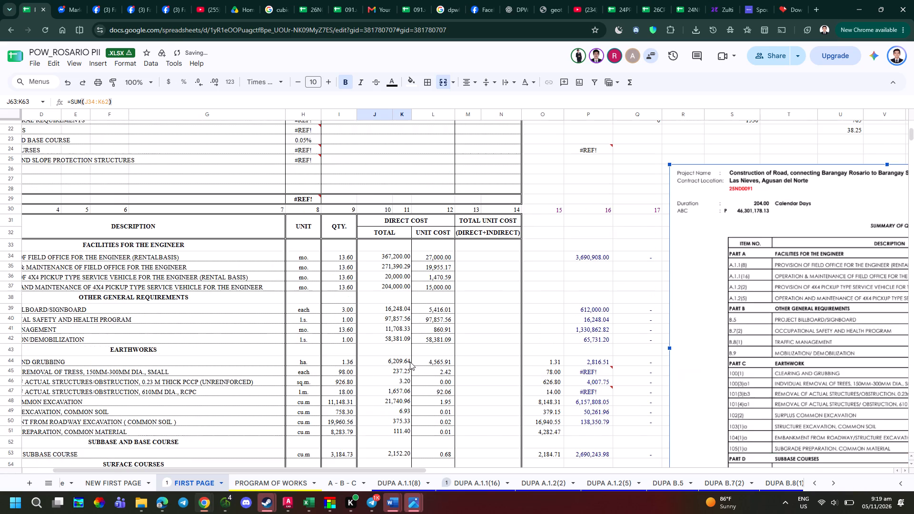
scroll(410, 362, "down", 1, "ctrl")
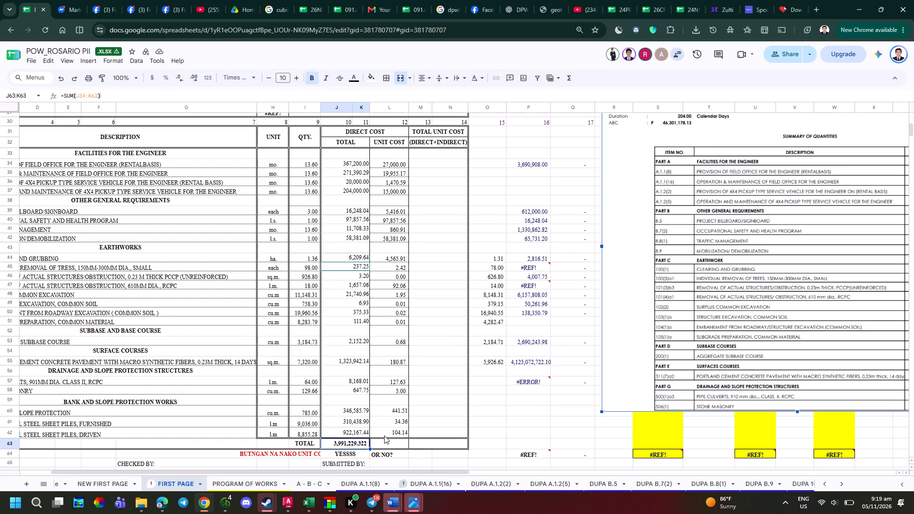
double_click(348, 443)
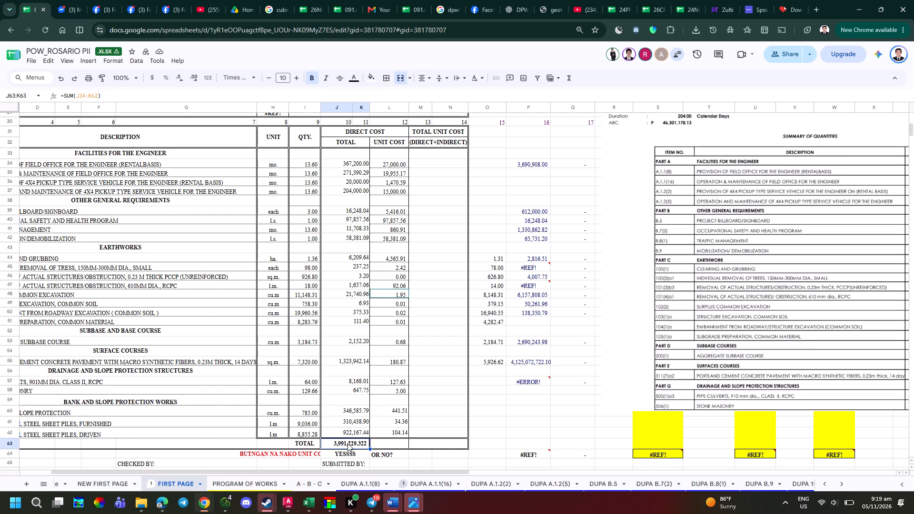
key("Escape")
right_click(353, 445)
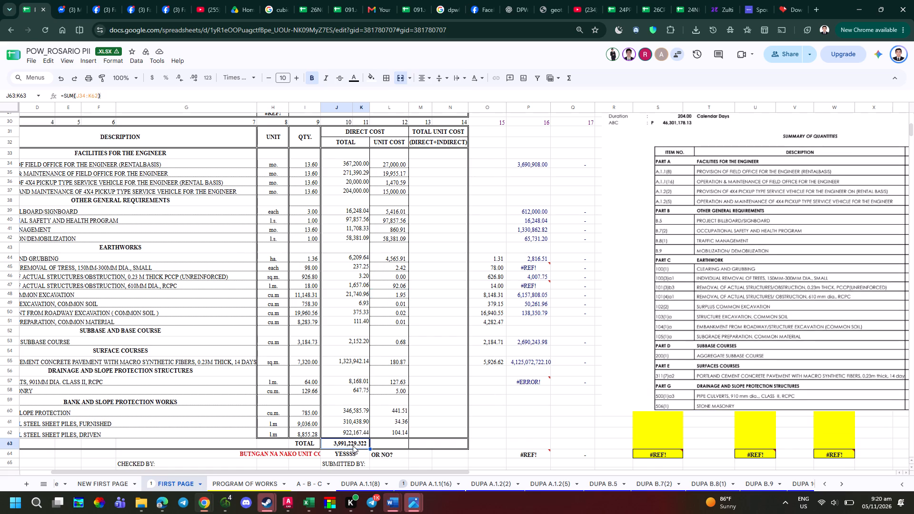
left_click(411, 363)
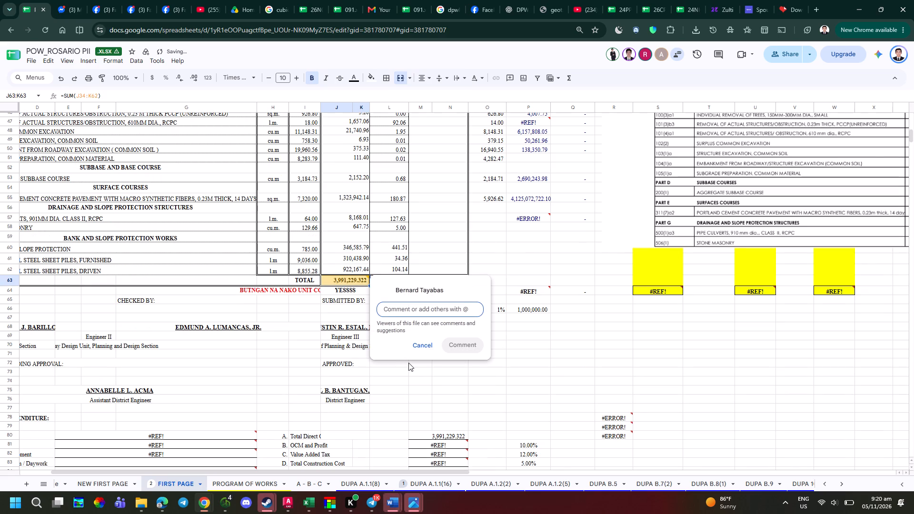
type("NIGAMAY LAGE NI AHHA")
key("Return")
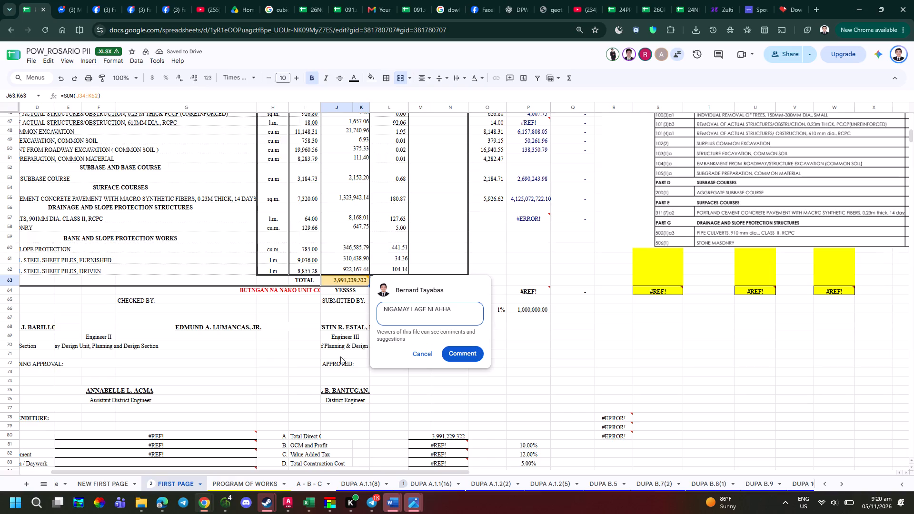
left_click(456, 315)
key("BackSpace")
key("BackSpace")
key("BackSpace")
key("BackSpace")
key("BackSpace")
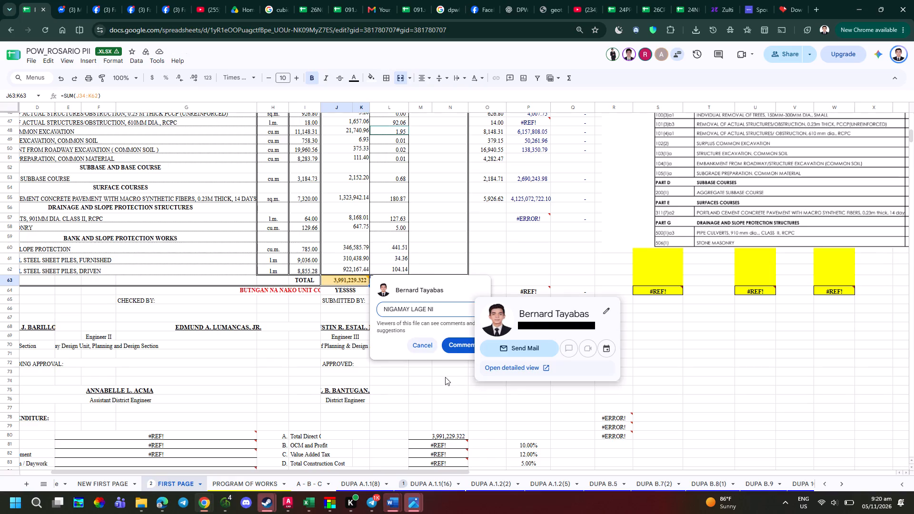
left_click(464, 348)
left_click(455, 366)
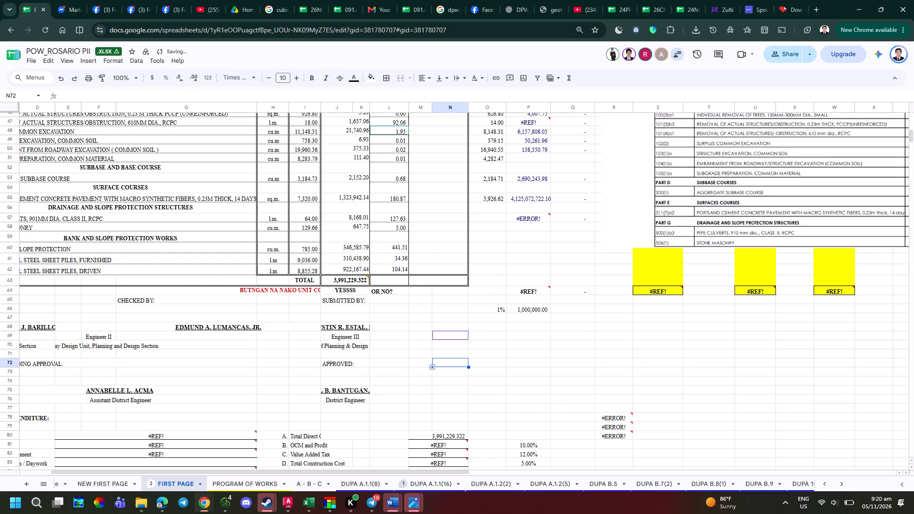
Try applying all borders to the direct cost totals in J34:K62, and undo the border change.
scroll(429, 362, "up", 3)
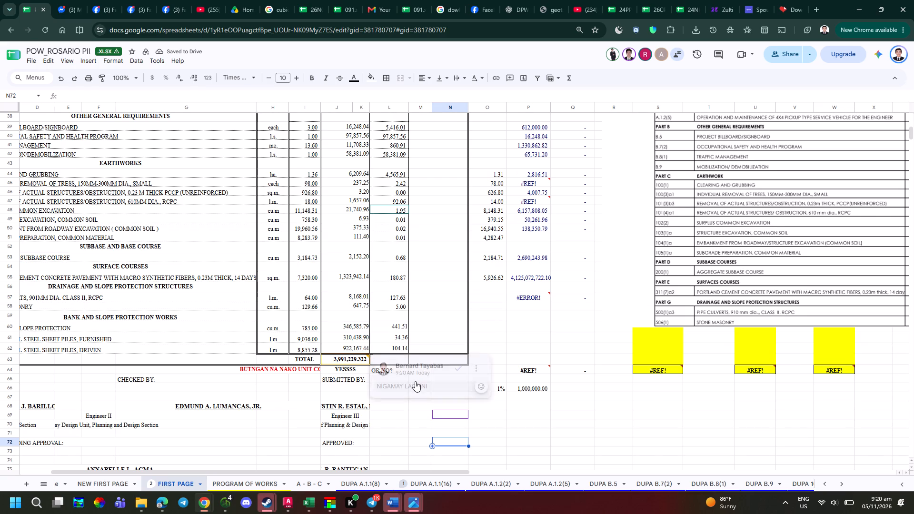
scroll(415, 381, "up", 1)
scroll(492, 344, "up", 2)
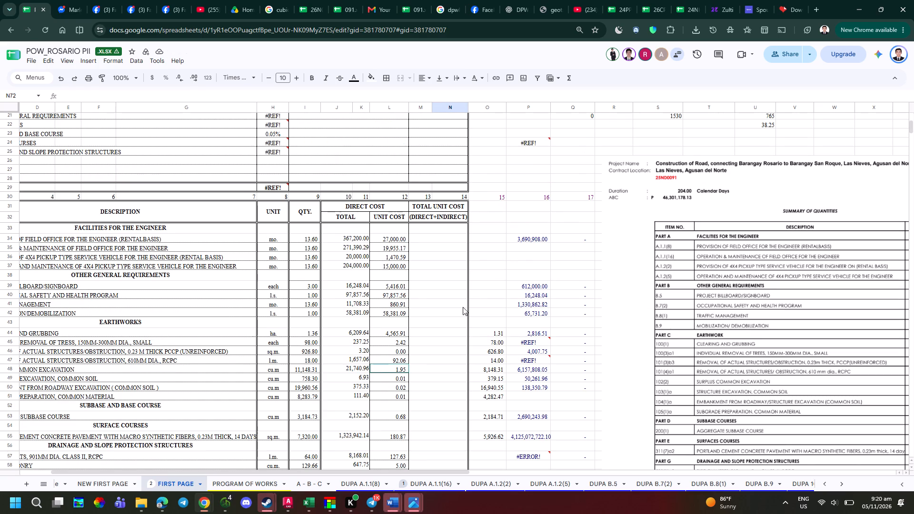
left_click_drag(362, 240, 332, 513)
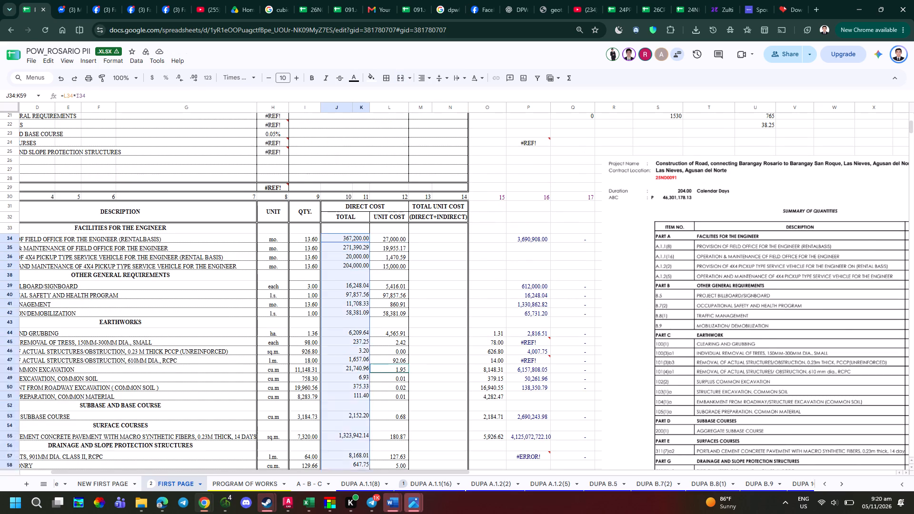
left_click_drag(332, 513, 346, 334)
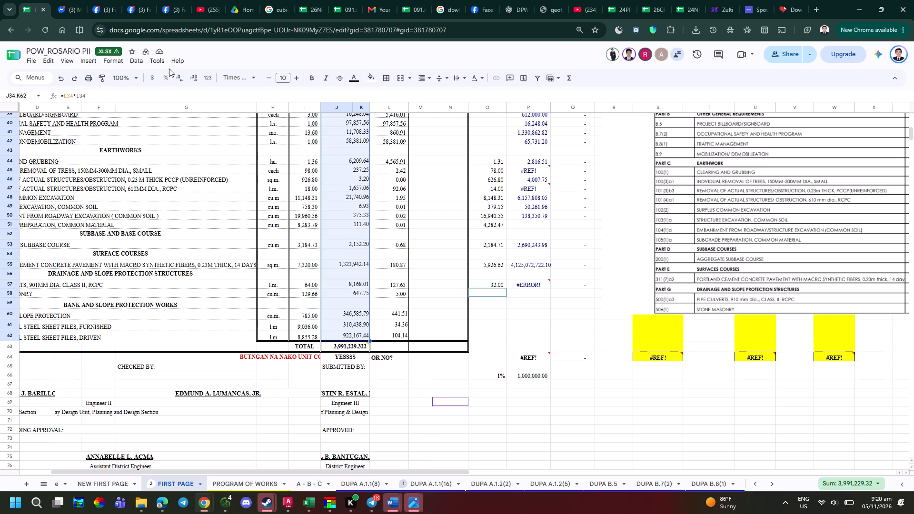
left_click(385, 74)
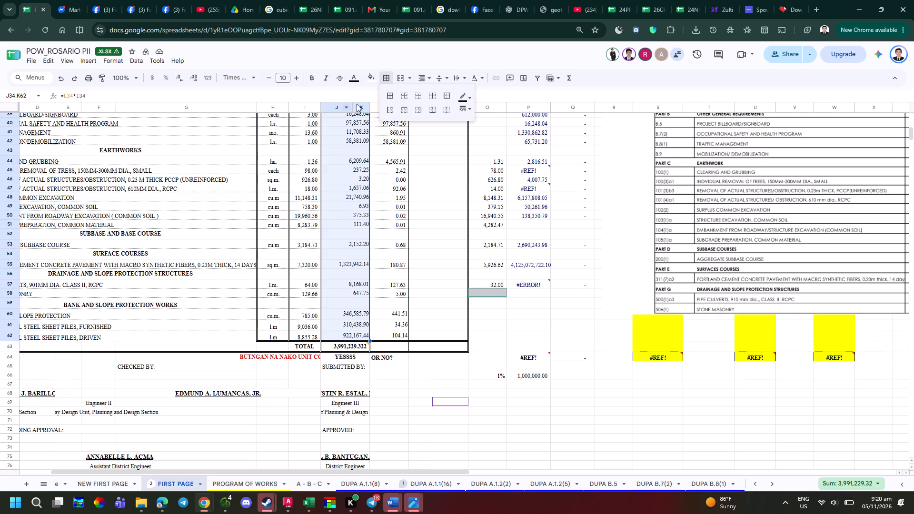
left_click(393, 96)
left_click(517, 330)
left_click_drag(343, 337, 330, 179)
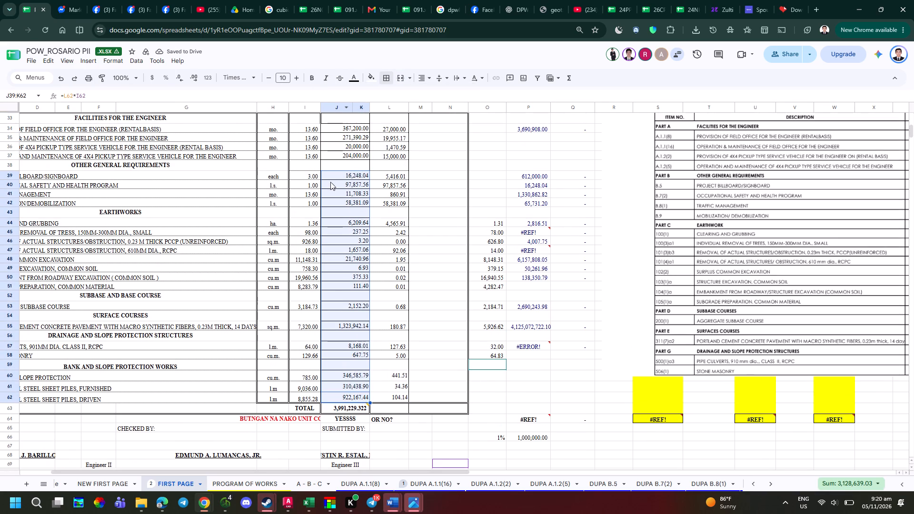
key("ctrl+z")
Set the border line style to dotted and add a bottom border to the direct cost total in J34.
scroll(331, 184, "up", 3)
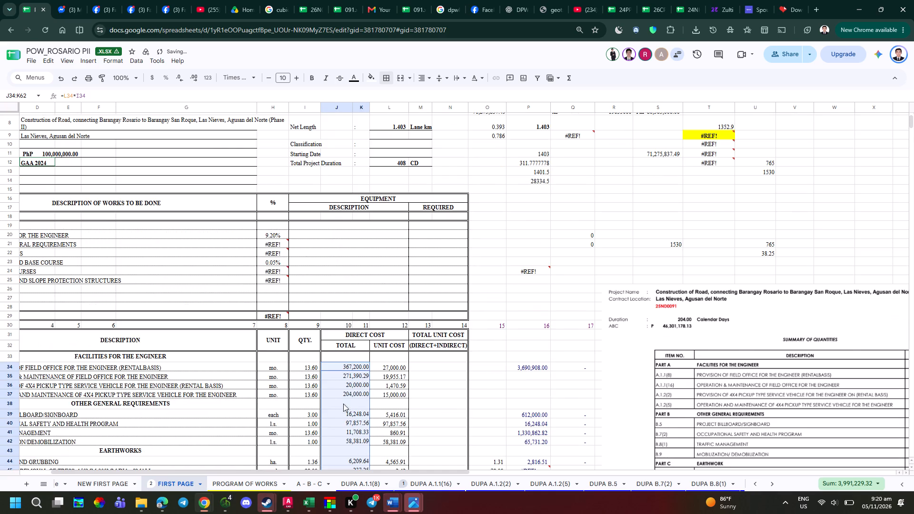
scroll(342, 437, "up", 3, "ctrl")
scroll(362, 407, "down", 2)
scroll(434, 346, "down", 2)
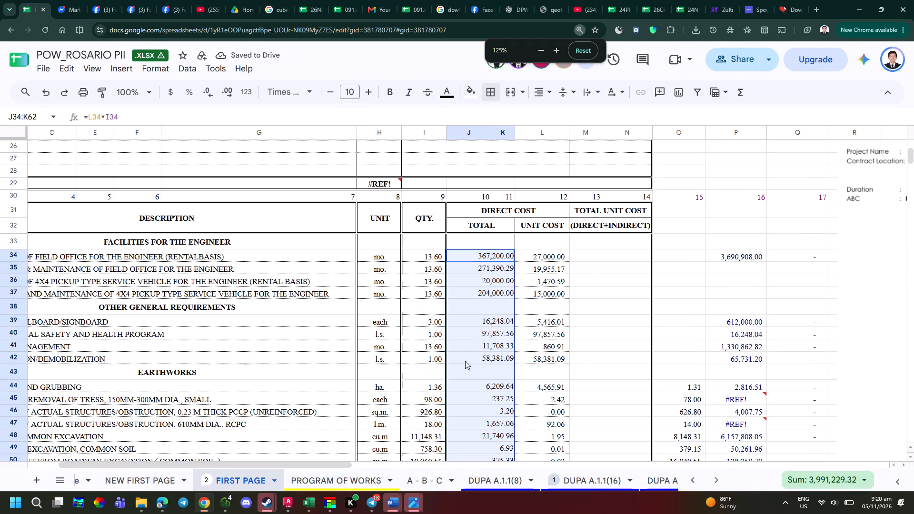
left_click(482, 365)
left_click(474, 266)
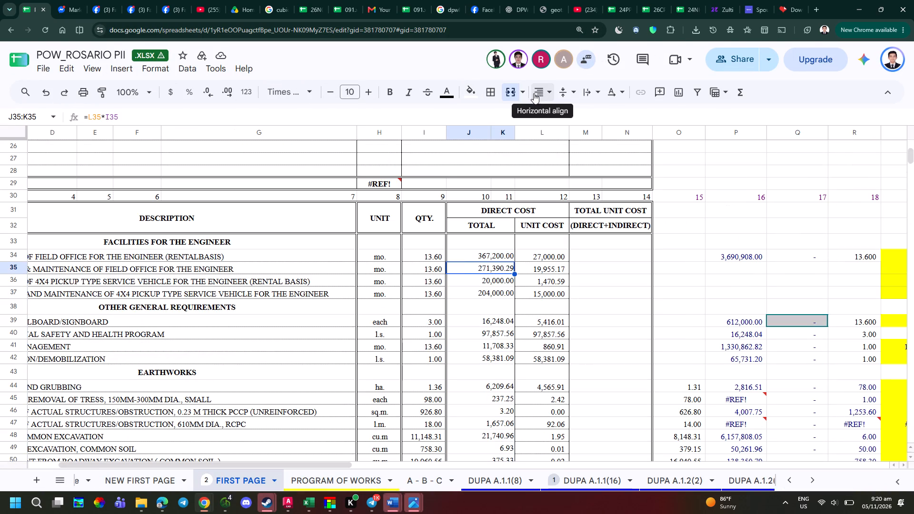
left_click(487, 89)
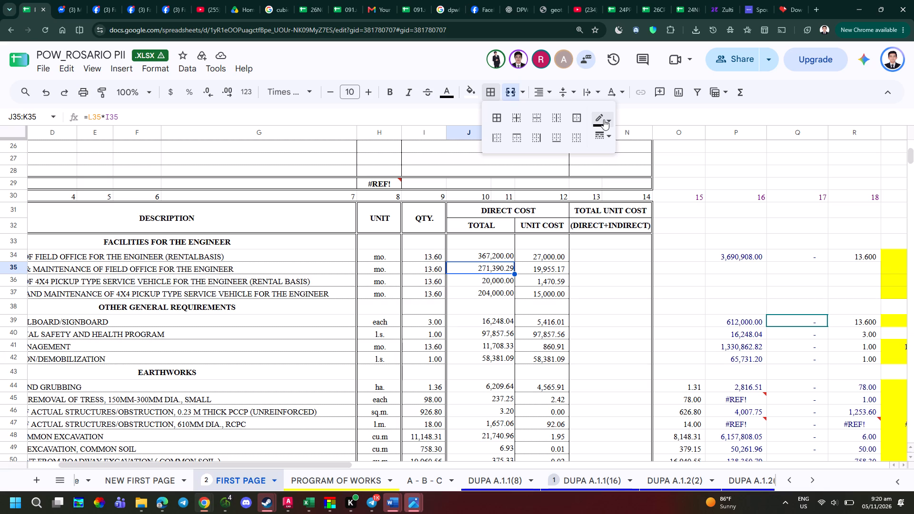
left_click_drag(601, 130, 593, 131)
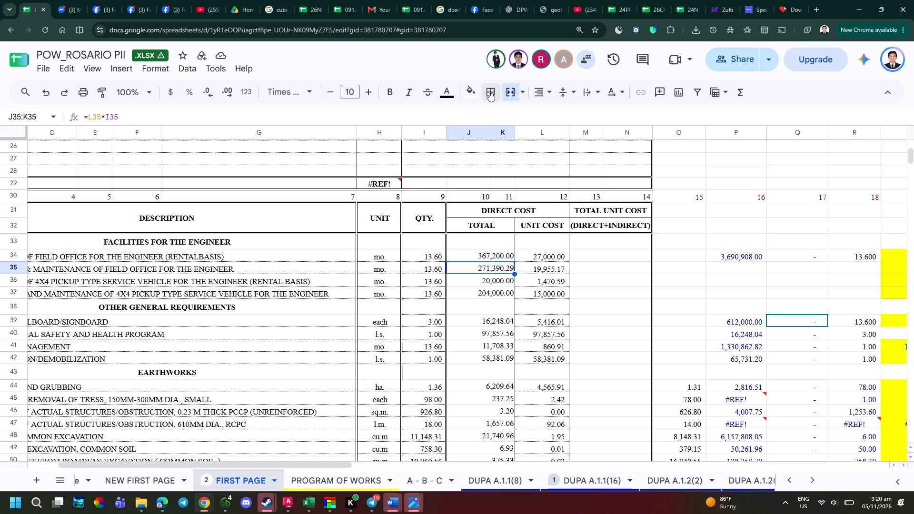
left_click(489, 91)
left_click(606, 134)
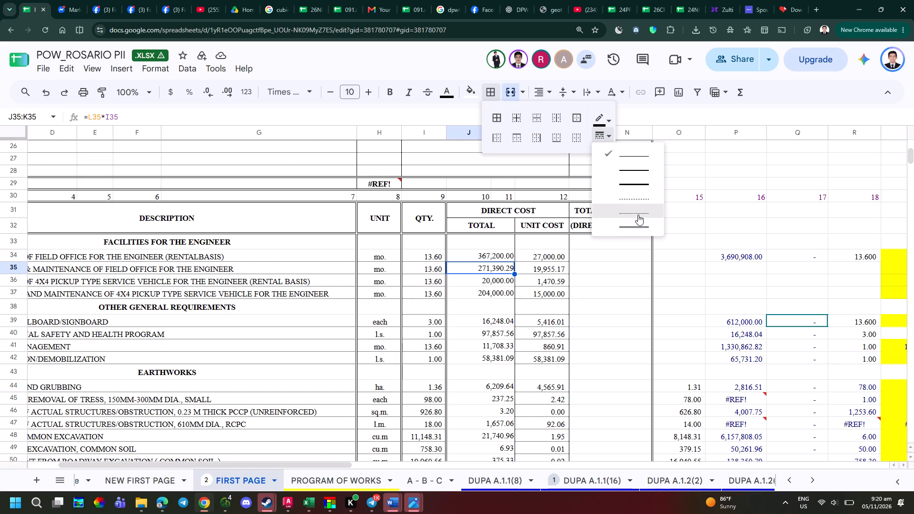
left_click(638, 214)
left_click(477, 260)
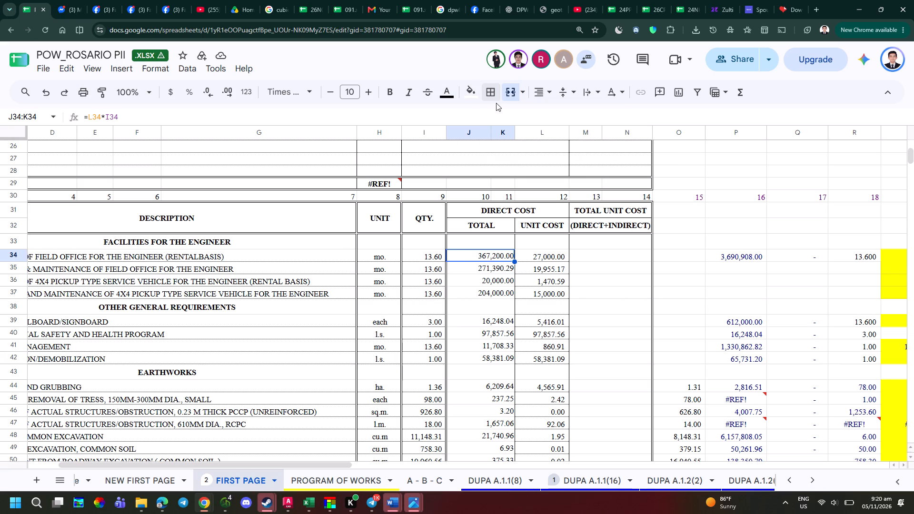
scroll(491, 260, "down", 1)
left_click(496, 171)
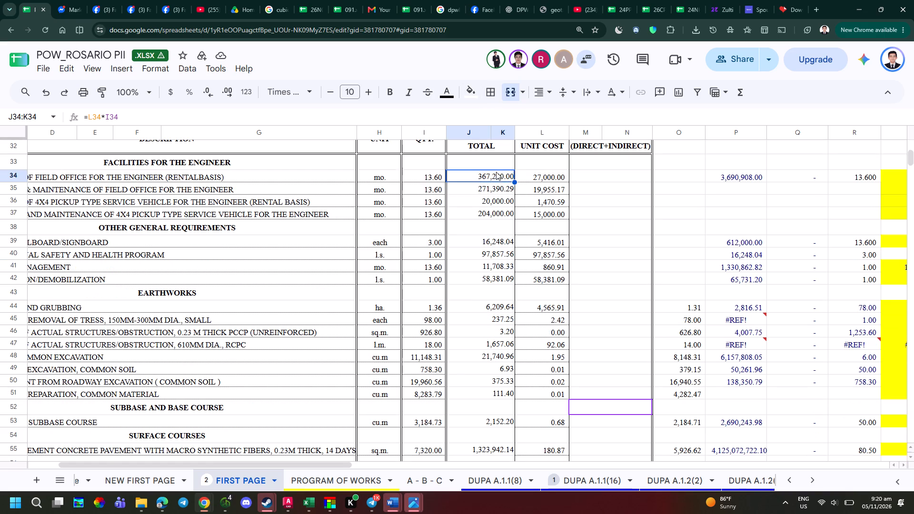
left_click_drag(495, 175, 495, 256)
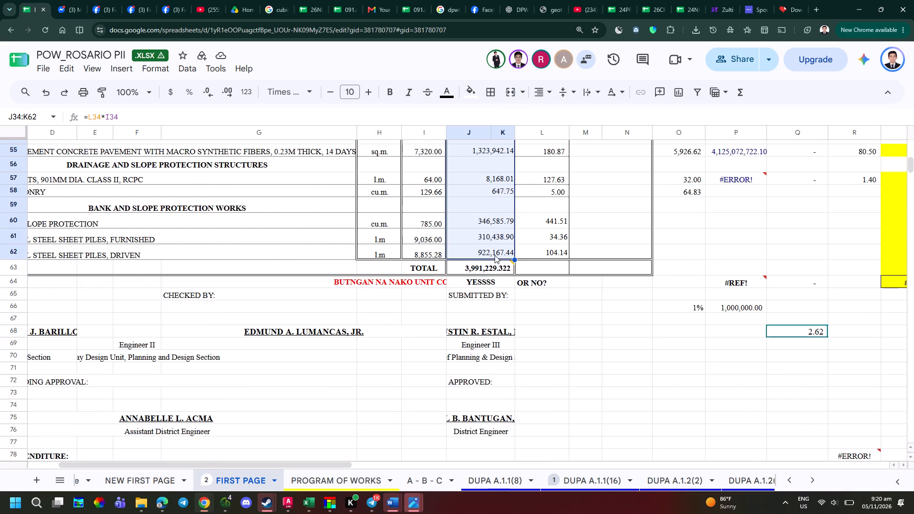
scroll(495, 255, "up", 4)
left_click(499, 195)
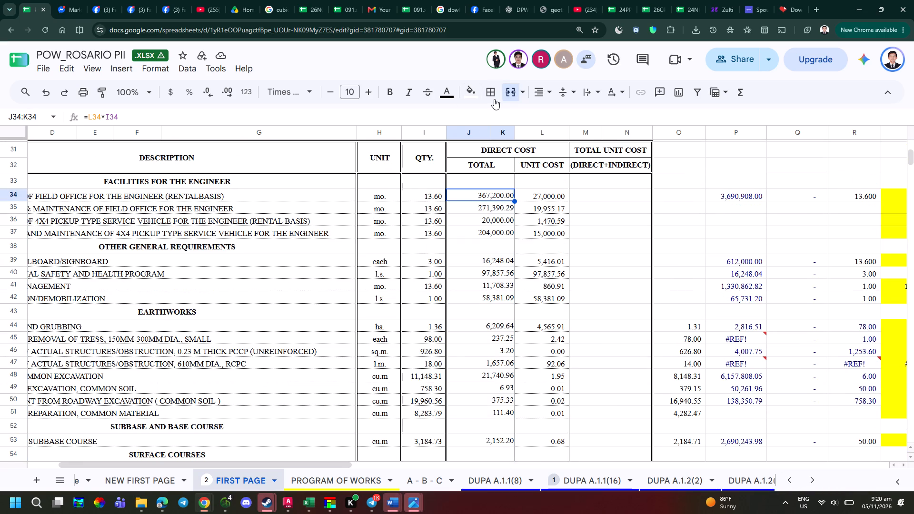
left_click(497, 91)
left_click(558, 135)
key("Down")
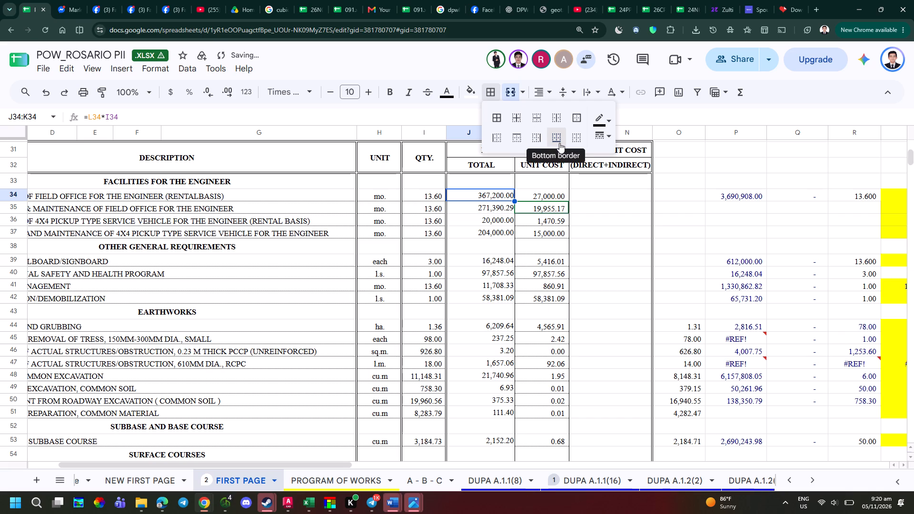
key("Down")
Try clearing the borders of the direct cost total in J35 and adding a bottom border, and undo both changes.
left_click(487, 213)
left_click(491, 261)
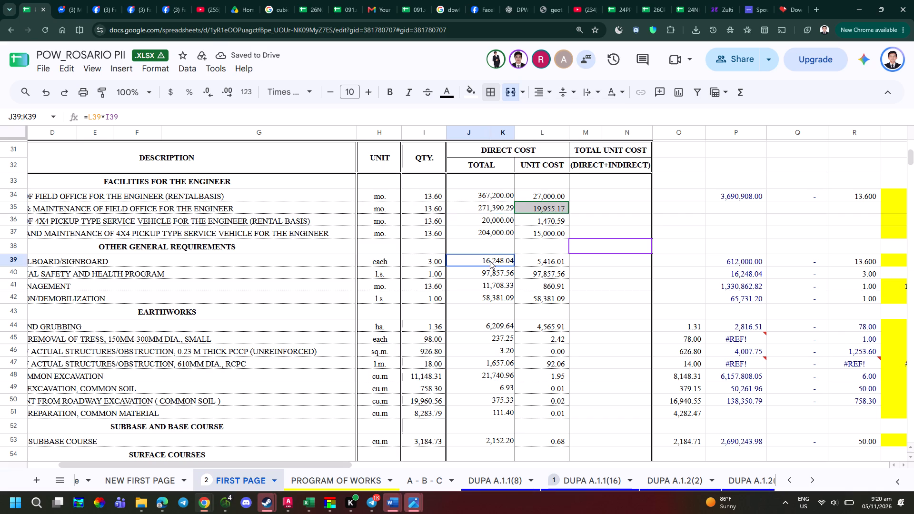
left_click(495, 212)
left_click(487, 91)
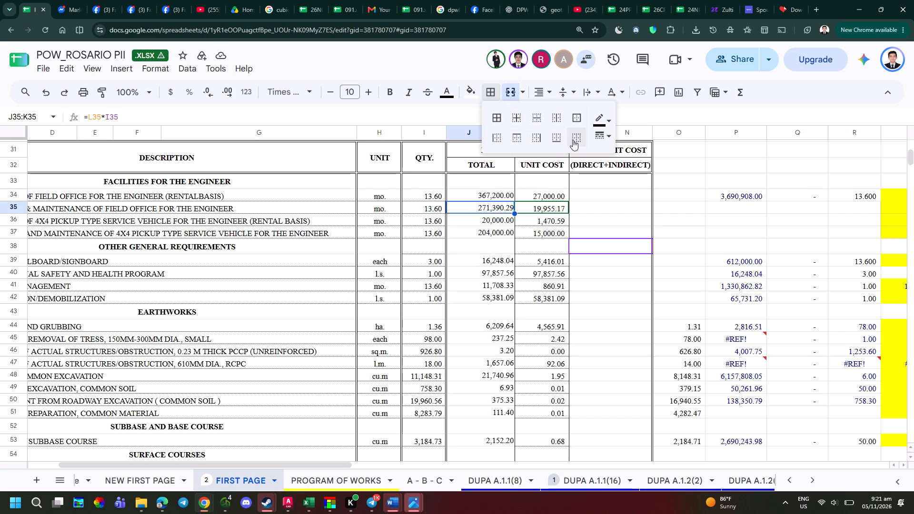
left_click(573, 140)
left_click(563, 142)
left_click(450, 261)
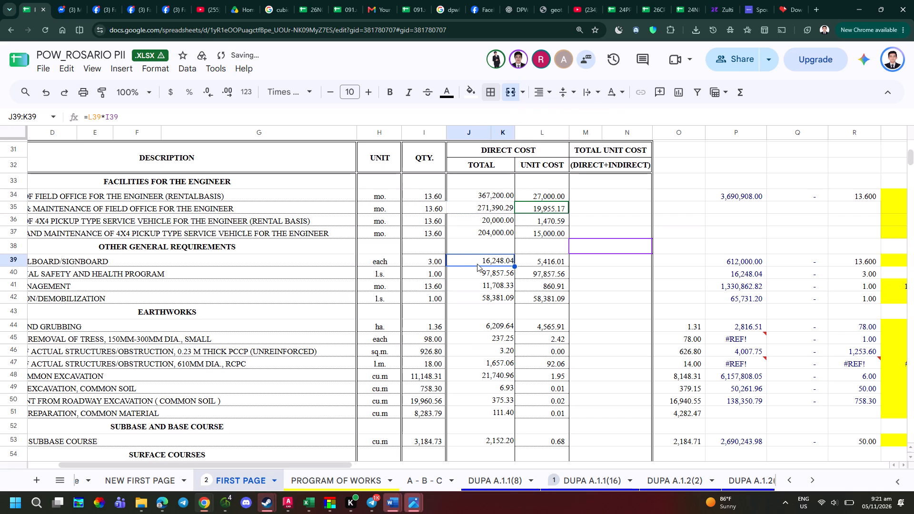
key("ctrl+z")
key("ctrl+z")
Add dotted bottom borders to the Facilities for the Engineer direct cost totals in J35, J36 and J37.
left_click(473, 249)
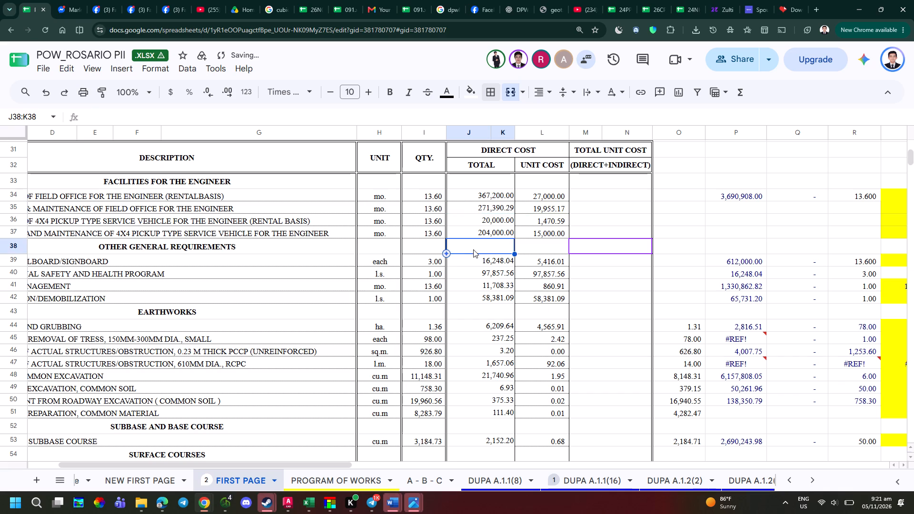
left_click(483, 200)
left_click(488, 209)
left_click(492, 102)
left_click(492, 94)
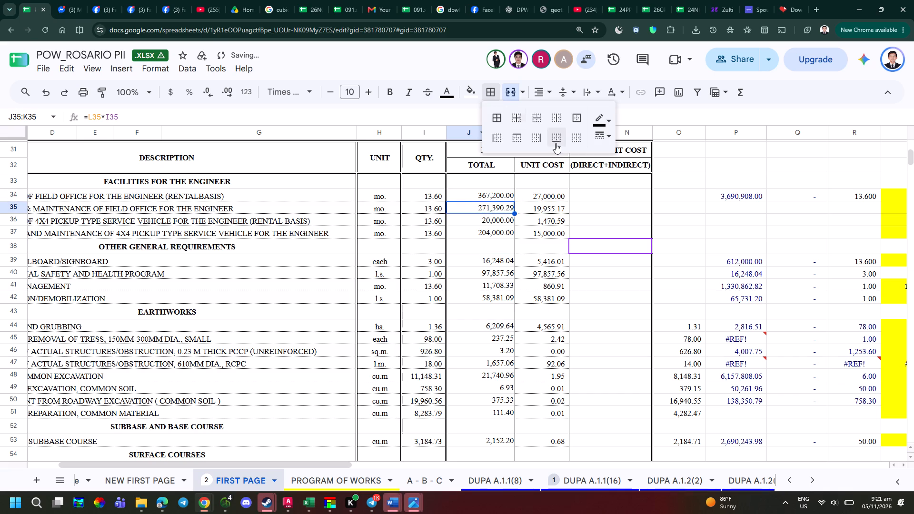
left_click(560, 140)
left_click(482, 223)
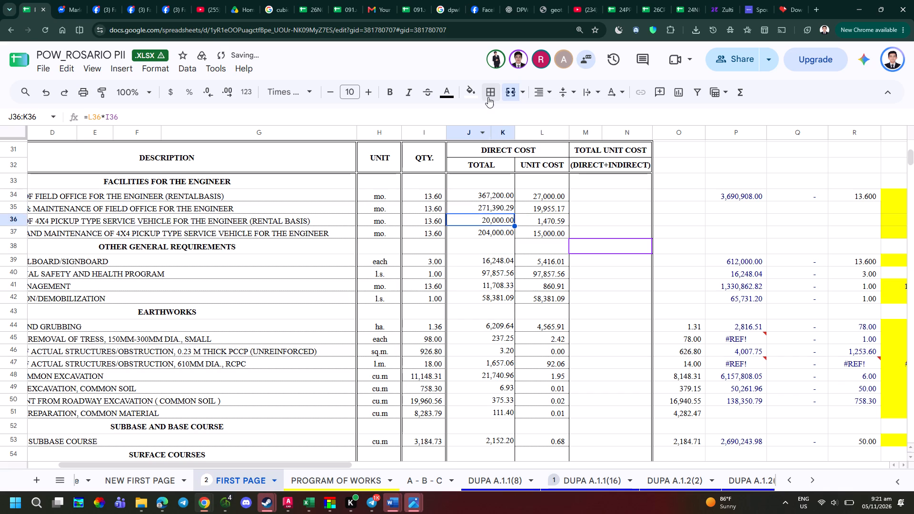
left_click(490, 94)
left_click(561, 139)
left_click(503, 236)
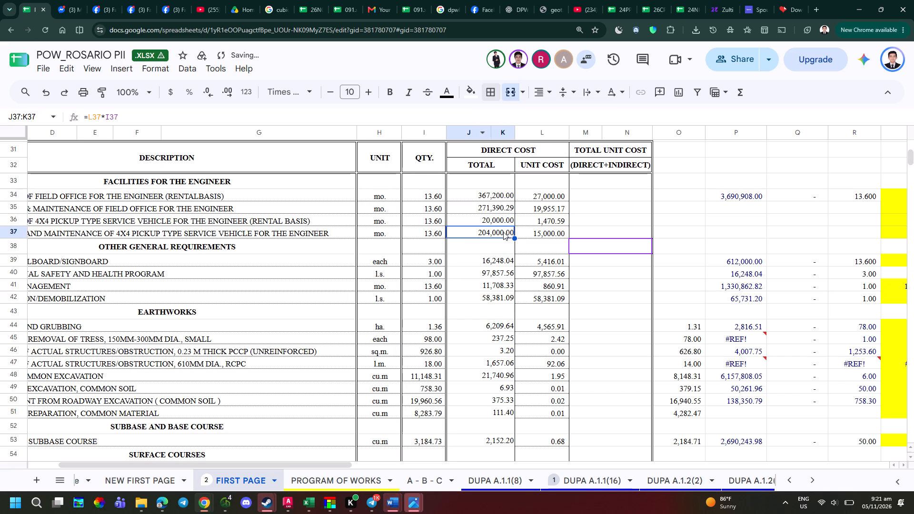
left_click(489, 96)
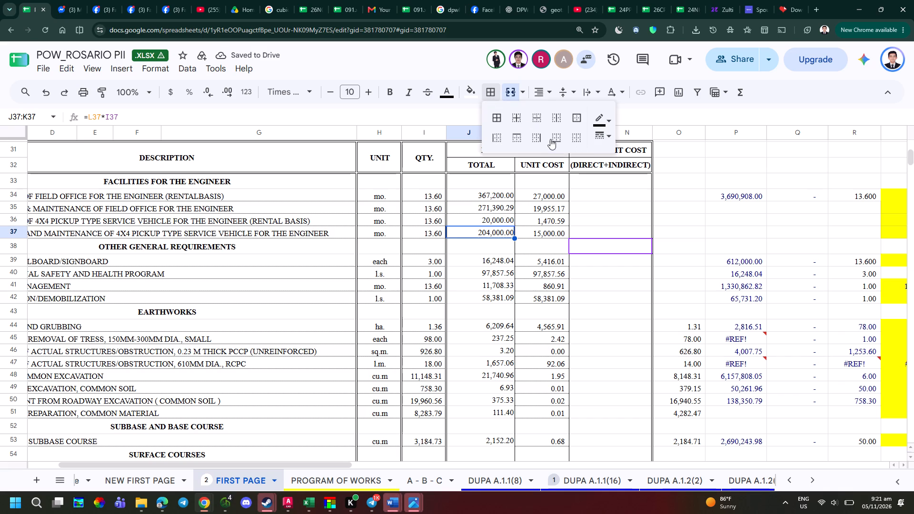
left_click(550, 138)
Add a dotted bottom border to the billboard/signboard direct cost total in J39.
left_click(485, 317)
left_click(496, 255)
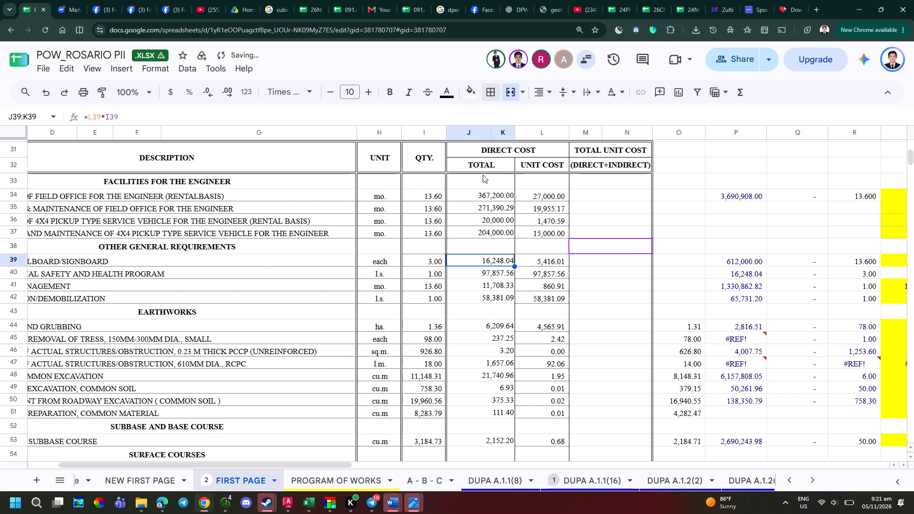
left_click(480, 91)
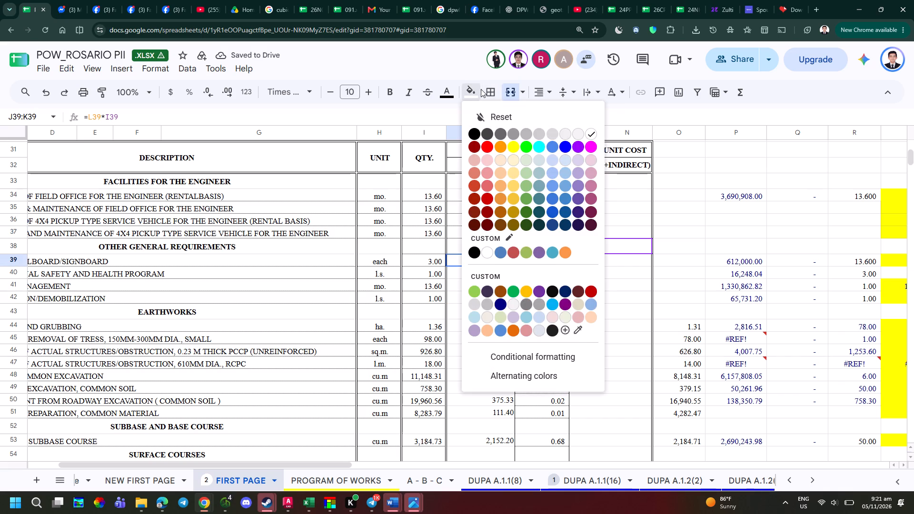
left_click(481, 89)
left_click(487, 90)
left_click(562, 136)
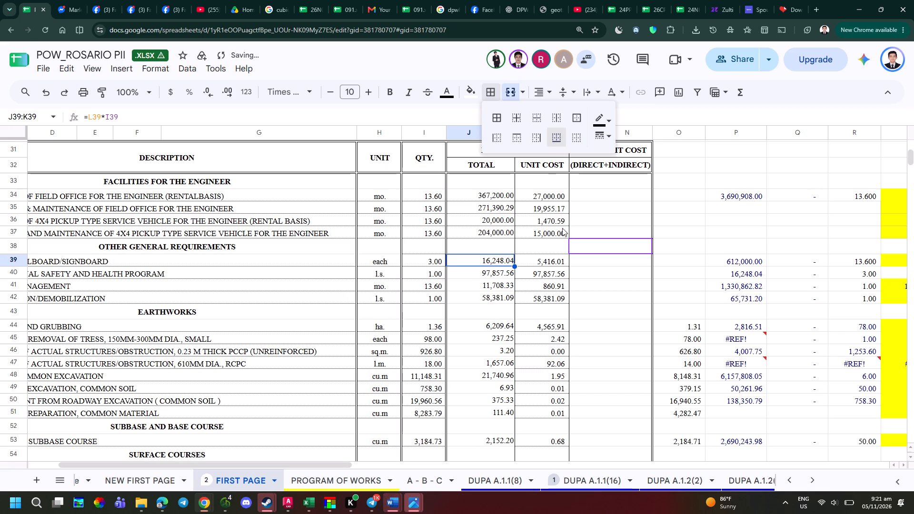
Apply dotted borders on all sides of every cell in the direct cost totals range J40:K62.
scroll(567, 254, "down", 2)
left_click(569, 255)
left_click_drag(502, 406, 502, 329)
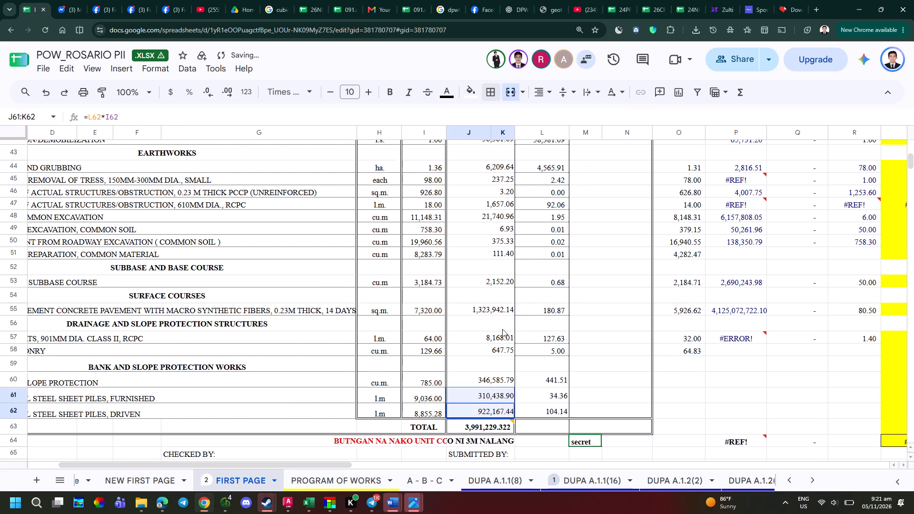
left_click_drag(502, 329, 497, 236)
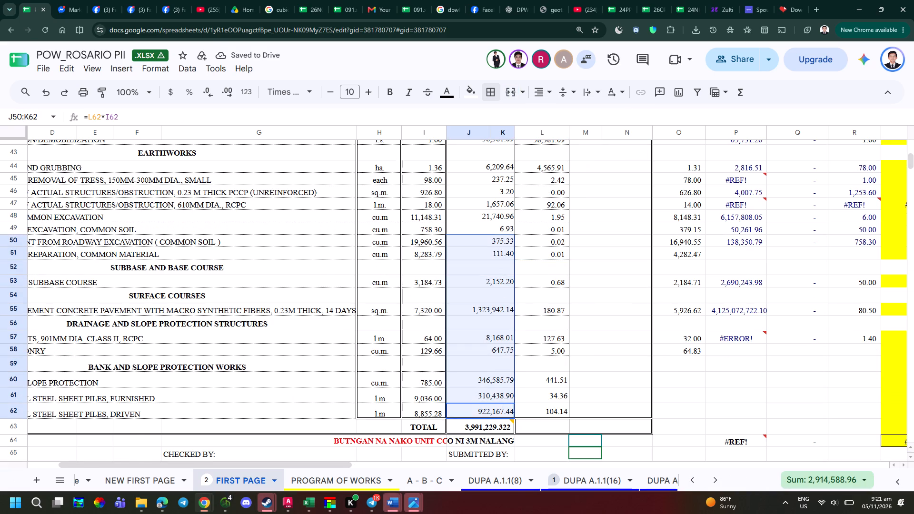
left_click_drag(497, 236, 492, 162)
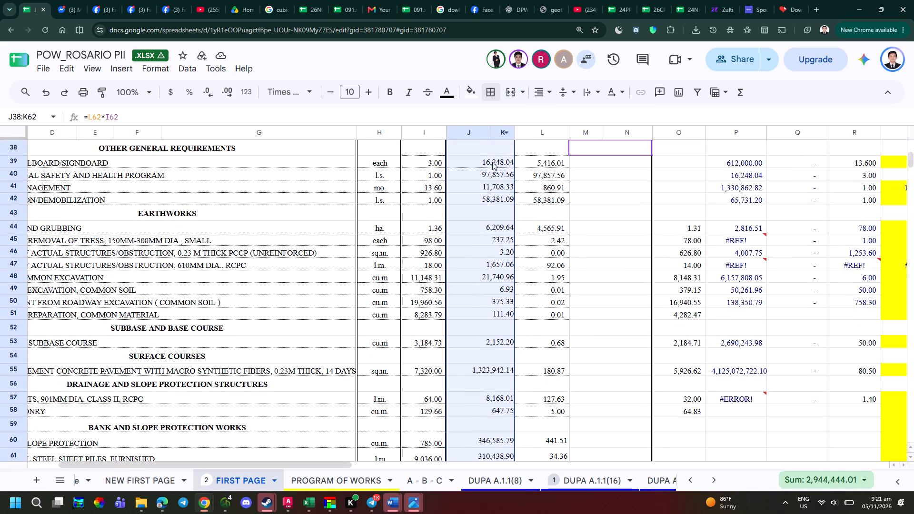
left_click_drag(492, 162, 492, 174)
left_click(491, 84)
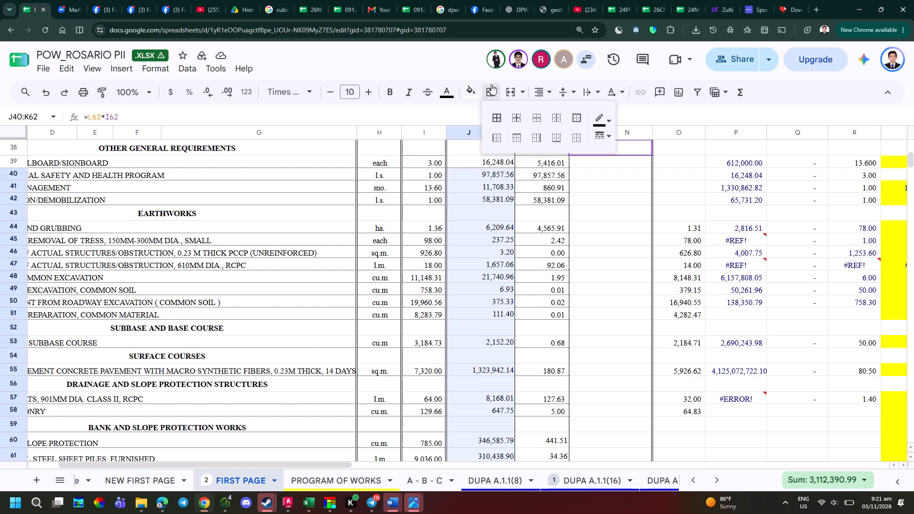
left_click(497, 114)
left_click(527, 274)
Set the border line style to double and apply an outer border around the direct cost TOTAL column, J33:K62.
scroll(527, 279, "down", 2)
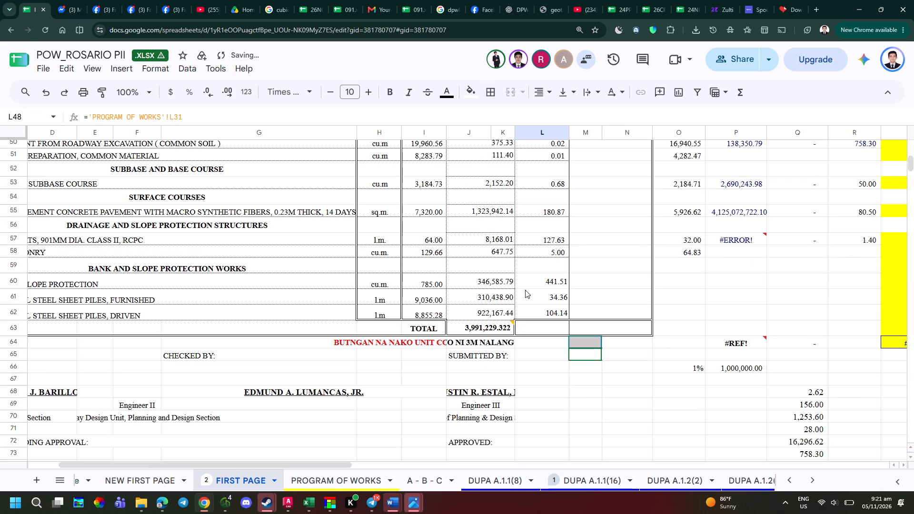
left_click_drag(510, 312, 442, 513)
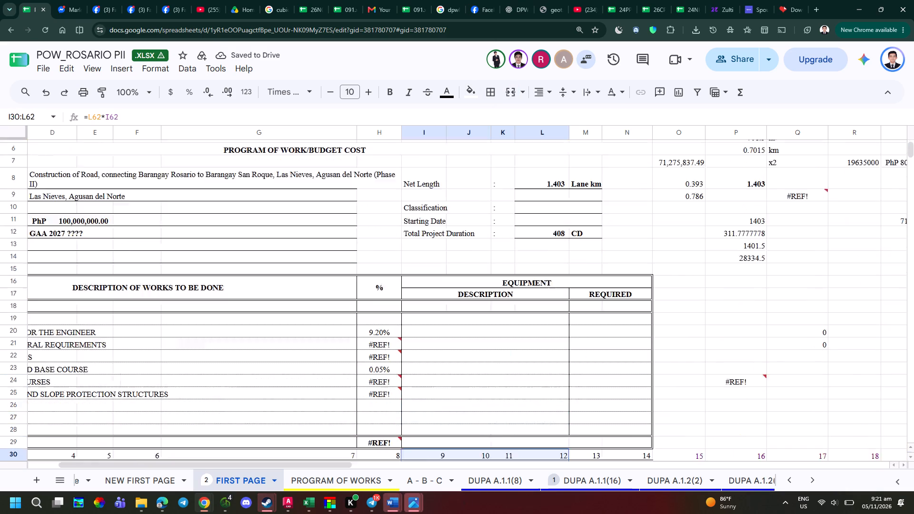
left_click_drag(442, 513, 467, 391)
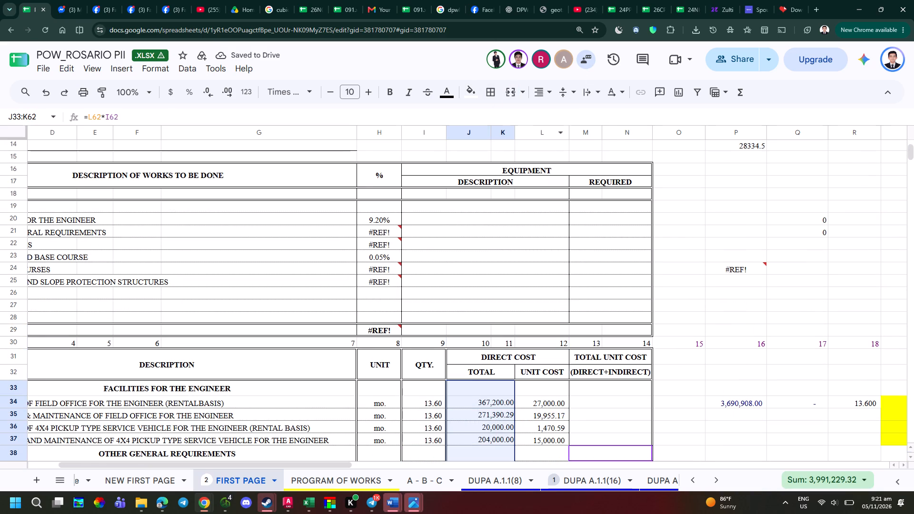
left_click(493, 90)
left_click(594, 136)
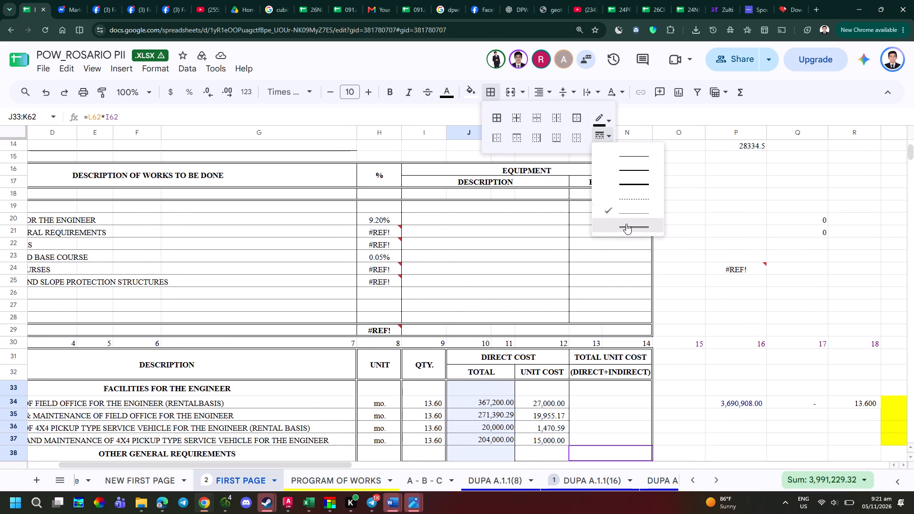
left_click(626, 224)
left_click(577, 120)
left_click(740, 316)
scroll(732, 321, "down", 3)
scroll(691, 305, "down", 1)
left_click_drag(684, 367, 684, 374)
scroll(694, 371, "down", 2)
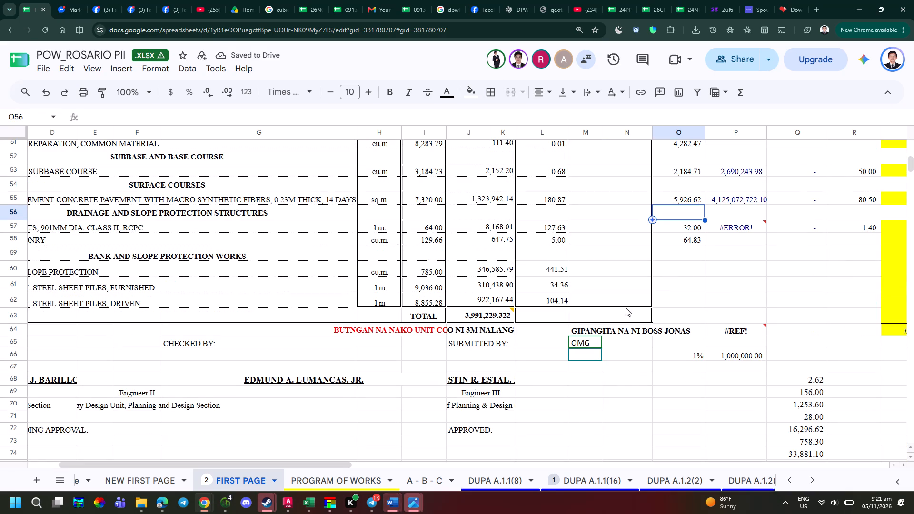
left_click(676, 389)
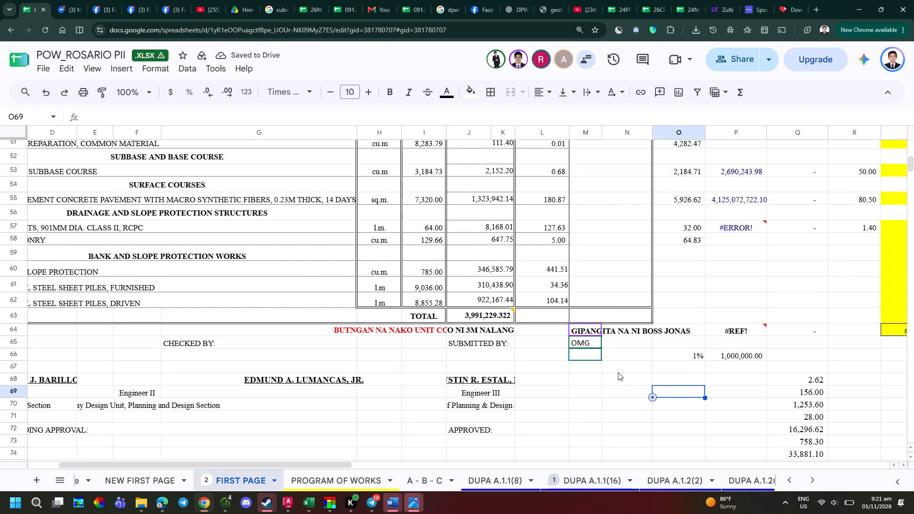
Apply a double outer border around the TOTAL UNIT COST column, M33:N62.
left_click_drag(625, 300, 596, 335)
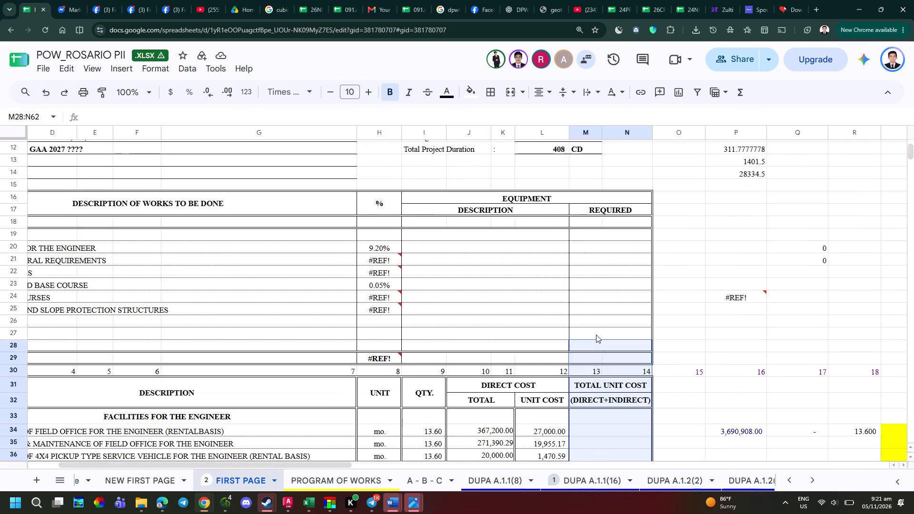
left_click_drag(596, 335, 581, 389)
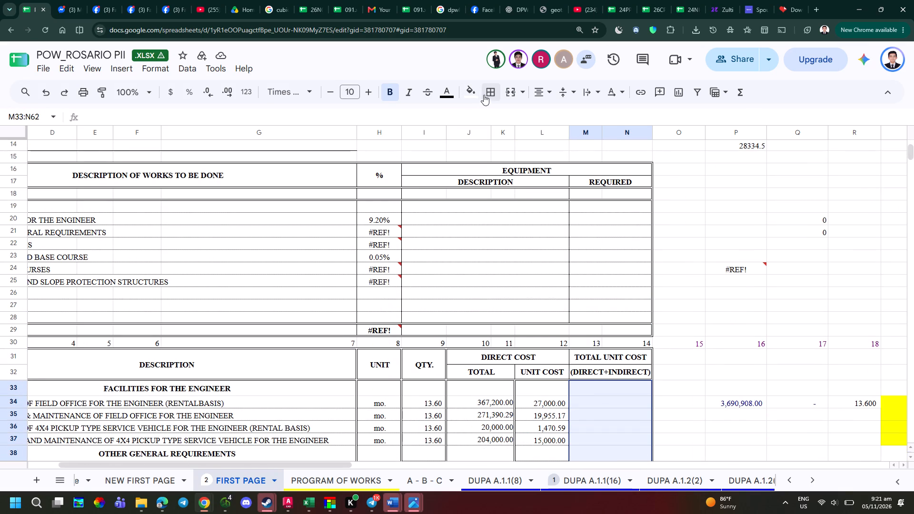
left_click(490, 90)
left_click(572, 115)
left_click(721, 334)
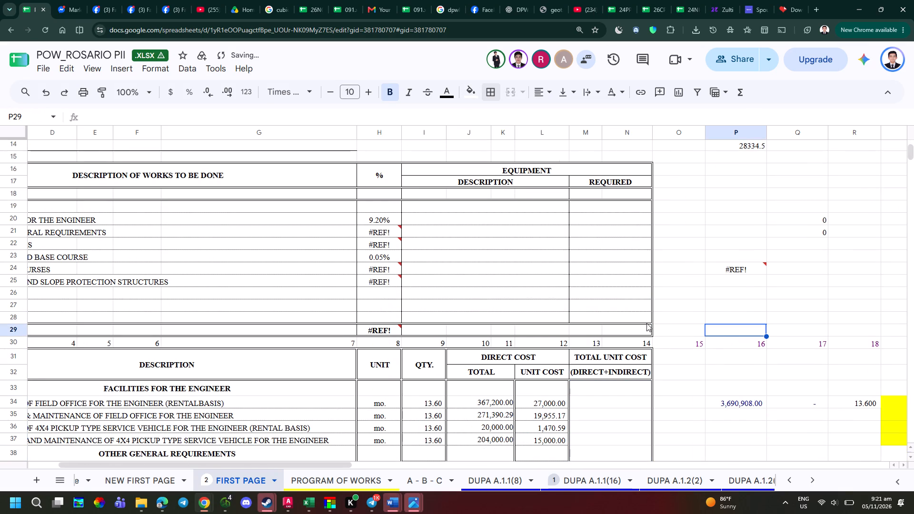
Enter the item letter "G." in A26, below item F in the description of works list.
left_click(317, 302)
key("Left")
key("Left")
key("Left")
key("Left")
key("Left")
key("Left")
key("Left")
key("Left")
key("Left")
key("Left")
key("Left")
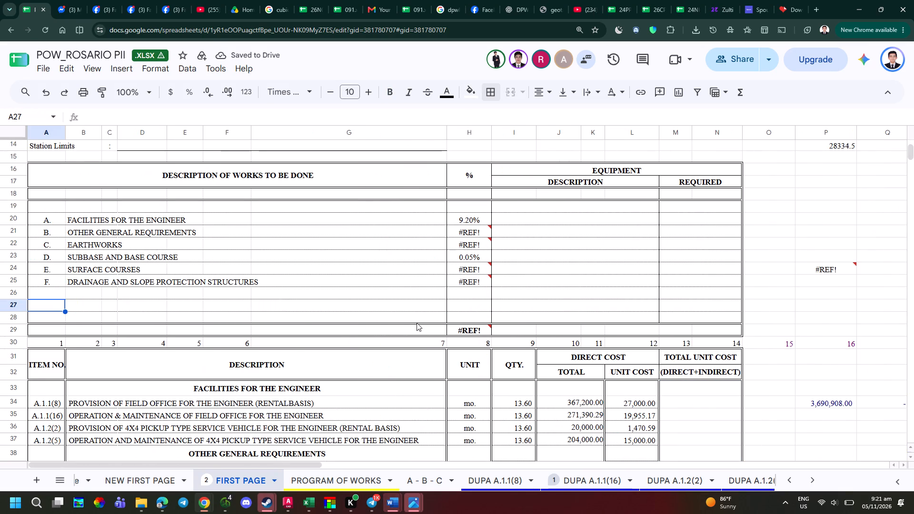
left_click(52, 289)
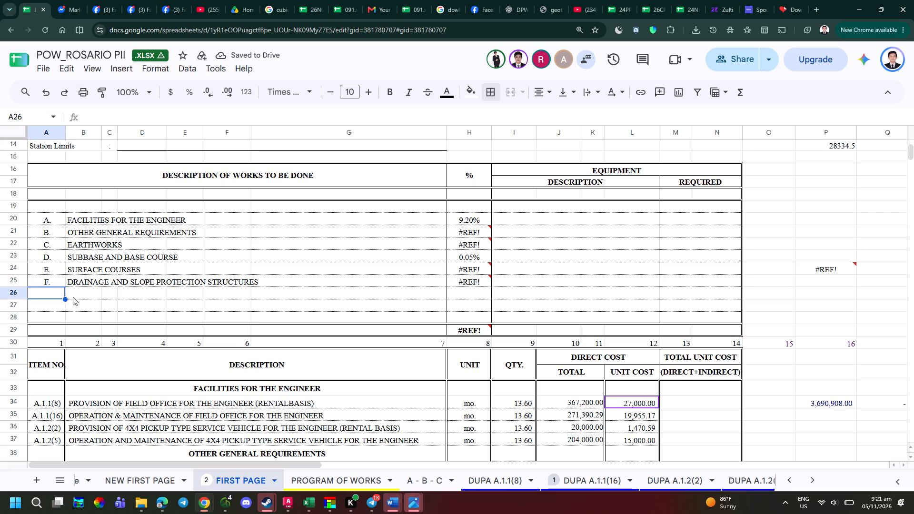
type("g.")
key("BackSpace")
key("BackSpace")
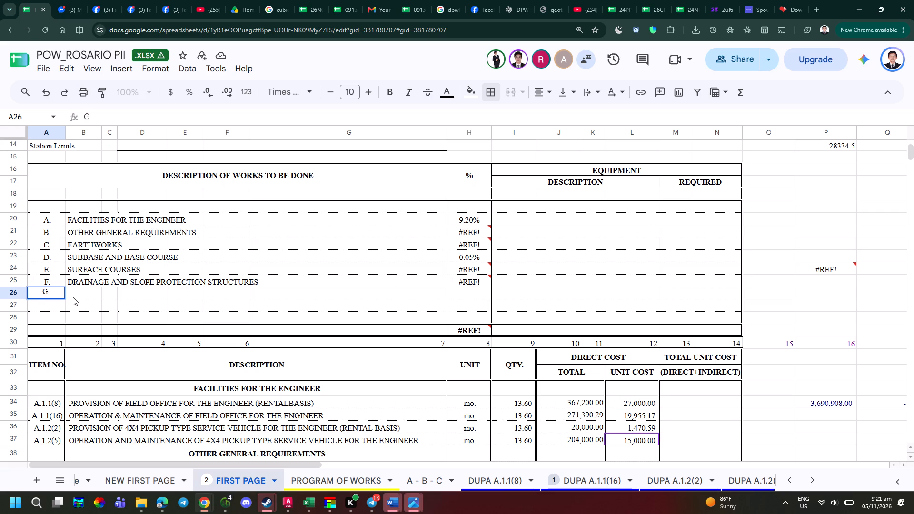
key("Tab")
Enter "BANK AND SLOPE PROTECTION WORKS" as the description of item G in B26.
key("BackSpace")
key("BackSpace")
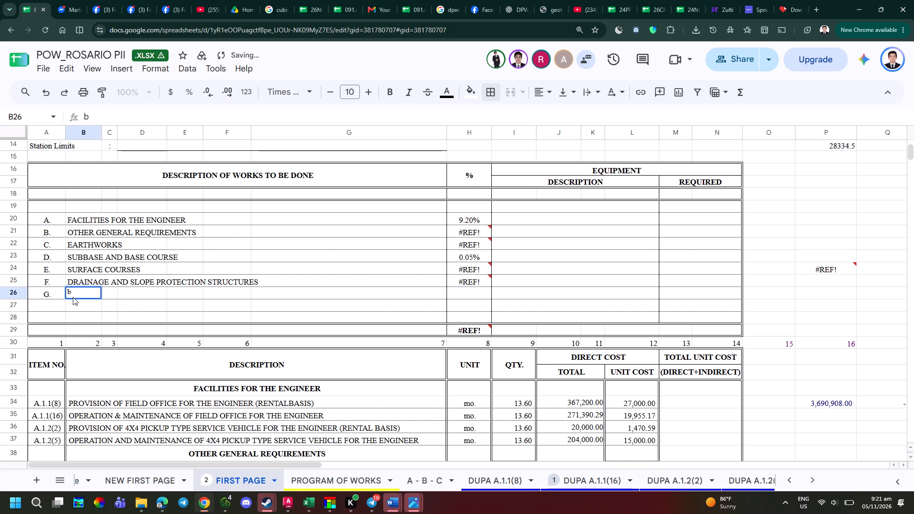
key("BackSpace")
key("BackSpace")
type("BANK AND SLOPE PROTECTION WORKS")
key("Return")
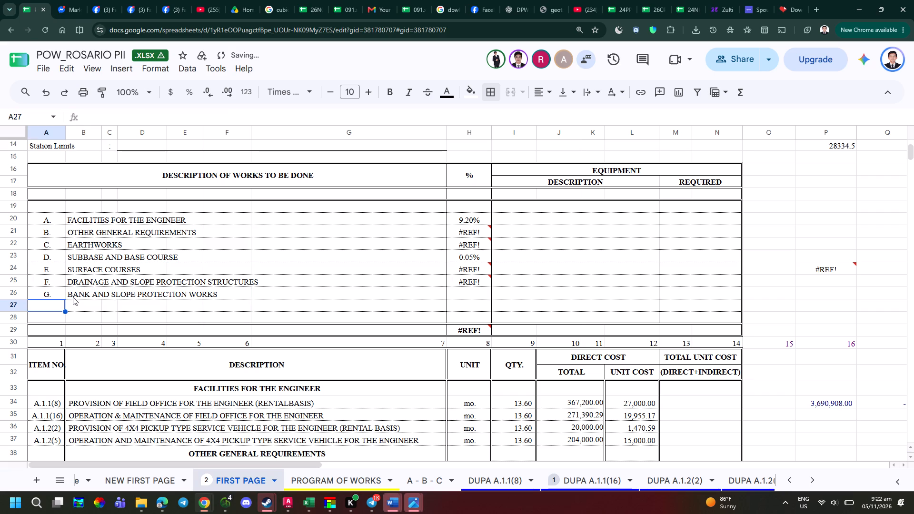
Write the note "sa naman tong 54M GAINA hahaha" in N67, beside the signatory block under the cost table.
scroll(110, 354, "down", 2)
scroll(135, 383, "down", 5)
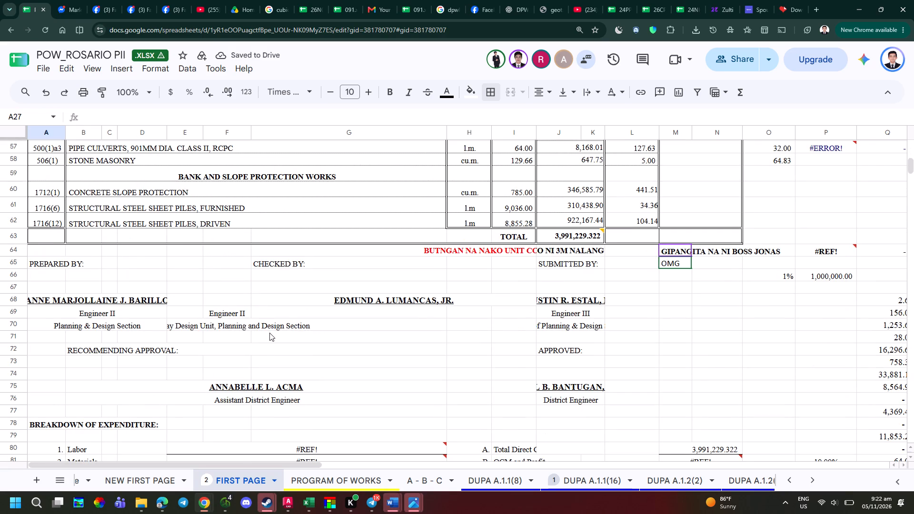
scroll(251, 320, "down", 1, "ctrl")
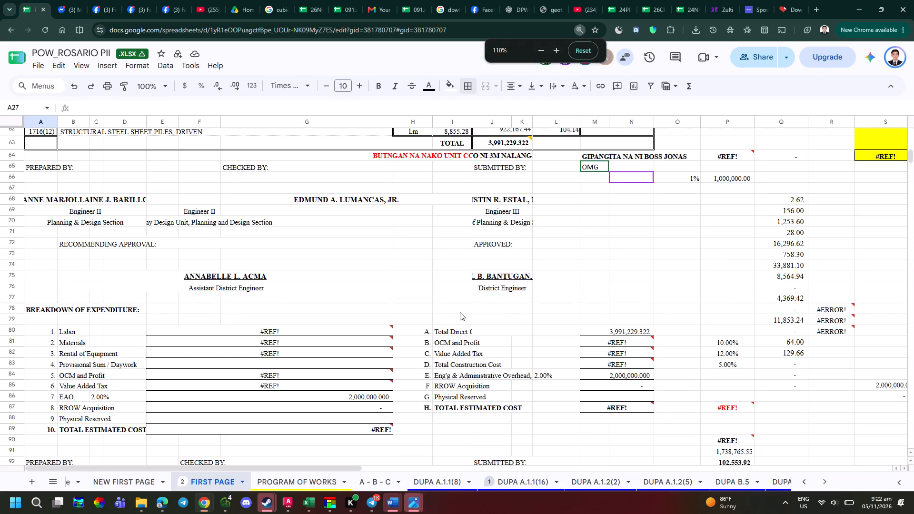
scroll(535, 323, "up", 1)
left_click(645, 273)
left_click(632, 262)
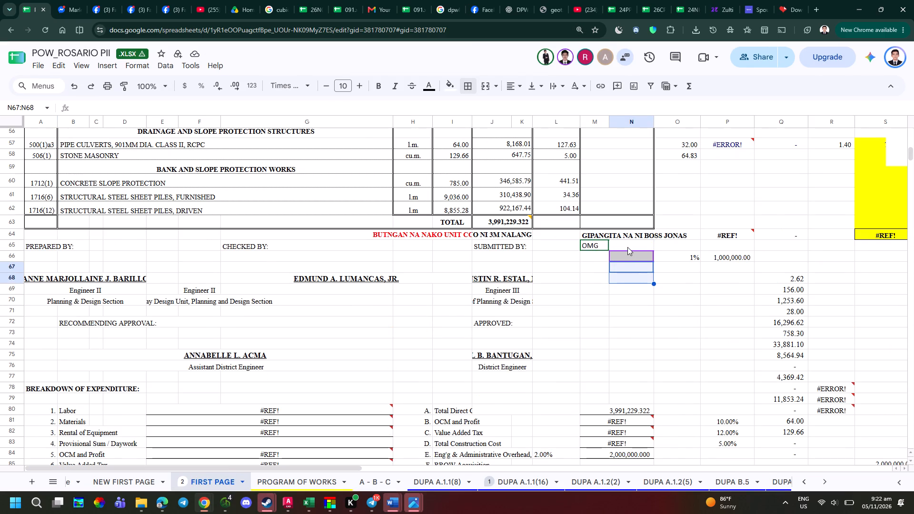
left_click(627, 247)
left_click(620, 269)
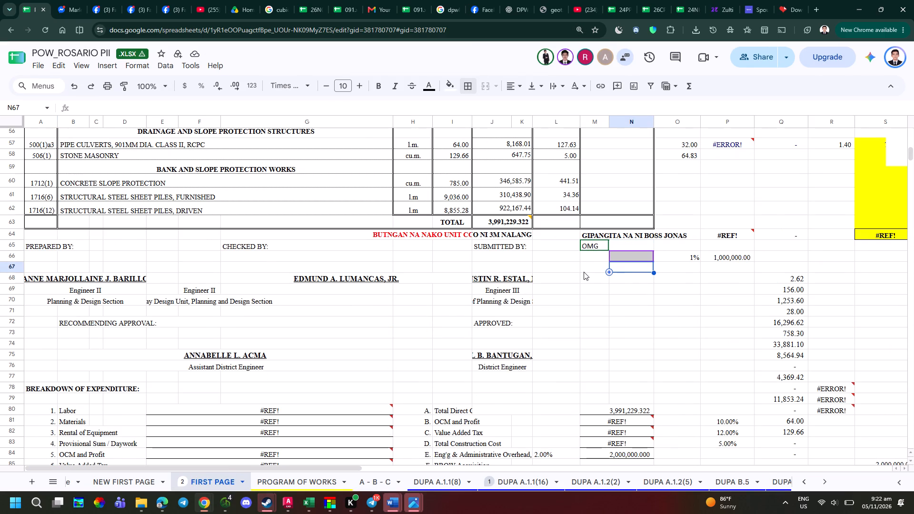
type("NIBAL")
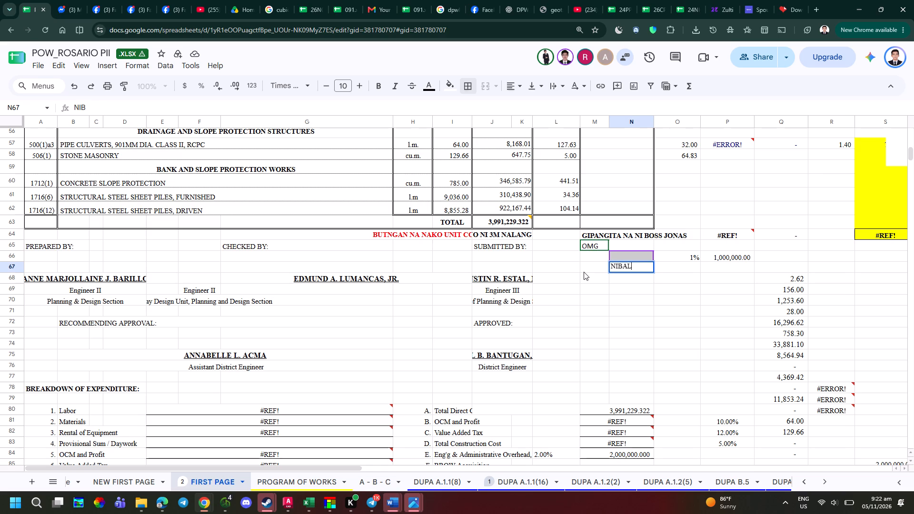
key("BackSpace")
key("BackSpace")
key("BackSpace")
key("a")
key("BackSpace")
type("sa naman tong 54")
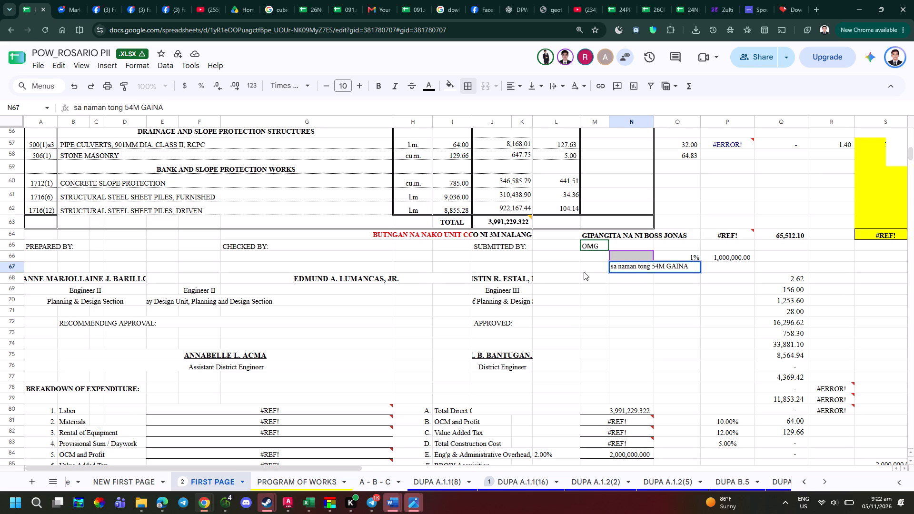
type("hahaha")
key("Return")
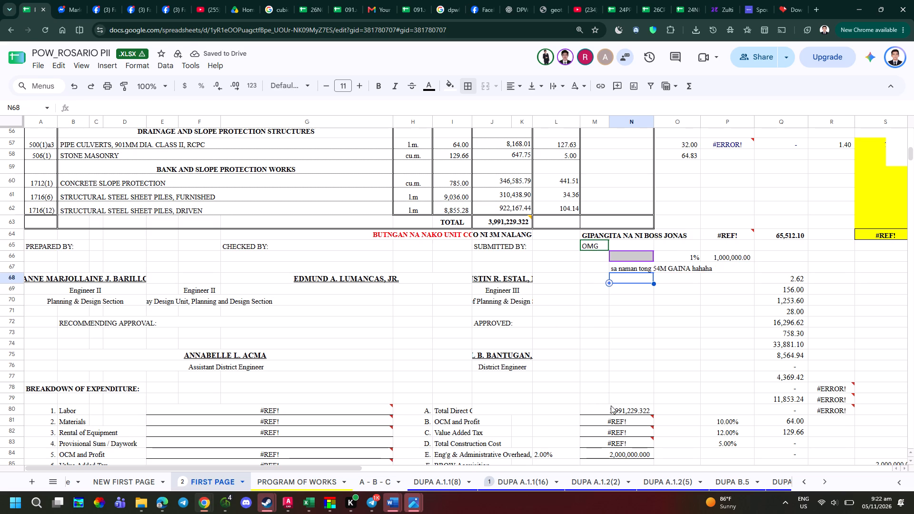
Move the "Engineer II" title from F69 to G69, under the CHECKED BY signatory's name.
left_click(611, 386)
left_click(277, 304)
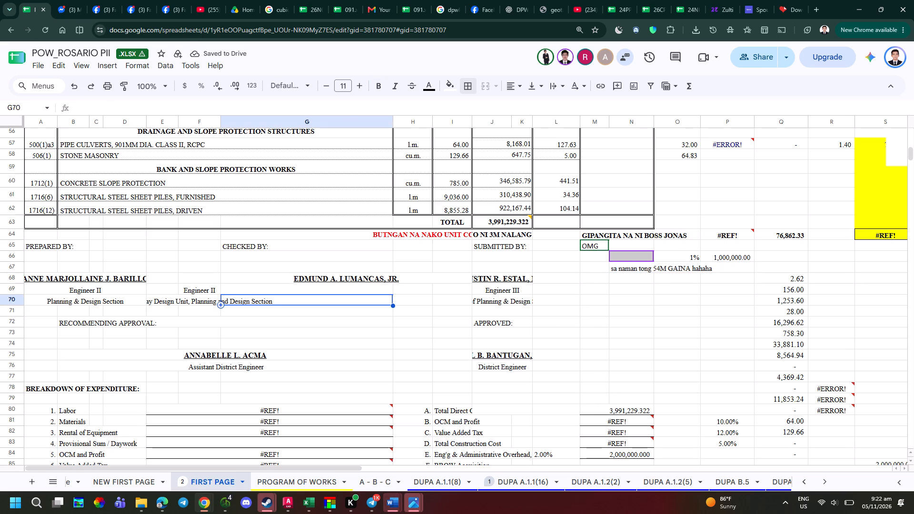
left_click(189, 287)
left_click(209, 297)
left_click(305, 276)
left_click(314, 277)
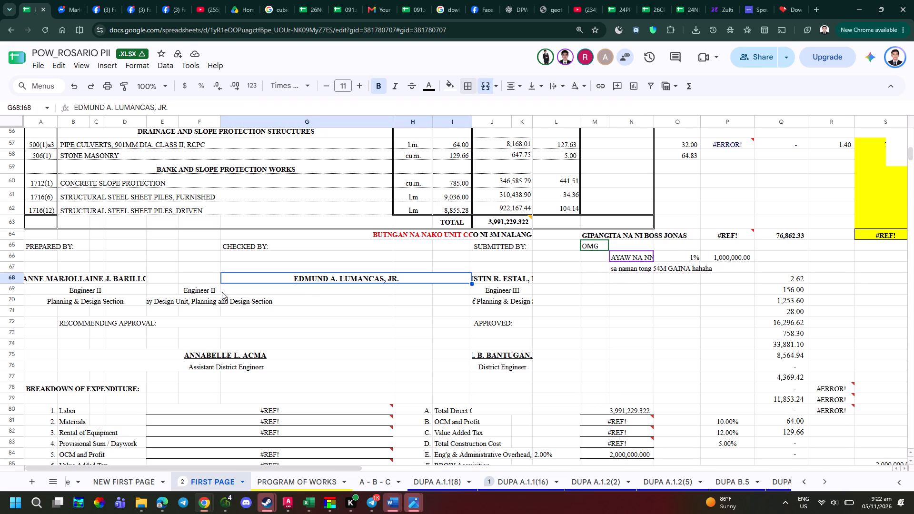
left_click_drag(184, 299, 195, 295)
left_click(215, 291)
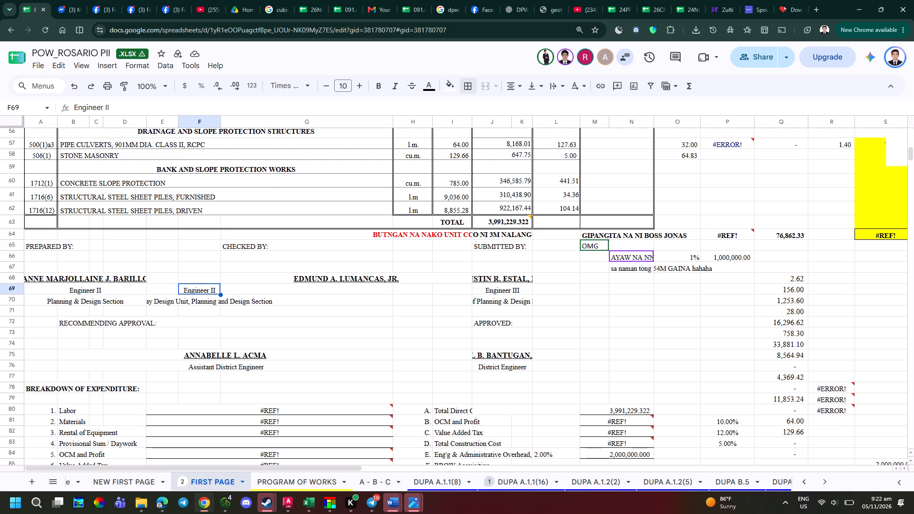
left_click_drag(217, 283, 325, 287)
Move "Highway Design Unit, Planning and Design Section" from F70 to G70, below the CHECKED BY signatory's title.
left_click(234, 306)
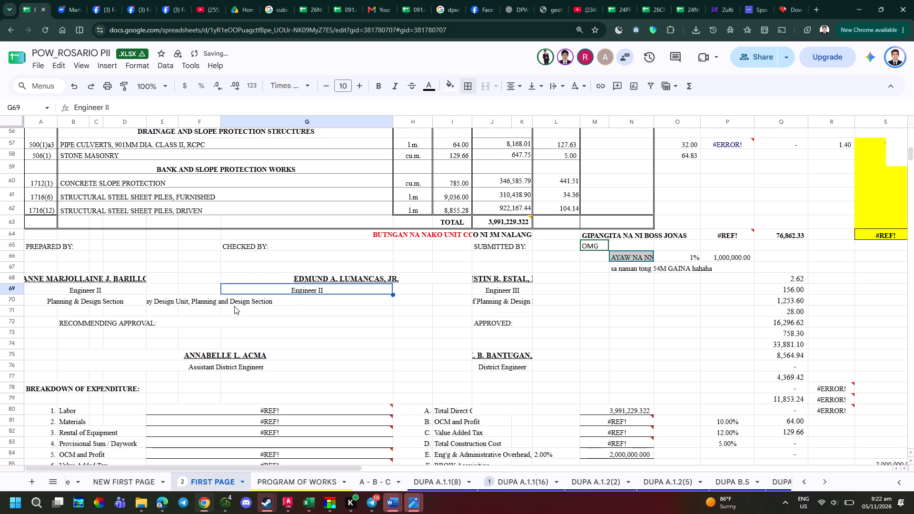
left_click(186, 302)
left_click(168, 299)
left_click(202, 297)
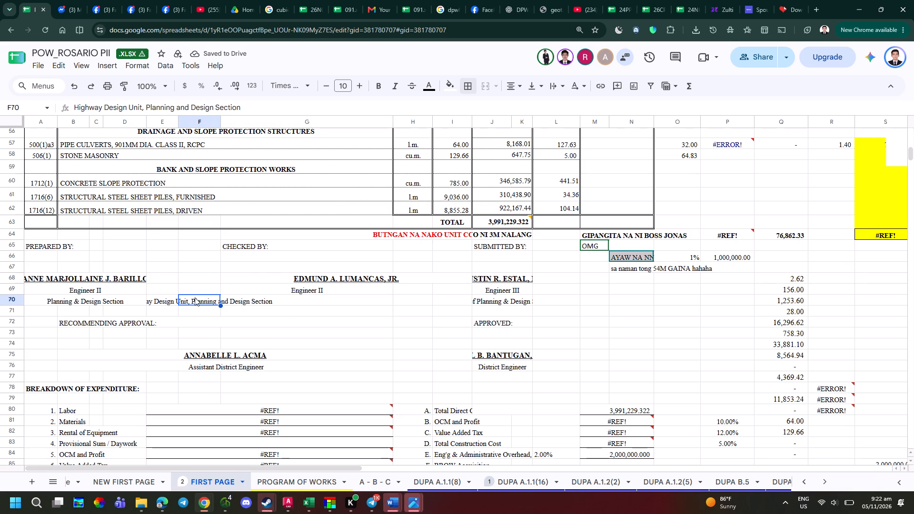
left_click_drag(193, 295, 298, 297)
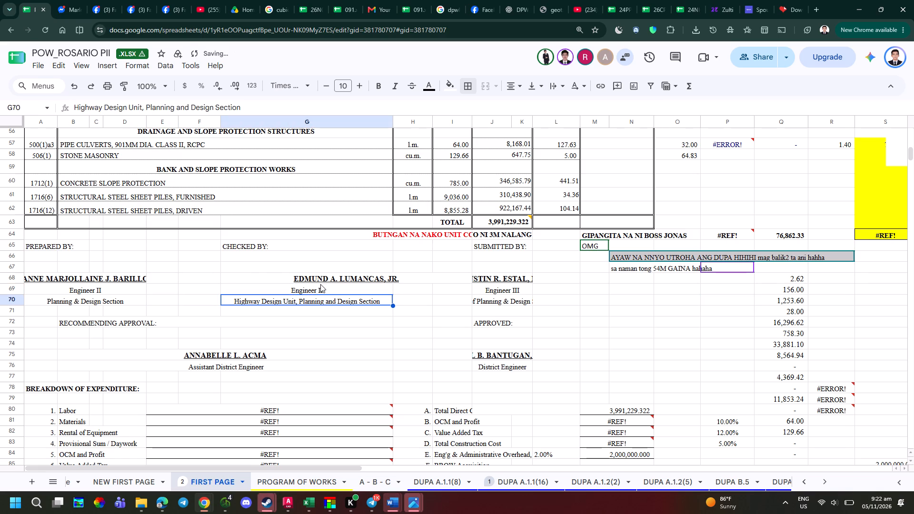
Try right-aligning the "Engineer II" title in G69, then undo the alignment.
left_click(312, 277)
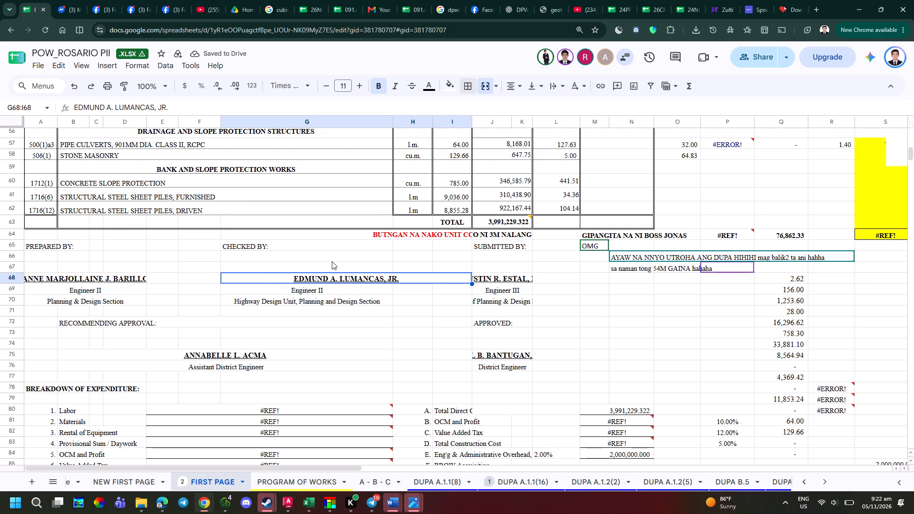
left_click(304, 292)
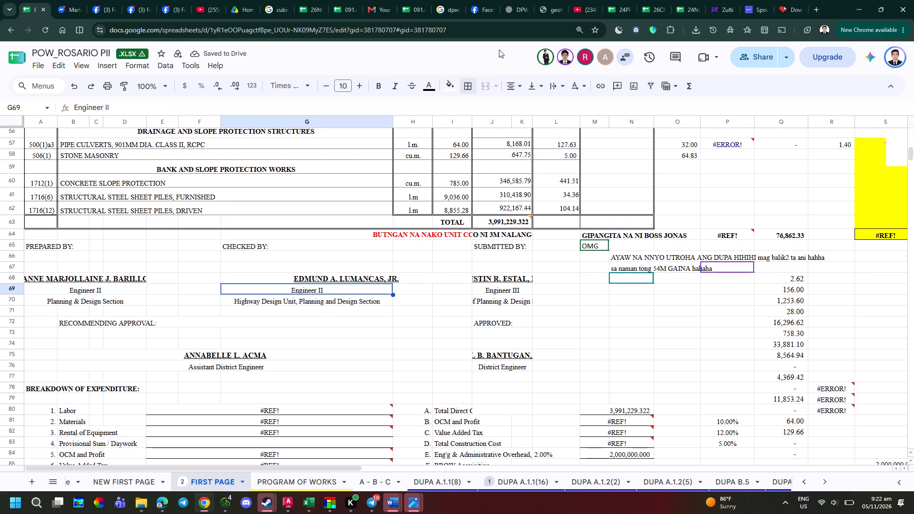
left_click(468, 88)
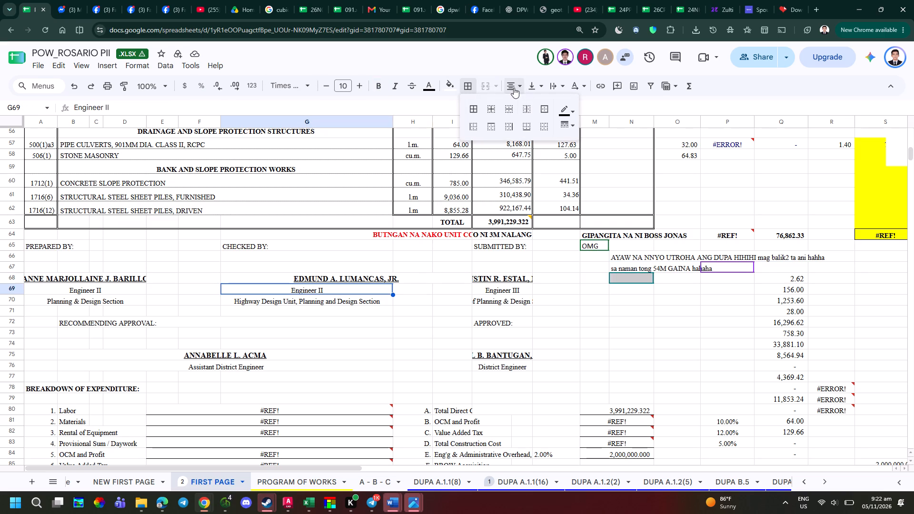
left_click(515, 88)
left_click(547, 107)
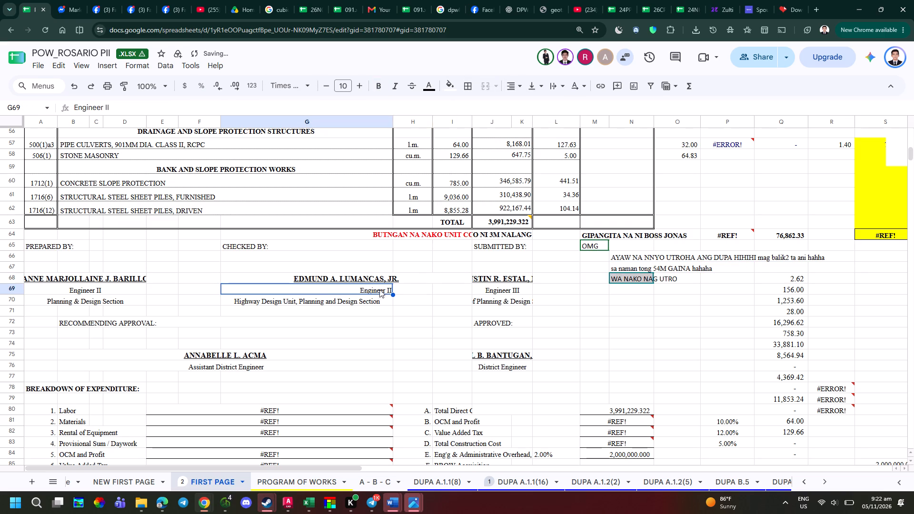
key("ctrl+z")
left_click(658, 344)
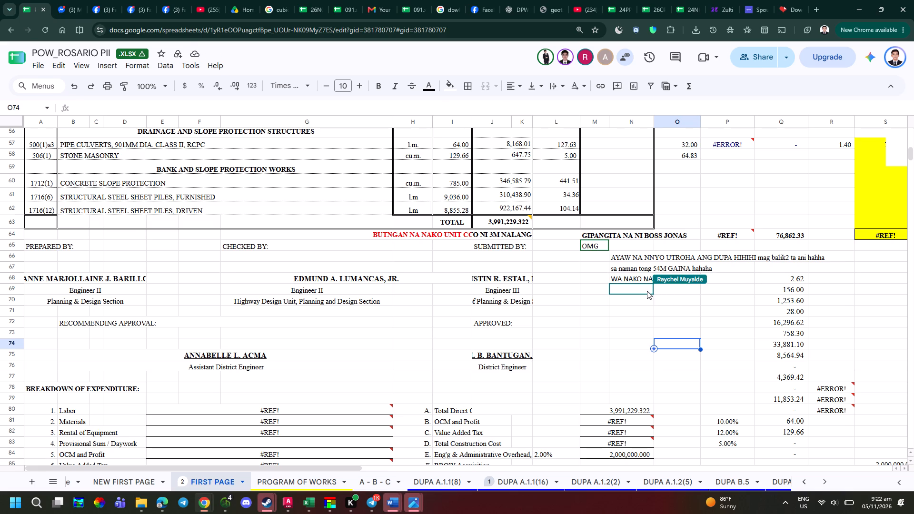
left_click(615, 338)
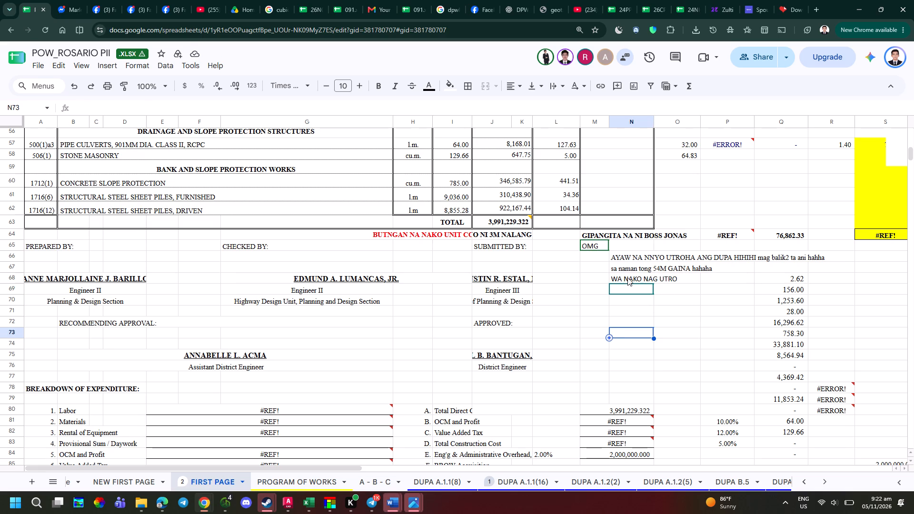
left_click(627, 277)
Inspect the direct cost TOTAL formula in J63 and review the item totals in the table above it.
scroll(625, 282, "up", 1)
double_click(511, 299)
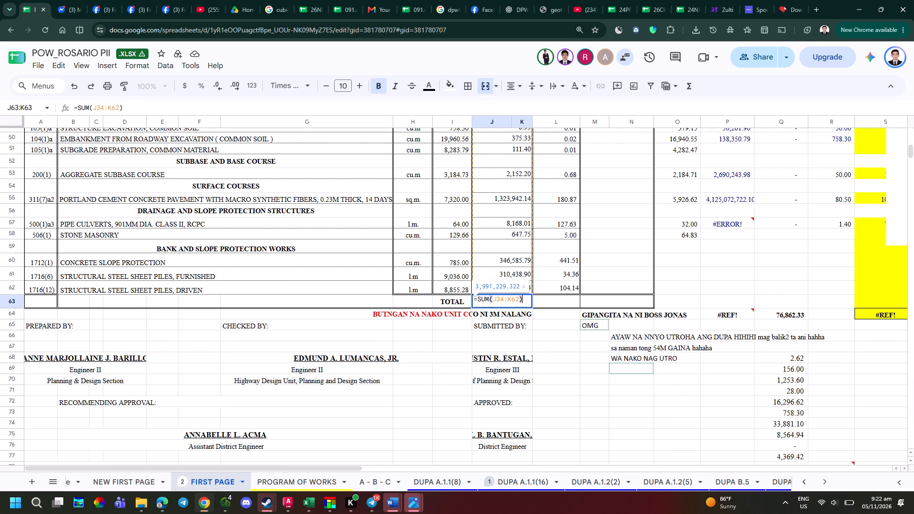
key("Escape")
scroll(528, 327, "up", 3)
scroll(517, 330, "down", 1, "ctrl")
scroll(501, 329, "up", 2)
scroll(478, 326, "down", 2)
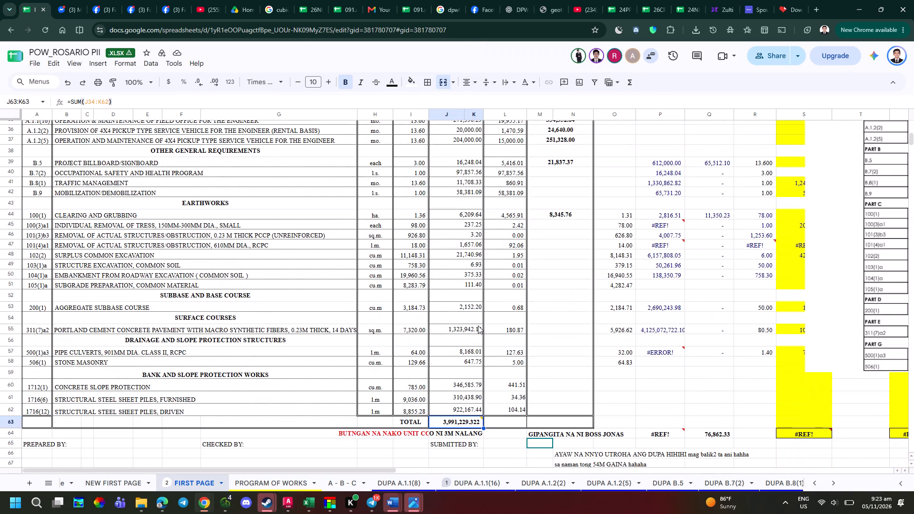
scroll(478, 326, "up", 1)
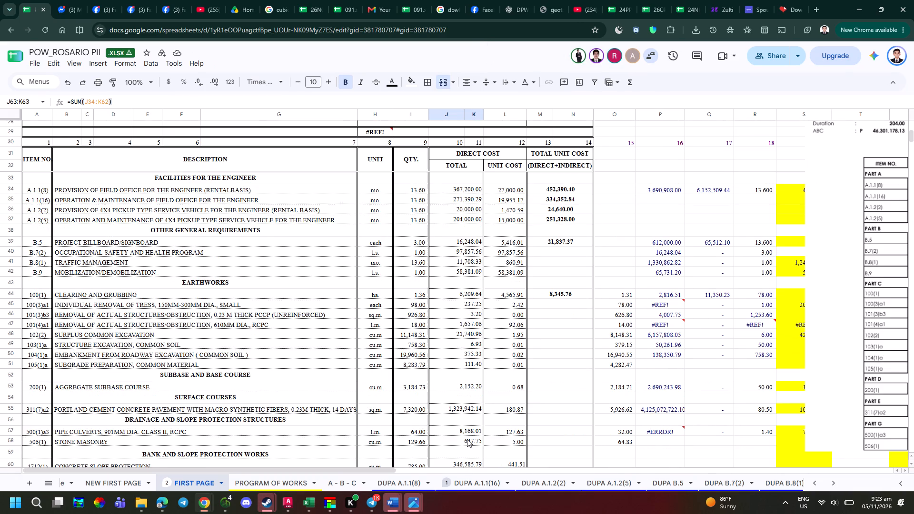
scroll(467, 439, "down", 1)
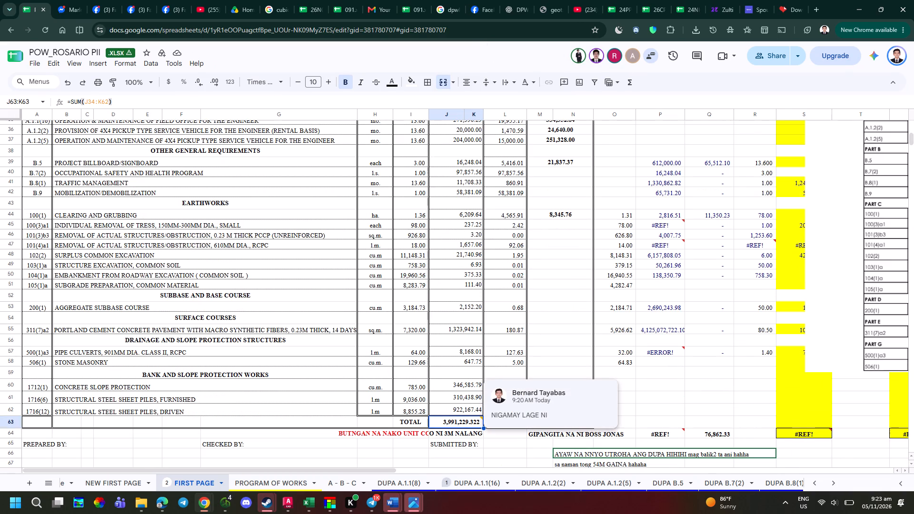
Inspect the formulas behind the direct cost total in J62 and unit cost in L62 for driven steel sheet piles.
double_click(469, 412)
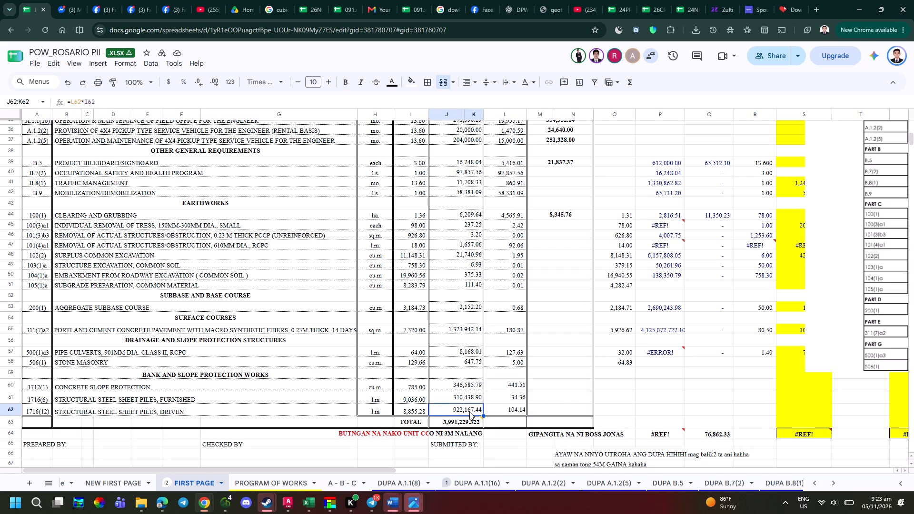
key("Escape")
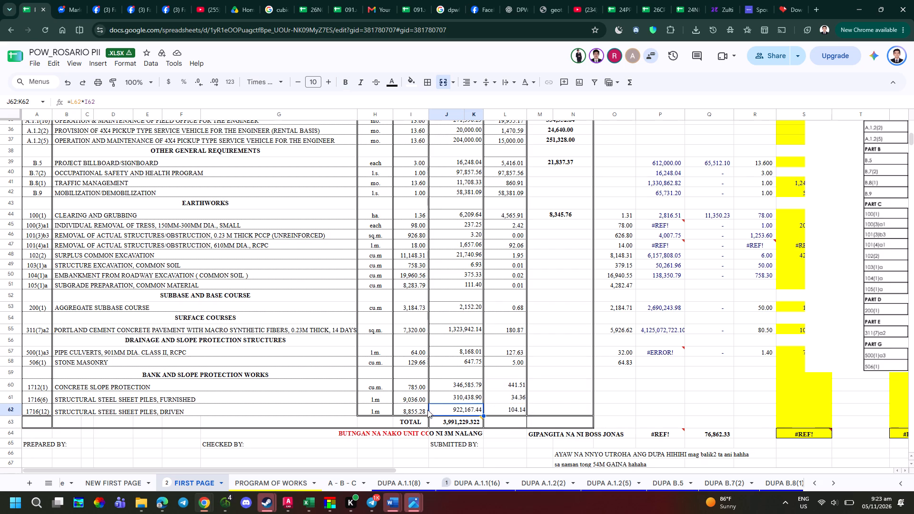
double_click(457, 411)
key("Escape")
double_click(511, 412)
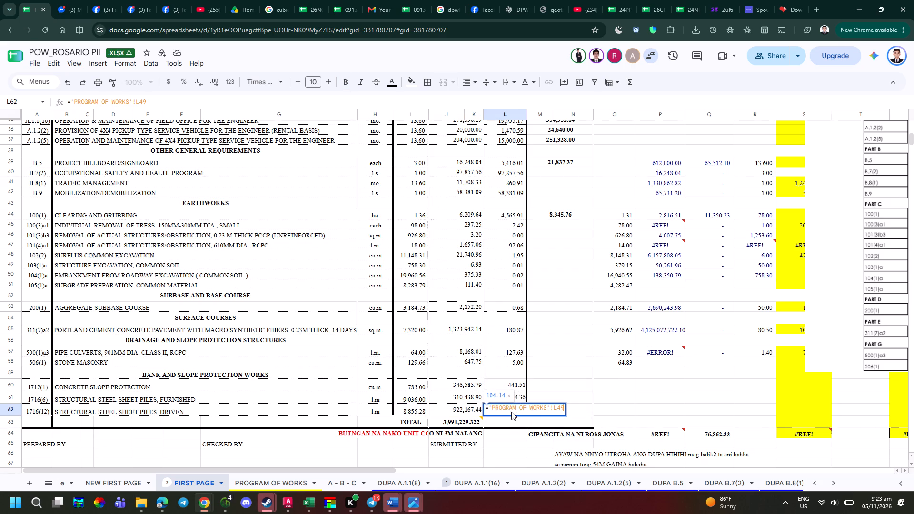
key("Escape")
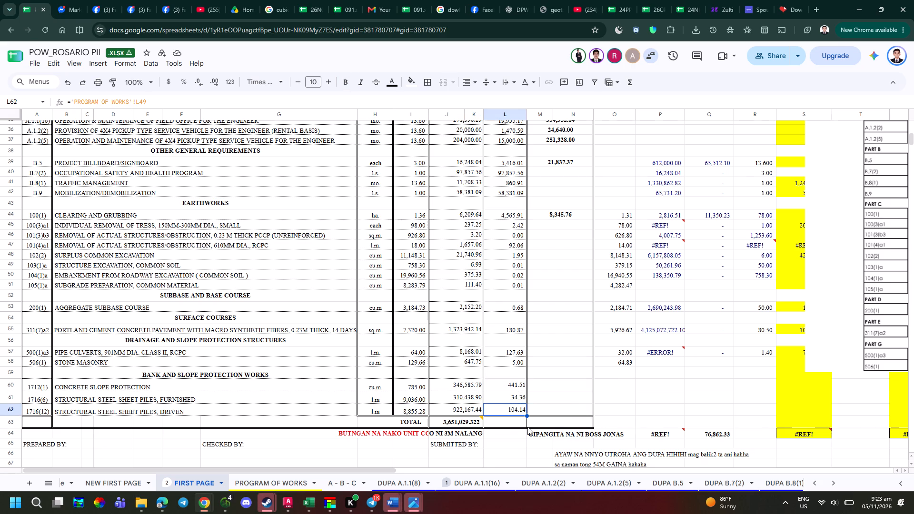
double_click(521, 409)
key("Escape")
On the DUPA 1716( 12 ) sheet, review the driven steel sheet pile costs and inspect the total unit cost formula in J66.
scroll(513, 411, "up", 2)
scroll(510, 411, "down", 2)
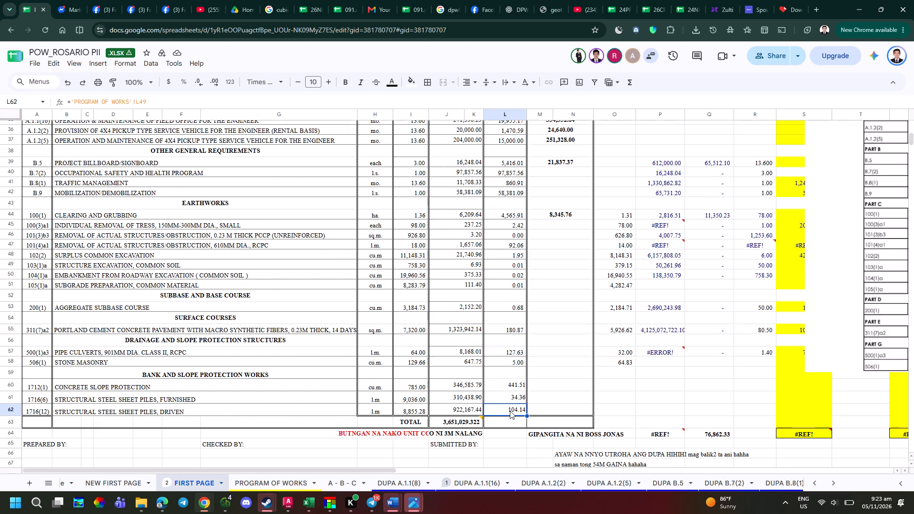
scroll(576, 481, "down", 11)
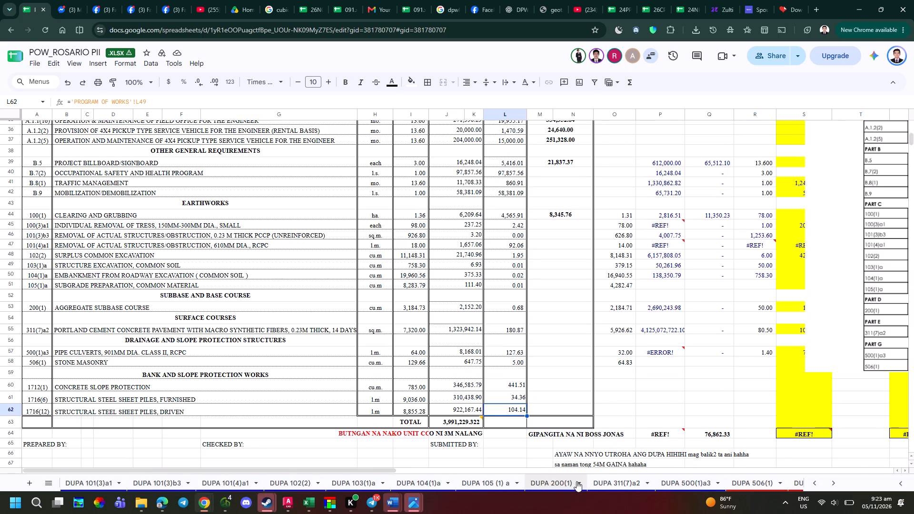
scroll(576, 481, "down", 9)
scroll(420, 487, "up", 2)
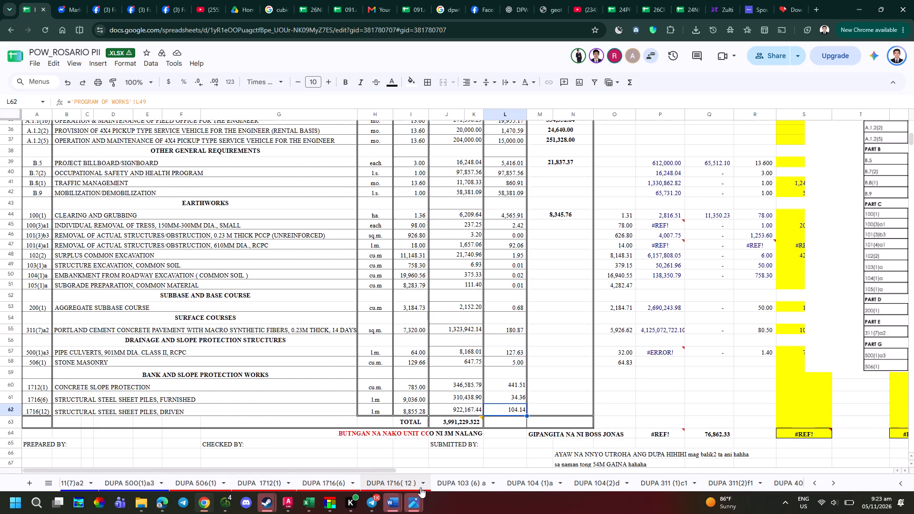
left_click(408, 482)
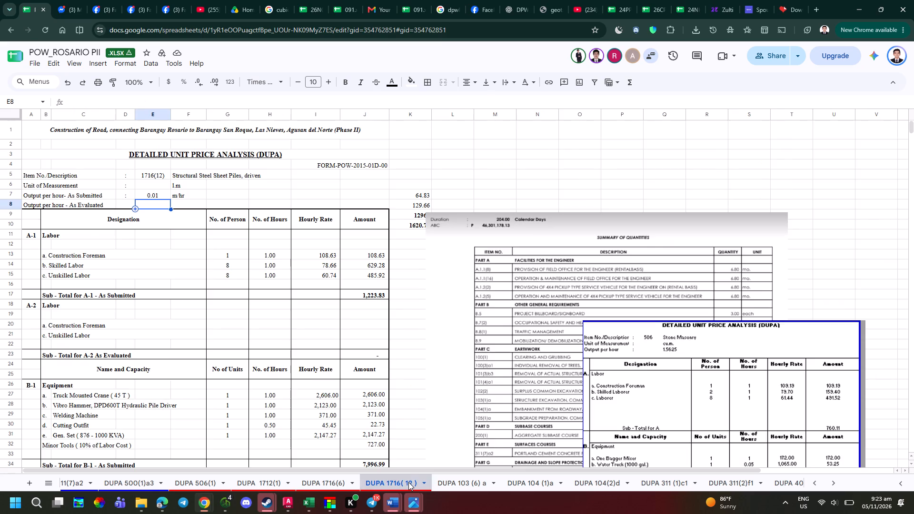
scroll(456, 363, "down", 7)
scroll(415, 364, "up", 2)
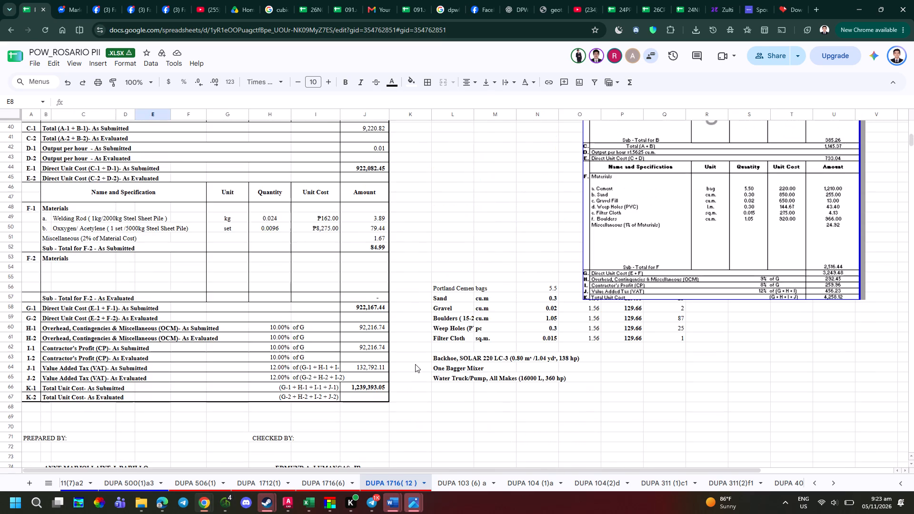
scroll(407, 366, "up", 6)
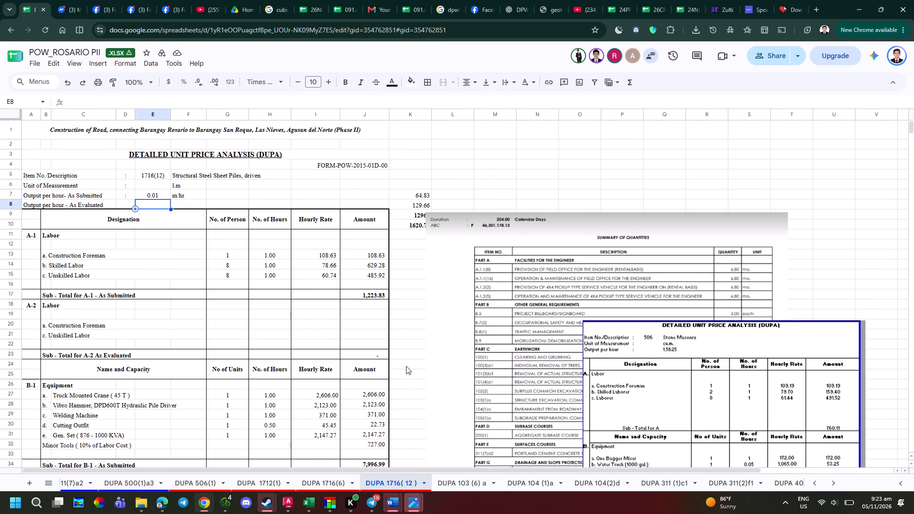
scroll(406, 366, "down", 6)
double_click(371, 311)
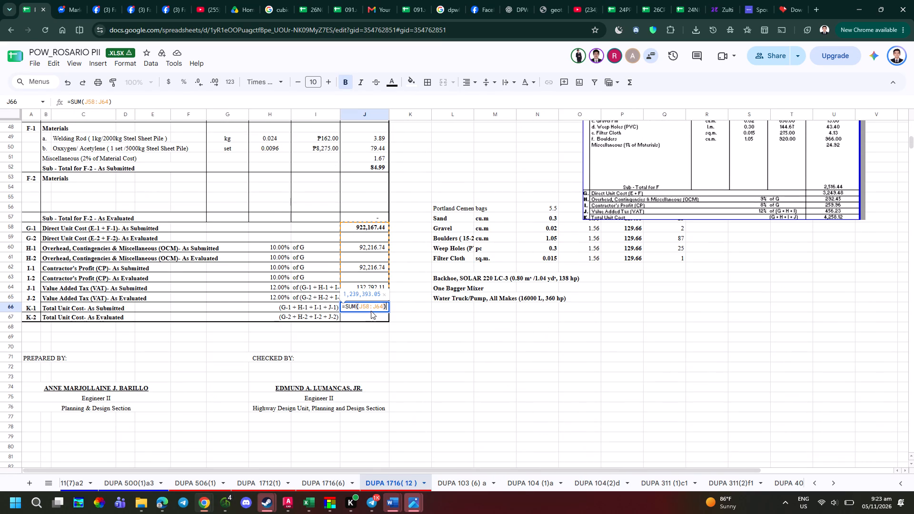
key("Escape")
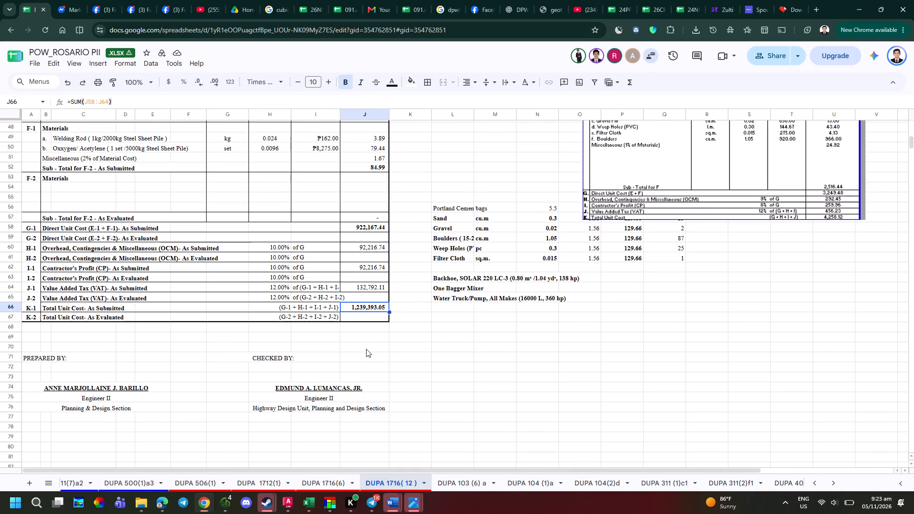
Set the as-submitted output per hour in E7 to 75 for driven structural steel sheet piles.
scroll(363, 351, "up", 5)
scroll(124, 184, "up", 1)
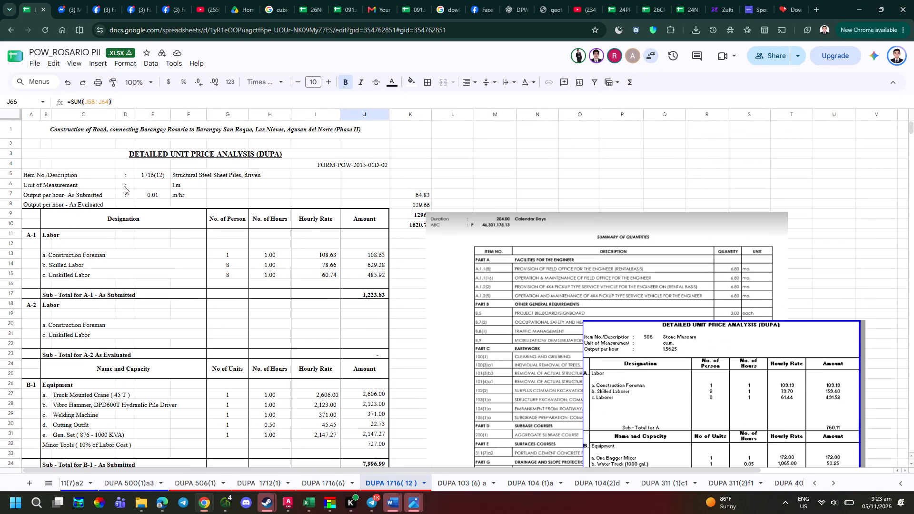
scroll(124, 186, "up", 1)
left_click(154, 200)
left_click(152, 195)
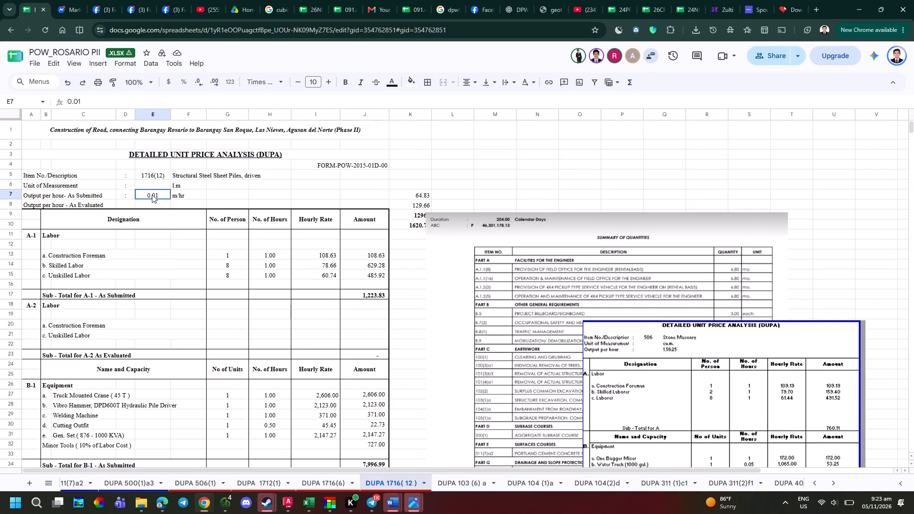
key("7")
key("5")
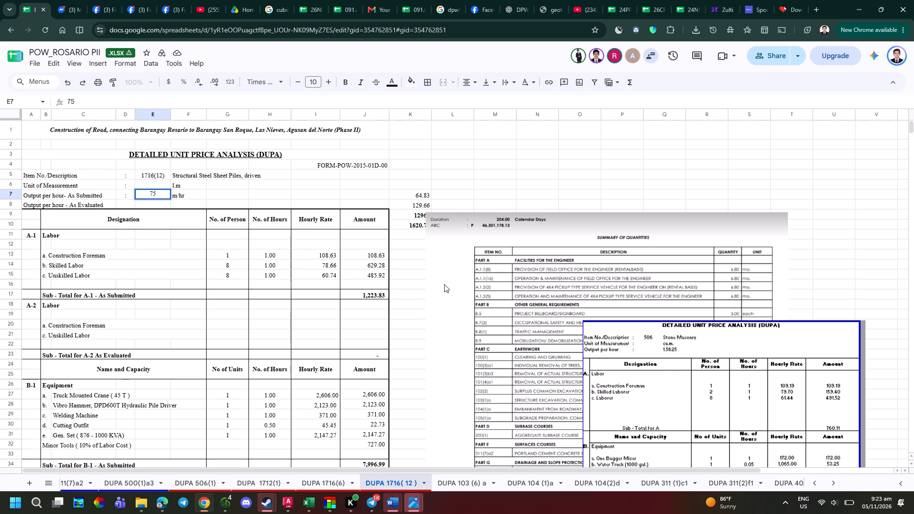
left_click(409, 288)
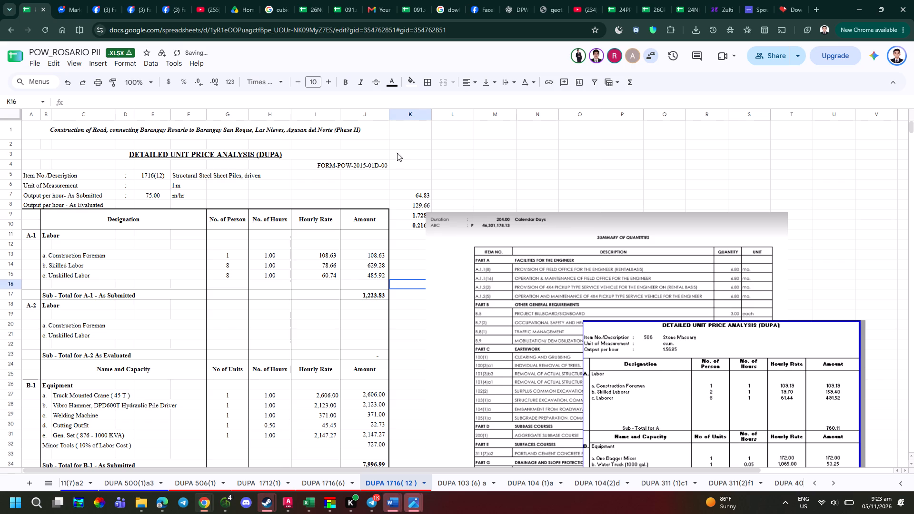
Switch to 24NH0123 ORIGINAL DUPA.pdf in Edge and examine the 1716(12) driven sheet pile analysis on page 21.
key("alt+Tab")
key("alt+Tab")
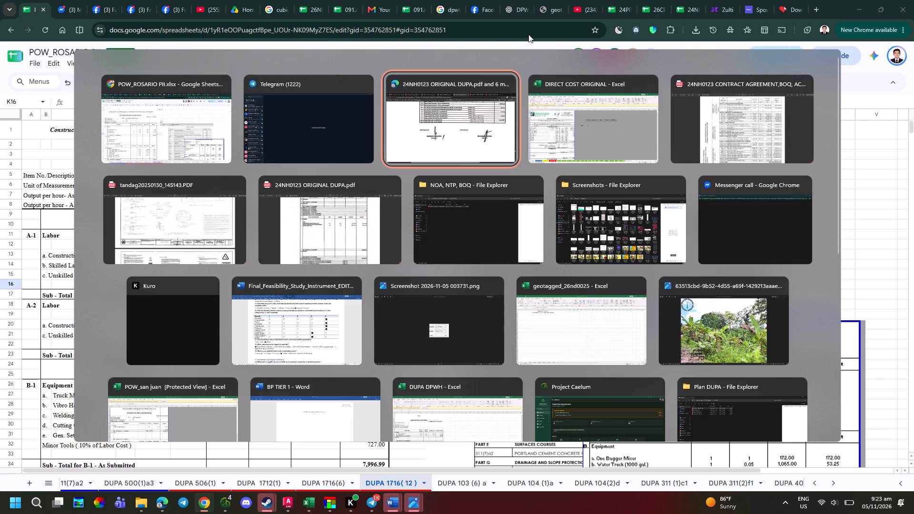
scroll(518, 160, "down", 3, "ctrl")
scroll(493, 192, "down", 5)
scroll(470, 232, "down", 10)
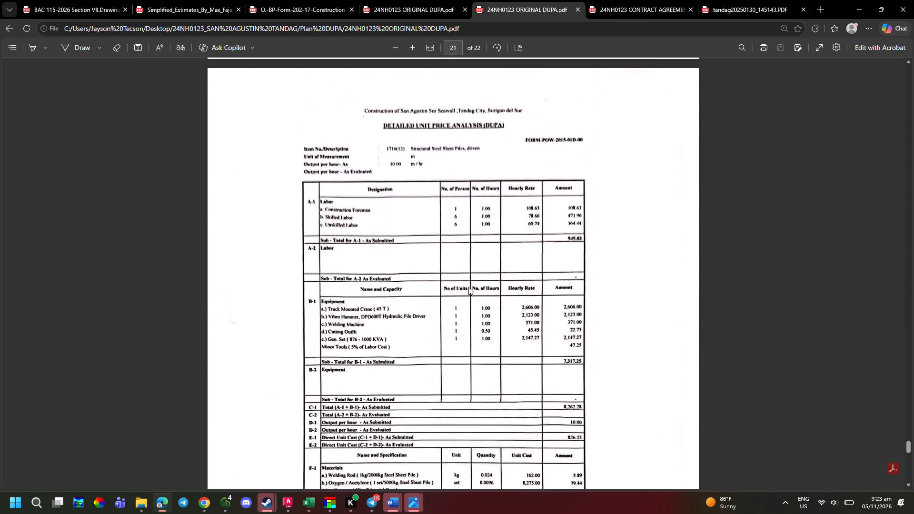
scroll(468, 287, "down", 5)
scroll(468, 287, "up", 7)
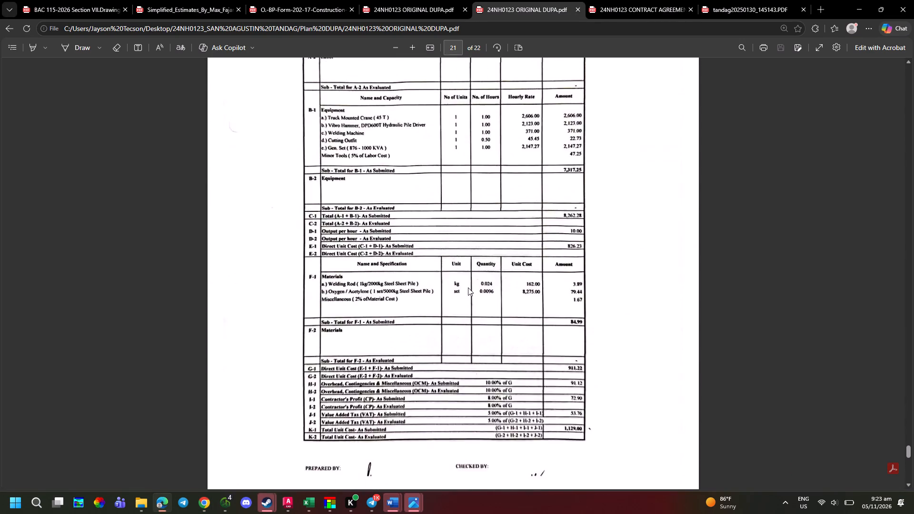
scroll(468, 287, "down", 4)
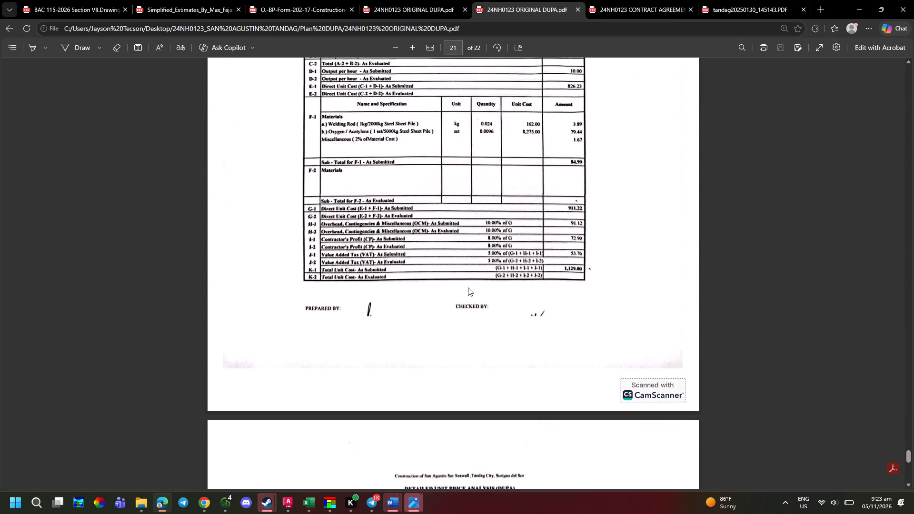
Fit the whole 1716(12) price analysis page of the PDF in view and capture a screenshot of it.
scroll(468, 287, "up", 1)
scroll(468, 287, "down", 1, "ctrl")
scroll(468, 287, "up", 1)
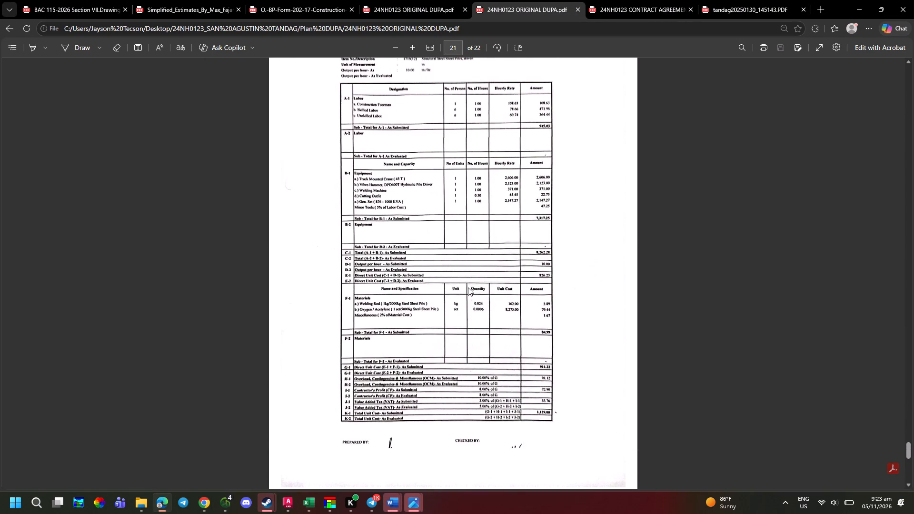
scroll(556, 111, "up", 1, "ctrl")
scroll(545, 166, "down", 1)
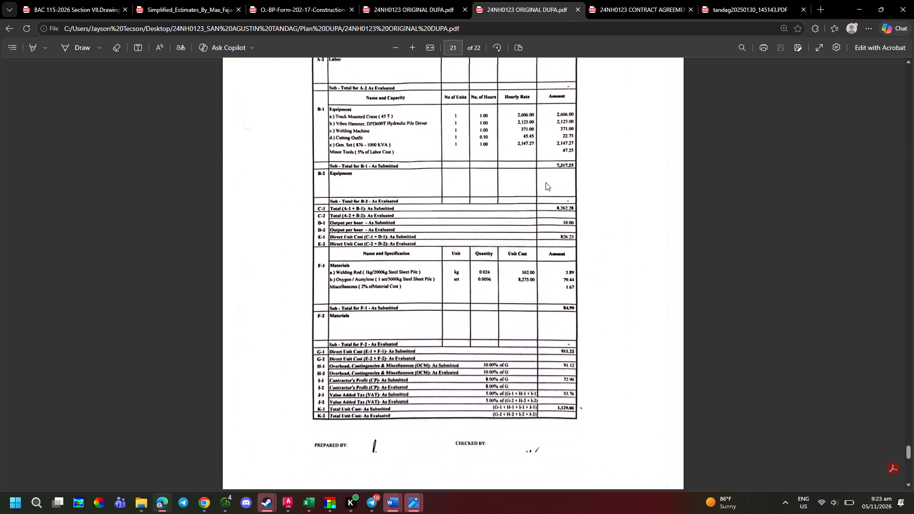
scroll(546, 183, "down", 1, "ctrl")
scroll(546, 183, "up", 1)
key("Print")
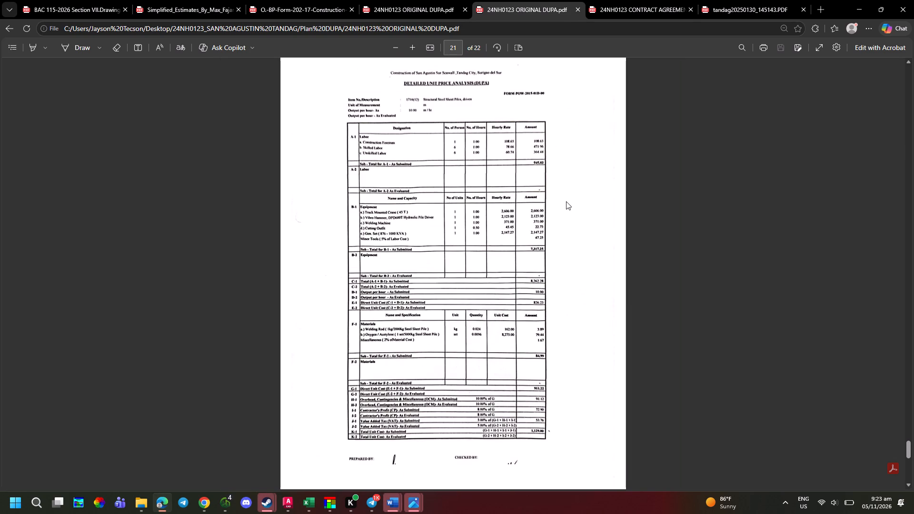
left_click_drag(335, 65, 559, 480)
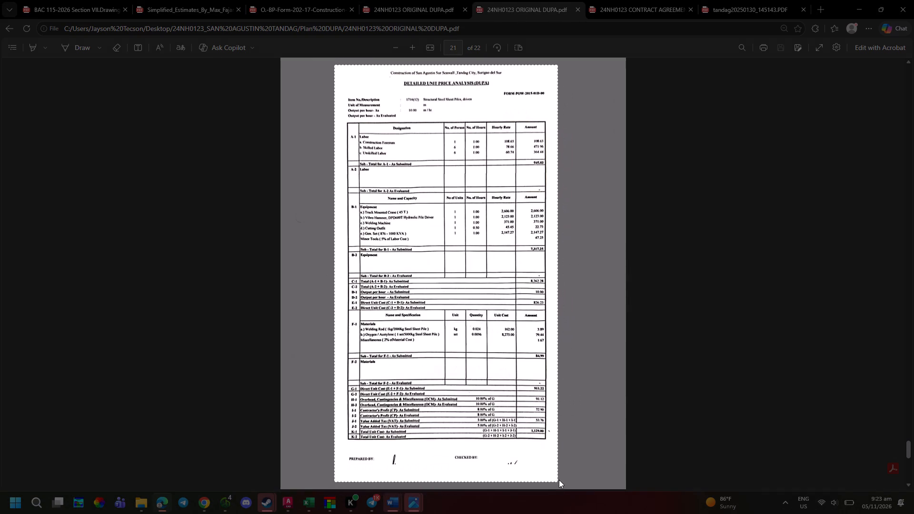
left_click_drag(559, 480, 559, 480)
Back in the POW_ROSARIO PII workbook, paste the captured analysis and place it beside the DUPA table, over the summary of quantities image.
key("alt+Tab")
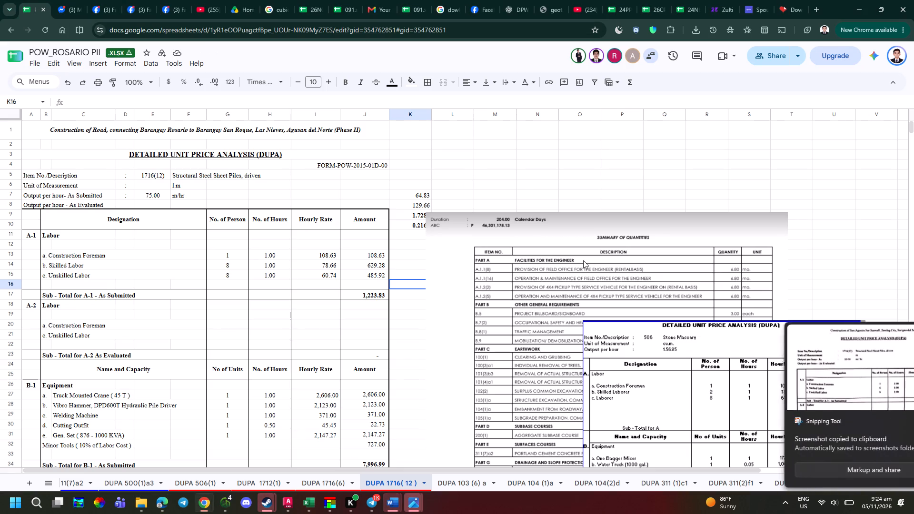
left_click(424, 326)
key("ctrl+v")
left_click_drag(535, 372, 651, 228)
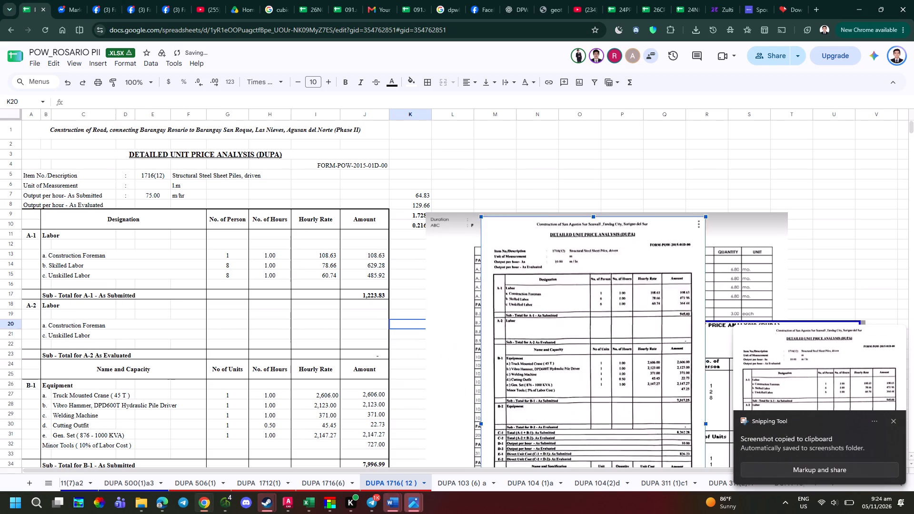
left_click_drag(651, 228, 651, 210)
Set the as-submitted output per hour in E7 to 10 and check the unit cost section of the sheet.
left_click(150, 195)
key("1")
key("0")
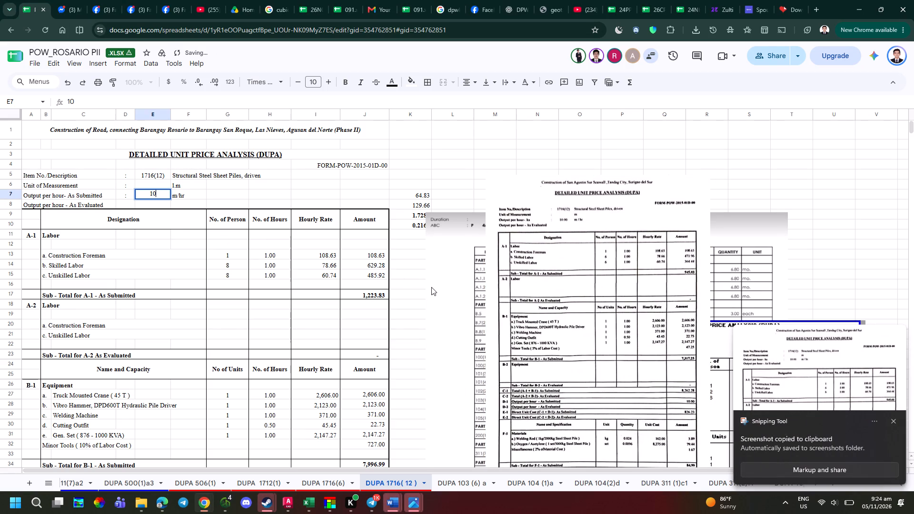
left_click_drag(429, 286, 436, 291)
left_click(400, 282)
scroll(396, 282, "down", 5)
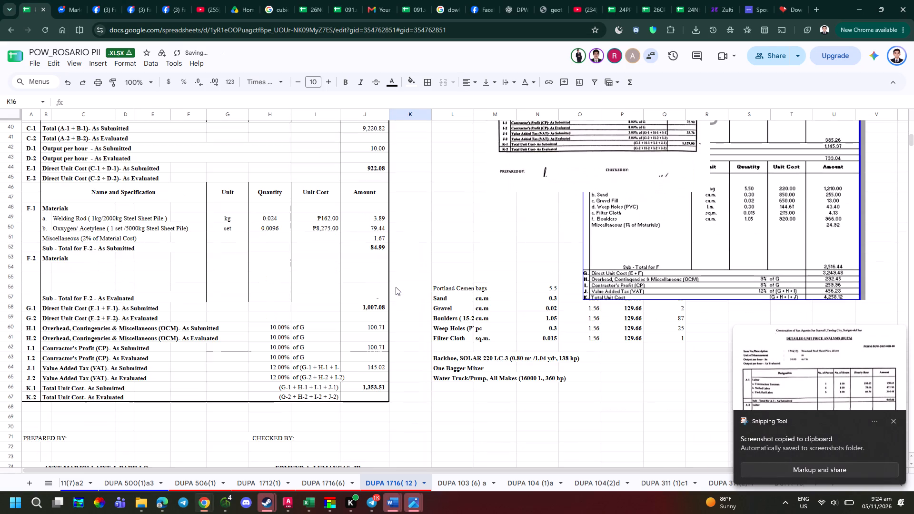
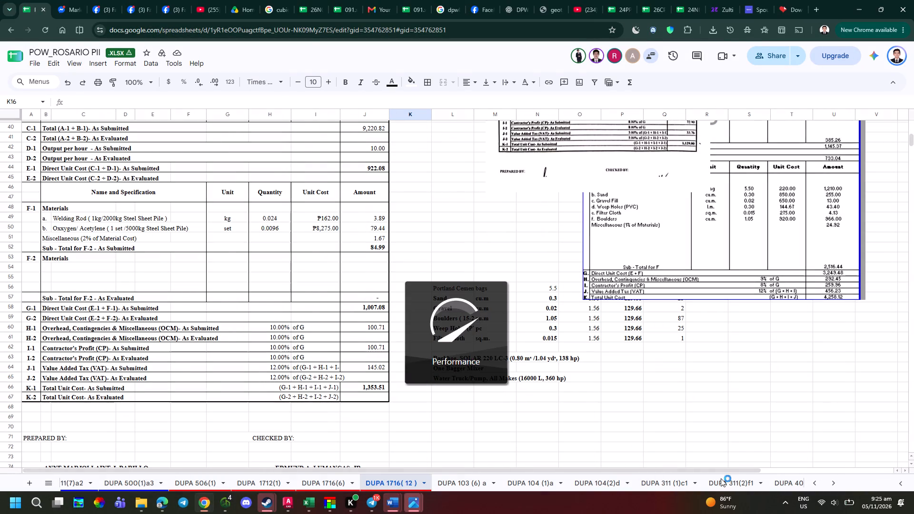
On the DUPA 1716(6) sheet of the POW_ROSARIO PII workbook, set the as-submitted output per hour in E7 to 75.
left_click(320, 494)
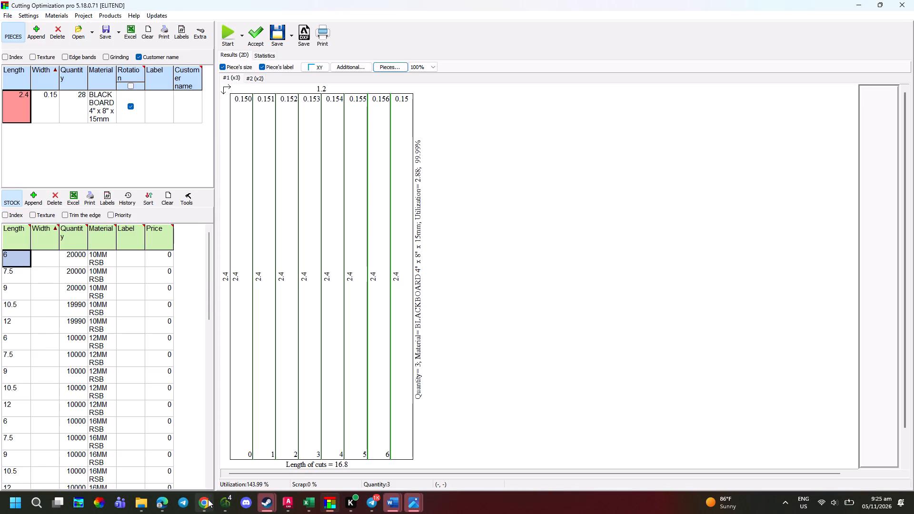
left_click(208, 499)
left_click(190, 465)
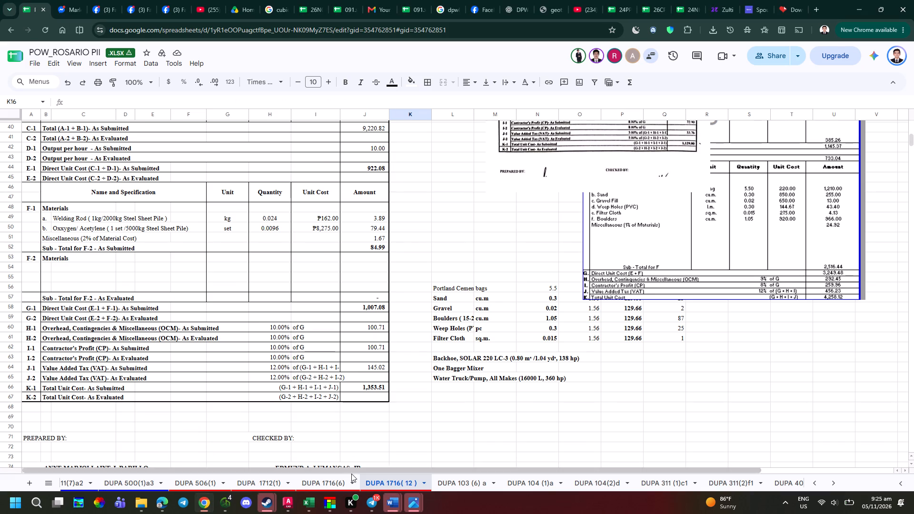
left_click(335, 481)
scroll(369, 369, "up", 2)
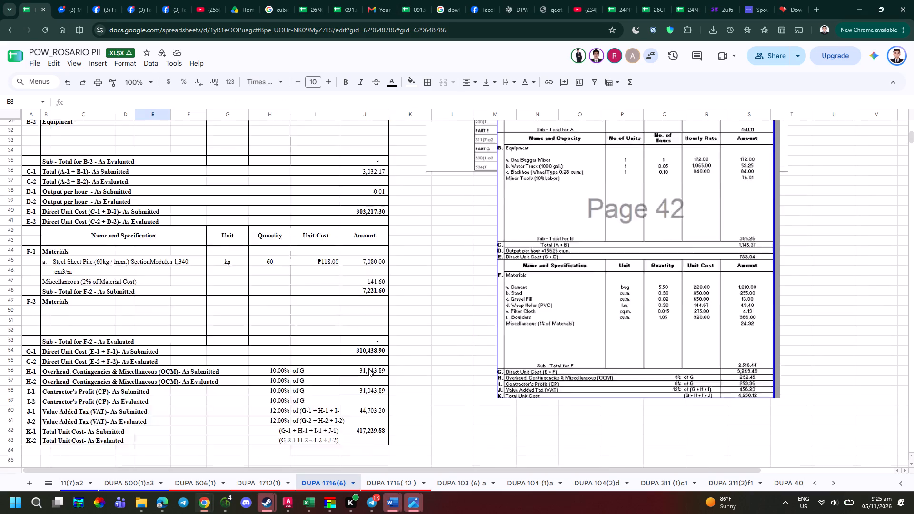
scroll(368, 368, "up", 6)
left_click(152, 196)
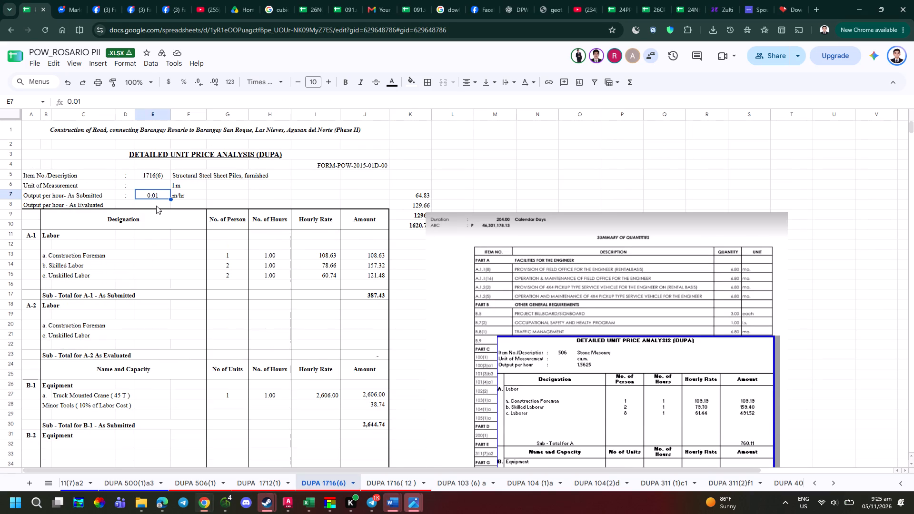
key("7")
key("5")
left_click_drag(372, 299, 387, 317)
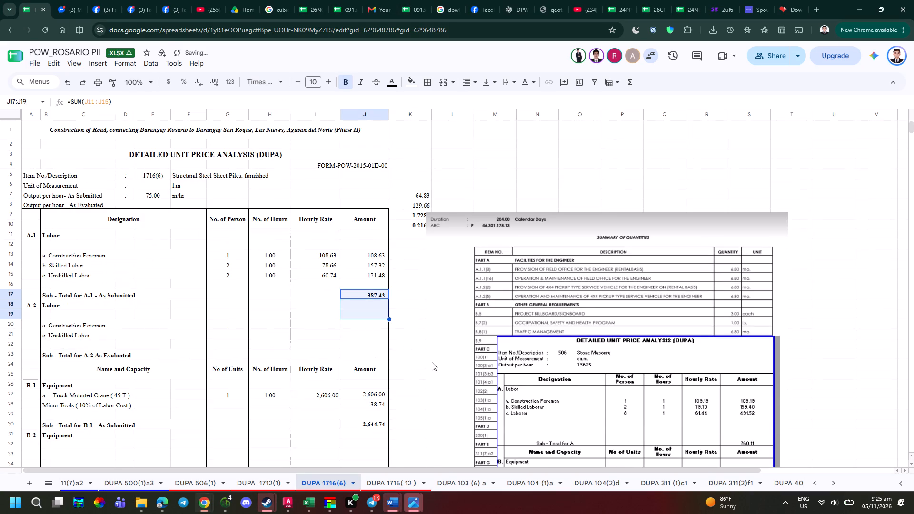
Check the reference DUPA PDF in Edge, and in the workbook's DUPA 1716(6) sheet set the as-submitted output per hour to 72.
key("alt+Tab")
key("alt+Tab")
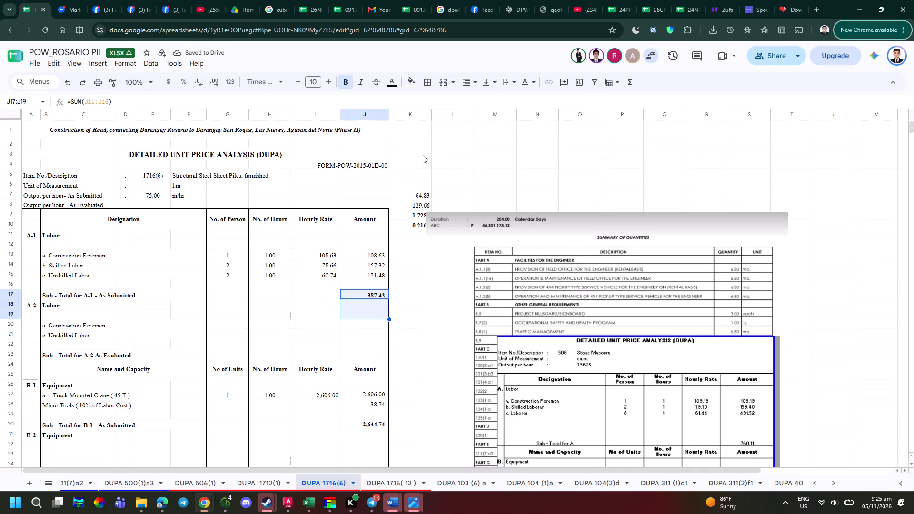
key("alt+Tab")
key("alt+Tab")
scroll(409, 253, "up", 8)
scroll(384, 291, "up", 2, "ctrl")
scroll(385, 292, "up", 6)
key("alt+Tab")
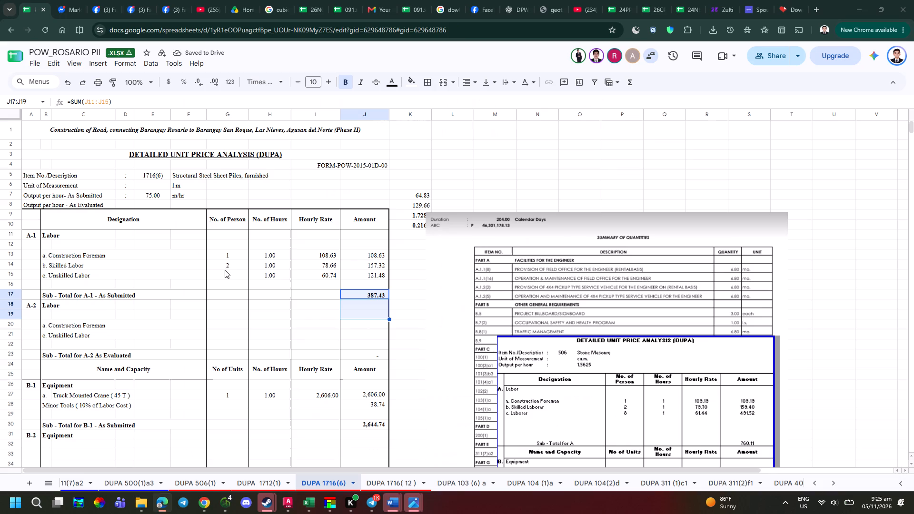
left_click(158, 197)
key("7")
key("2")
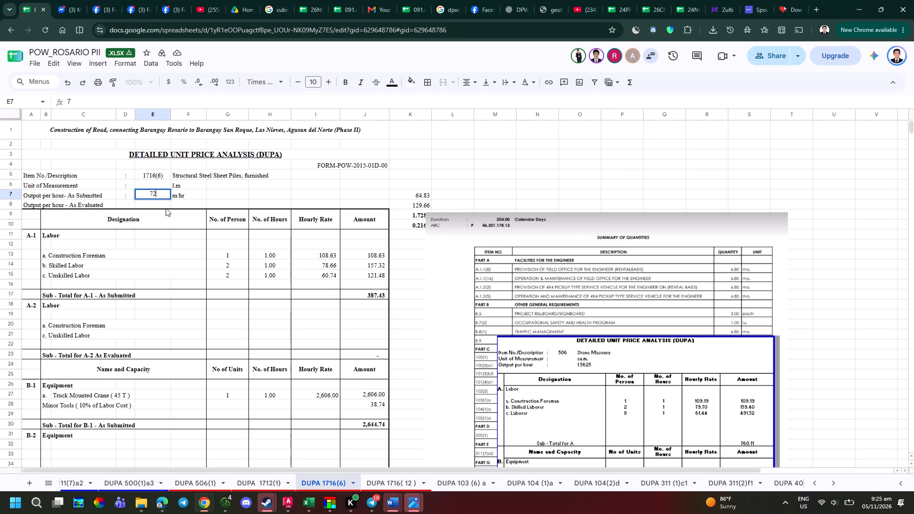
left_click(188, 227)
Find the 1712(1) Concrete Slope Protection analysis in the reference PDF and compare it with the workbook's DUPA 1712(1) sheet.
key("alt+Tab")
scroll(412, 260, "up", 5)
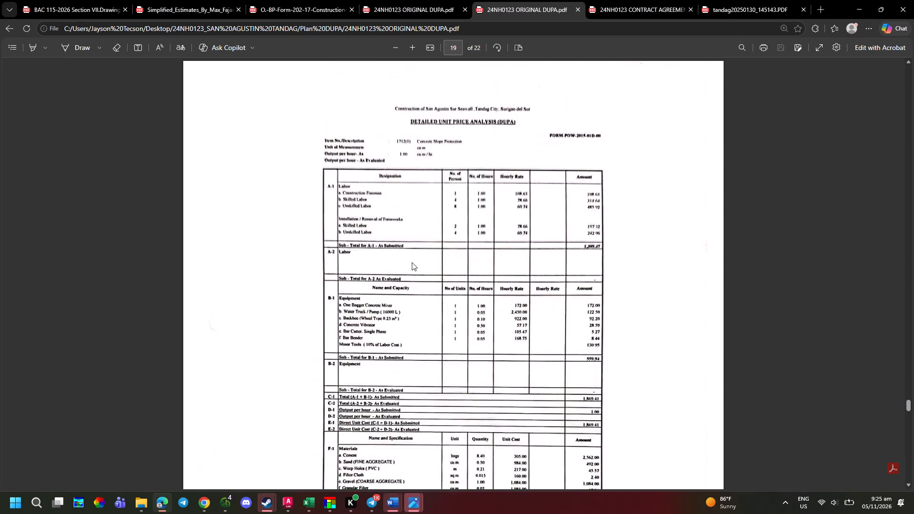
scroll(412, 262, "up", 9)
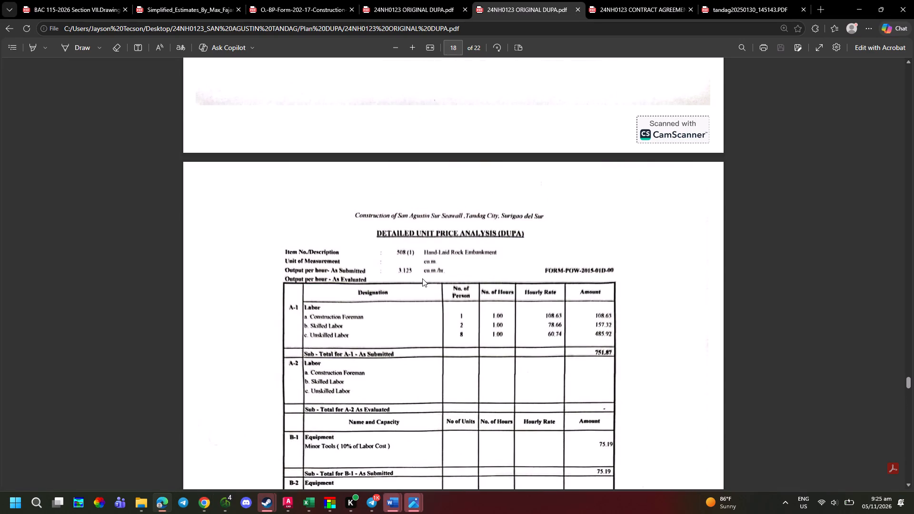
key("alt+Tab")
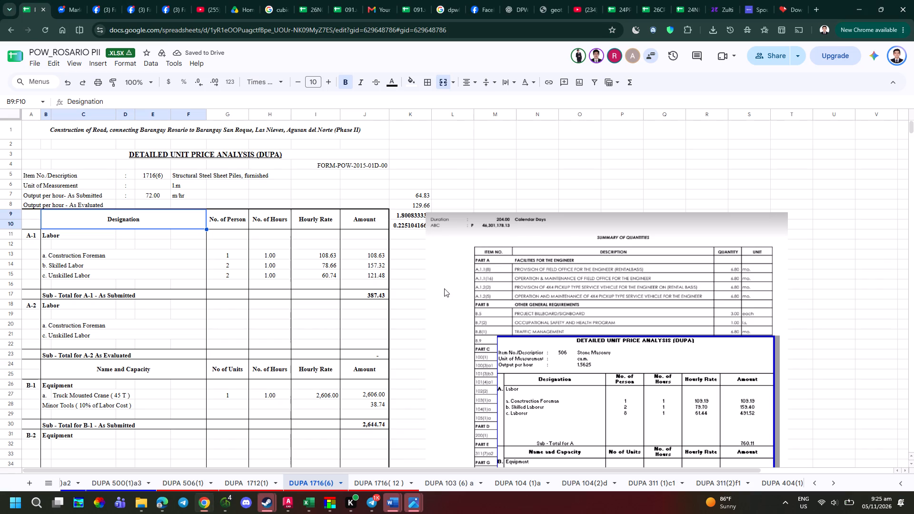
left_click(255, 482)
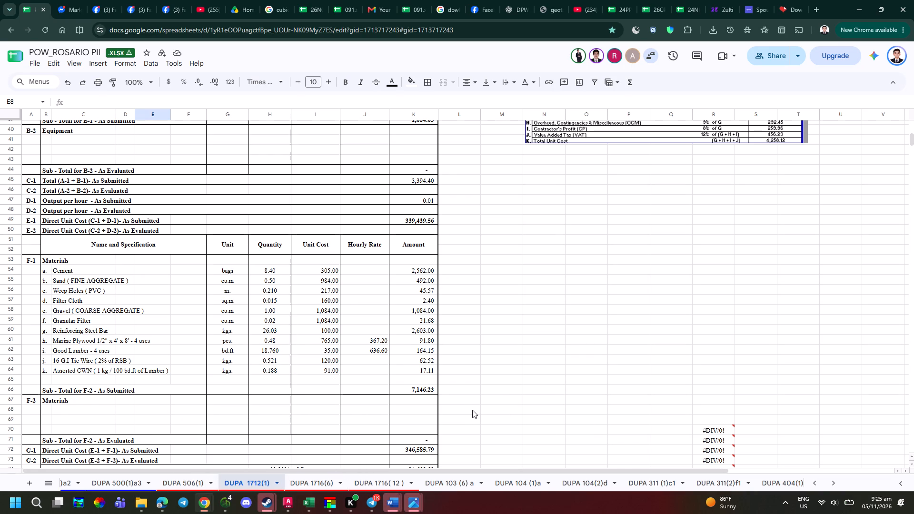
scroll(485, 410, "down", 1)
scroll(460, 402, "up", 7)
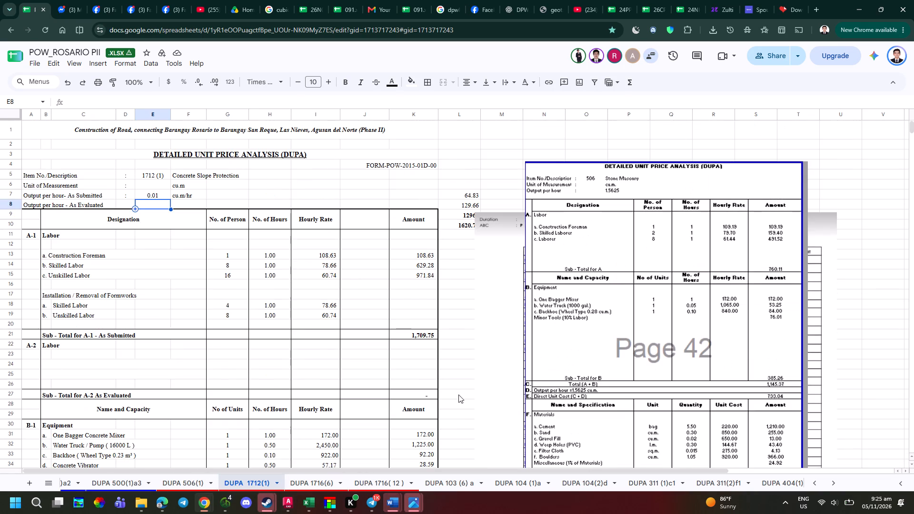
key("alt+Tab")
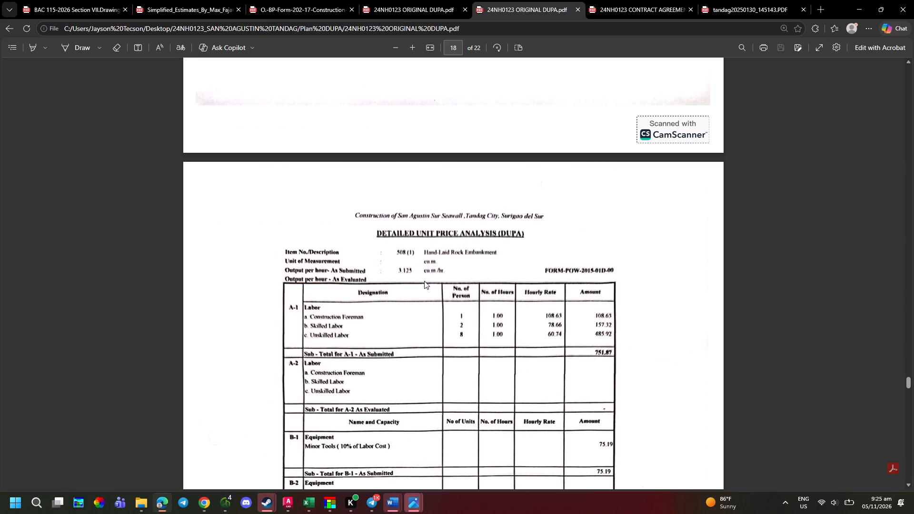
scroll(424, 281, "up", 8)
scroll(418, 271, "down", 16)
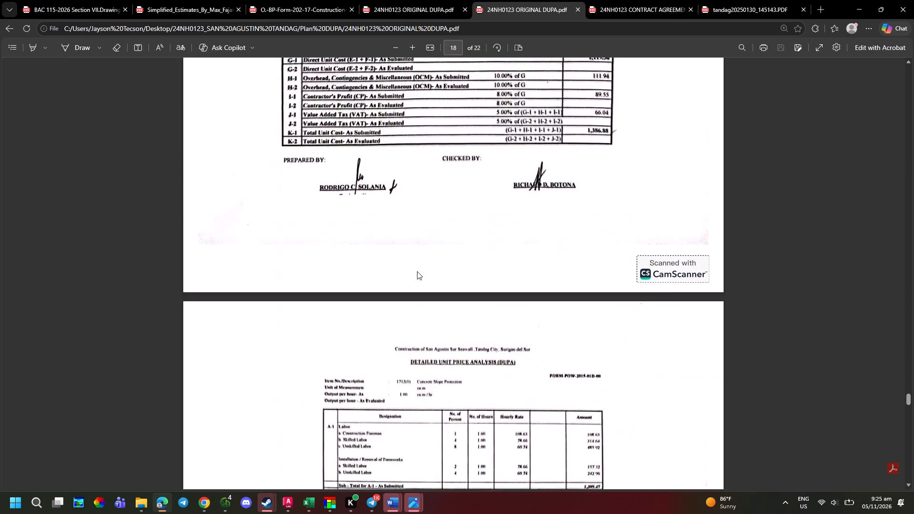
scroll(417, 272, "down", 2)
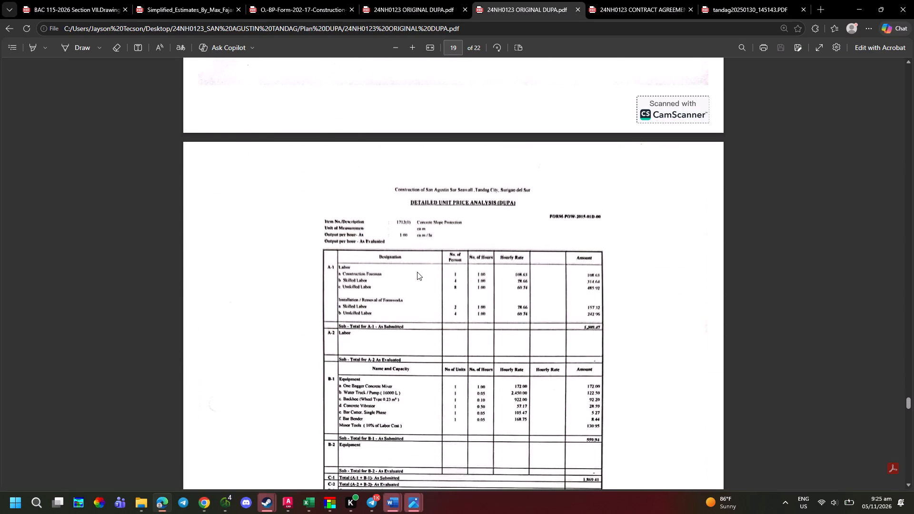
On the DUPA 1712(1) sheet, set the as-submitted output per hour in E7 to 1 and check the unit cost section.
key("alt+Tab")
left_click(157, 199)
left_click(152, 197)
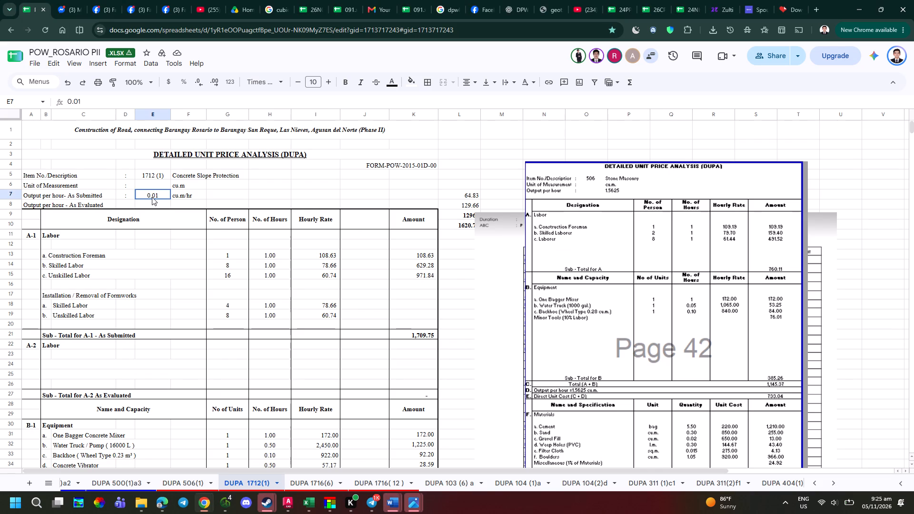
key("1")
left_click(467, 376)
scroll(462, 376, "down", 9)
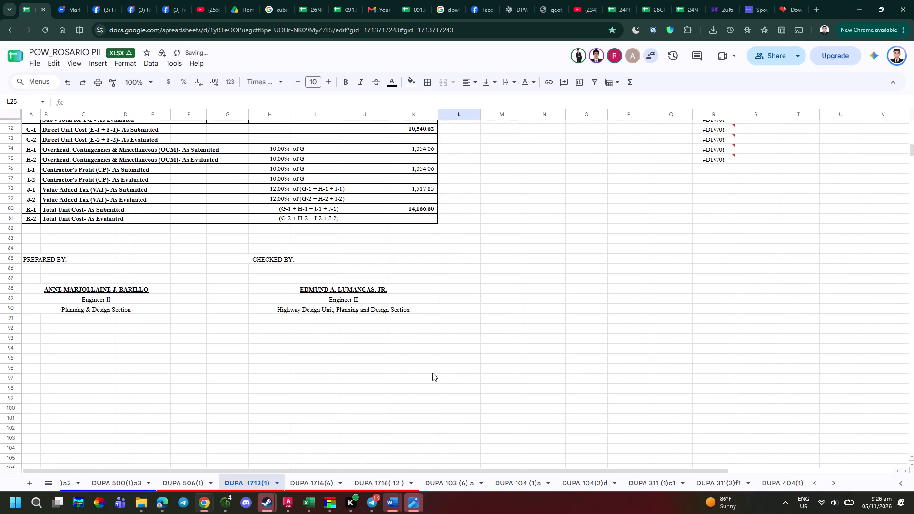
Open the FIRST PAGE sheet and review the direct cost of 1712(1) and the other work items.
scroll(243, 476, "up", 8)
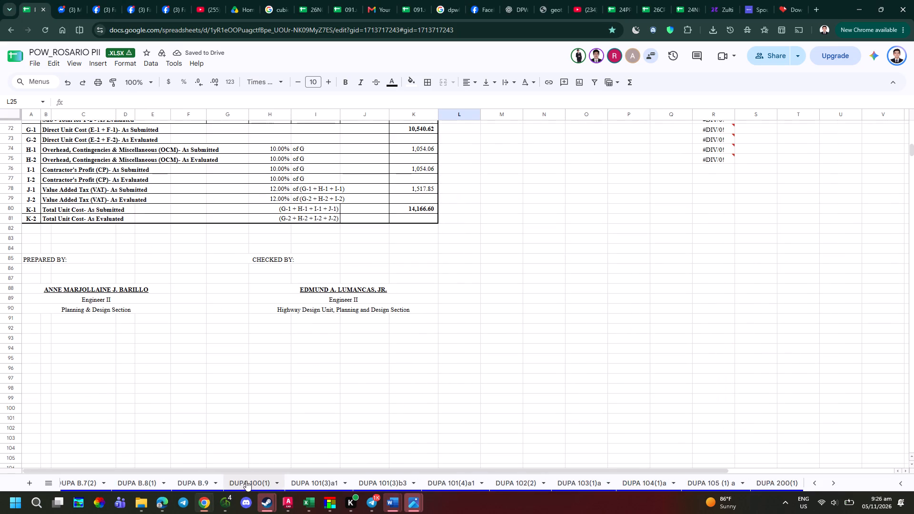
scroll(246, 481, "up", 13)
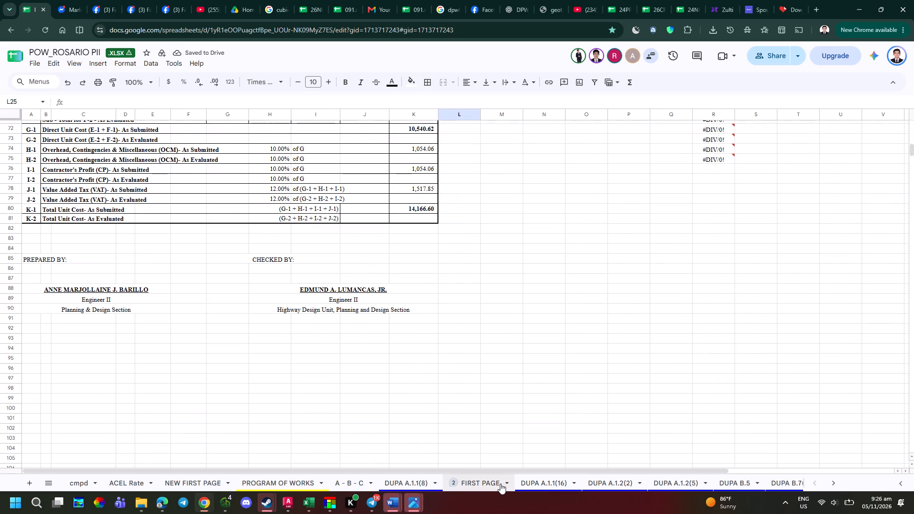
left_click(495, 484)
left_click(447, 412)
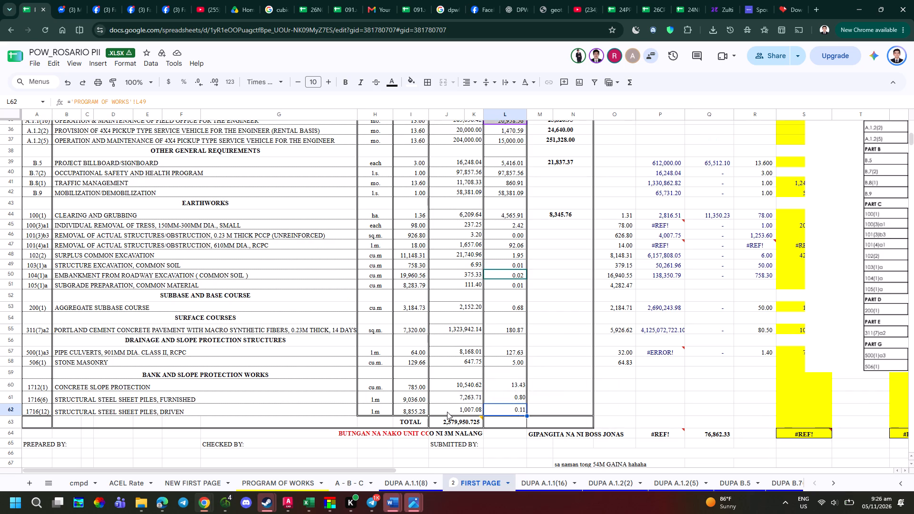
left_click(459, 390)
scroll(459, 391, "up", 5)
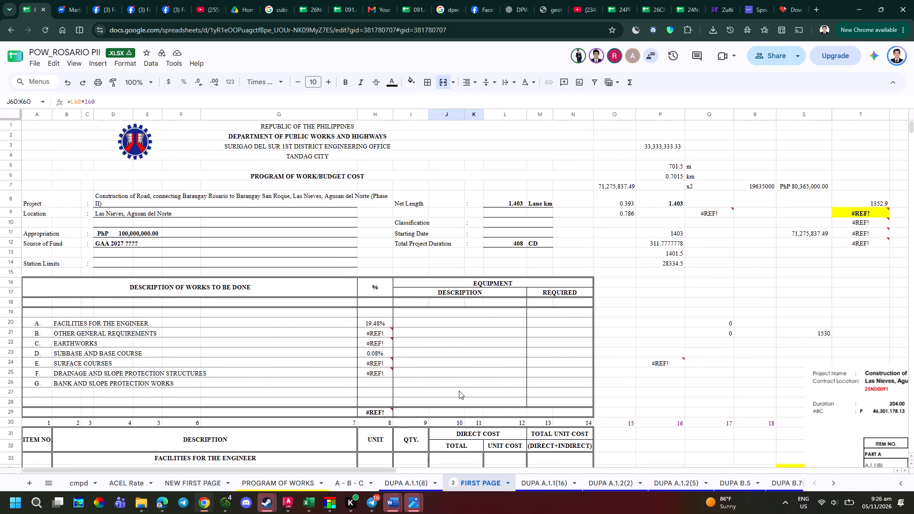
scroll(459, 391, "down", 6)
scroll(474, 356, "up", 1)
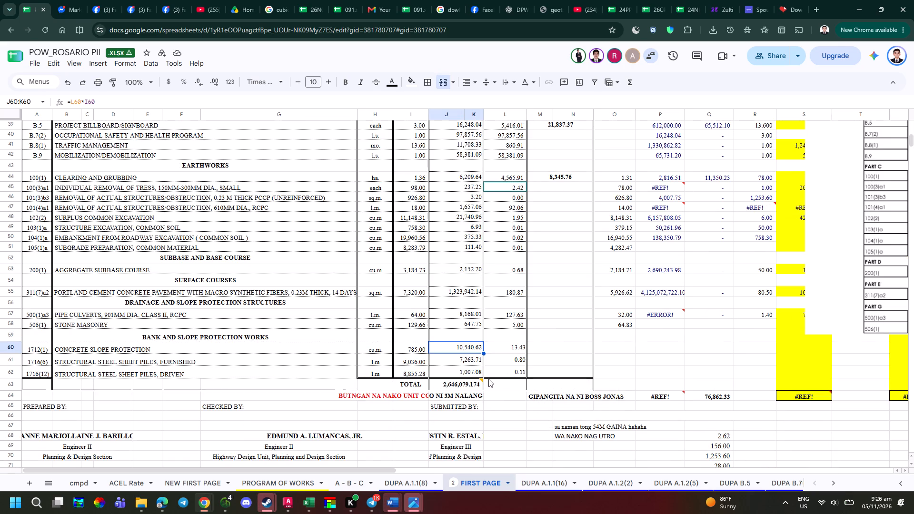
Inspect the formulas behind the direct cost TOTAL and the 1716(12) driven sheet pile total and unit cost on FIRST PAGE.
left_click(455, 379)
double_click(462, 388)
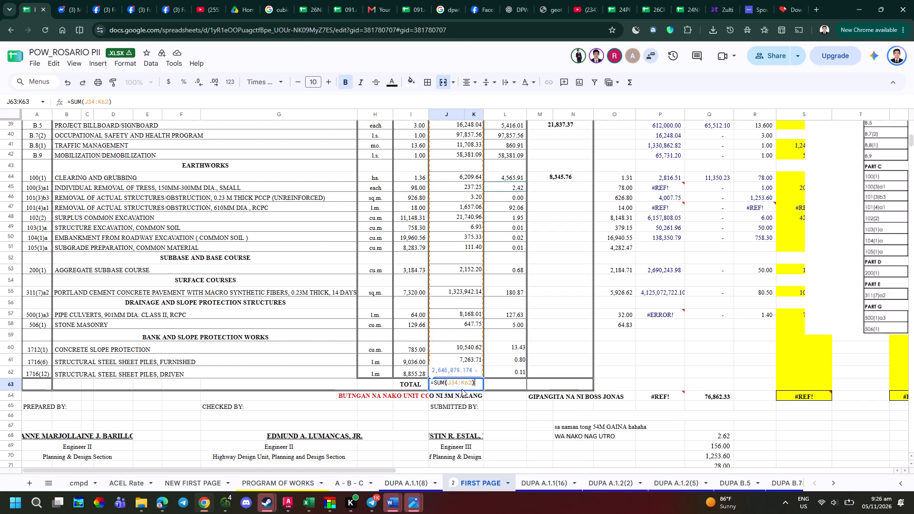
key("Escape")
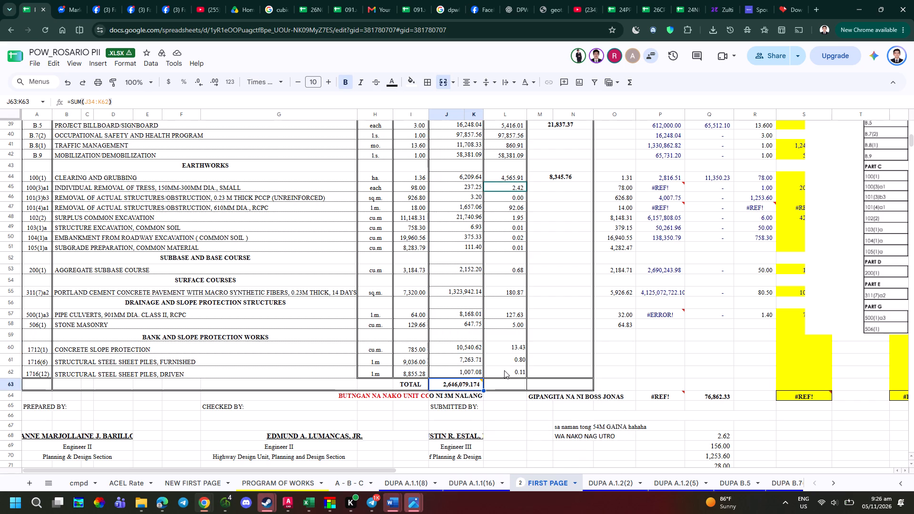
double_click(460, 375)
key("Escape")
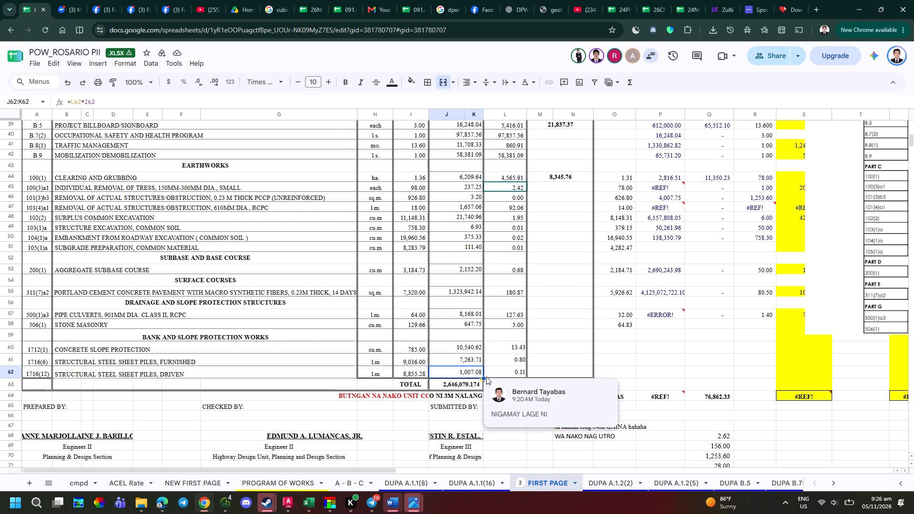
scroll(496, 373, "up", 4)
scroll(496, 374, "down", 3)
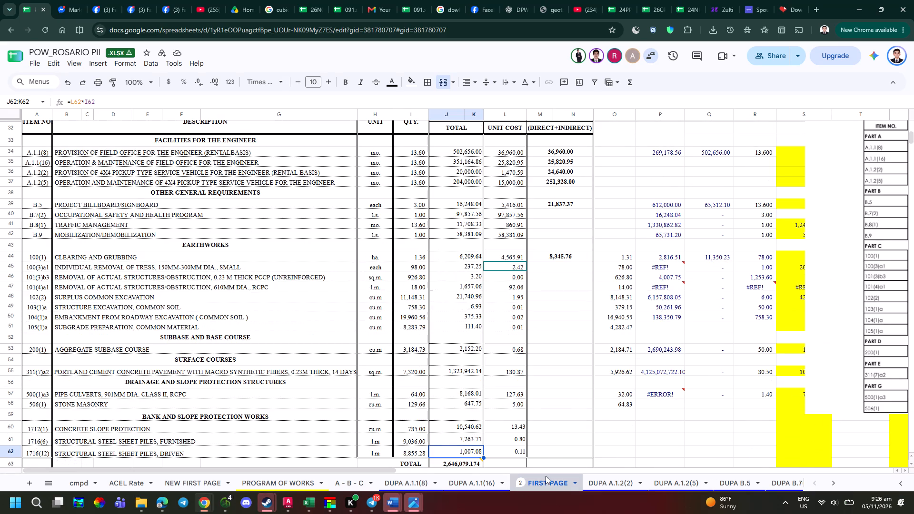
double_click(519, 451)
key("Escape")
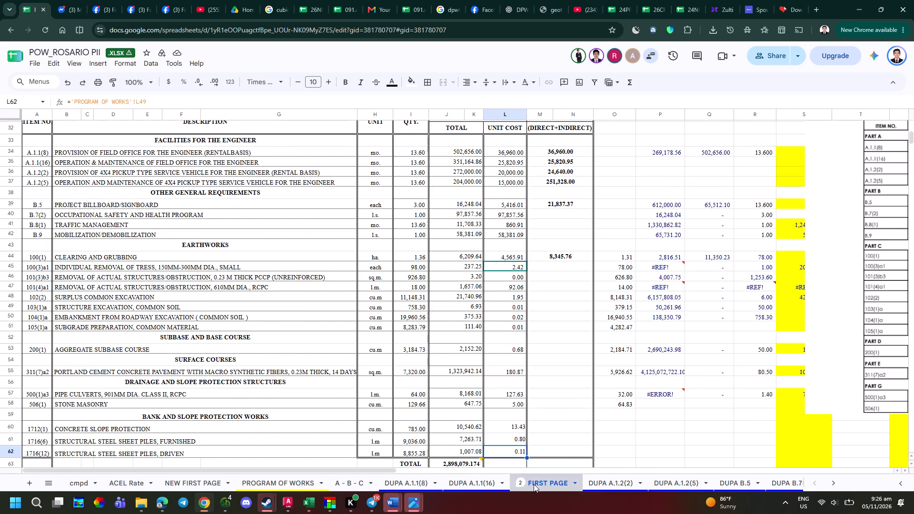
On the PROGRAM OF WORKS sheet, inspect the 1716(12) unit cost formula in L49, and look for the bank protection DUPA sheets.
left_click(264, 487)
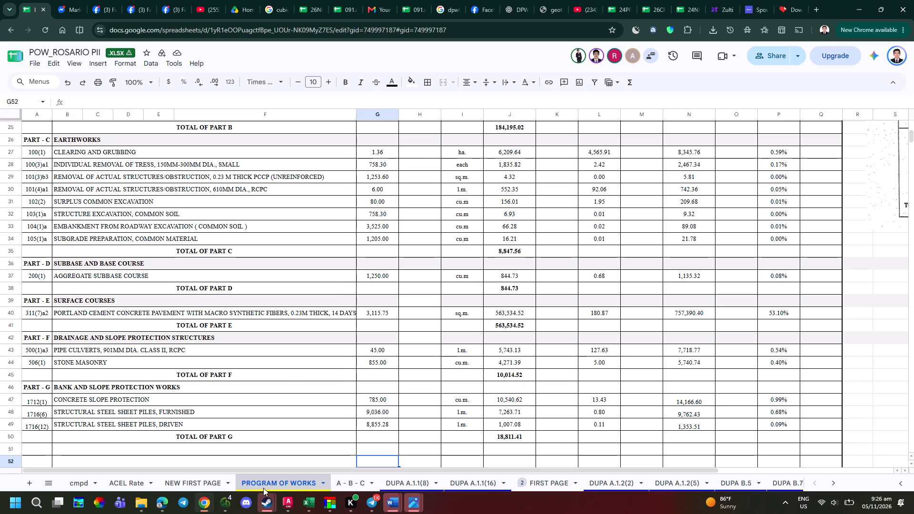
left_click(608, 431)
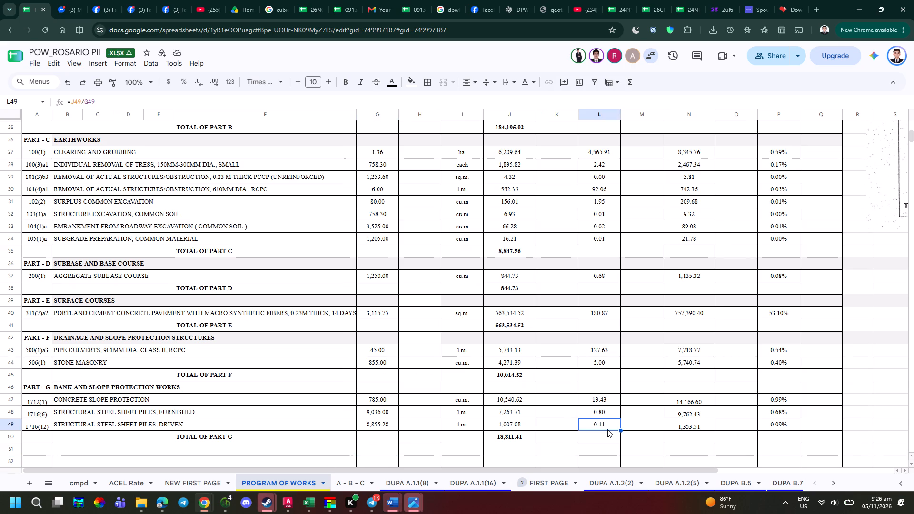
double_click(607, 429)
key("Escape")
scroll(527, 434, "up", 3)
scroll(527, 434, "down", 3)
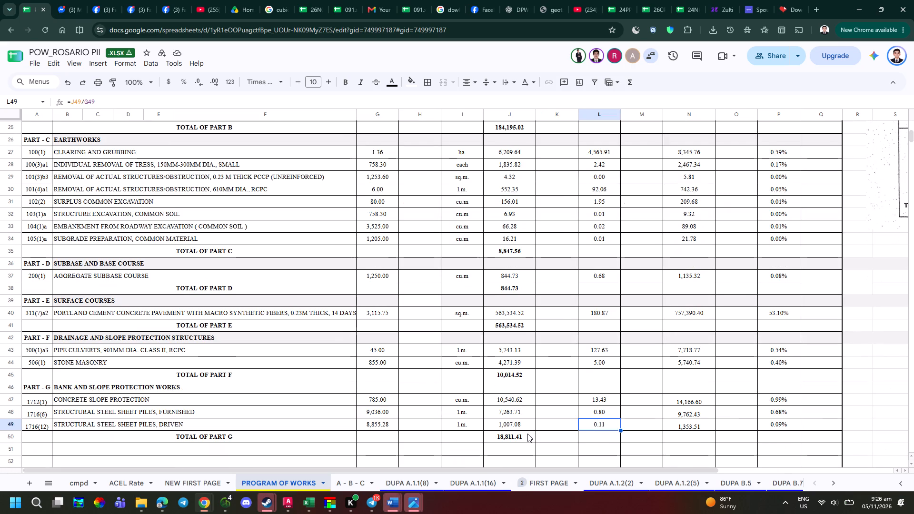
scroll(562, 478, "down", 14)
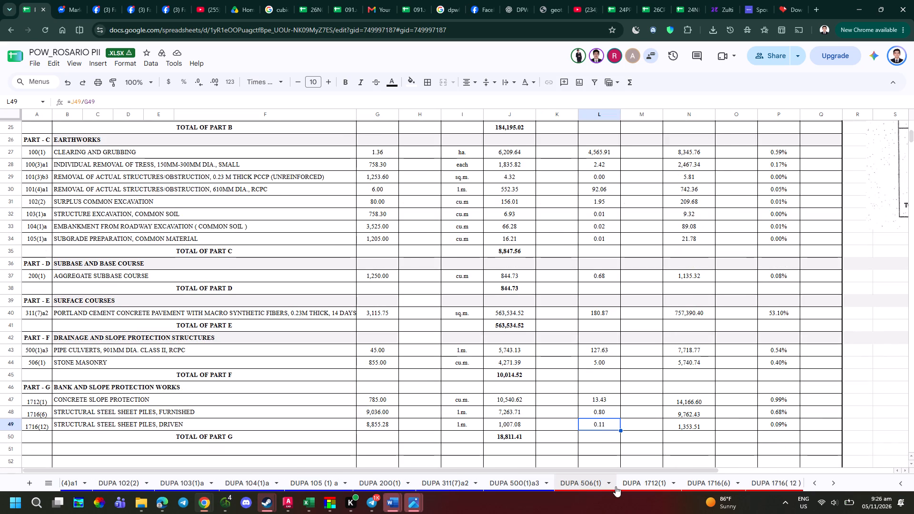
scroll(615, 486, "down", 3)
left_click(548, 484)
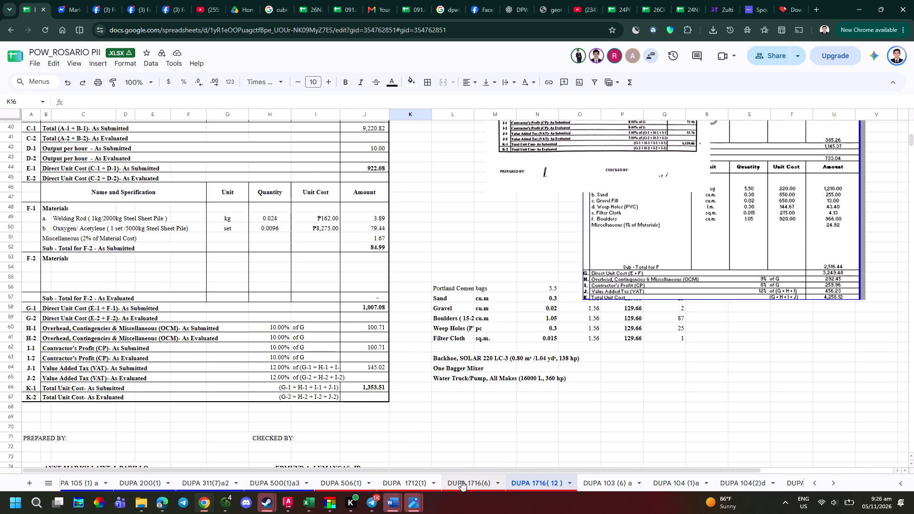
scroll(464, 481, "up", 8)
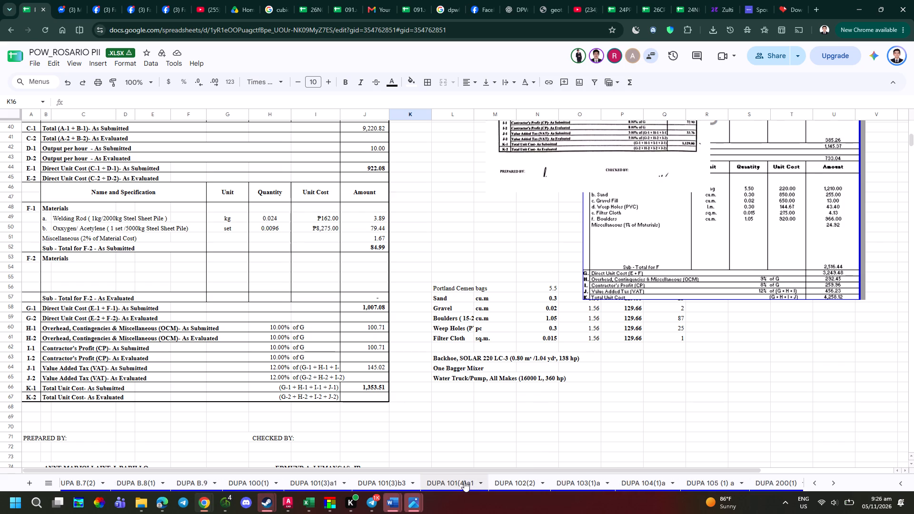
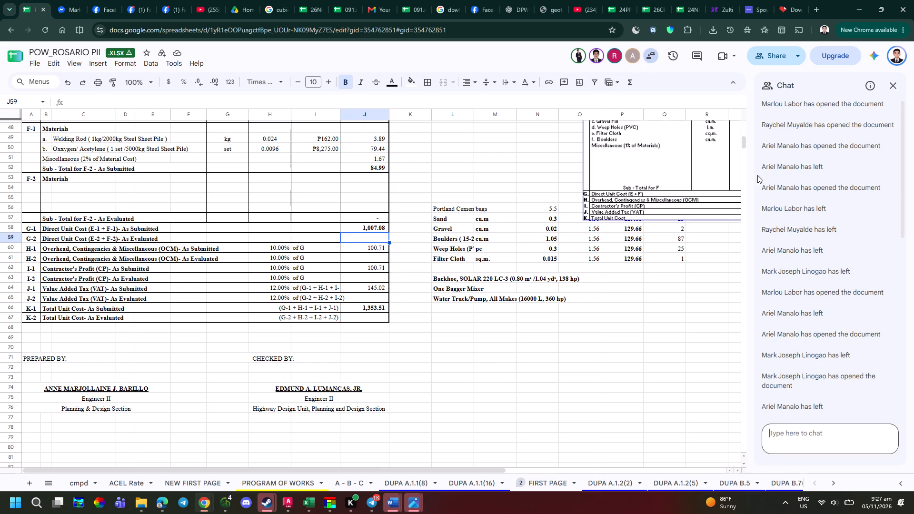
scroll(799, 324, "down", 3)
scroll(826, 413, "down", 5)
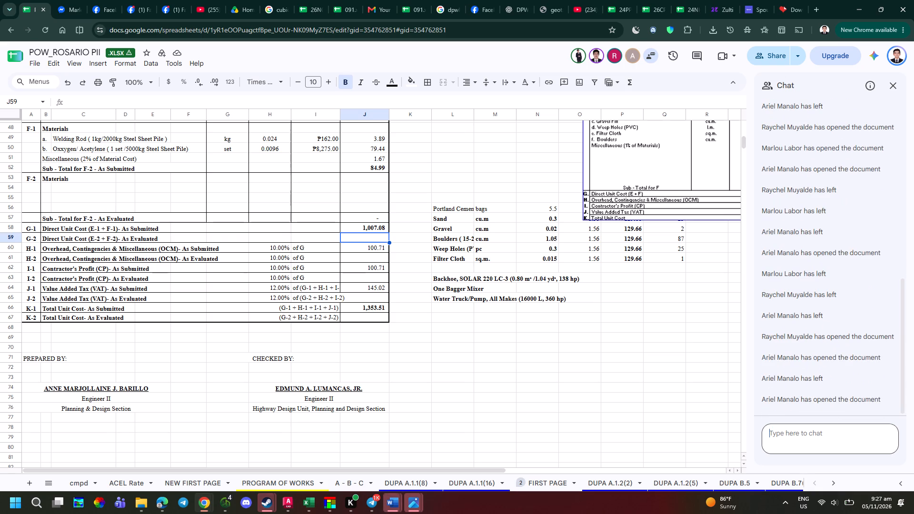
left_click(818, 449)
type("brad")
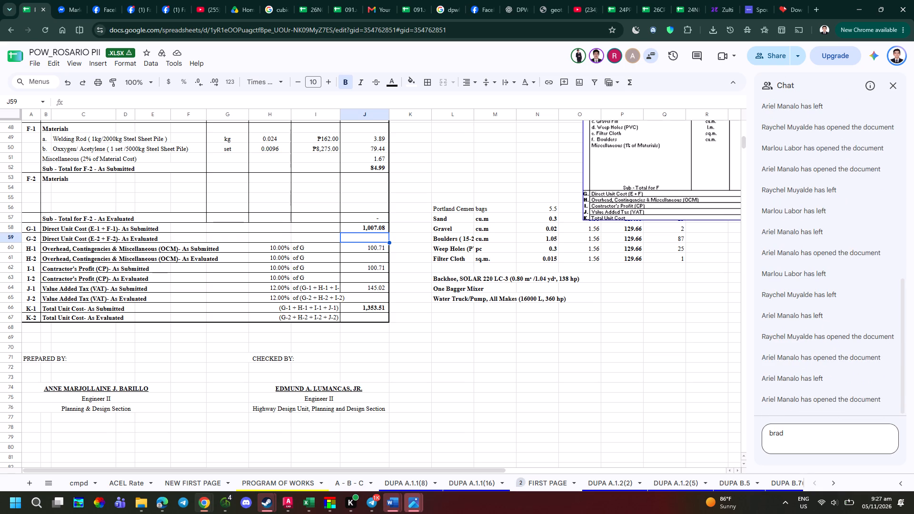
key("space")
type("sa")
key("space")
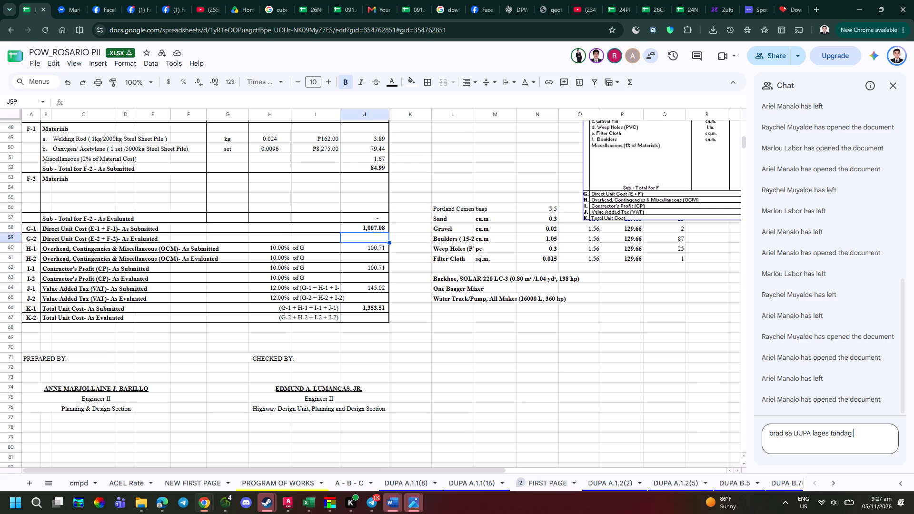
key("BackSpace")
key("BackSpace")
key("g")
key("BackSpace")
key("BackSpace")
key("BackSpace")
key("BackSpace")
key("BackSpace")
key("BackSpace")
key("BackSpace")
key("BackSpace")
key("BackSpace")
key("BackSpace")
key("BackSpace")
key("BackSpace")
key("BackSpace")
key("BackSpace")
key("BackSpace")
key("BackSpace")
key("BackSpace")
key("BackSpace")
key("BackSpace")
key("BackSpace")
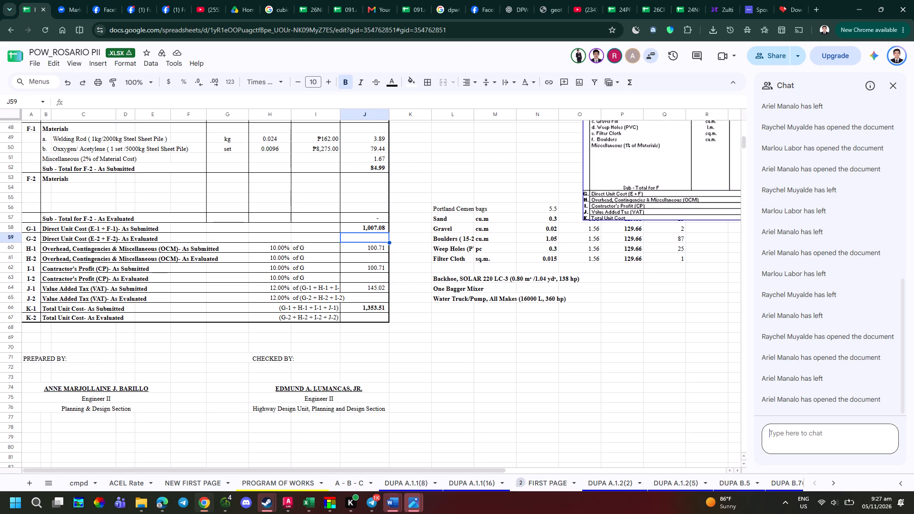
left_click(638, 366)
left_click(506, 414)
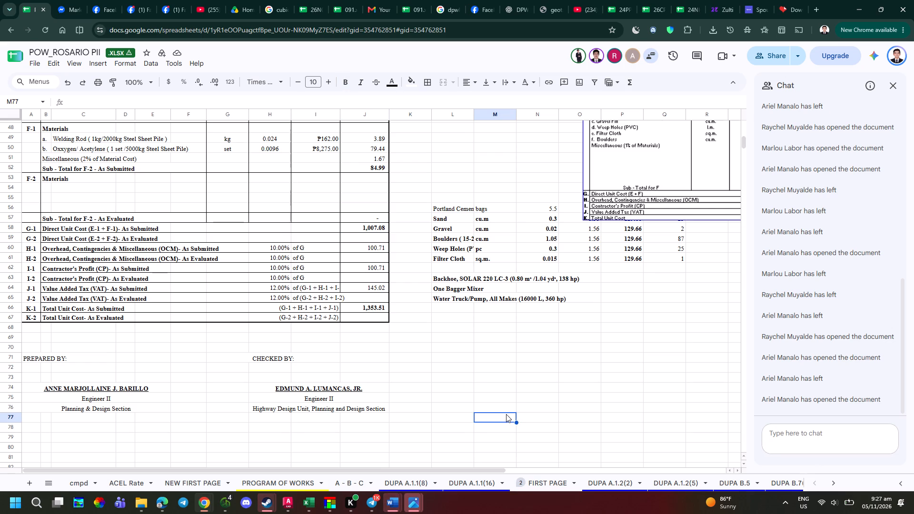
Review the DUPA 1716(12) sheet from its output per hour down to the total unit cost rows.
scroll(553, 479, "down", 15)
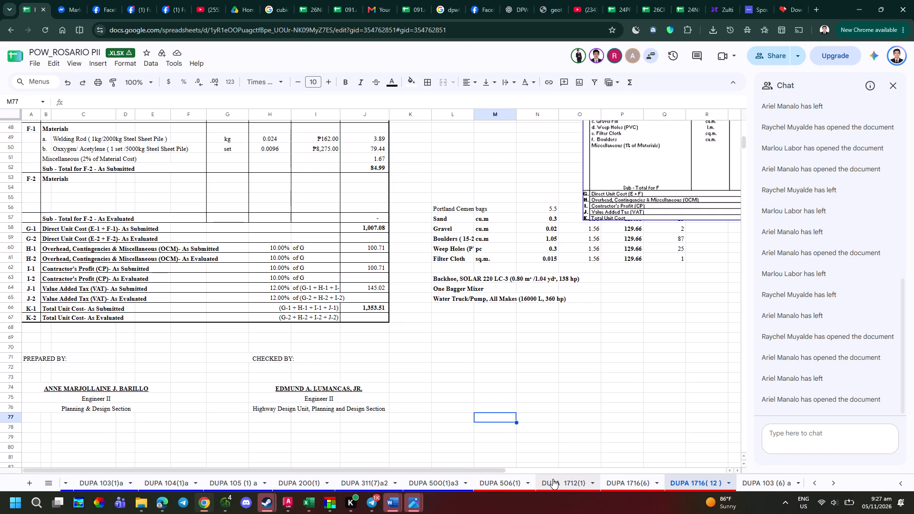
scroll(643, 489, "down", 2)
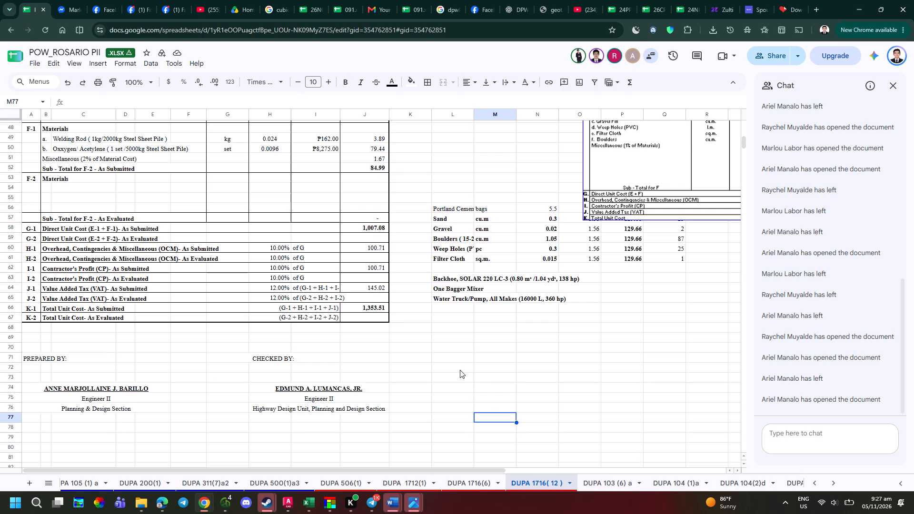
left_click(460, 370)
scroll(460, 373, "up", 1)
scroll(422, 396, "up", 6)
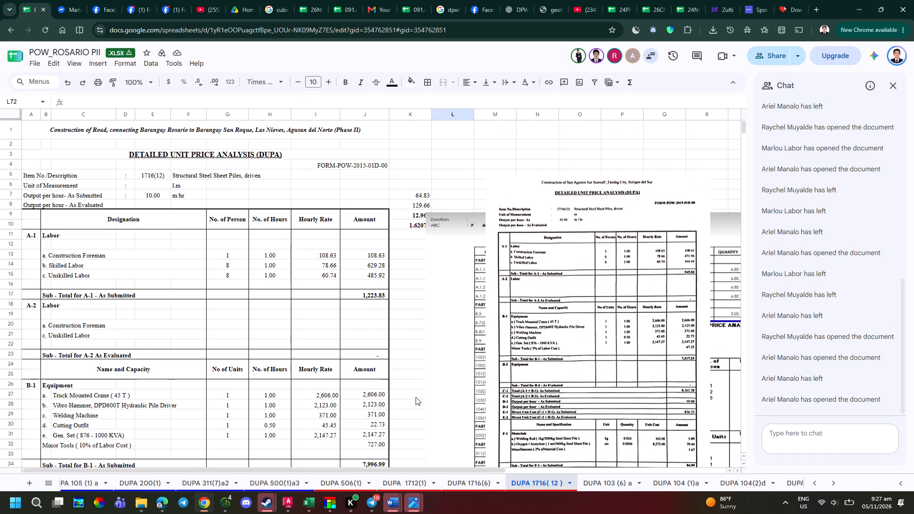
scroll(436, 484, "down", 5)
scroll(527, 423, "down", 2)
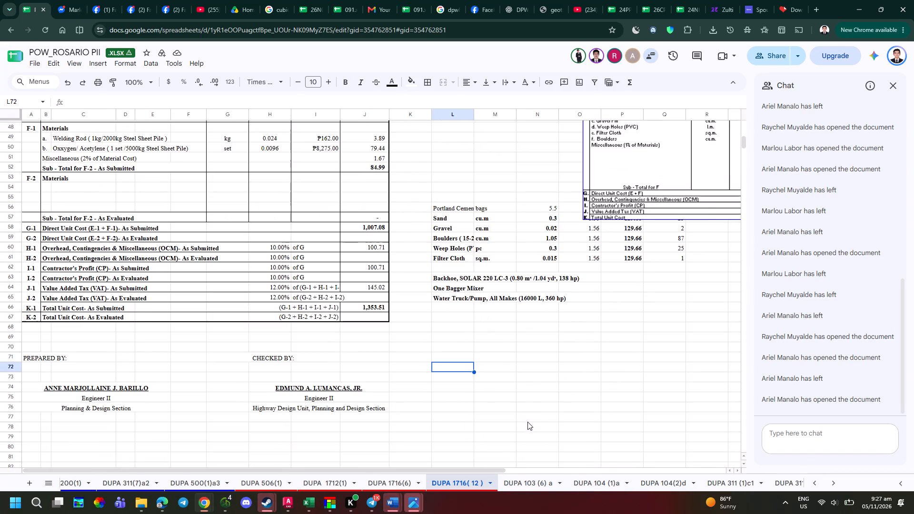
Move the pasted Page 42 reference image on the DUPA 1716(12) sheet closer to the unit price table.
scroll(556, 378, "up", 1)
left_click(659, 274)
left_click_drag(653, 277, 567, 294)
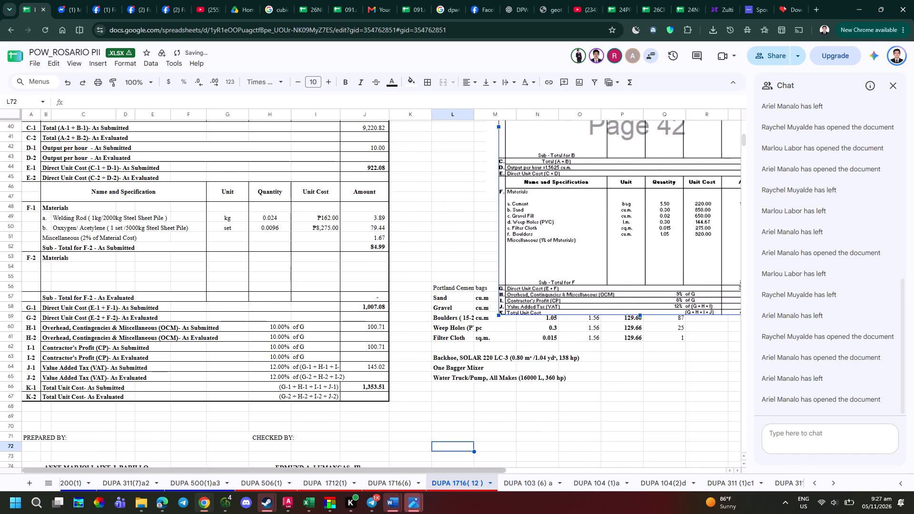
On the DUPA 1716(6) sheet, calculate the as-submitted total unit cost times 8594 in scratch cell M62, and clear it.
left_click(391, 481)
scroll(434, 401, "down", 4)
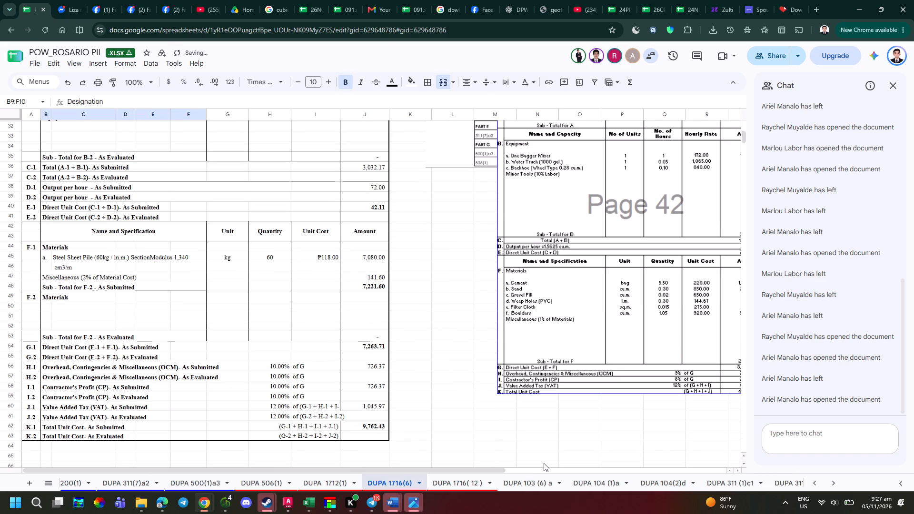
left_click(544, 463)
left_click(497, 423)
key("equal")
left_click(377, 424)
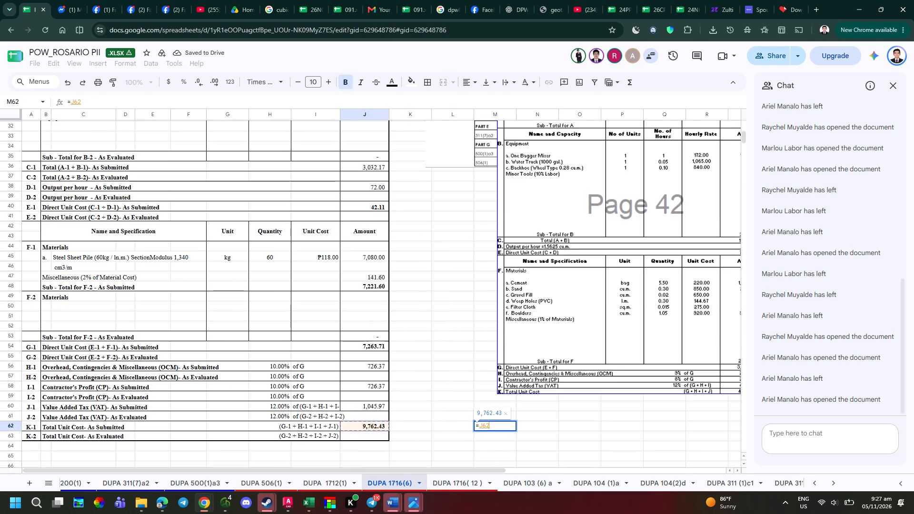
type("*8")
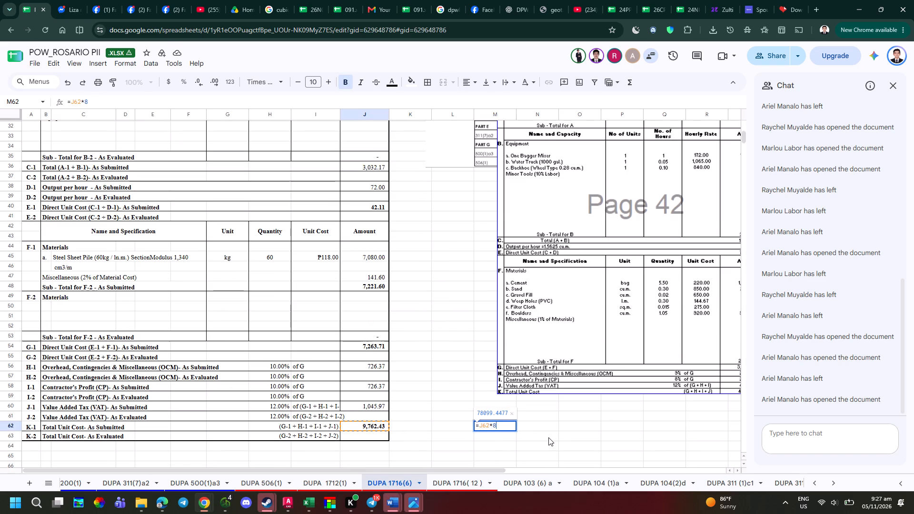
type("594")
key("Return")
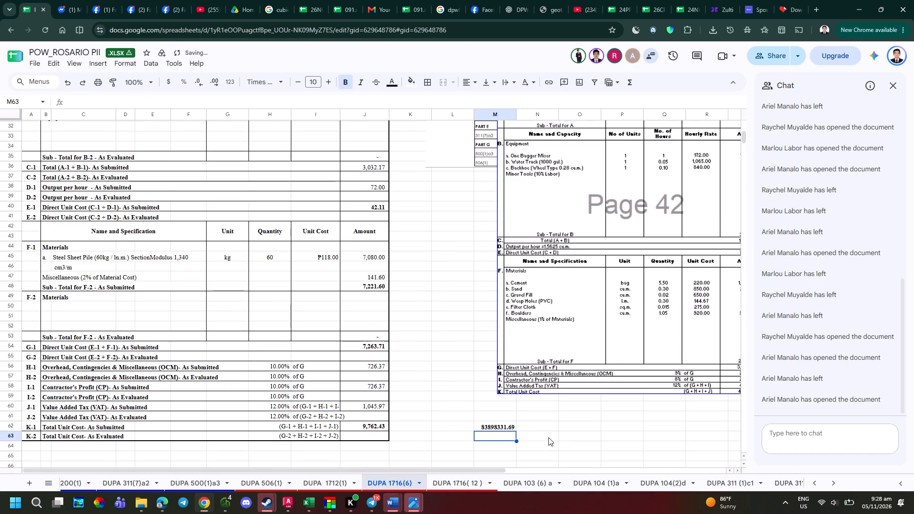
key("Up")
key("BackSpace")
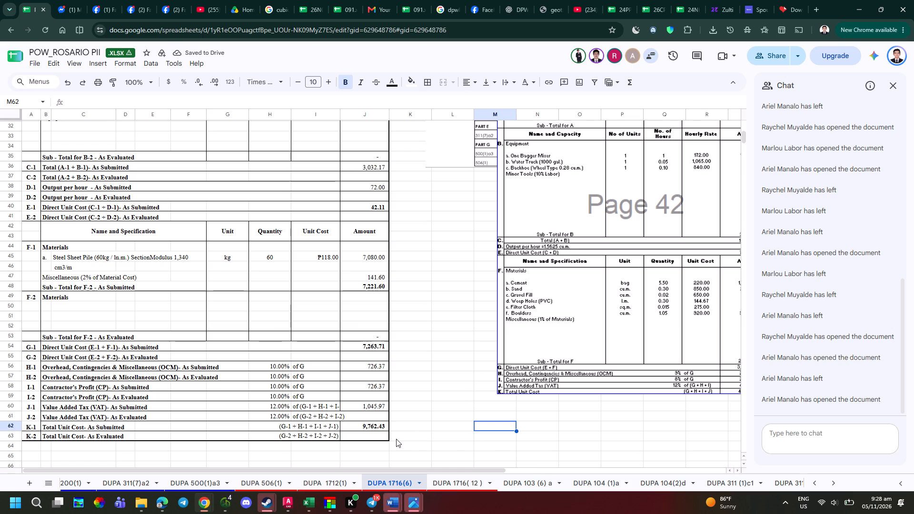
Return to the FIRST PAGE sheet and review the costs of the bank and slope protection items and the TOTAL.
scroll(353, 483, "up", 4)
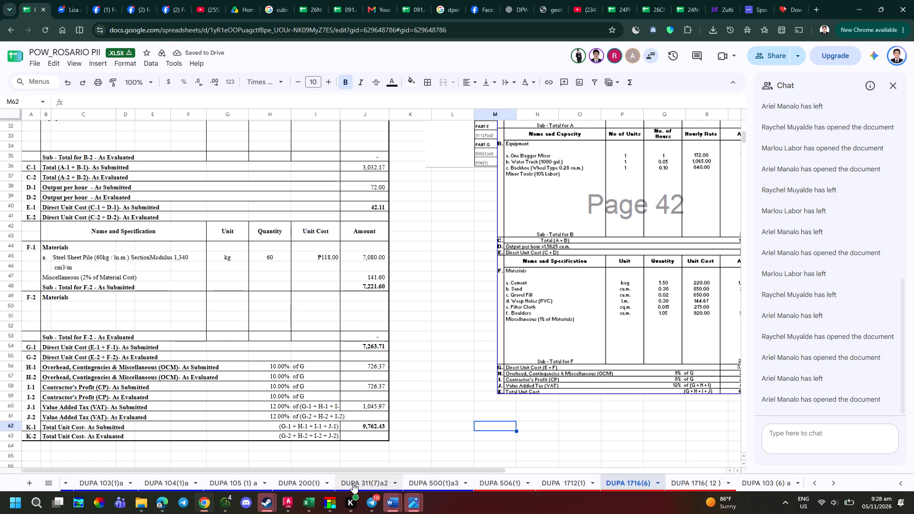
scroll(353, 483, "up", 1)
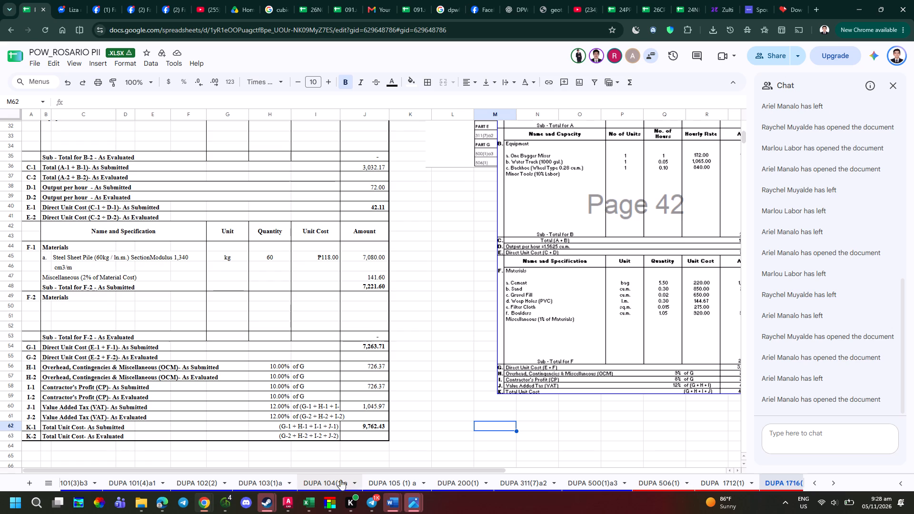
scroll(307, 484, "up", 9)
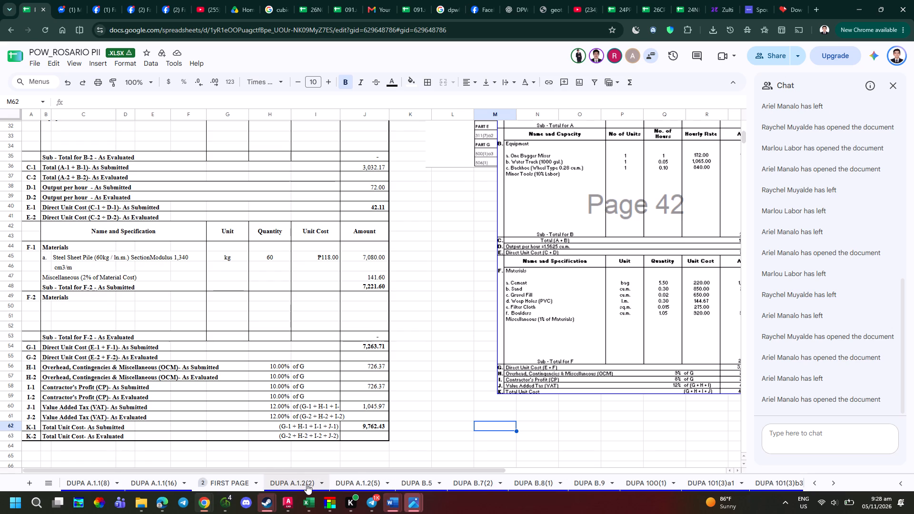
left_click(258, 481)
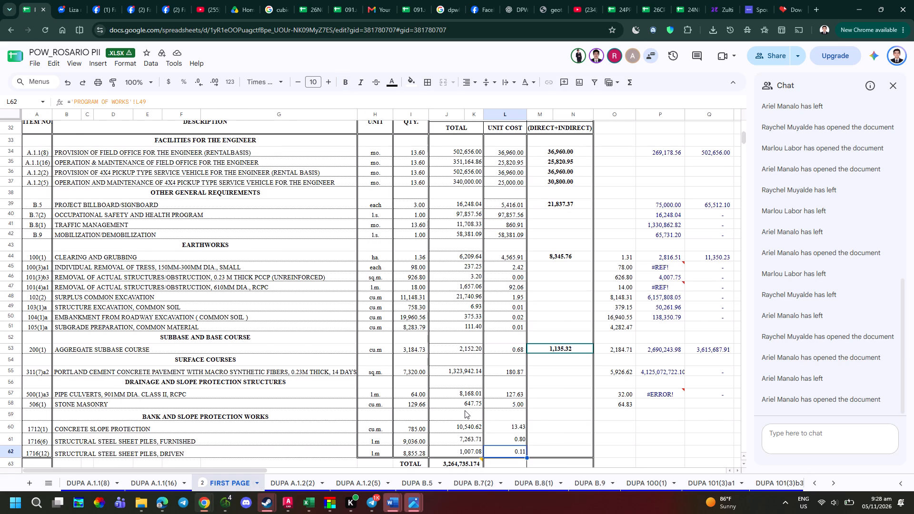
scroll(465, 410, "down", 2)
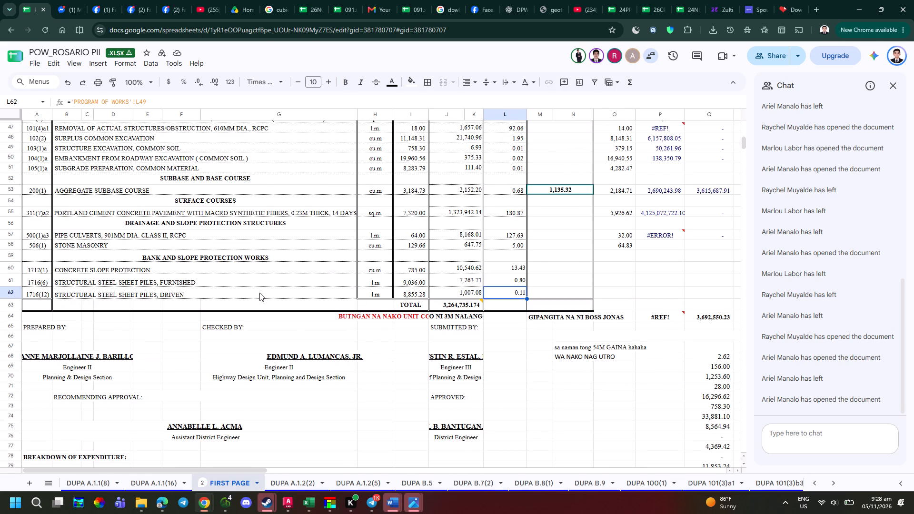
scroll(361, 313, "up", 4)
scroll(368, 298, "down", 1)
scroll(410, 335, "down", 1)
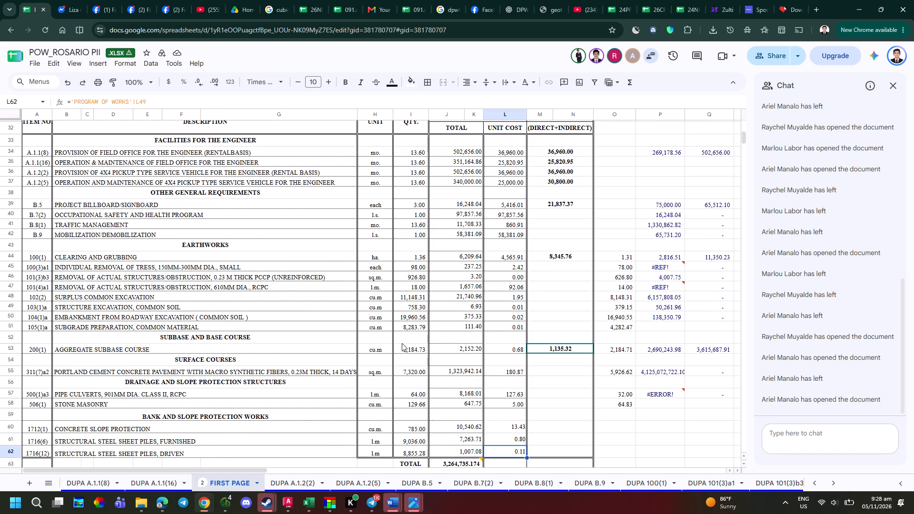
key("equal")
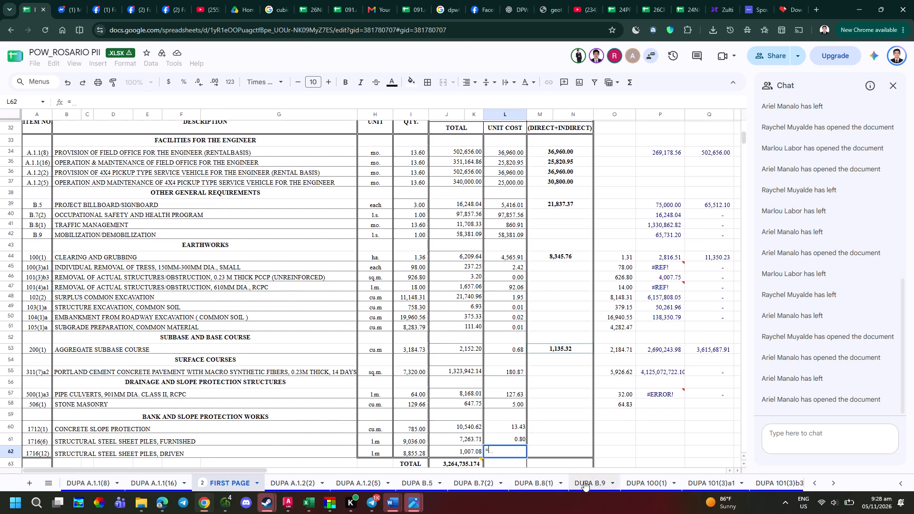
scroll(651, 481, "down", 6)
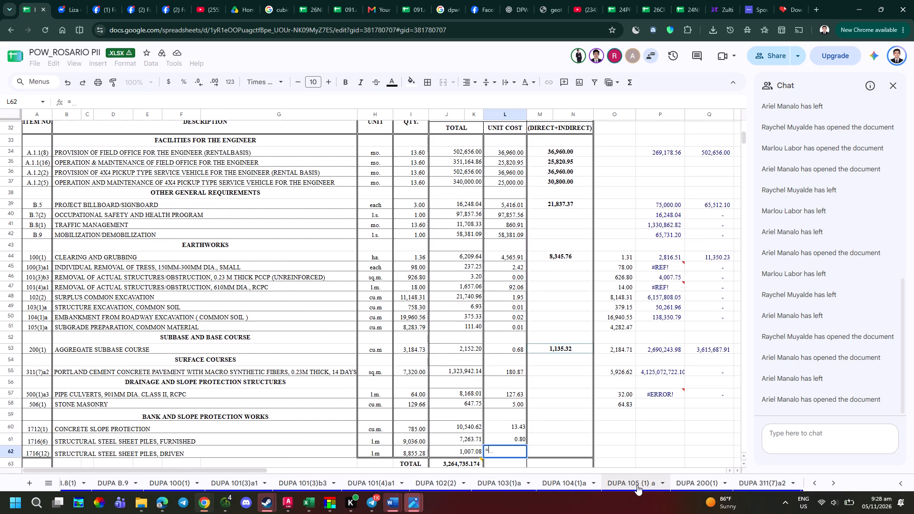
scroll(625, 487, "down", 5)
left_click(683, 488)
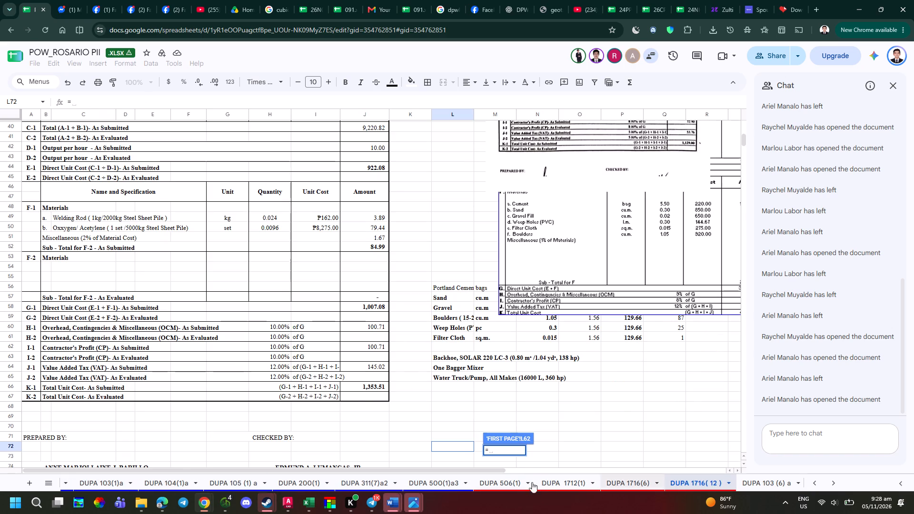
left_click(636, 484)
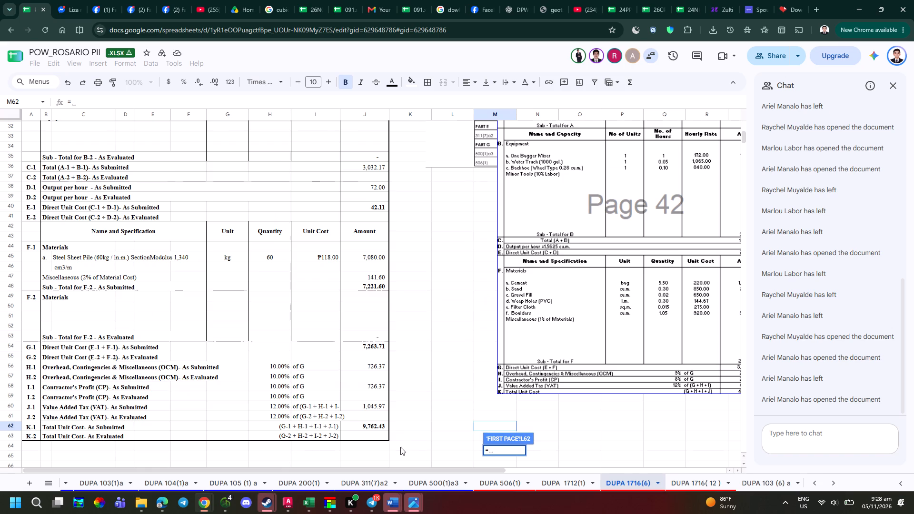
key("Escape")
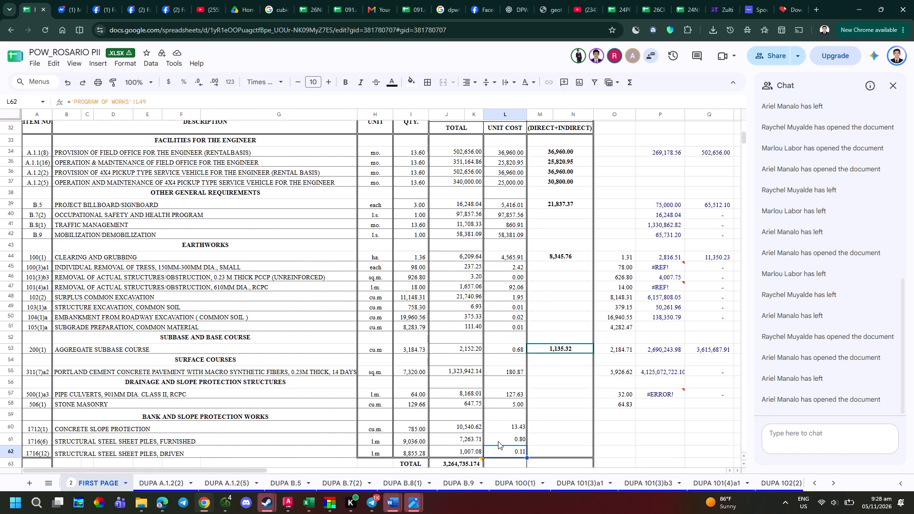
Link the 1716(6) furnished sheet pile unit cost in L61 of FIRST PAGE to the as-submitted total unit cost, 'DUPA 1716(6)'!J62.
left_click(500, 441)
key("equal")
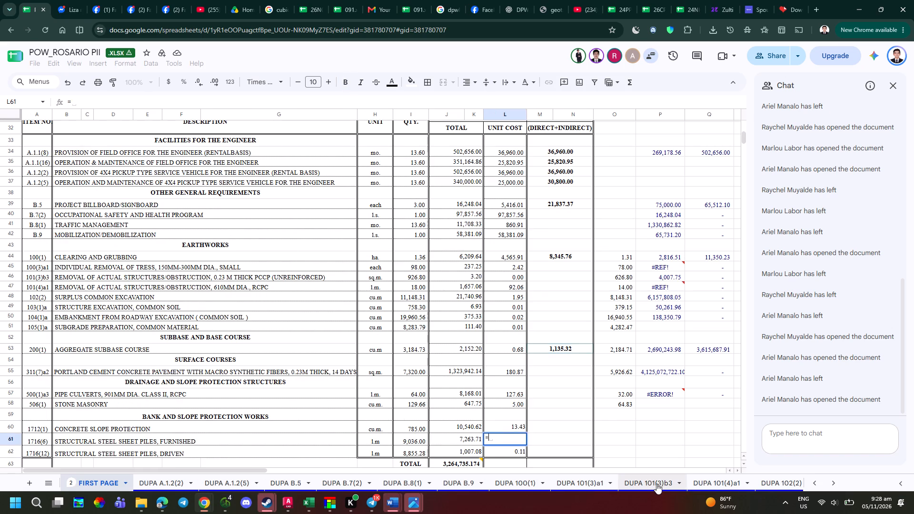
scroll(656, 484, "down", 10)
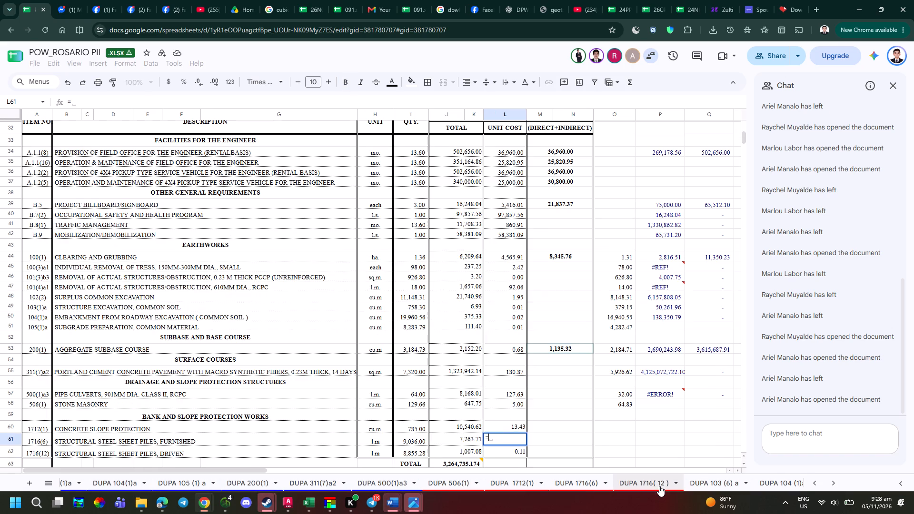
left_click(585, 481)
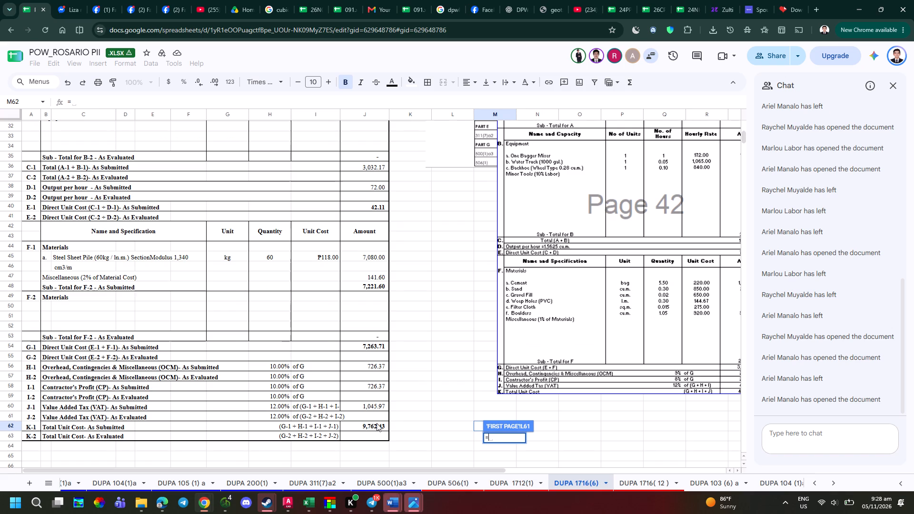
left_click(374, 425)
key("Return")
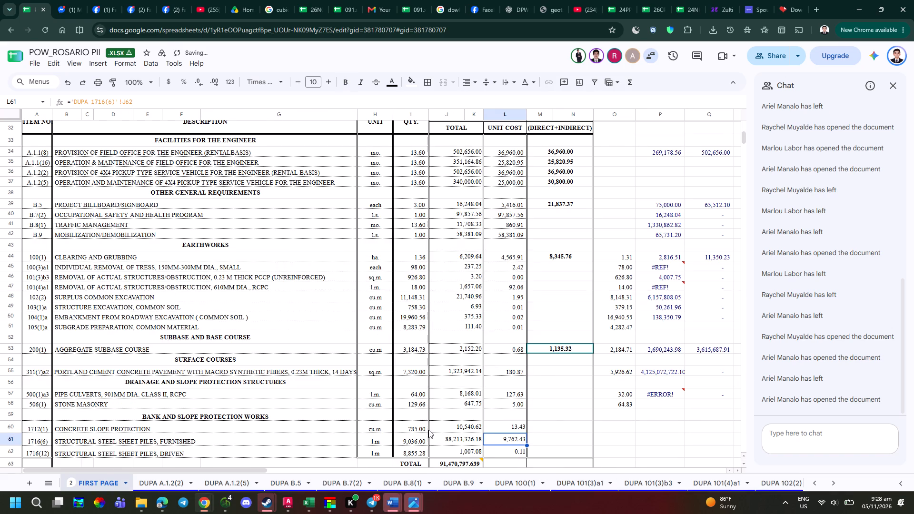
Link the 1716(12) driven sheet pile unit cost in L62 of FIRST PAGE to the as-submitted total unit cost, 'DUPA 1716( 12 )'!J66.
scroll(481, 460, "down", 1)
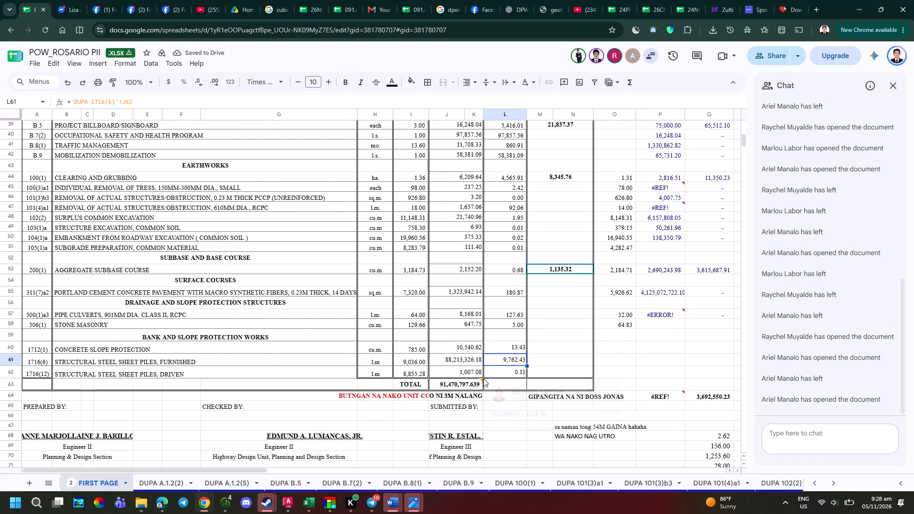
left_click(489, 375)
key("equal")
scroll(658, 488, "down", 10)
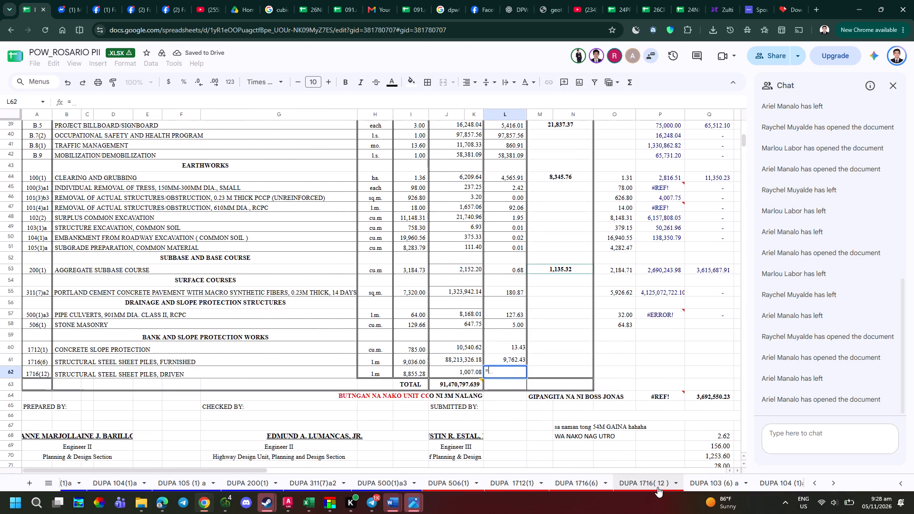
left_click(656, 487)
left_click(372, 385)
key("Return")
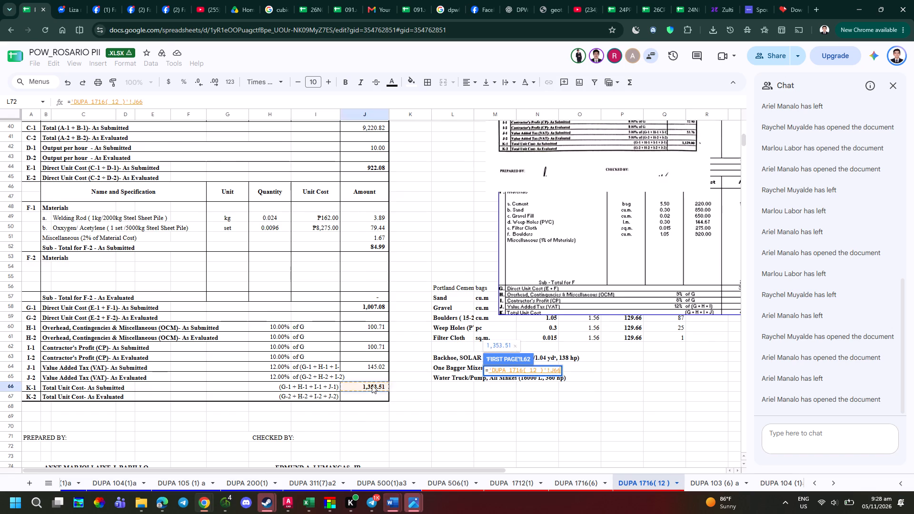
left_click(510, 423)
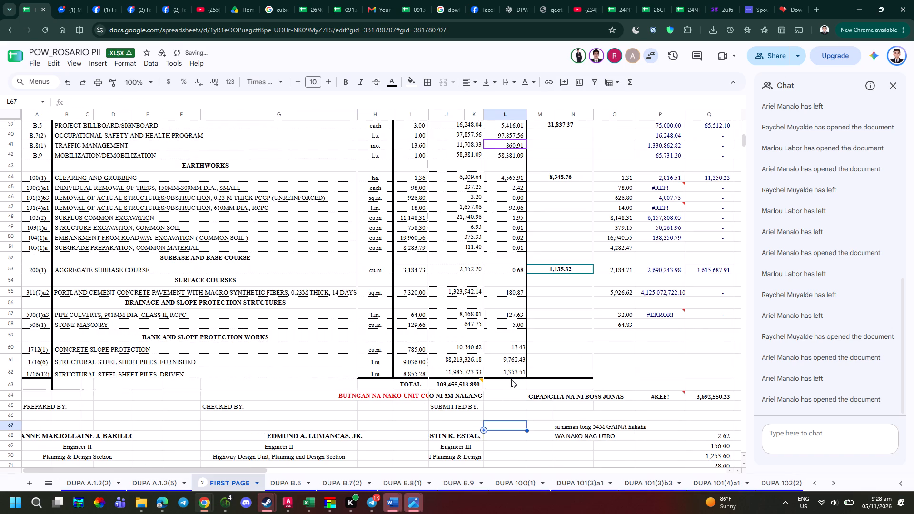
Link the 1712(1) concrete slope protection unit cost in L60 of FIRST PAGE to the as-submitted total unit cost, 'DUPA 1712(1)'!K80.
left_click(508, 346)
key("equal")
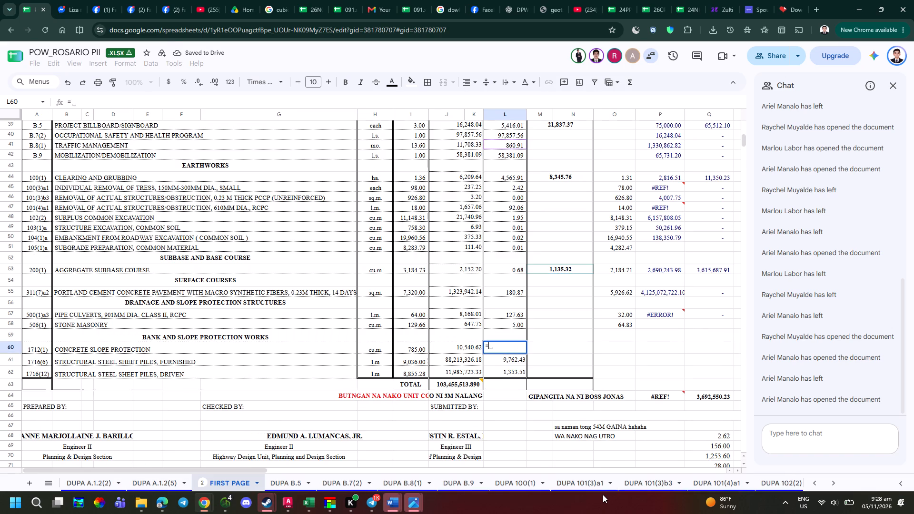
scroll(605, 492, "down", 10)
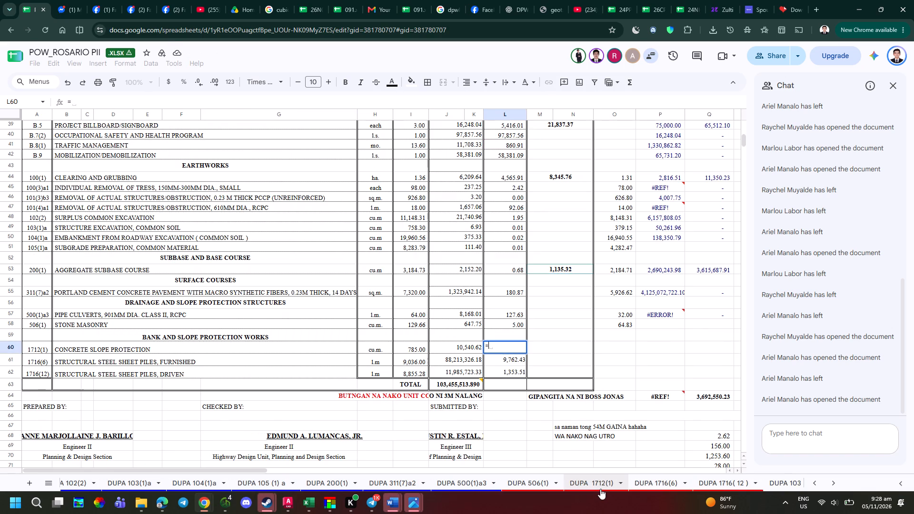
scroll(600, 489, "down", 2)
left_click(438, 485)
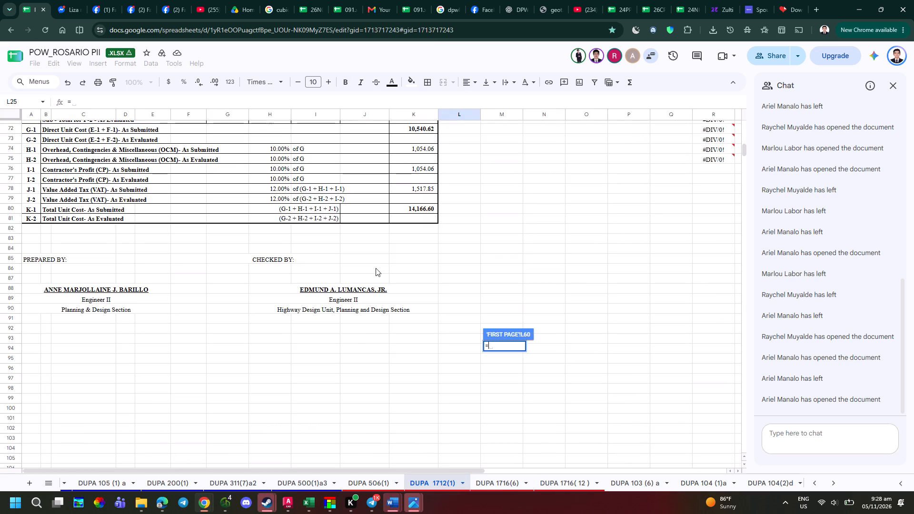
left_click(411, 203)
left_click(414, 213)
key("Return")
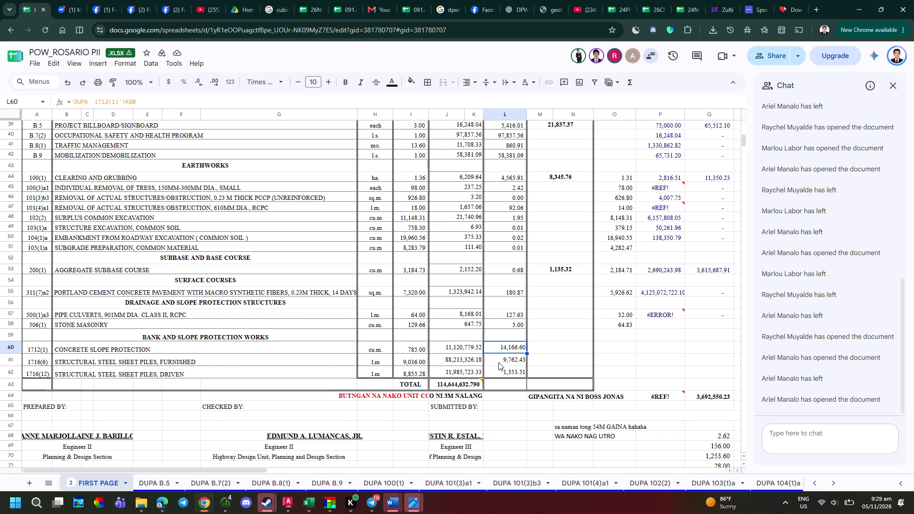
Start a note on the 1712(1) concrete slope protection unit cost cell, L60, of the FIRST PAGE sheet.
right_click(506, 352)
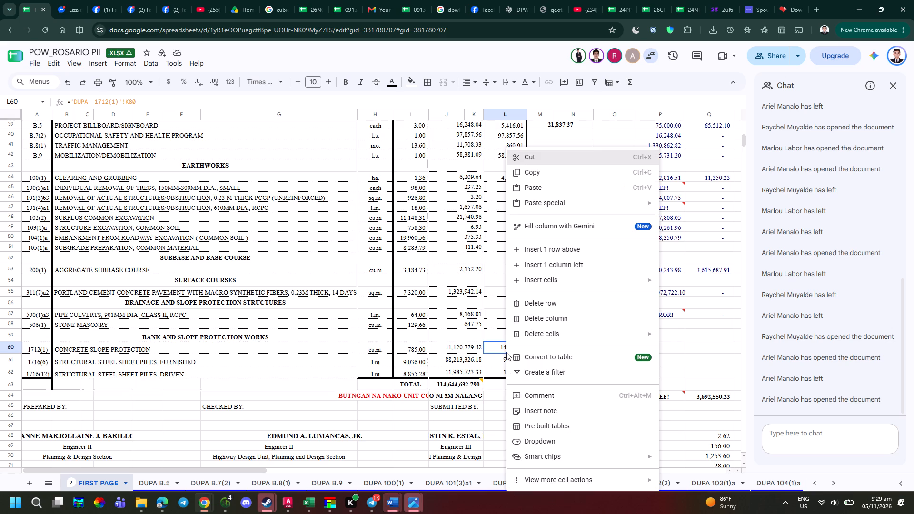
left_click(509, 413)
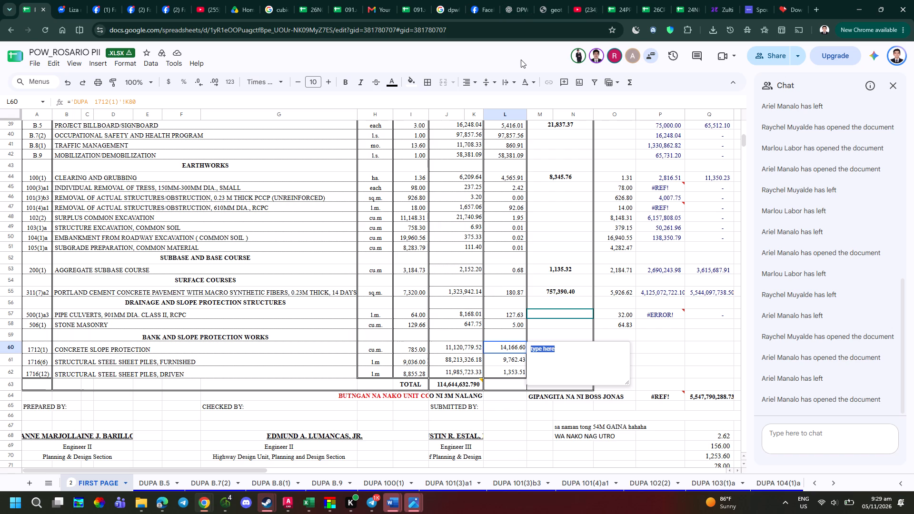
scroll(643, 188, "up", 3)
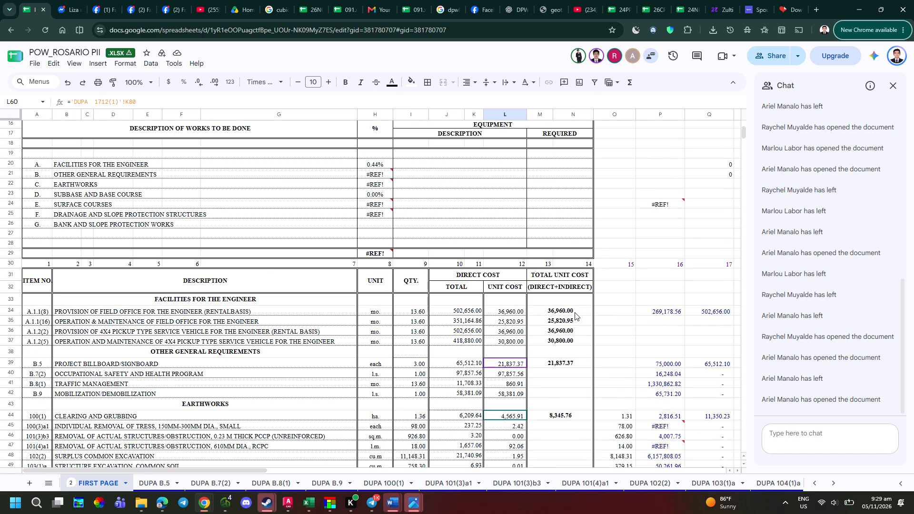
Undo the as-submitted DUPA unit cost links made in L60, L61 and L62 of FIRST PAGE.
key("ctrl+z")
key("ctrl+z")
scroll(566, 408, "down", 3)
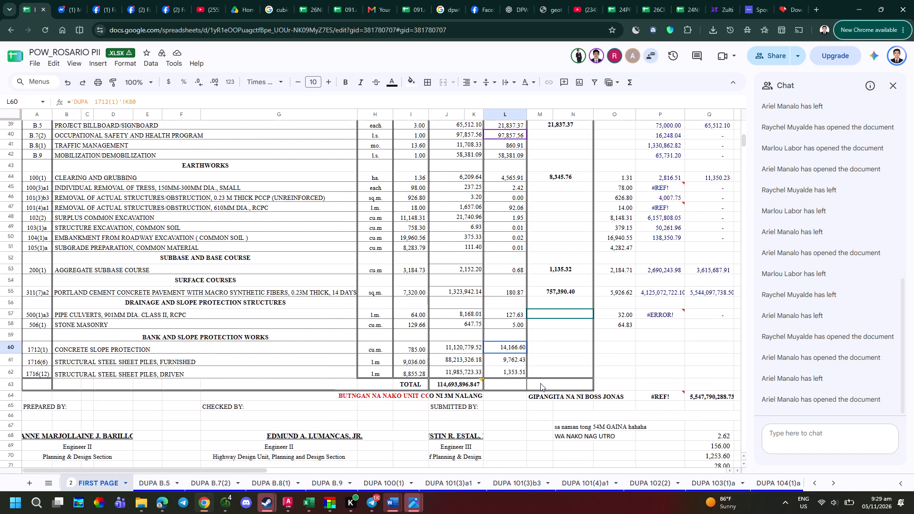
left_click(540, 383)
key("ctrl+z")
key("ctrl+z")
key("ctrl+z")
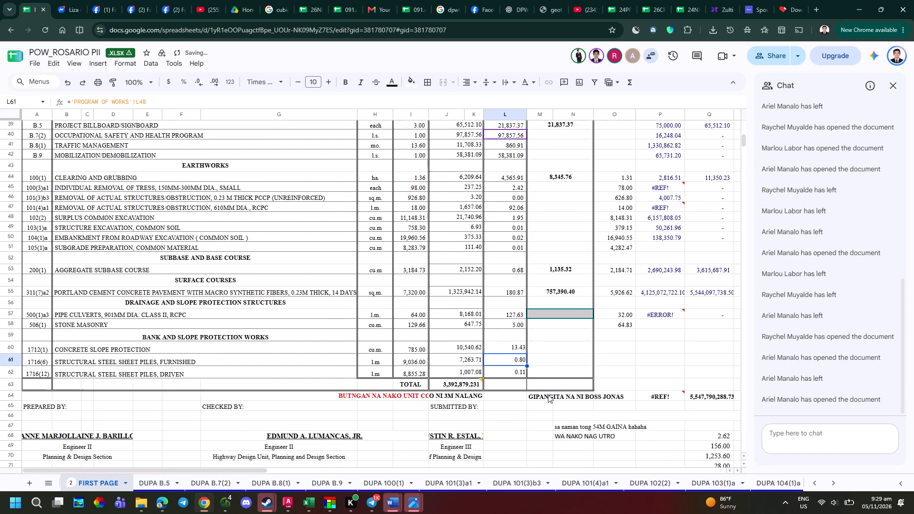
Inspect the formulas behind the total unit costs of field office items A.1.1(8) and A.1.1(16) in M34 and M35.
scroll(546, 412, "up", 2)
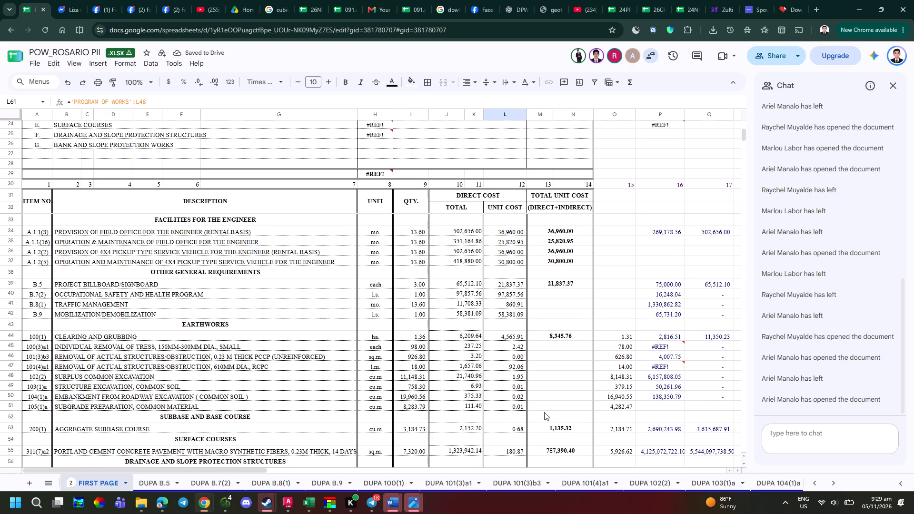
left_click(550, 226)
double_click(551, 228)
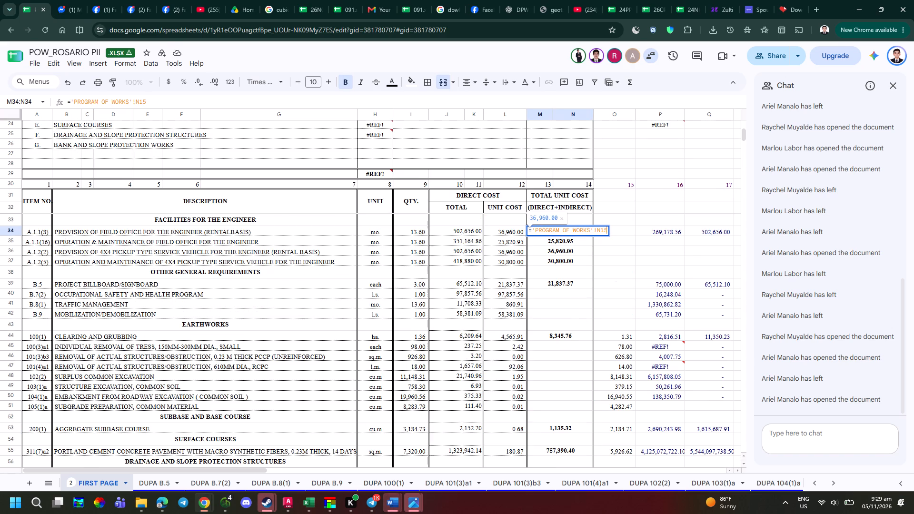
key("Escape")
double_click(556, 242)
key("Escape")
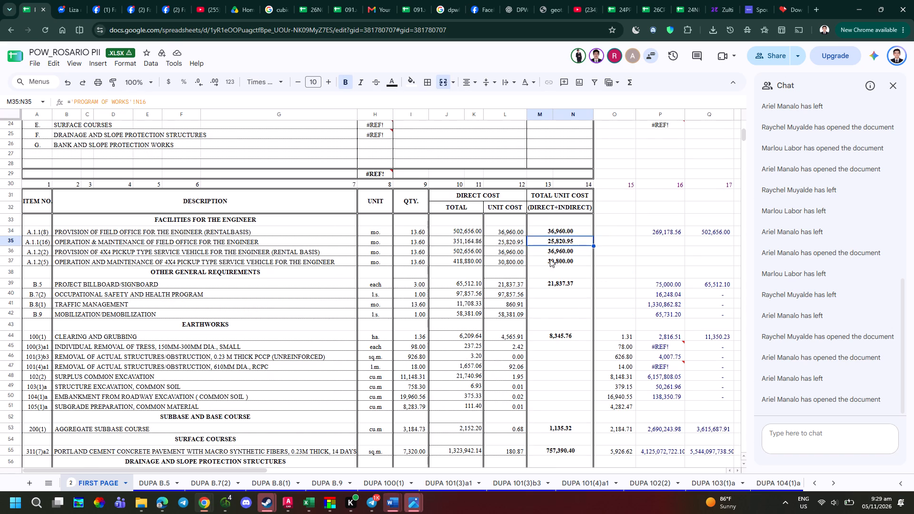
scroll(543, 290, "down", 3)
Switch to the 24NH0123 ORIGINAL DUPA PDF in Edge and examine the 1712(1) Concrete Slope Protection analysis on page 19.
key("alt+Tab")
scroll(586, 367, "down", 5)
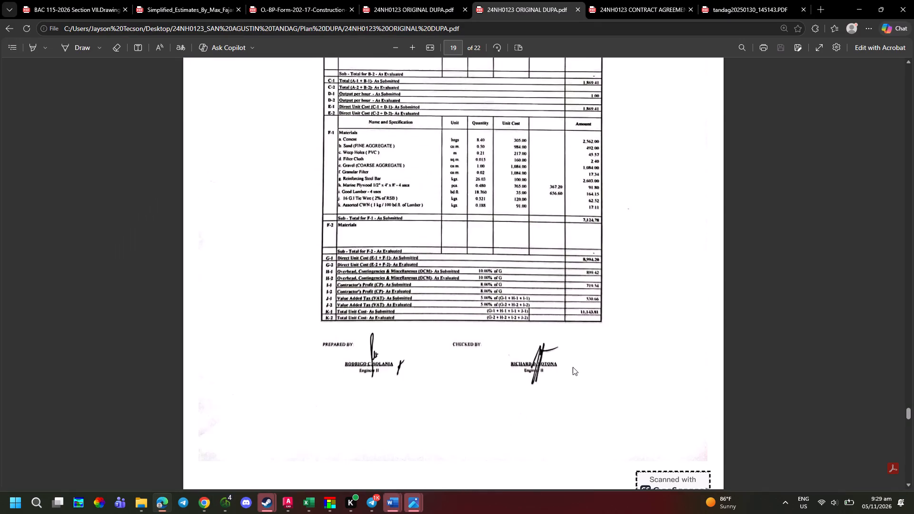
scroll(573, 367, "up", 1, "ctrl")
scroll(573, 367, "up", 5)
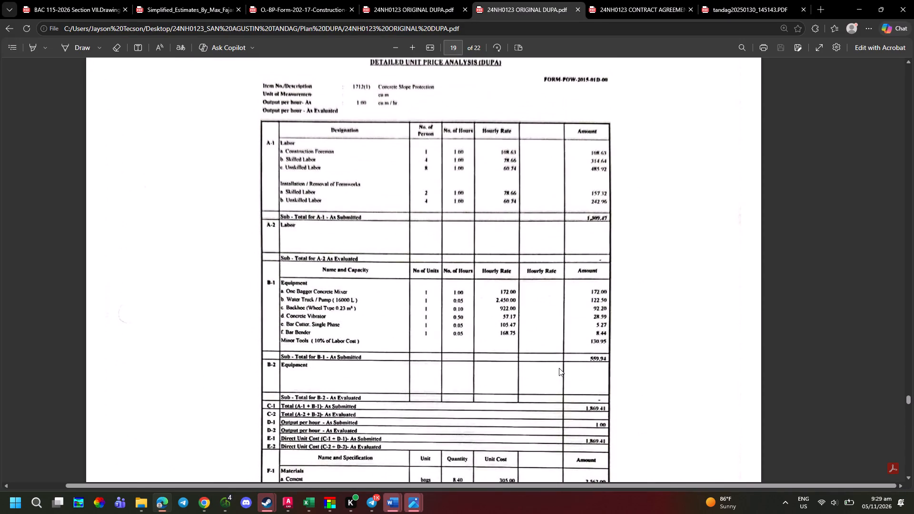
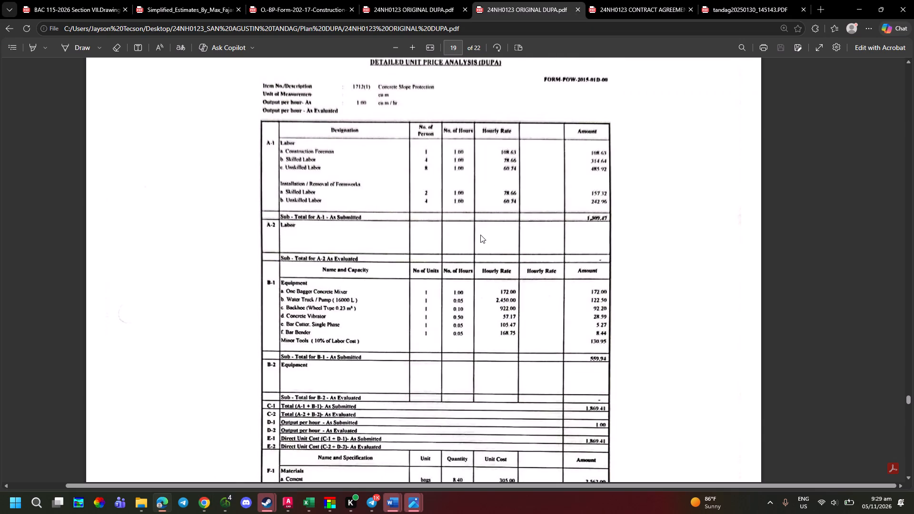
Compare the as-submitted total unit cost of 1712(1) Concrete Slope Protection in the original DUPA PDF with its unit price in the contract agreement BOQ.
scroll(480, 240, "down", 4)
scroll(618, 402, "up", 2, "ctrl")
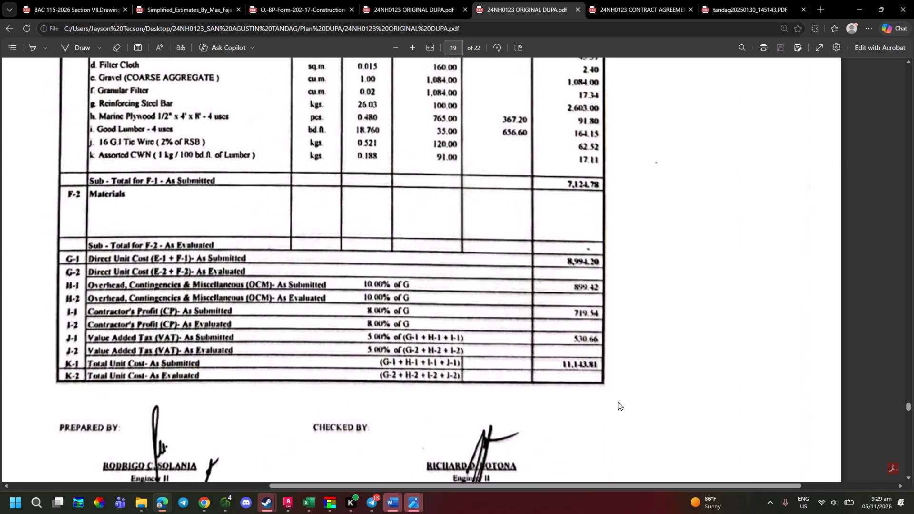
left_click(652, 0)
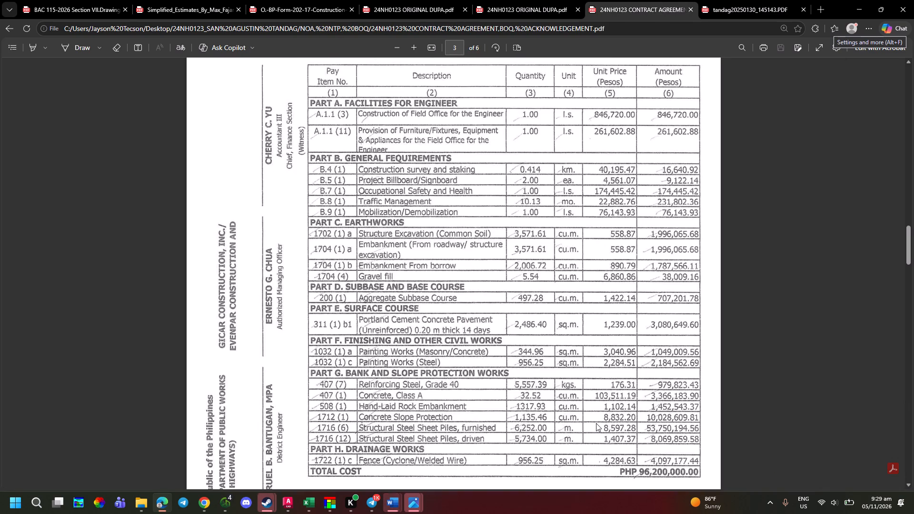
key("alt+Tab")
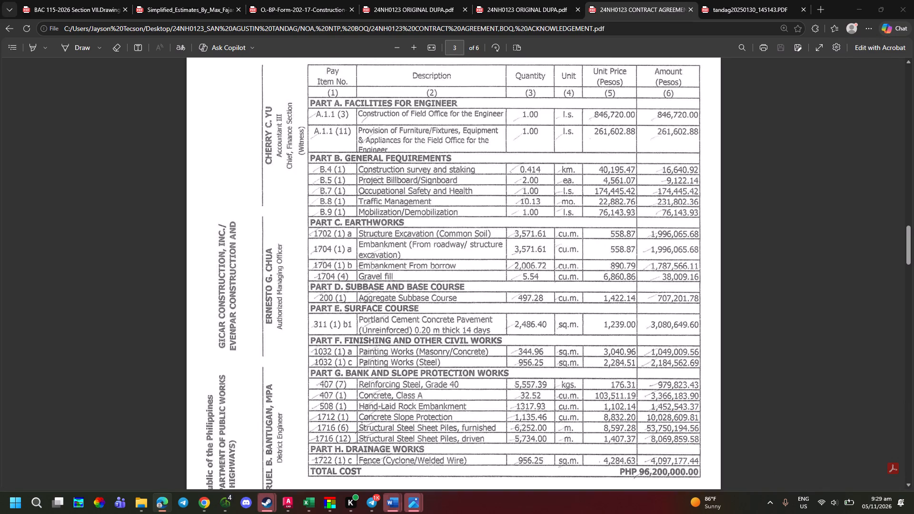
key("alt+Tab")
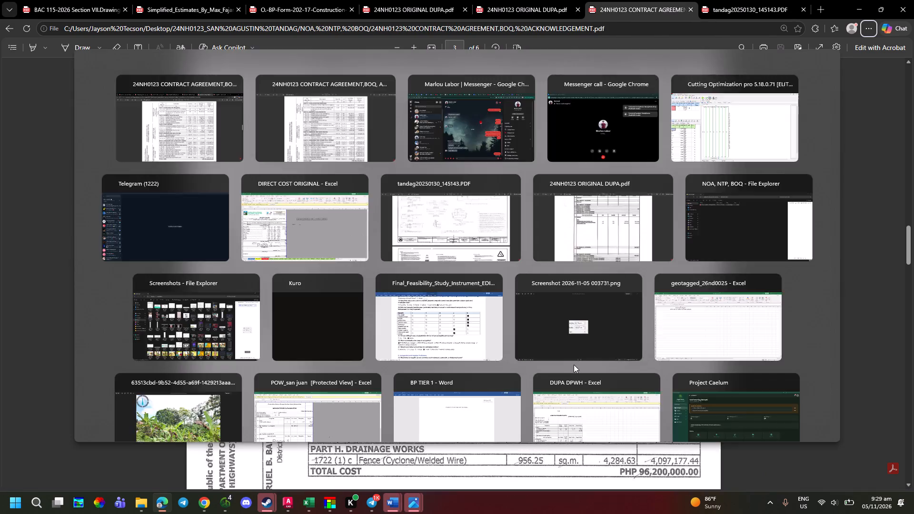
key("alt+Tab")
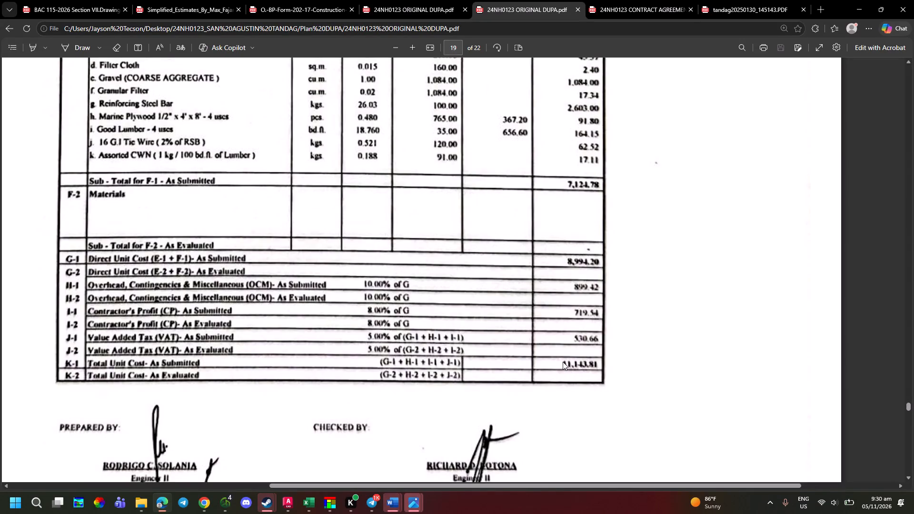
Compare the original DUPA's as-submitted total unit costs, including 508(1) Hand-Laid Rock Embankment, with the unit prices in the contract agreement's bill of quantities.
key("alt+Tab")
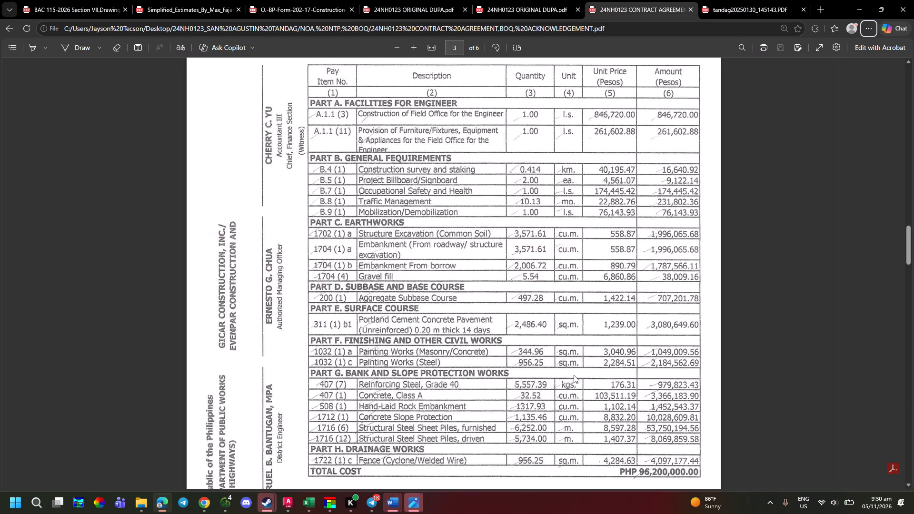
key("alt+Tab")
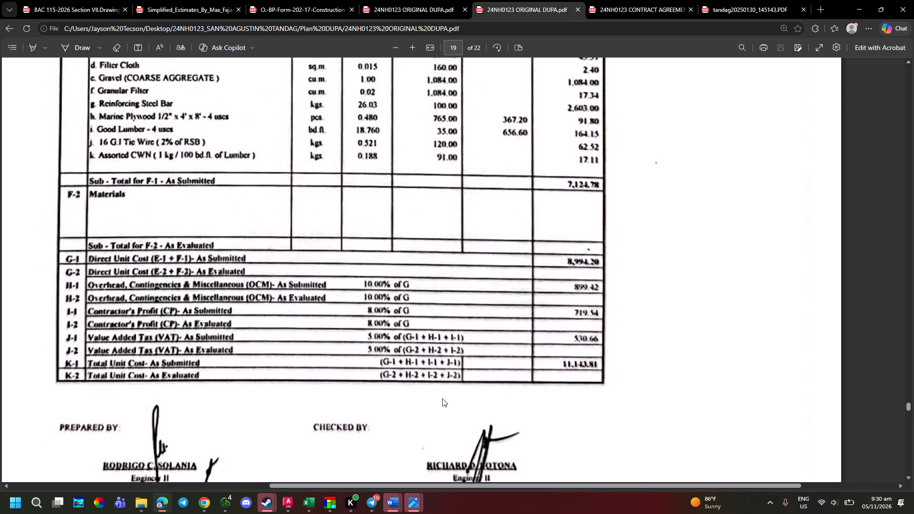
scroll(443, 398, "up", 19)
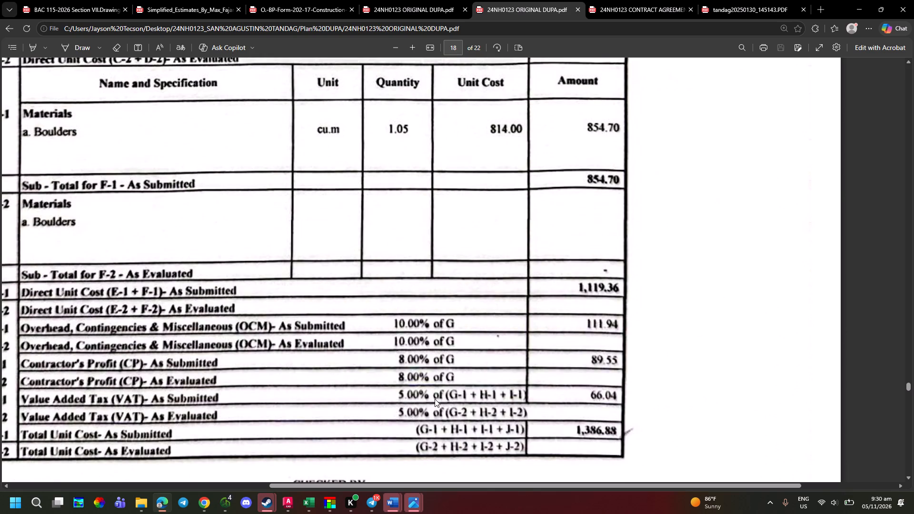
key("alt+Tab")
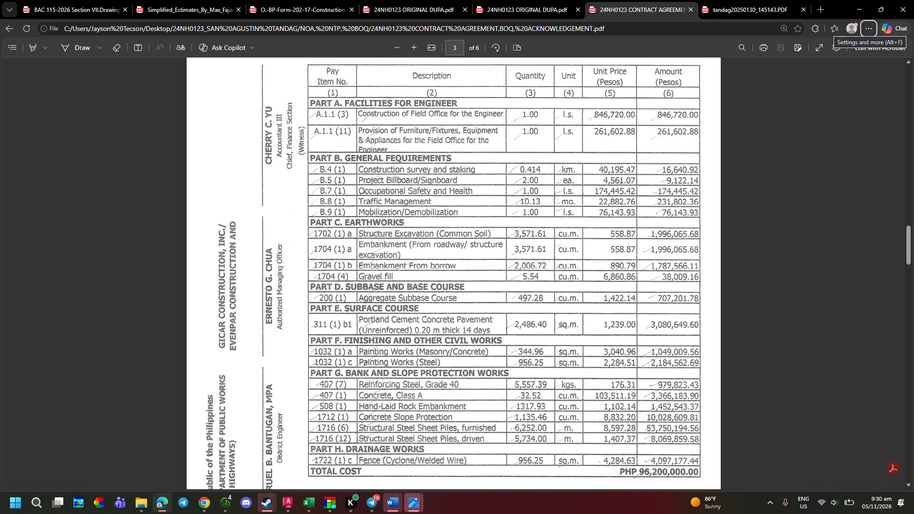
key("alt+Tab")
scroll(221, 316, "down", 2, "ctrl")
scroll(223, 326, "up", 3)
scroll(278, 343, "down", 1)
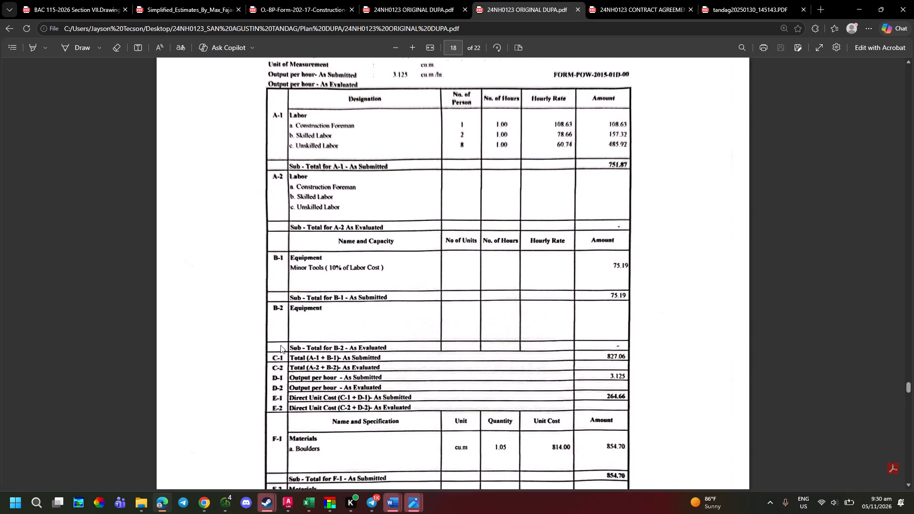
scroll(301, 358, "up", 1, "ctrl")
scroll(308, 374, "down", 2, "ctrl")
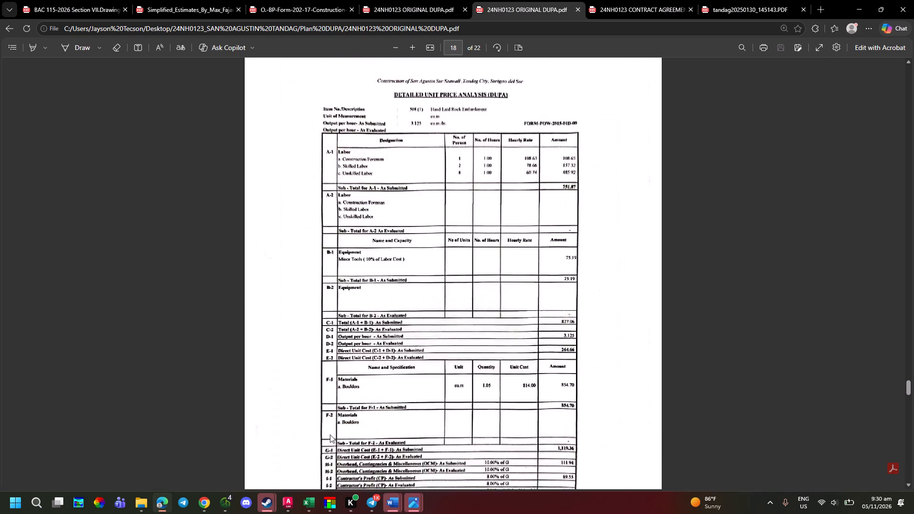
scroll(342, 452, "up", 3, "ctrl")
scroll(349, 454, "down", 2)
scroll(335, 450, "up", 1, "ctrl")
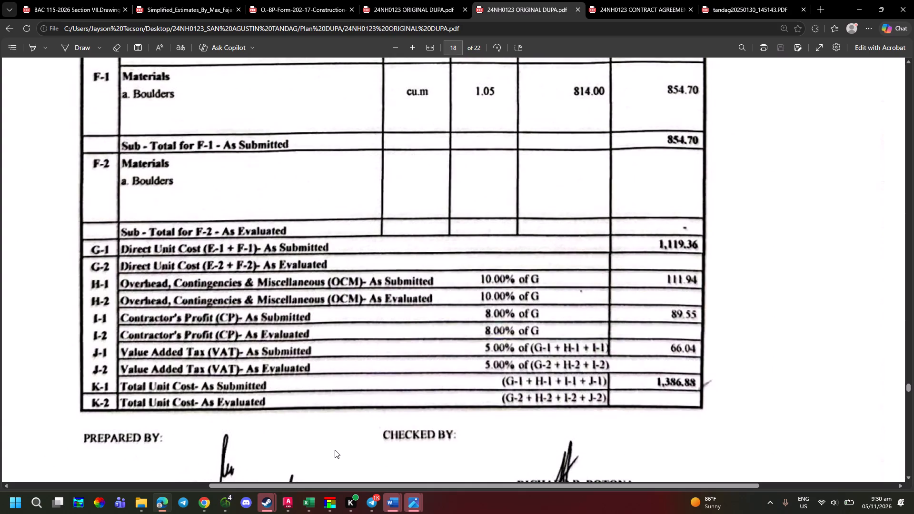
Check the 508(1) Hand-Laid Rock Embankment unit price in the contract agreement's bill of quantities against the original DUPA's as-submitted total unit cost.
key("alt+Tab")
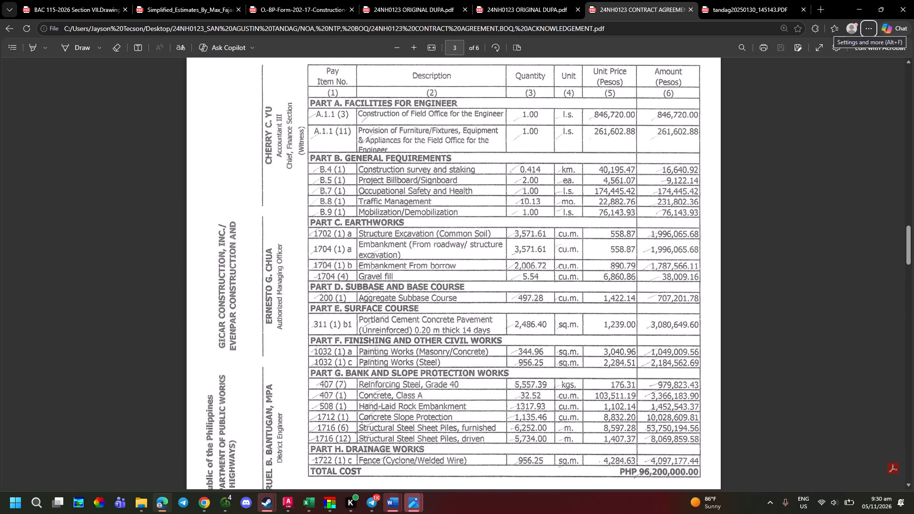
key("alt+Tab")
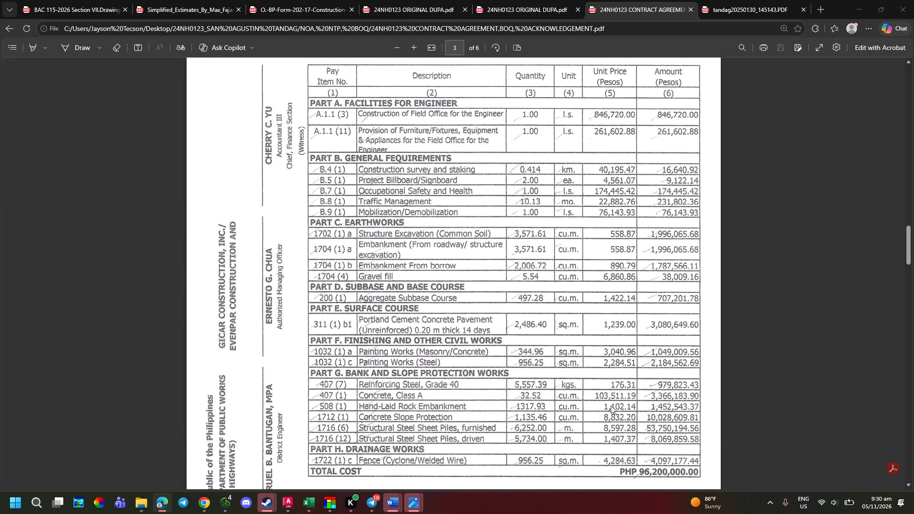
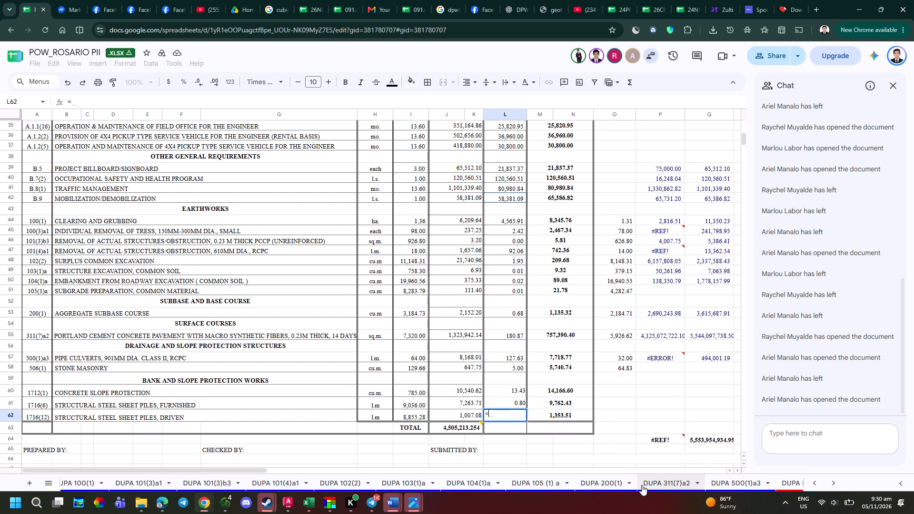
Link the 1716(12) driven sheet pile cost in L62 of FIRST PAGE to the as-submitted direct unit cost, 'DUPA 1716( 12 )'!J58.
scroll(642, 485, "down", 4)
left_click(657, 484)
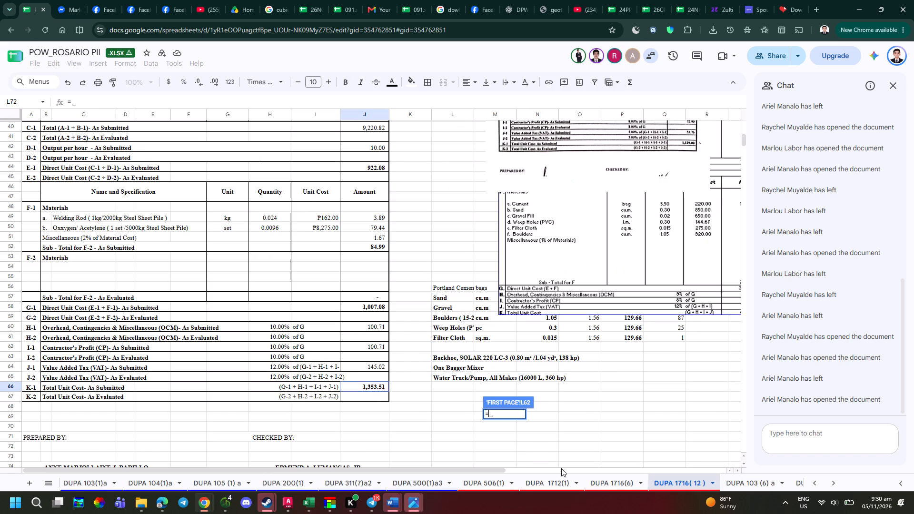
left_click(368, 309)
key("Return")
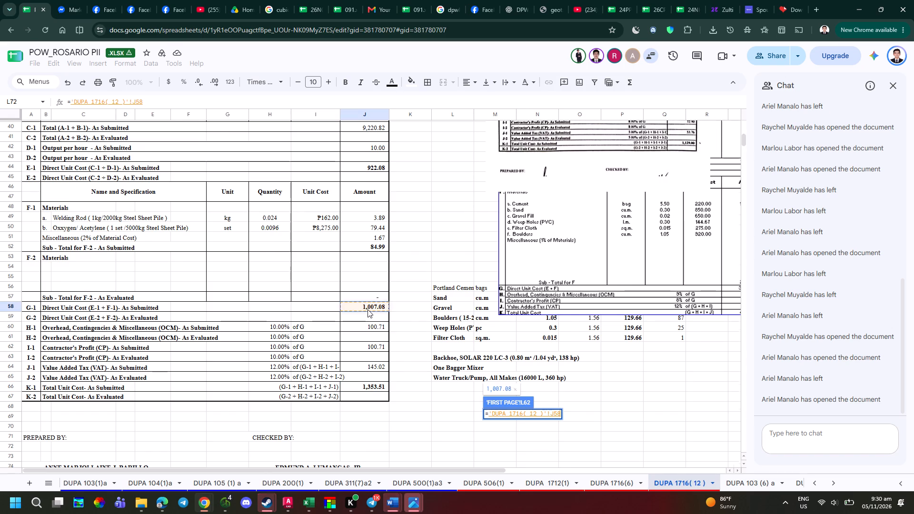
Link the 1716(6) furnished sheet pile cost in L61 of FIRST PAGE to the as-submitted direct unit cost, 'DUPA 1716(6)'!J54.
left_click(515, 406)
key("equal")
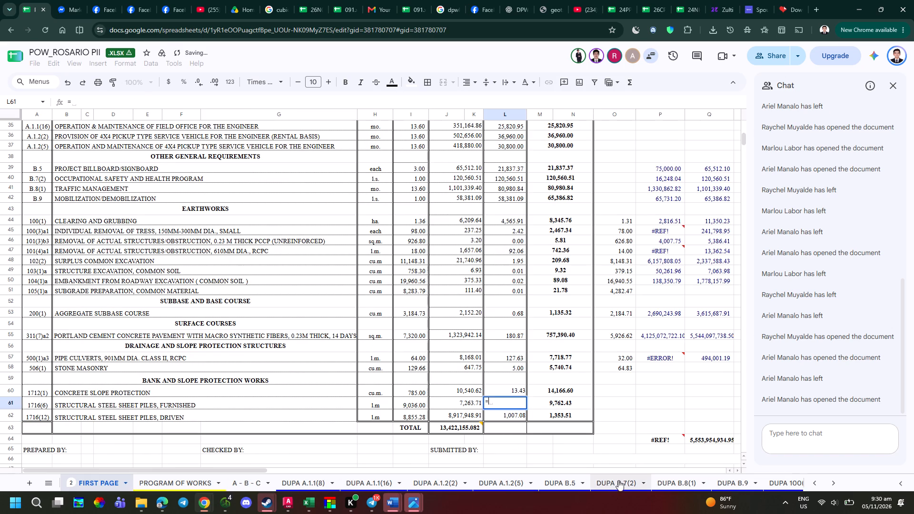
scroll(622, 483, "down", 12)
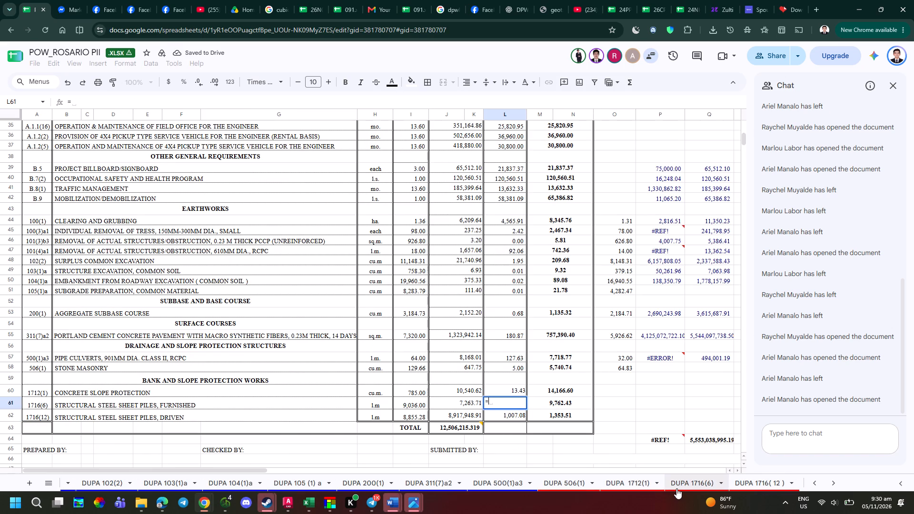
left_click(676, 488)
left_click(375, 351)
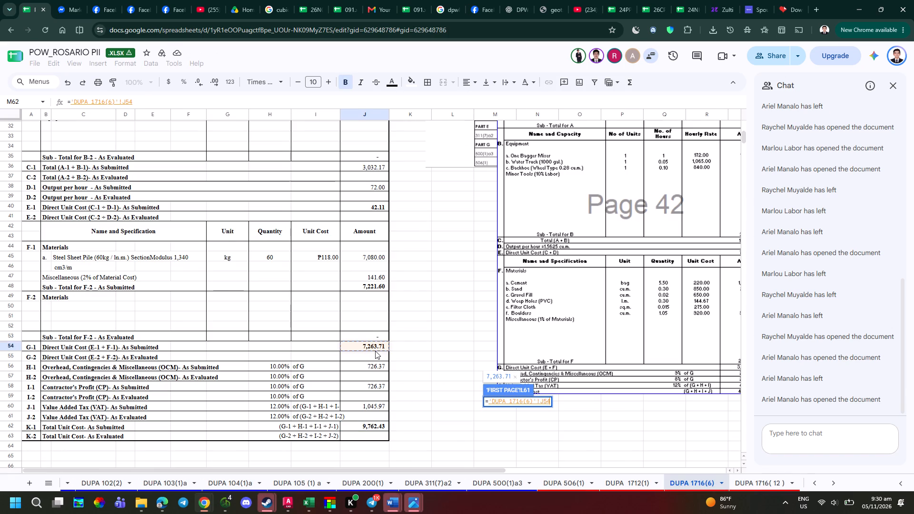
key("Return")
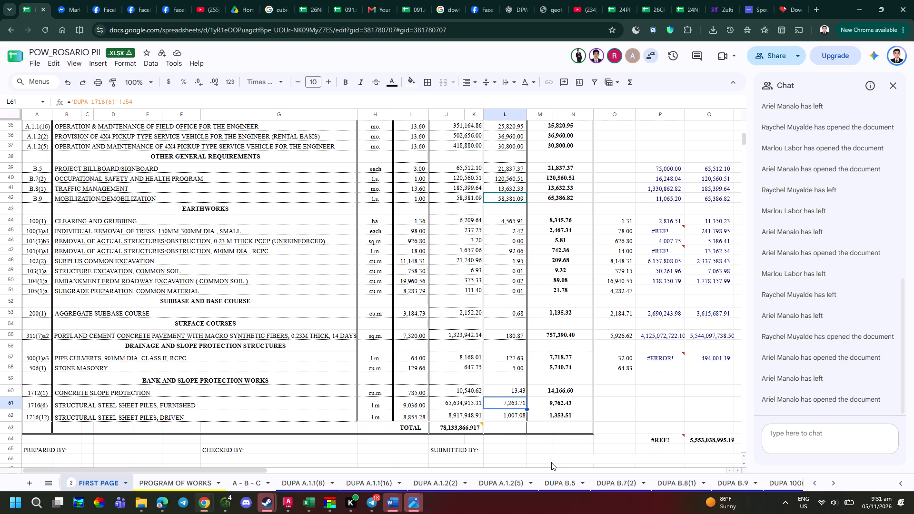
Link the 1712(1) concrete slope protection cost in L60 of FIRST PAGE to the as-submitted direct unit cost, 'DUPA 1712(1)'!K72.
left_click(515, 393)
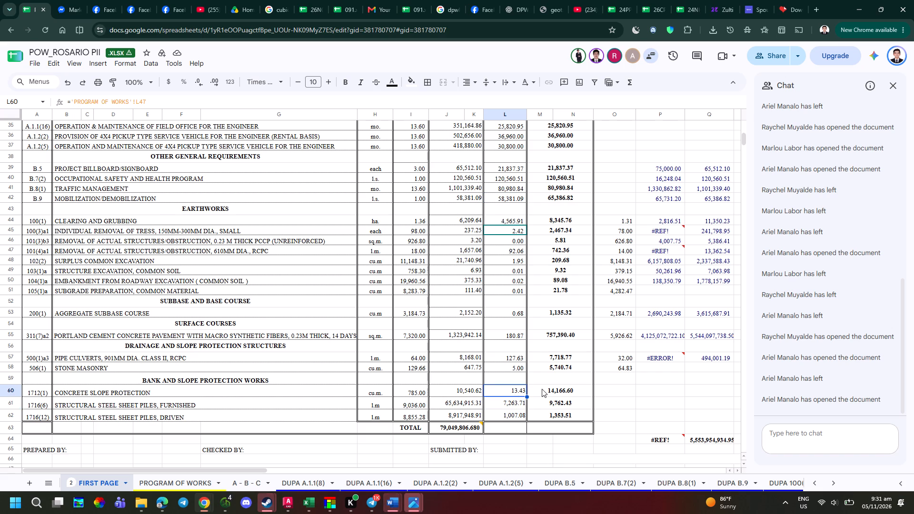
key("equal")
scroll(692, 480, "down", 3)
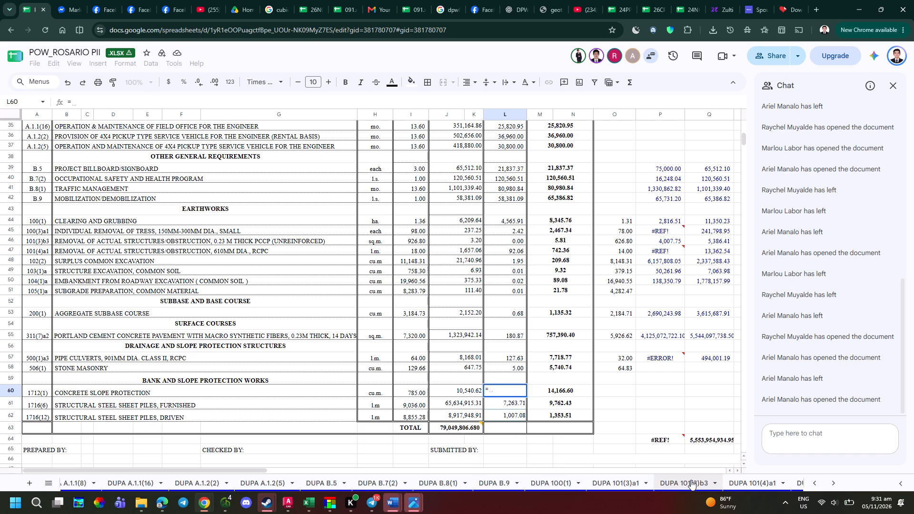
scroll(691, 480, "down", 8)
left_click(697, 482)
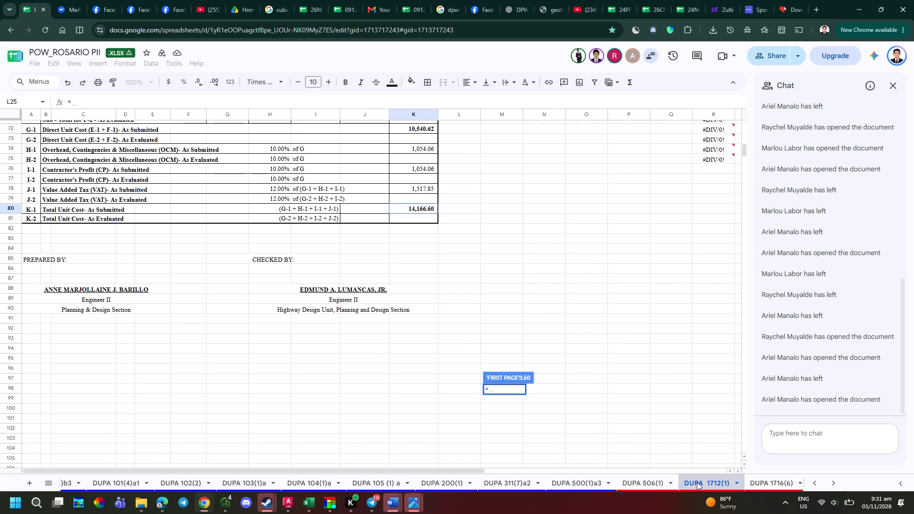
scroll(444, 338, "up", 2)
left_click(425, 292)
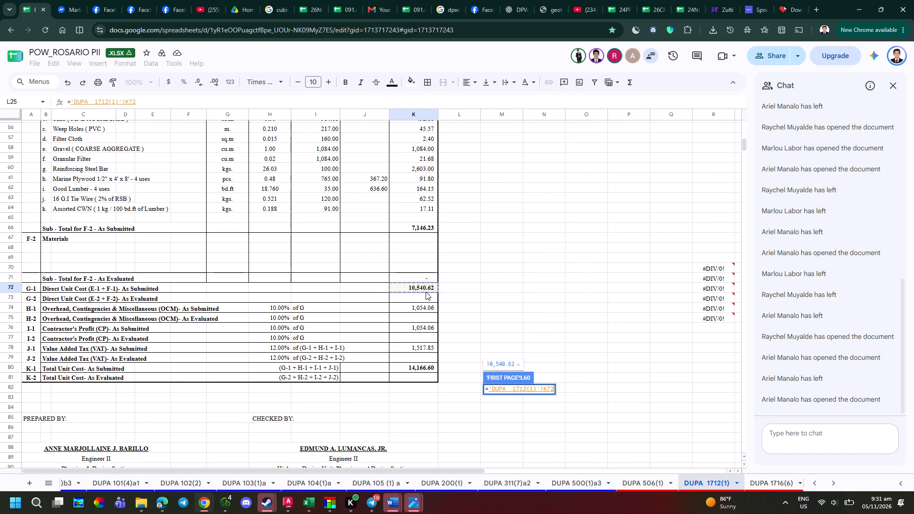
key("Return")
left_click(483, 445)
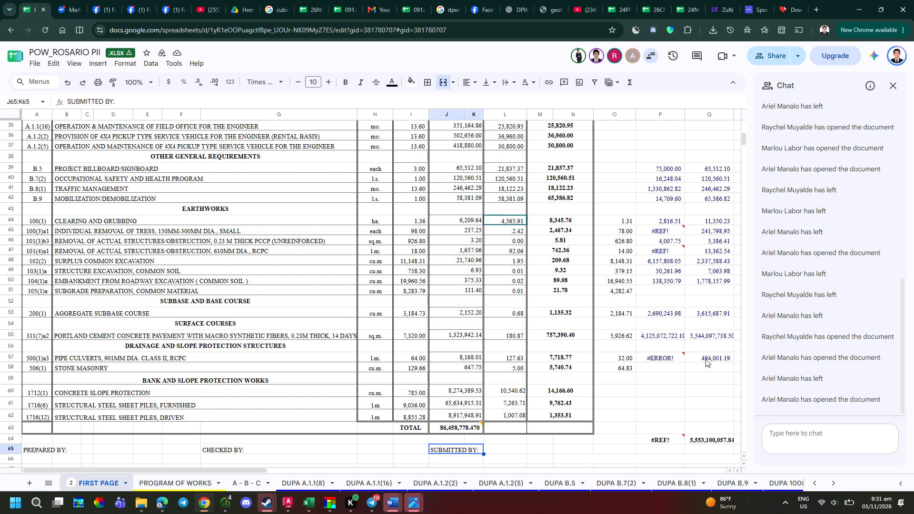
Review the FIRST PAGE item descriptions from earthworks through bank and slope protection works.
left_click(279, 339)
left_click(286, 363)
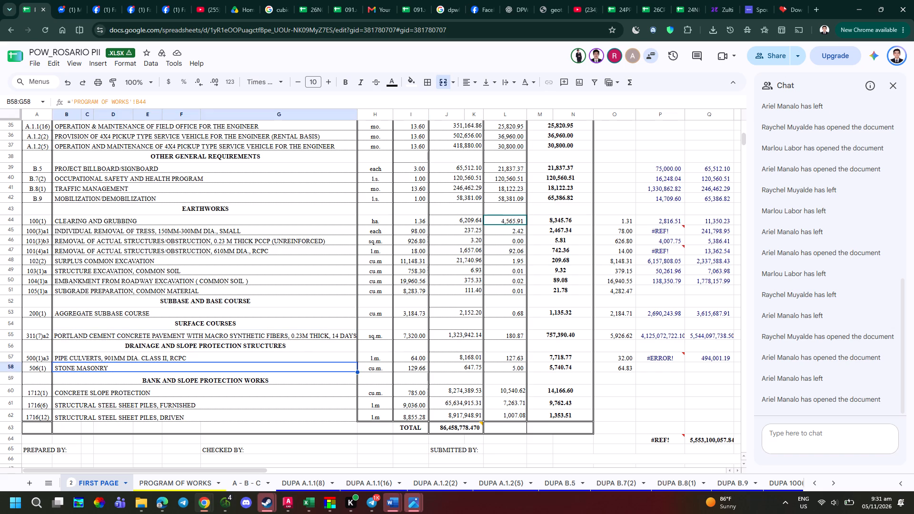
left_click(291, 334)
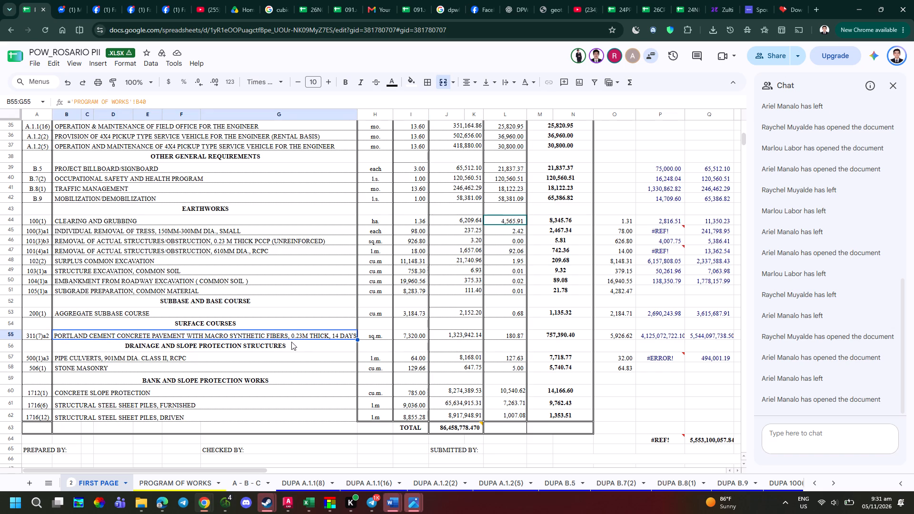
scroll(206, 323, "up", 2)
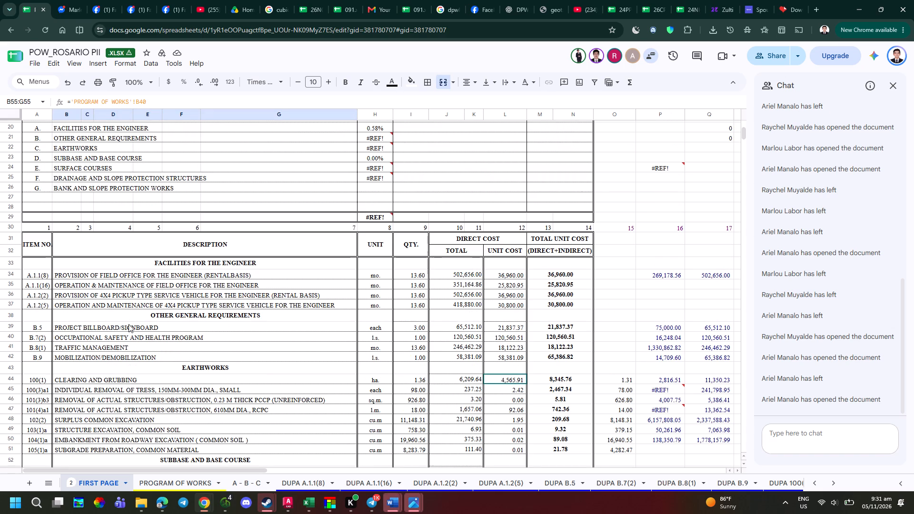
left_click(139, 413)
left_click(148, 417)
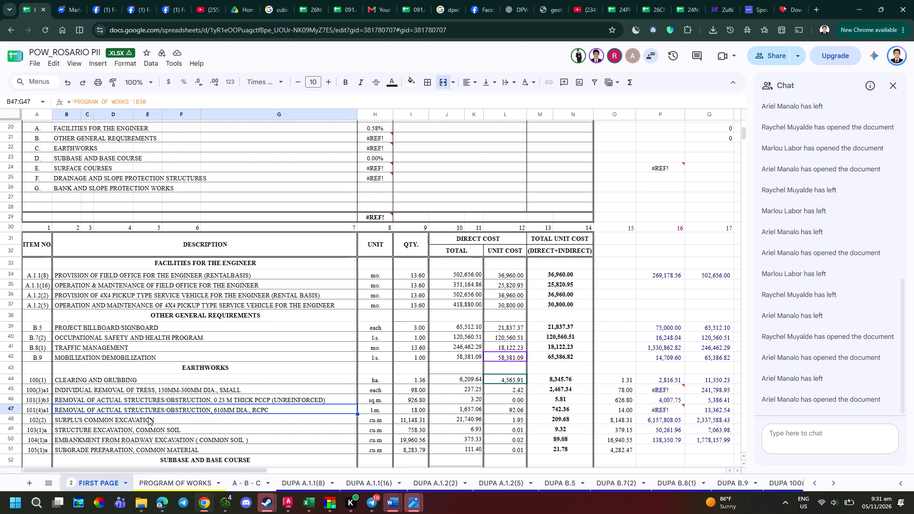
left_click(171, 432)
left_click(169, 415)
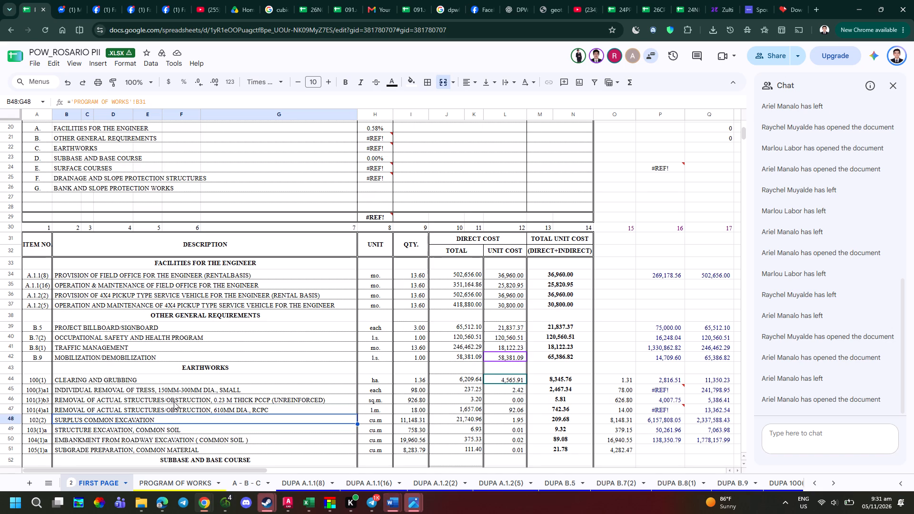
left_click(174, 396)
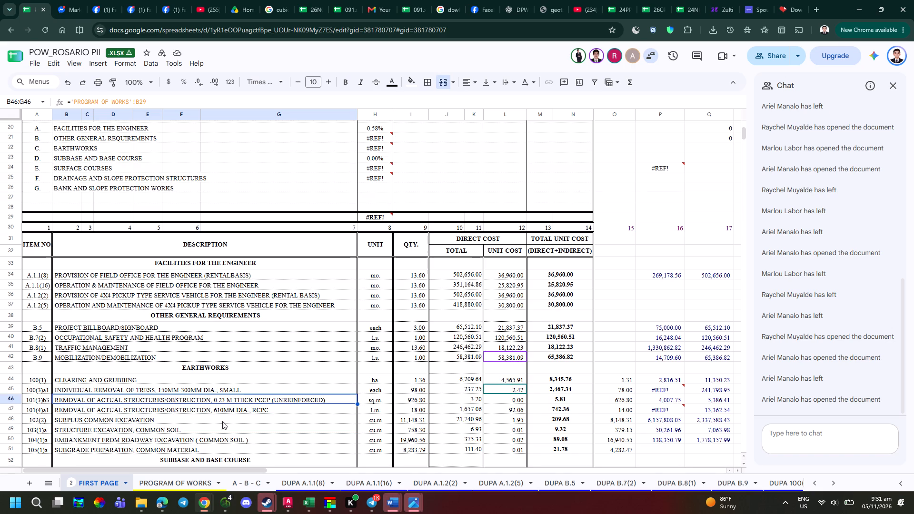
scroll(239, 414, "down", 2)
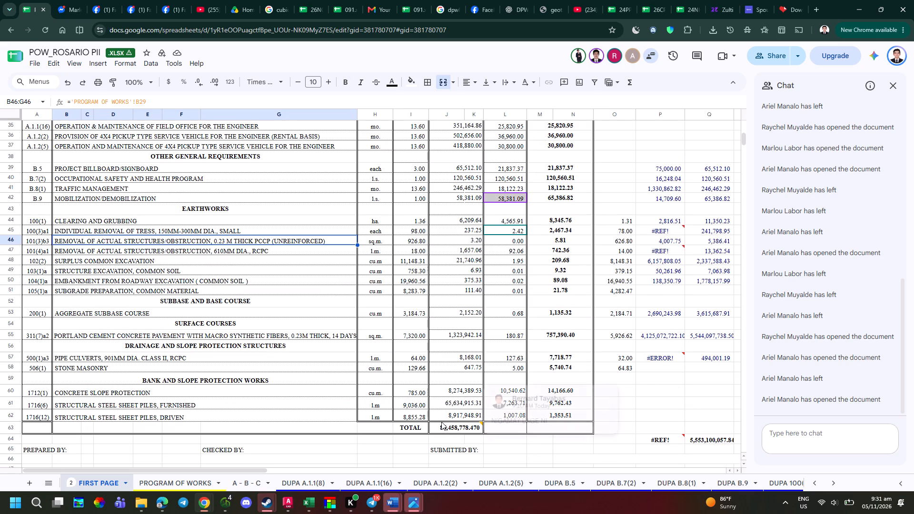
Delete the comment attached to the direct cost TOTAL cell on FIRST PAGE.
left_click(457, 431)
key("Escape")
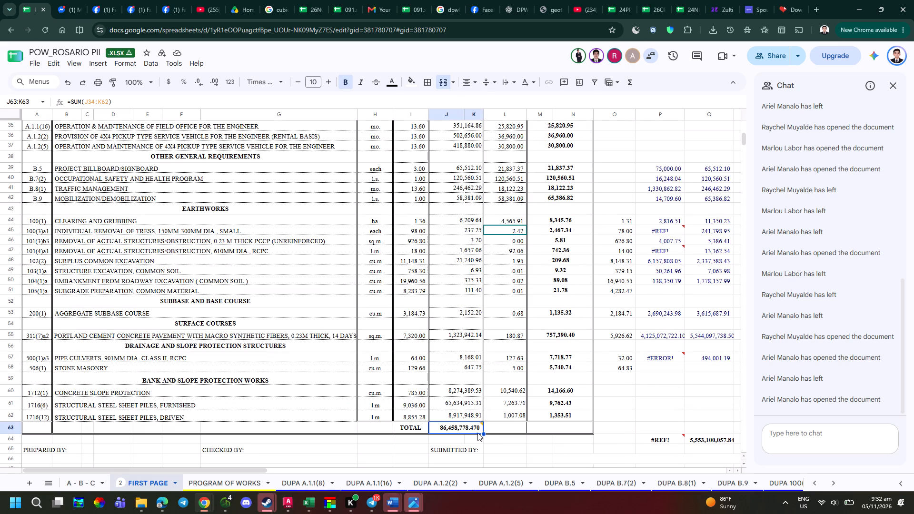
right_click(476, 431)
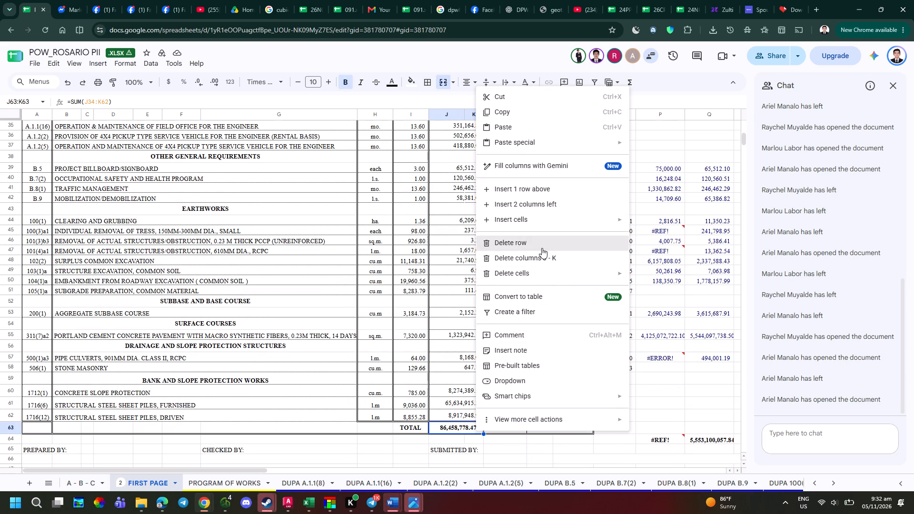
key("Escape")
left_click(203, 251)
left_click(216, 242)
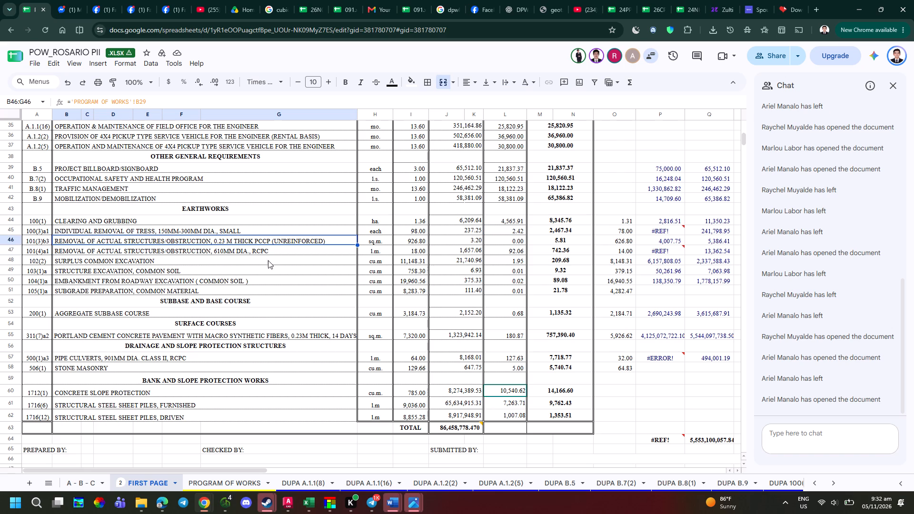
key("Escape")
right_click(463, 431)
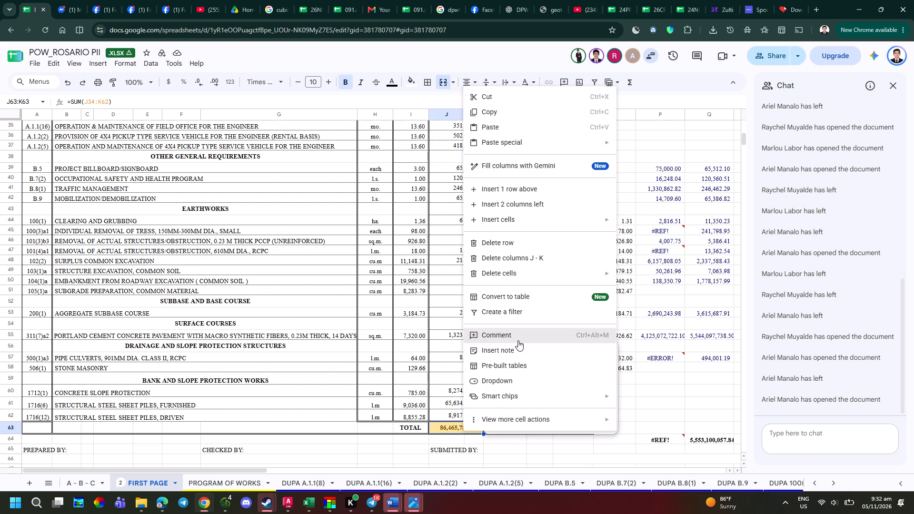
key("Escape")
left_click(599, 362)
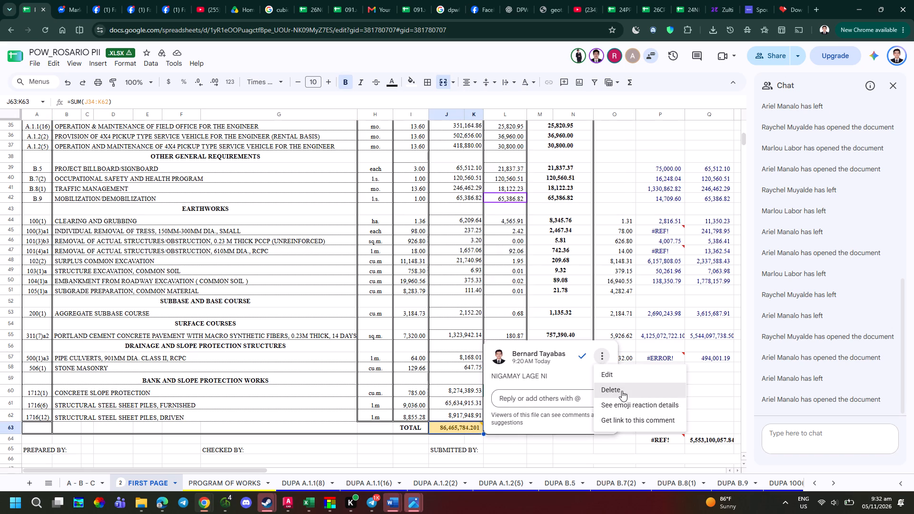
left_click(622, 391)
left_click(540, 390)
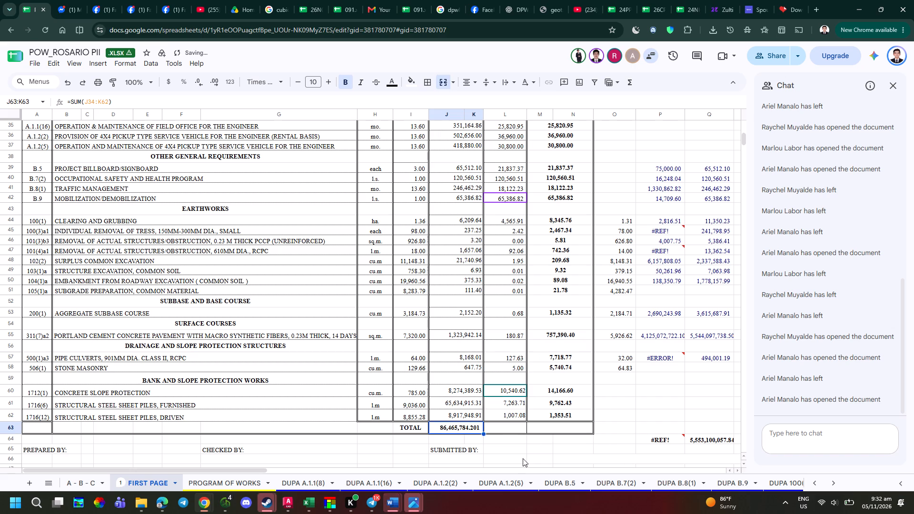
left_click(523, 458)
left_click(474, 429)
key("Escape")
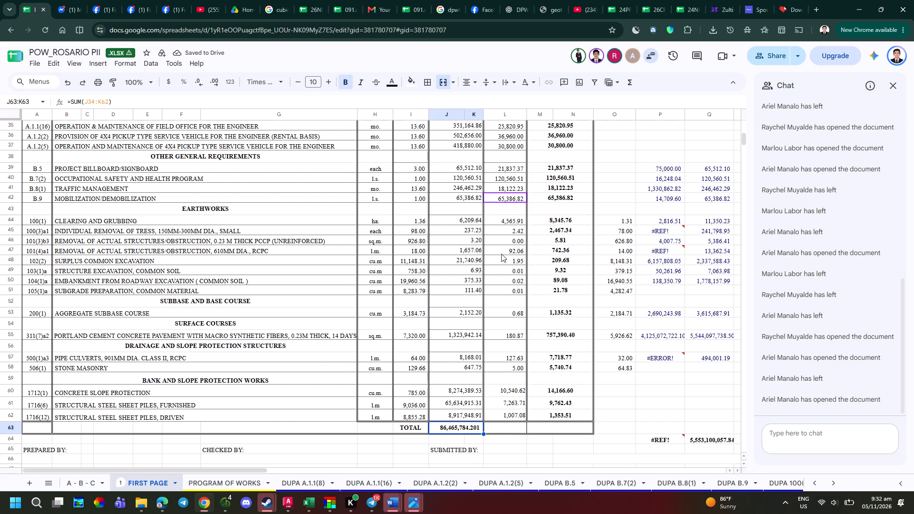
Insert an empty row above item 1712(1) Concrete Slope Protection on FIRST PAGE.
left_click(511, 226)
left_click(514, 219)
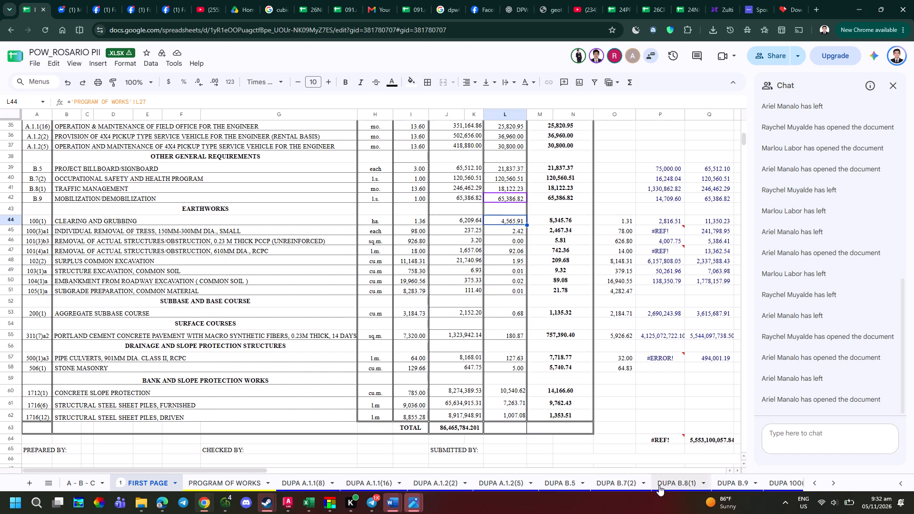
left_click(12, 387)
right_click(11, 393)
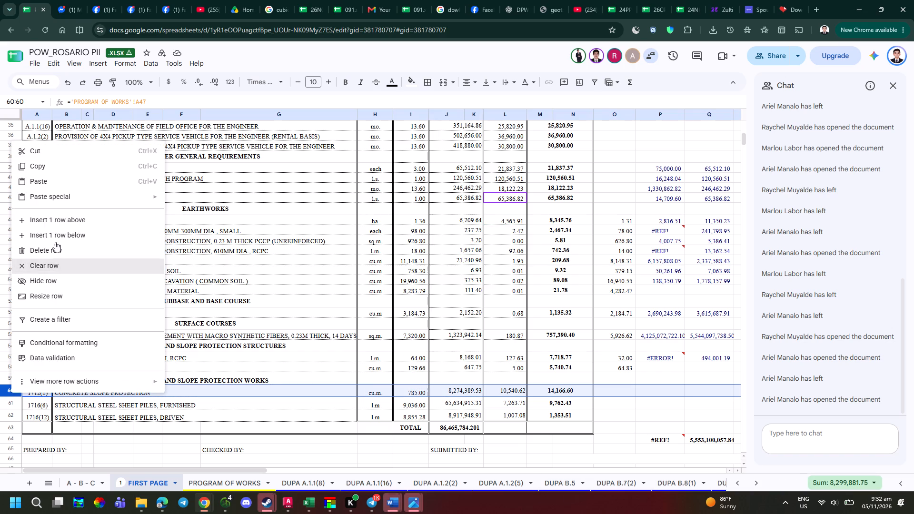
left_click(66, 216)
left_click(35, 390)
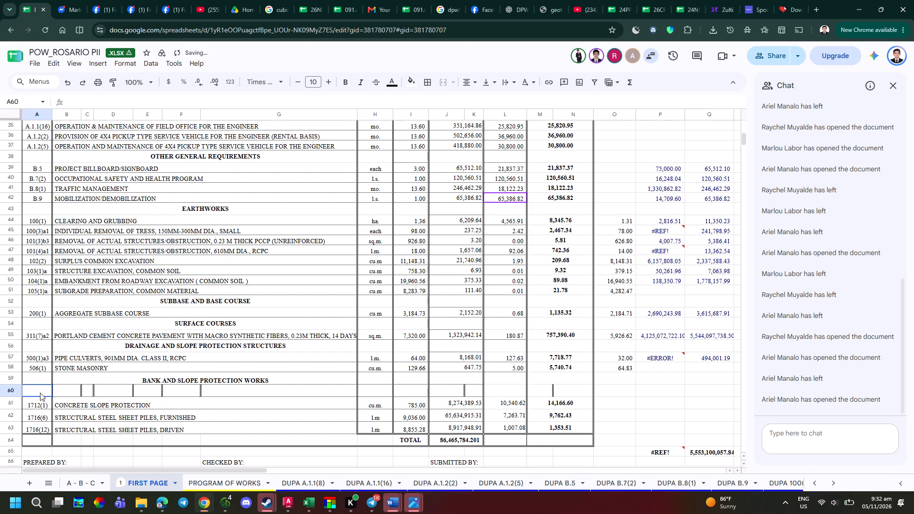
left_click_drag(62, 392, 68, 390)
Copy the Concrete Slope Protection description formula into the description cell of the empty row above it.
left_click(63, 401)
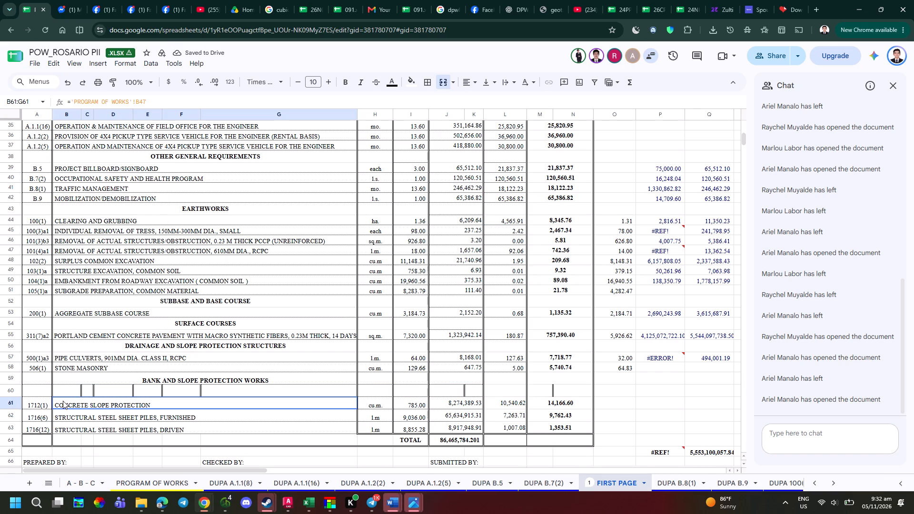
key("ctrl+c")
left_click(68, 388)
key("ctrl+v")
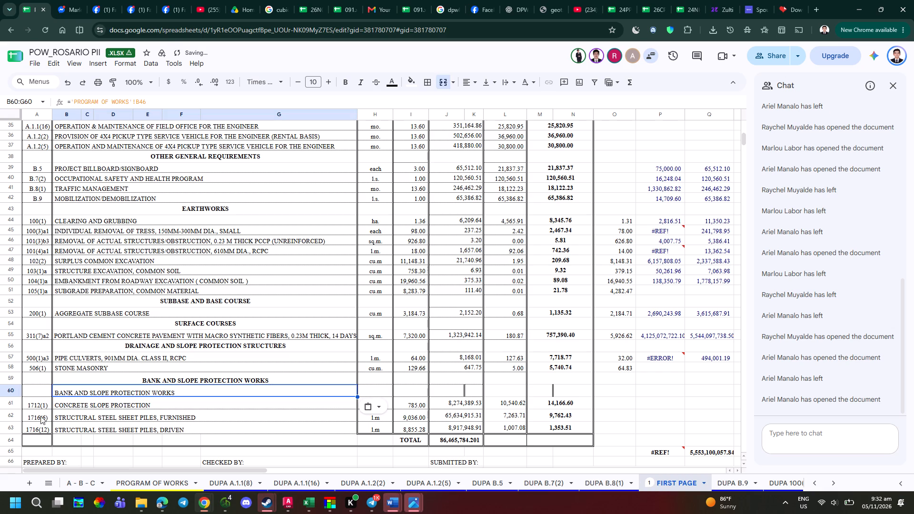
scroll(337, 405, "down", 1)
scroll(252, 404, "up", 1)
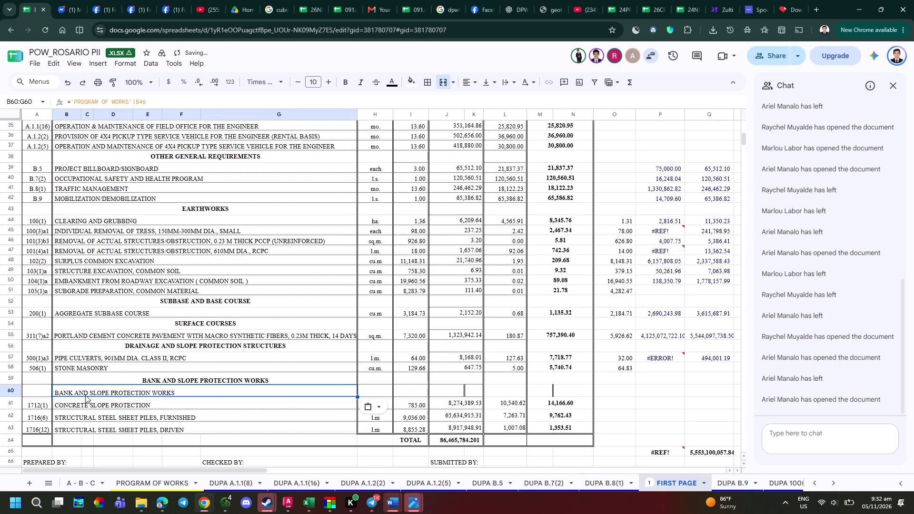
Enter 508(1) as the new row's item number under Bank and Slope Protection Works.
left_click(39, 390)
type("508(1)")
key("Return")
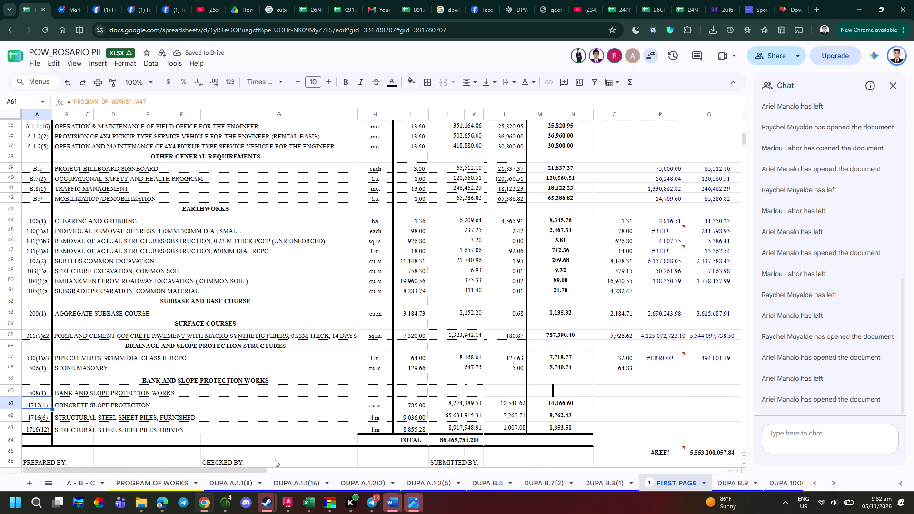
Duplicate the DUPA 1712(1) sheet.
scroll(522, 482, "down", 2)
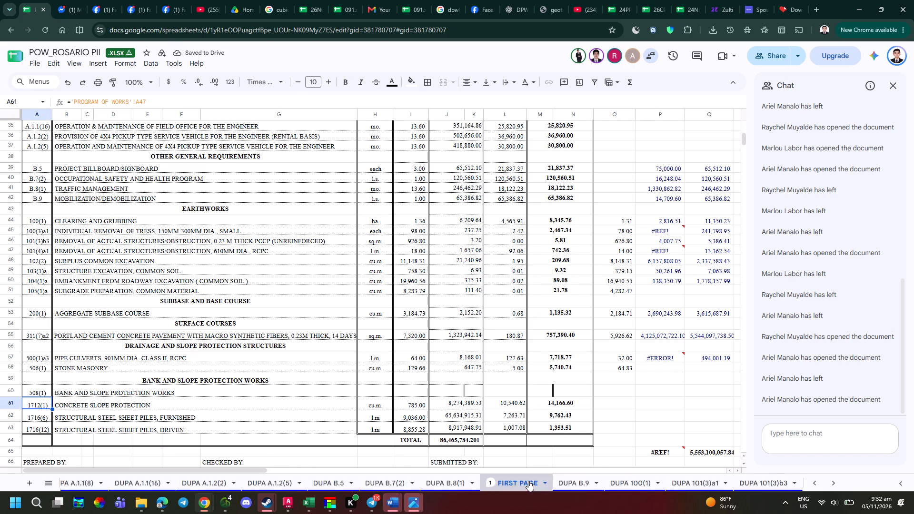
scroll(528, 481, "down", 11)
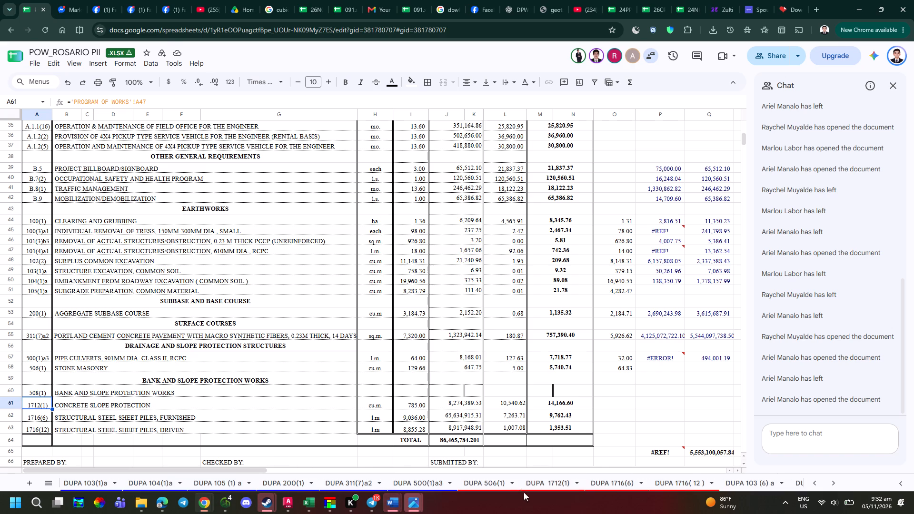
left_click(545, 484)
right_click(545, 484)
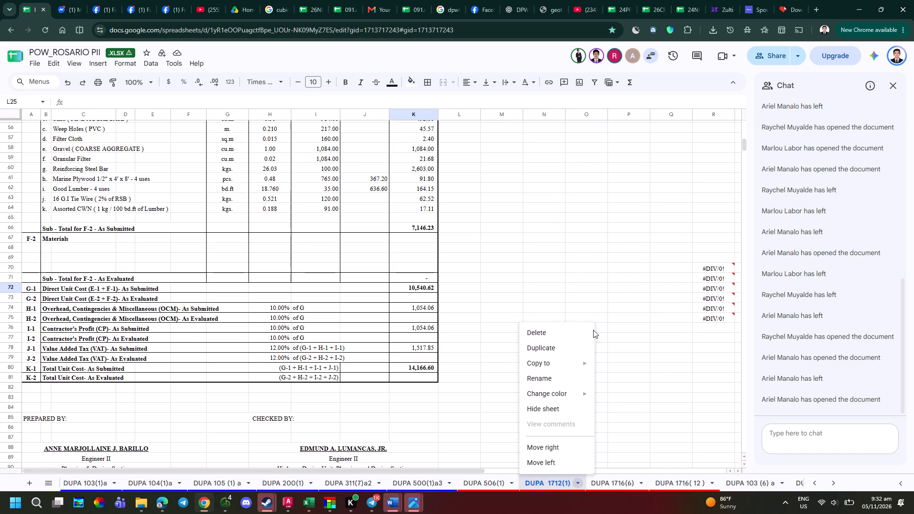
left_click(563, 347)
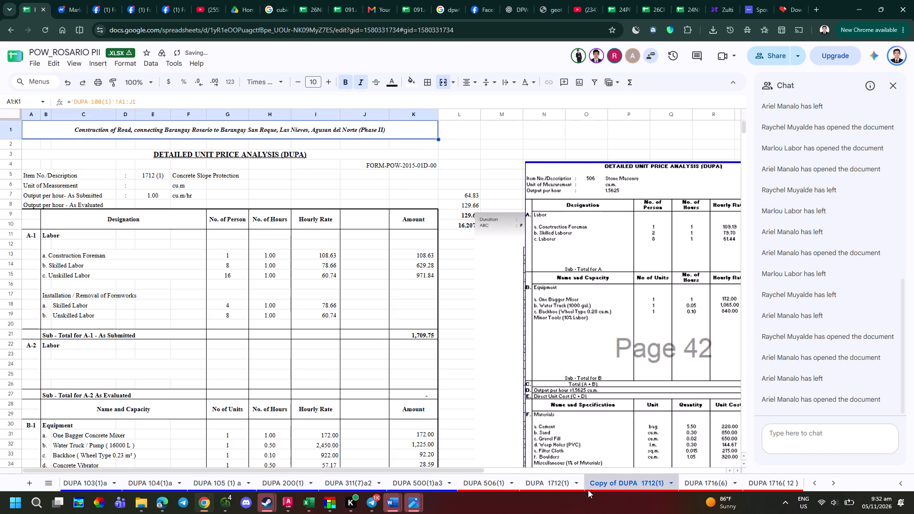
Move the duplicated DUPA 1712(1) sheet between DUPA 506(1) and the original DUPA 1712(1).
left_click_drag(609, 481, 536, 479)
left_click_drag(616, 484, 531, 481)
left_click_drag(613, 483, 531, 491)
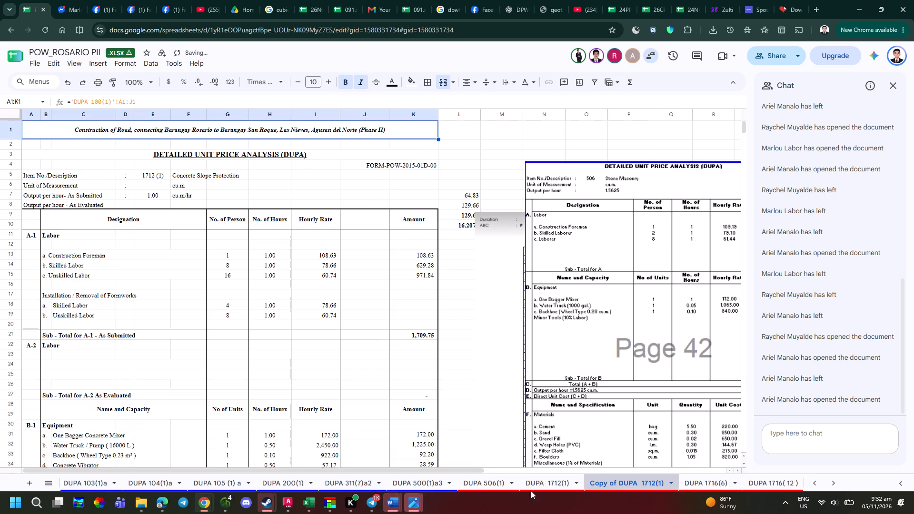
left_click_drag(531, 491, 481, 485)
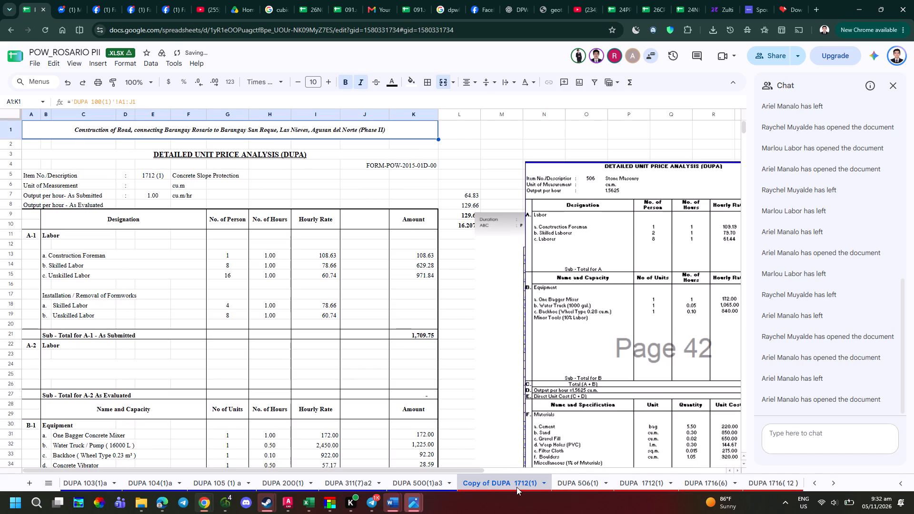
left_click_drag(507, 485, 578, 478)
Rename the duplicated sheet as DUPA 508(1).
right_click(567, 482)
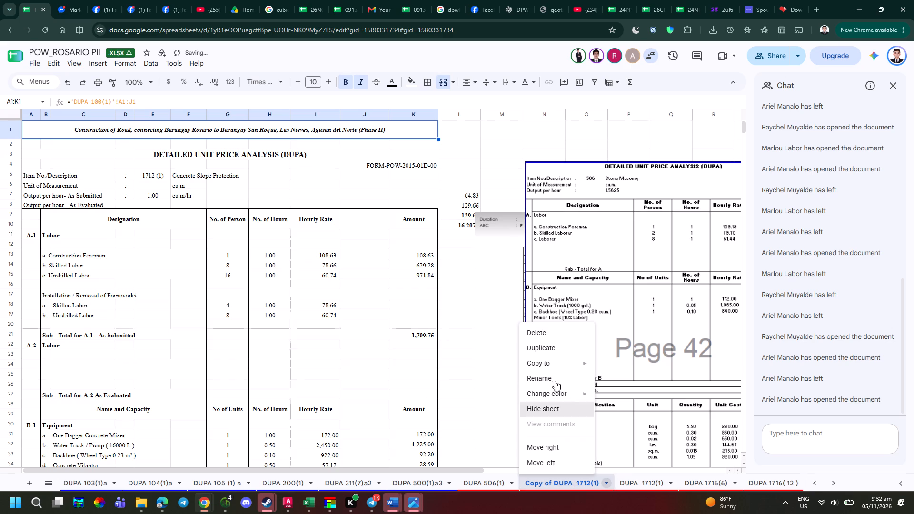
left_click(553, 376)
left_click(558, 483)
left_click(556, 483)
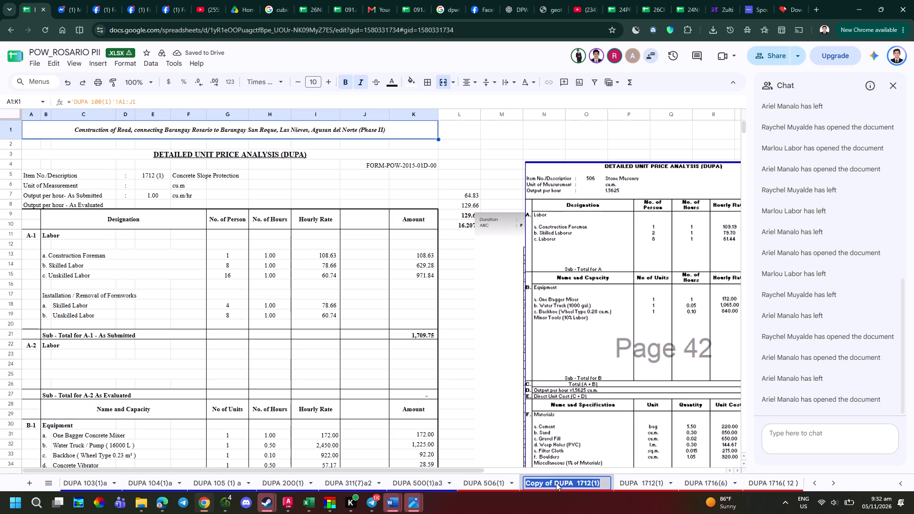
key("BackSpace")
key("BackSpace")
key("BackSpace")
key("BackSpace")
key("BackSpace")
key("BackSpace")
key("BackSpace")
key("BackSpace")
key("BackSpace")
key("BackSpace")
key("Right")
key("Right")
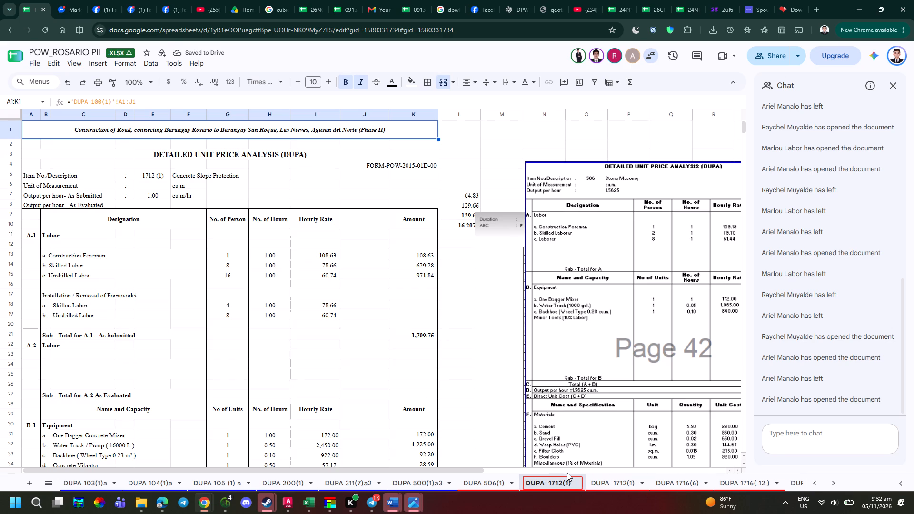
key("Right")
key("Right")
key("Right")
key("Right")
key("Right")
key("Right")
key("Right")
key("Right")
key("BackSpace")
key("BackSpace")
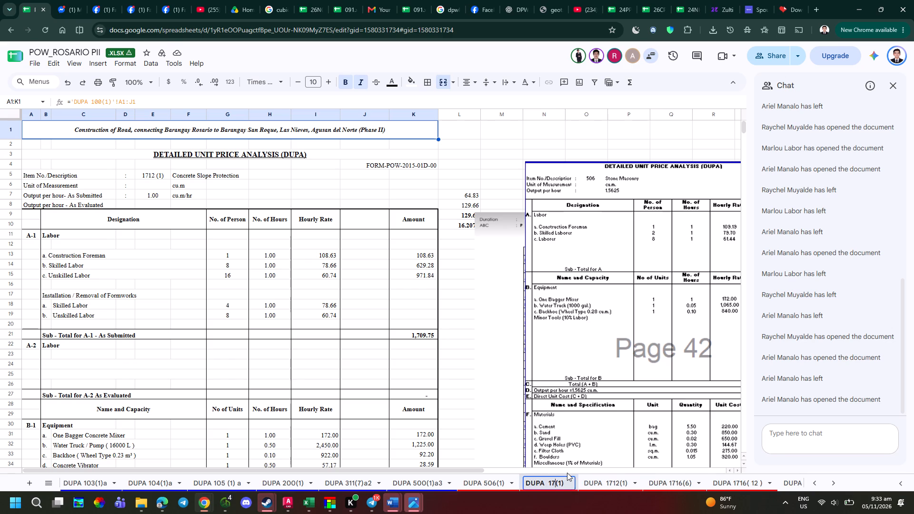
key("BackSpace")
key("BackSpace")
type("50")
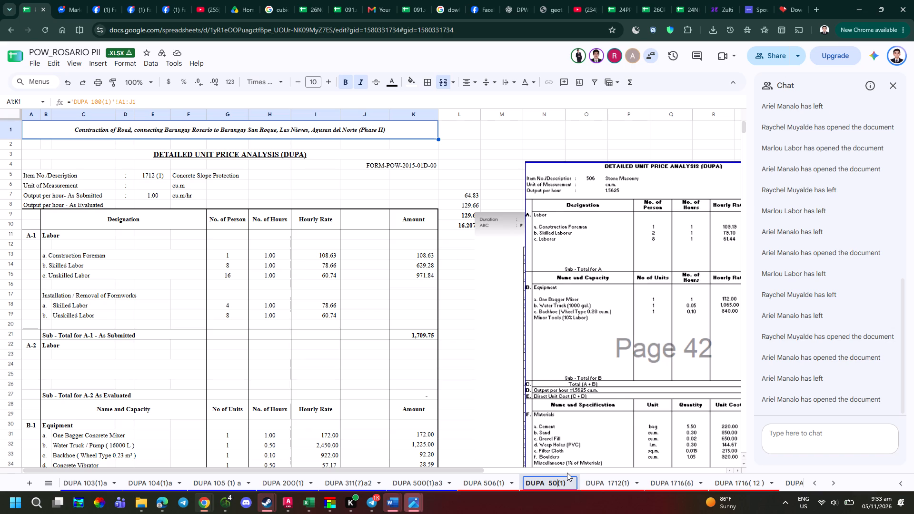
key("8")
key("Return")
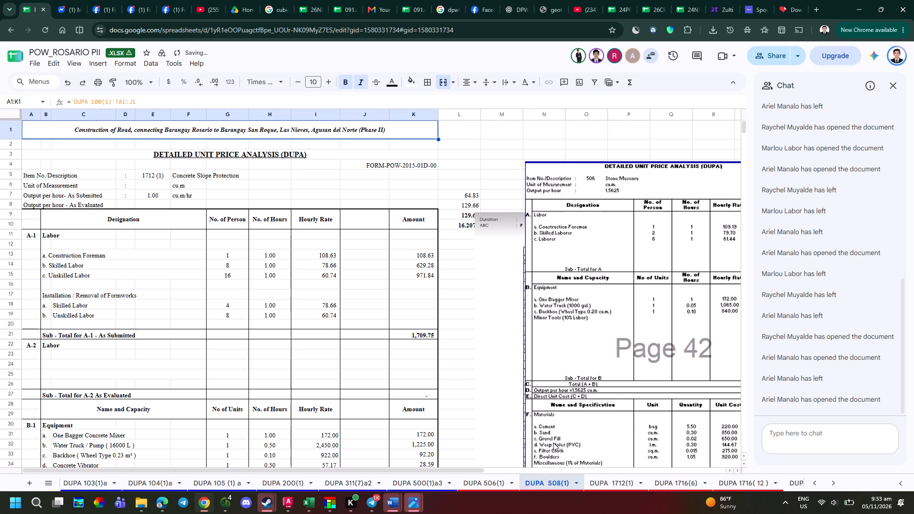
Locate the item 508(1) Hand-Laid Rock Embankment analysis in the San Agustin original DUPA PDF in Microsoft Edge.
key("alt+Tab")
key("alt+Tab")
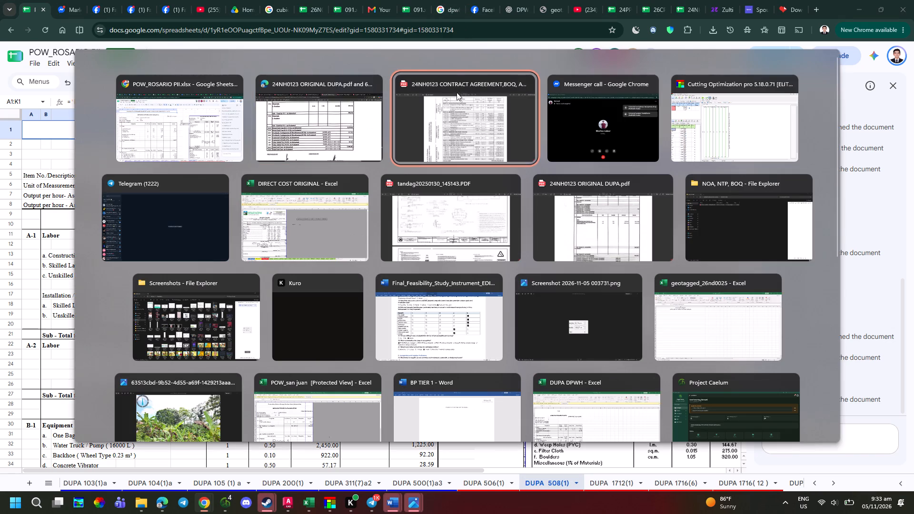
left_click(343, 138, "alt")
scroll(409, 212, "down", 3)
scroll(384, 207, "down", 5, "ctrl")
scroll(384, 207, "up", 6)
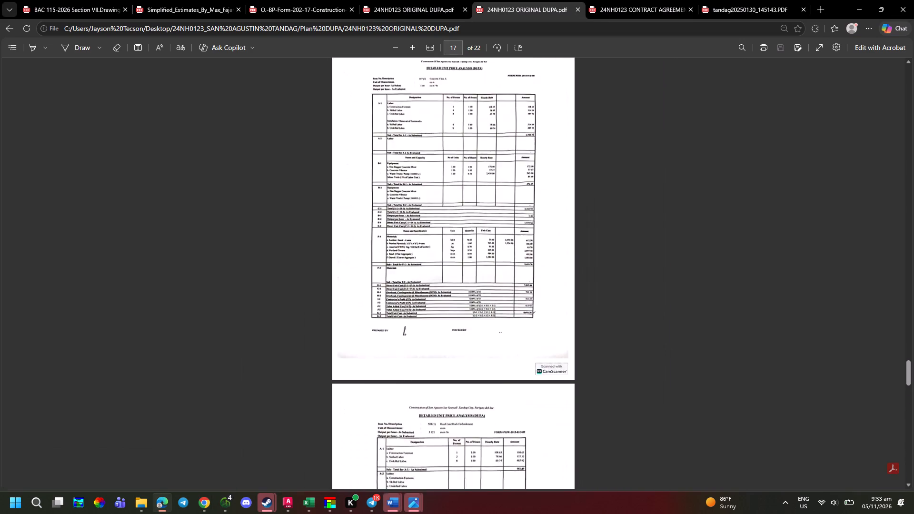
scroll(384, 207, "up", 3, "ctrl")
scroll(384, 206, "up", 4)
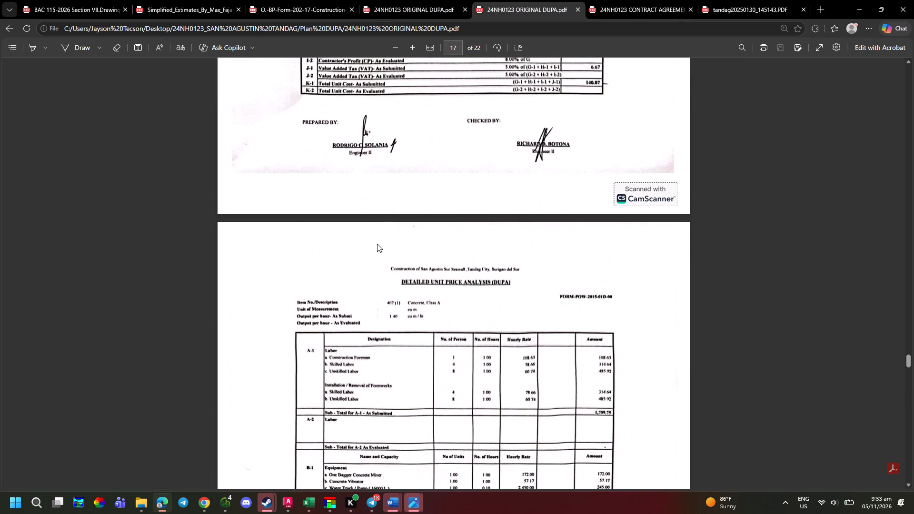
scroll(381, 321, "up", 1, "ctrl")
scroll(382, 323, "down", 6)
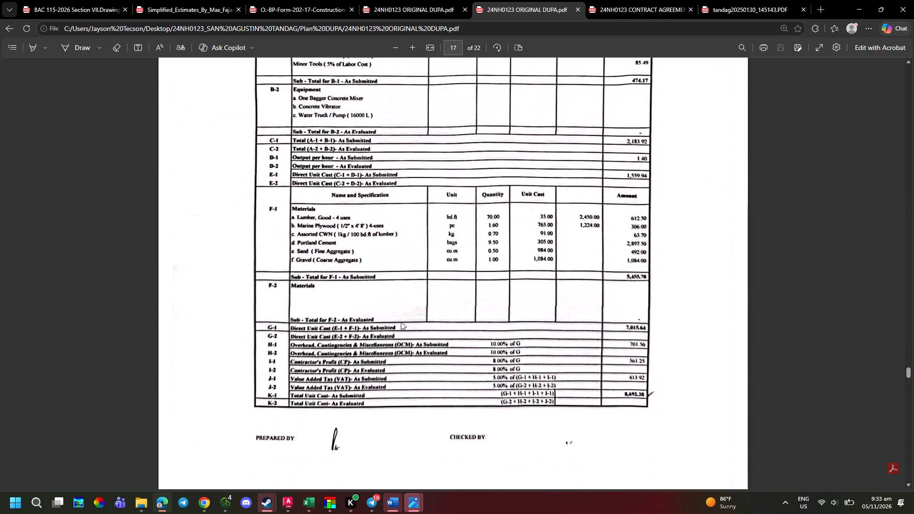
scroll(401, 322, "down", 6)
scroll(370, 312, "up", 2, "ctrl")
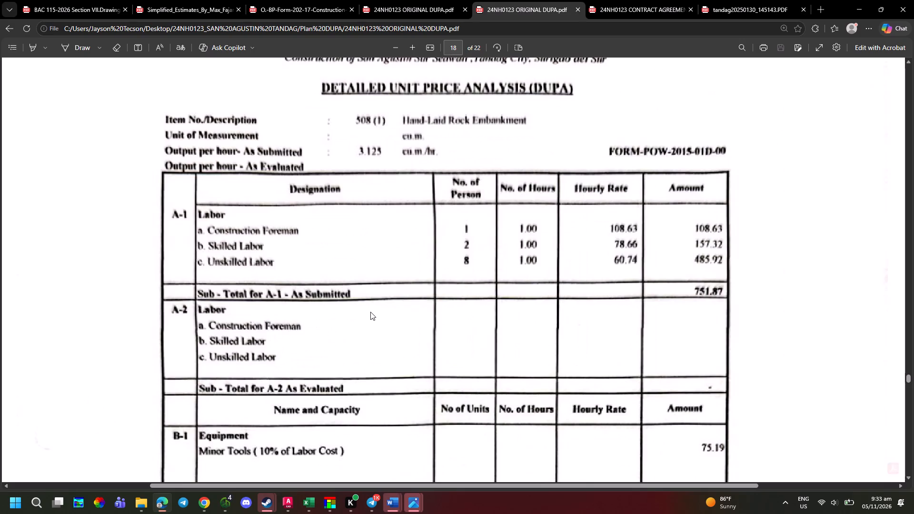
In the Rosario workbook's DUPA 508(1) sheet, set the item number to 508(1) and the description to Hand-Laid Rock Embankment.
key("alt+Tab")
scroll(307, 340, "up", 2)
left_click(149, 172)
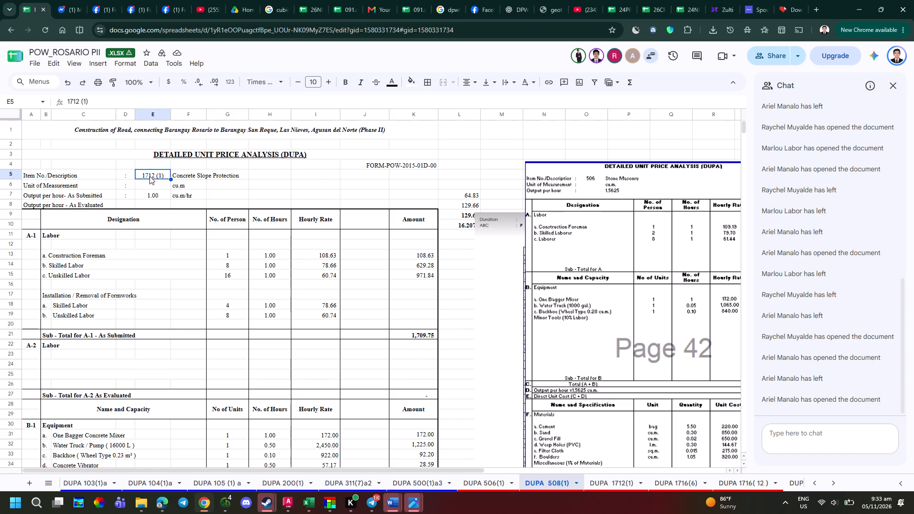
type("508(1)")
key("Tab")
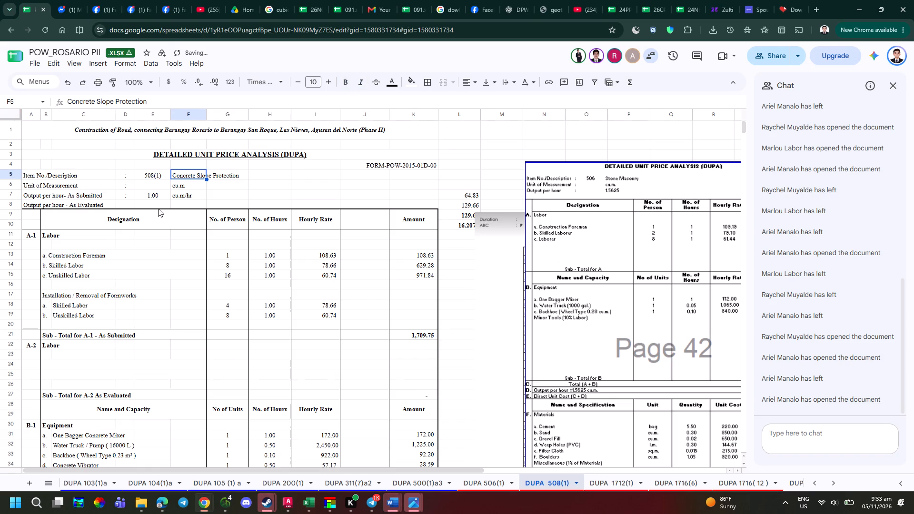
key("alt+Tab")
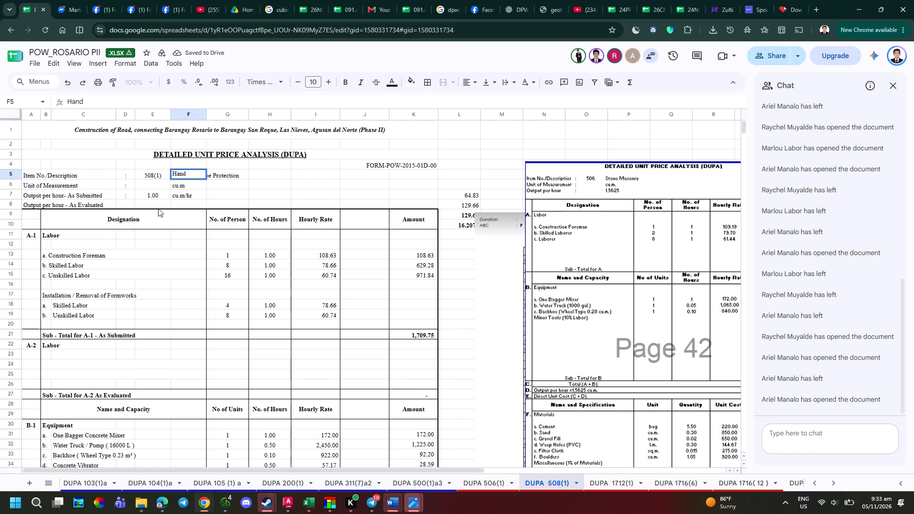
key("alt+Tab")
key("BackSpace")
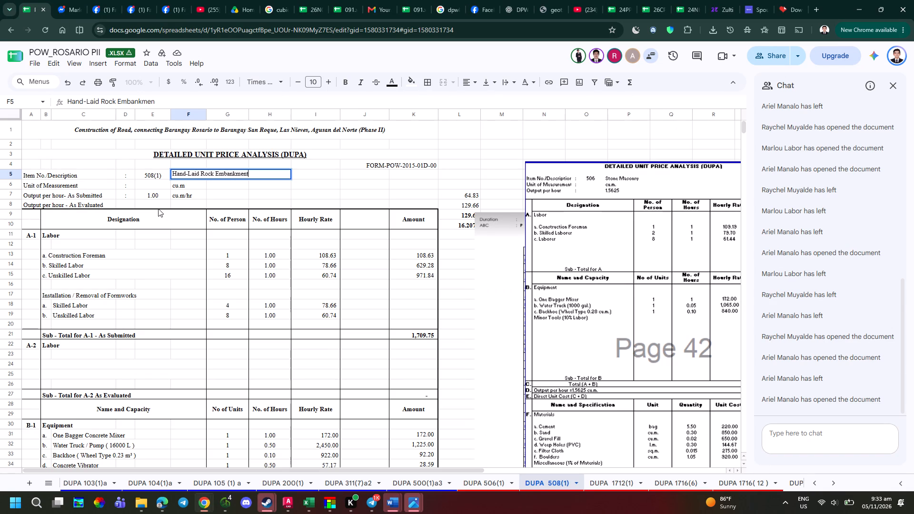
key("alt+Tab")
key("alt+Tab")
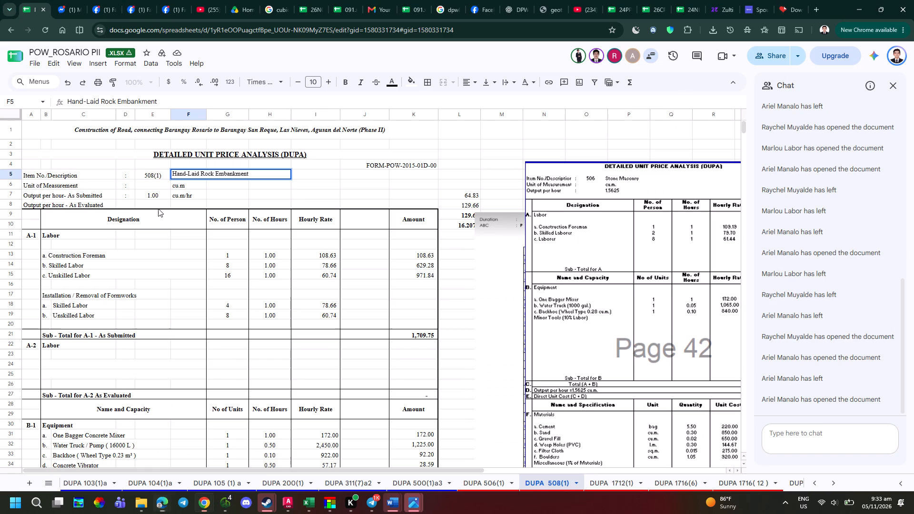
key("Return")
Set the submitted output per hour to 3.125 as in the reference and increase its displayed decimal places.
key("alt+Tab")
key("alt+Tab")
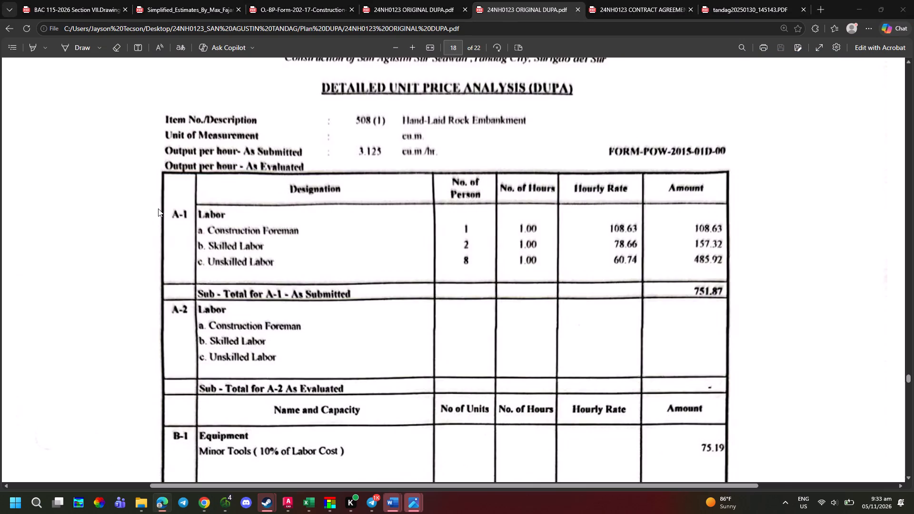
key("Down")
type("3.125")
key("Return")
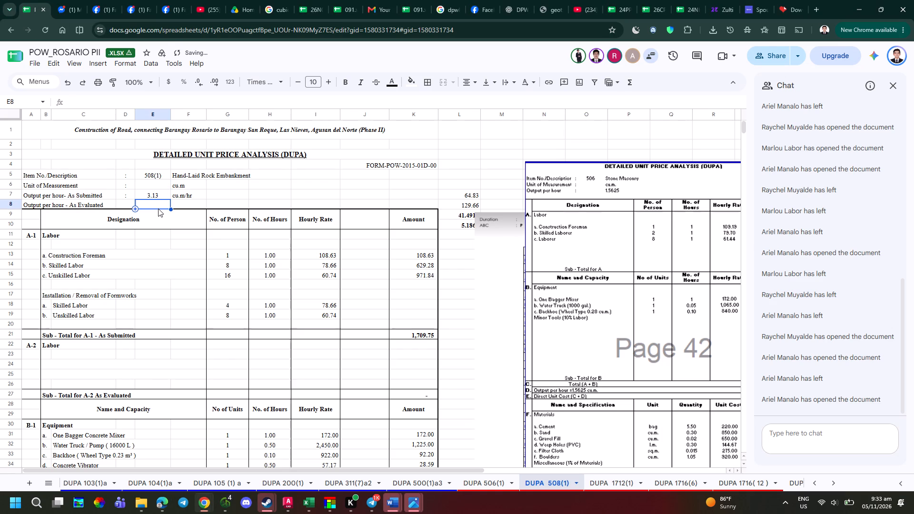
key("Up")
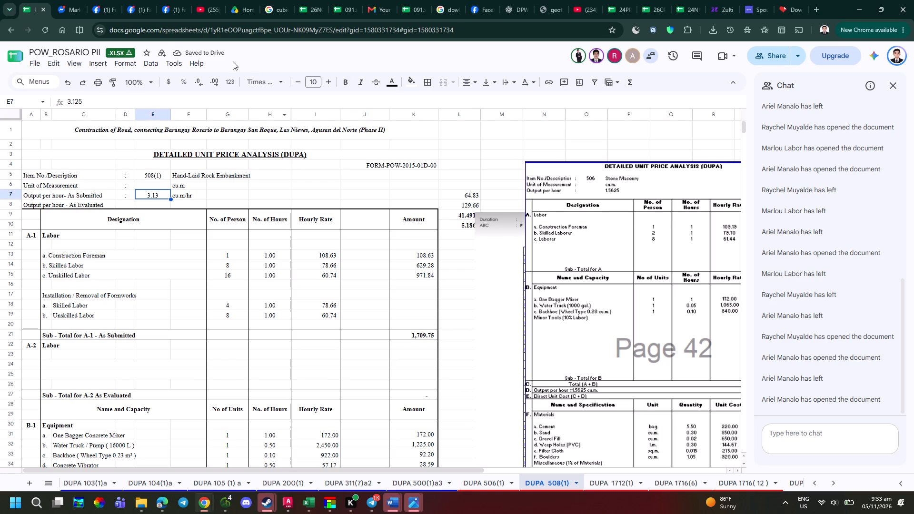
left_click(221, 80)
Set the A-1 labor counts to 2 skilled and 8 unskilled persons, matching the reference DUPA.
scroll(209, 297, "down", 1)
key("alt+Tab")
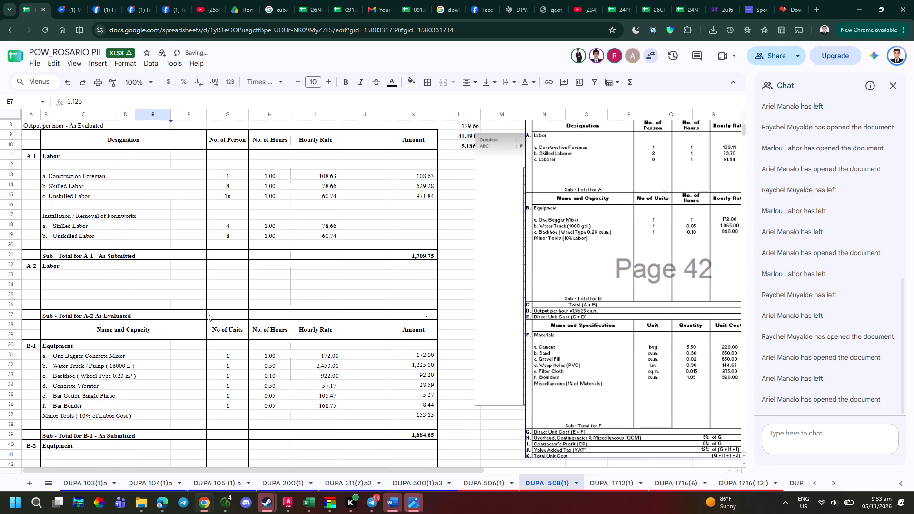
key("alt+Tab")
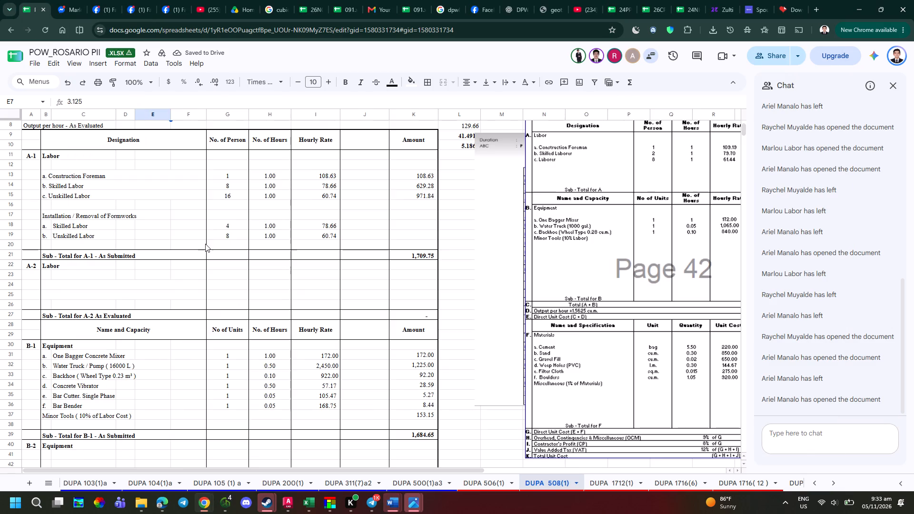
left_click(229, 184)
key("2")
left_click(230, 201)
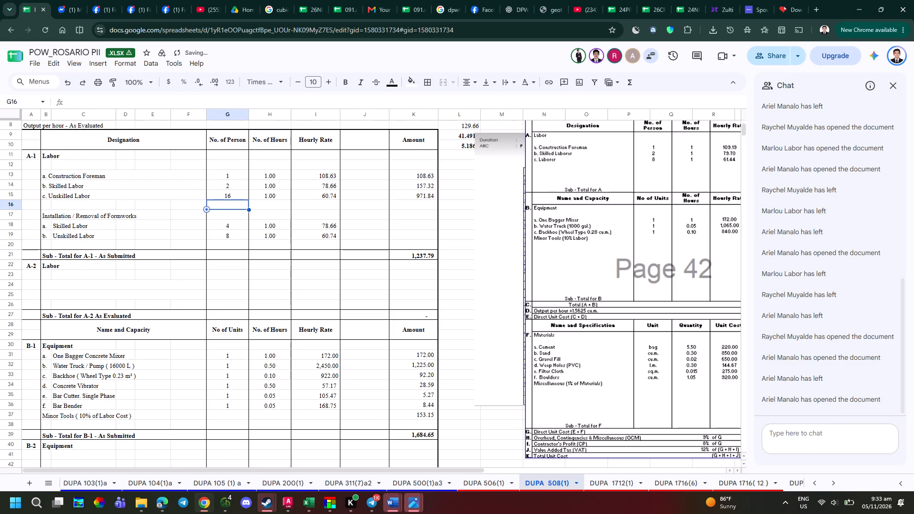
left_click(229, 198)
key("8")
left_click(221, 225)
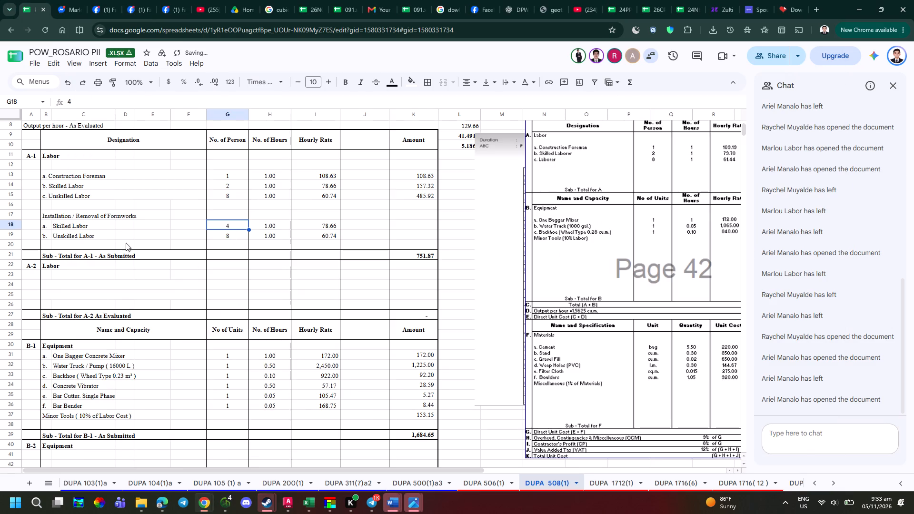
Clear the Installation / Removal of Formworks heading and its skilled and unskilled labor entries from section A-1.
key("alt+Tab")
key("alt+Tab")
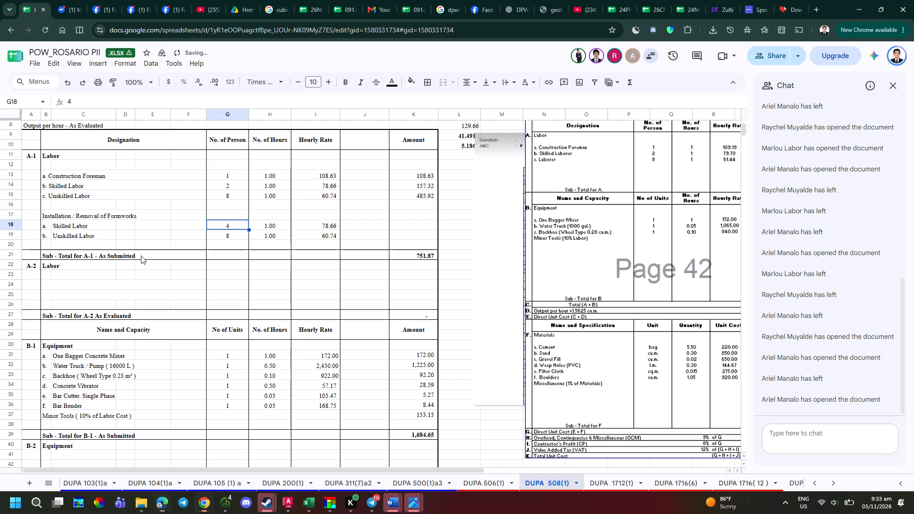
left_click_drag(62, 217, 329, 237)
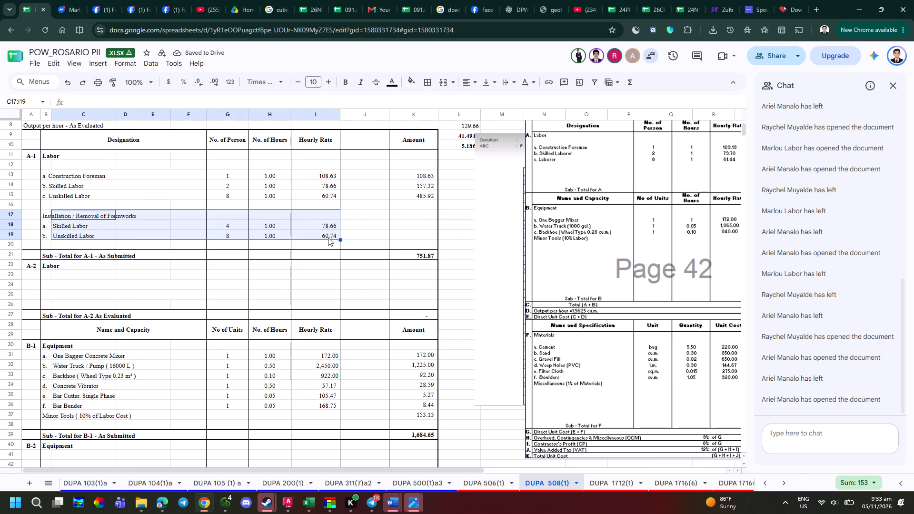
key("Delete")
left_click(248, 277)
left_click(59, 216)
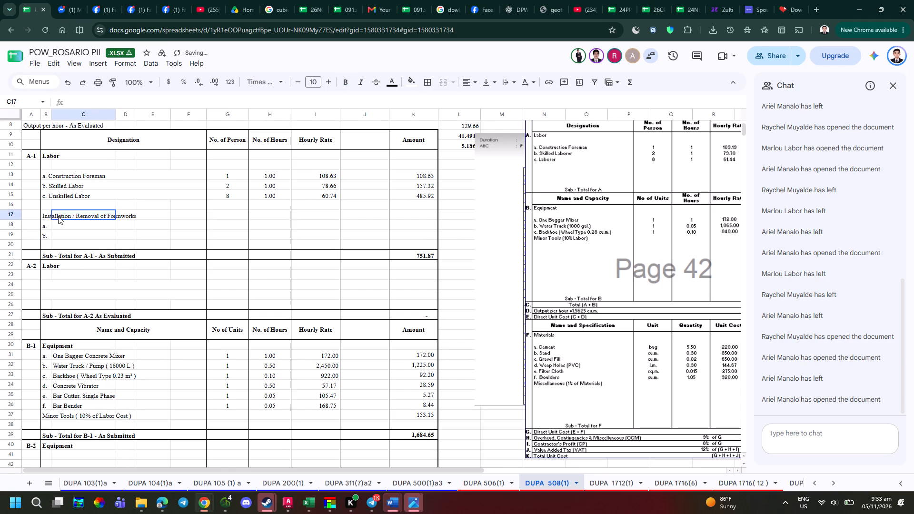
key("Left")
key("BackSpace")
key("Down")
key("BackSpace")
key("Down")
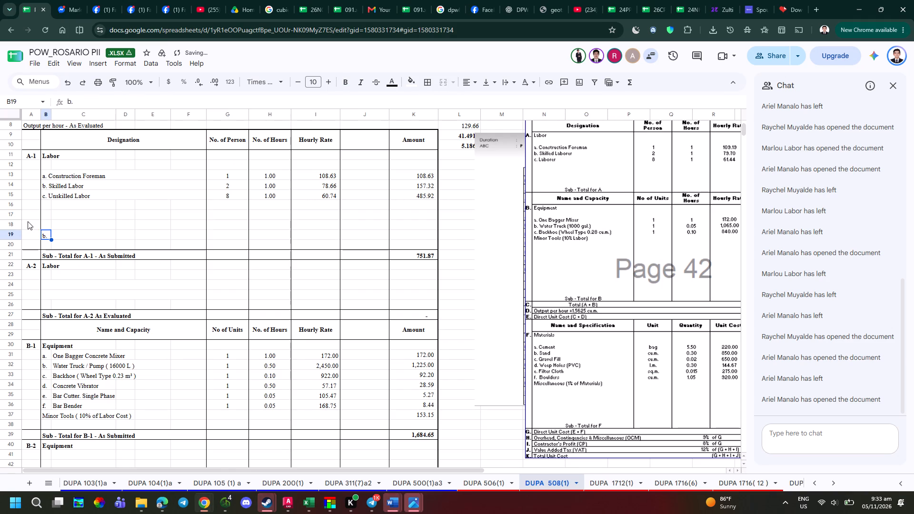
key("BackSpace")
Delete the emptied rows 16 to 19 beneath the A-1 unskilled labor entry.
left_click(12, 210)
left_click_drag(15, 203, 12, 224)
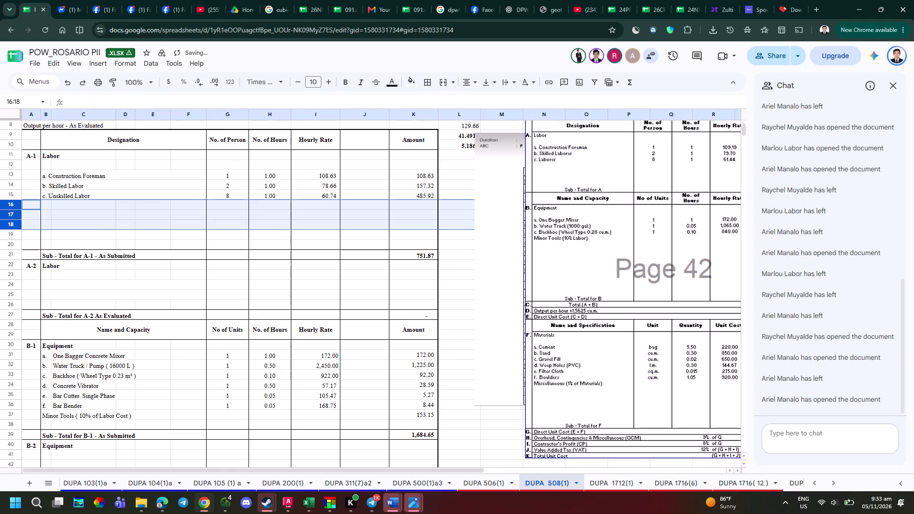
left_click_drag(12, 224, 12, 230)
right_click(9, 228)
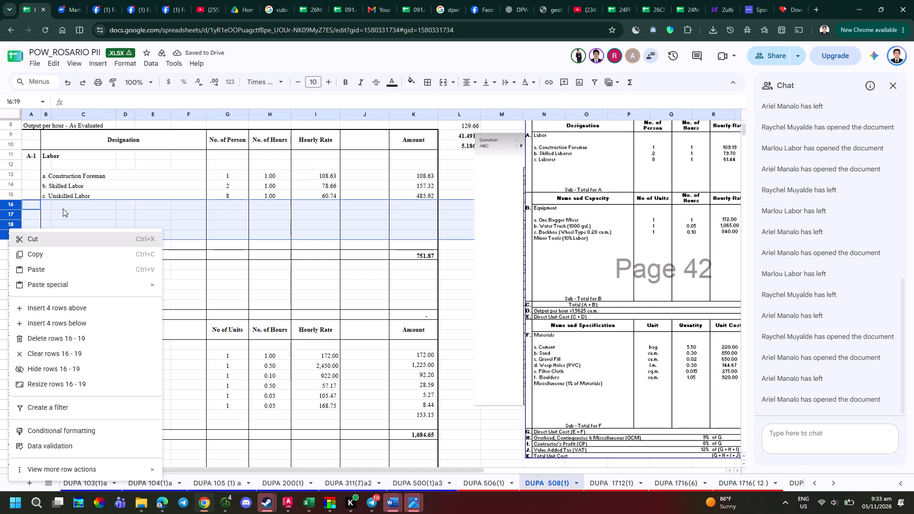
left_click(64, 335)
left_click(322, 265)
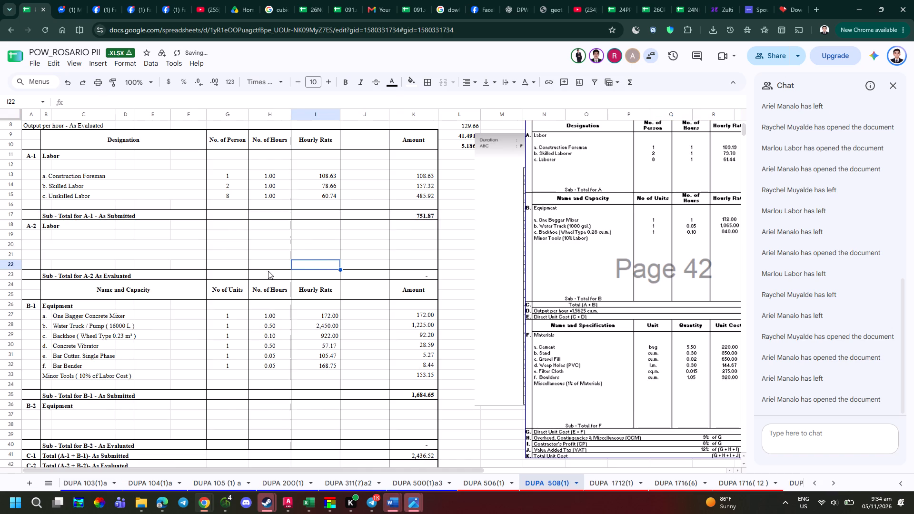
Following the reference, delete the B-1 equipment rows from One Bagger Concrete Mixer through Bar Bender, keeping only Minor Tools.
key("alt+Tab")
scroll(258, 294, "down", 1)
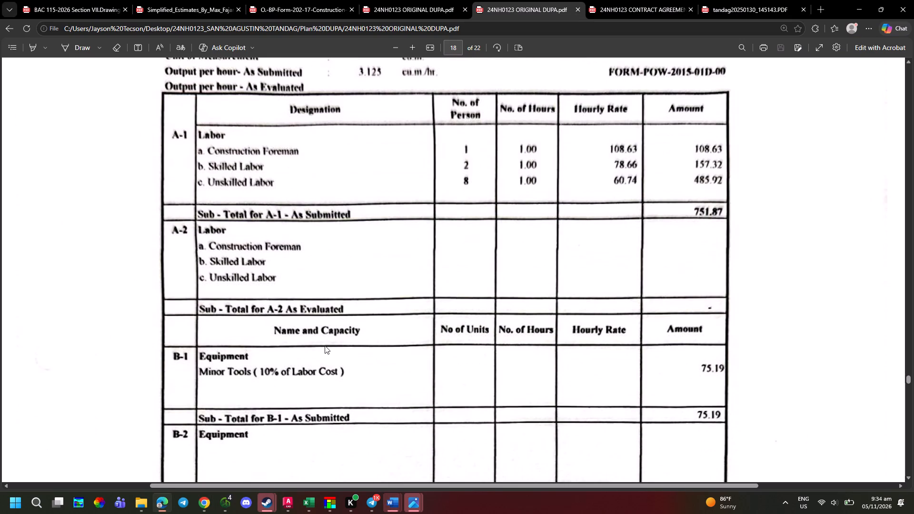
scroll(305, 316, "down", 1)
key("alt+Tab")
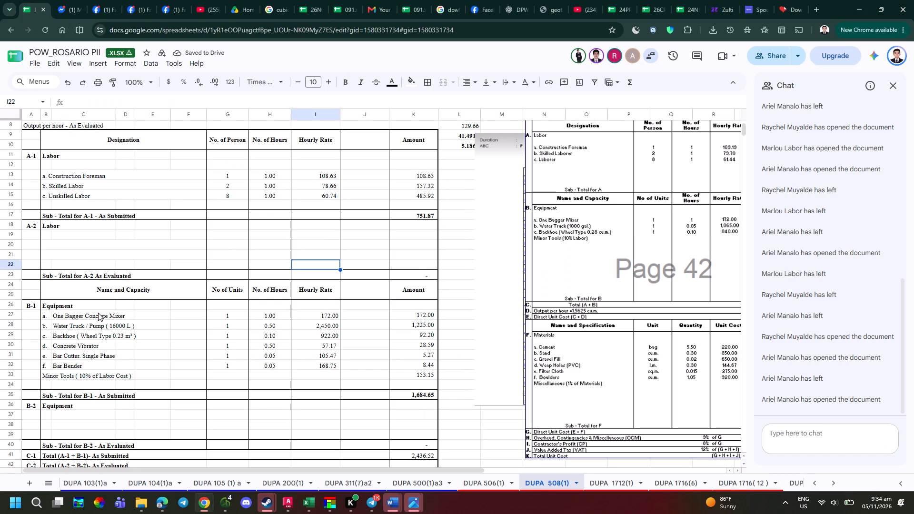
scroll(79, 324, "down", 1)
key("alt+Tab")
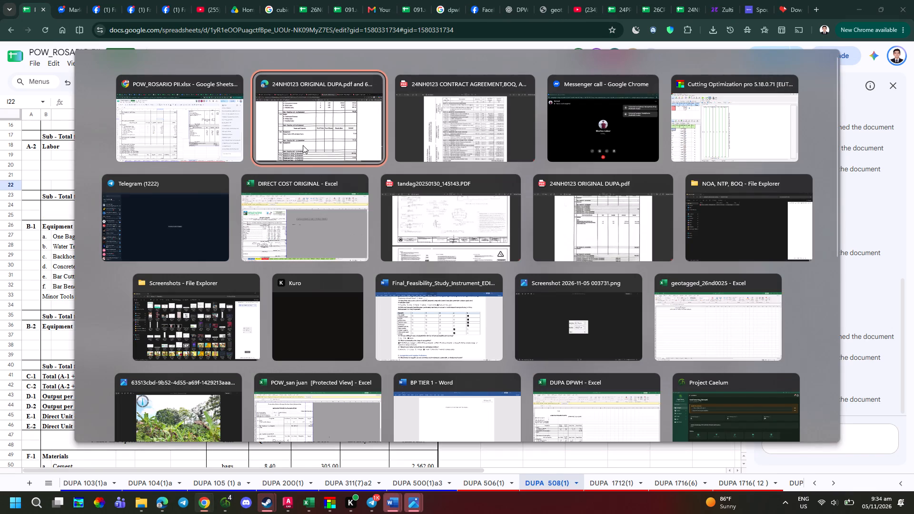
left_click(304, 141)
key("alt+Tab")
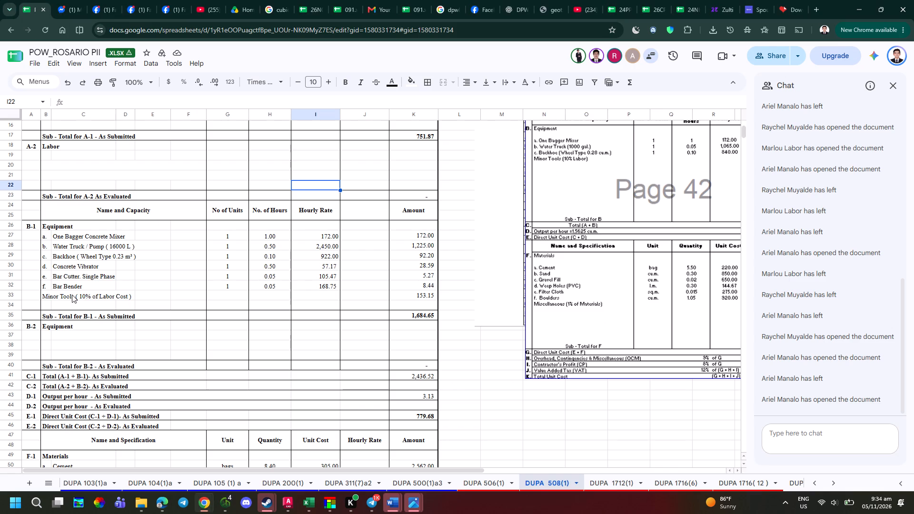
left_click_drag(72, 286, 64, 275)
left_click_drag(10, 236, 15, 288)
right_click(12, 267)
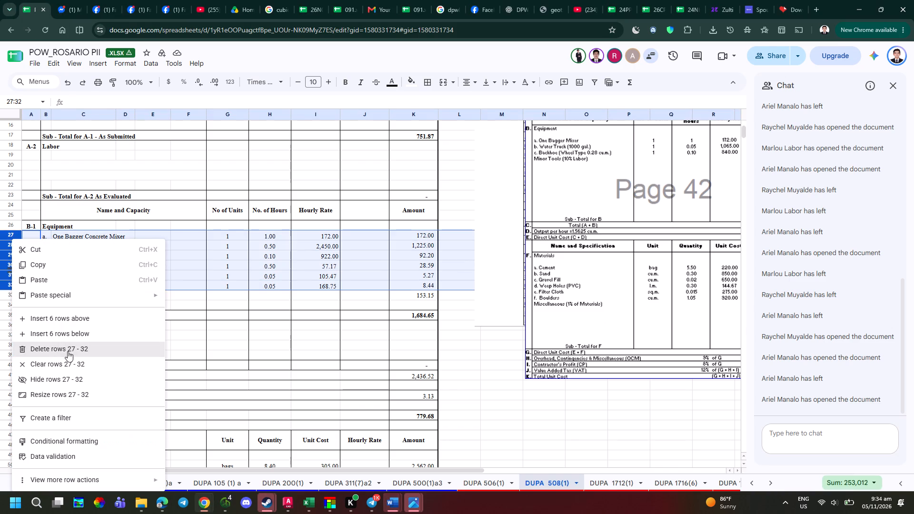
left_click(64, 346)
left_click(258, 283)
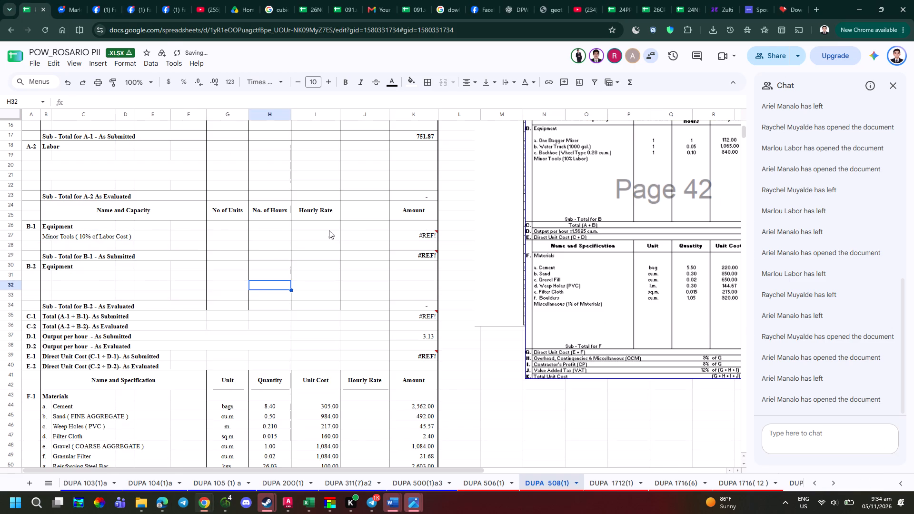
Set the B-1 Minor Tools (10% of Labor Cost) amount to 75.19, as in the reference.
left_click(428, 239)
key("alt+Tab")
key("alt+Tab")
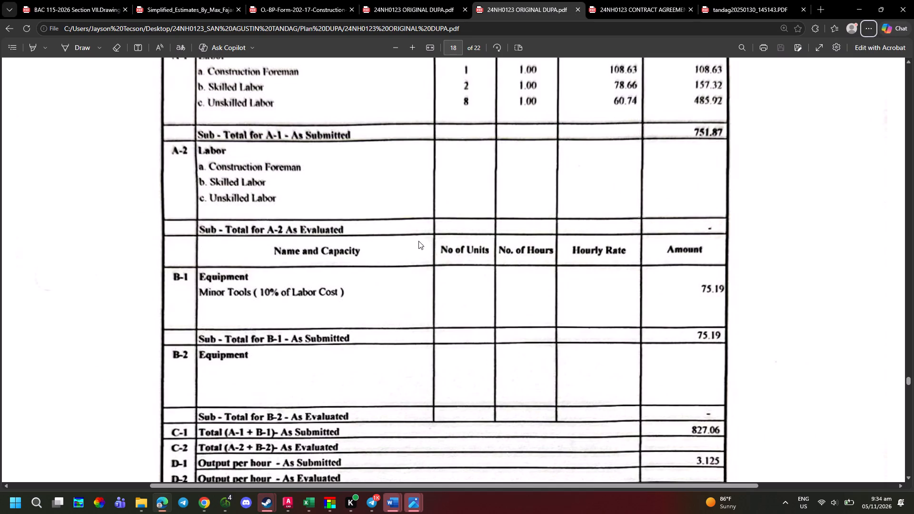
type("75")
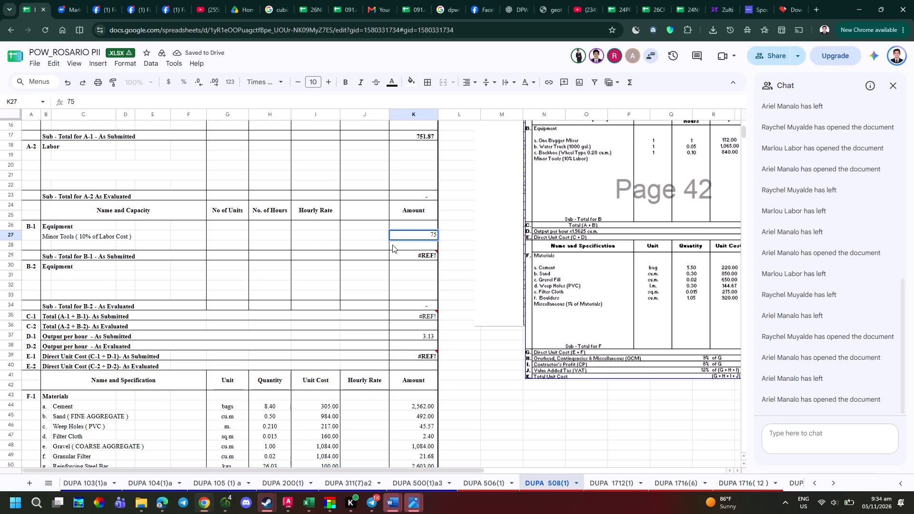
type(".19")
key("Return")
Following the reference, delete the F-1 material rows from Sand through Assorted CWN (rows 45 to 54), keeping only the first entry.
key("alt+Tab")
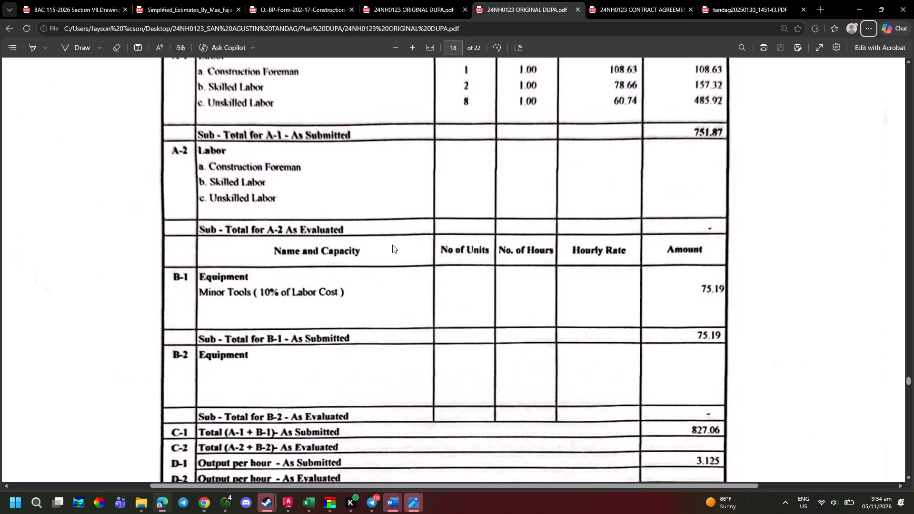
scroll(425, 349, "down", 2)
scroll(477, 329, "down", 2)
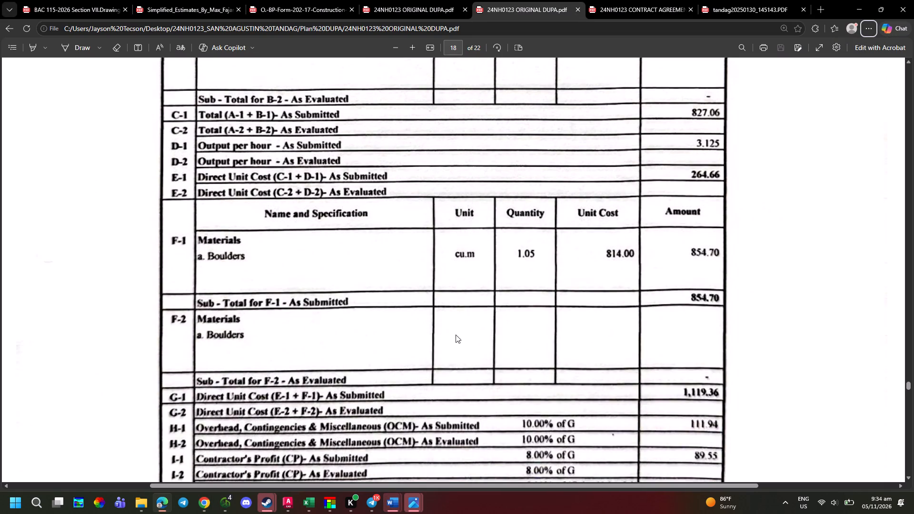
key("alt+Tab")
scroll(229, 371, "down", 1)
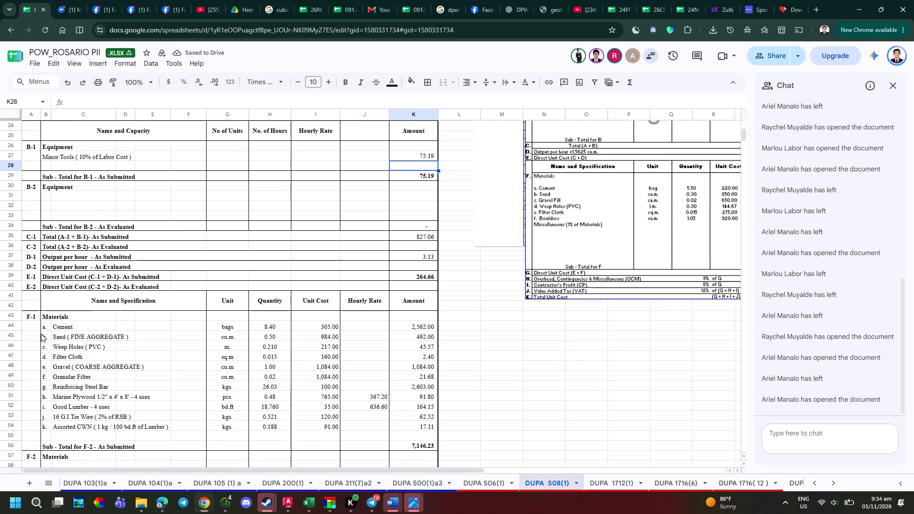
left_click_drag(7, 336, 0, 427)
right_click(0, 397)
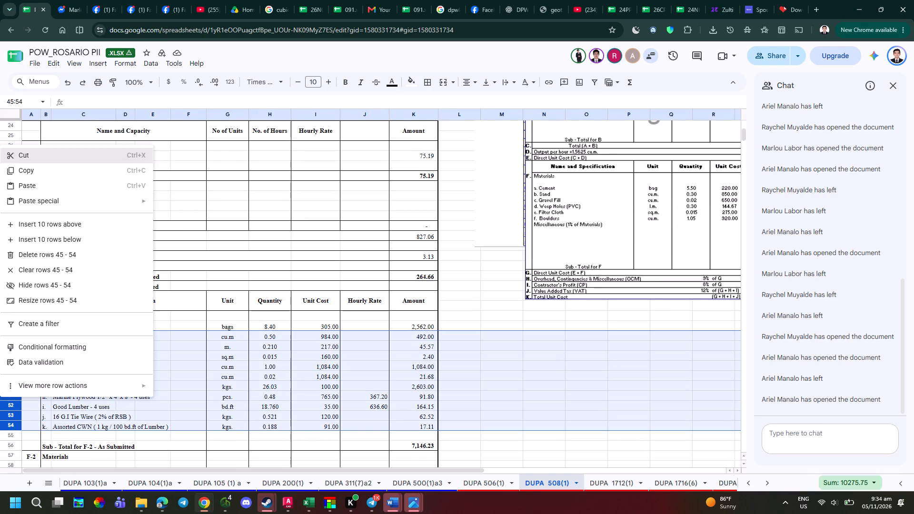
left_click(59, 255)
Replace the remaining F-1 material, Cement, with Boulders and set its unit to cu.m.
left_click(77, 326)
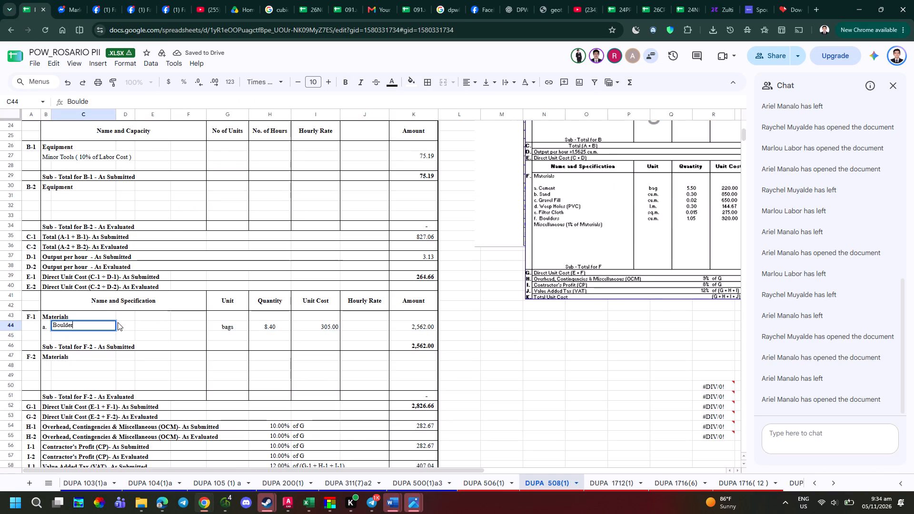
key("alt+Tab")
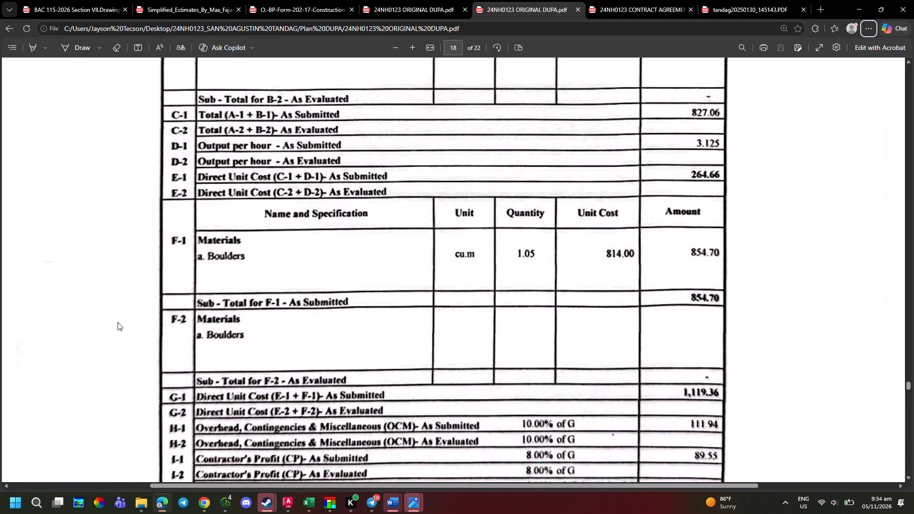
key("alt+Tab")
key("Right")
key("Right")
key("Right")
key("Right")
type("cu.m")
key("Tab")
Set the F-1 Boulders quantity to 1.05 and unit cost to 814, as in the reference.
key("alt+Tab")
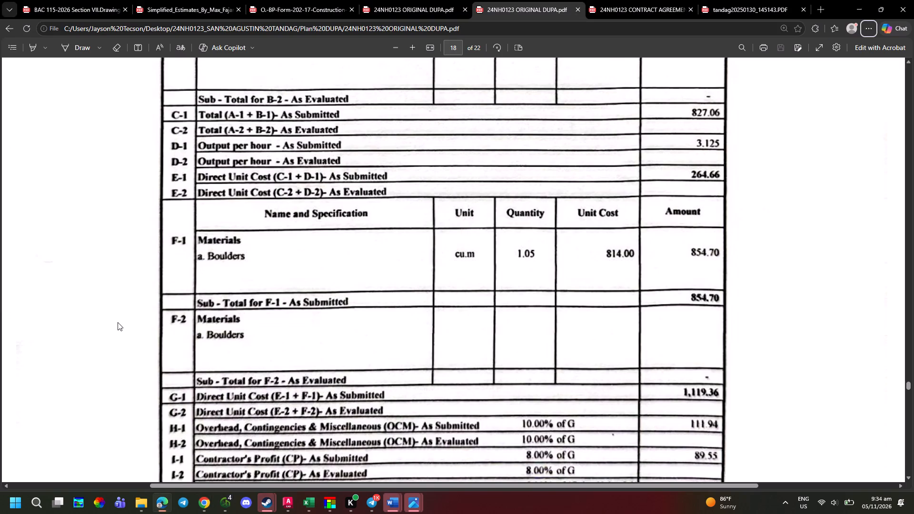
key("alt+Tab")
type("1.05")
key("Tab")
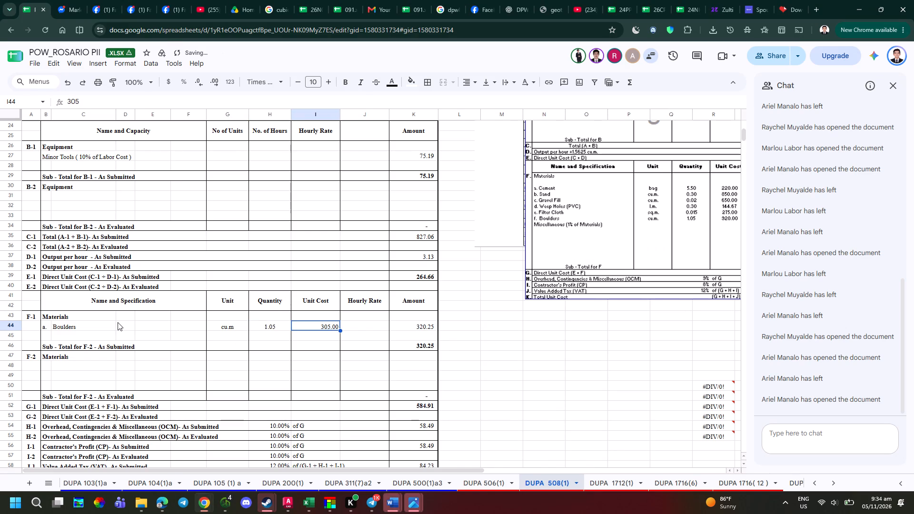
key("alt+Tab")
key("alt+Tab")
type("814")
key("Return")
key("Down")
key("Down")
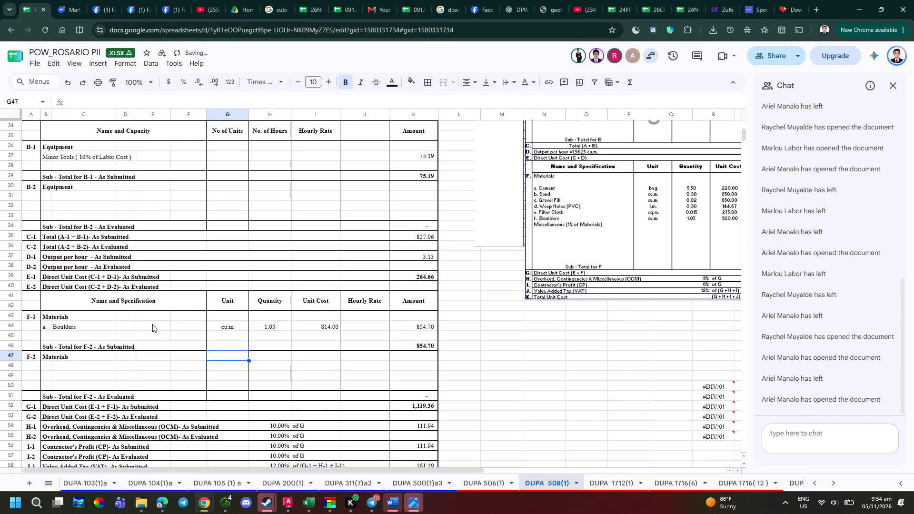
Delete column J, the extra Hourly Rate column of the materials table, so the DUPA layout matches the reference.
key("alt+Tab")
key("alt+Tab")
scroll(371, 269, "up", 2)
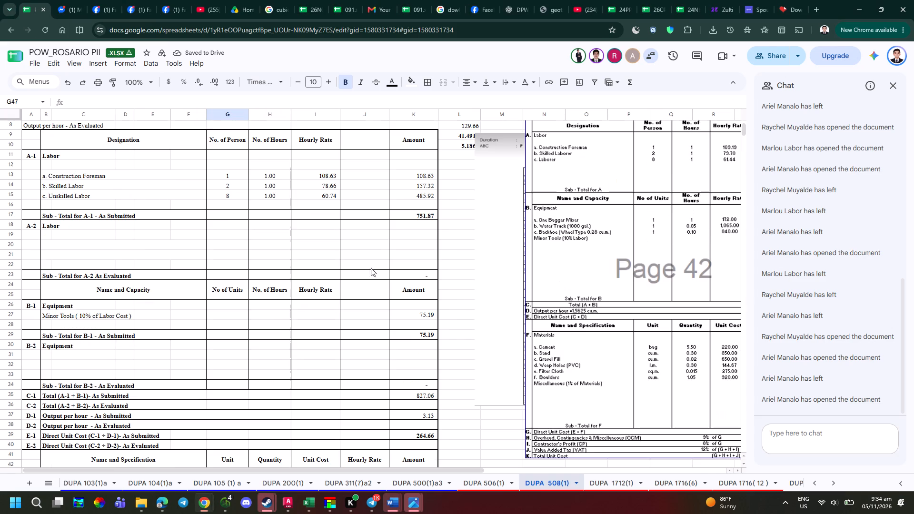
left_click(370, 116)
right_click(370, 116)
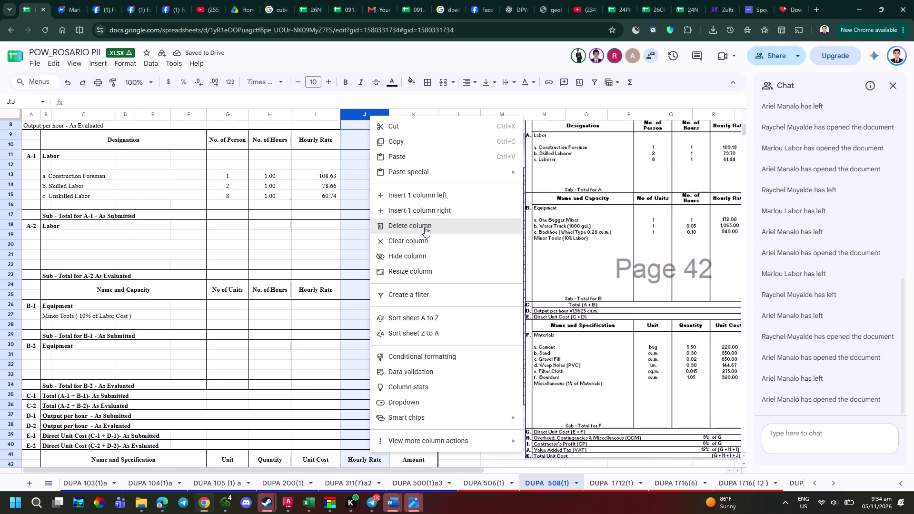
left_click(423, 226)
left_click(445, 373)
Compare the DUPA 508(1) direct cost, OCM, profit, VAT and total unit cost rows (G-1 to K-2) with the San Agustin reference.
scroll(397, 382, "down", 4)
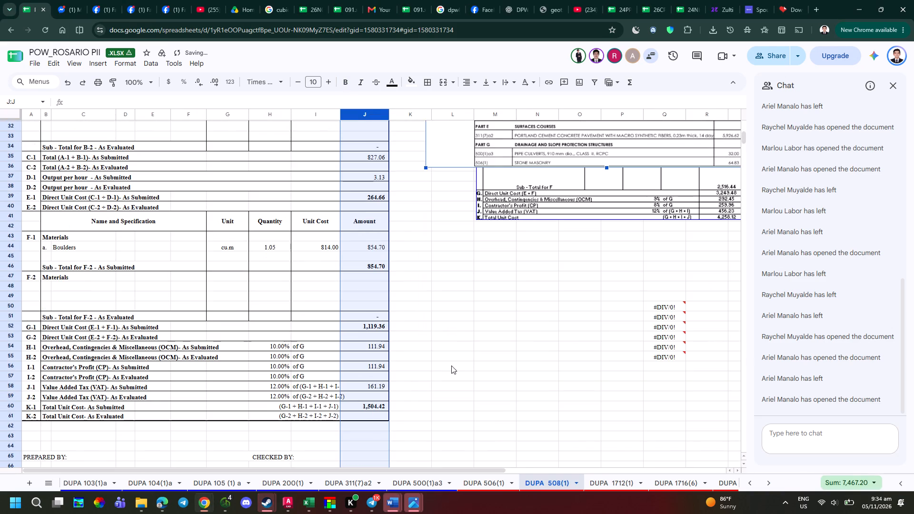
left_click(451, 366)
key("alt+Tab")
scroll(408, 364, "down", 2)
key("alt+Tab")
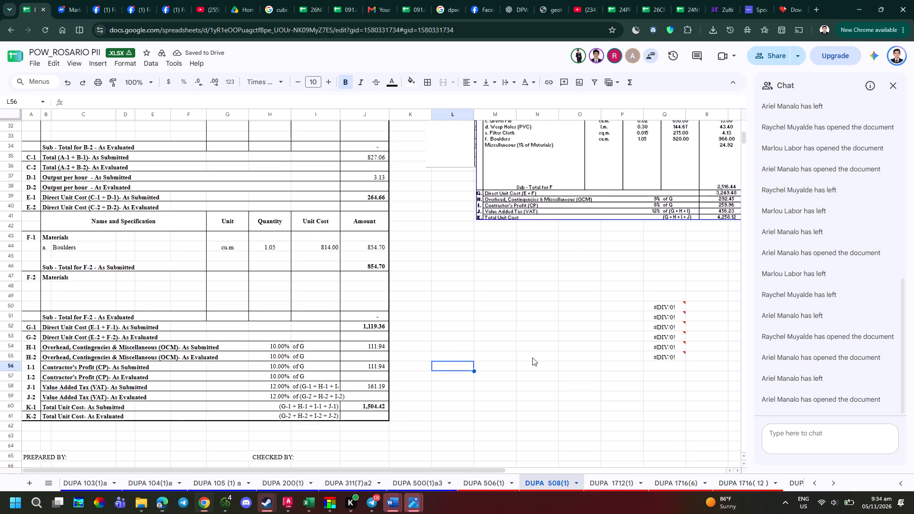
scroll(524, 373, "down", 1)
key("alt+Tab")
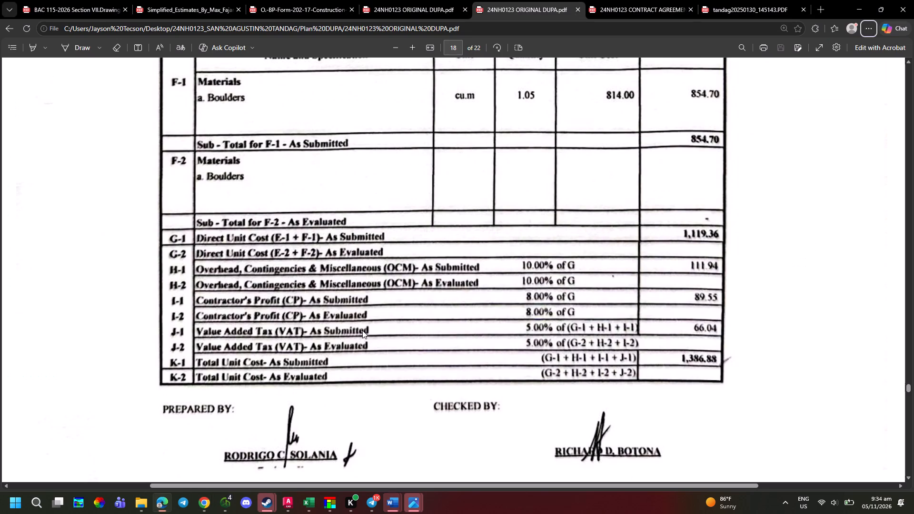
key("alt+Tab")
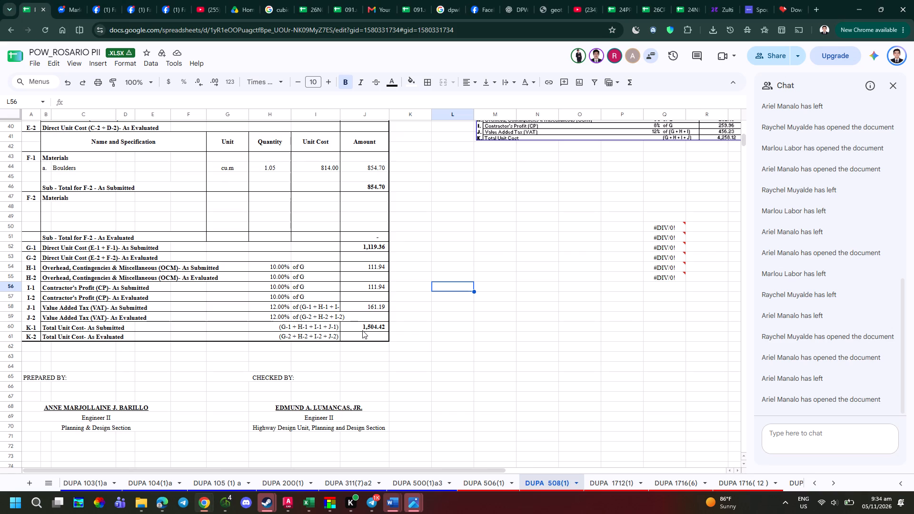
key("alt+Tab")
key("alt+Tab")
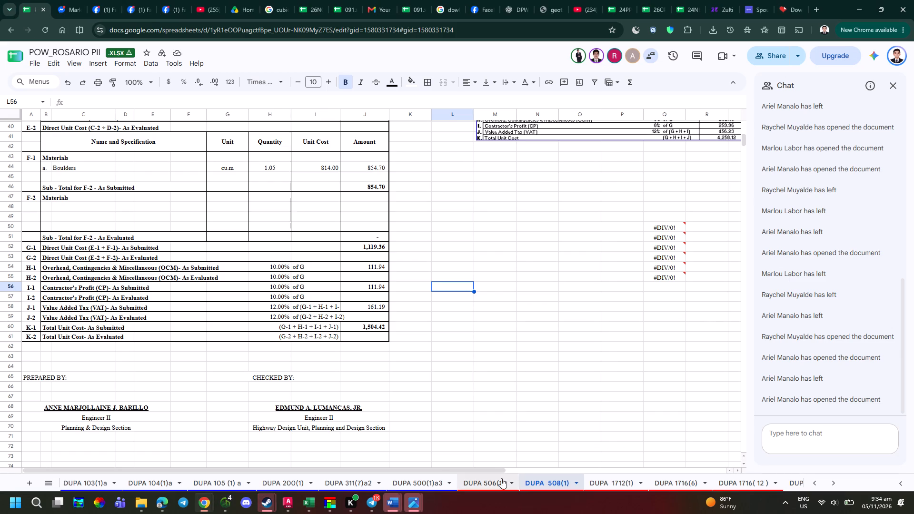
Review the Part G items on the PROGRAM OF WORKS sheet and open the FIRST PAGE summary sheet.
scroll(501, 484, "up", 19)
left_click(306, 488)
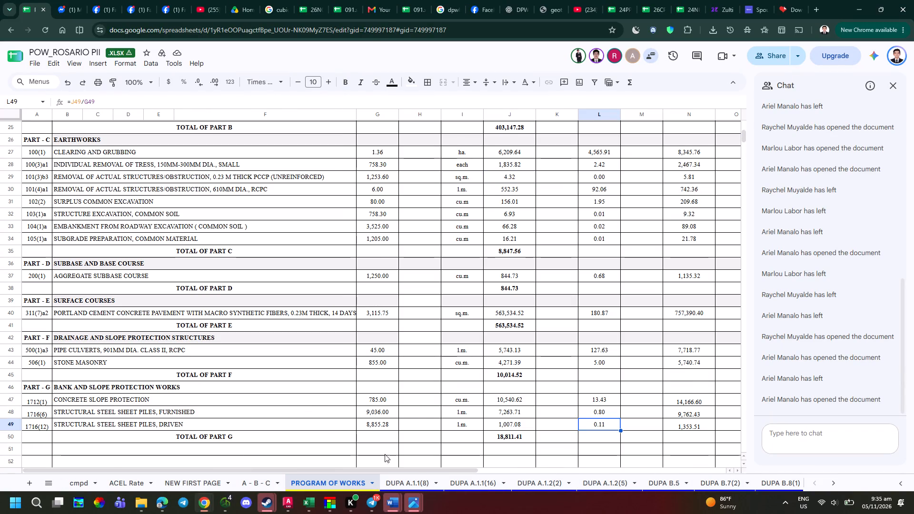
scroll(580, 480, "down", 4)
left_click(529, 485)
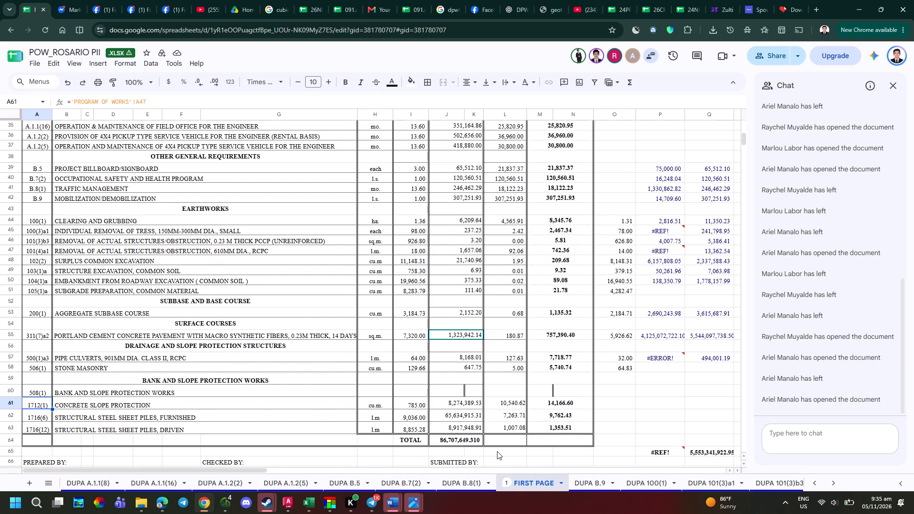
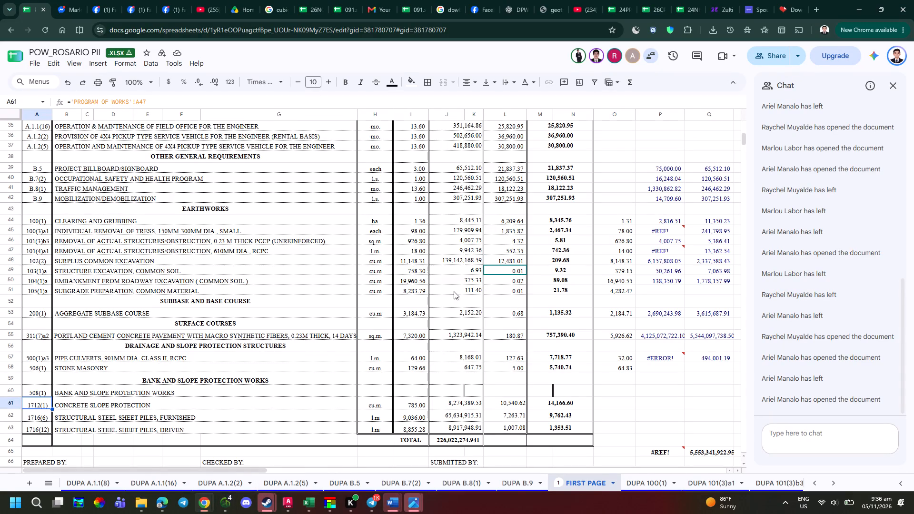
In the PROGRAM OF WORKS sheet, set the furnished structural steel sheet piles quantity formula to =12*523.
double_click(413, 422)
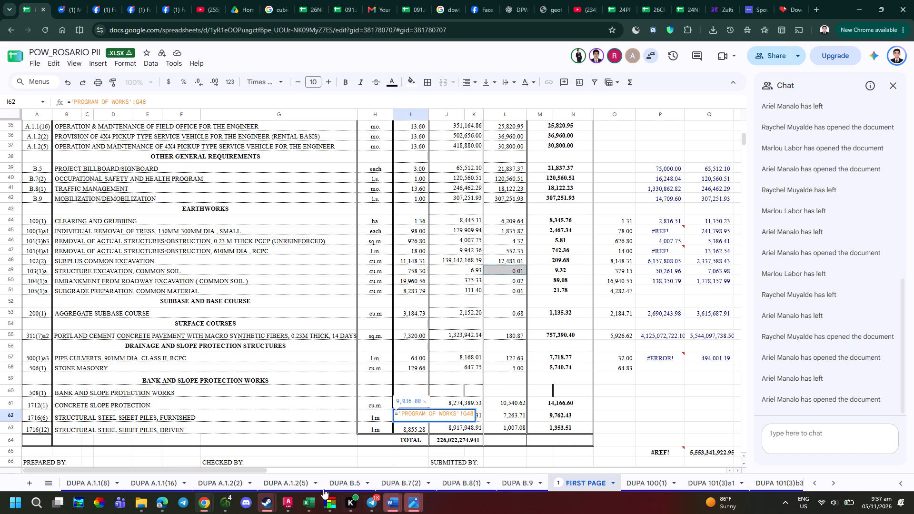
scroll(293, 486, "up", 2)
left_click(193, 486)
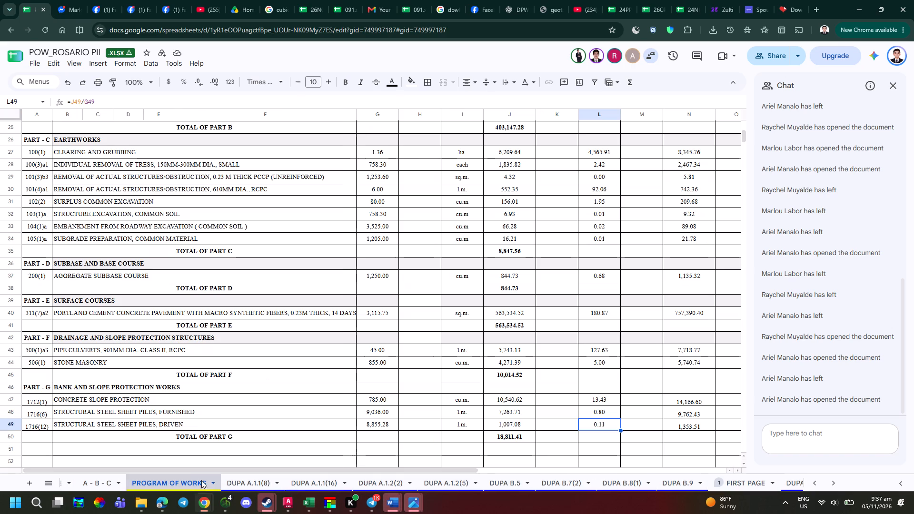
left_click(368, 416)
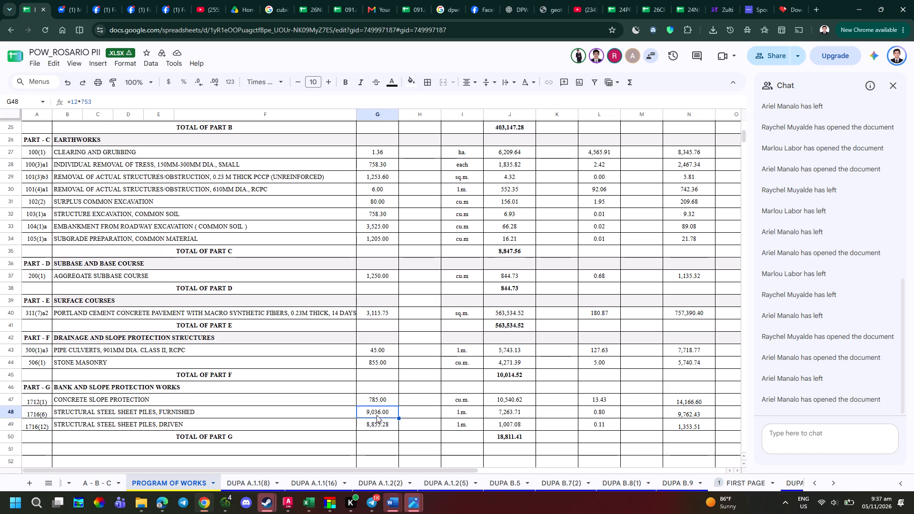
double_click(377, 415)
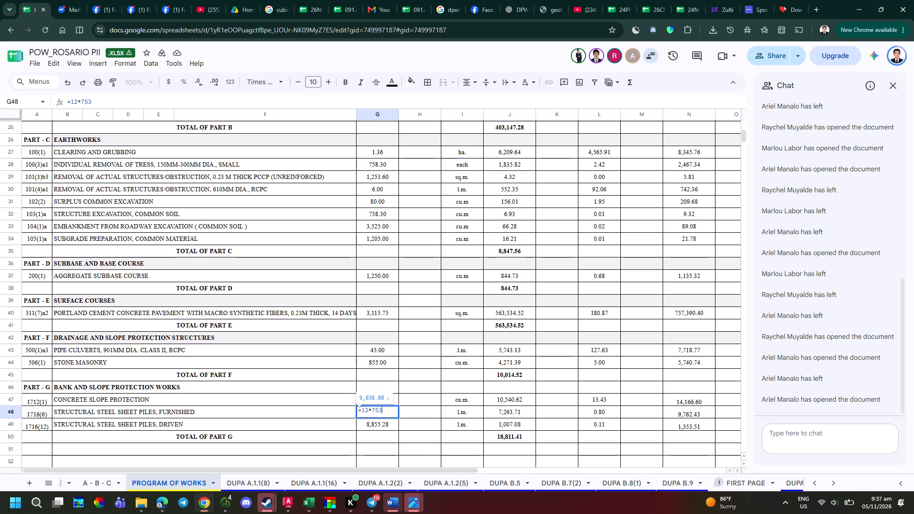
key("BackSpace")
key("BackSpace")
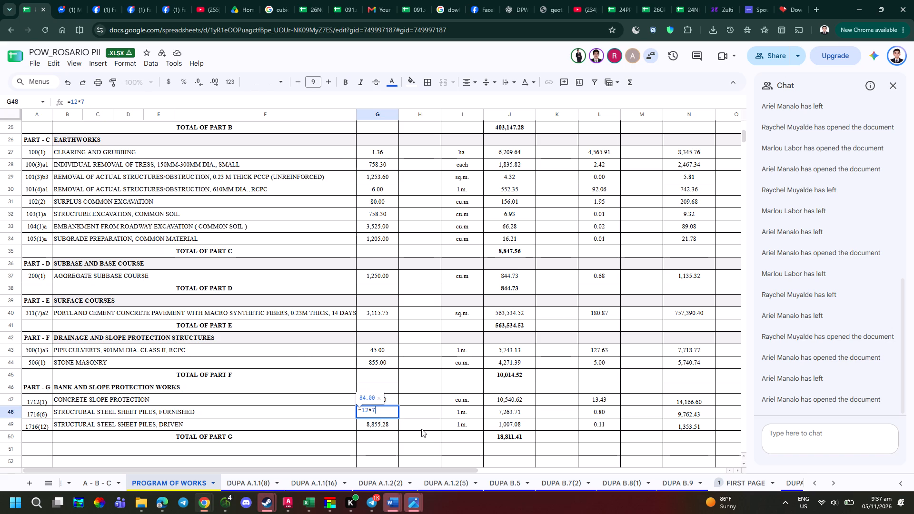
key("BackSpace")
type("525")
key("BackSpace")
key("3")
key("Return")
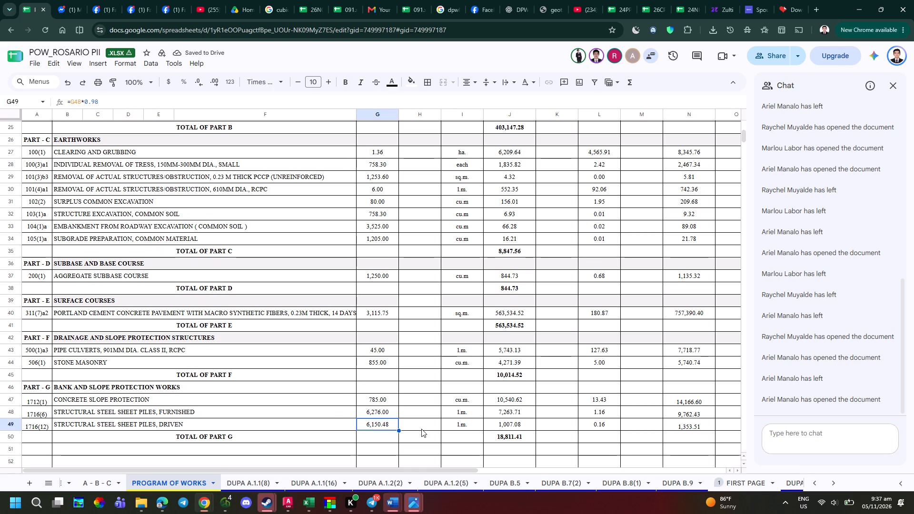
Return to the FIRST PAGE sheet and inspect the column L formula of the CONCRETE SLOPE PROTECTION item.
scroll(202, 480, "up", 3)
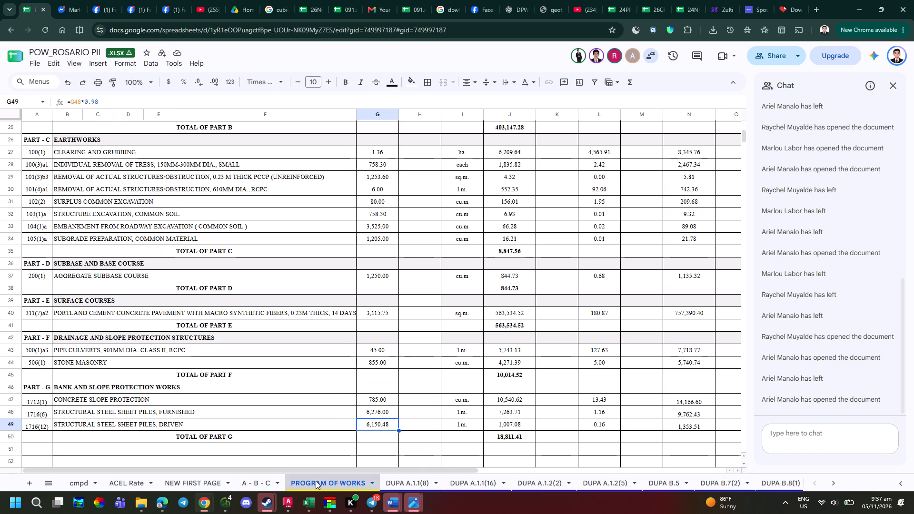
left_click(316, 481)
scroll(574, 481, "down", 4)
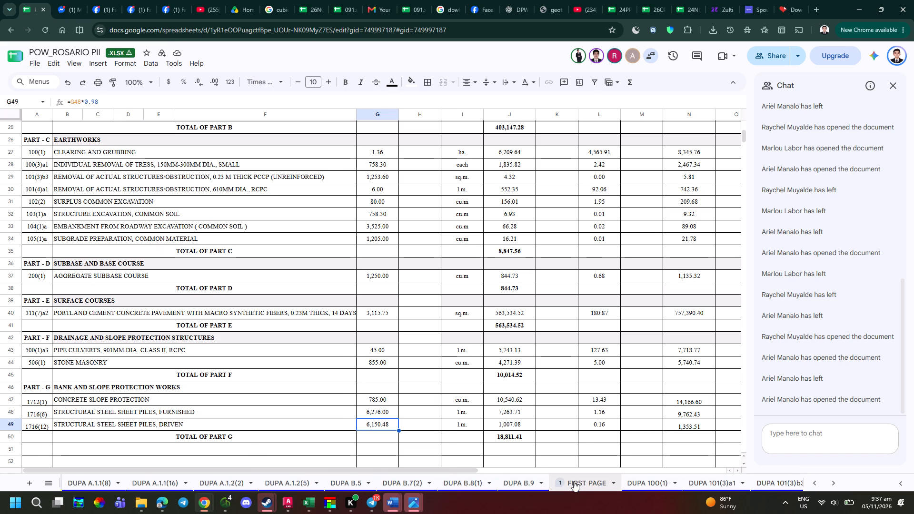
left_click(574, 481)
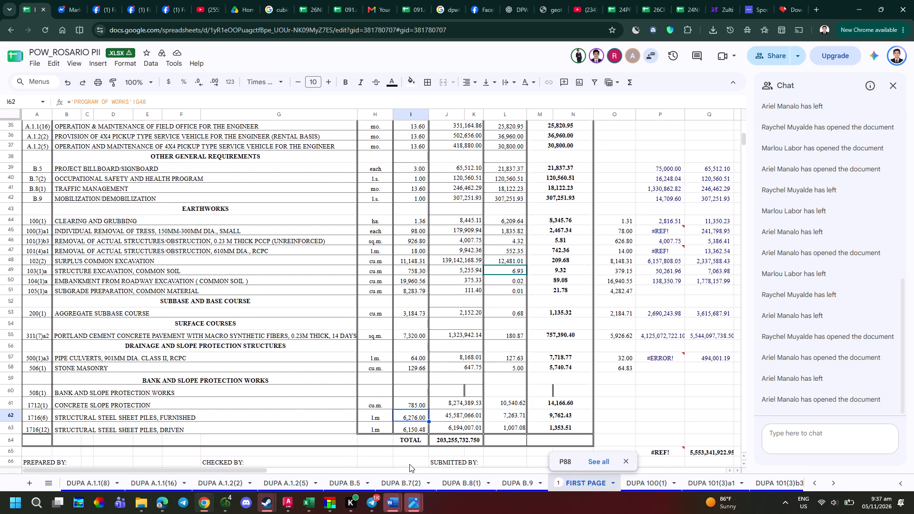
left_click(409, 464)
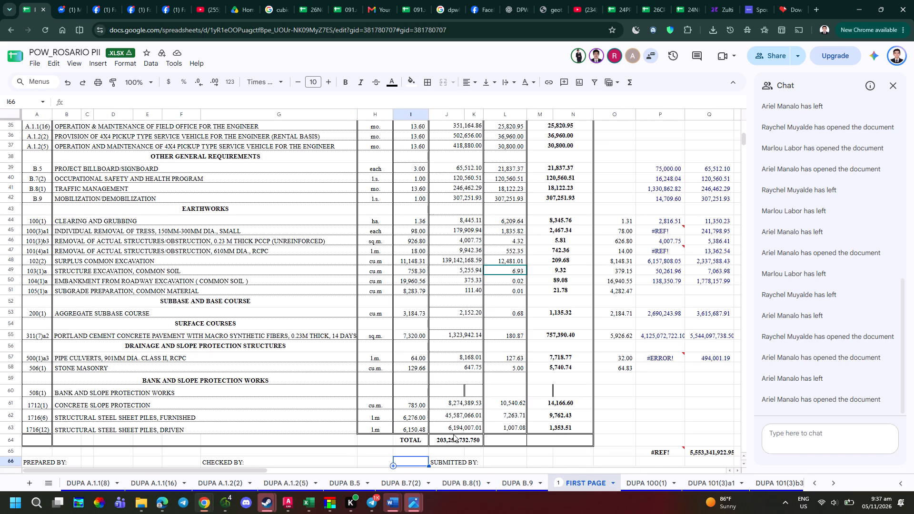
double_click(503, 401)
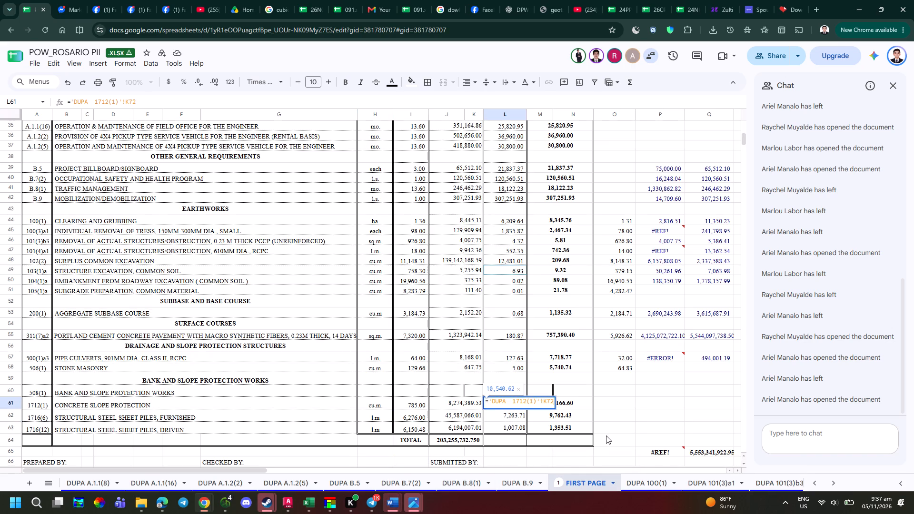
left_click(606, 435)
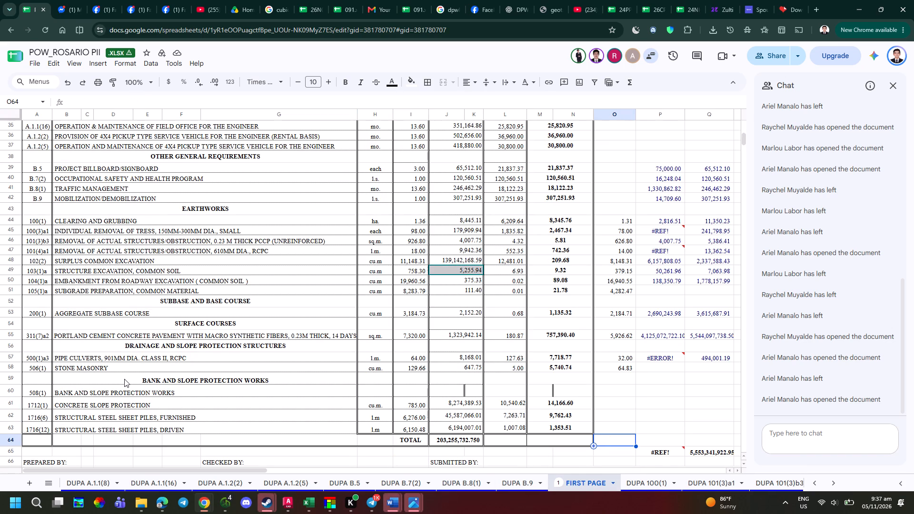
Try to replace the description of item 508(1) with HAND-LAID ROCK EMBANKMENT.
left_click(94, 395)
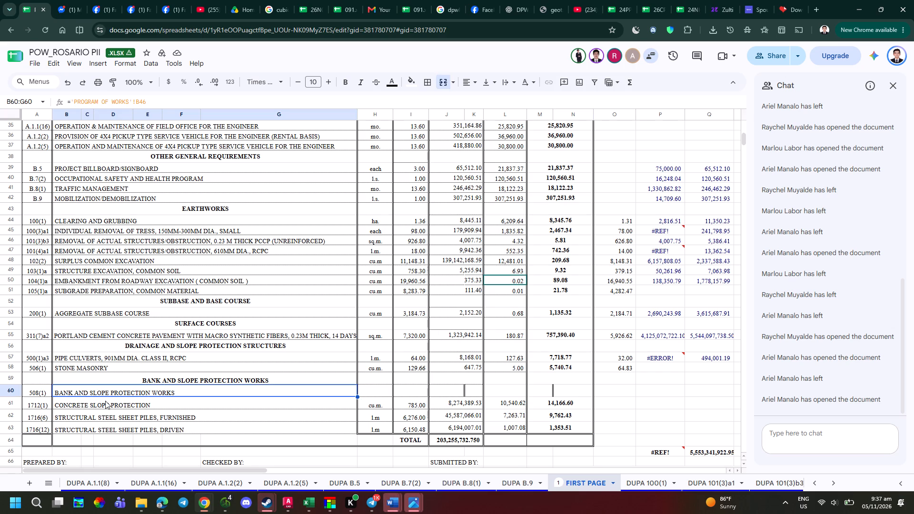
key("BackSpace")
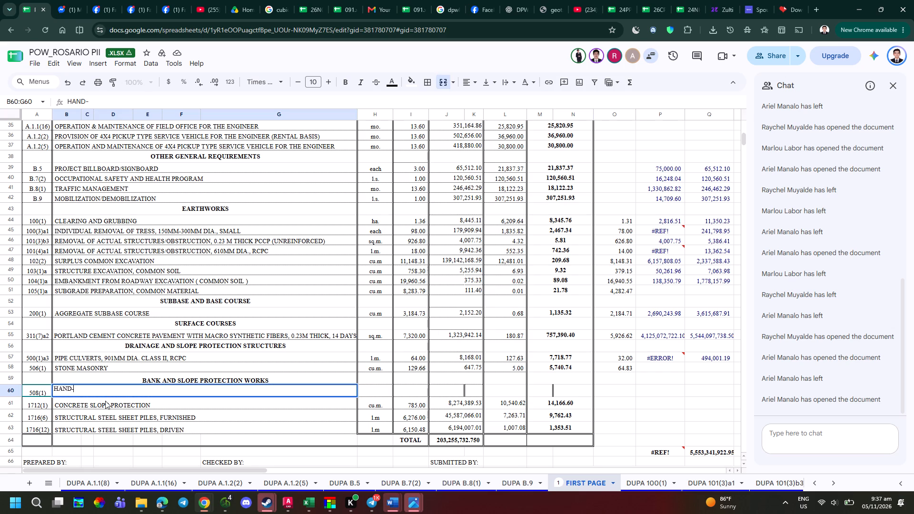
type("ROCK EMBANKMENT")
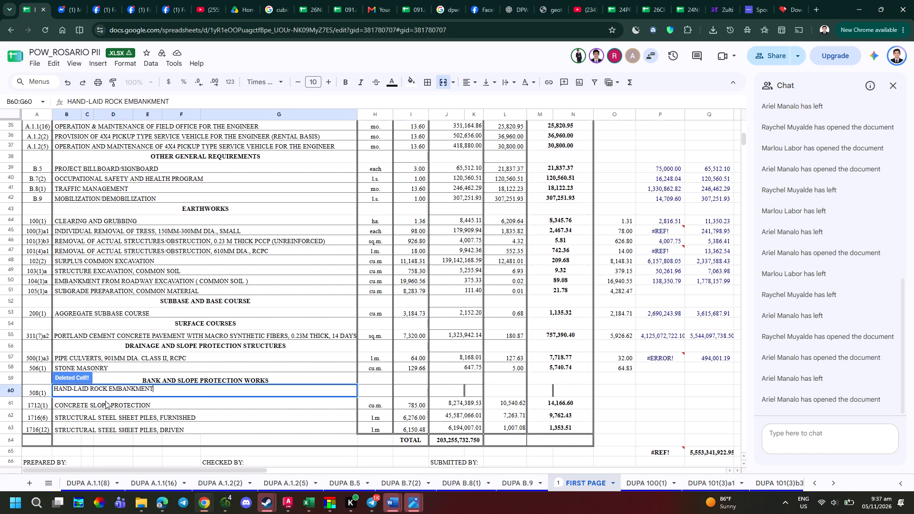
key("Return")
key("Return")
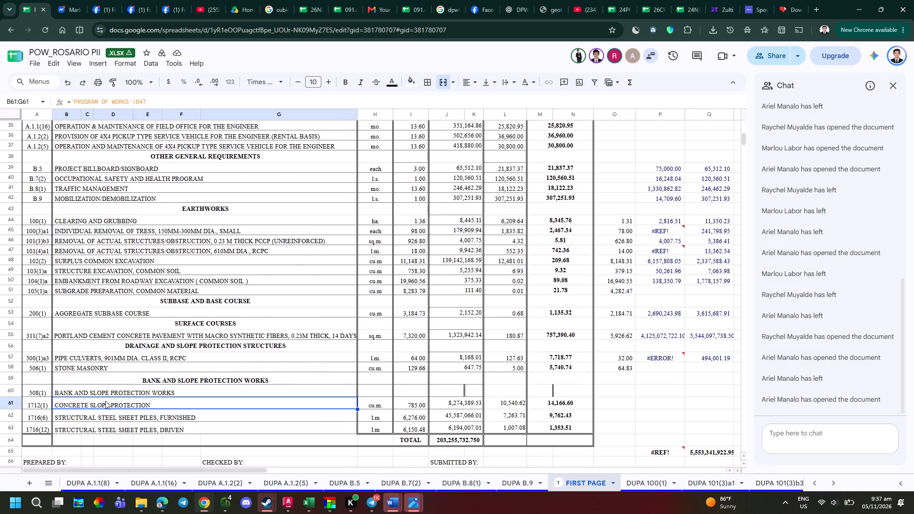
Enter HAND-LAID ROCK EMBANKMENT as the description of item 508(1) in row 60.
left_click(85, 396)
key("Up")
type("HAND-LAID ROCK EMBANKMENT")
key("Return")
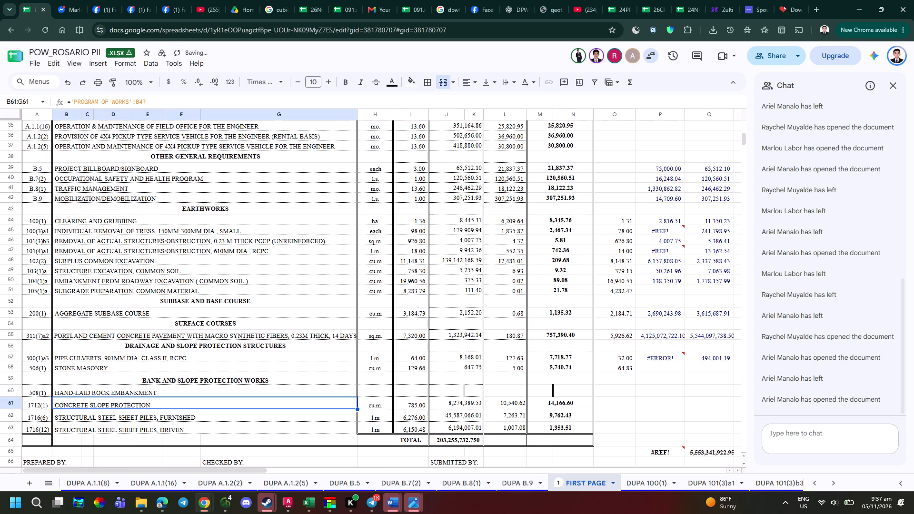
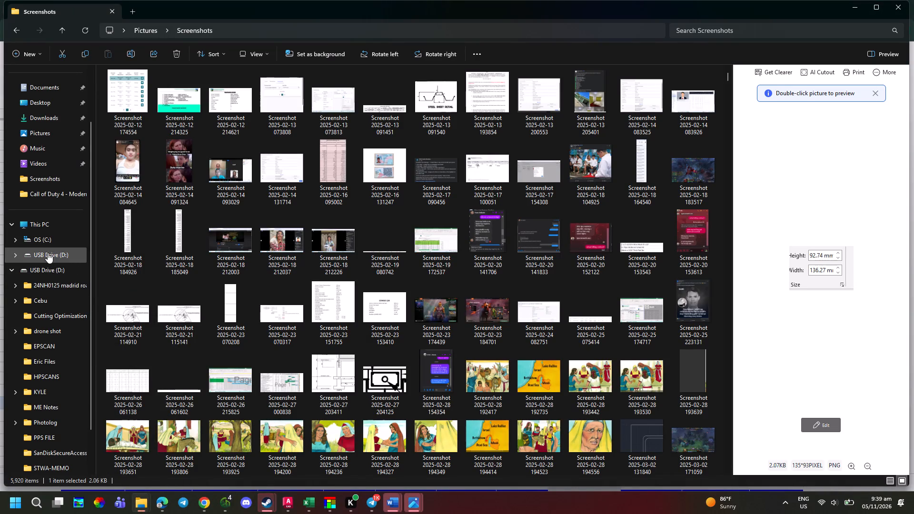
Open the scan PDF from the HPSCANS folder on USB Drive (D:) and look through its pages.
scroll(79, 323, "down", 2)
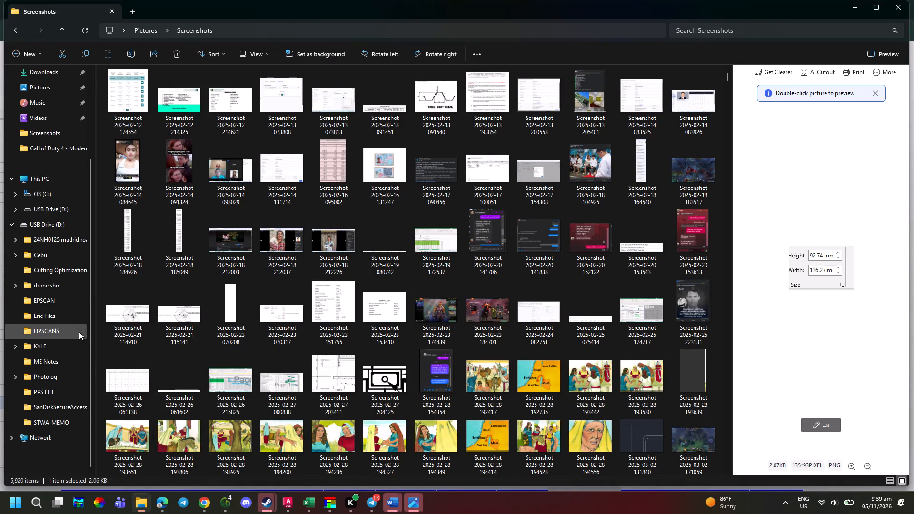
left_click(53, 332)
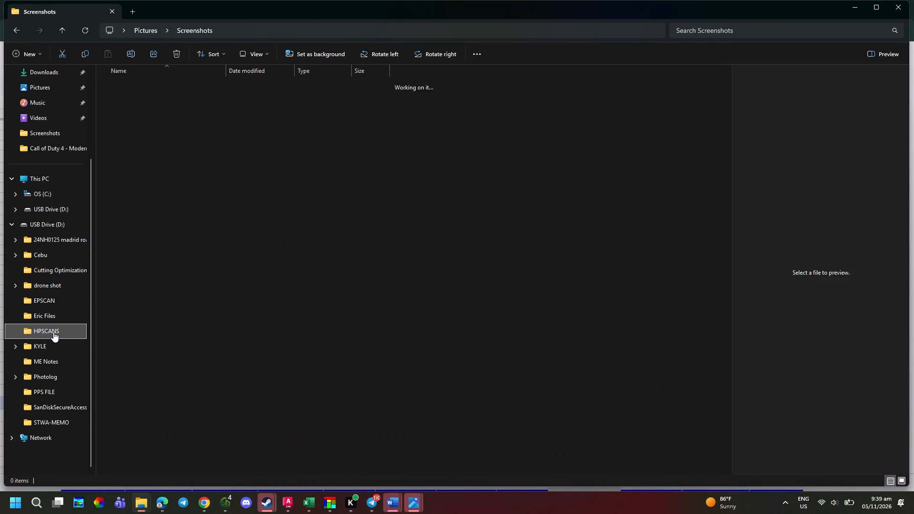
double_click(176, 91)
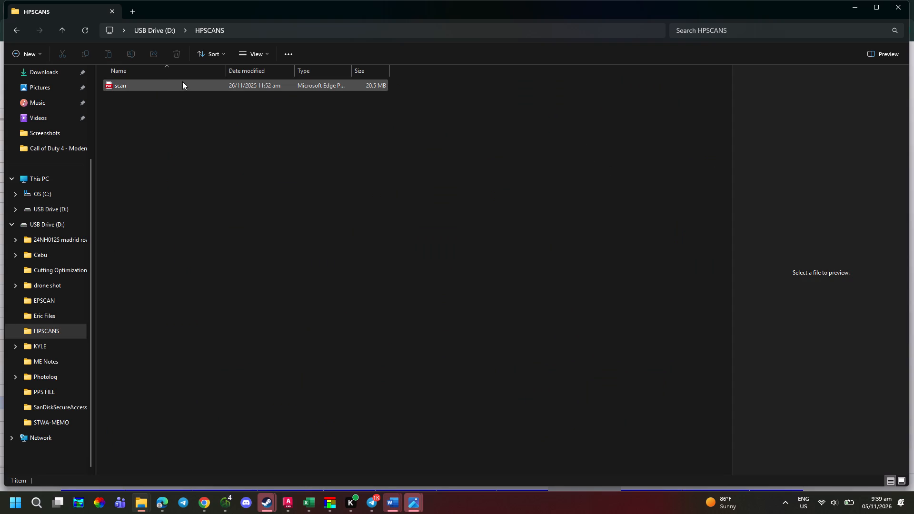
double_click(182, 81)
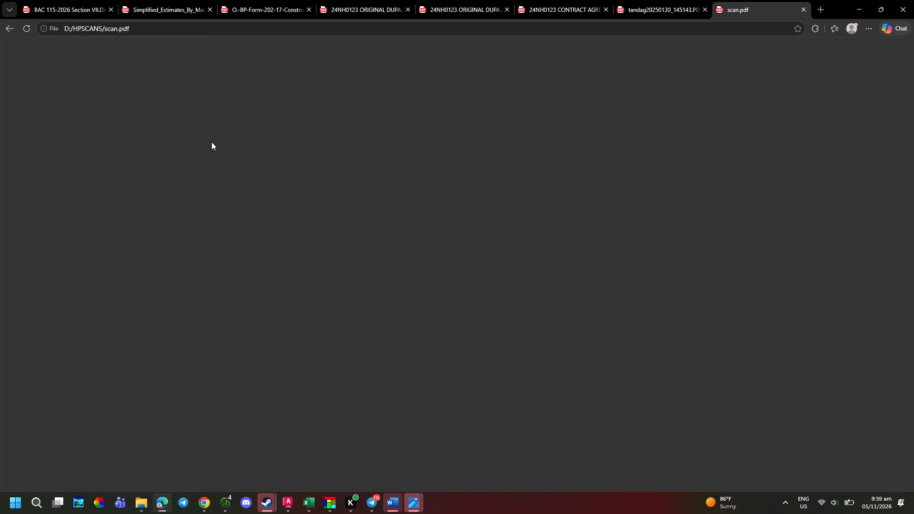
scroll(215, 153, "down", 4)
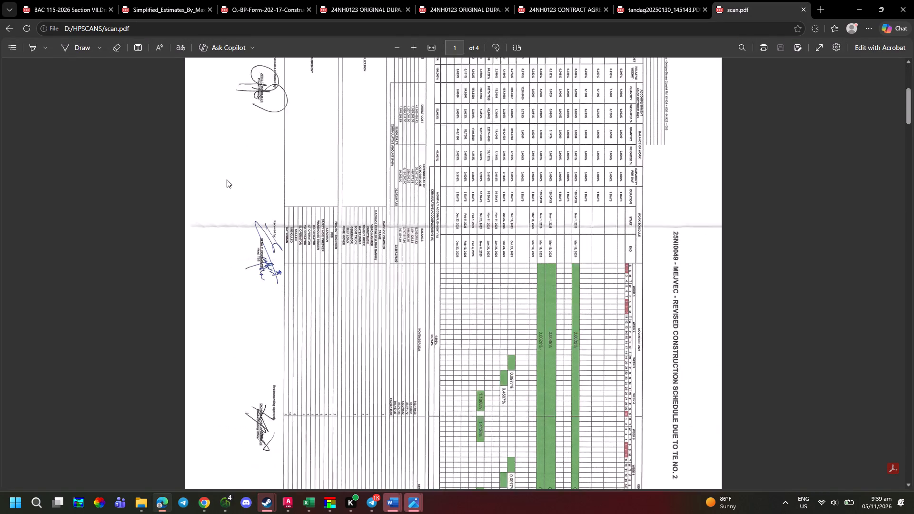
scroll(227, 193, "down", 8)
key("alt+Tab")
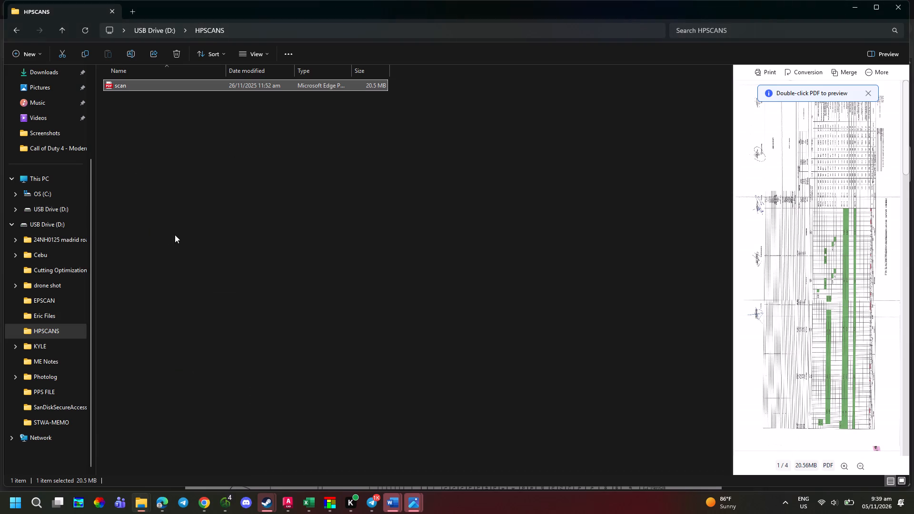
Browse the root contents of USB Drive (D:) and open the EPSCAN folder.
left_click(57, 29)
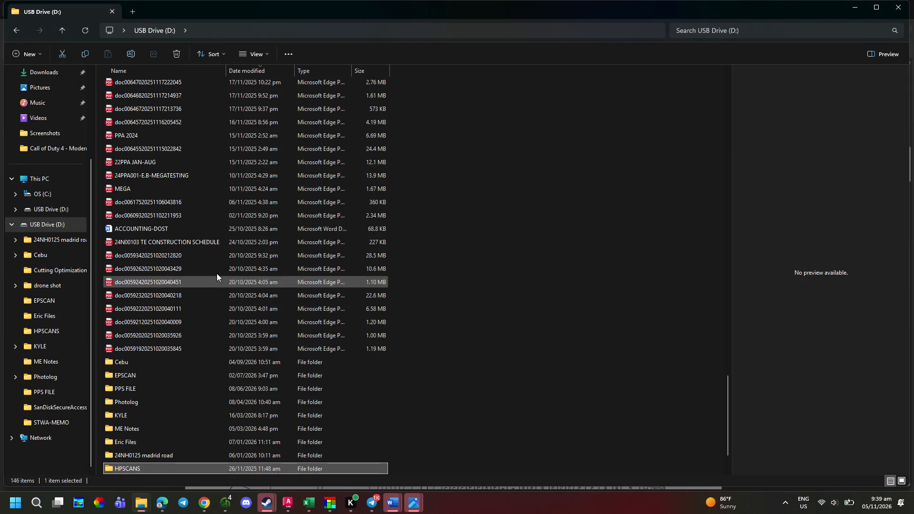
scroll(176, 340, "up", 10)
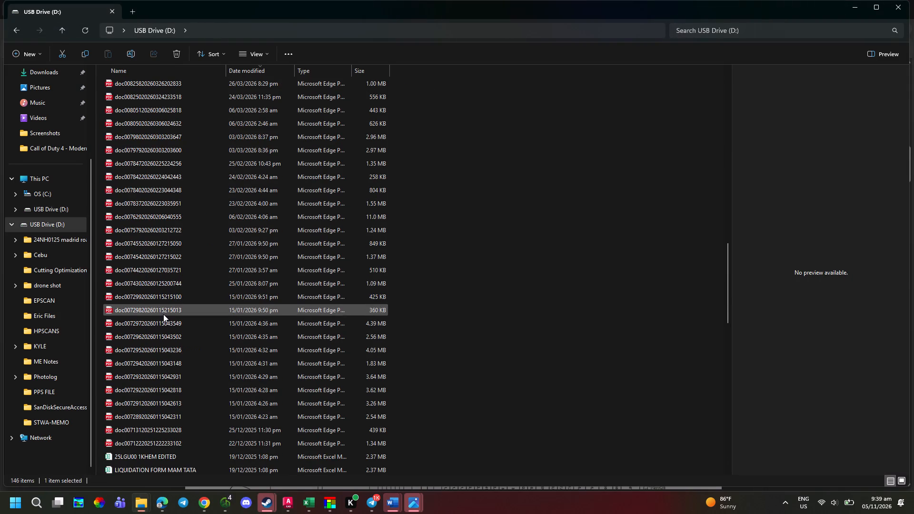
left_click(45, 223)
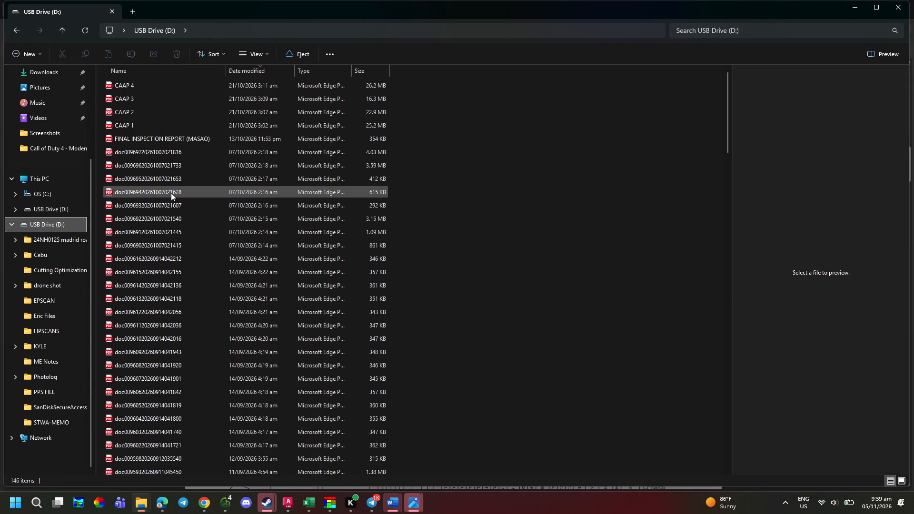
scroll(170, 192, "up", 3)
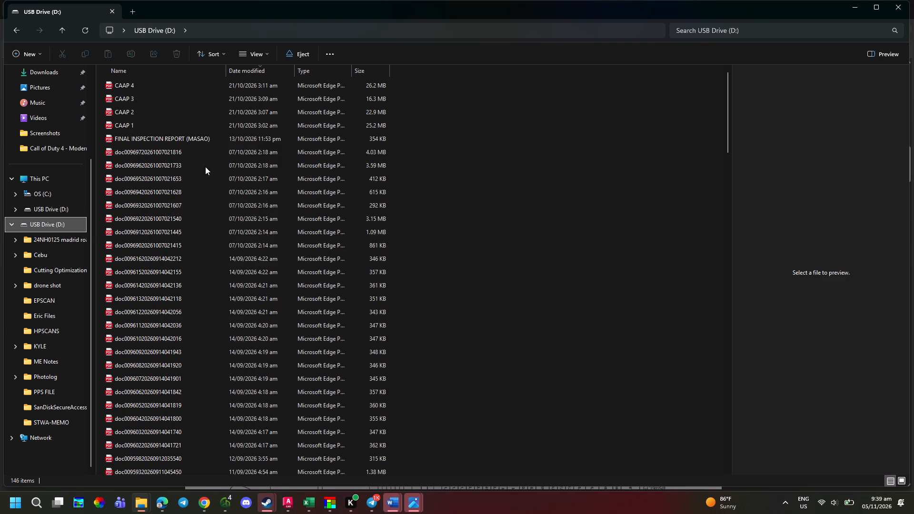
scroll(205, 167, "up", 3, "ctrl")
scroll(303, 221, "down", 3, "ctrl")
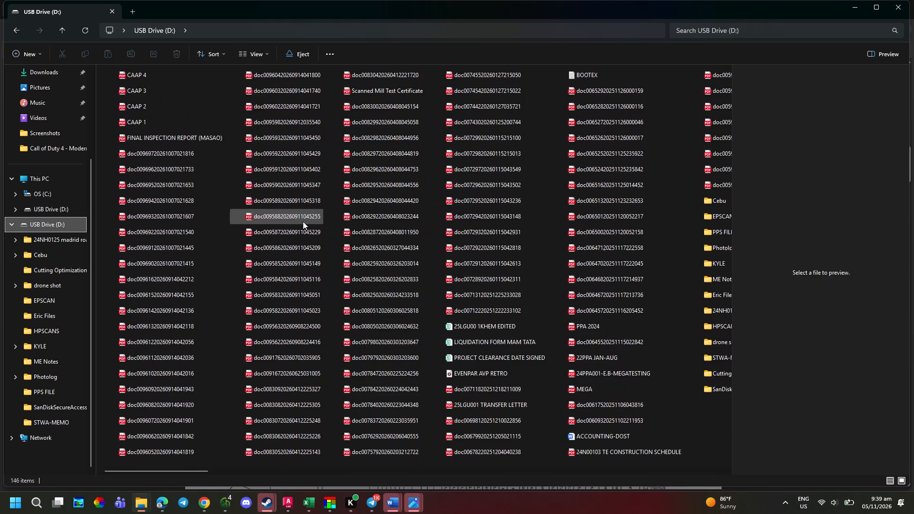
scroll(303, 221, "down", 1, "ctrl")
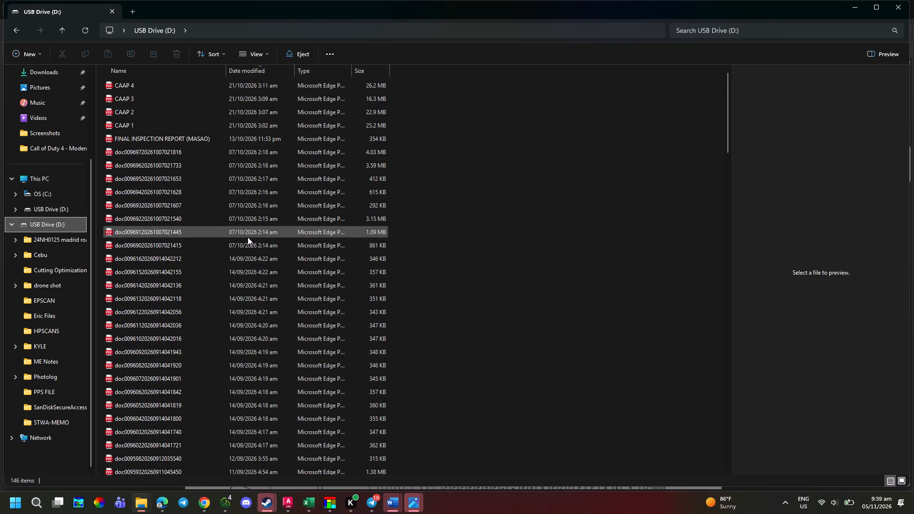
scroll(248, 237, "down", 15)
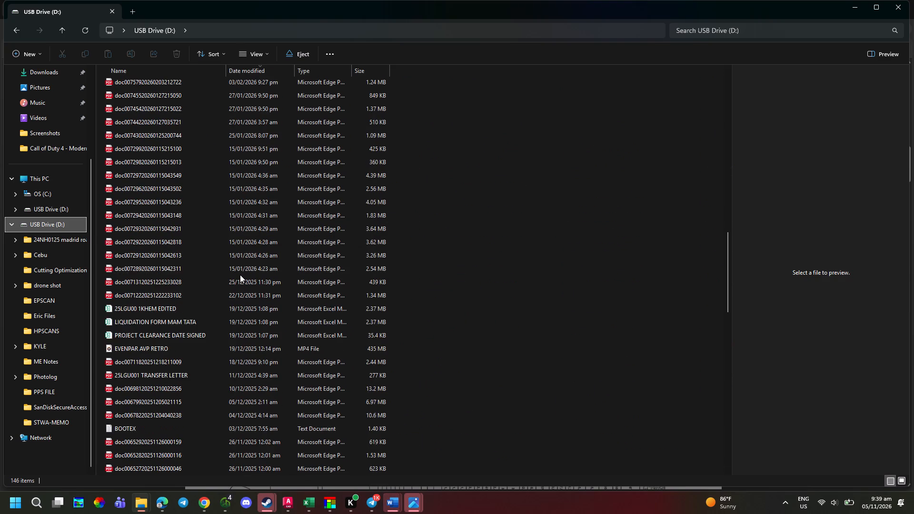
scroll(240, 275, "down", 1)
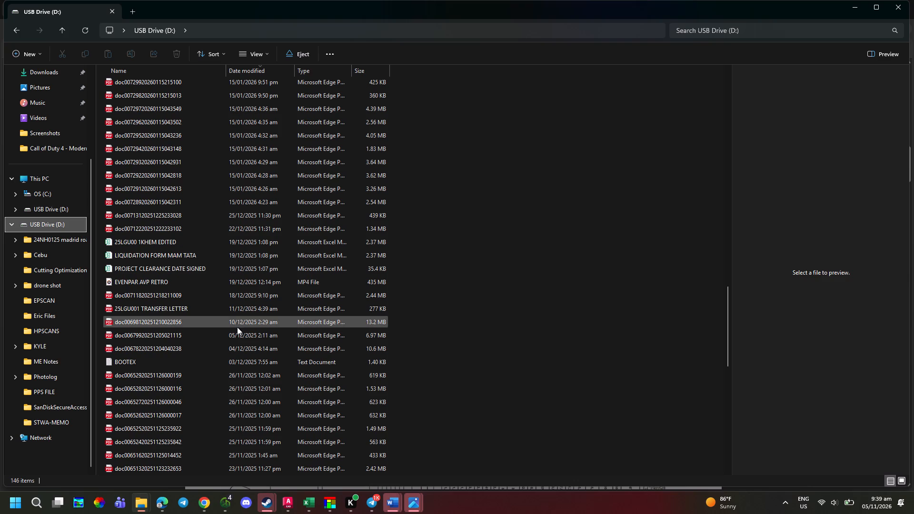
scroll(236, 333, "down", 7)
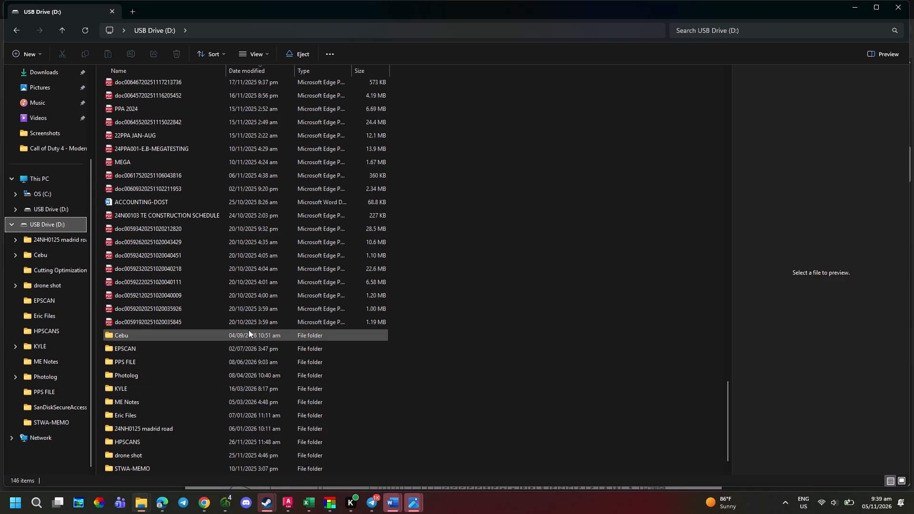
scroll(248, 350, "down", 4)
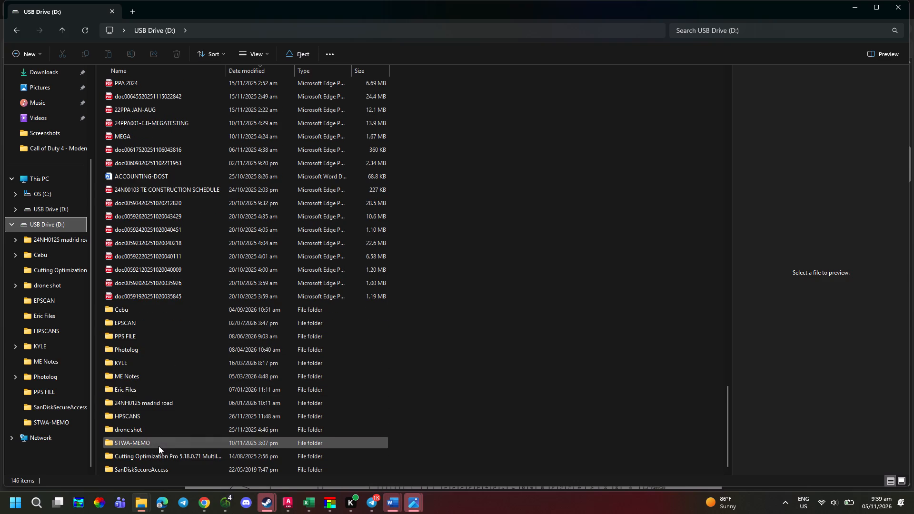
double_click(162, 320)
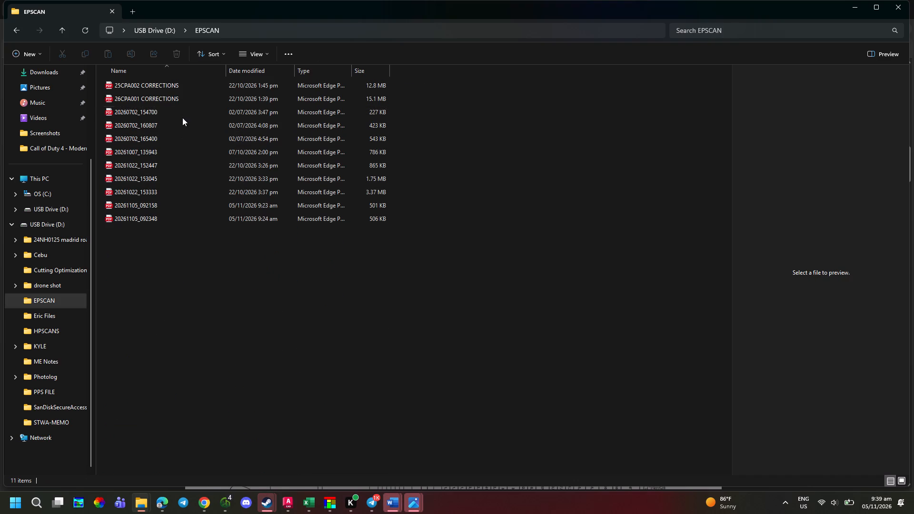
Open the 20261105_092348 PDF and read through both of its certification pages.
double_click(178, 217)
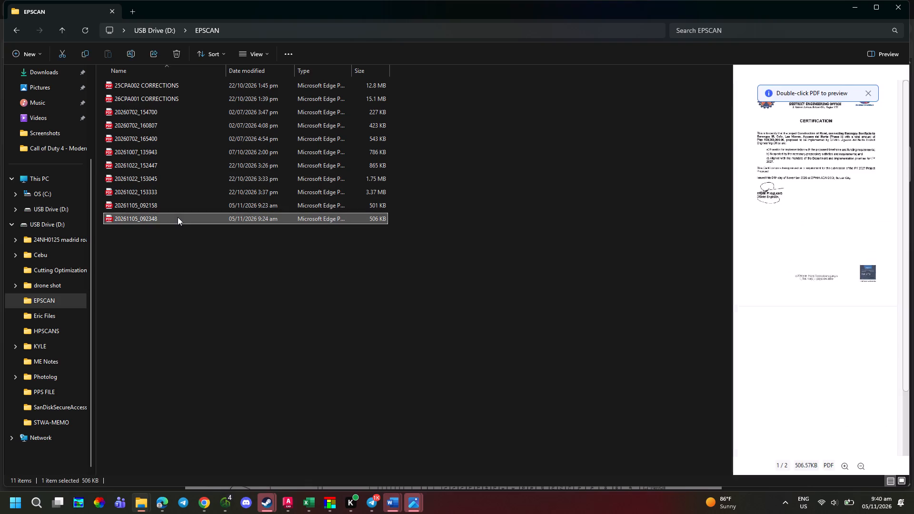
scroll(331, 263, "down", 4)
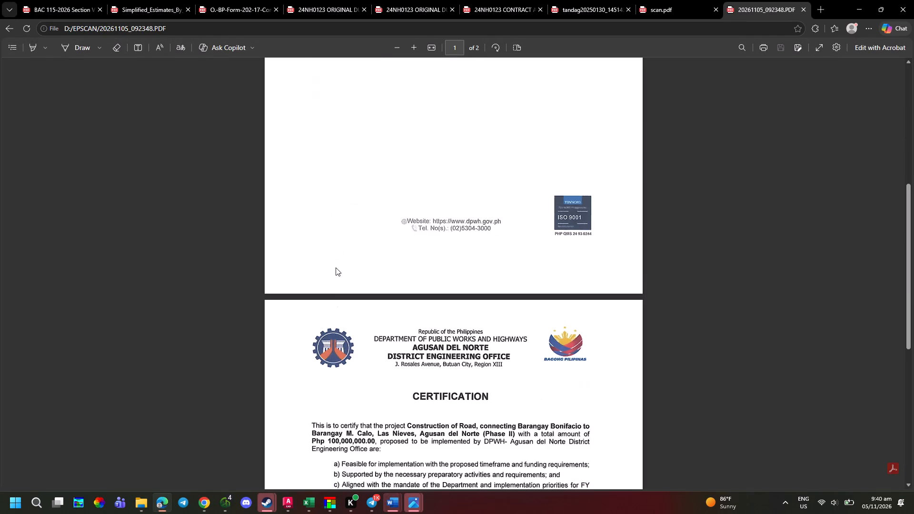
scroll(307, 289, "down", 6)
scroll(296, 292, "up", 6)
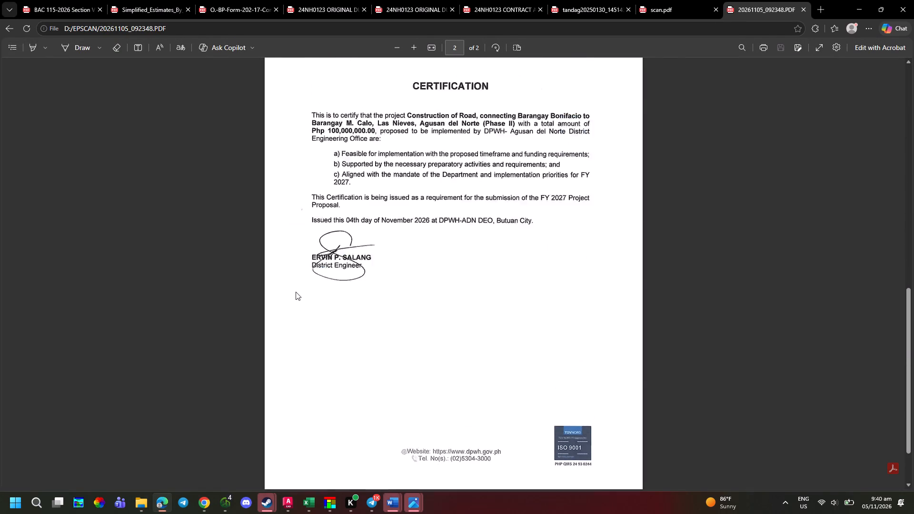
scroll(296, 292, "up", 6)
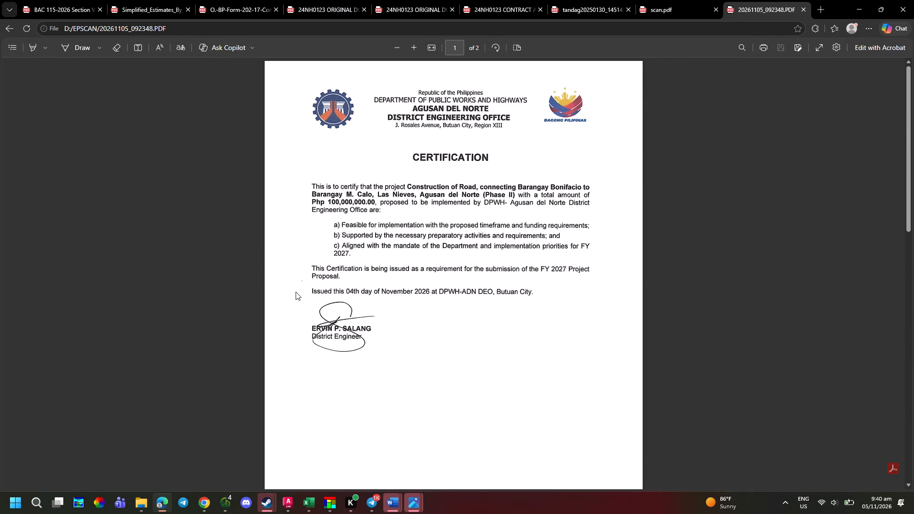
left_click(167, 191)
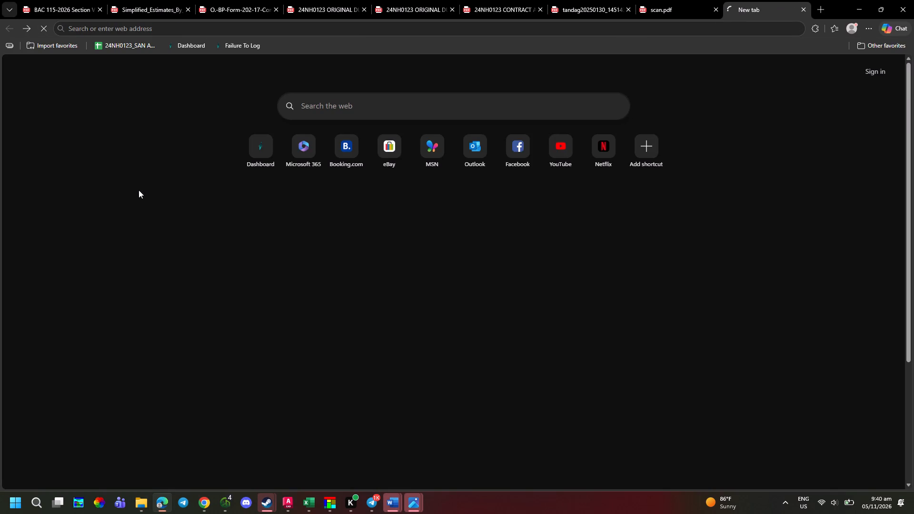
Back in File Explorer, rename the 20261105_092348 file in the EPSCAN folder as DPWH CERTIFICATION.
key("alt+Tab")
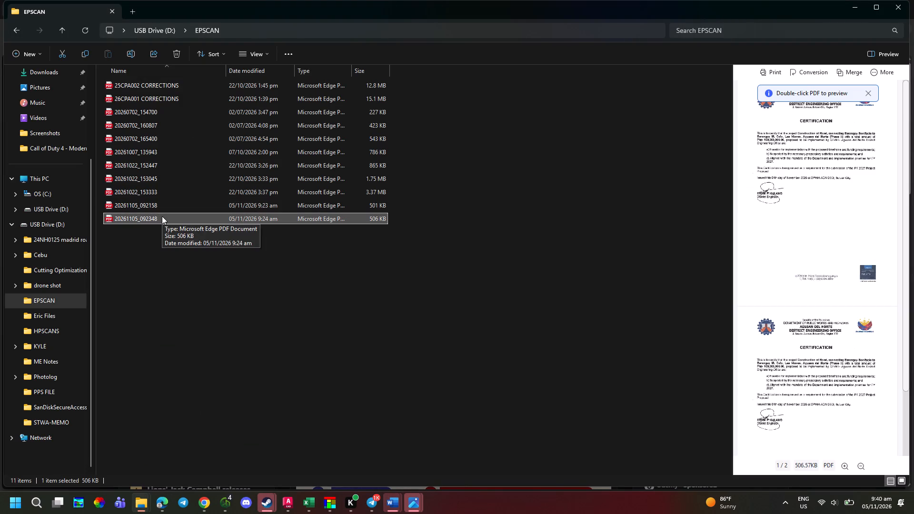
right_click(162, 216)
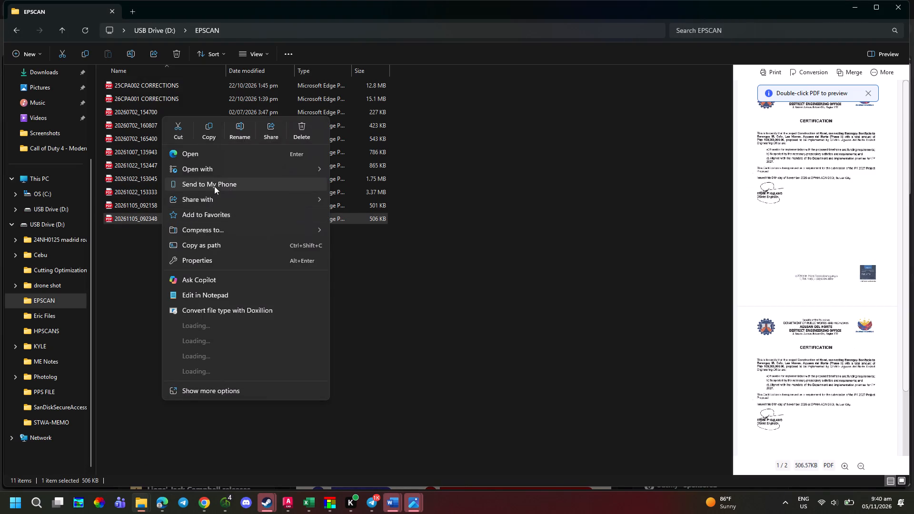
left_click(237, 136)
key("c")
type("CE")
key("BackSpace")
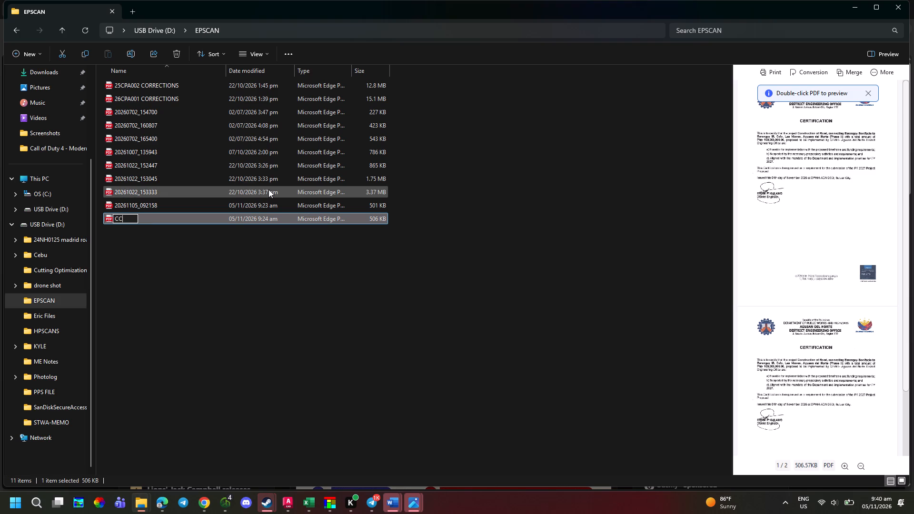
key("BackSpace")
key("e")
key("BackSpace")
key("BackSpace")
type("DPWWH CERTI")
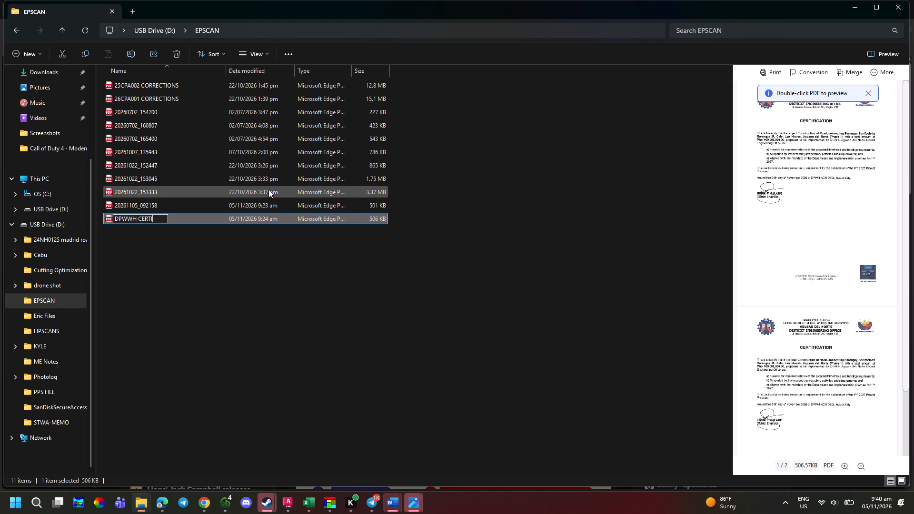
key("f")
key("BackSpace")
key("BackSpace")
key("BackSpace")
key("BackSpace")
key("BackSpace")
key("BackSpace")
key("BackSpace")
key("BackSpace")
key("BackSpace")
type("H CERTIFICAION")
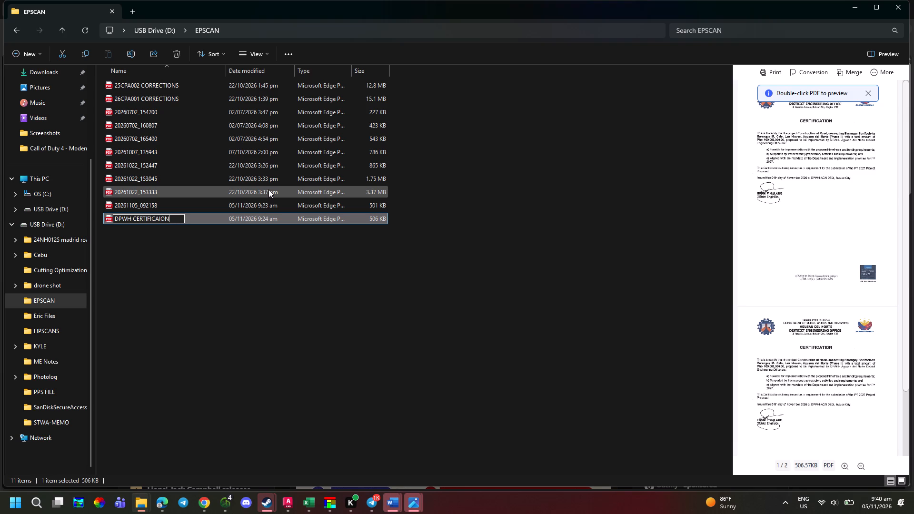
key("BackSpace")
key("BackSpace")
key("BackSpace")
type("TION")
key("Return")
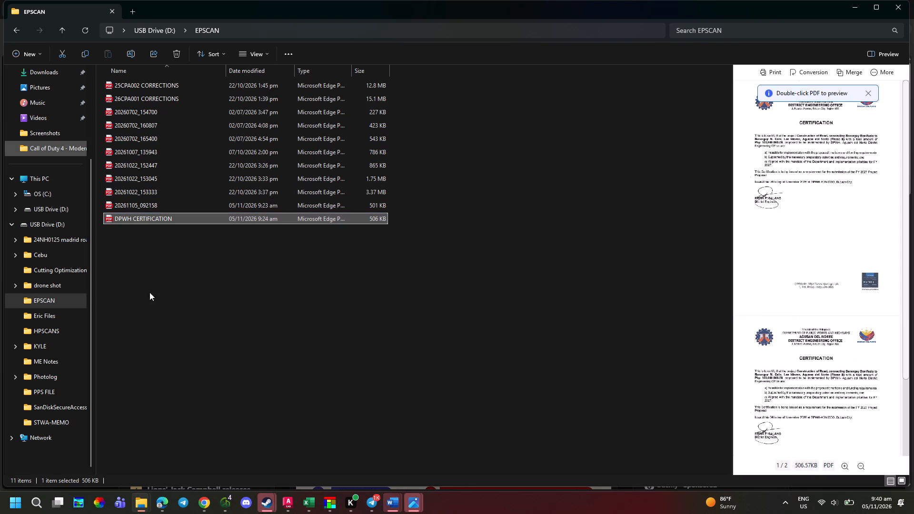
Go back to the drive's root and eject USB Drive (D:).
left_click(163, 278)
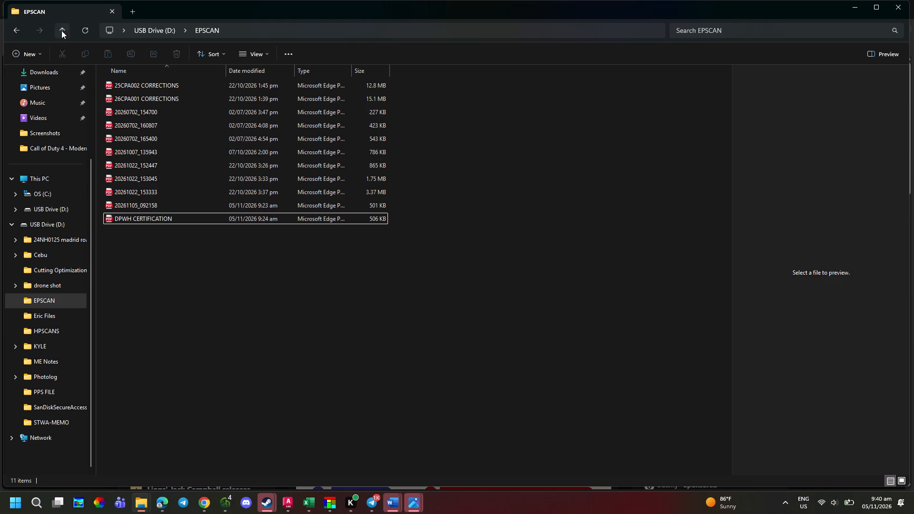
left_click(61, 30)
scroll(328, 348, "down", 1)
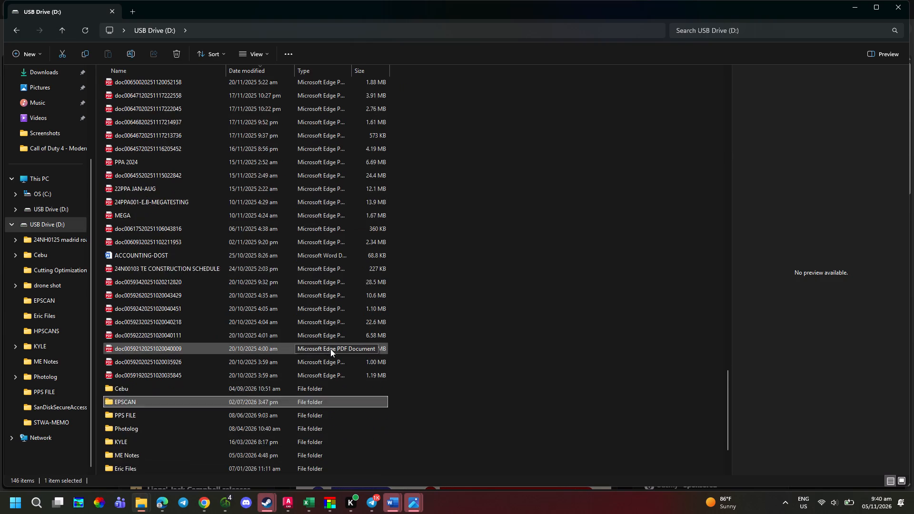
scroll(330, 349, "down", 1)
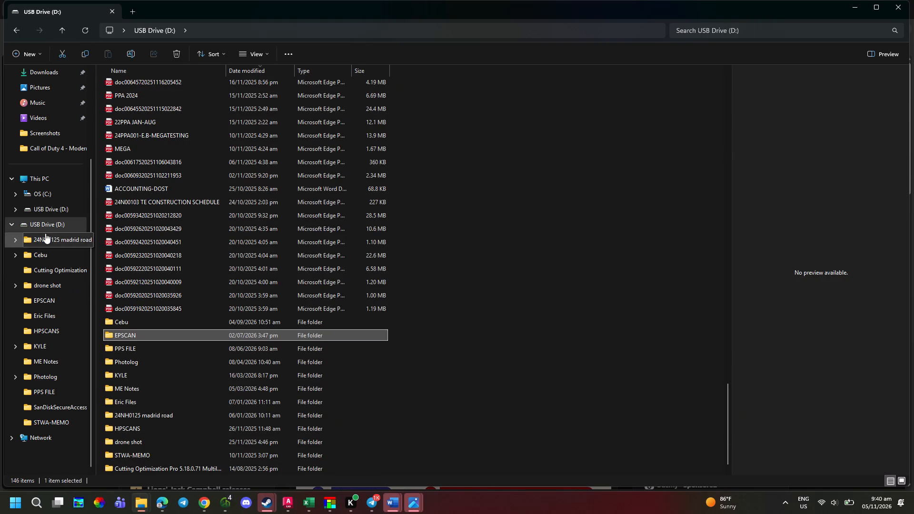
right_click(45, 224)
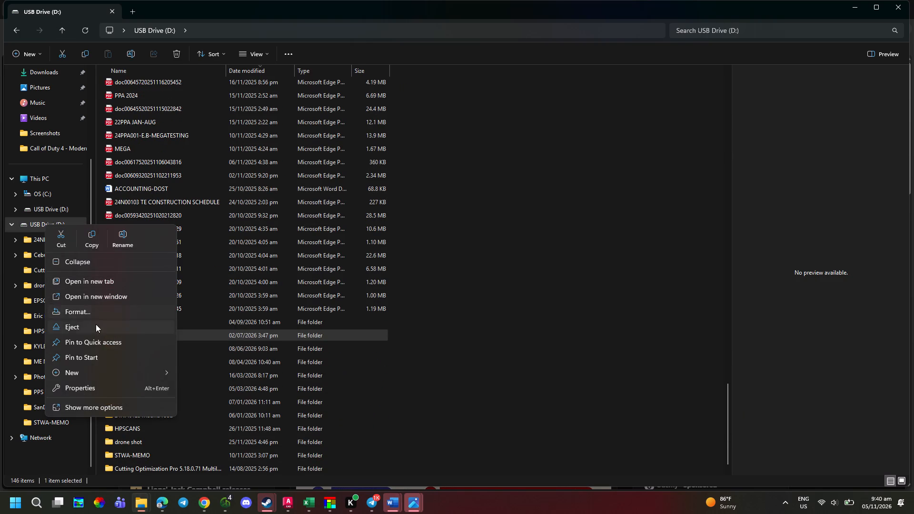
left_click(96, 325)
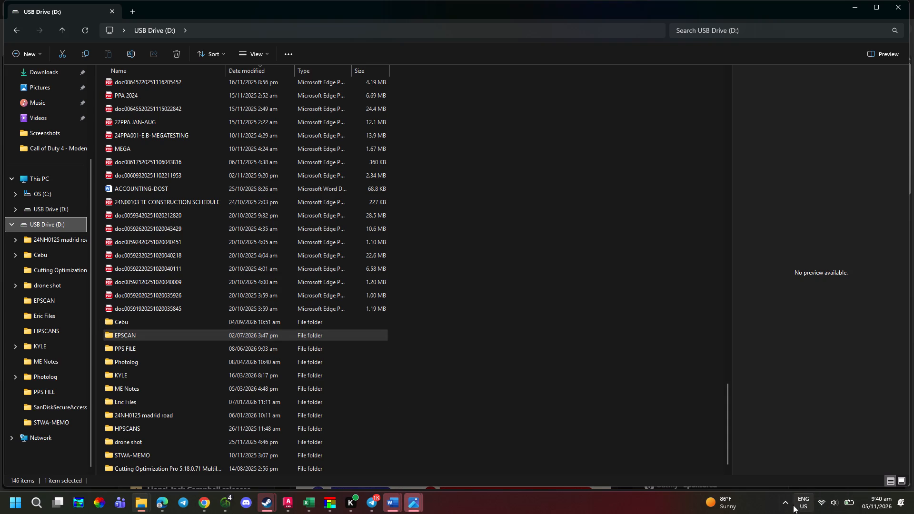
left_click(54, 245)
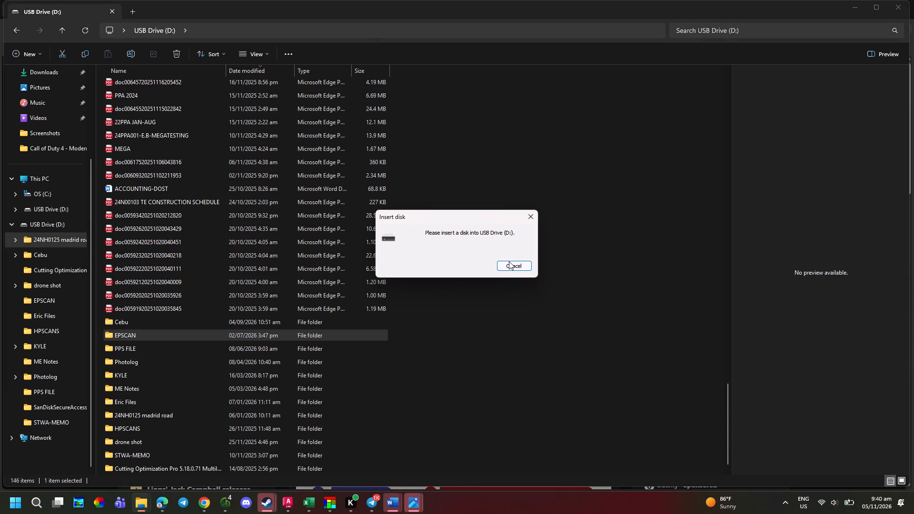
left_click(509, 261)
Show the hidden system tray icons.
left_click(777, 502)
left_click(783, 503)
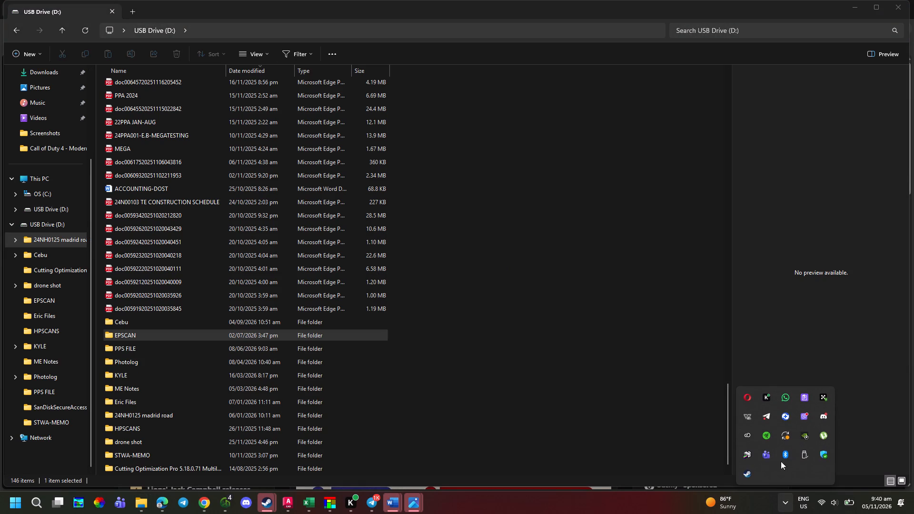
Safely eject USB Drive (D:) with the system's hardware removal tool.
left_click(799, 456)
left_click_drag(825, 463, 631, 431)
left_click(630, 427)
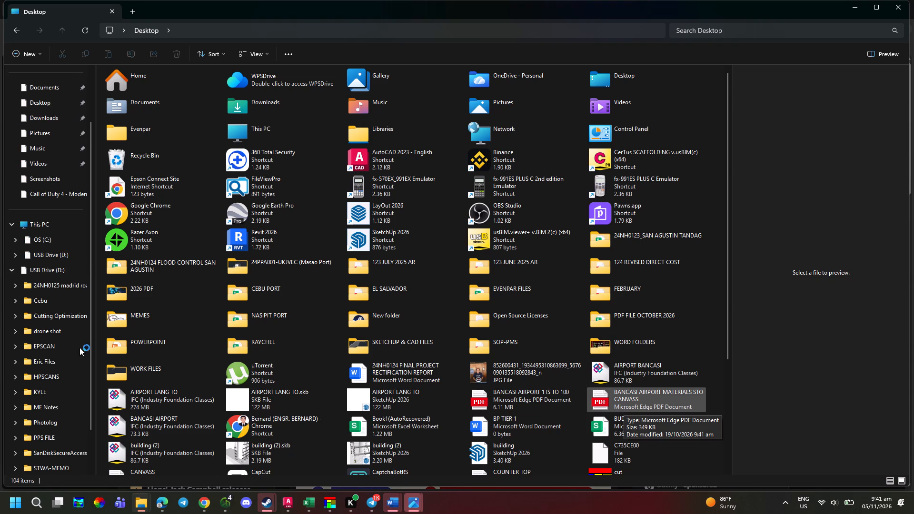
Switch to the Chrome window with the POW_ROSARIO PII spreadsheet.
left_click(149, 475)
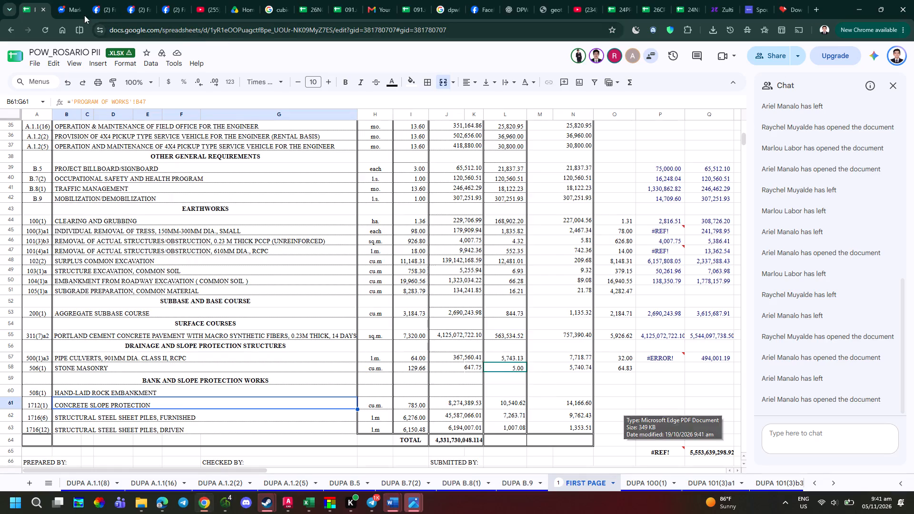
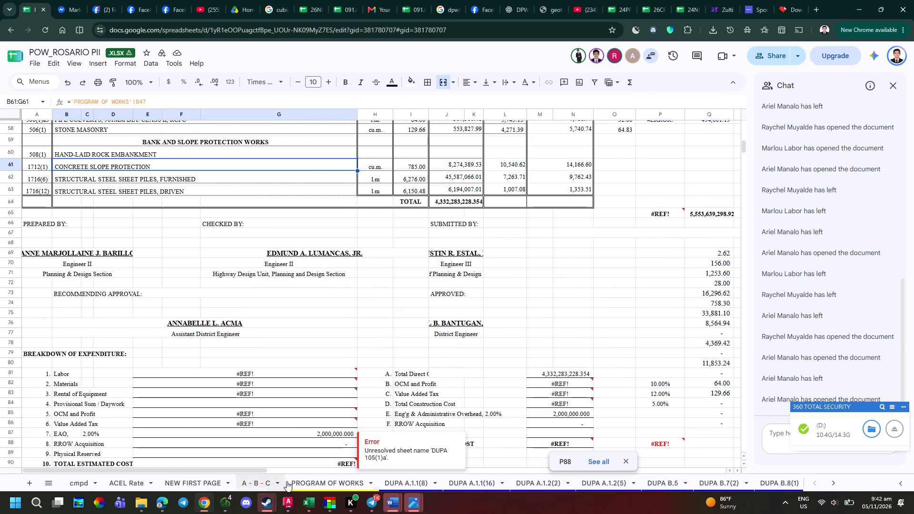
Examine the signatory blocks on the PROGRAM OF WORKS and NEW FIRST PAGE sheets, including the position and section entries.
left_click(309, 480)
scroll(111, 374, "down", 4)
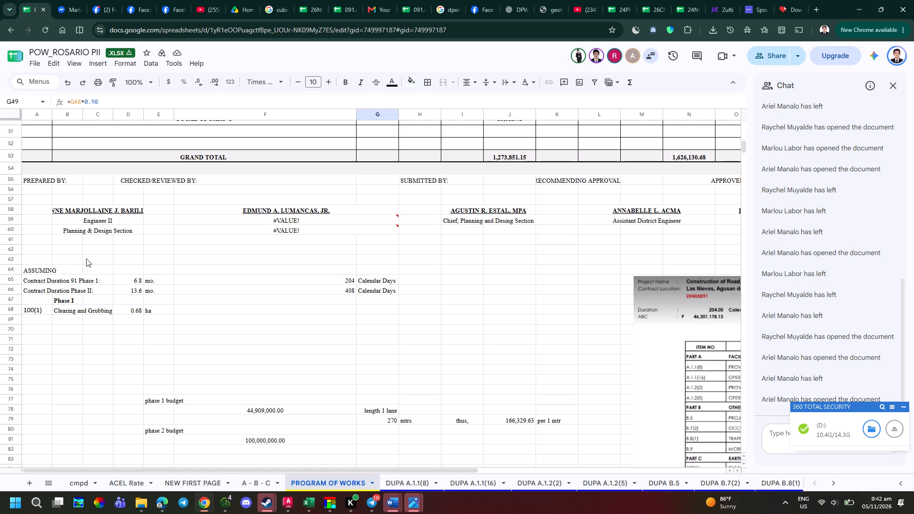
left_click(95, 233)
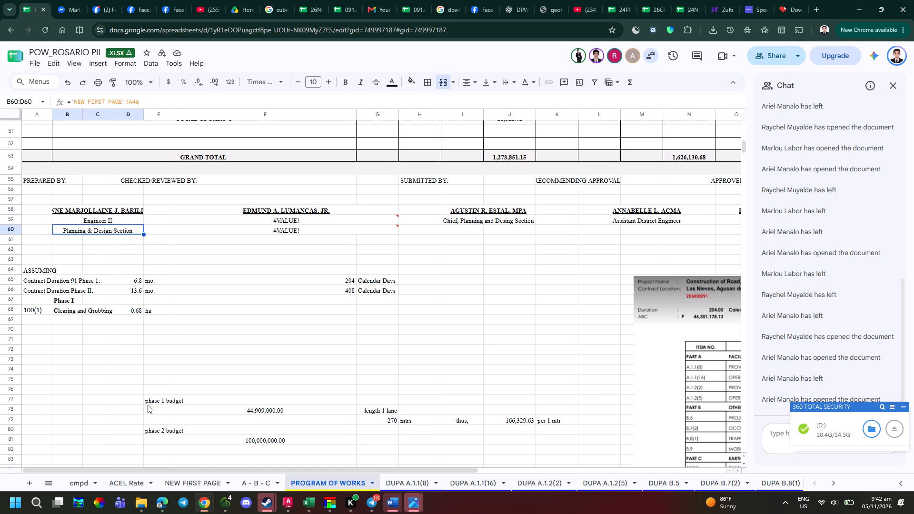
left_click(137, 478)
left_click(209, 479)
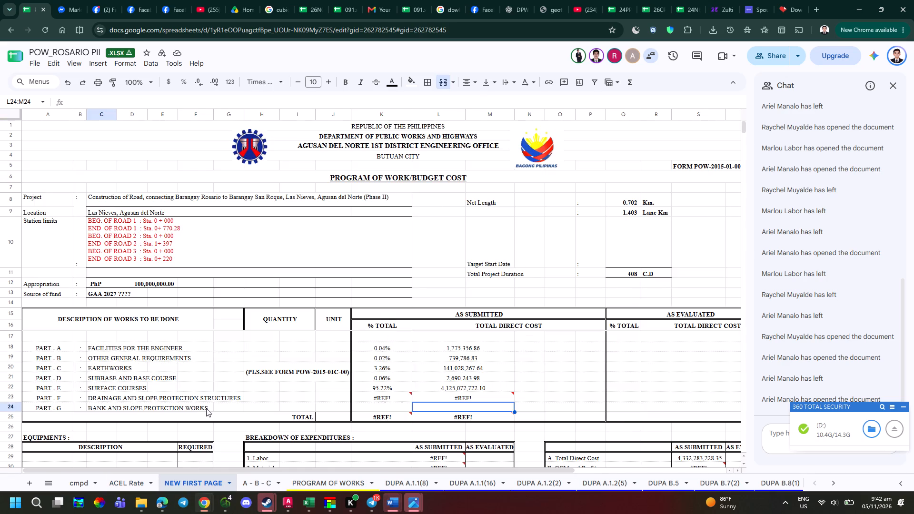
scroll(206, 408, "down", 3)
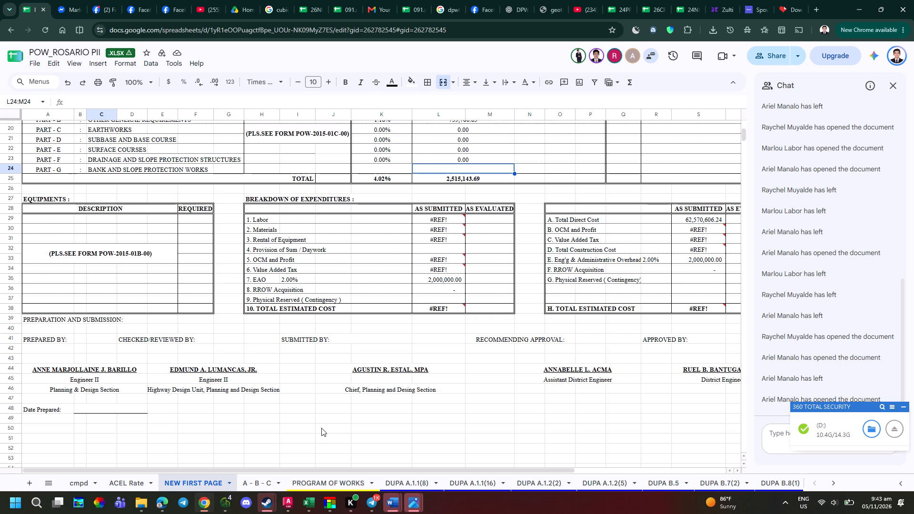
left_click(95, 379)
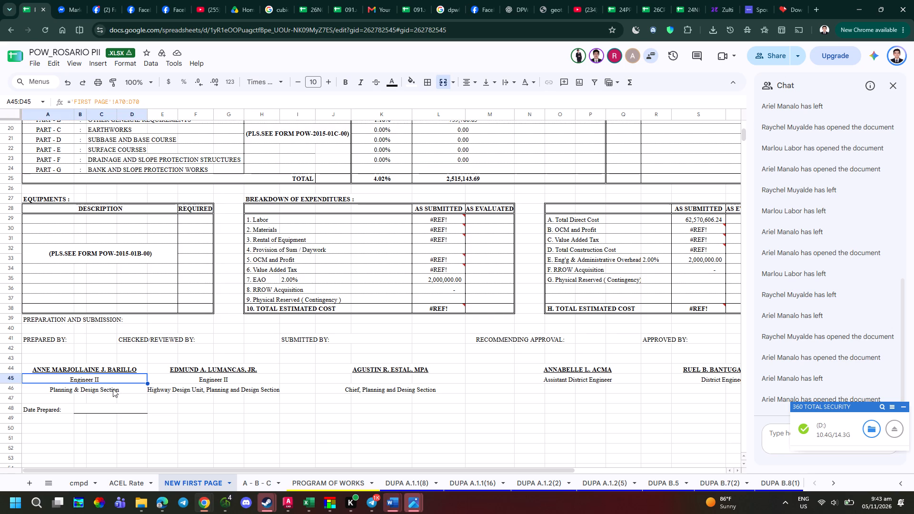
left_click(117, 396)
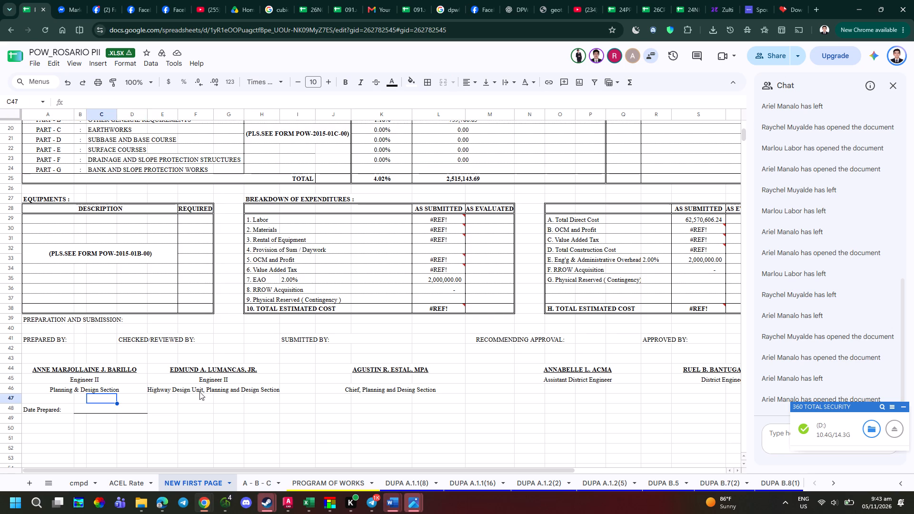
left_click(231, 419)
left_click(283, 373)
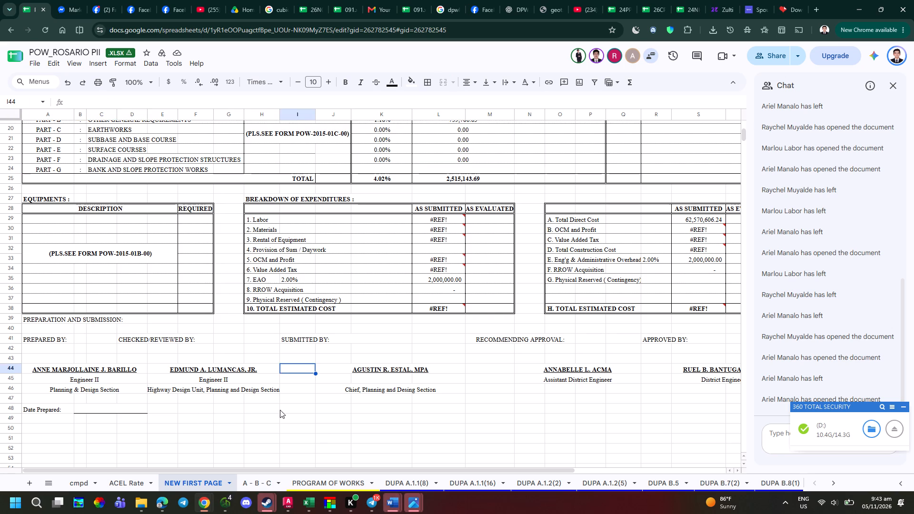
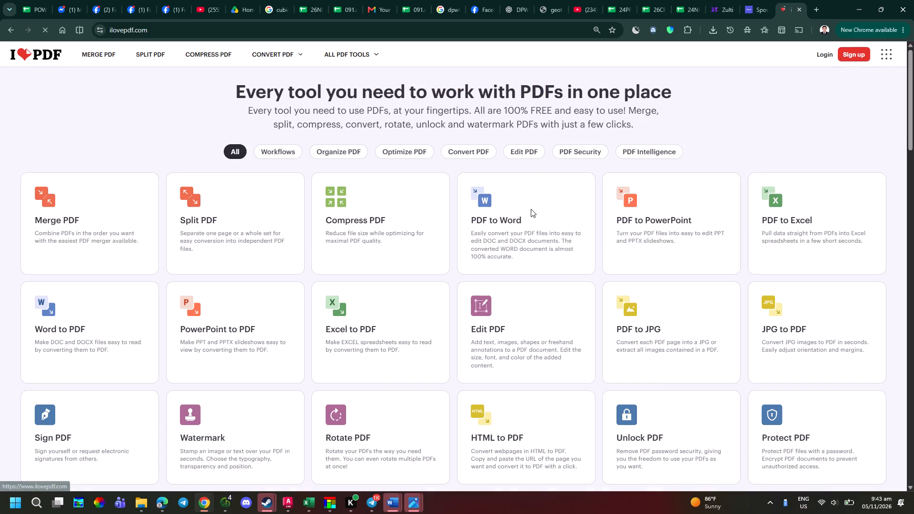
Open iLovePDF's Split PDF tool and start choosing the PDF file to split.
left_click(194, 214)
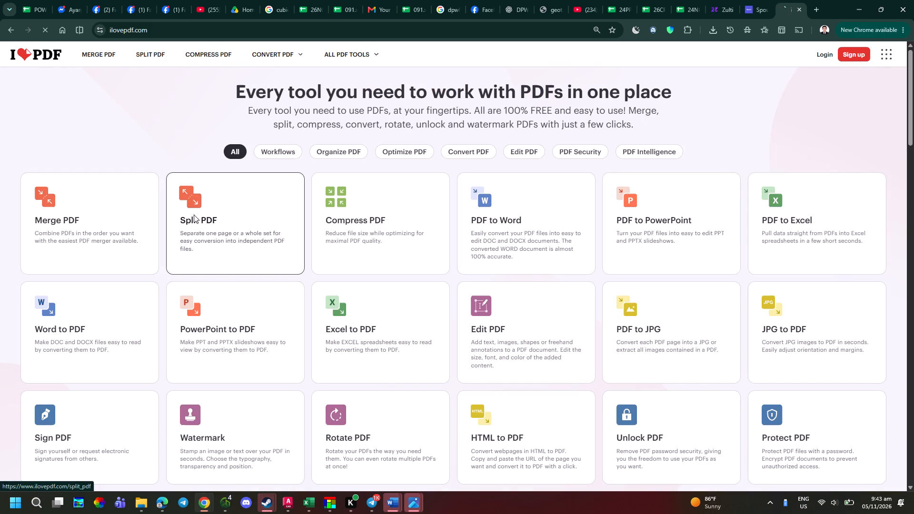
left_click(464, 173)
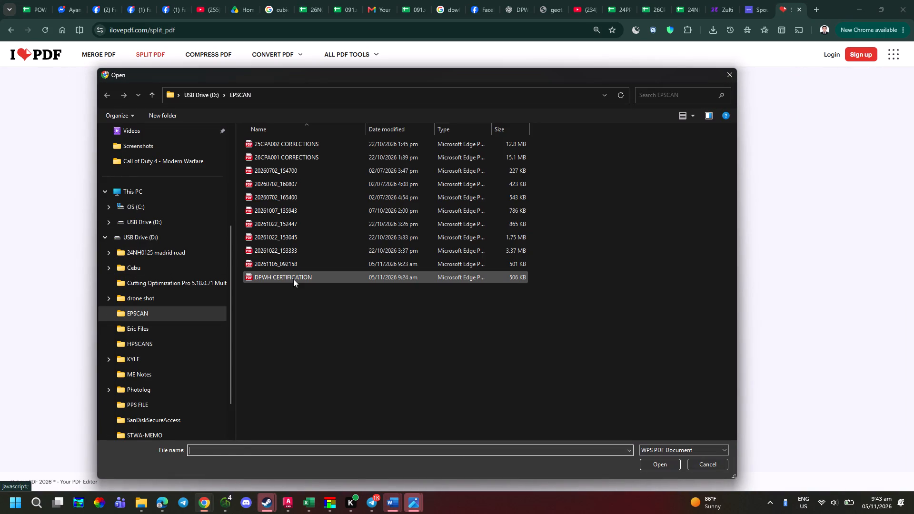
Load DPWH CERTIFICATION from the EPSCAN folder into the PDF splitter, split it with range 1 to 2, and download the result.
left_click(293, 279)
left_click(659, 464)
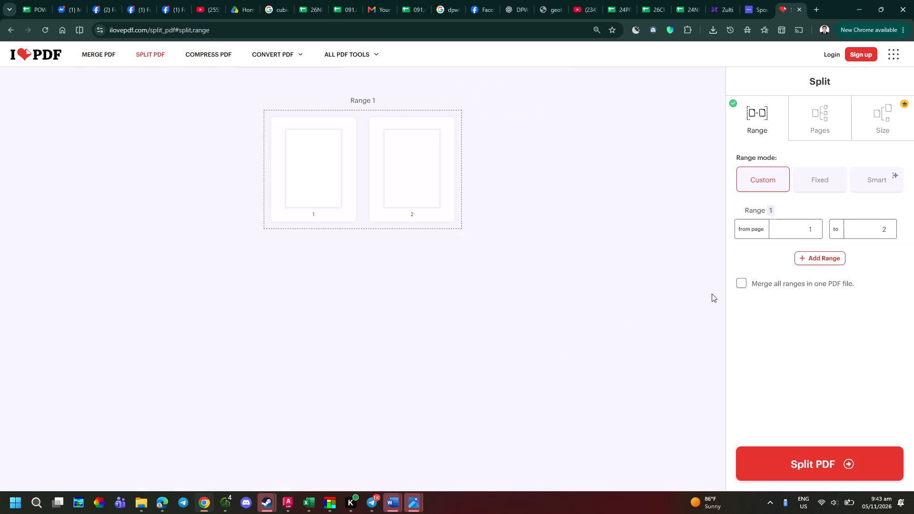
left_click(799, 473)
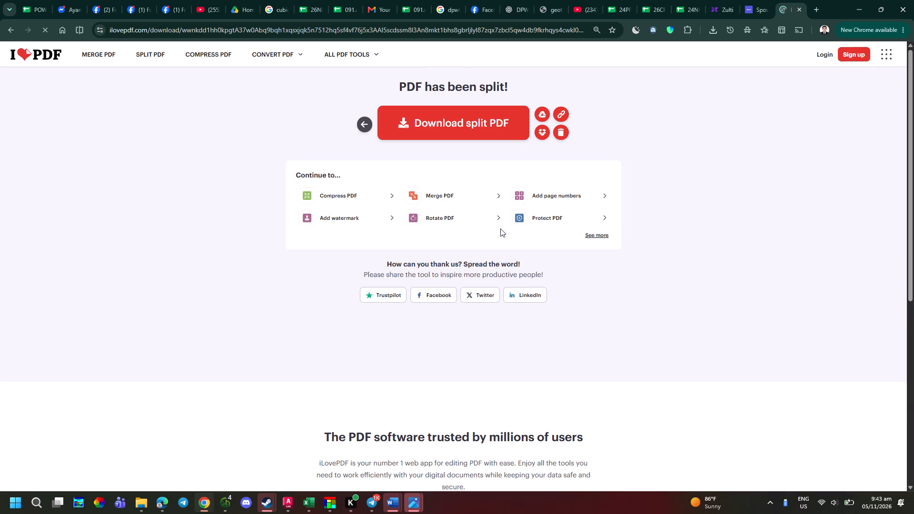
left_click(476, 134)
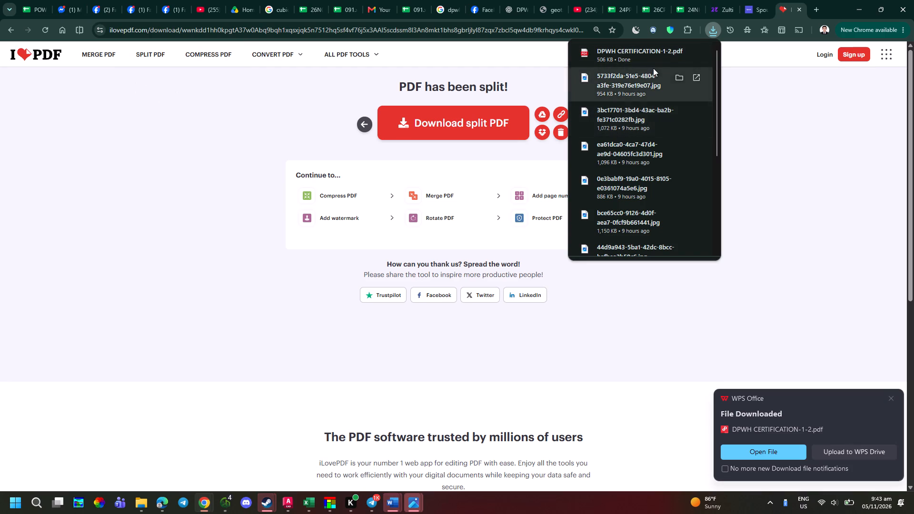
Open the downloaded DPWH CERTIFICATION-1-2.pdf and look through both certification pages.
double_click(652, 64)
scroll(599, 150, "down", 5)
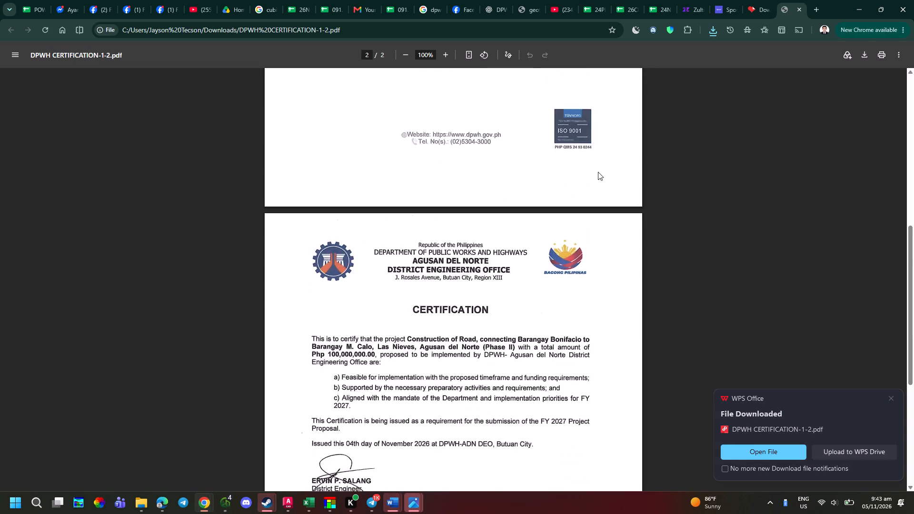
scroll(599, 177, "down", 9)
scroll(414, 211, "up", 11)
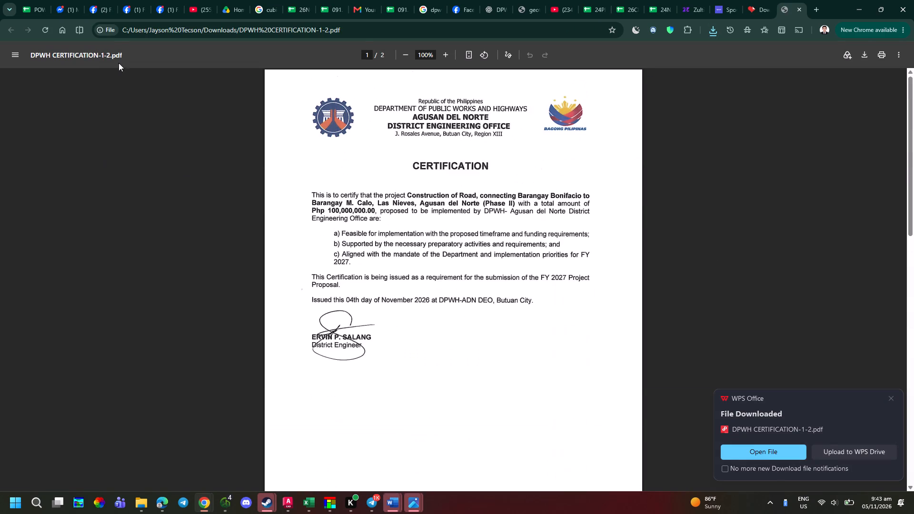
scroll(323, 224, "down", 1, "ctrl")
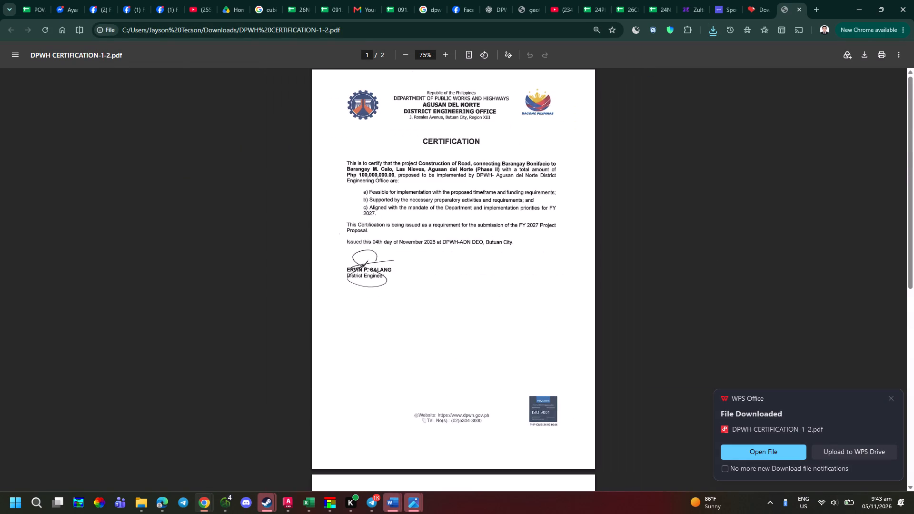
scroll(351, 271, "down", 1)
scroll(391, 248, "up", 1)
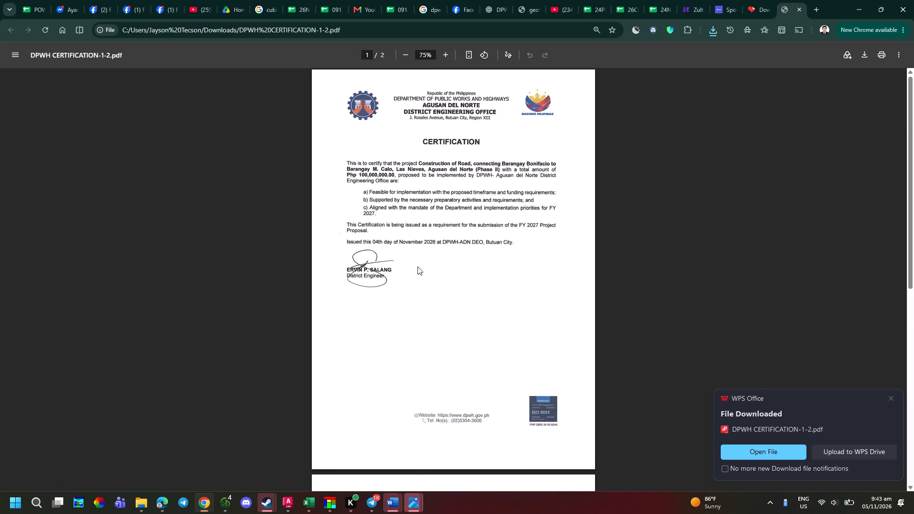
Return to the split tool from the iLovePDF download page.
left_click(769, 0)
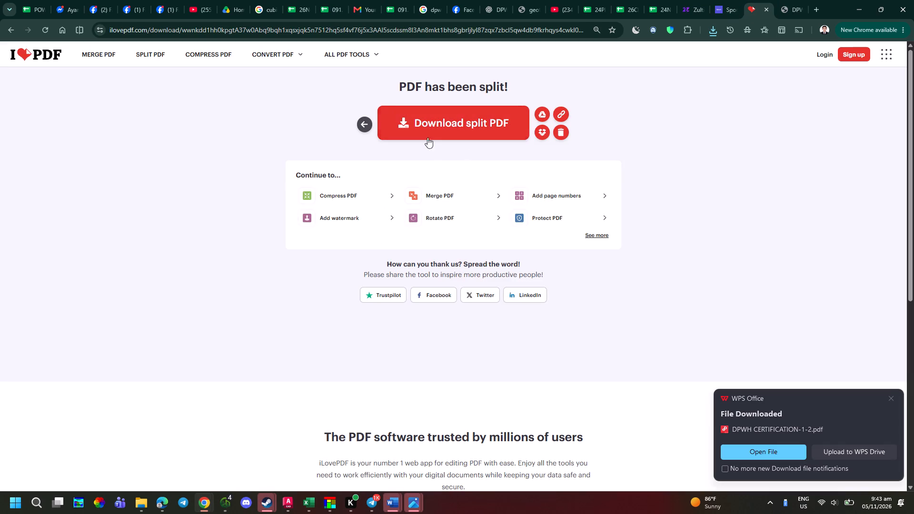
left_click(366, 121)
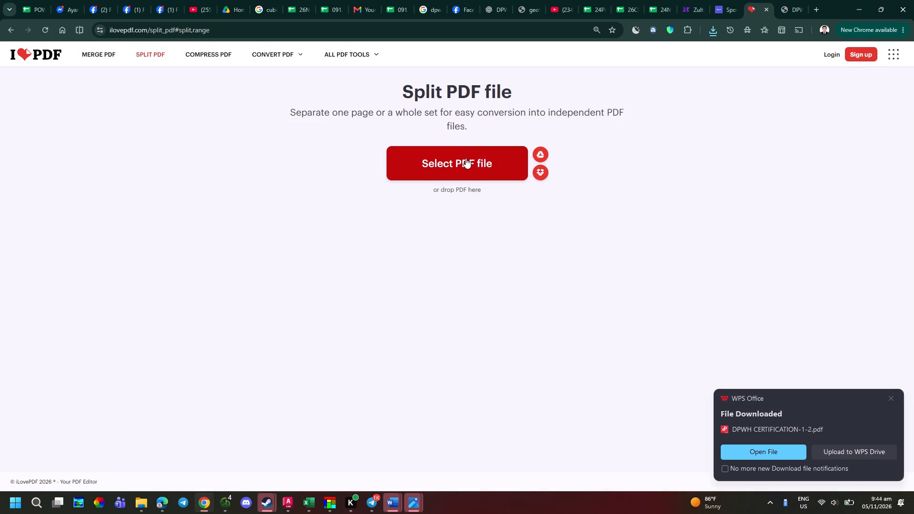
Set up DPWH CERTIFICATION-1-2.pdf for printing with Save as PDF as destination and only page 1 as the custom range.
left_click(780, 0)
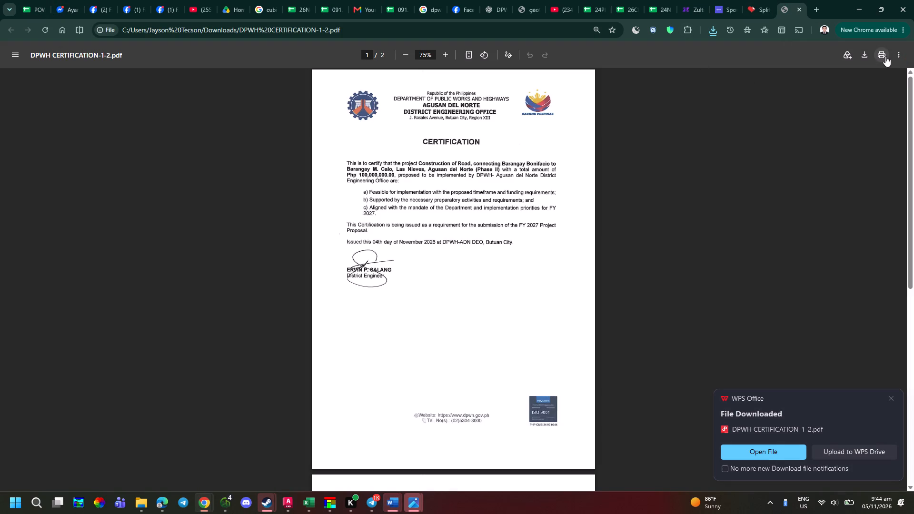
left_click(885, 56)
left_click(705, 87)
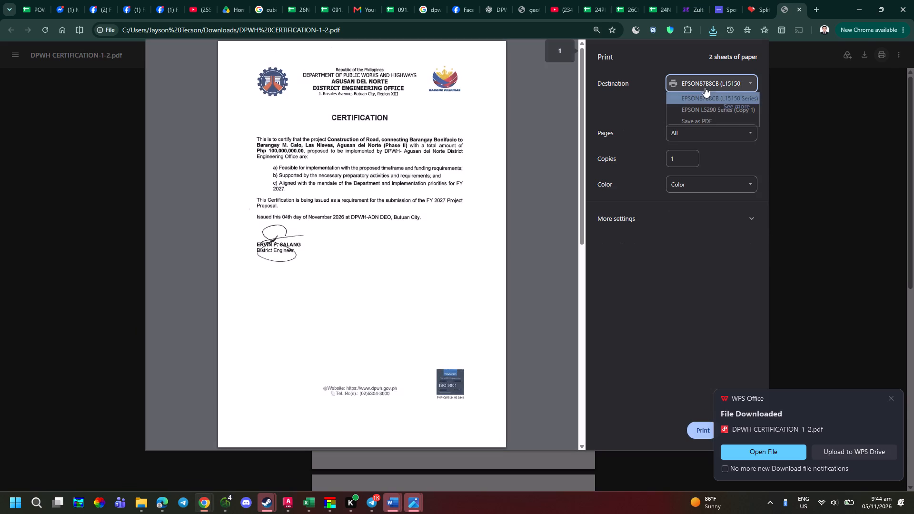
left_click(698, 124)
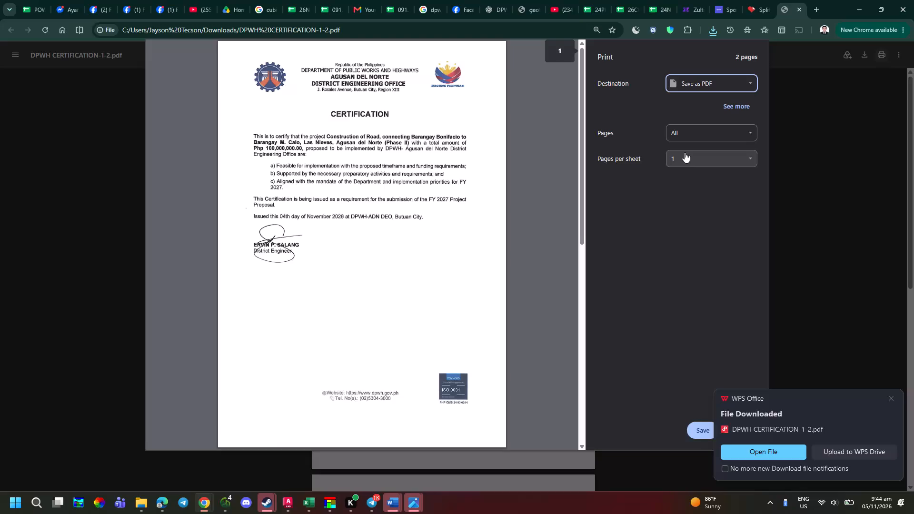
left_click(694, 131)
left_click(697, 180)
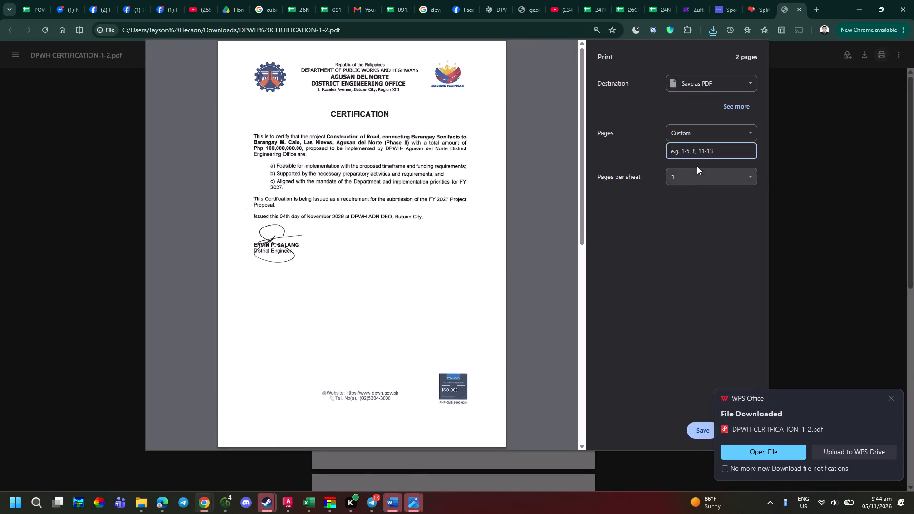
key("1")
left_click(676, 227)
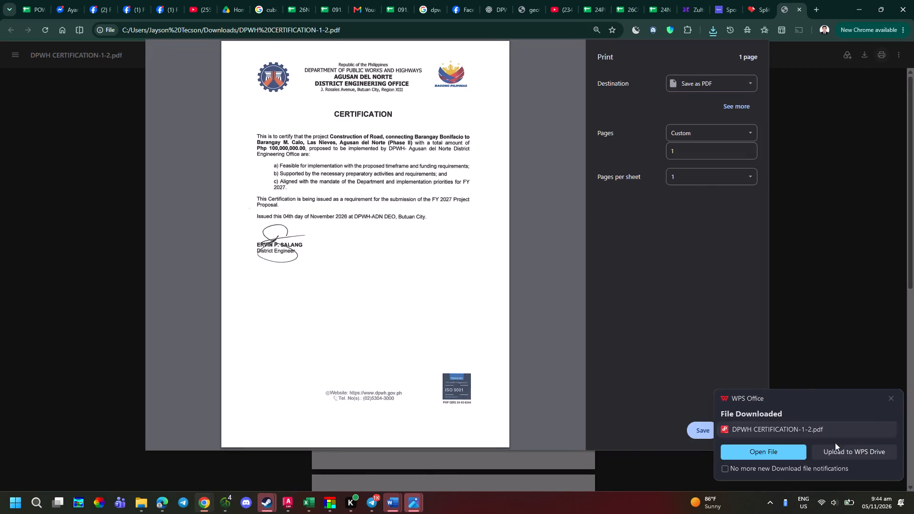
left_click(896, 396)
Save the page 1 PDF in Downloads as DPWH CERTIFICATION - BONIFACIO.
left_click(702, 432)
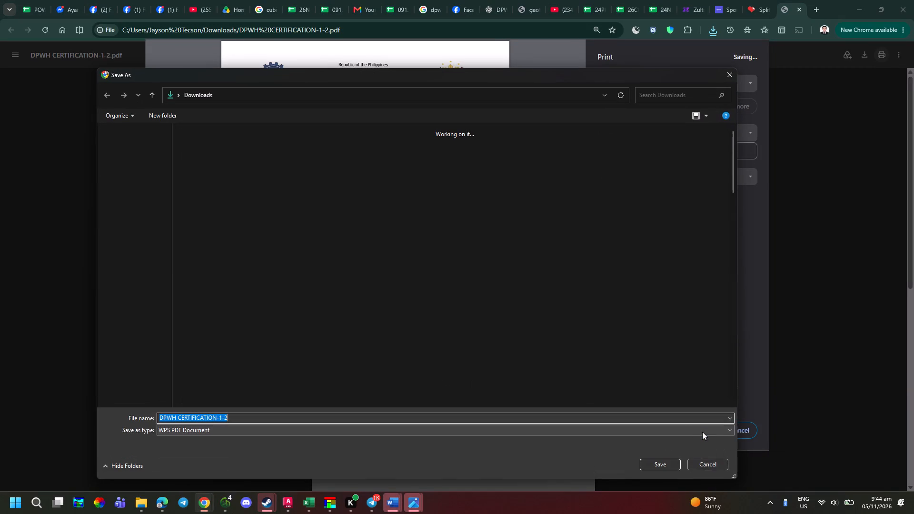
left_click(132, 236)
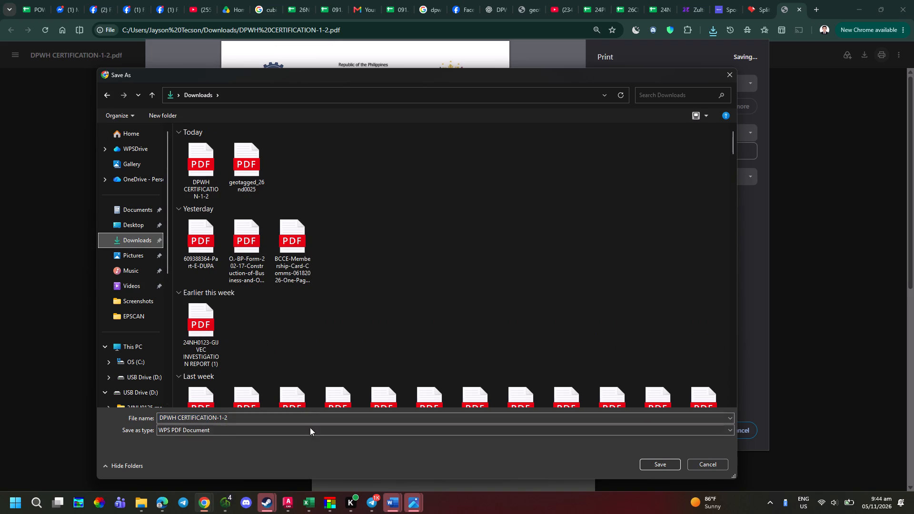
left_click(308, 422)
key("d")
type("PWH CERTIFICATION - BONIFACA")
key("BackSpace")
type("IO")
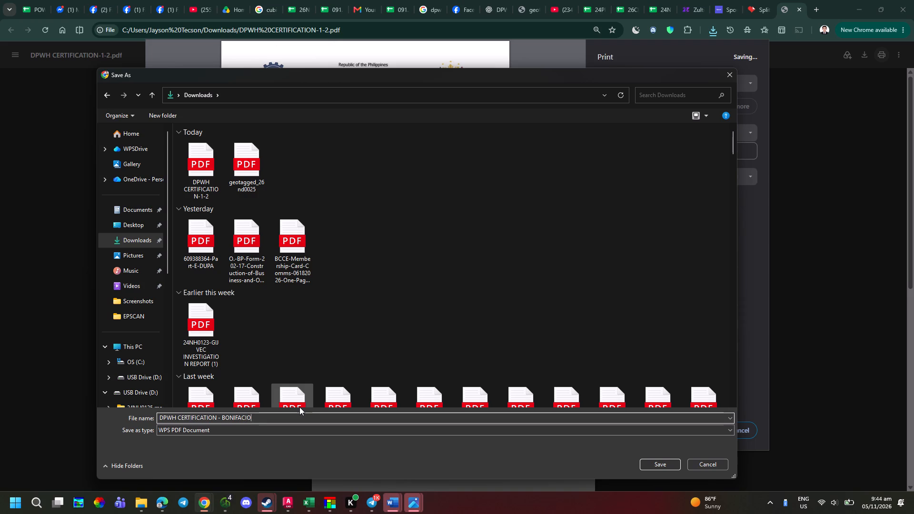
key("Return")
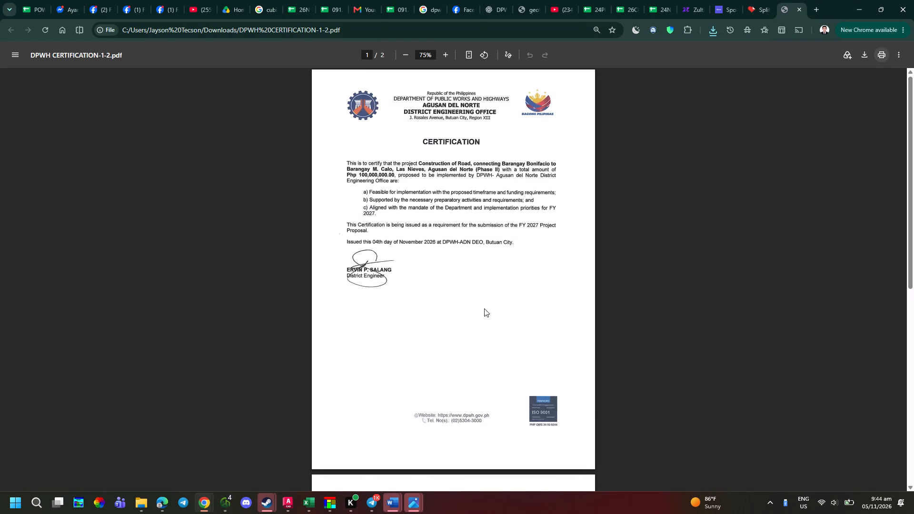
Print DPWH CERTIFICATION-1-2.pdf again with Save as PDF as destination and only page 2 as the custom range.
left_click(880, 55)
left_click(711, 90)
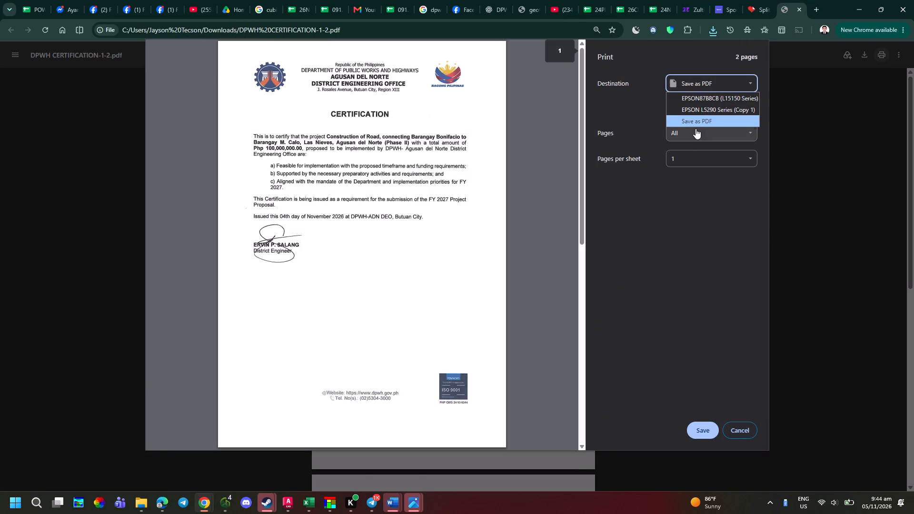
left_click(696, 119)
left_click(683, 144)
left_click(686, 138)
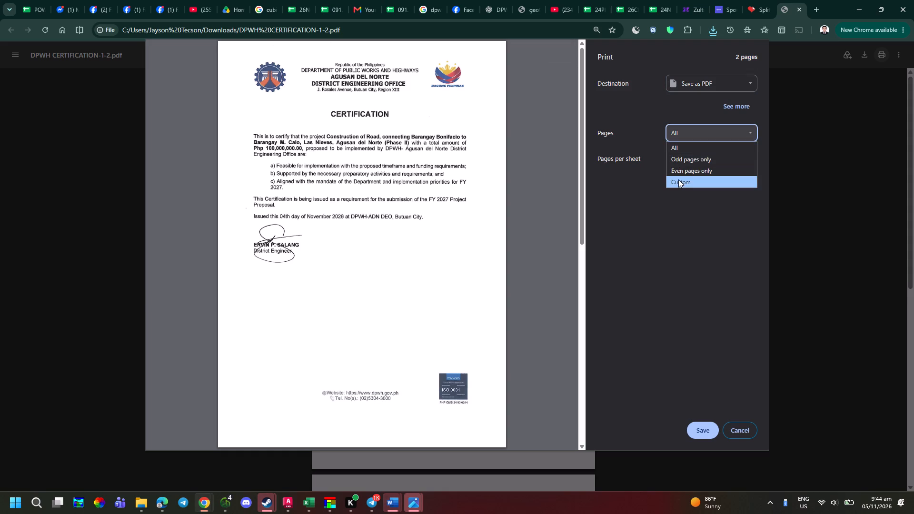
left_click(678, 179)
key("2")
key("F1")
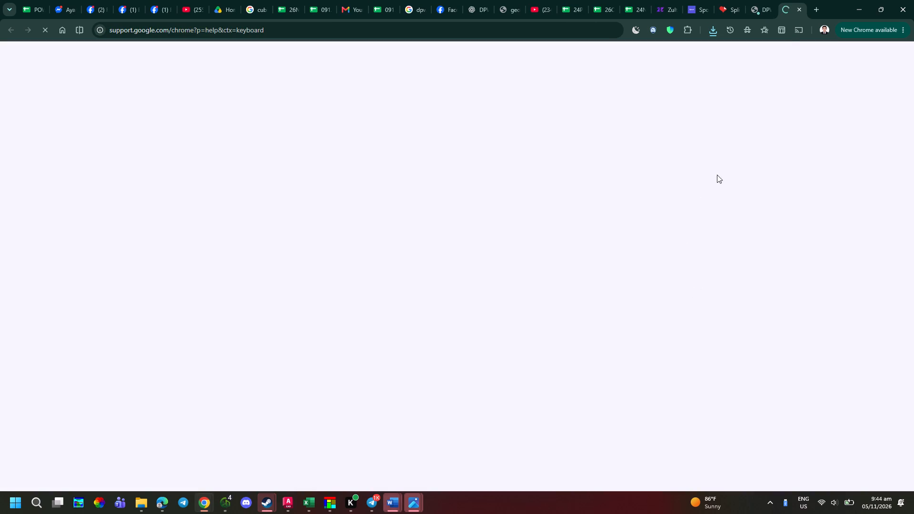
left_click(758, 0)
left_click_drag(703, 152, 626, 161)
key("2")
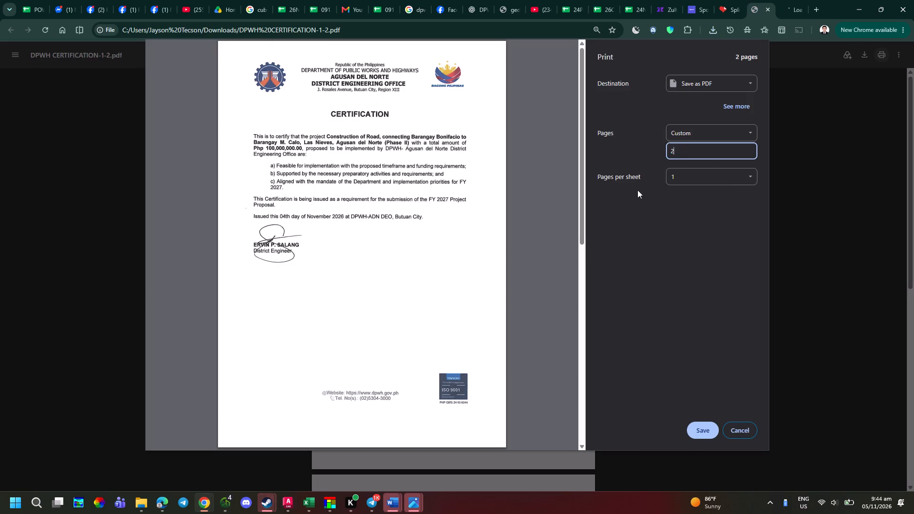
left_click_drag(671, 353, 675, 359)
Save the page 2 PDF in Downloads as DPWH CERTIFICATION - ROSARIO.
left_click(697, 434)
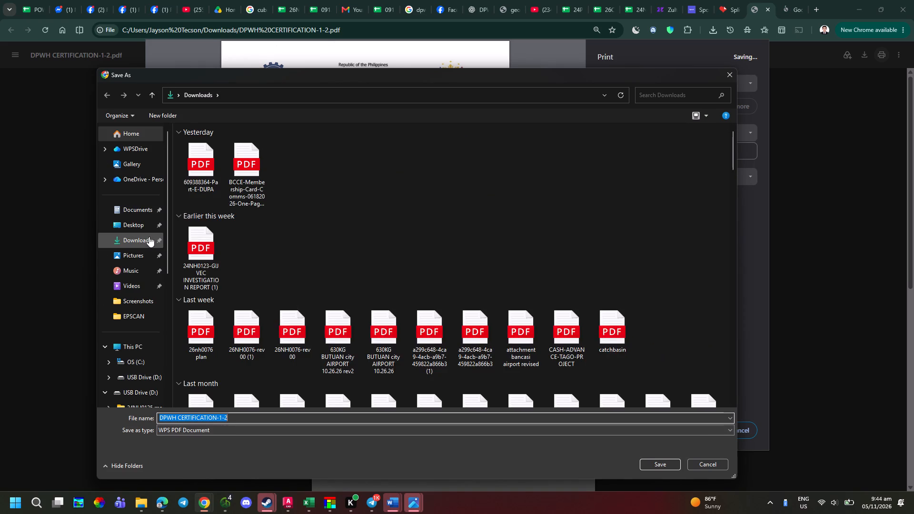
left_click(137, 236)
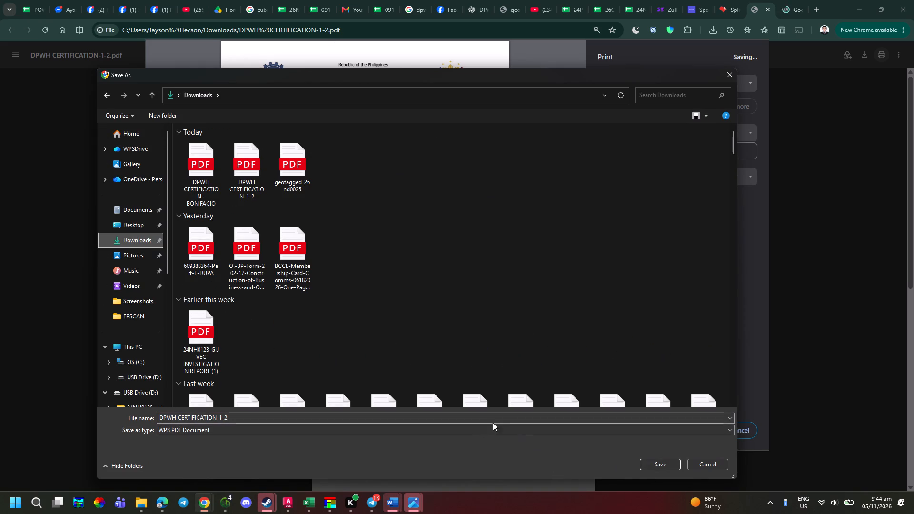
left_click(318, 412)
left_click_drag(266, 418, 189, 419)
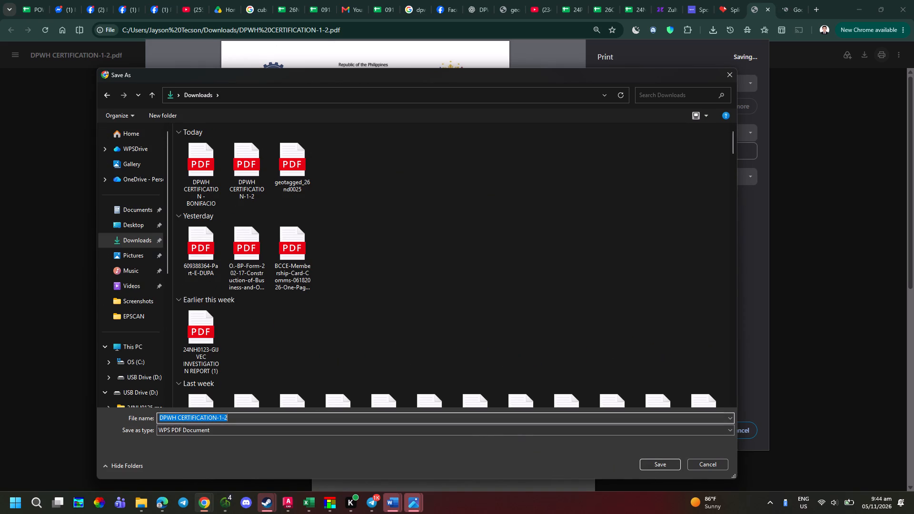
left_click_drag(189, 419, 228, 420)
type("DPWH CET")
key("BackSpace")
type("RTIFICATION - ROSARIO")
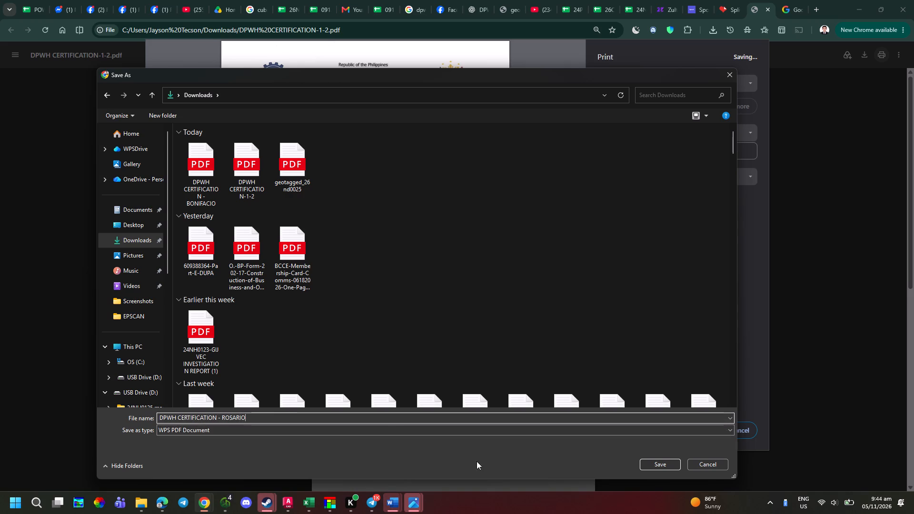
left_click(642, 464)
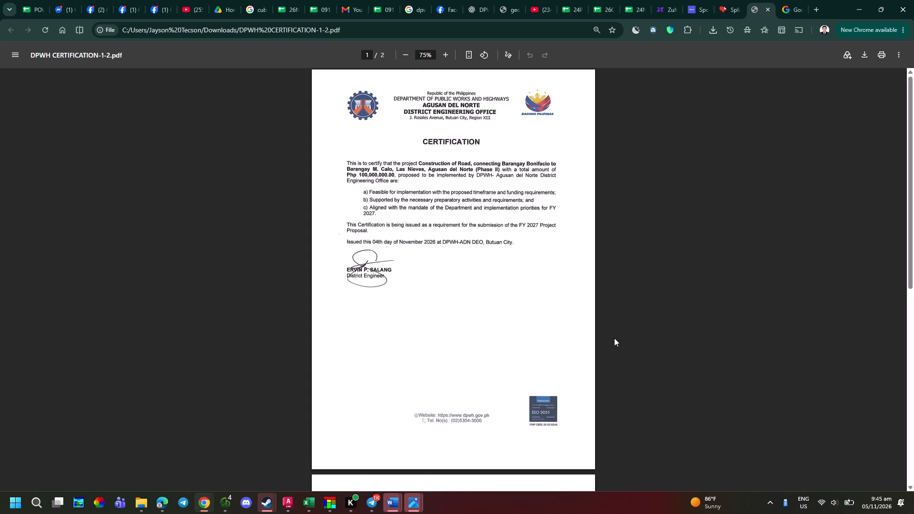
Switch to File Explorer and eject USB Drive (D:).
left_click(138, 505)
left_click(85, 450)
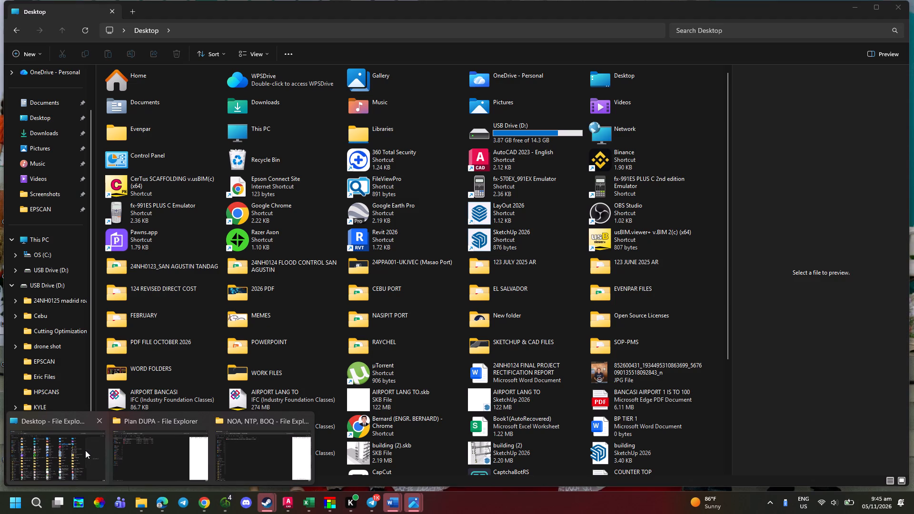
left_click(41, 277)
left_click(41, 287)
right_click(42, 287)
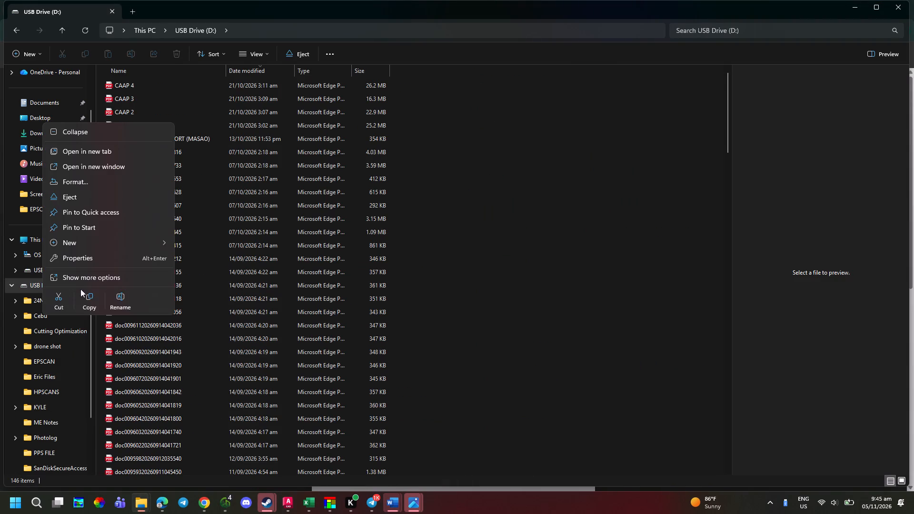
left_click(79, 198)
Open the ROSARIO and BONIFACIO certification PDFs from the Downloads folder and check the content of each.
scroll(54, 178, "up", 1)
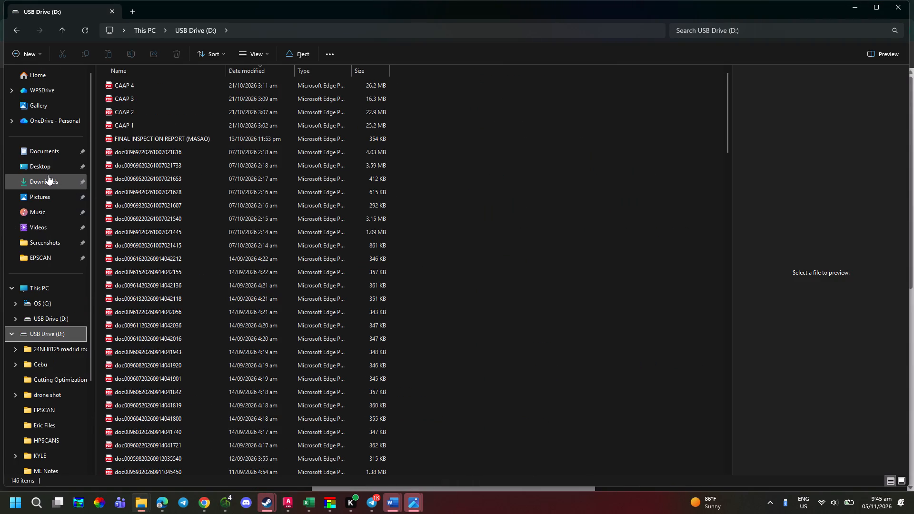
left_click(48, 179)
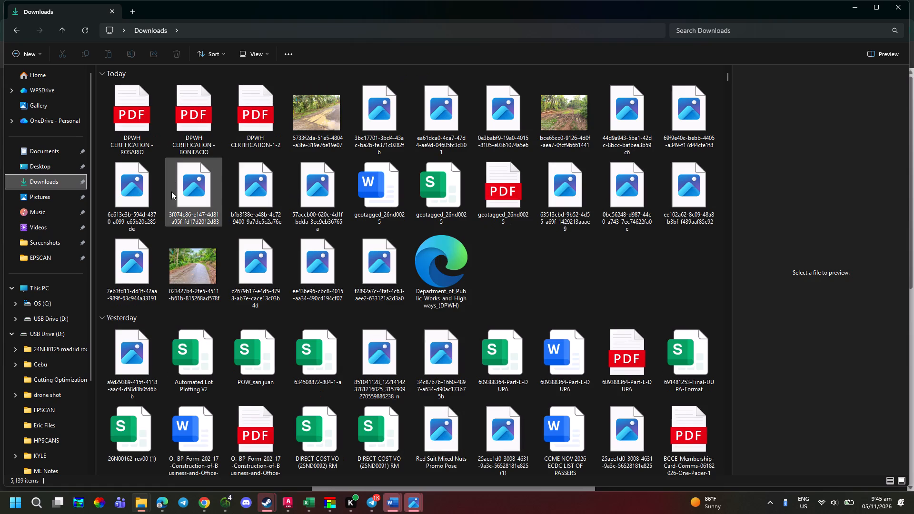
double_click(134, 146)
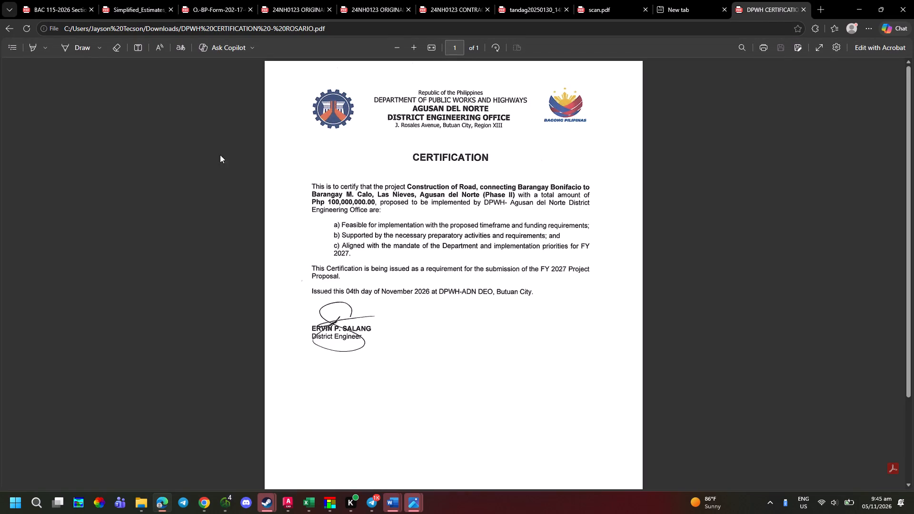
key("alt+Tab")
double_click(199, 146)
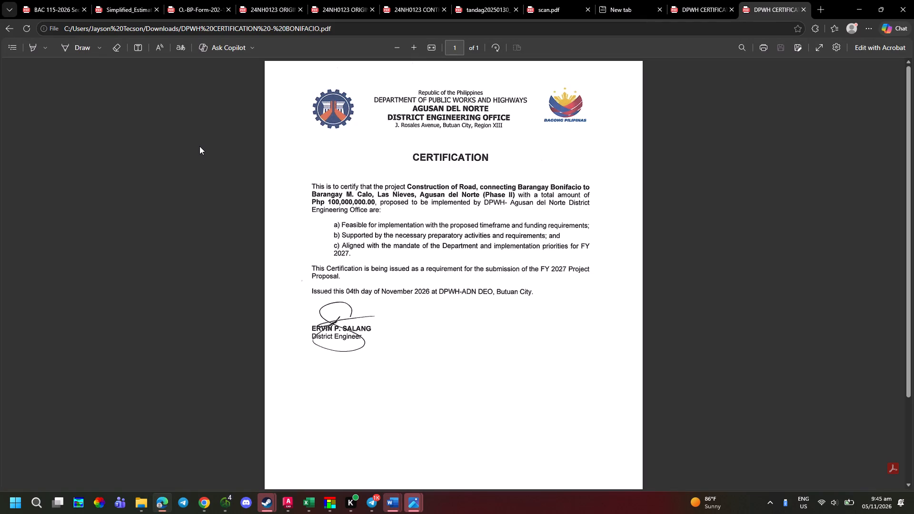
scroll(489, 297, "down", 4)
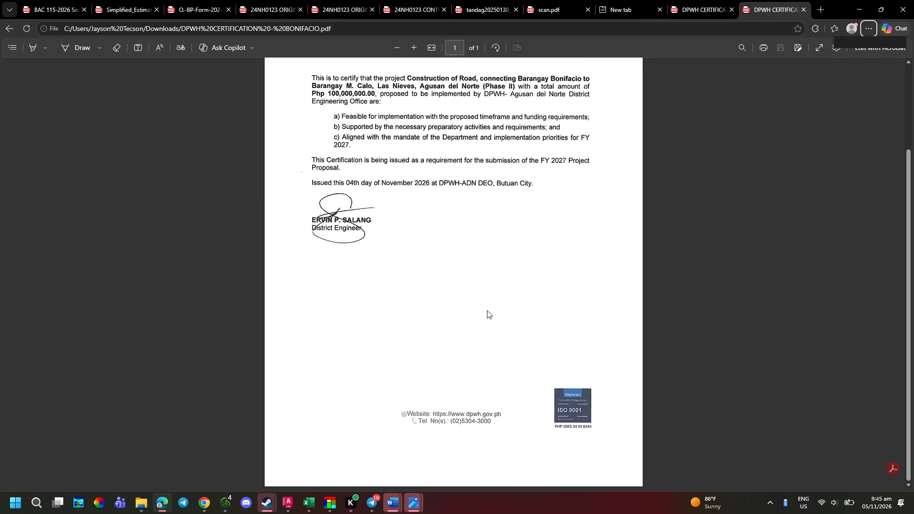
scroll(479, 308, "up", 5)
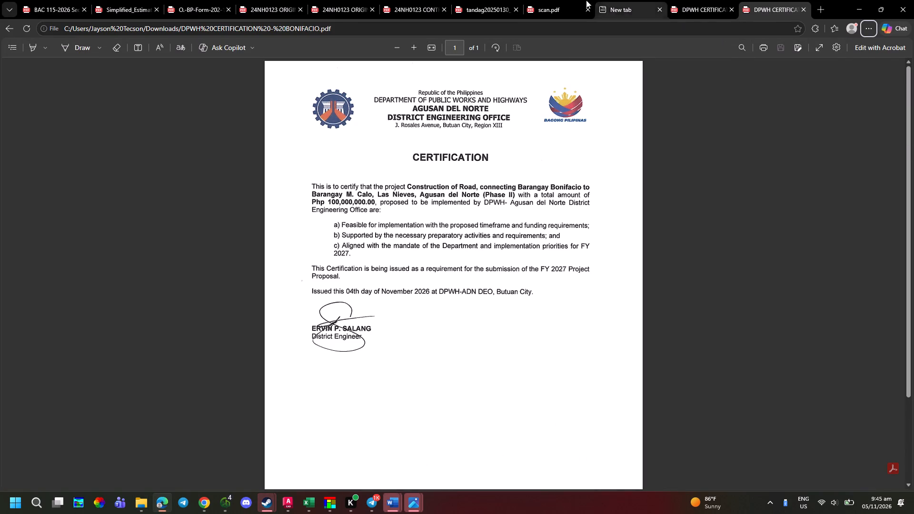
Open DPWH CERTIFICATION-1-2 from Downloads and examine its pages, also checking the copy open in Chrome.
key("alt+Tab")
double_click(243, 142)
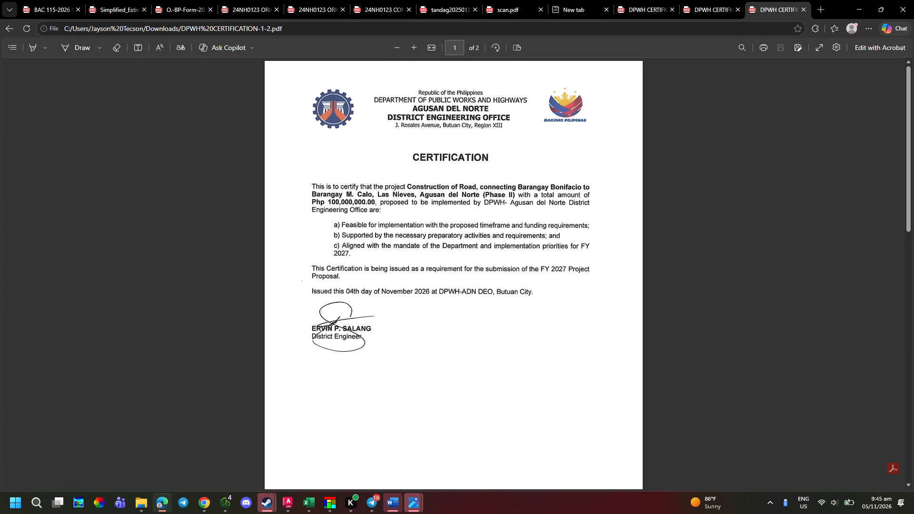
scroll(487, 243, "down", 3)
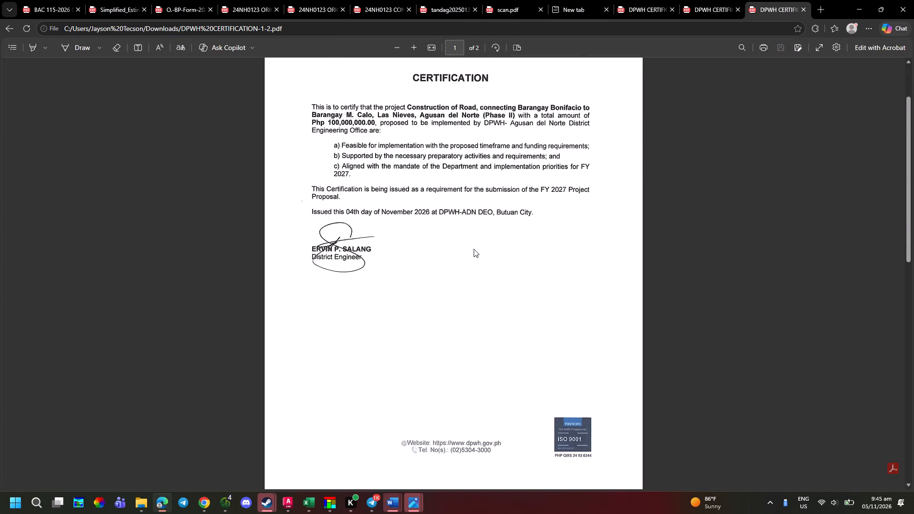
scroll(474, 249, "down", 3)
scroll(475, 249, "up", 5)
scroll(475, 248, "down", 2)
scroll(475, 248, "up", 4)
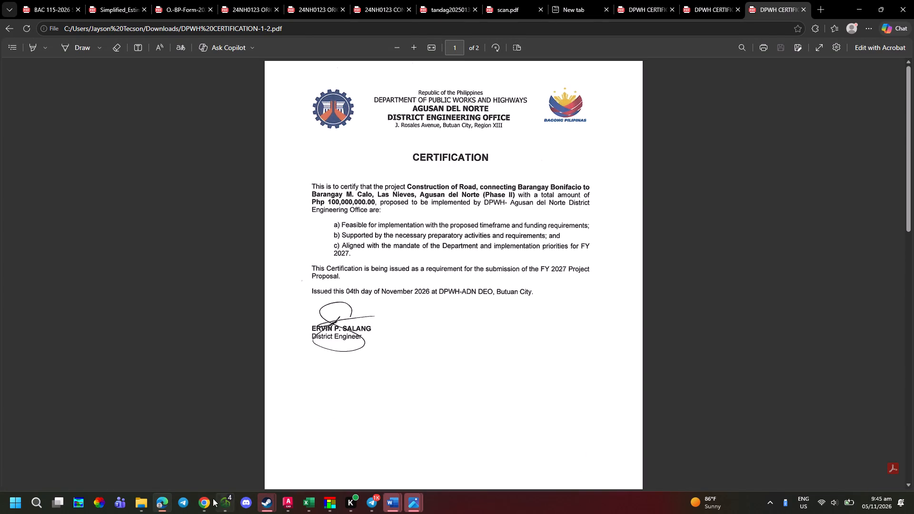
left_click(204, 502)
left_click(153, 456)
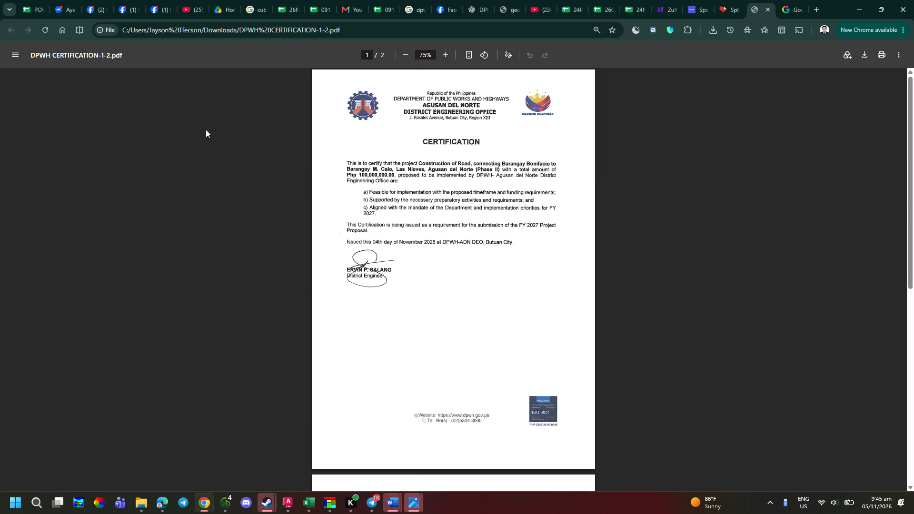
Return to File Explorer and open the scan 20261105_092158 from the EPSCAN folder on USB Drive (D:).
left_click(141, 500)
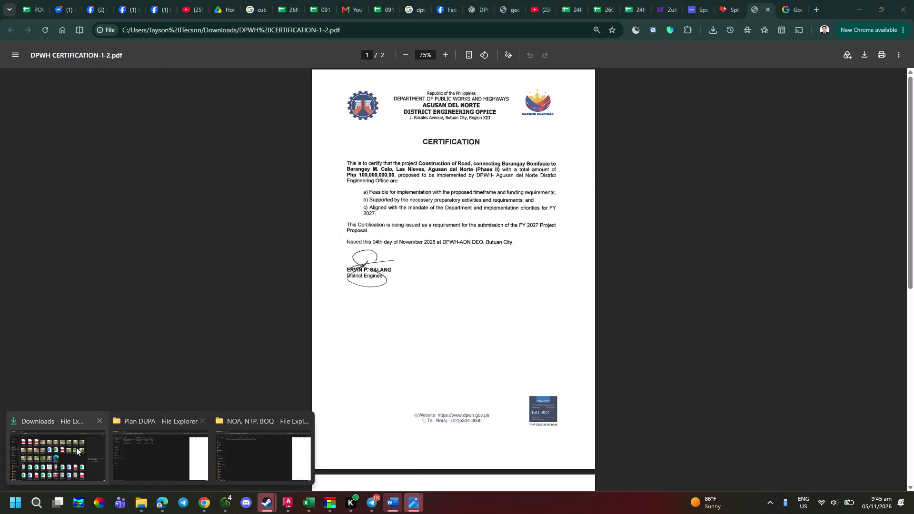
left_click(72, 445)
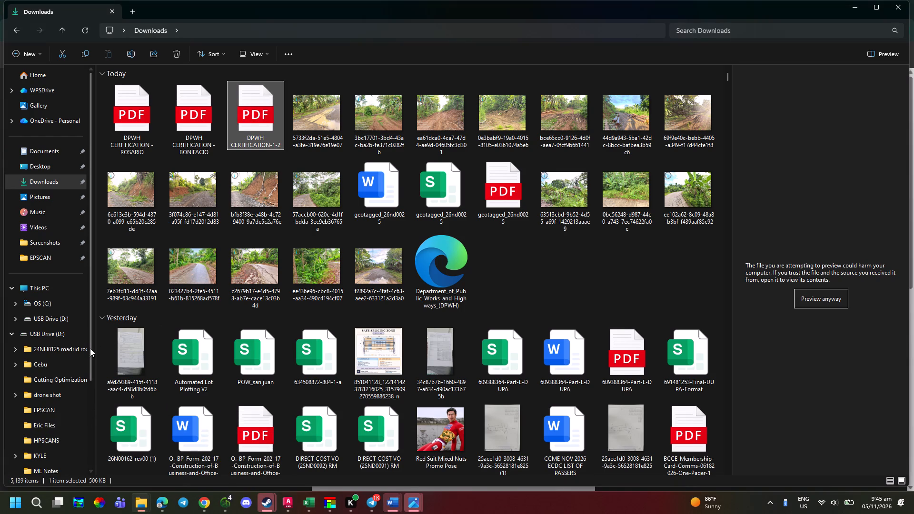
left_click(46, 413)
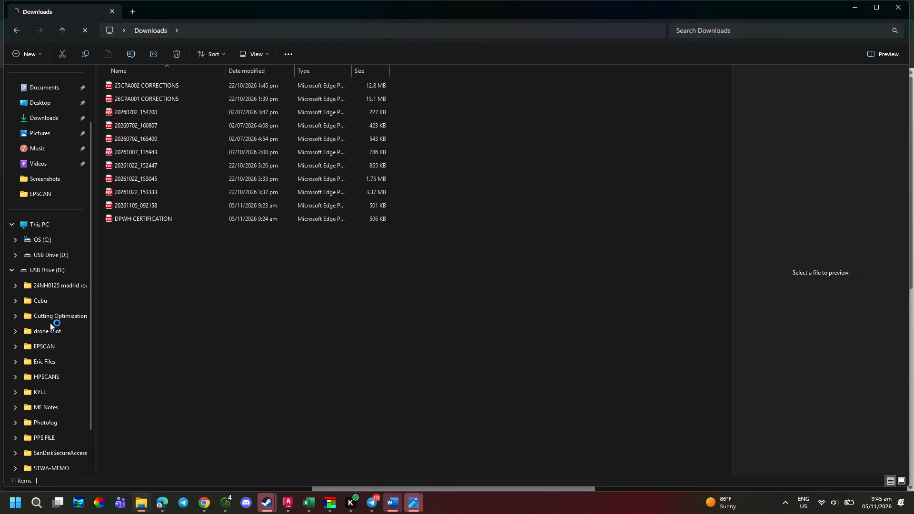
double_click(156, 209)
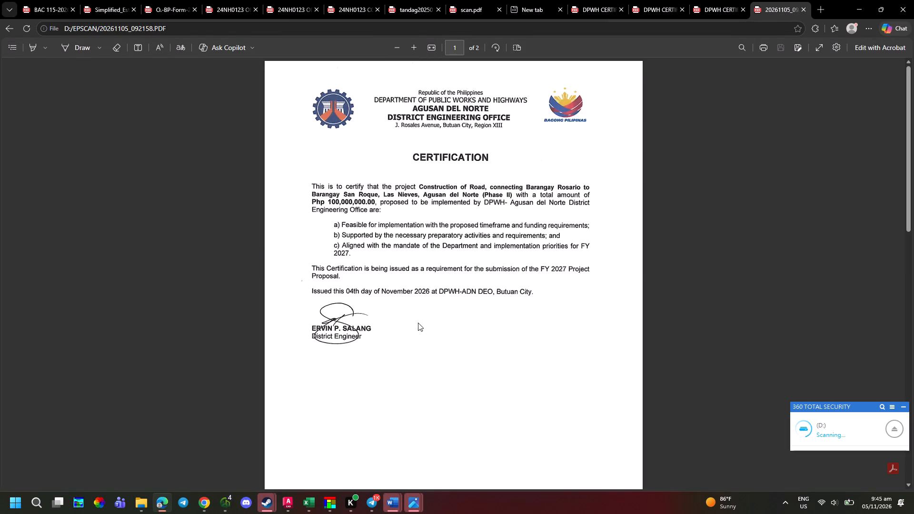
Print only page 1 of the scanned certification, using Microsoft Print to PDF as the printer.
left_click(765, 44)
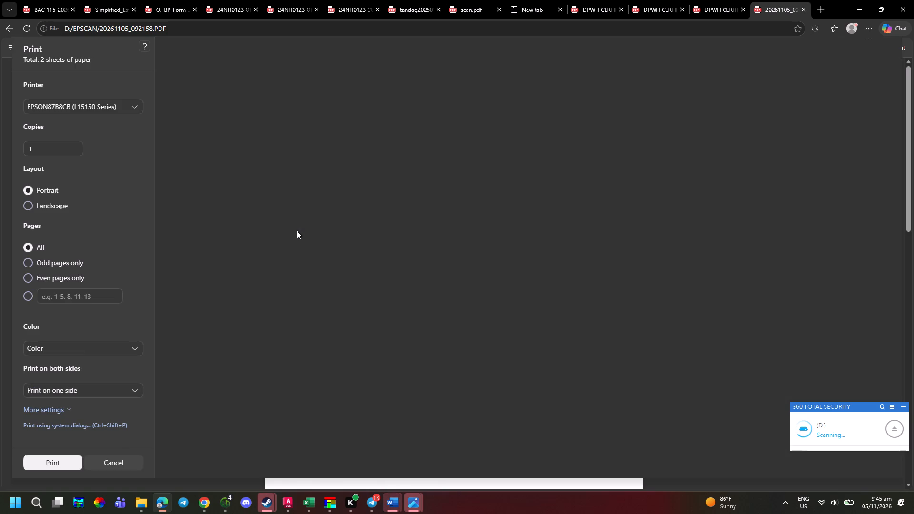
left_click(108, 108)
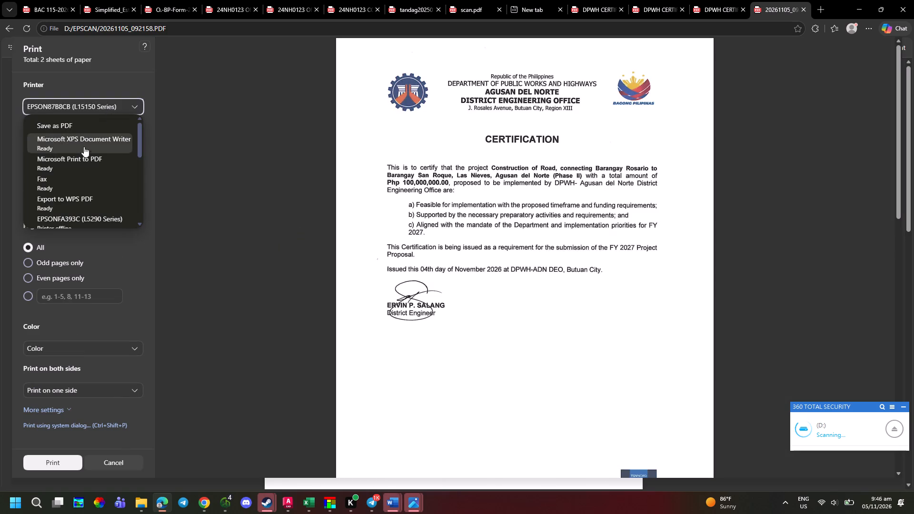
left_click(87, 161)
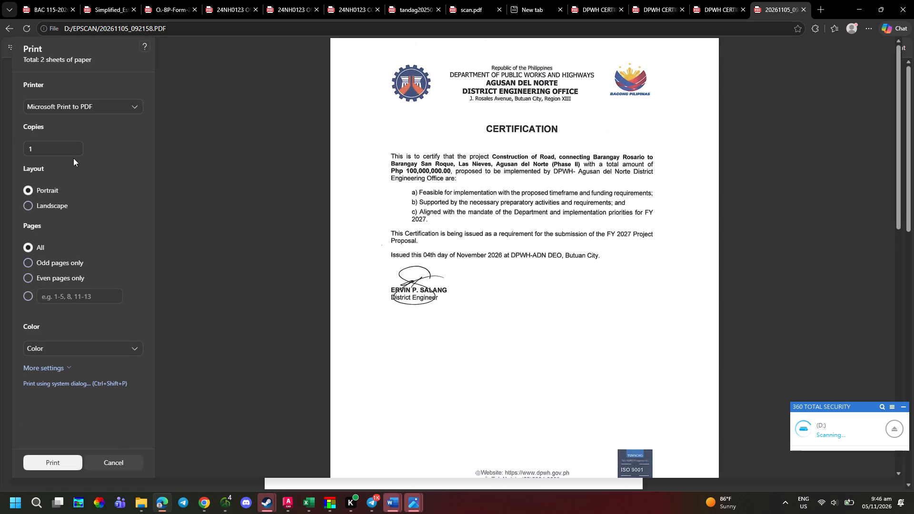
left_click(68, 291)
key("1")
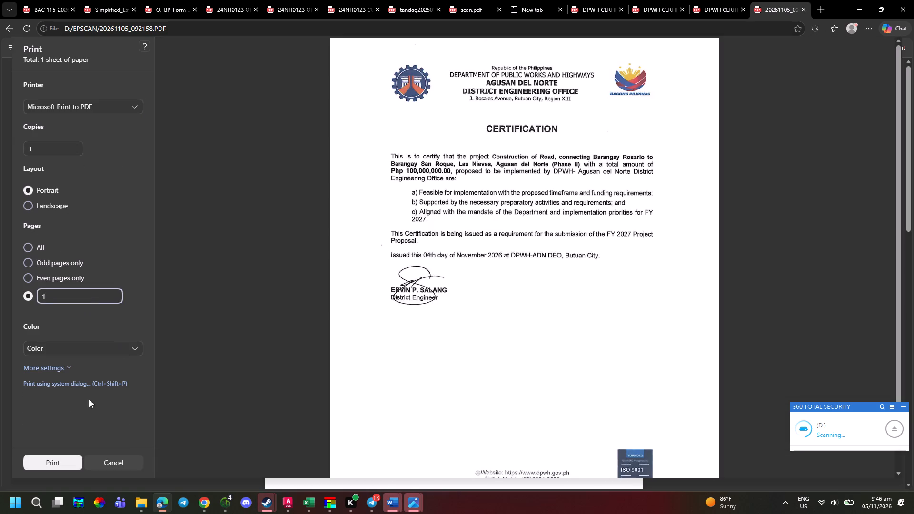
scroll(102, 410, "down", 1)
scroll(378, 331, "down", 4)
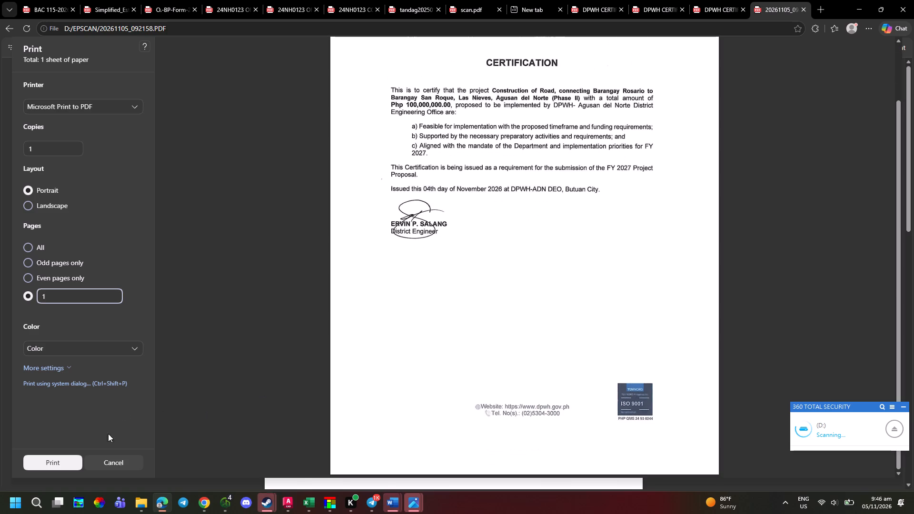
left_click(64, 463)
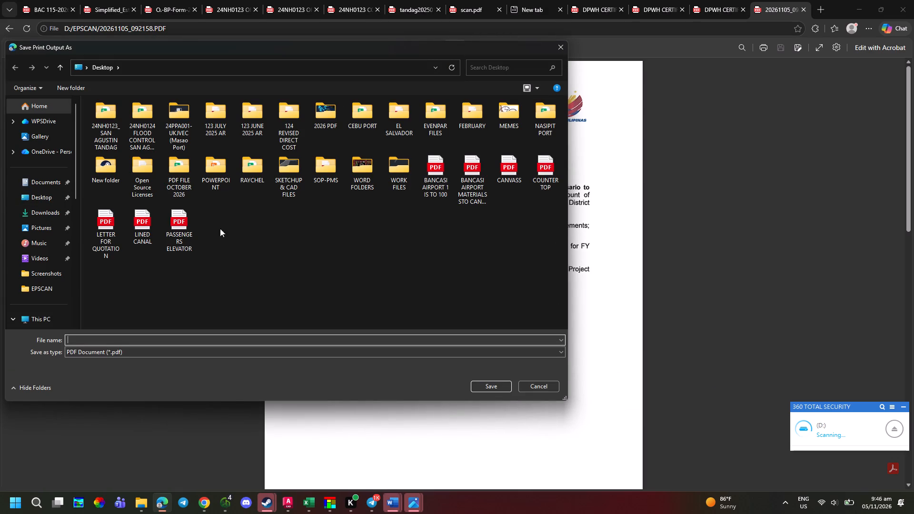
Save the printed page in Downloads under the existing file name DPWH CERTIFICATION - ROSARIO.
left_click(48, 213)
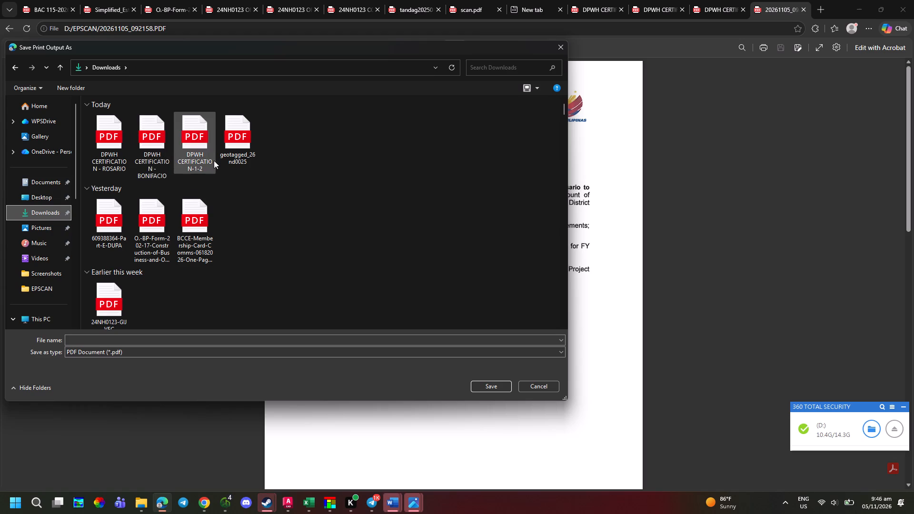
left_click(123, 158)
left_click(487, 380)
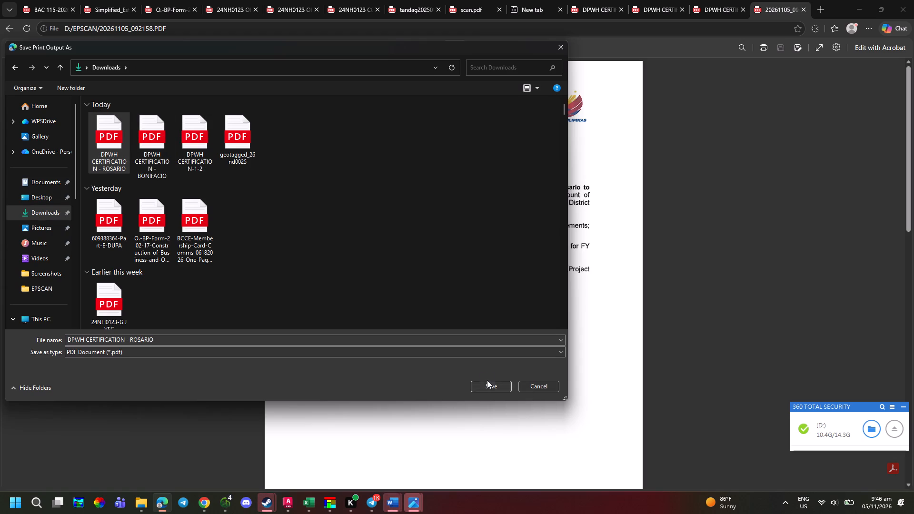
Replace the existing DPWH CERTIFICATION - ROSARIO file in Downloads with the printed page.
left_click(485, 247)
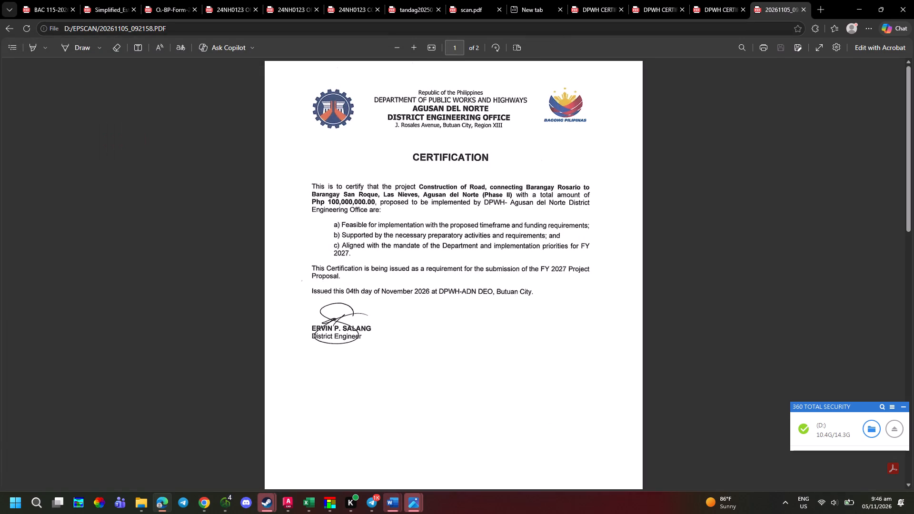
Bring up the open Chrome windows, including DPWH CERTIFICATION-1-2 and the Messenger call.
left_click(195, 508)
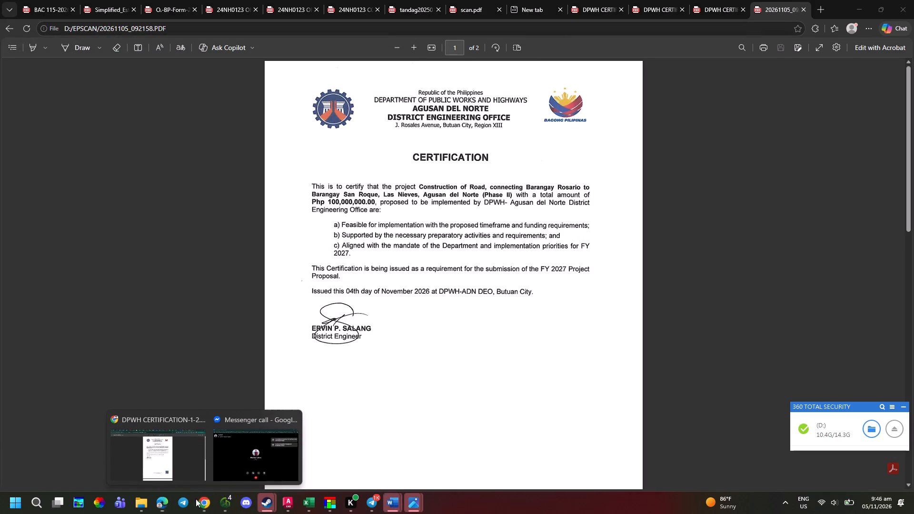
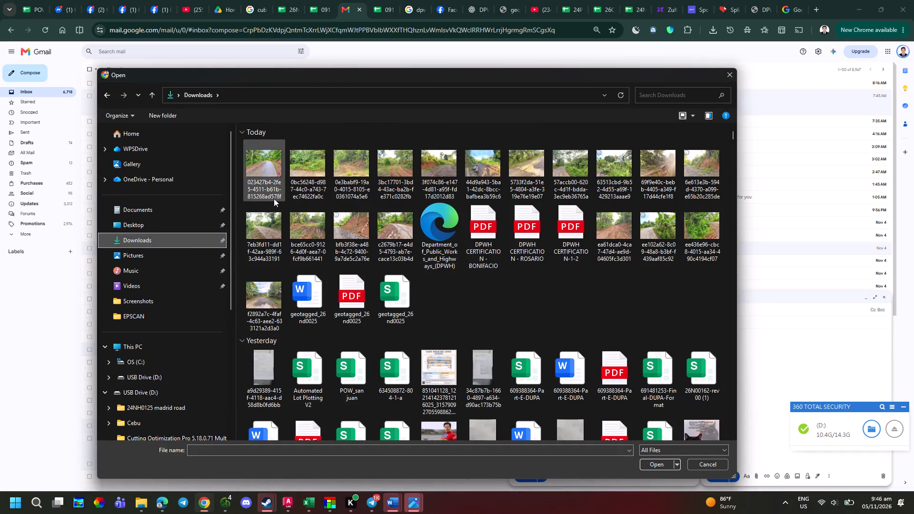
Select the PDFs DPWH CERTIFICATION - BONIFACIO and DPWH CERTIFICATION - ROSARIO from Downloads for attaching to the Gmail draft.
left_click(492, 240)
left_click(539, 248, "ctrl")
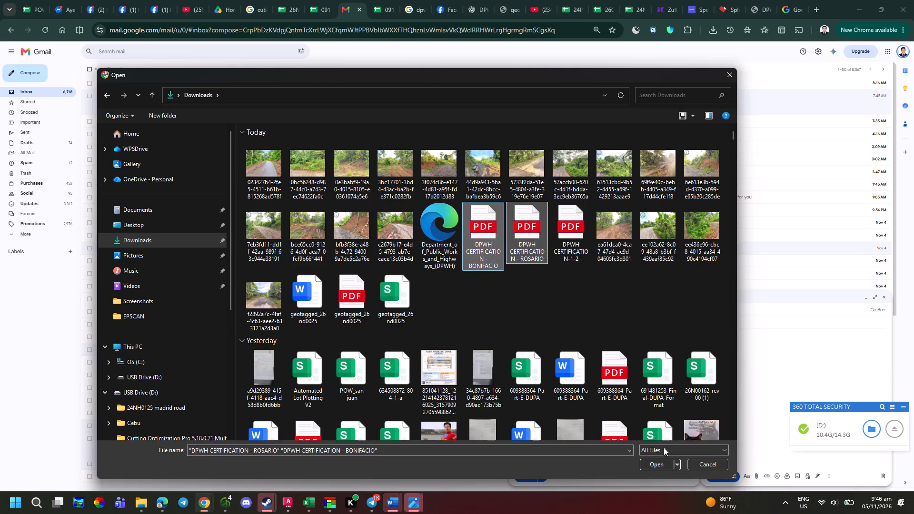
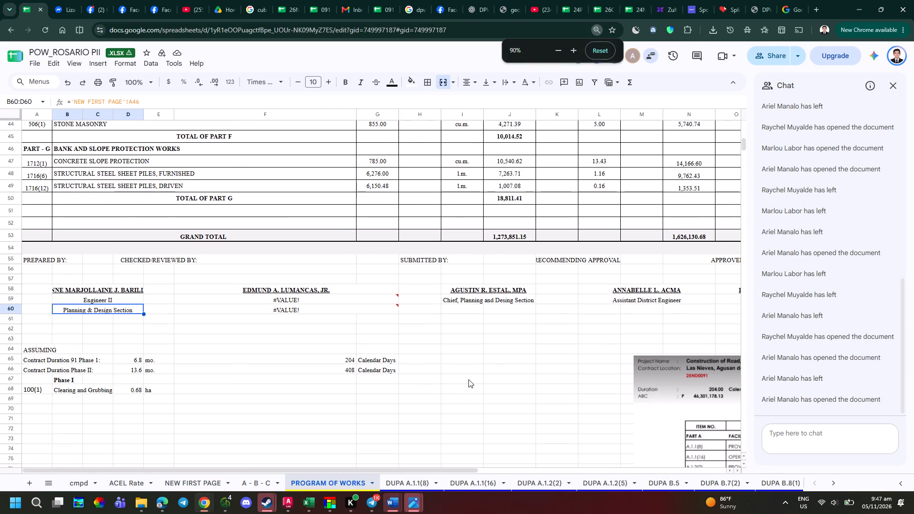
Look over the PROGRAM OF WORKS sheet, then open the FIRST PAGE sheet and inspect the formula behind its TOTAL amount.
scroll(468, 379, "up", 8)
scroll(466, 408, "down", 2, "ctrl")
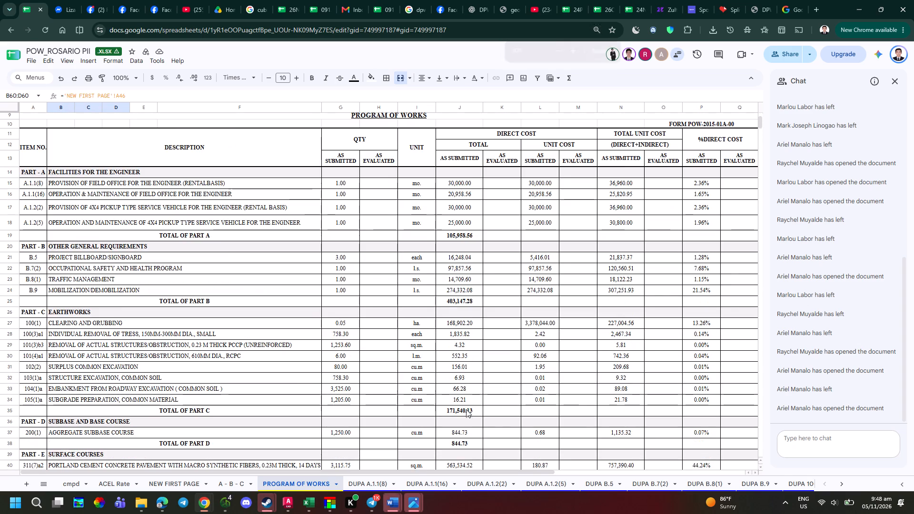
scroll(477, 489, "down", 11)
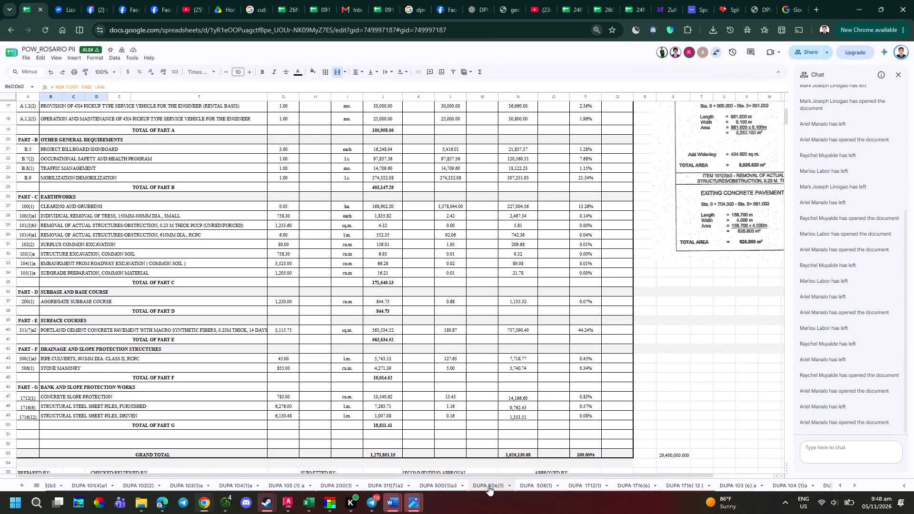
scroll(487, 487, "down", 6)
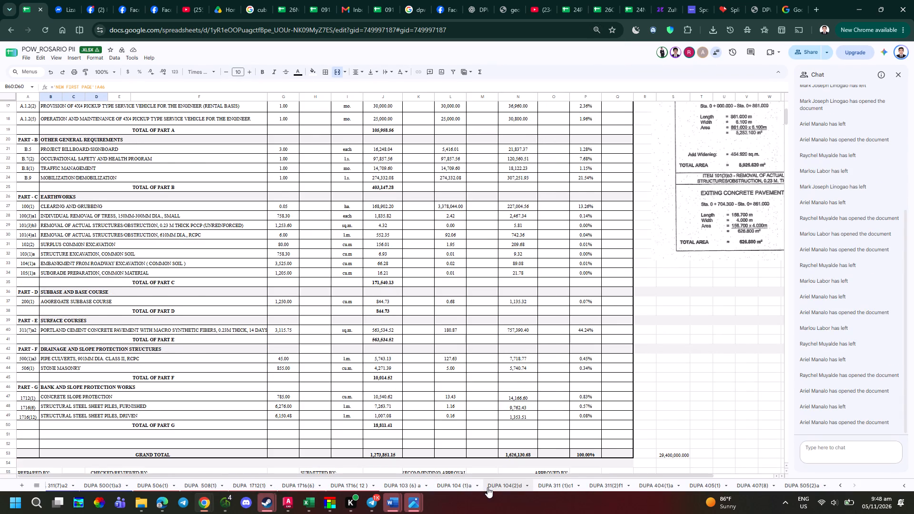
scroll(487, 487, "up", 3, "ctrl")
scroll(487, 488, "up", 9)
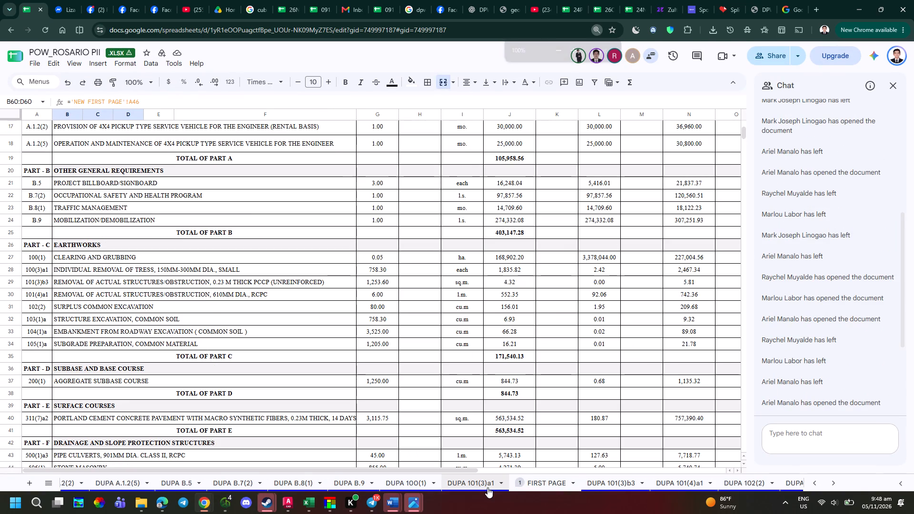
left_click(527, 482)
scroll(413, 247, "up", 2)
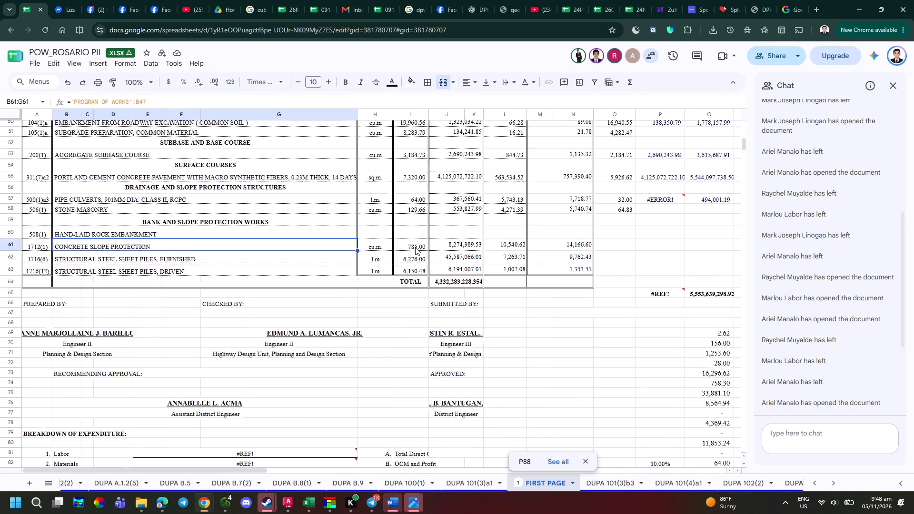
double_click(459, 360)
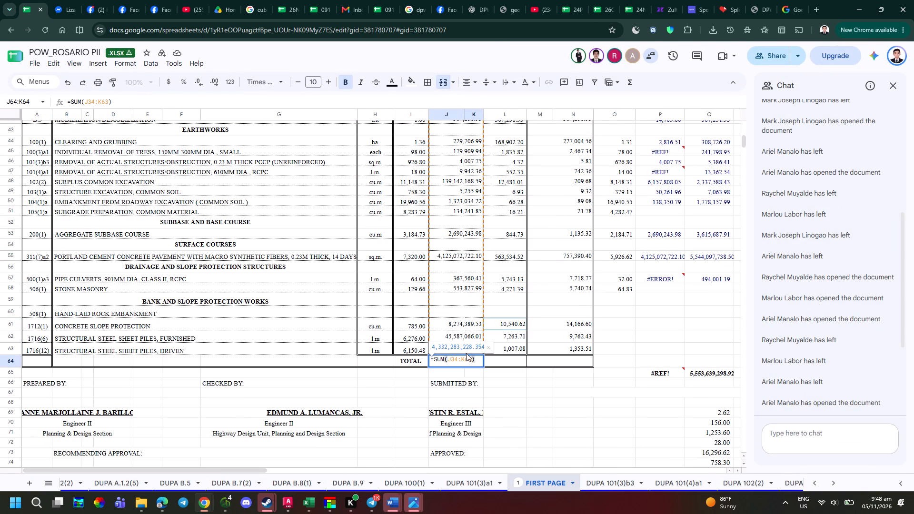
key("Escape")
double_click(456, 369)
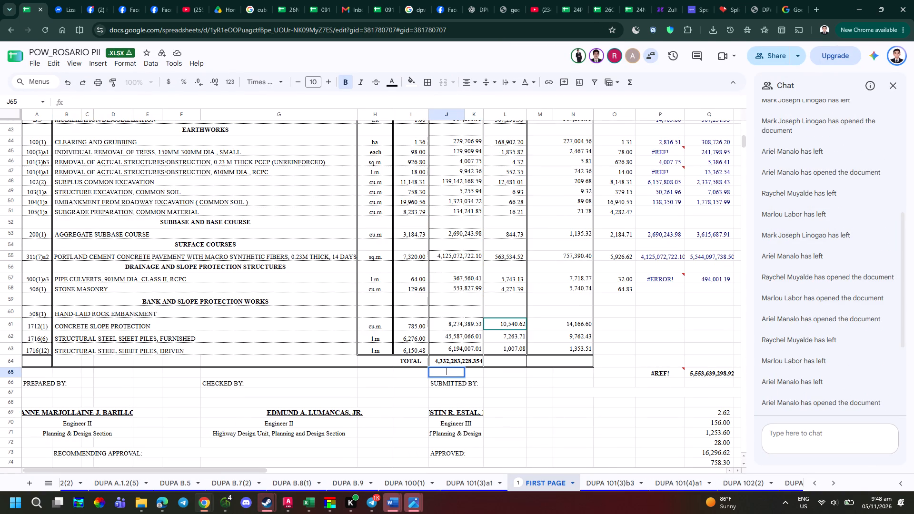
key("Escape")
Enter the unit cu.m and the quantity 465 for item 508(1) HAND-LAID ROCK EMBANKMENT on the FIRST PAGE sheet.
left_click(383, 323)
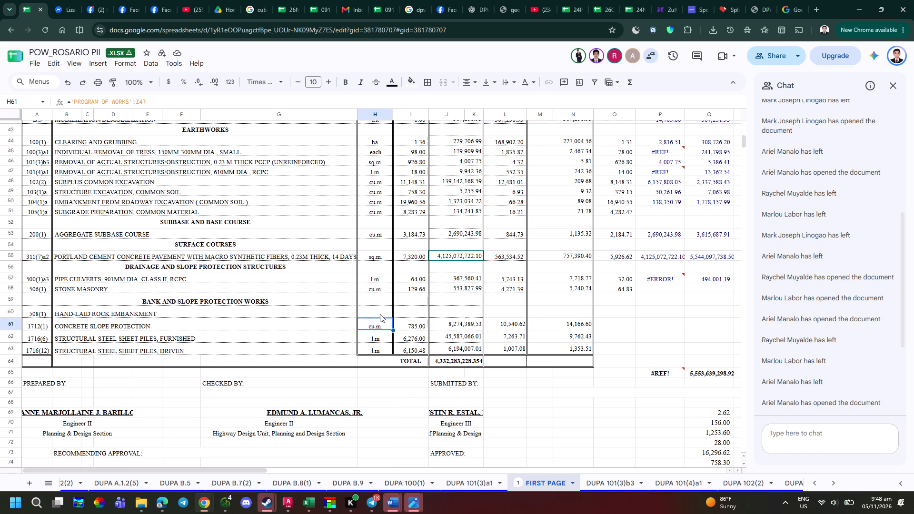
left_click(380, 315)
key("c")
key("u")
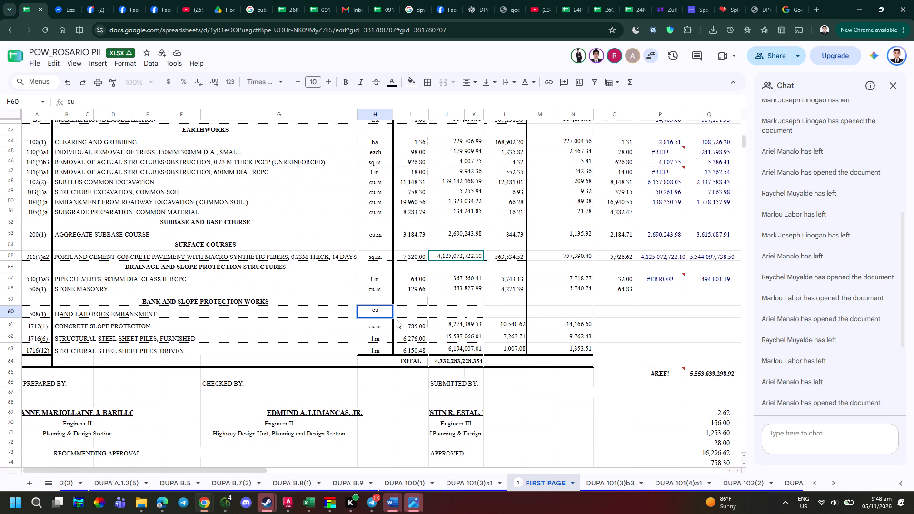
type(".m")
key("Tab")
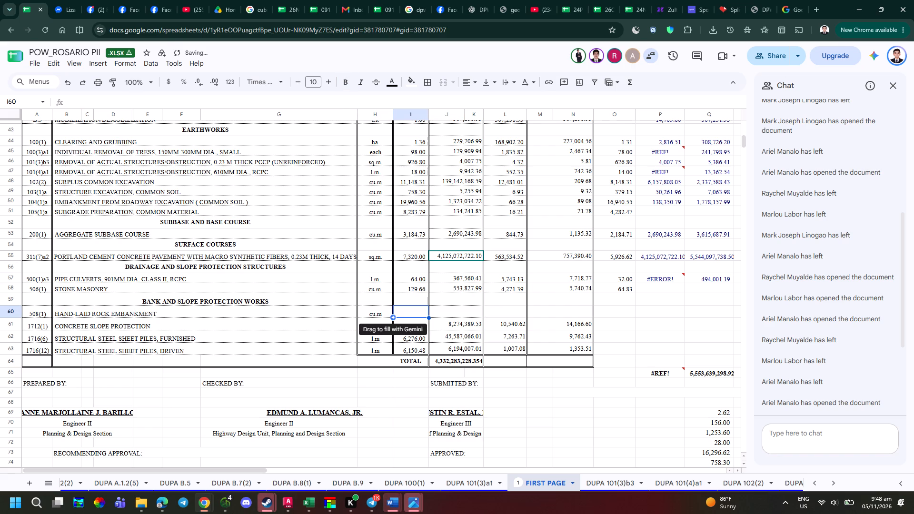
key("Escape")
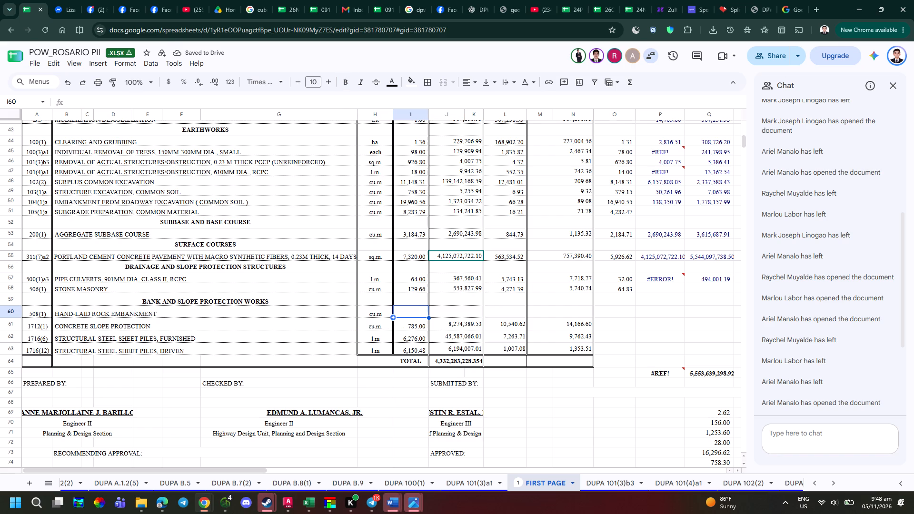
key("alt+Tab")
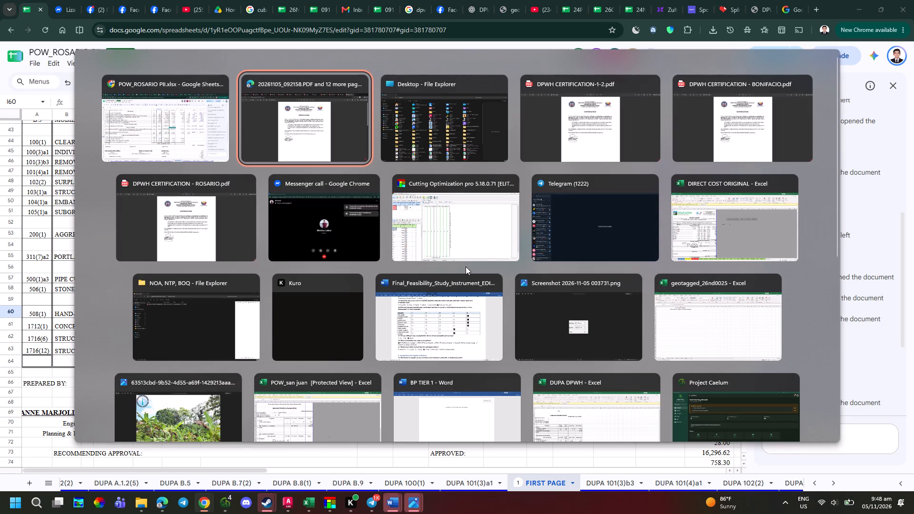
key("alt+Tab")
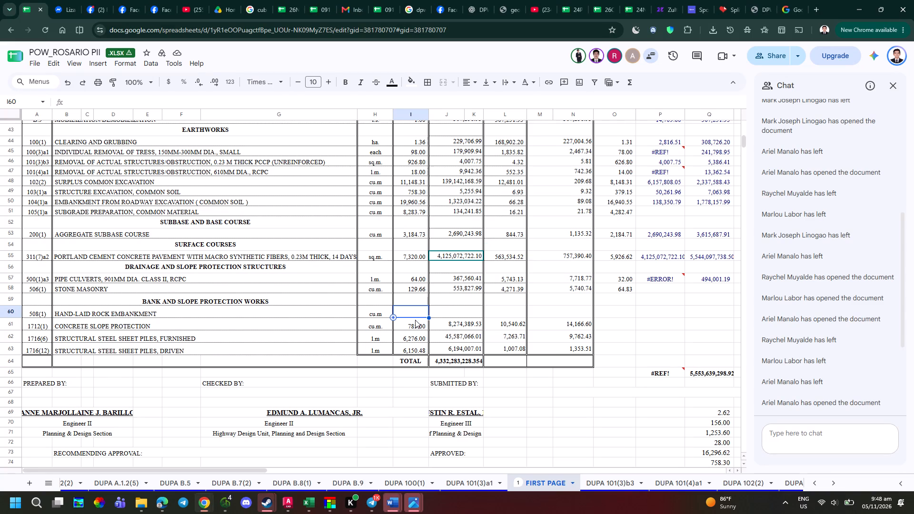
type("465")
key("Return")
Link the unit cost of item 508(1) in L60 to the as-submitted direct unit cost in J52 of the DUPA 508(1) sheet.
key("Right")
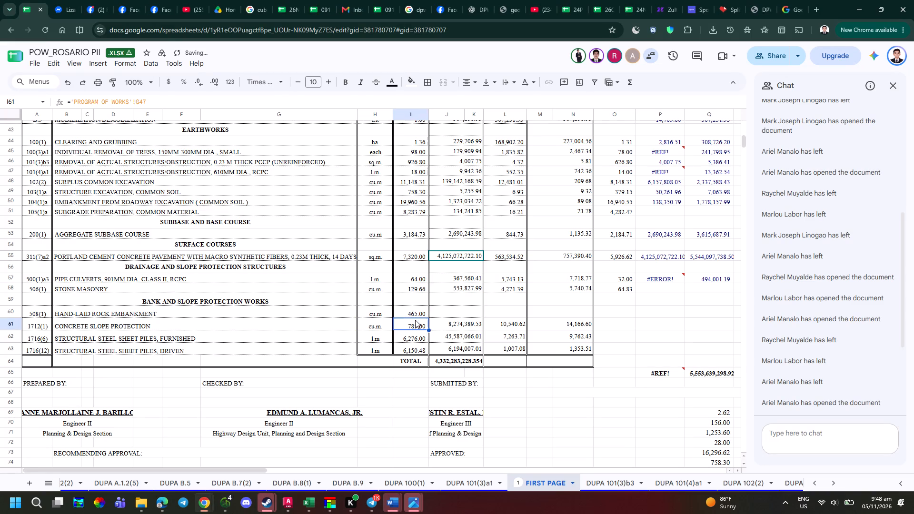
key("Right")
key("Up")
scroll(425, 303, "up", 1)
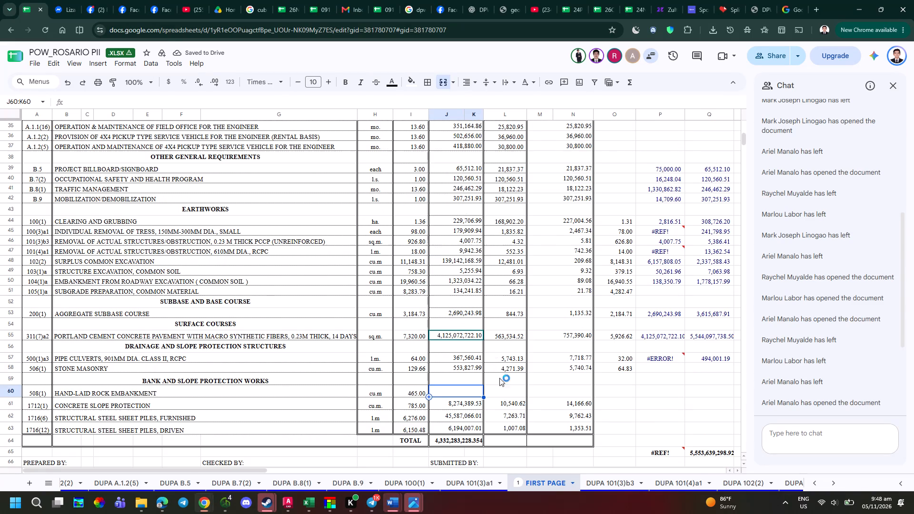
left_click(510, 396)
key("equal")
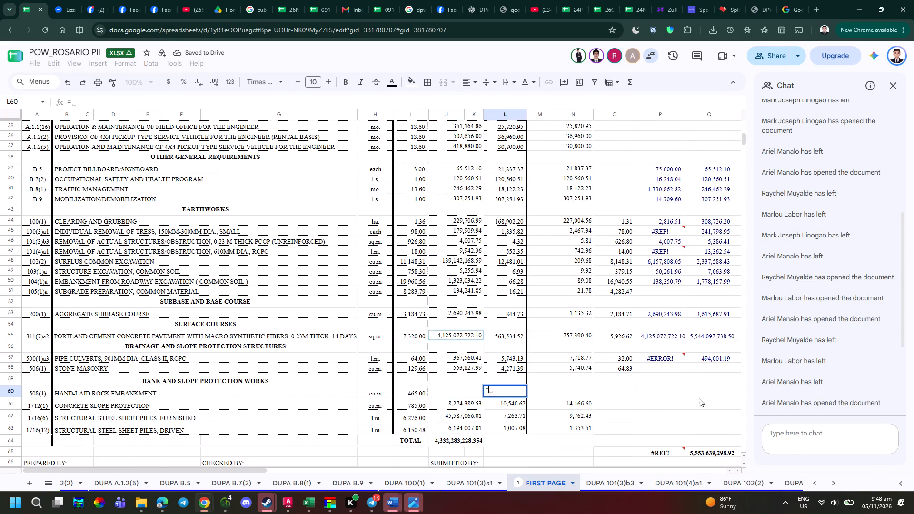
scroll(697, 474, "up", 4)
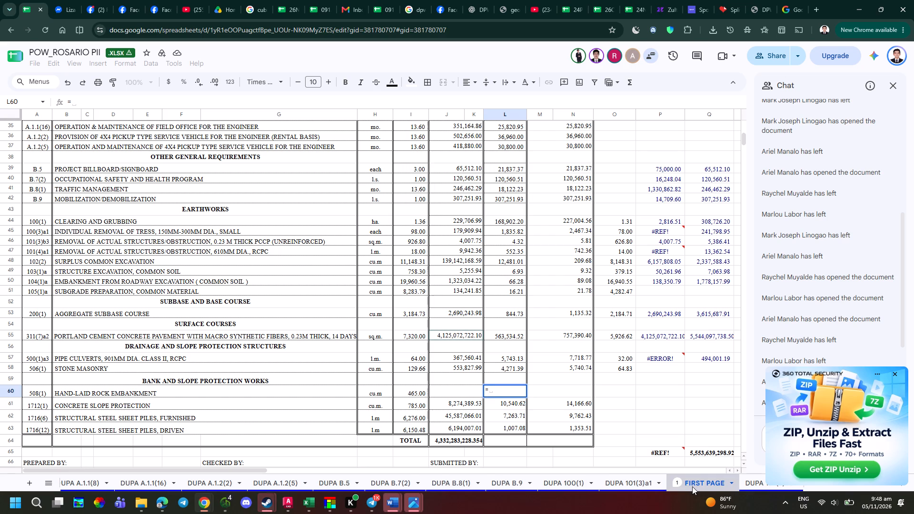
scroll(691, 485, "down", 14)
left_click(310, 478)
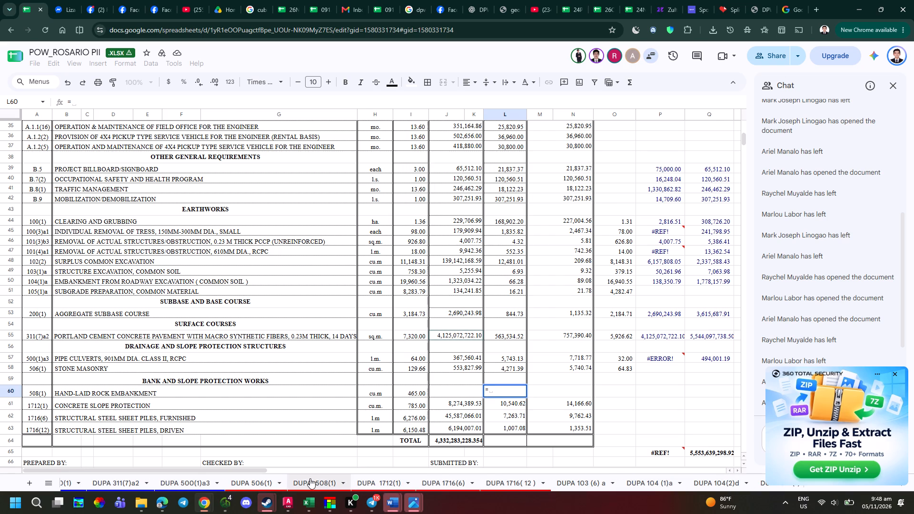
left_click(363, 247)
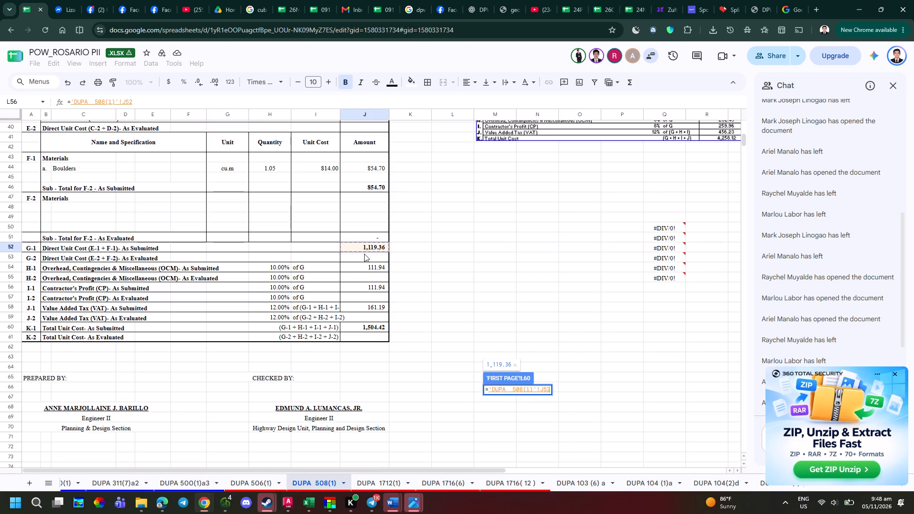
key("Return")
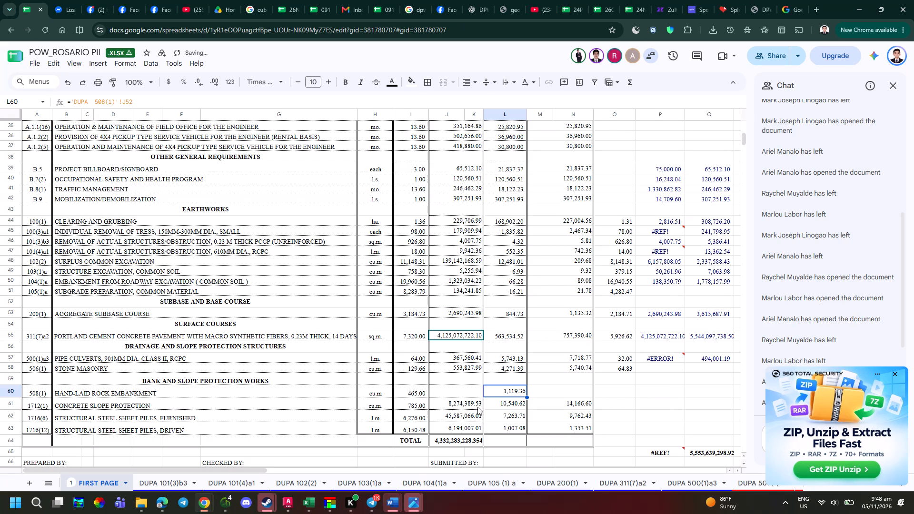
Compute the amount for item 508(1) as its quantity I60 times its unit cost L60, following the formula of item 1712(1).
left_click(461, 395)
double_click(469, 406)
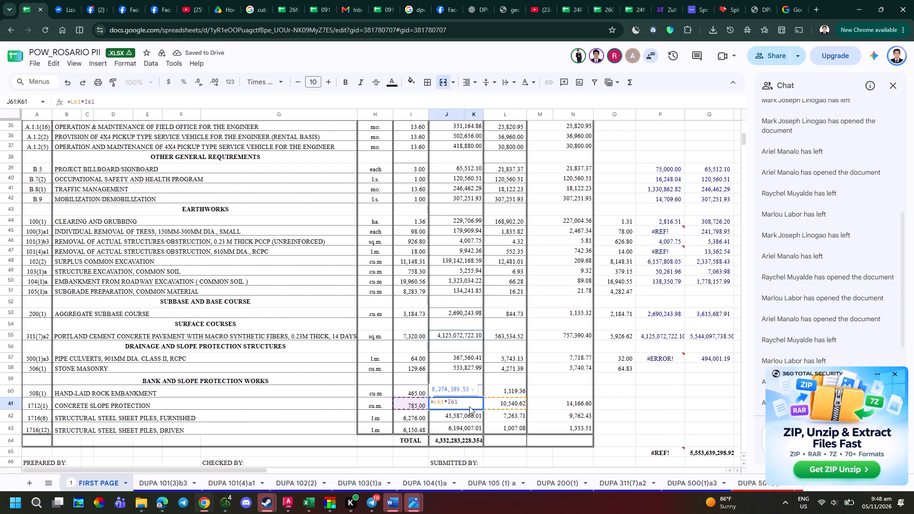
key("Escape")
left_click(464, 392)
double_click(469, 408)
key("Escape")
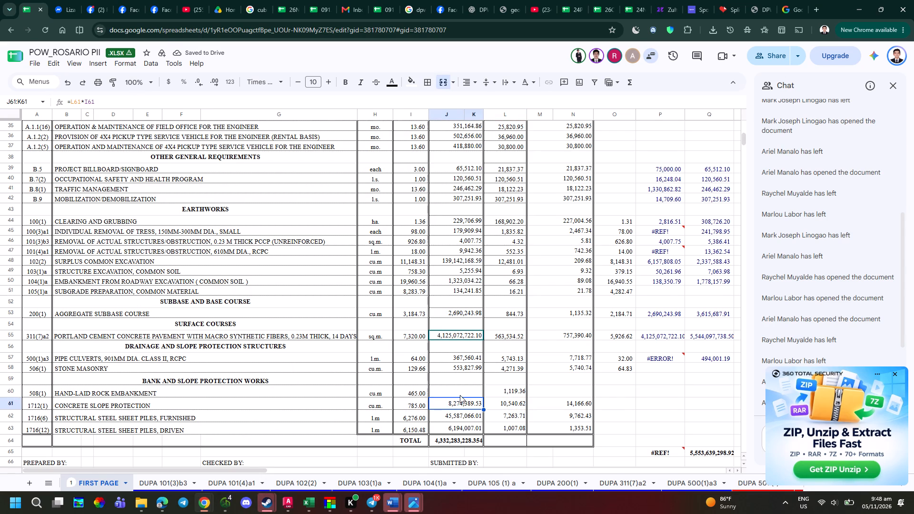
left_click(460, 395)
key("equal")
left_click(401, 394)
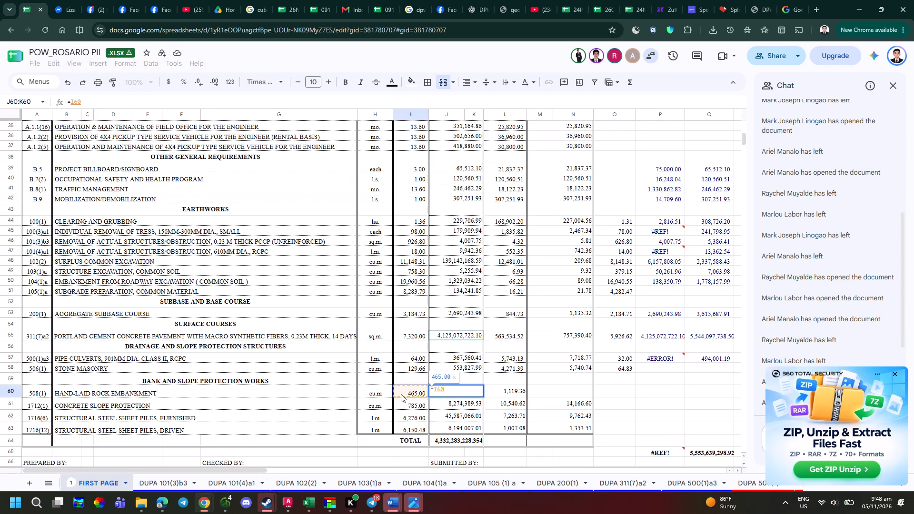
key("shift+asterisk")
left_click(498, 389)
key("Return")
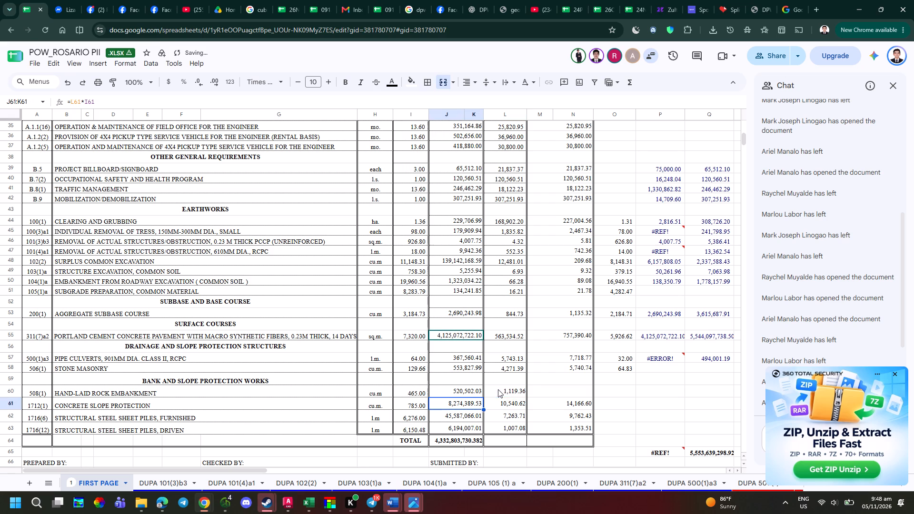
Inspect the TOTAL formula and the quantity entries for the concrete pavement, aggregate subbase, concrete slope protection and steel sheet pile items.
double_click(471, 438)
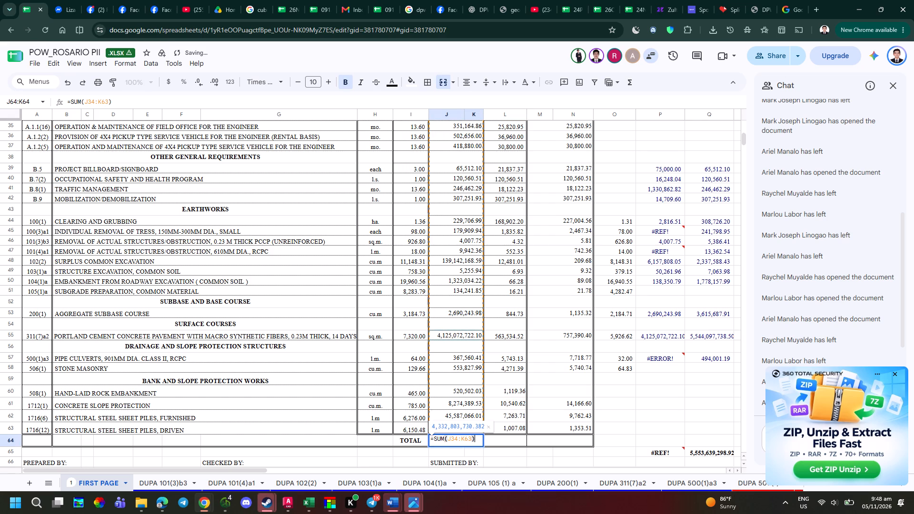
key("Escape")
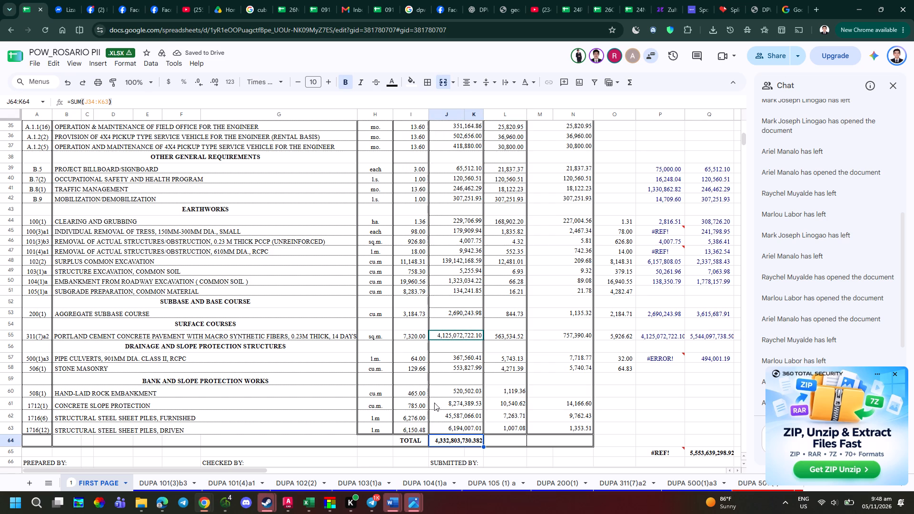
left_click(402, 335)
left_click(402, 335)
double_click(402, 336)
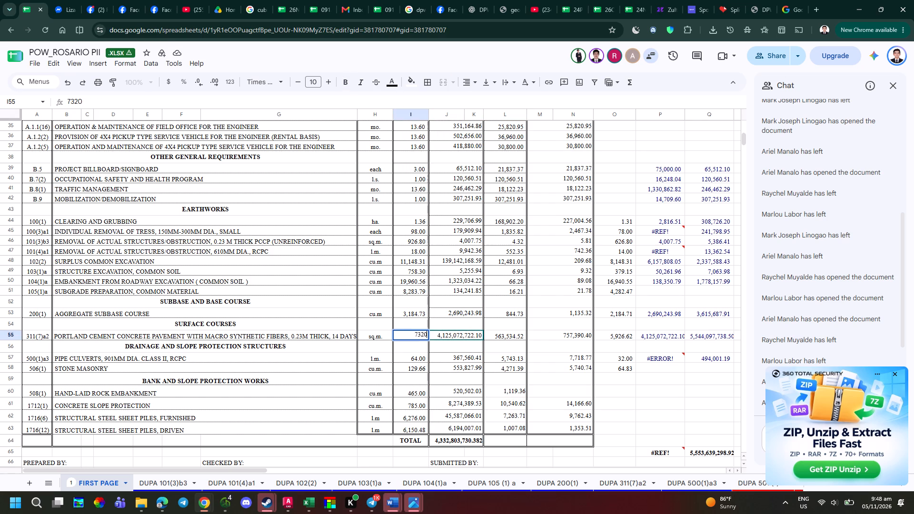
key("Escape")
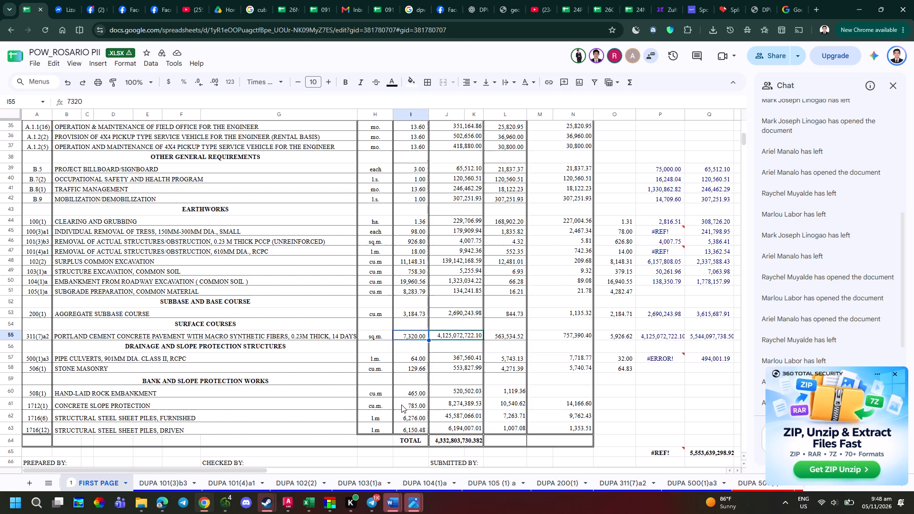
double_click(412, 318)
key("Escape")
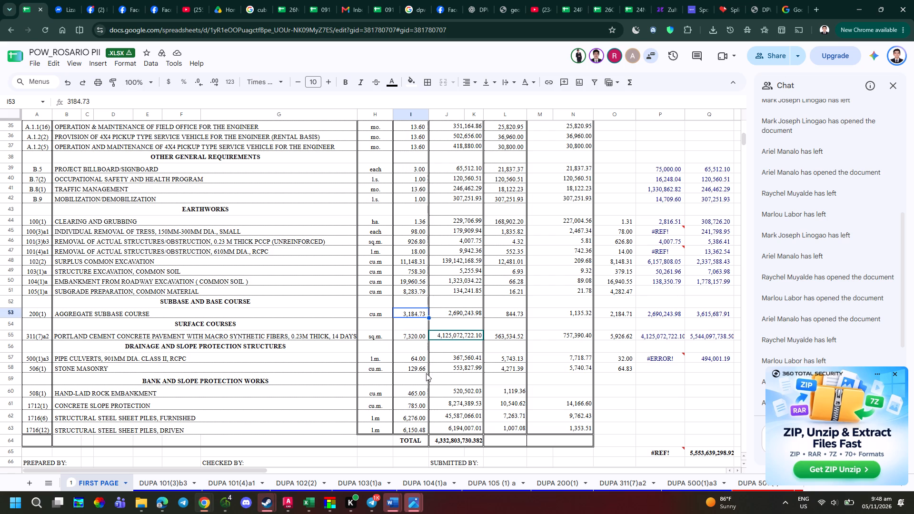
left_click(417, 401)
double_click(416, 419)
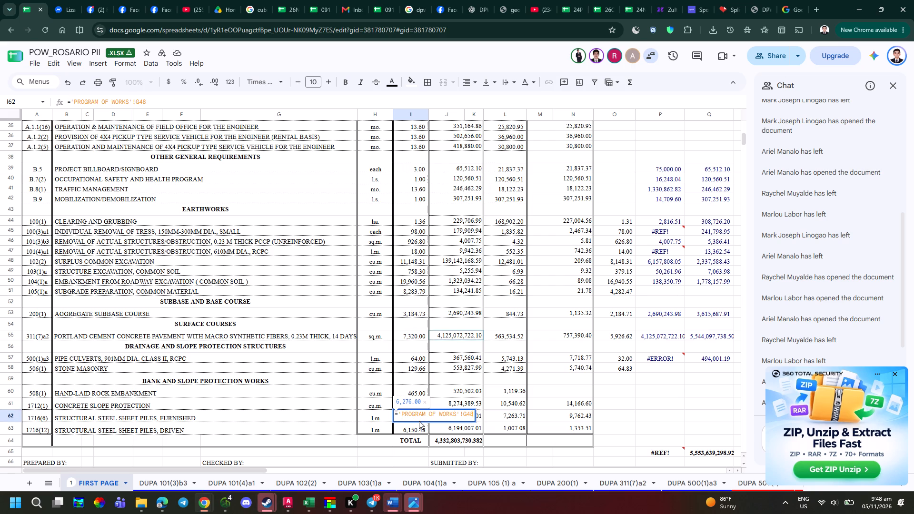
key("Escape")
left_click(417, 426)
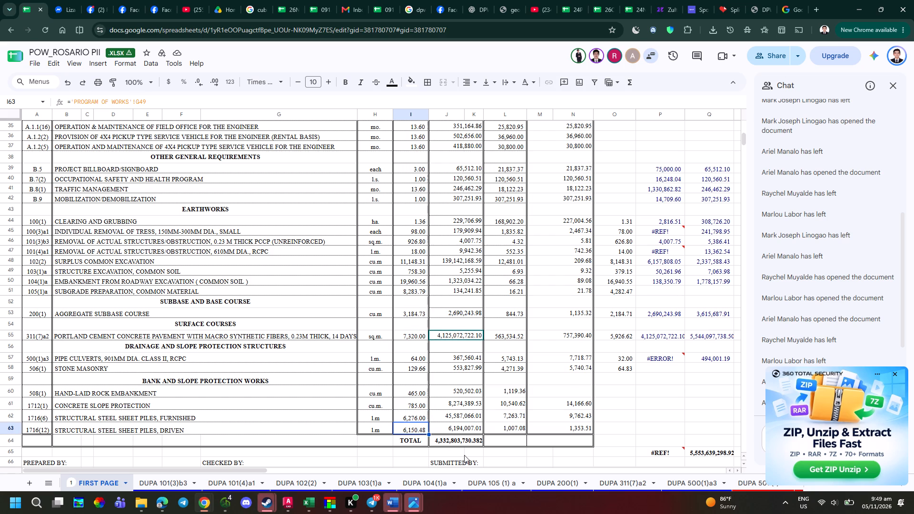
On the PROGRAM OF WORKS sheet, set the quantity of item 1716(6) STRUCTURAL STEEL SHEET PILES, FURNISHED to =12*345.
scroll(323, 486, "up", 3)
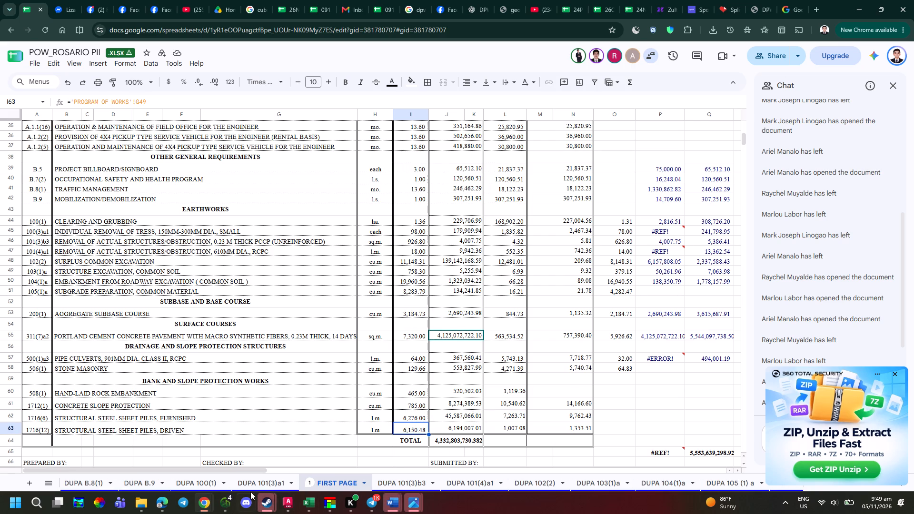
scroll(250, 491, "up", 9)
left_click(146, 482)
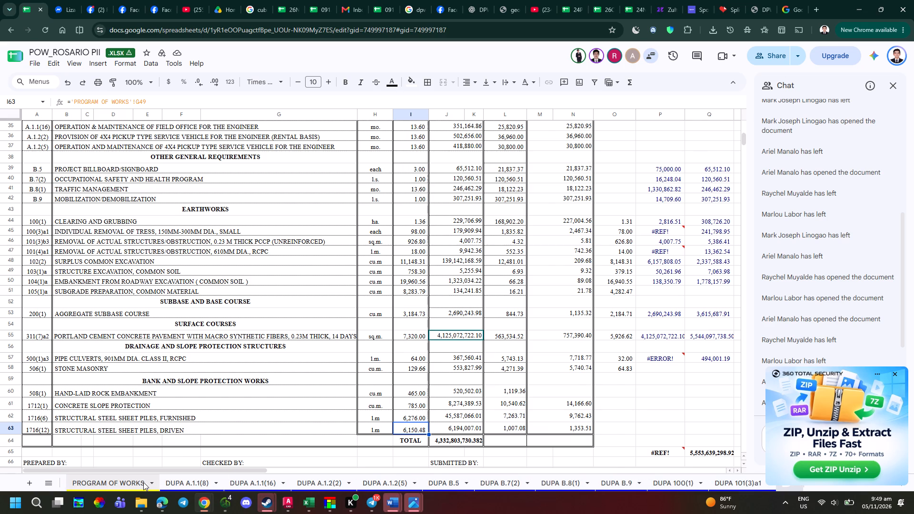
scroll(361, 422, "down", 2)
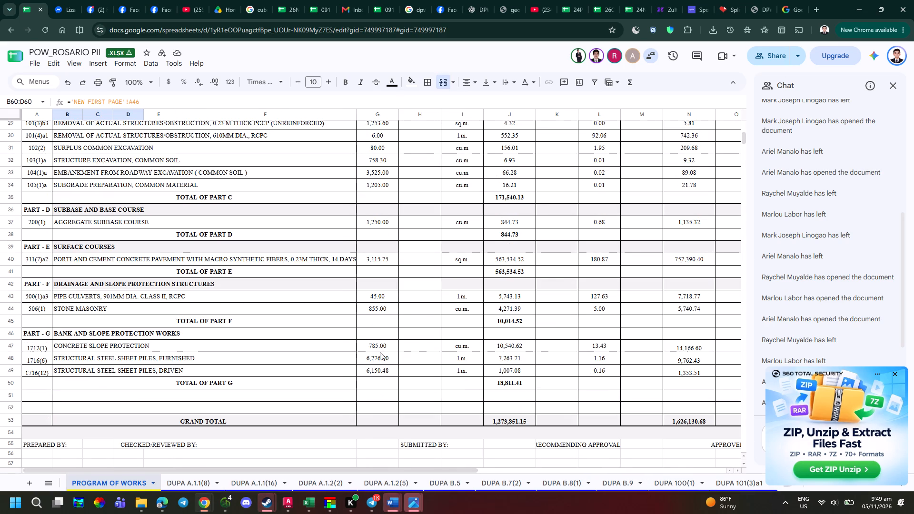
left_click(380, 352)
double_click(389, 359)
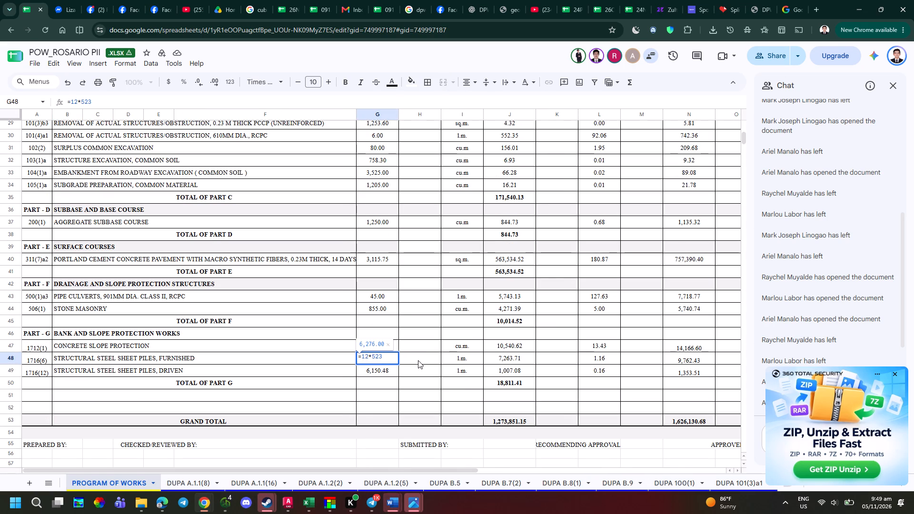
key("BackSpace")
key("BackSpace")
key("BackSpace")
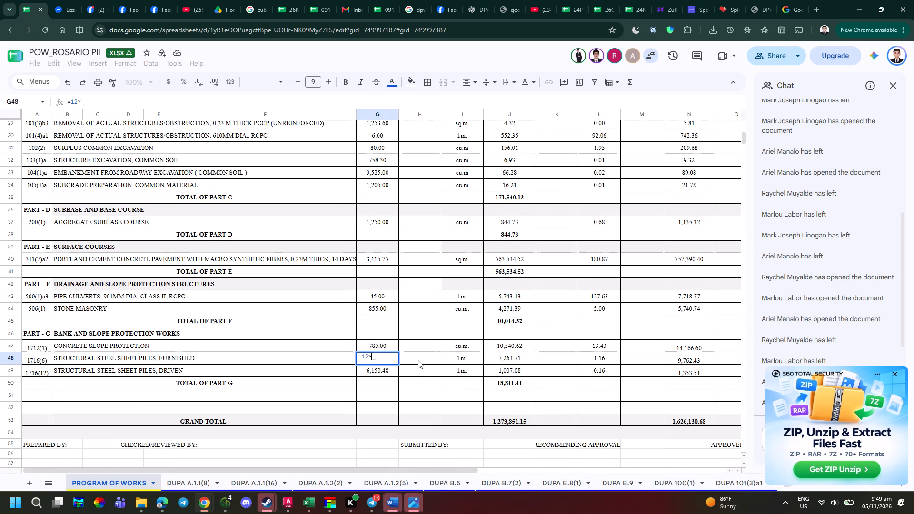
key("3")
type("45")
key("Return")
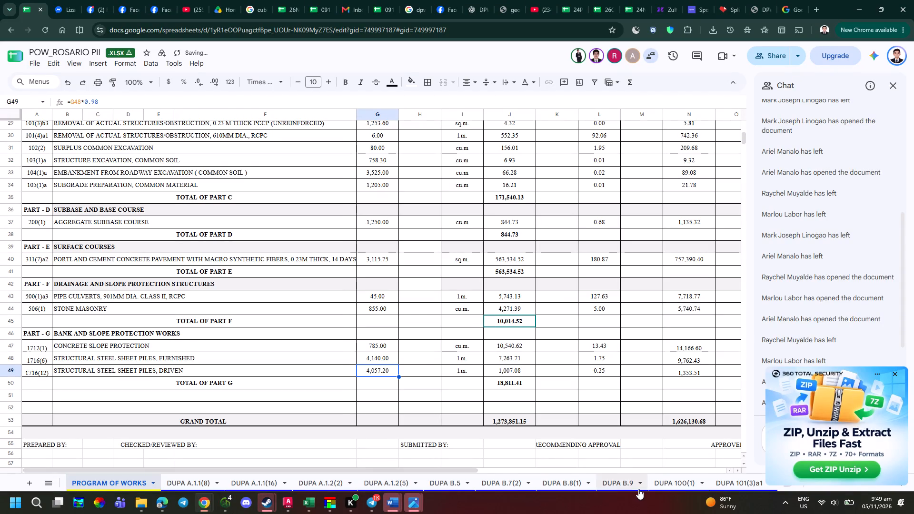
On the FIRST PAGE sheet, inspect the TOTAL formula and the quantity and amount entries of concrete pavement item 311(7)a2.
scroll(638, 489, "down", 4)
left_click(505, 488)
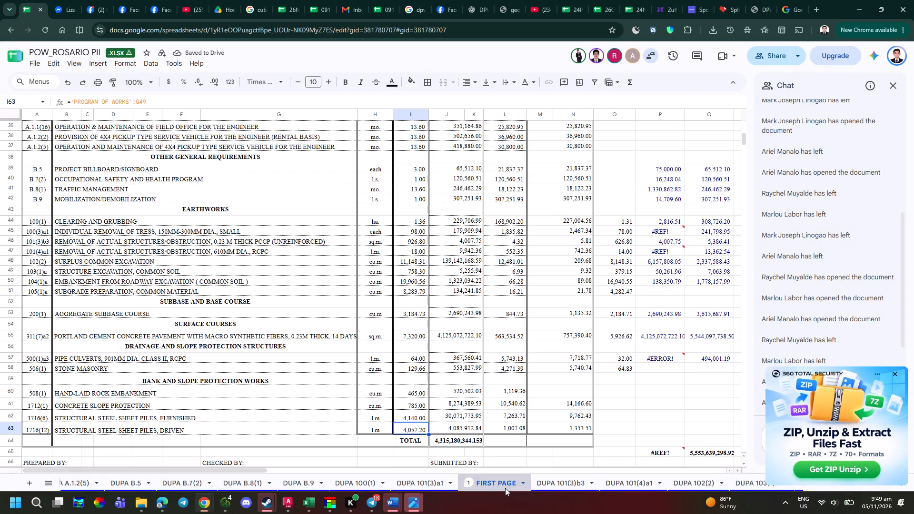
left_click(517, 448)
double_click(473, 445)
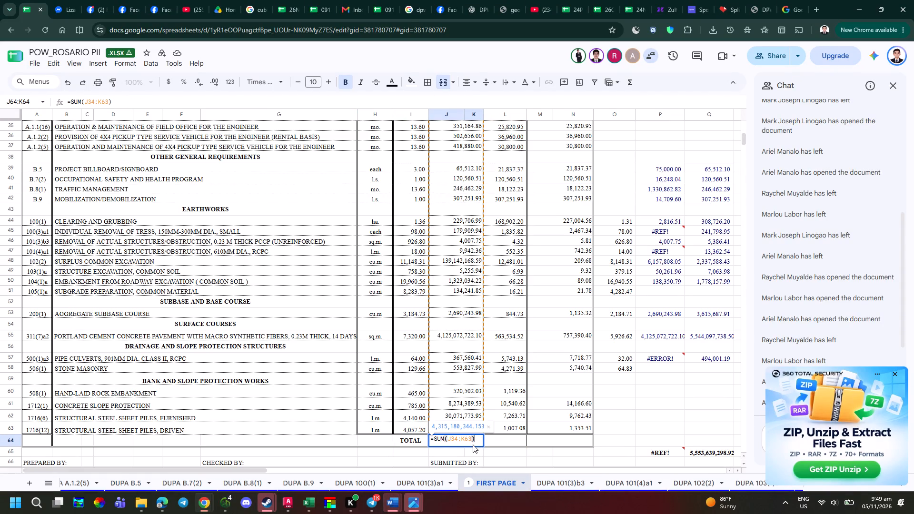
key("Escape")
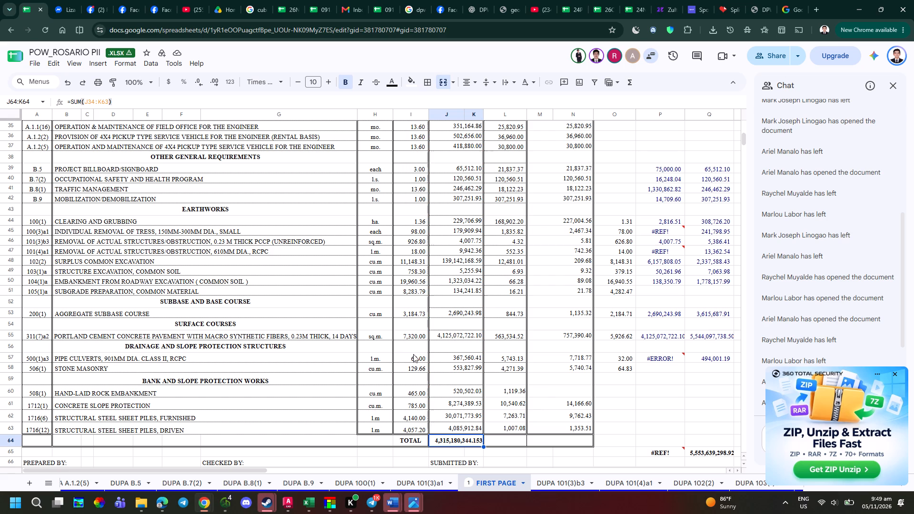
double_click(406, 337)
key("Escape")
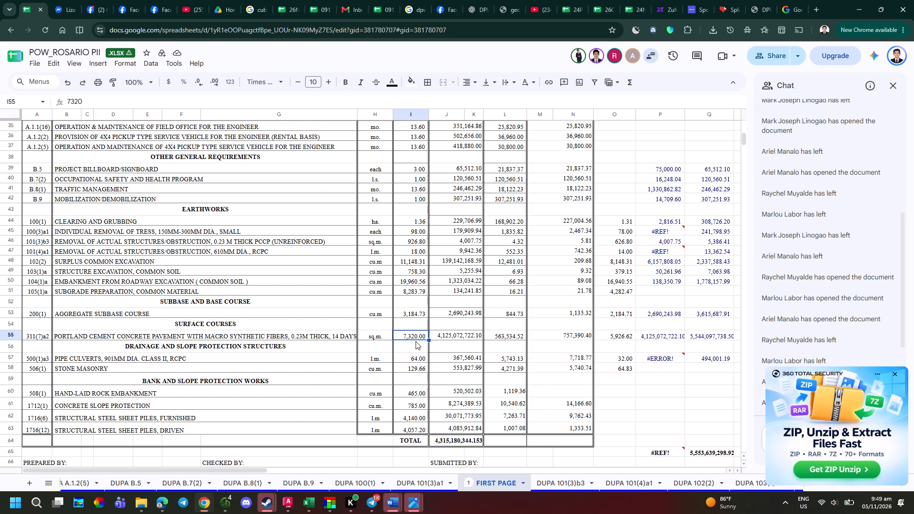
double_click(451, 339)
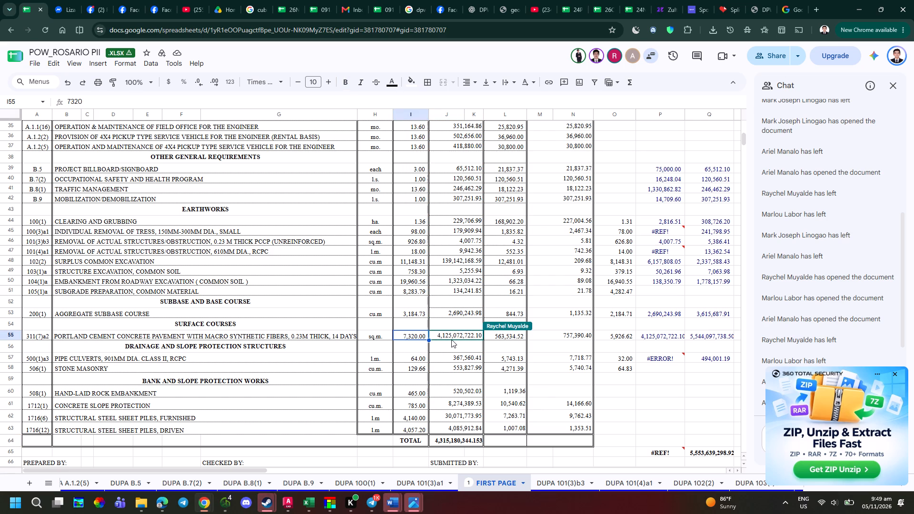
key("Escape")
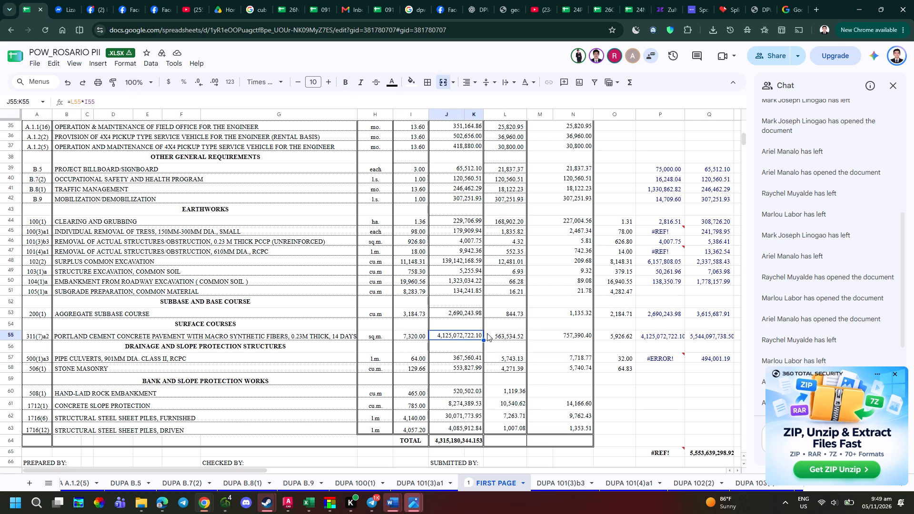
Trace the unit cost reference of concrete pavement item 311(7)a2 in L55 and open its source sheet, DUPA 311(7)a2.
double_click(500, 338)
key("Escape")
scroll(517, 367, "up", 2)
scroll(516, 375, "down", 2)
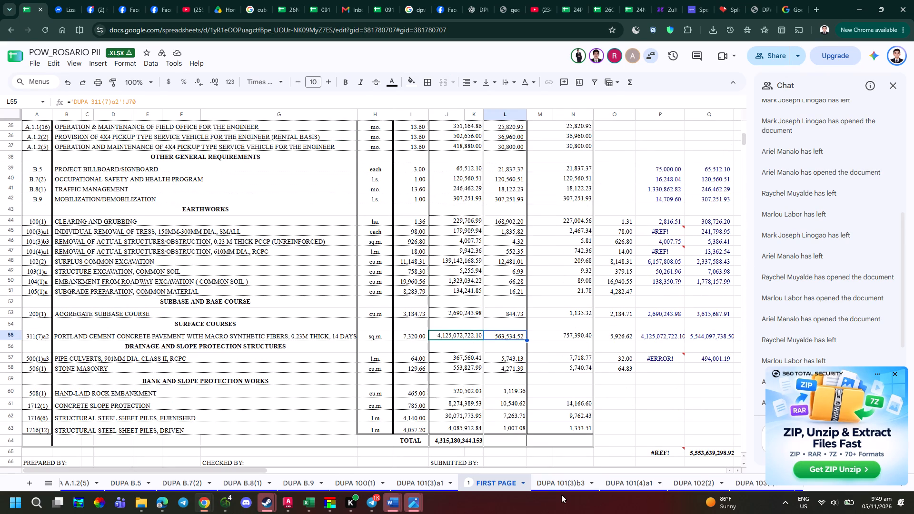
scroll(560, 479, "down", 6)
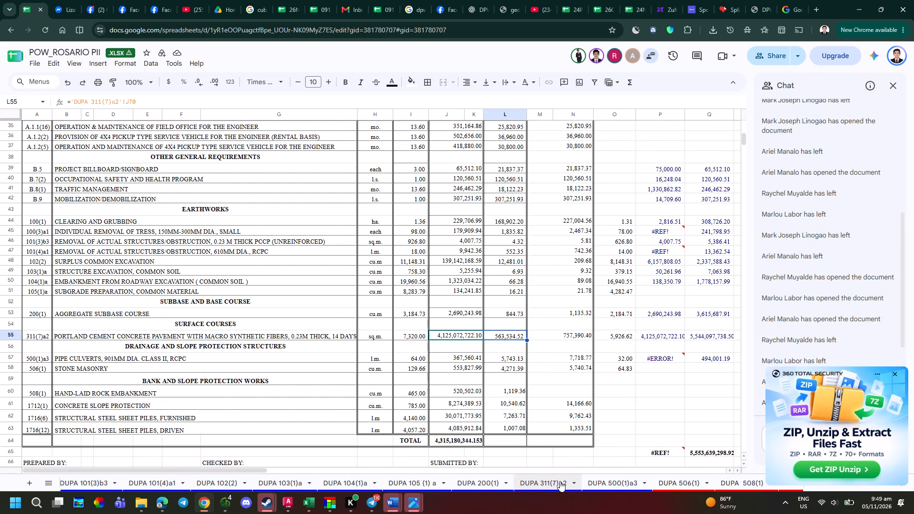
scroll(544, 483, "up", 8)
scroll(520, 491, "down", 1)
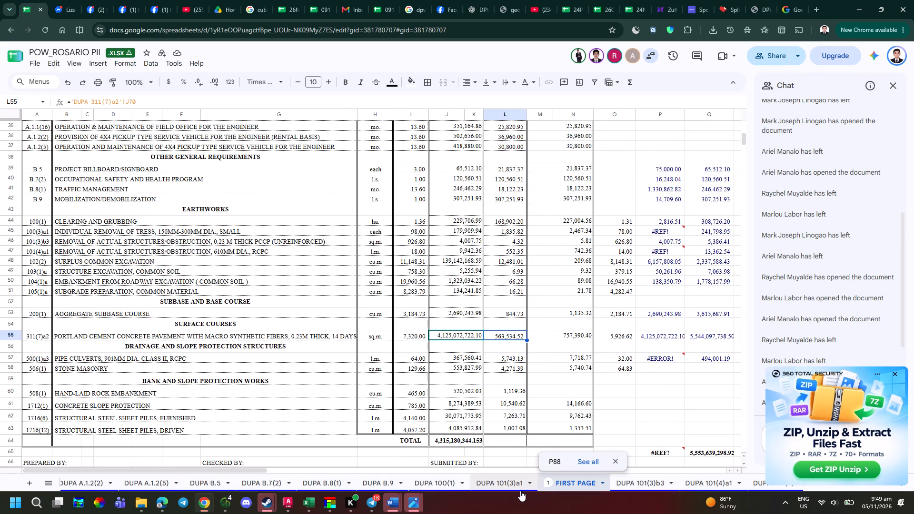
scroll(520, 491, "down", 2)
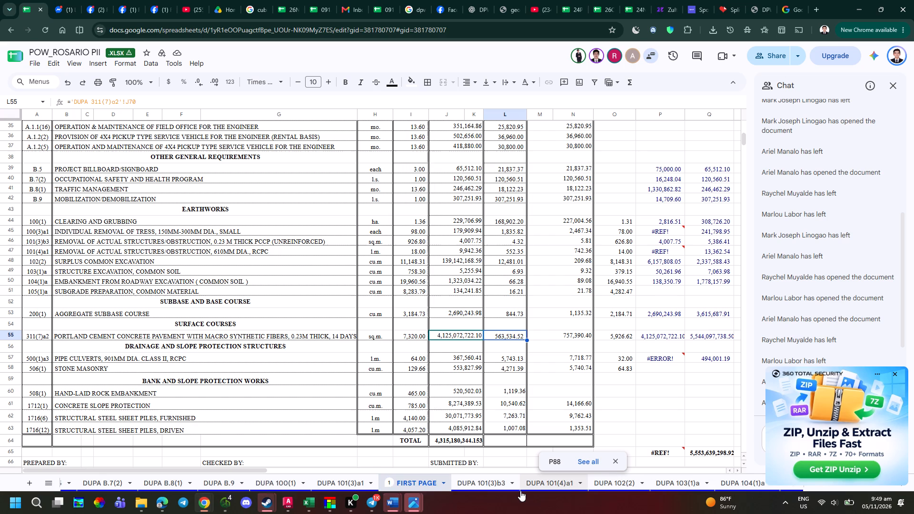
scroll(520, 491, "down", 5)
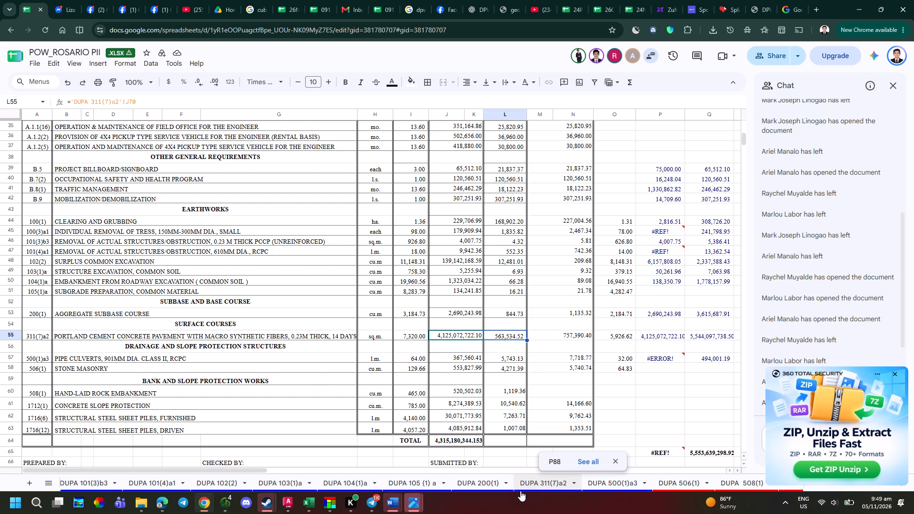
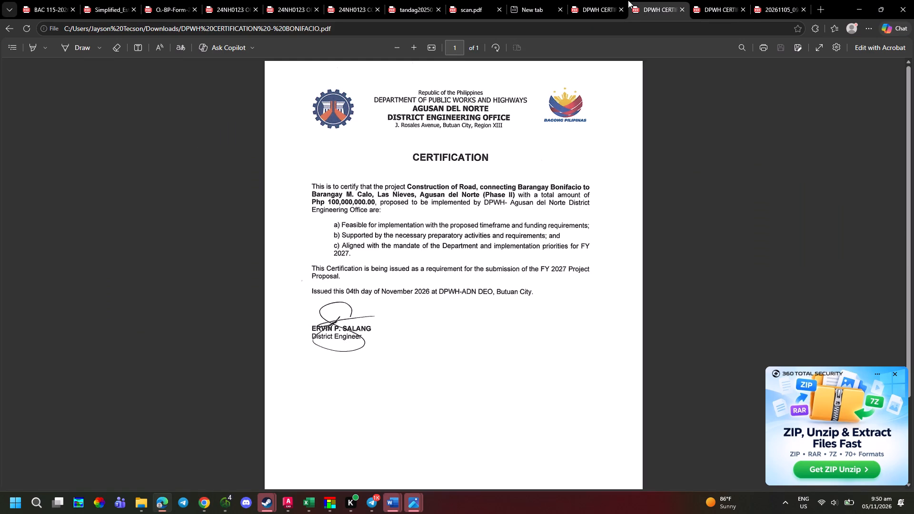
Find the detailed unit price analysis for concrete pavement item 311(1)b1 in the 24NH0123 ORIGINAL DUPA PDF.
left_click(598, 0)
left_click(549, 2)
left_click(483, 0)
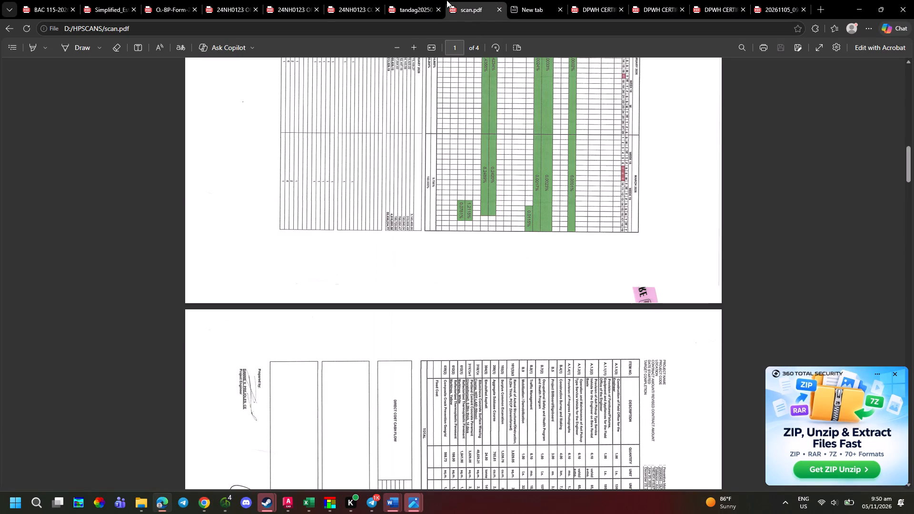
left_click(424, 0)
left_click(359, 0)
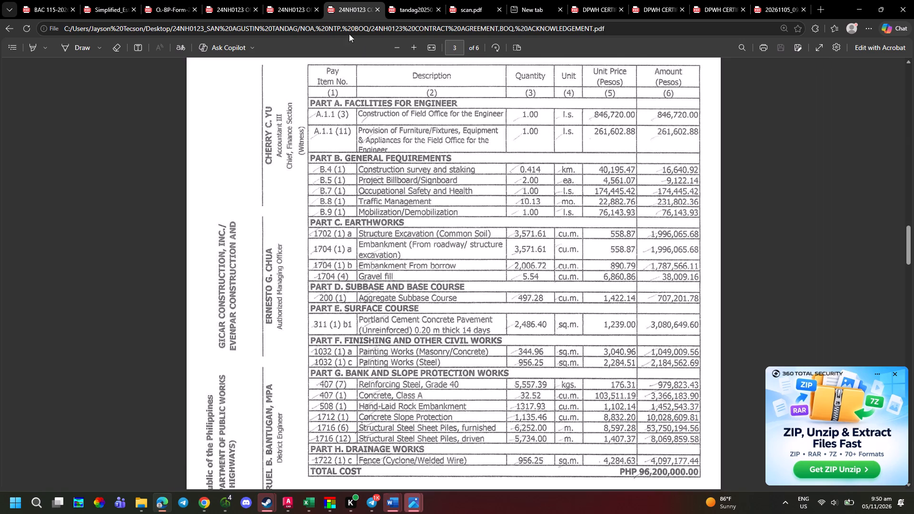
left_click(292, 0)
scroll(413, 180, "down", 2, "ctrl")
scroll(408, 190, "up", 19)
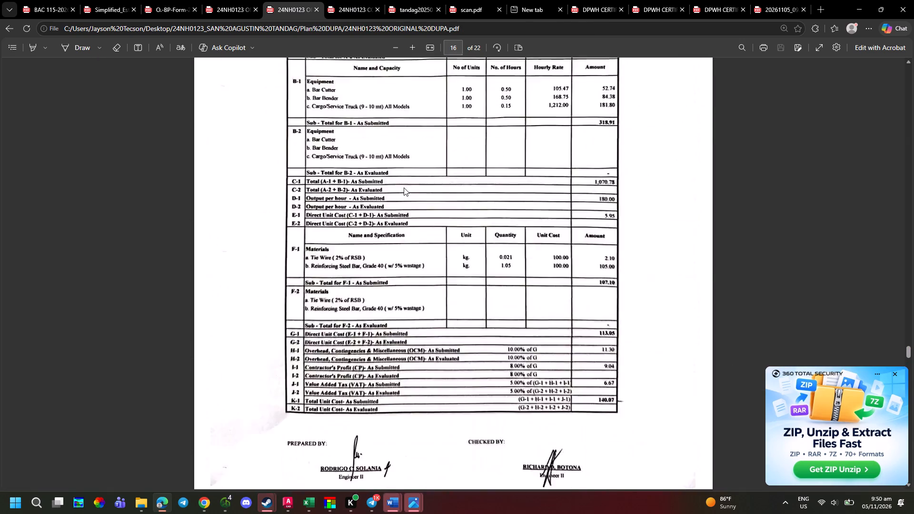
scroll(404, 188, "up", 16)
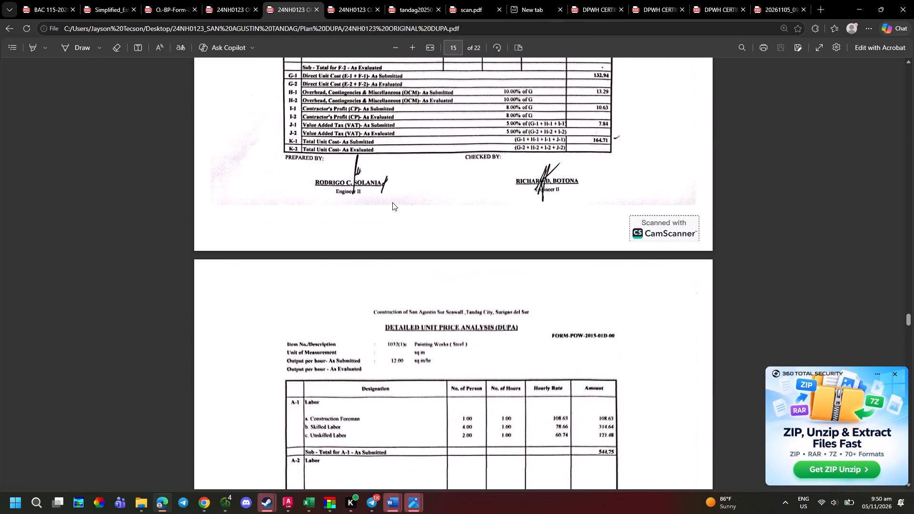
scroll(392, 202, "up", 17)
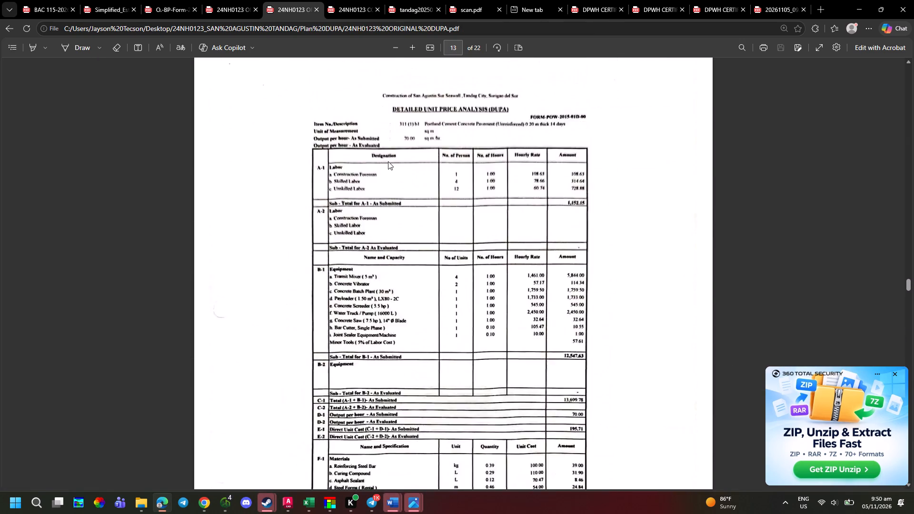
Examine the labor, equipment, materials and total unit cost breakdown of item 311(1)b1, and try to take a screen snip of it.
scroll(388, 161, "up", 2)
scroll(388, 161, "down", 4)
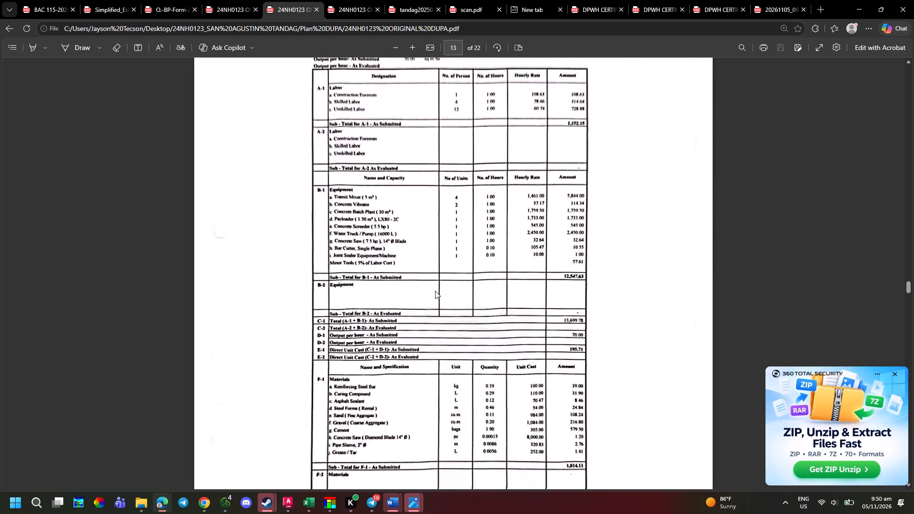
scroll(448, 338, "down", 2)
scroll(515, 428, "up", 2, "ctrl")
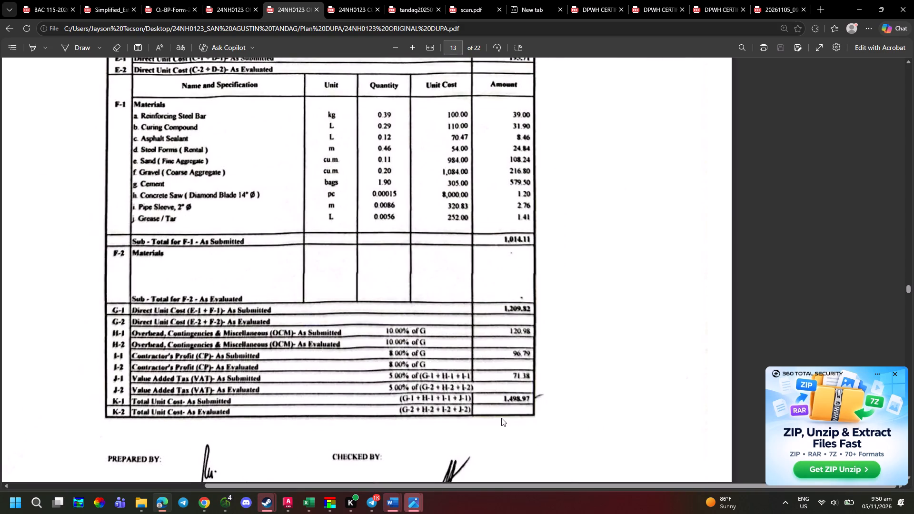
key("Print")
key("Escape")
scroll(574, 437, "down", 1, "ctrl")
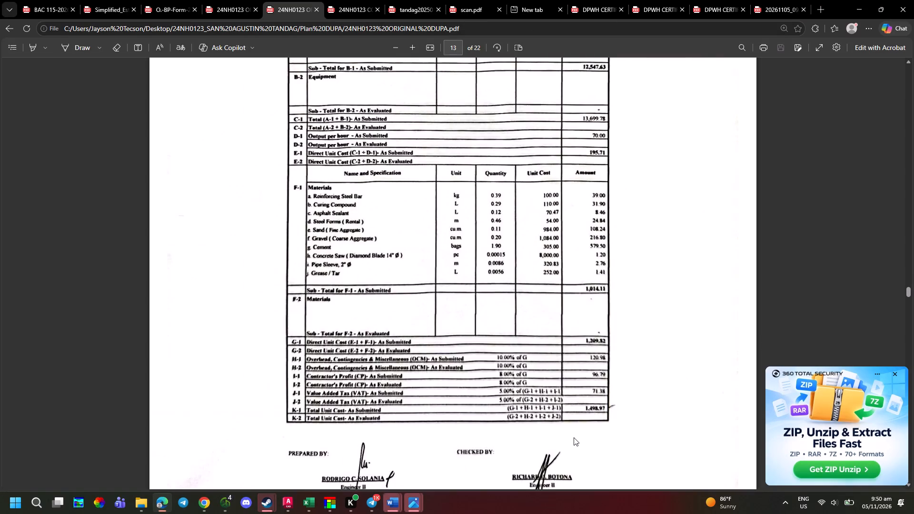
In the original DUPA PDF, examine the labor, equipment, material and total unit cost entries of concrete pavement item 311(1)b1.
scroll(574, 441, "up", 1)
scroll(577, 448, "down", 1, "ctrl")
scroll(577, 463, "down", 1)
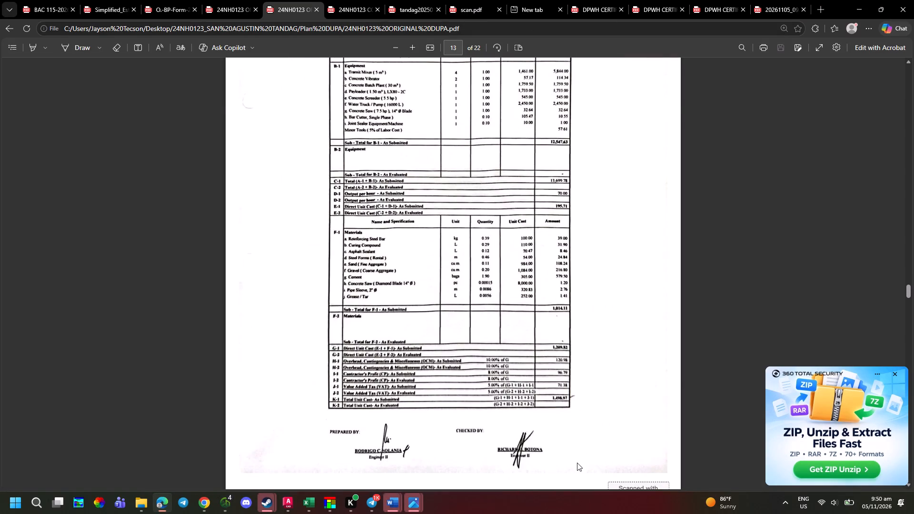
scroll(577, 462, "up", 3)
scroll(559, 426, "up", 3, "ctrl")
scroll(225, 398, "up", 2)
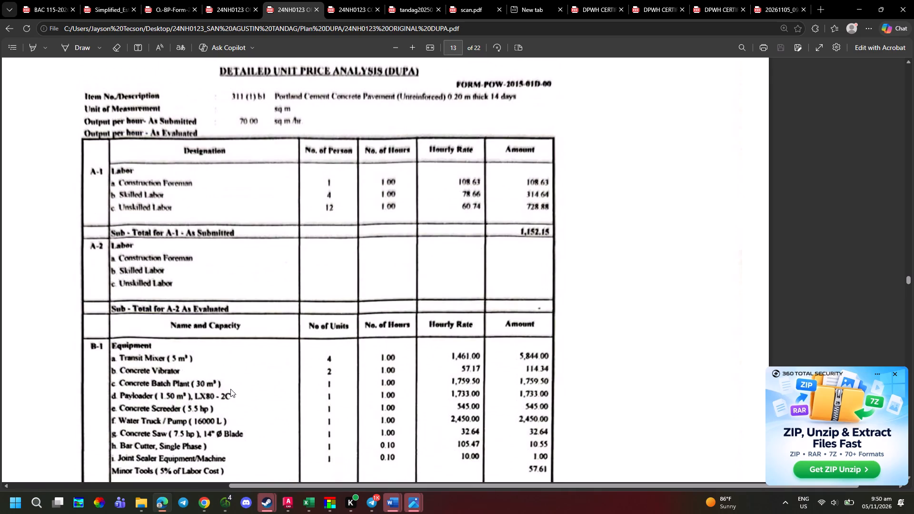
key("alt+Tab")
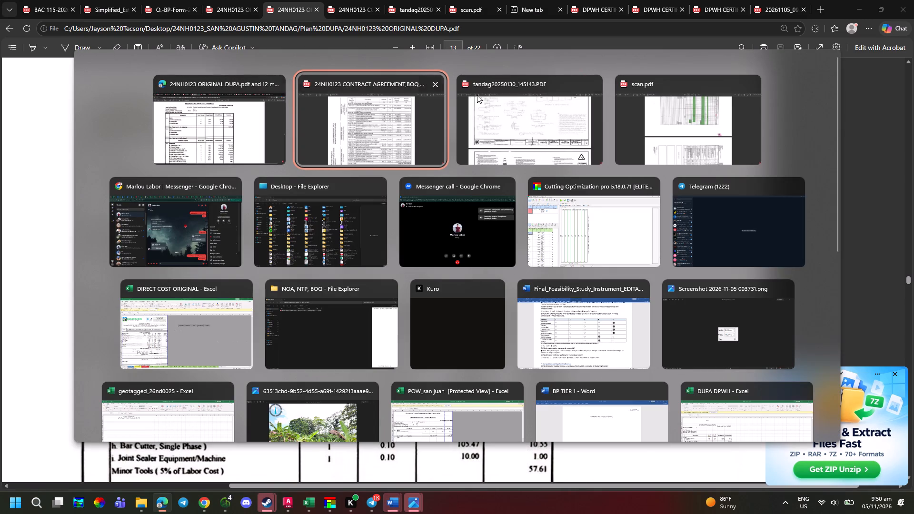
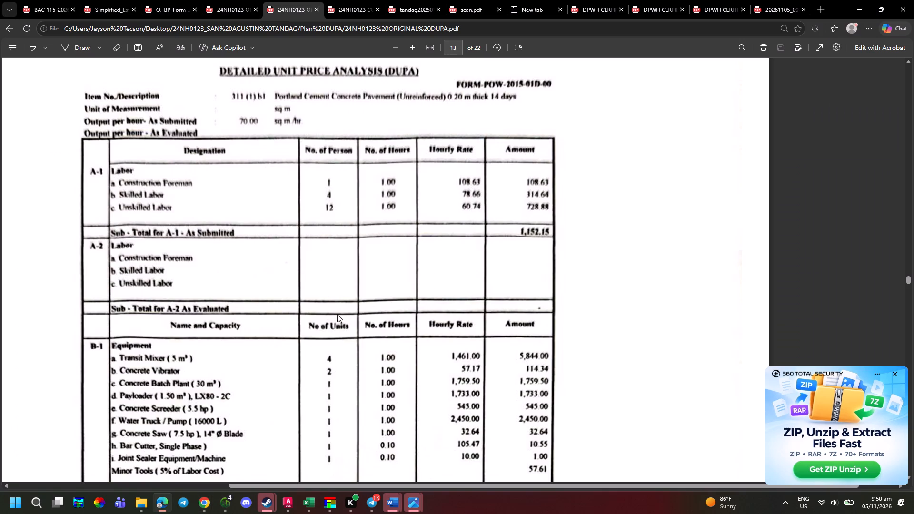
Compare the labor and equipment entries of the DUPA 311(7)a2 sheet with item 311(1)b1 in the original DUPA PDF.
key("alt+Tab")
scroll(366, 317, "down", 2)
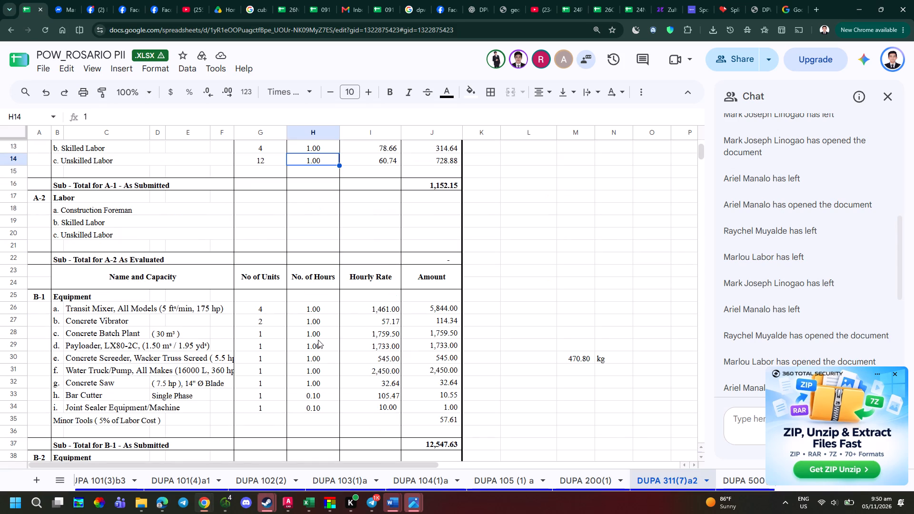
scroll(318, 340, "down", 1)
key("alt+Tab")
scroll(312, 335, "down", 1)
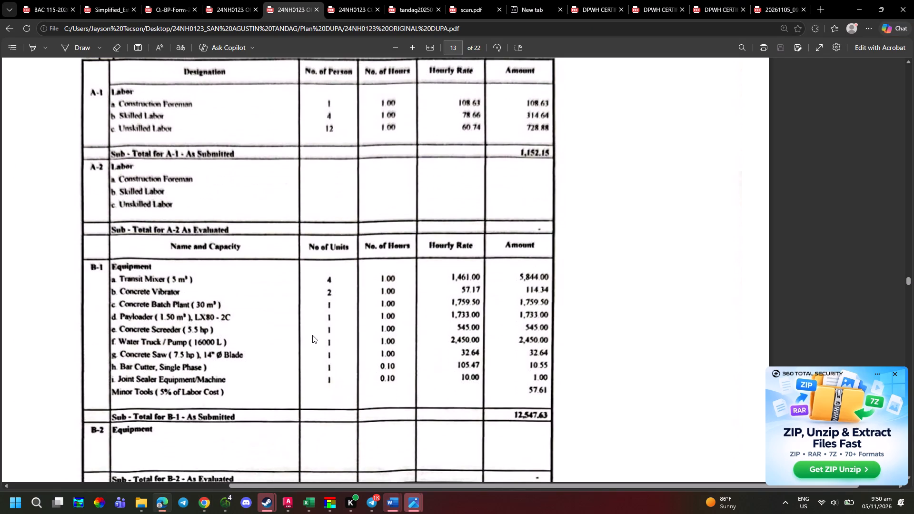
key("alt+Tab")
key("alt+Tab")
scroll(319, 336, "down", 1)
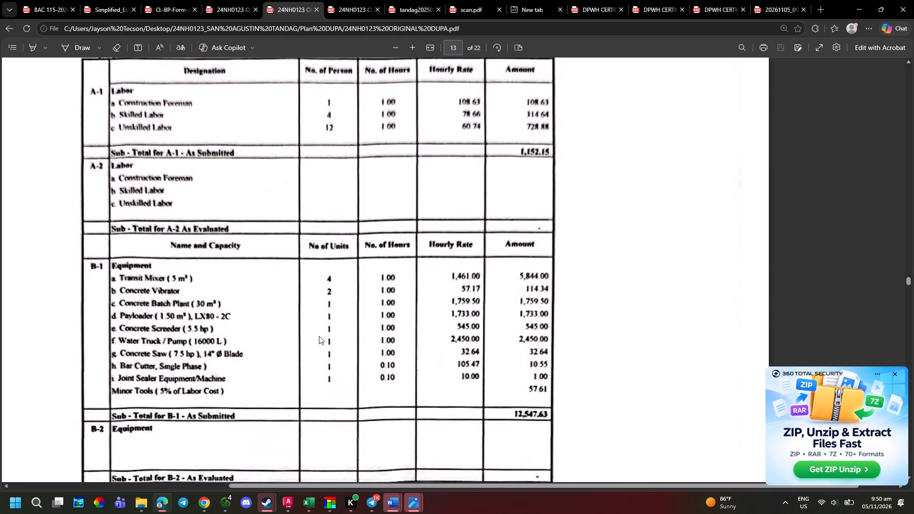
Compare the output per hour, materials and total unit cost sections of DUPA 311(7)a2 with item 311(1)b1 in the original DUPA PDF.
scroll(319, 336, "down", 4)
key("alt+Tab")
scroll(321, 335, "down", 2)
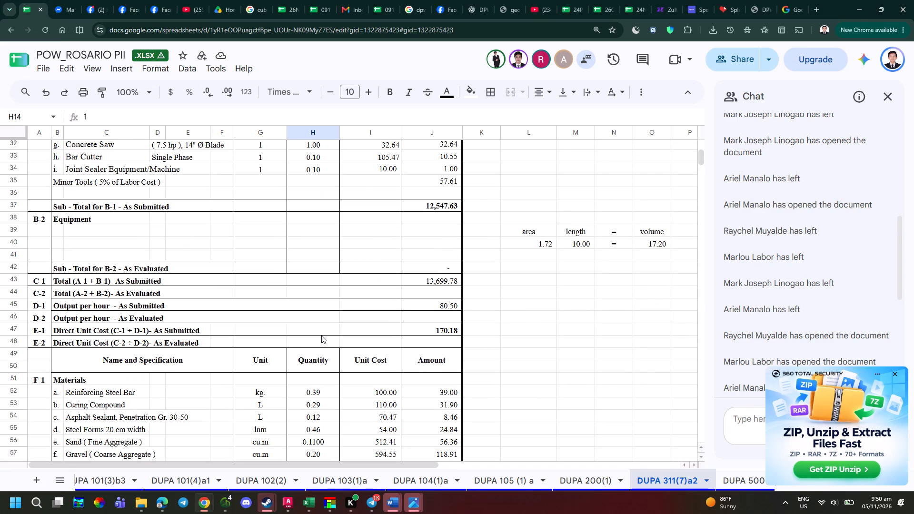
scroll(321, 335, "down", 2)
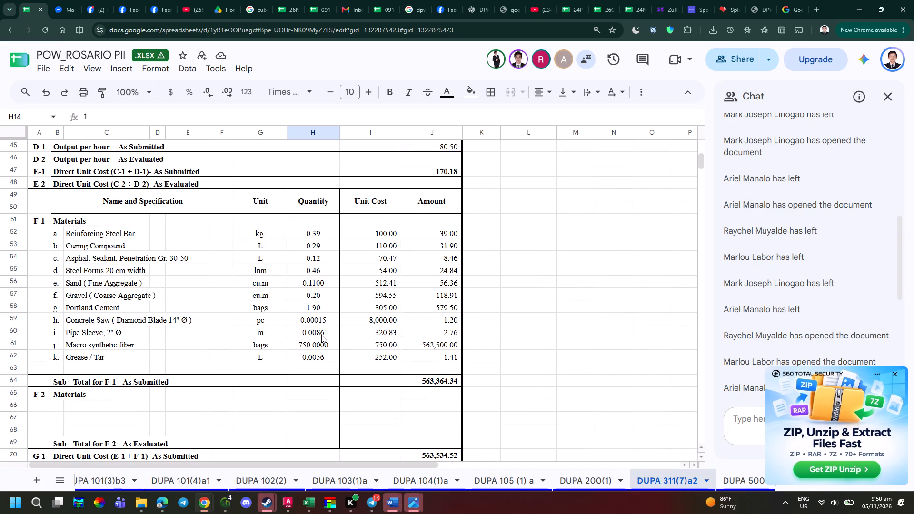
scroll(321, 335, "down", 1, "ctrl")
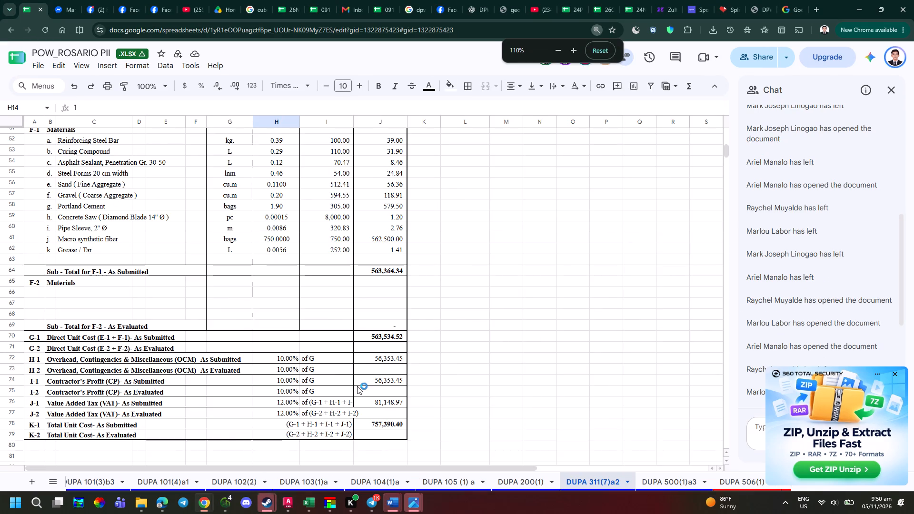
key("alt+Tab")
scroll(353, 398, "down", 2)
scroll(344, 397, "up", 1)
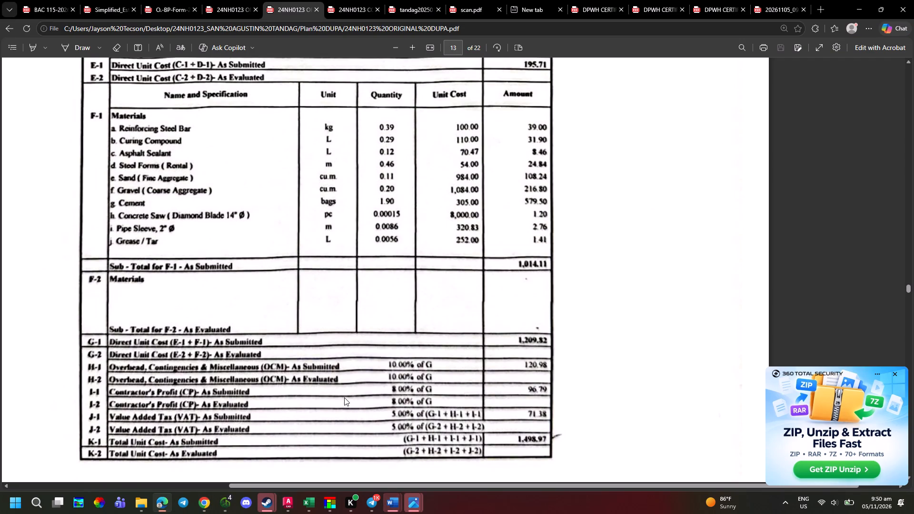
scroll(344, 397, "up", 1)
key("alt+Tab")
scroll(343, 397, "up", 1)
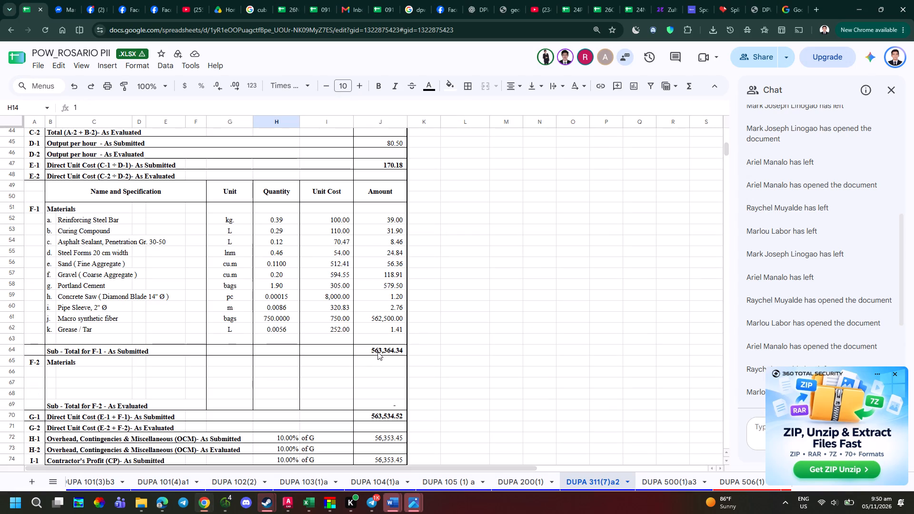
key("alt+Tab")
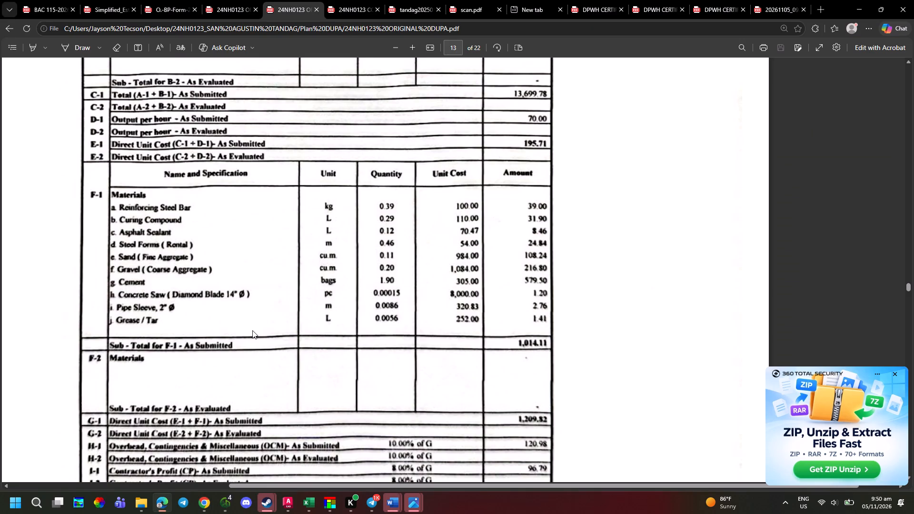
scroll(251, 332, "down", 1)
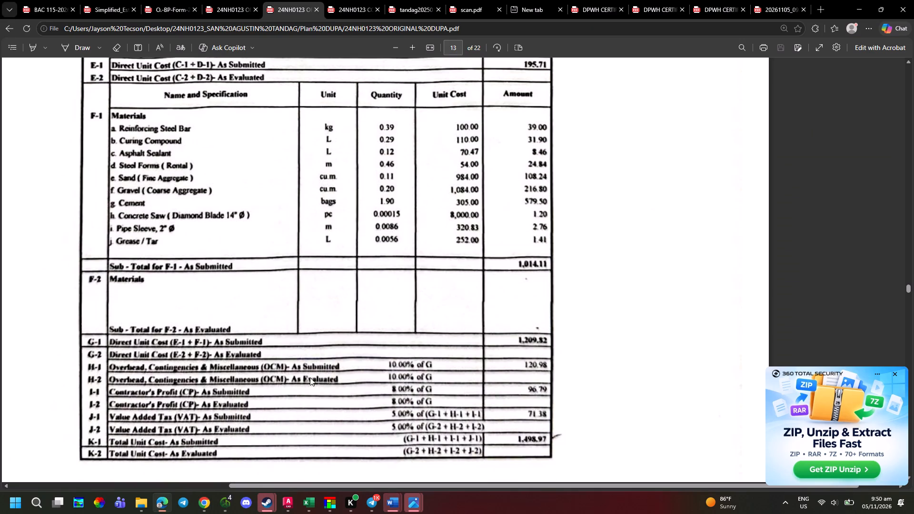
key("alt+Tab")
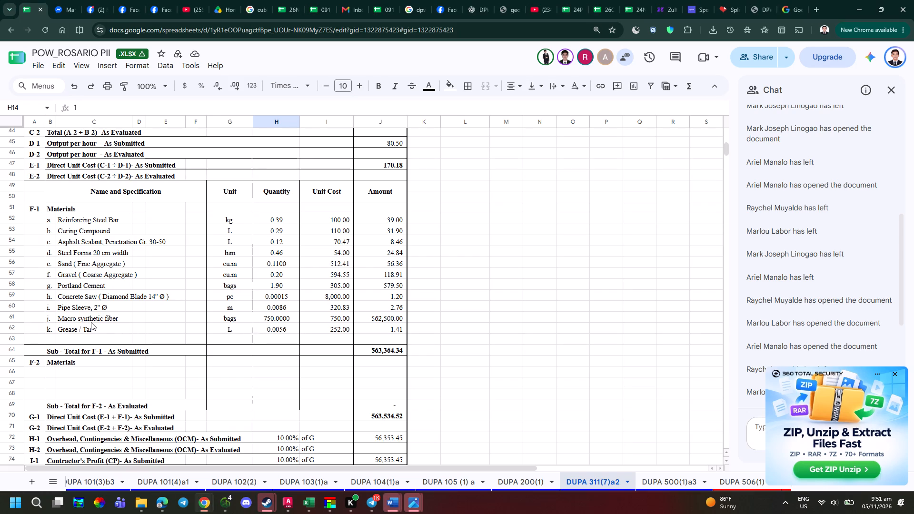
Check the macro synthetic fiber cost cells in DUPA 311(7)a2 and delete that material's entire row.
double_click(381, 321)
key("Escape")
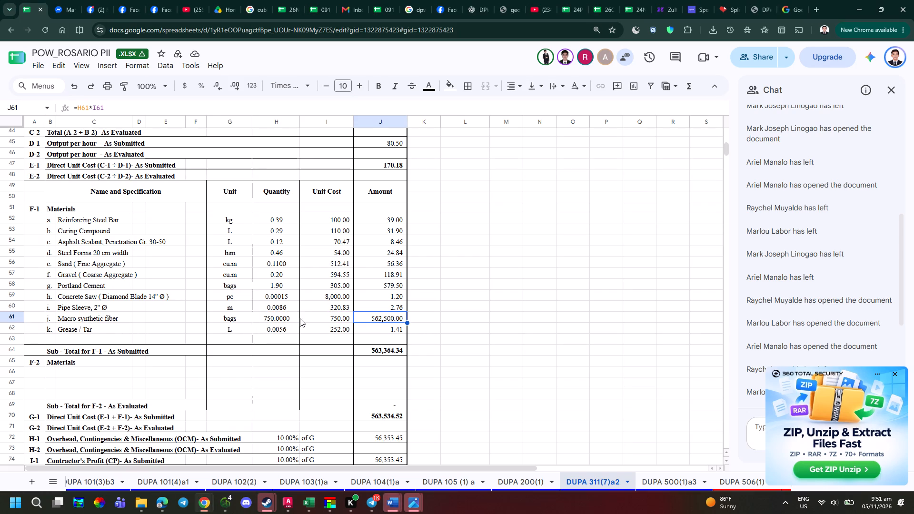
double_click(317, 323)
double_click(324, 319)
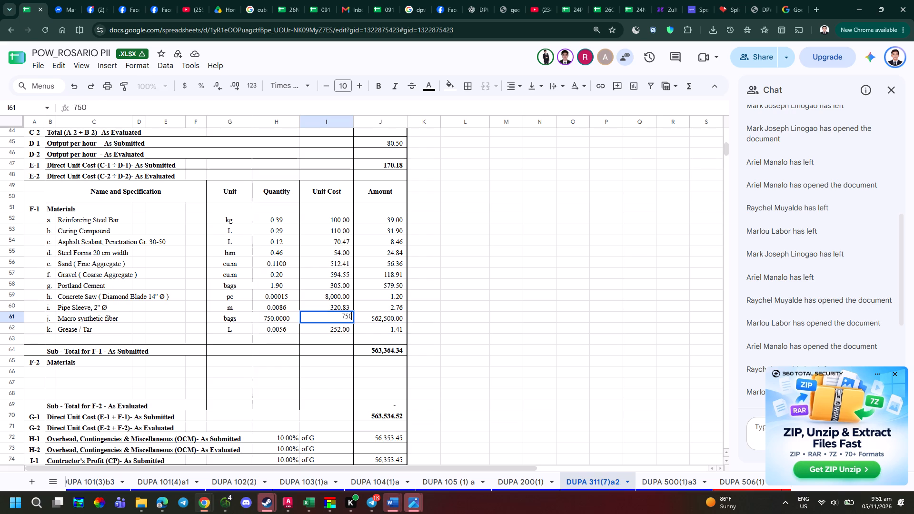
key("Escape")
double_click(328, 304)
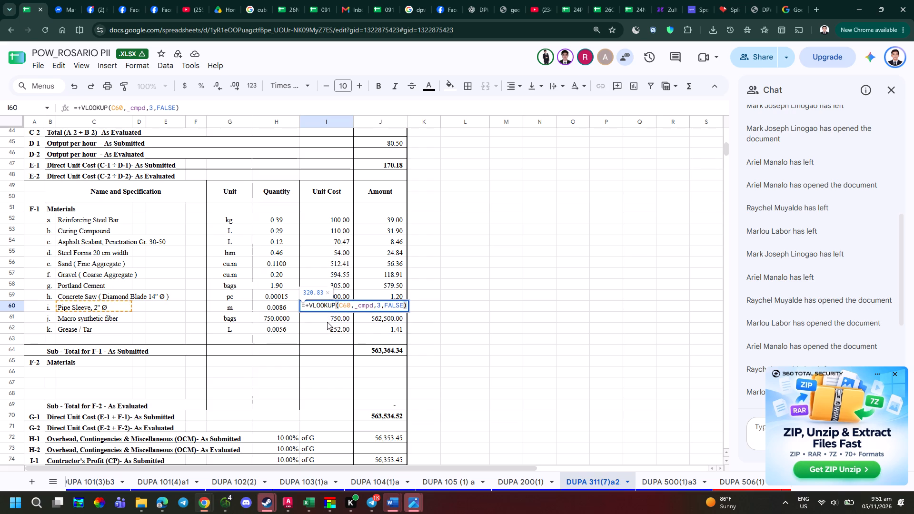
key("Escape")
left_click(327, 322)
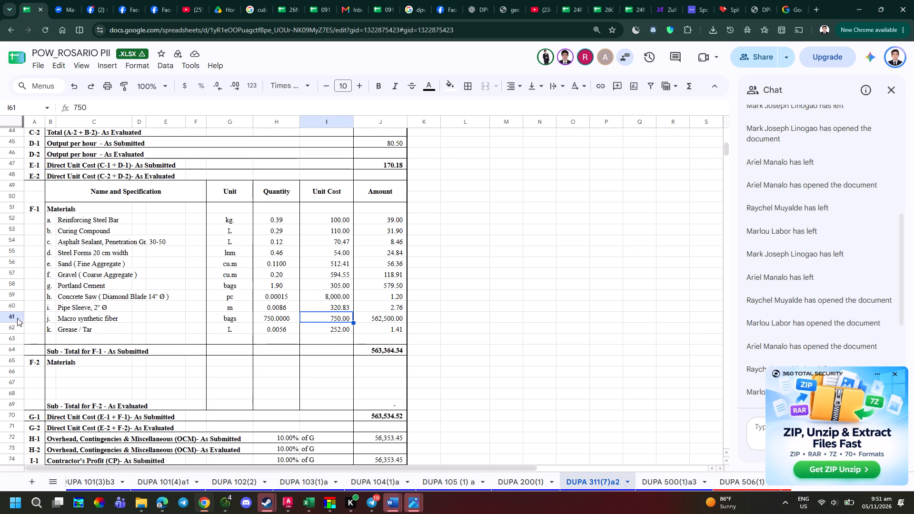
left_click(11, 316)
right_click(11, 316)
left_click(50, 336)
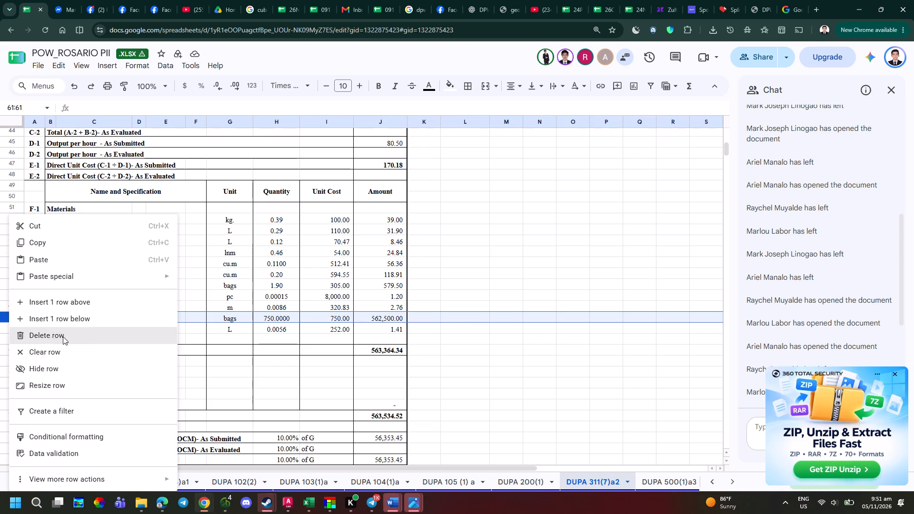
left_click(527, 341)
Compare the remaining material quantities, unit costs, amounts and F-1 subtotal formula of DUPA 311(7)a2 with the original DUPA PDF.
key("alt+Tab")
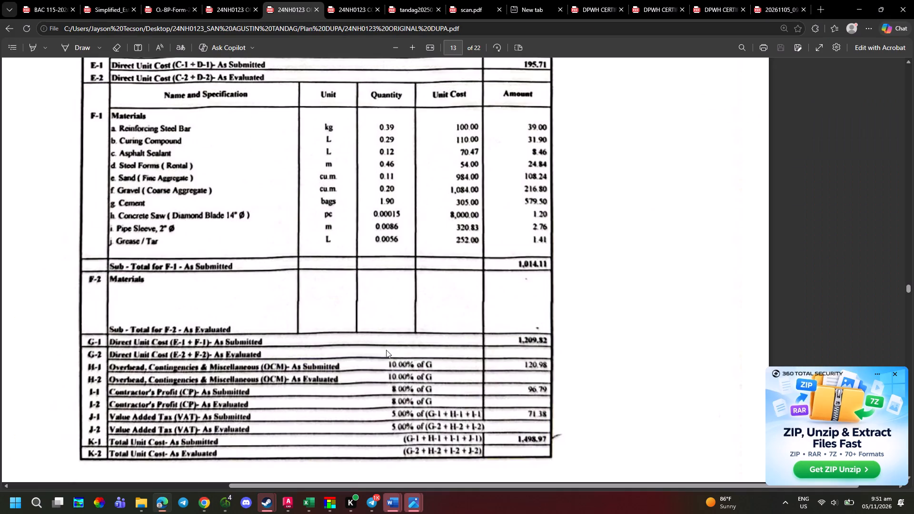
key("alt+Tab")
key("alt+Tab")
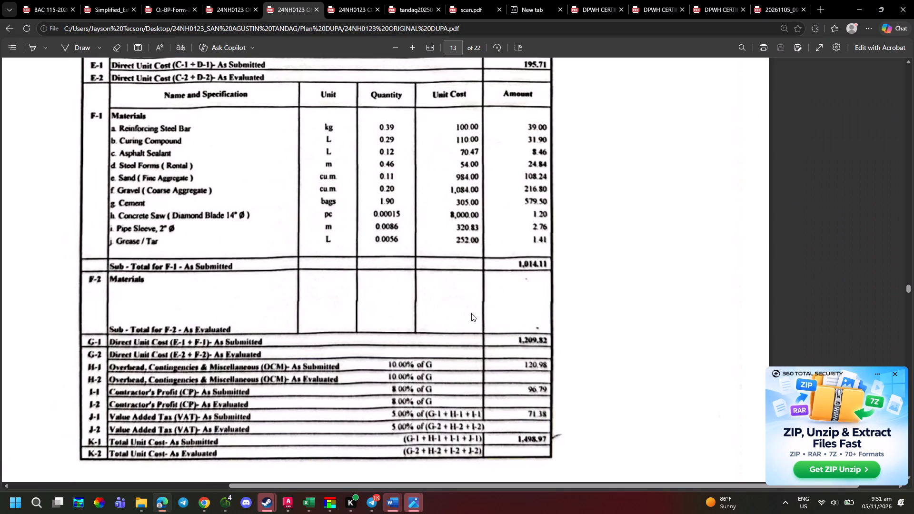
key("alt+Tab")
key("alt+Tab")
key("alt+Tab")
key("alt+Tab")
key("alt+Tab")
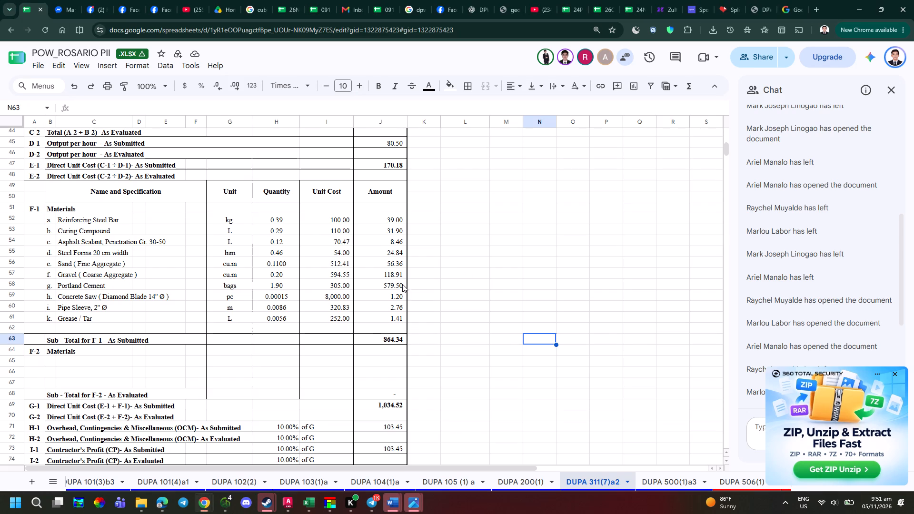
double_click(379, 343)
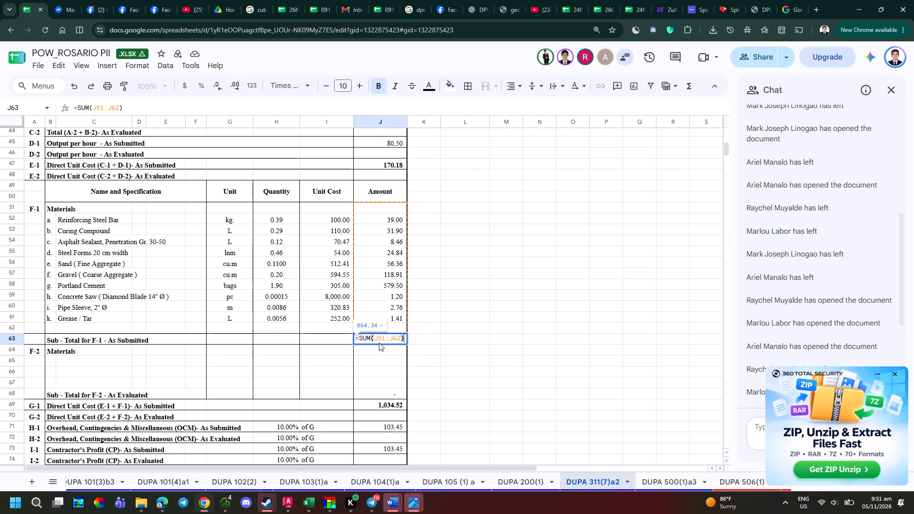
key("Escape")
key("alt+Tab")
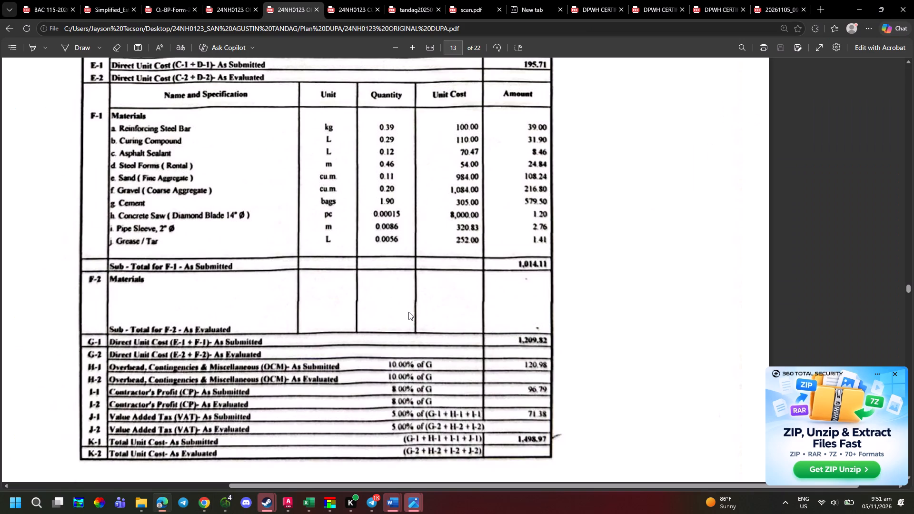
key("alt+Tab")
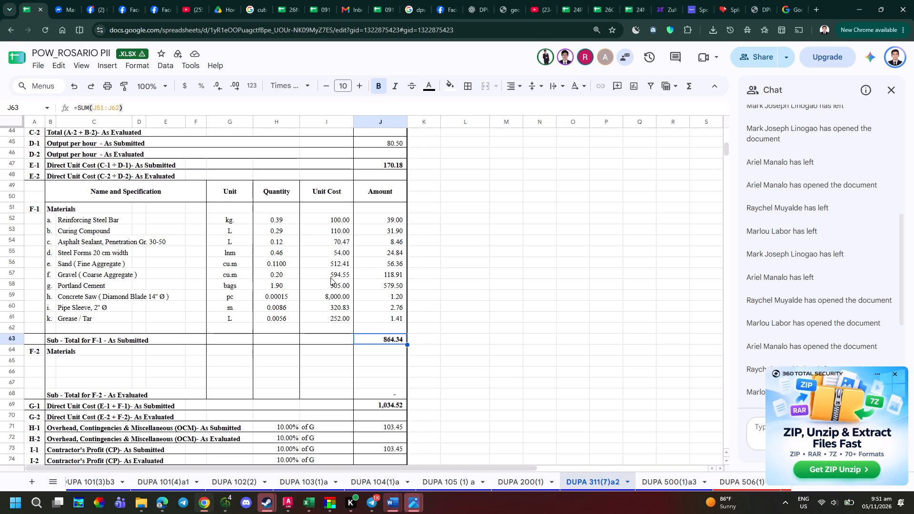
key("alt+Tab")
key("alt+Tab")
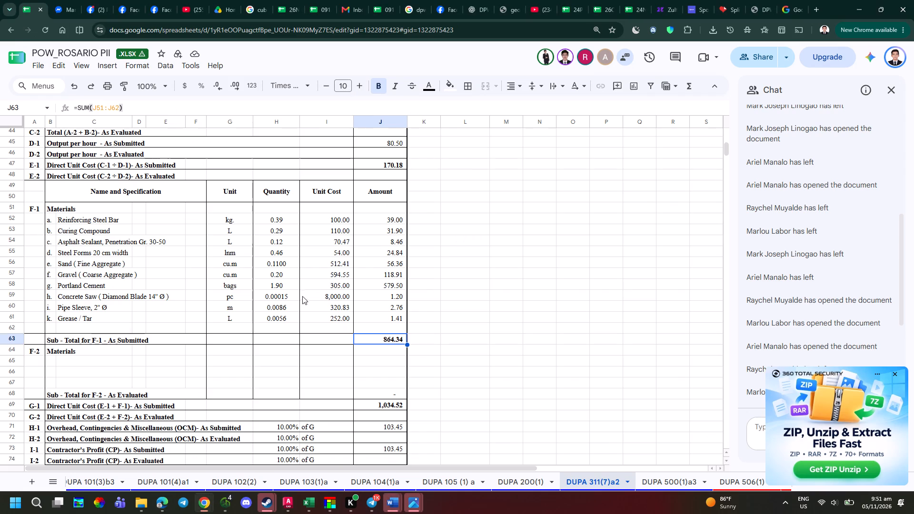
key("alt+Tab")
key("alt+Tab")
key("alt+Tab")
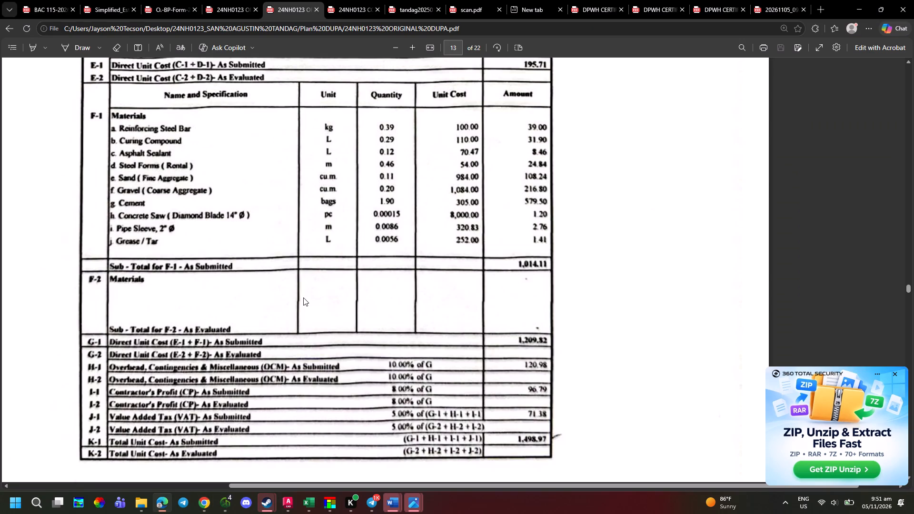
key("alt+Tab")
key("alt+Tab")
key("alt+Tab")
key("alt+Tab")
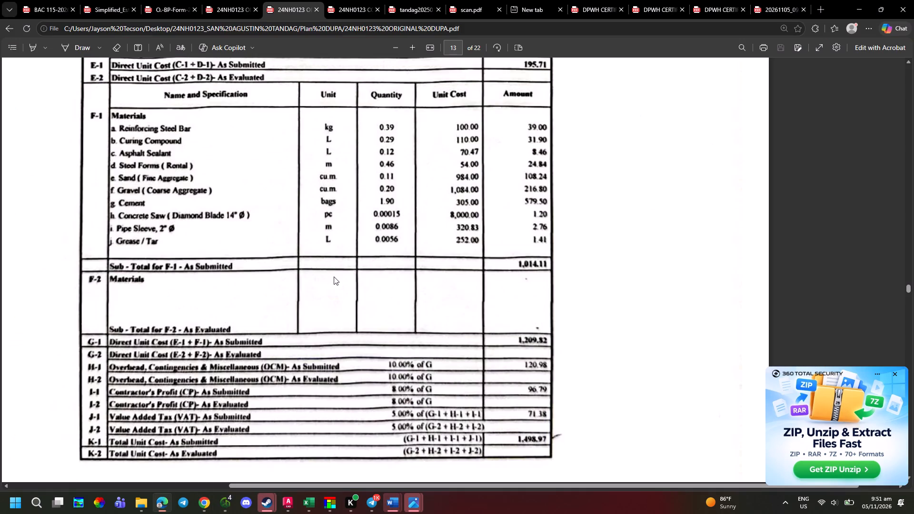
key("alt+Tab")
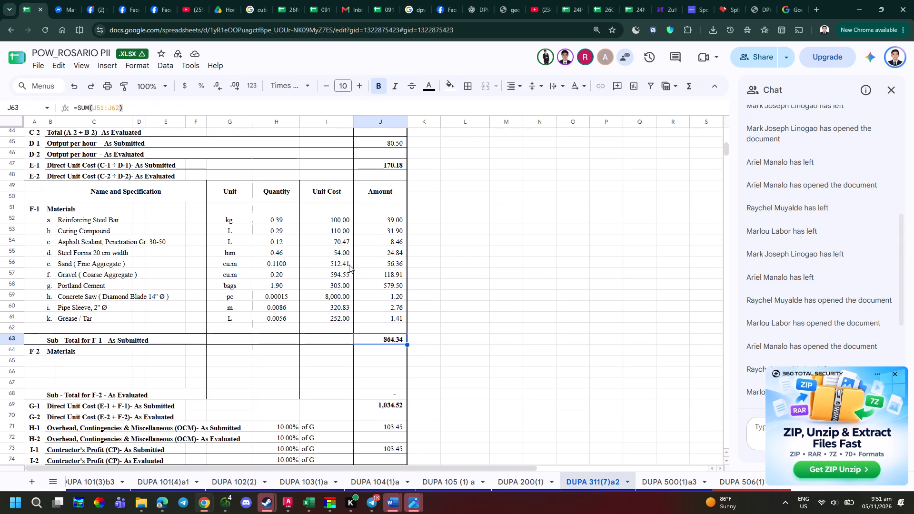
In the DUPA 311(7)a2 materials, set the unit cost of sand to 984 and of gravel to 1084, per the reference PDF.
left_click(341, 265)
key("alt+Tab")
key("alt+Tab")
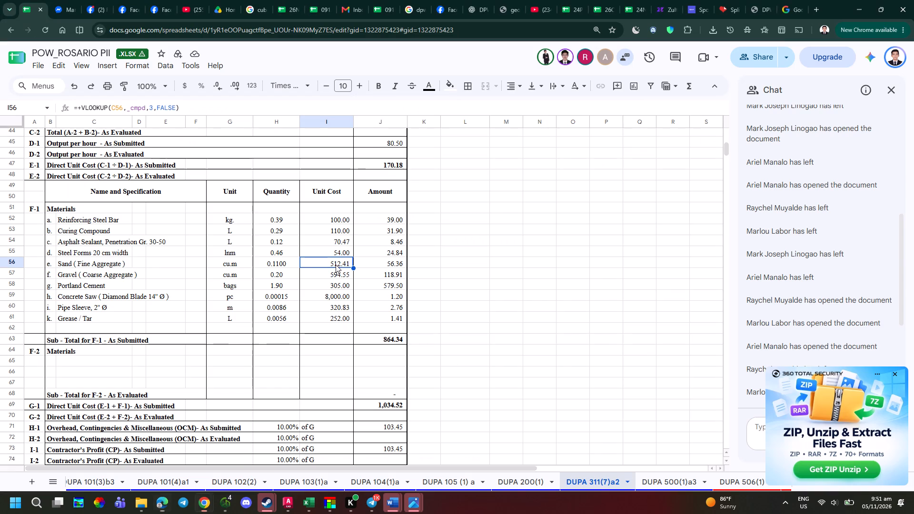
type("984")
key("Return")
key("alt+Tab")
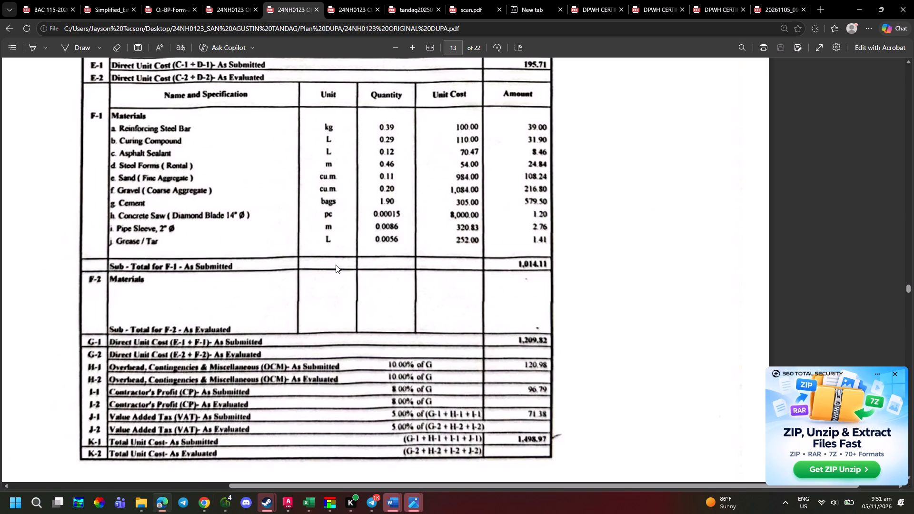
key("alt+Tab")
type("1084")
key("Return")
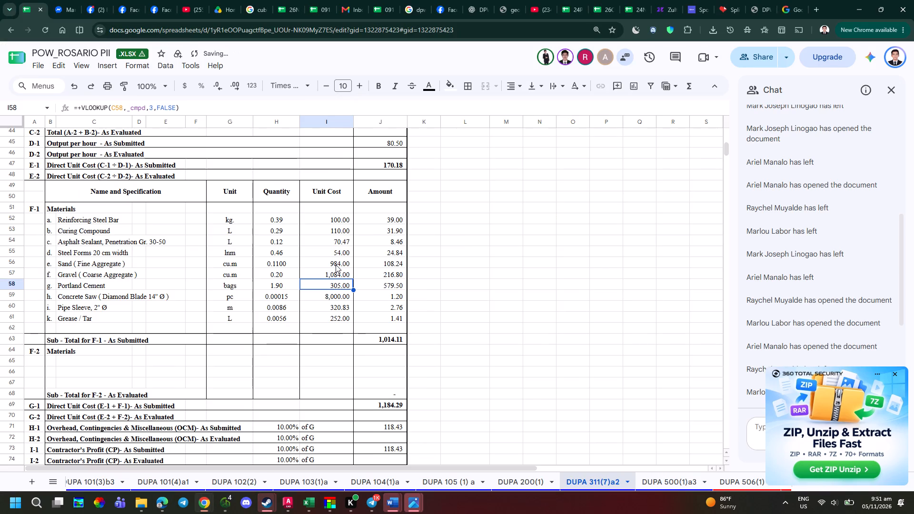
Compare the unit costs of Portland cement, concrete saw and pipe sleeve in DUPA 311(7)a2 with the original DUPA PDF.
key("alt+Tab")
key("alt+Tab")
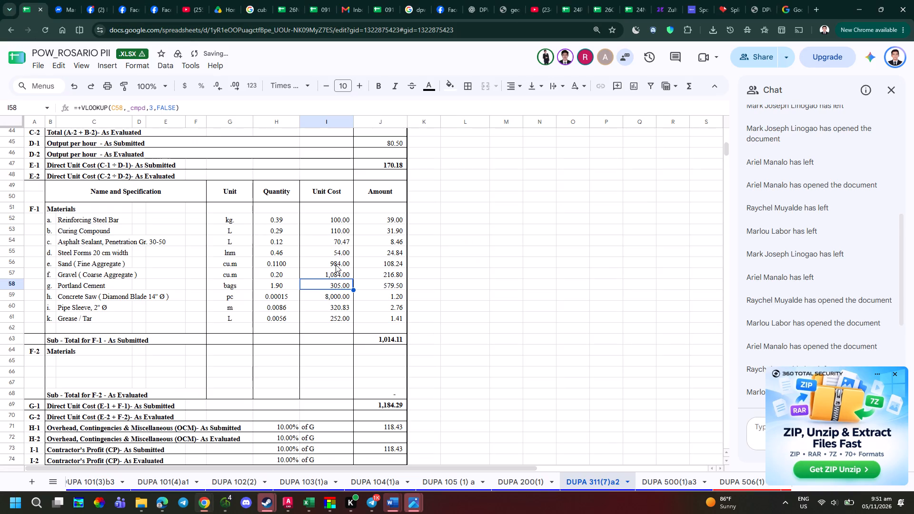
key("Down")
key("alt+Tab")
key("alt+Tab")
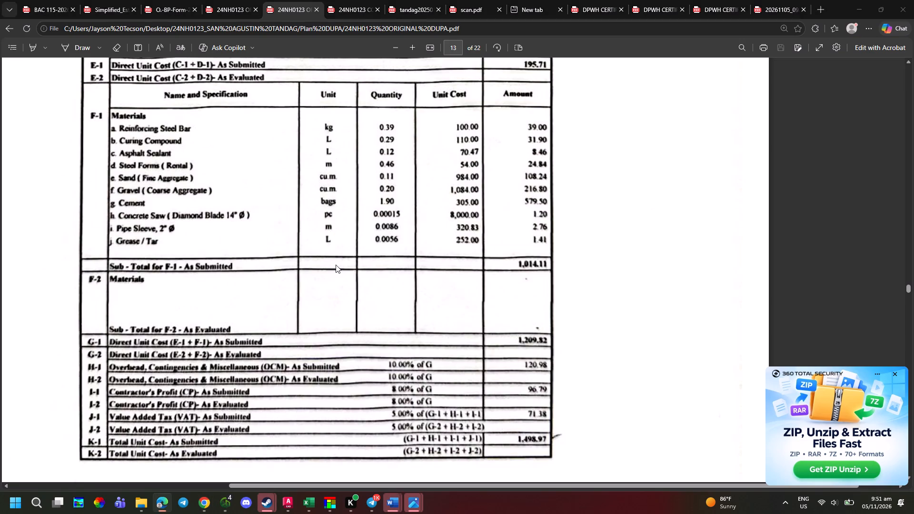
key("Down")
key("alt+Tab")
key("alt+Tab")
Compare the G-1 direct unit cost, equipment, labor and output per hour of DUPA 311(7)a2 with item 311(1)b1 in the original DUPA PDF.
scroll(396, 282, "down", 1)
left_click(399, 331)
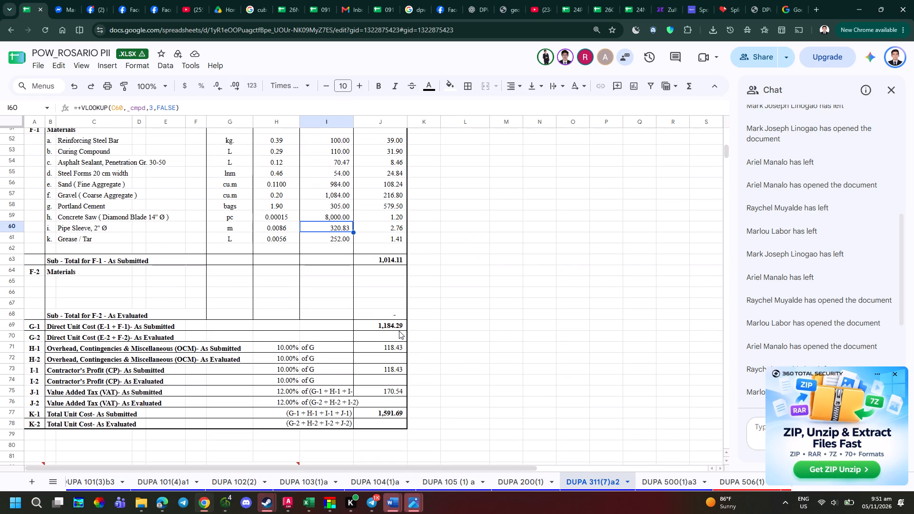
key("alt+Tab")
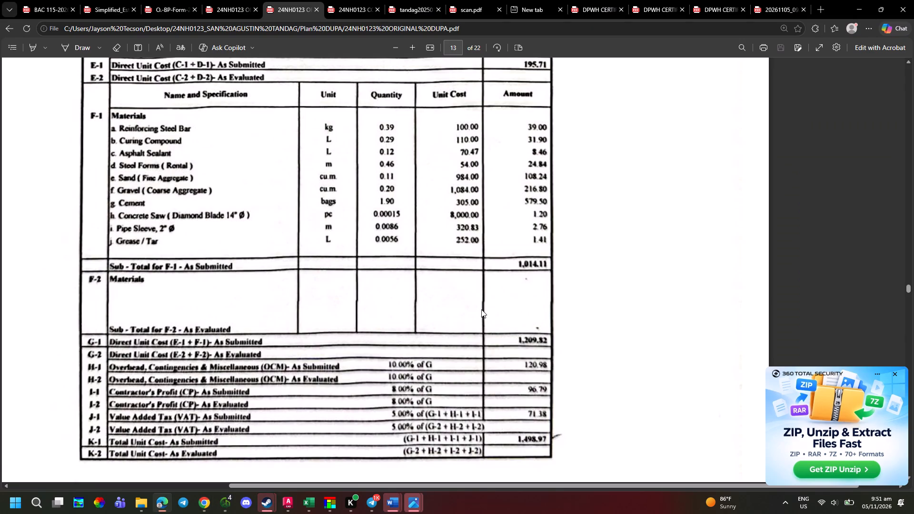
scroll(477, 327, "up", 2)
key("alt+Tab")
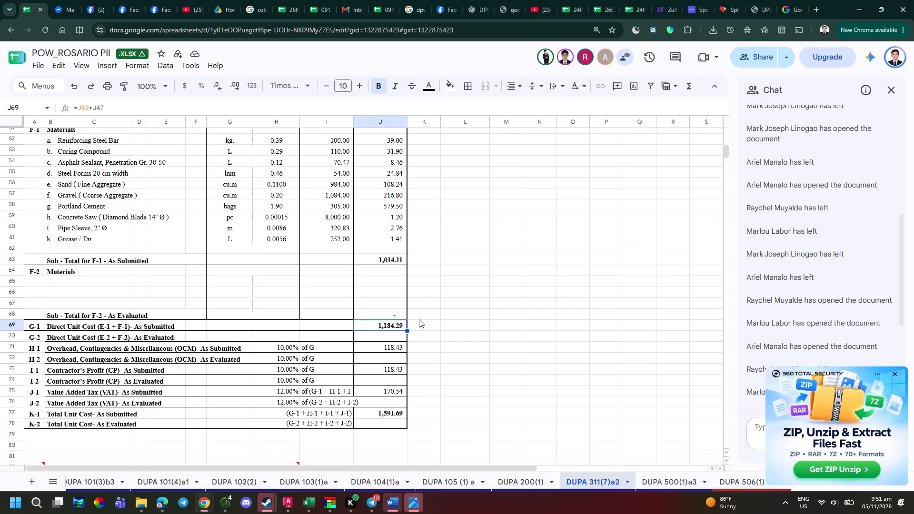
scroll(418, 319, "up", 3)
key("alt+Tab")
scroll(399, 309, "up", 2)
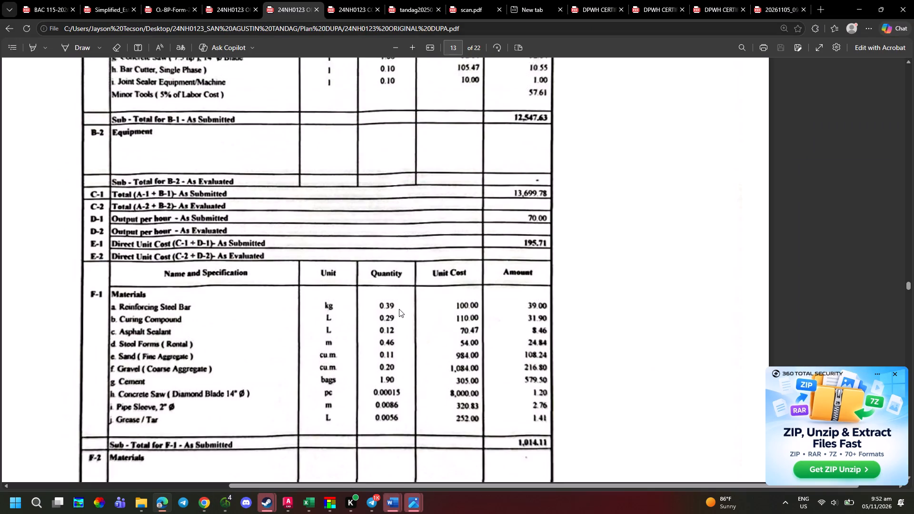
key("alt+Tab")
scroll(330, 294, "up", 1)
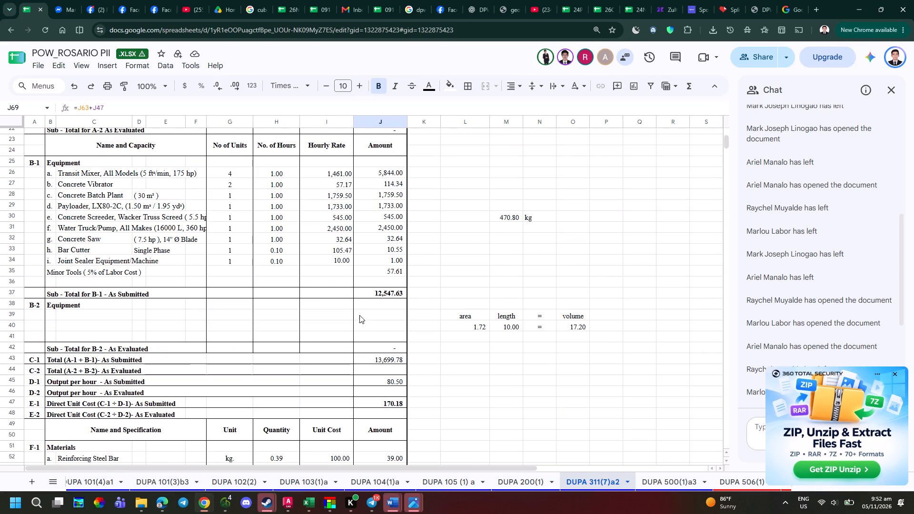
scroll(365, 333, "down", 1)
scroll(380, 314, "up", 3)
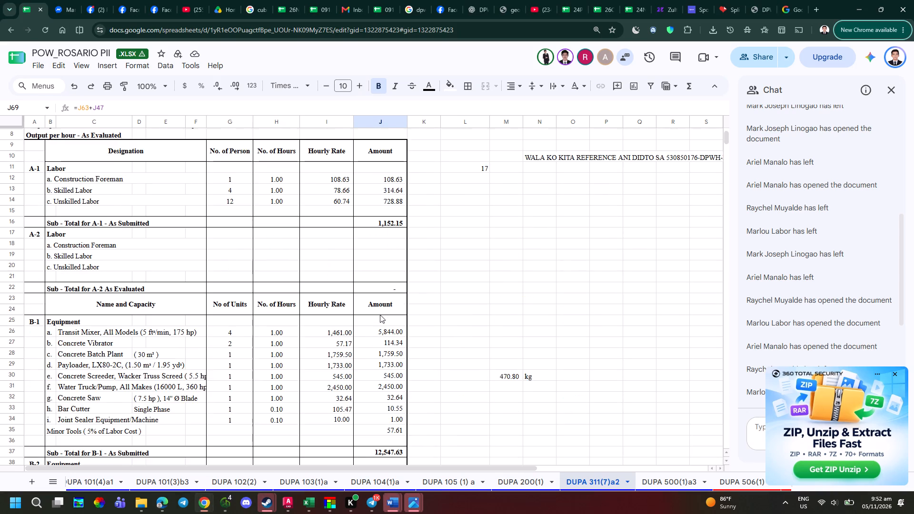
key("alt+Tab")
scroll(380, 315, "up", 3)
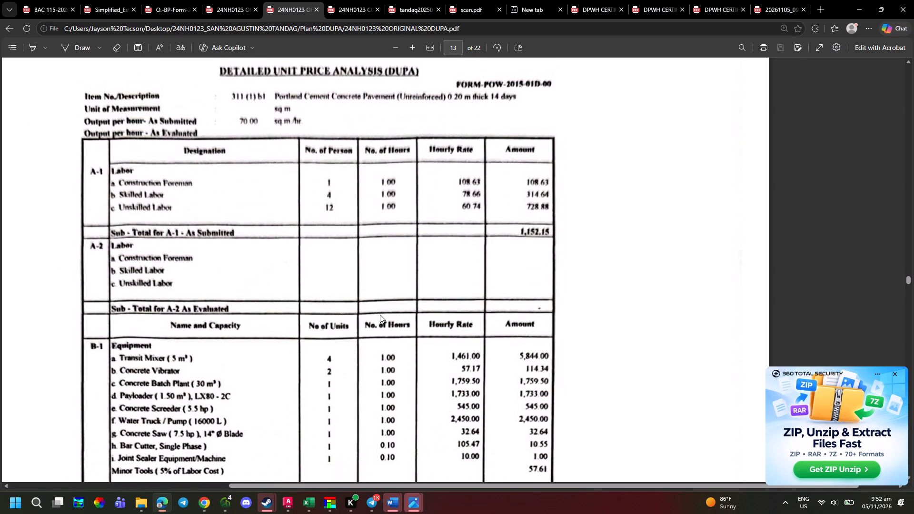
scroll(380, 315, "down", 1)
Set the submitted output per hour in the DUPA 311(7)a2 header to 70 sq.m./hr.
key("alt+Tab")
scroll(164, 228, "up", 1)
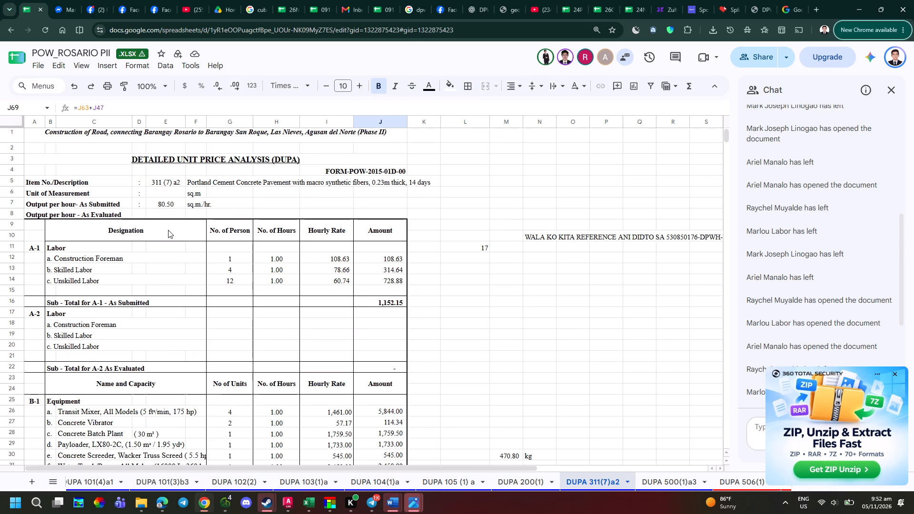
left_click(157, 200)
type("70")
key("Return")
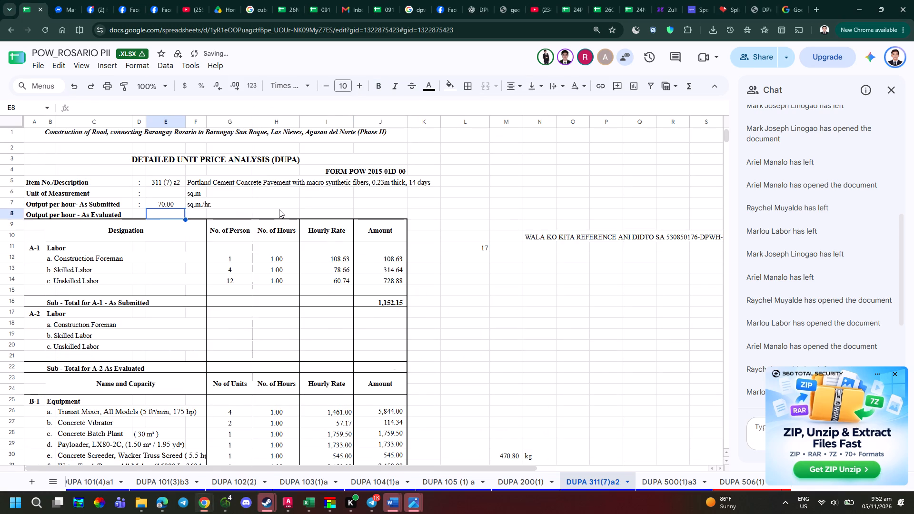
Compare the direct unit cost, OCM, profit, VAT and total unit cost of DUPA 311(7)a2 with the PDF, and inspect the K-1 formula.
key("alt+Tab")
scroll(268, 213, "up", 2)
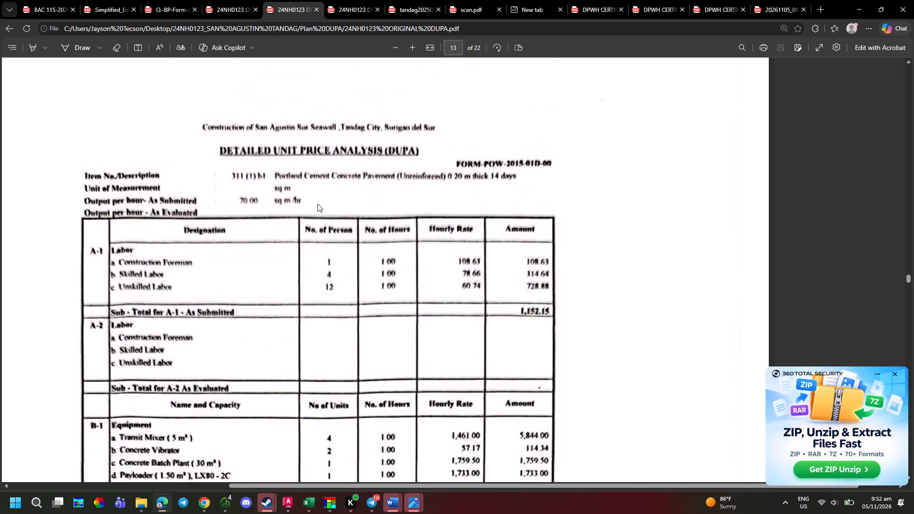
scroll(393, 244, "down", 2)
scroll(478, 275, "down", 8)
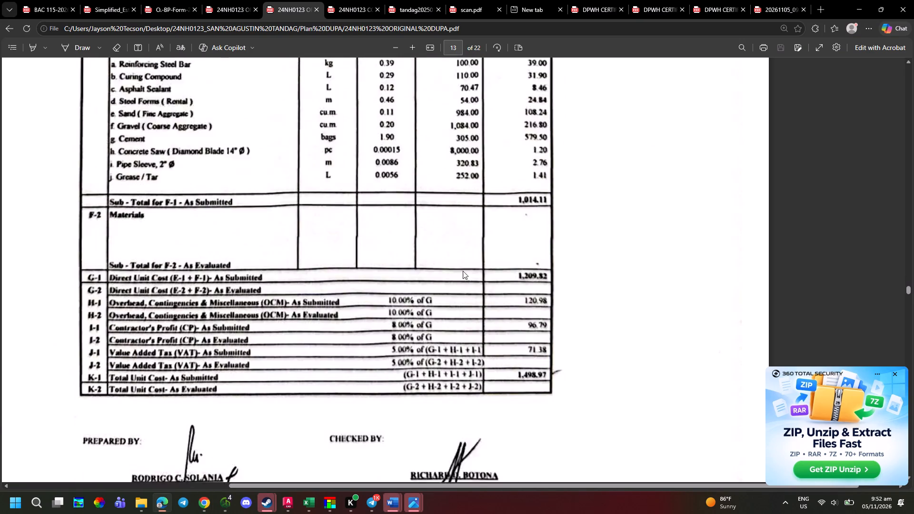
key("alt+Tab")
scroll(443, 277, "down", 7)
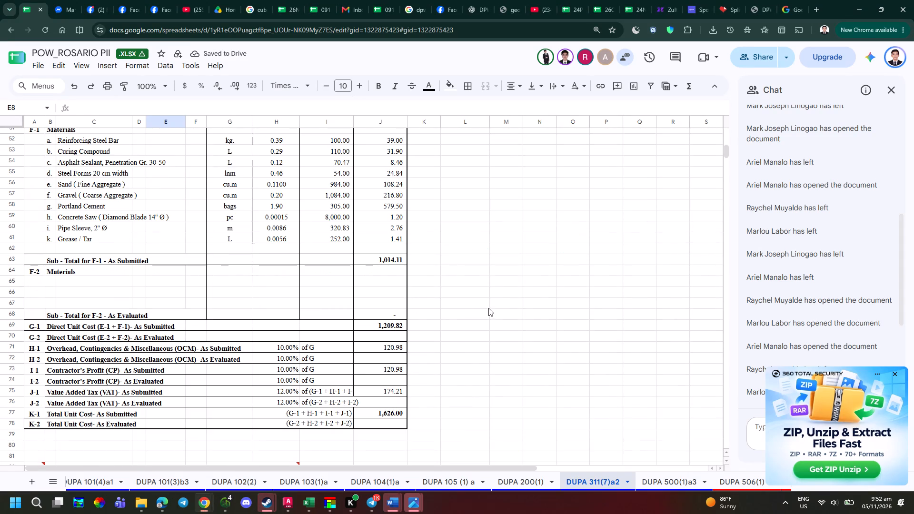
key("alt+Tab")
key("alt+Tab")
key("alt+Tab")
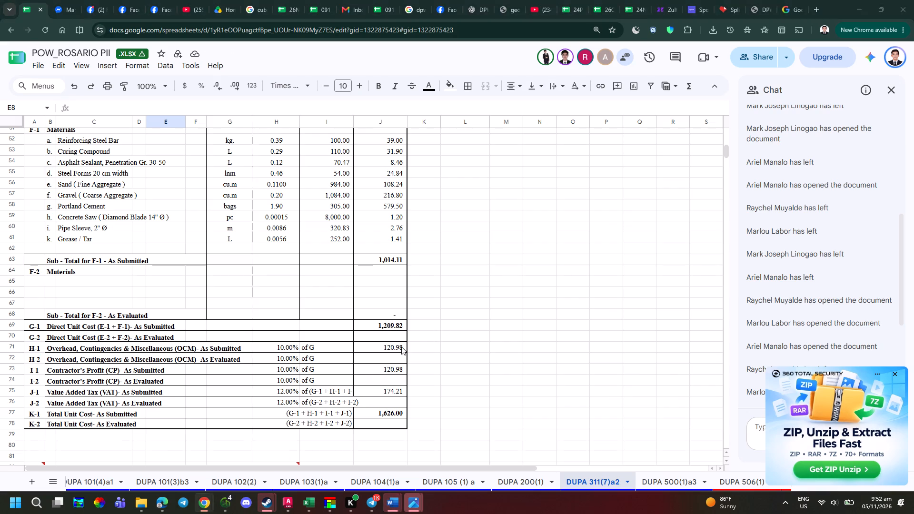
key("alt+Tab")
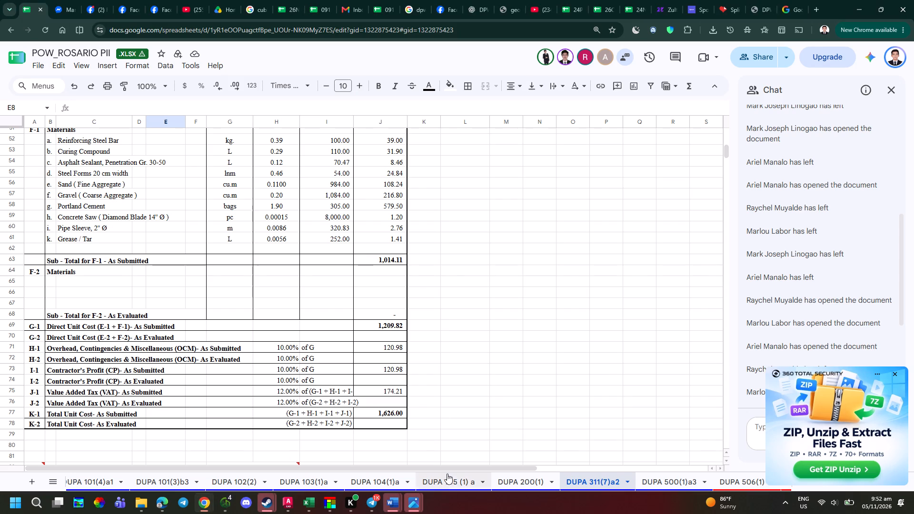
left_click(378, 419)
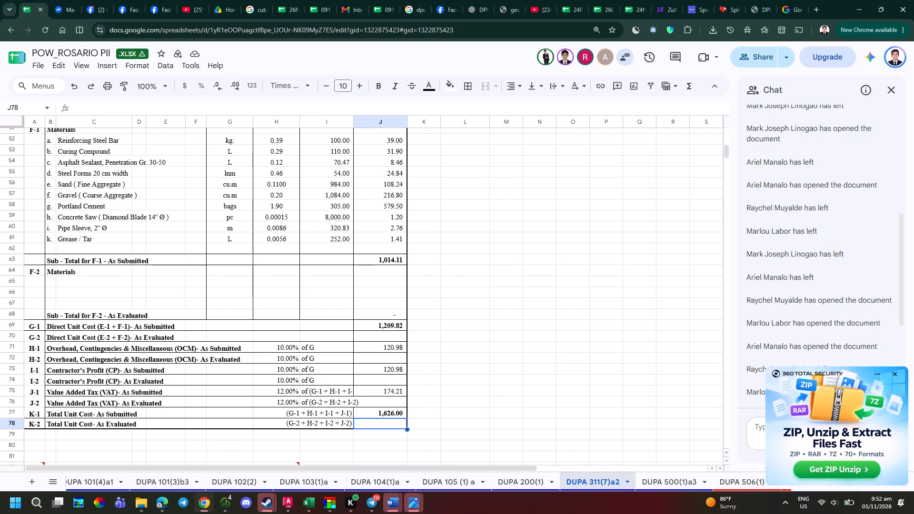
double_click(379, 416)
key("Escape")
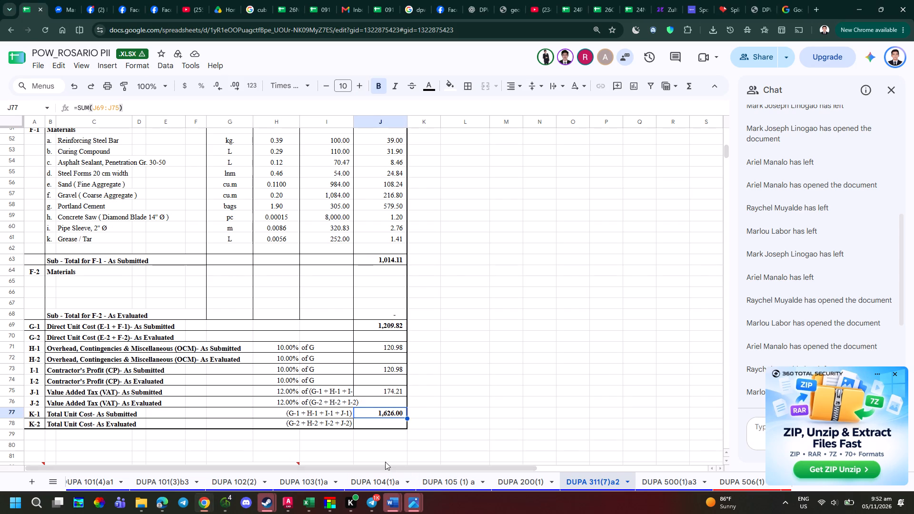
Open the PROGRAM OF WORKS sheet and review the quantities and direct unit costs of the listed work items.
scroll(438, 487, "up", 14)
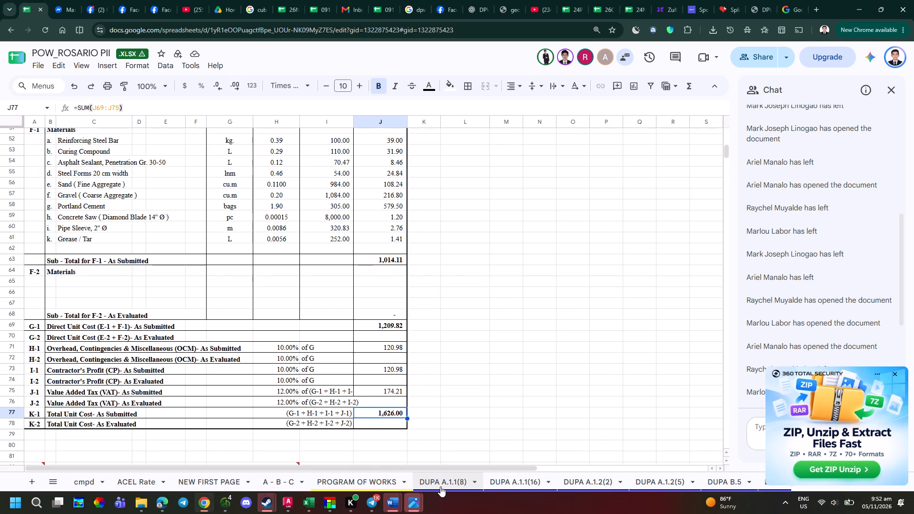
scroll(440, 486, "up", 1)
left_click(380, 481)
scroll(476, 476, "down", 10)
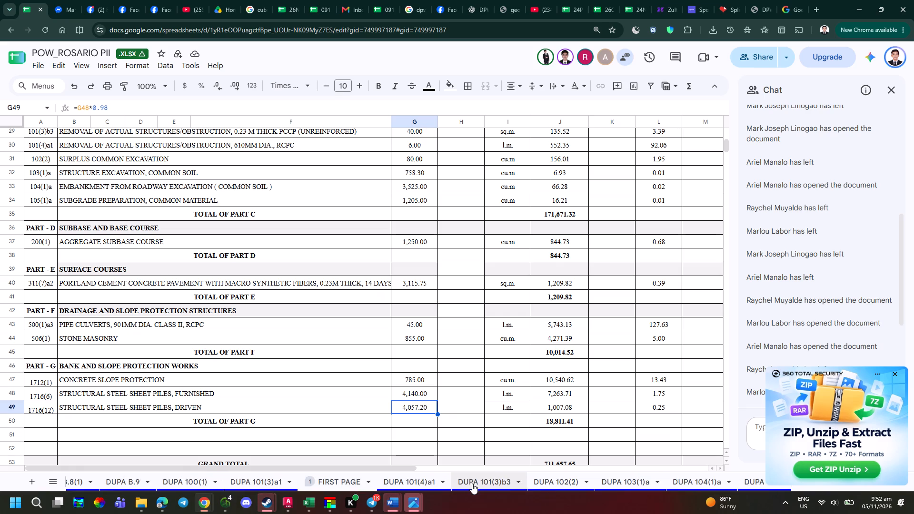
scroll(472, 484, "down", 5)
scroll(529, 486, "down", 6)
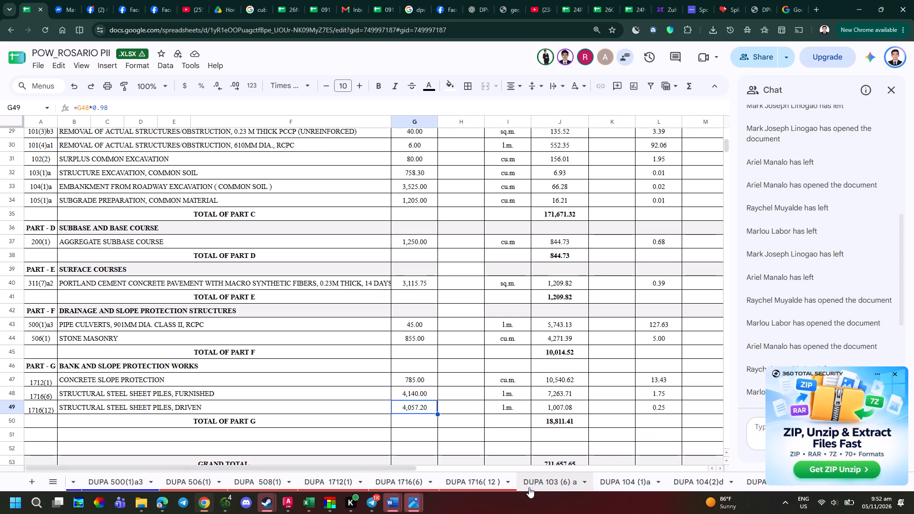
On the FIRST PAGE sheet, inspect the amount formulas of 311(7)a2 and 500(1)a3 and the quantity cells of 1716(6) and 311(7)a2.
scroll(518, 488, "up", 9)
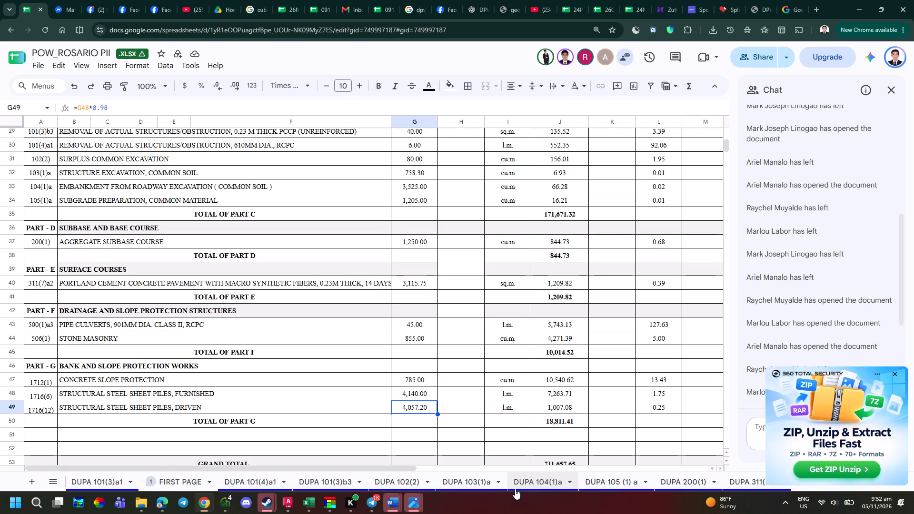
scroll(515, 489, "up", 2)
left_click(358, 482)
scroll(442, 401, "down", 2)
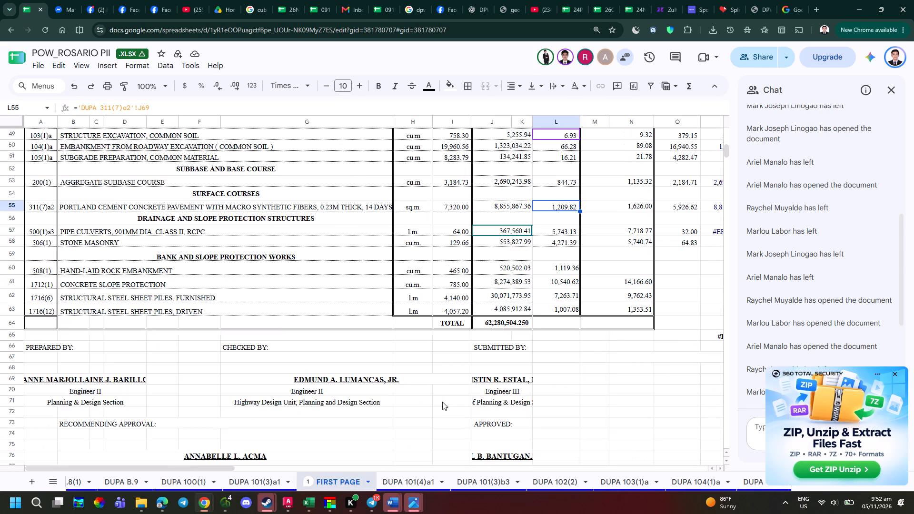
scroll(476, 380, "up", 1)
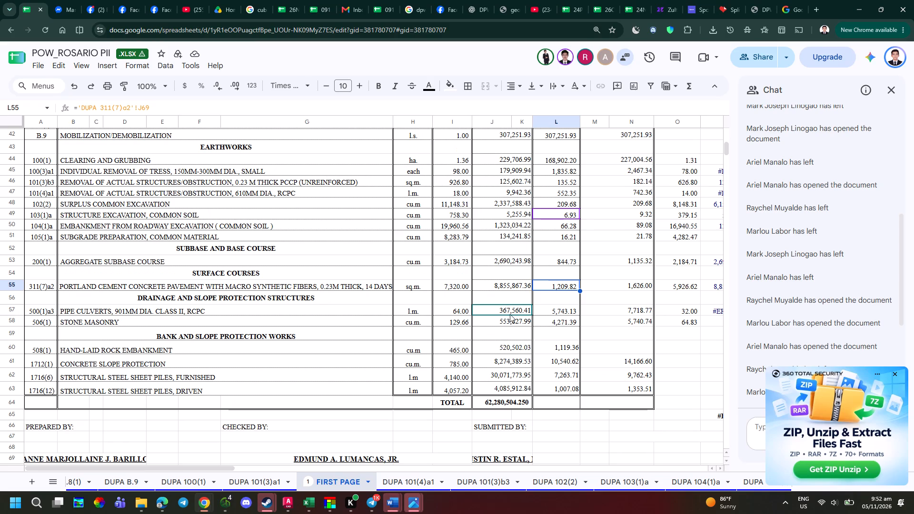
left_click(501, 288)
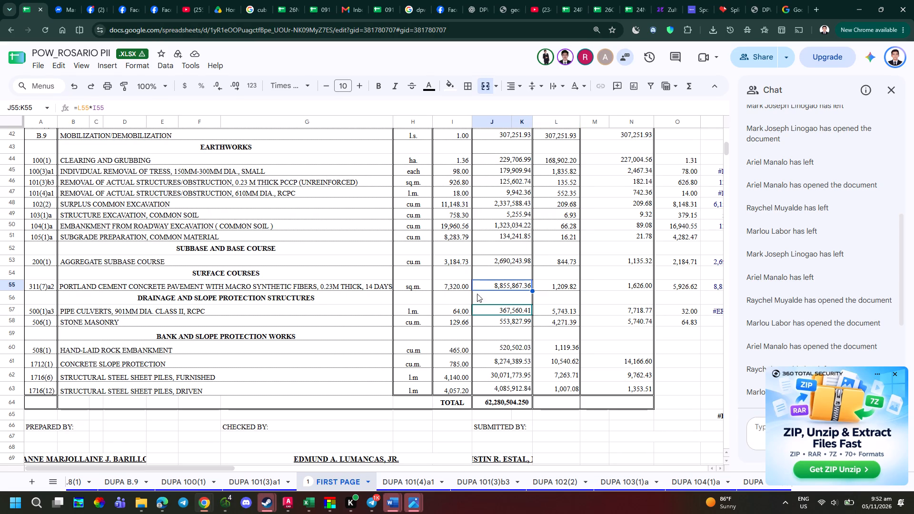
double_click(489, 289)
key("Escape")
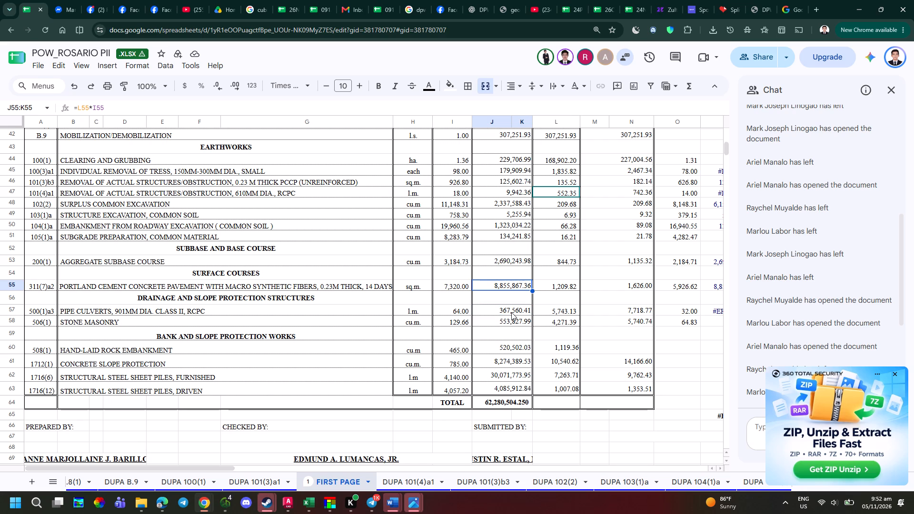
left_click(511, 312)
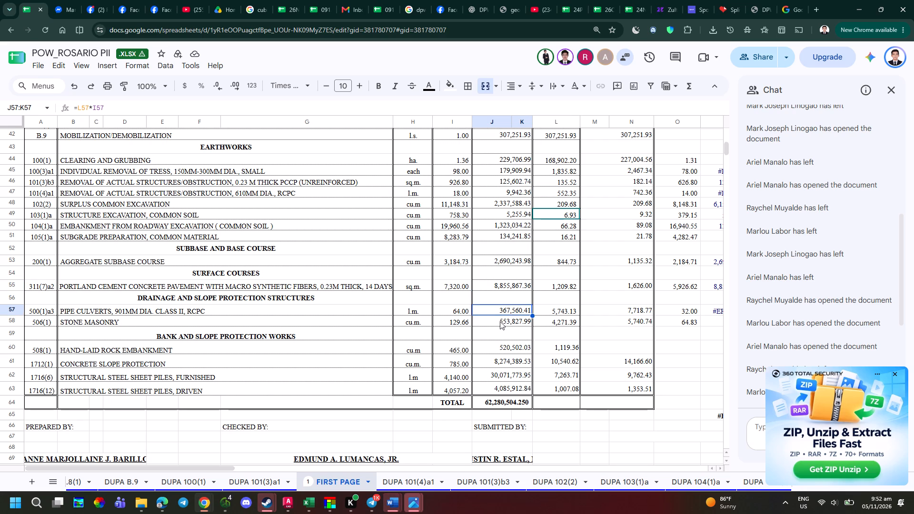
left_click(456, 372)
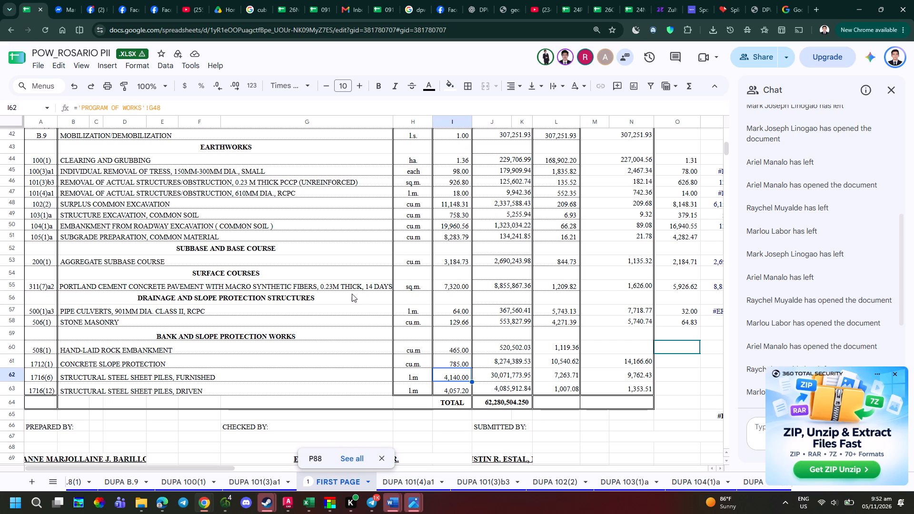
double_click(457, 281)
double_click(463, 283)
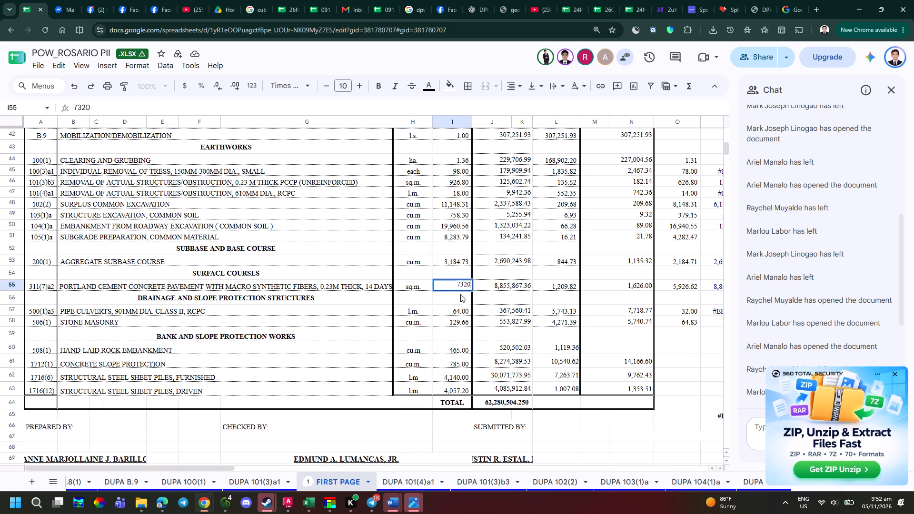
key("Escape")
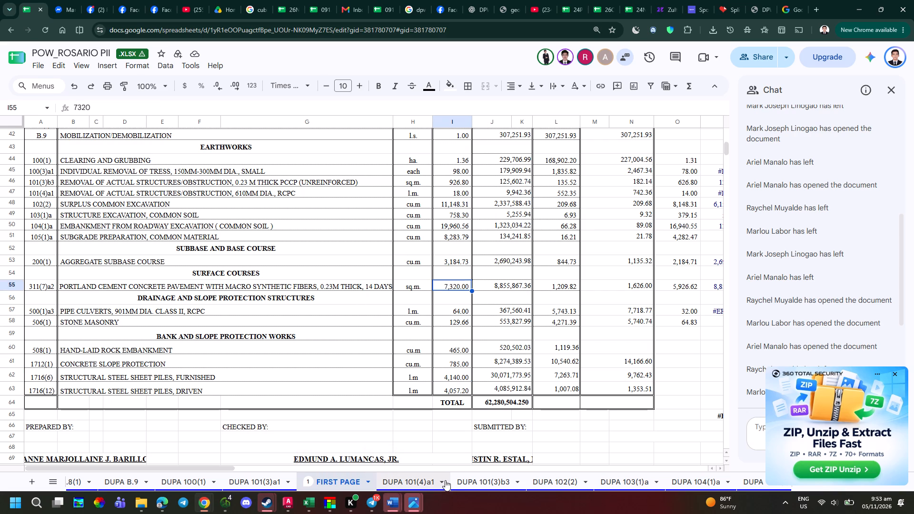
Dismiss the 360 Total Security advertisement and close the document chat to widen the FIRST PAGE view.
left_click(895, 378)
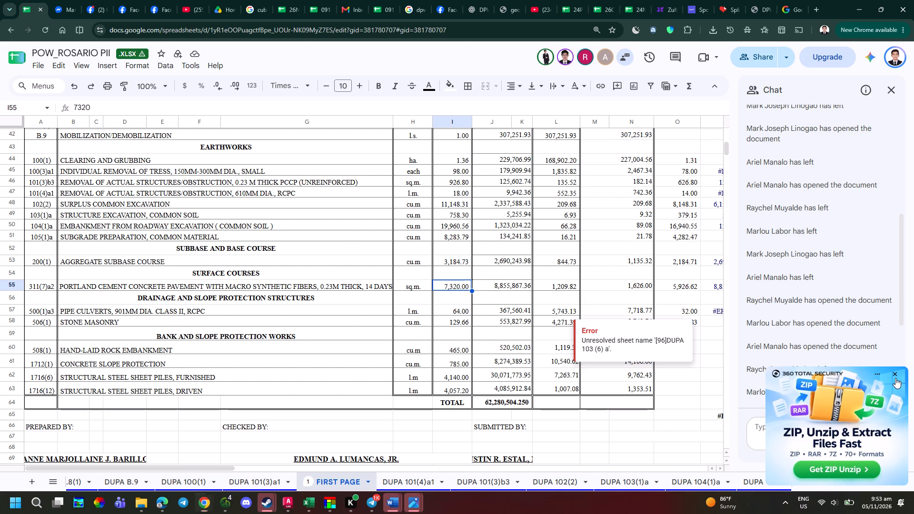
left_click(891, 94)
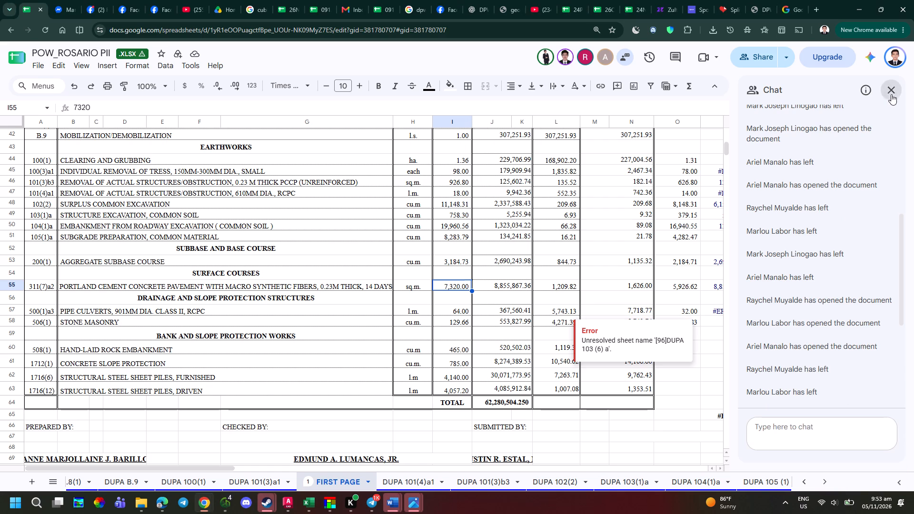
left_click(567, 420)
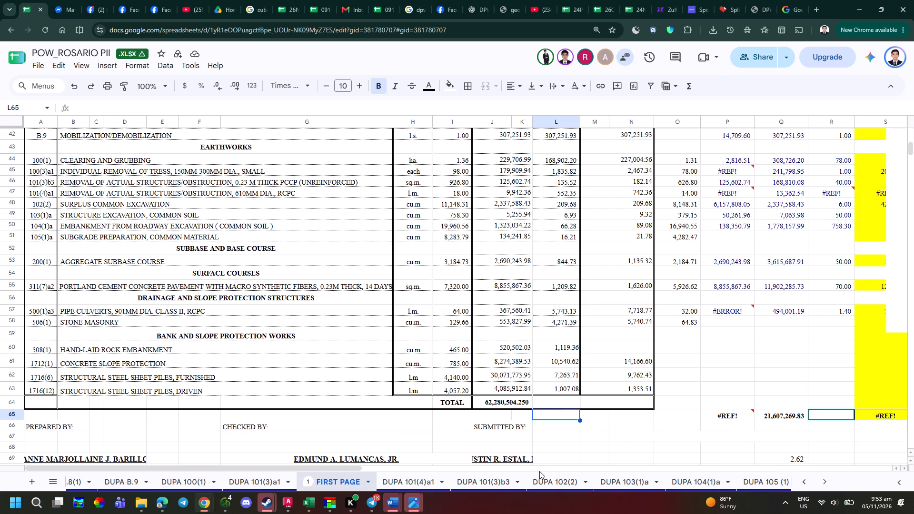
Open the DUPA 311(7)a2 sheet at its F-1 materials list.
scroll(539, 471, "down", 12)
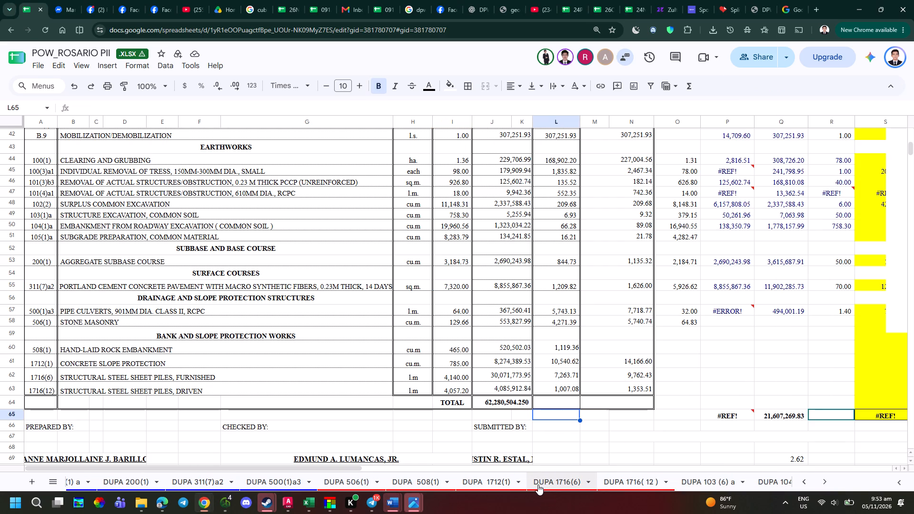
left_click(189, 479)
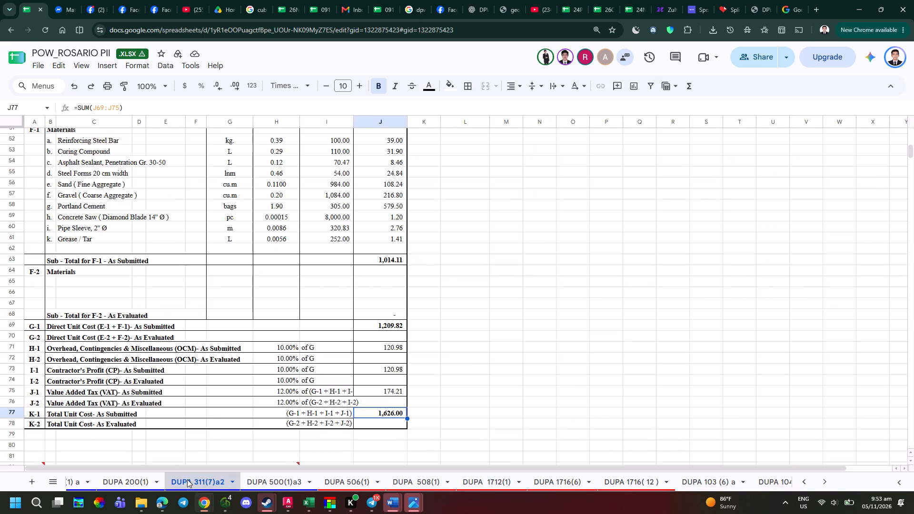
scroll(181, 330, "up", 1)
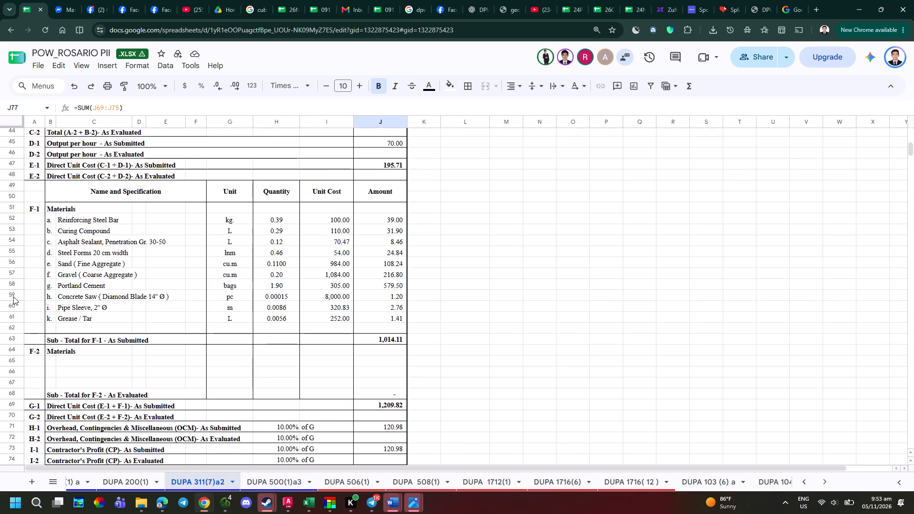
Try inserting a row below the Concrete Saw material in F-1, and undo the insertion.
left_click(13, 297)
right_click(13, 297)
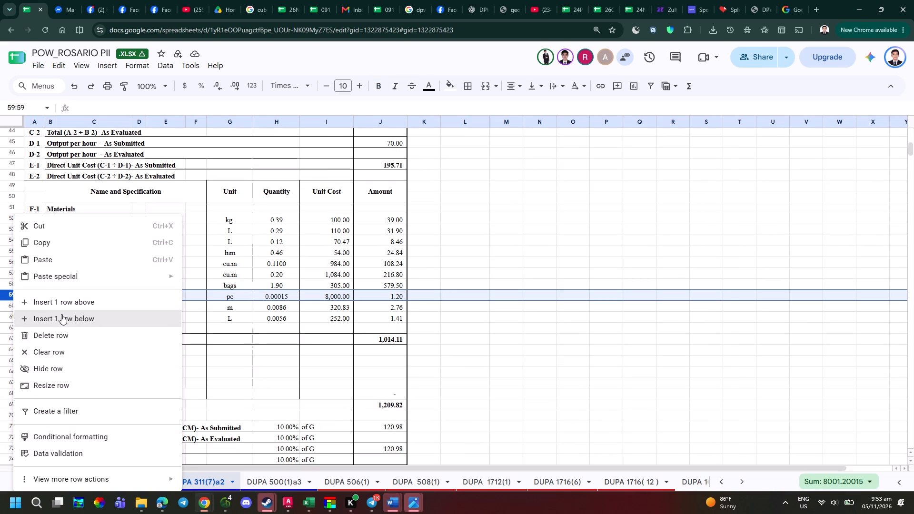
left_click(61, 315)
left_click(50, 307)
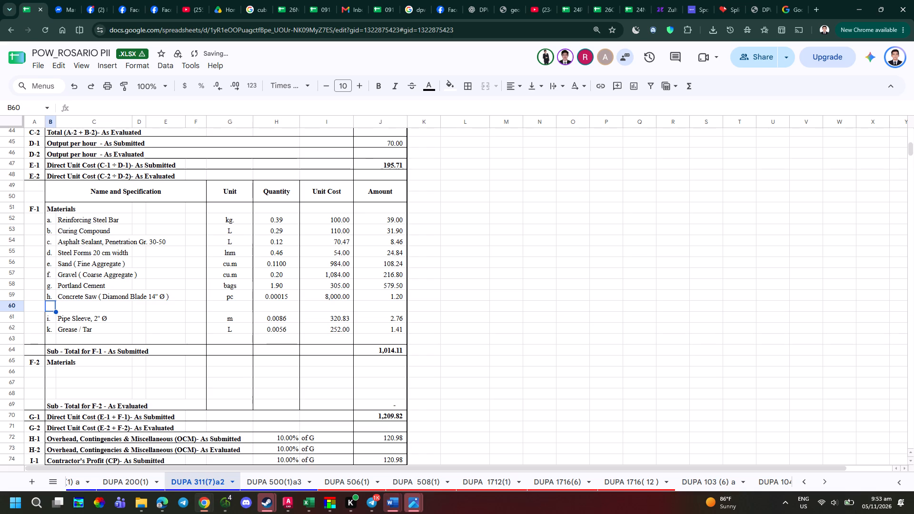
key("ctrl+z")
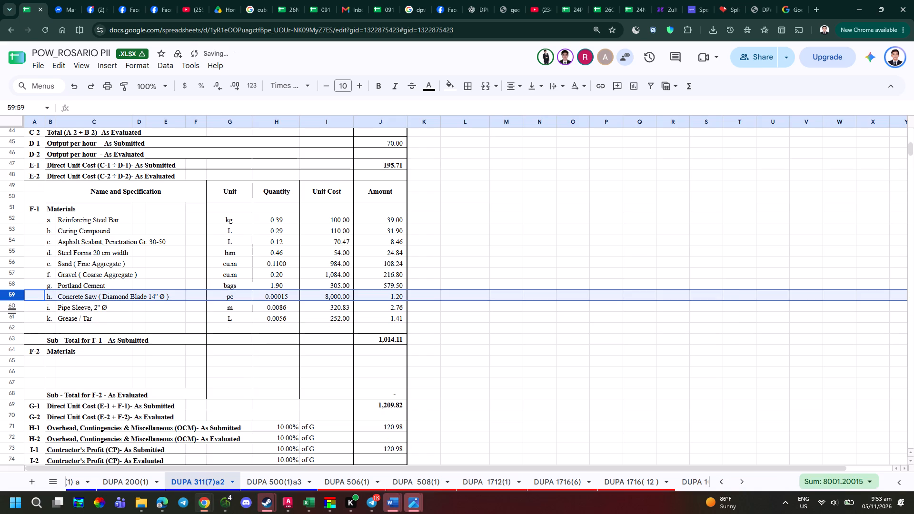
Insert a row above Grease / Tar in the F-1 materials, lettered "j." and described as "Macro".
left_click(11, 319)
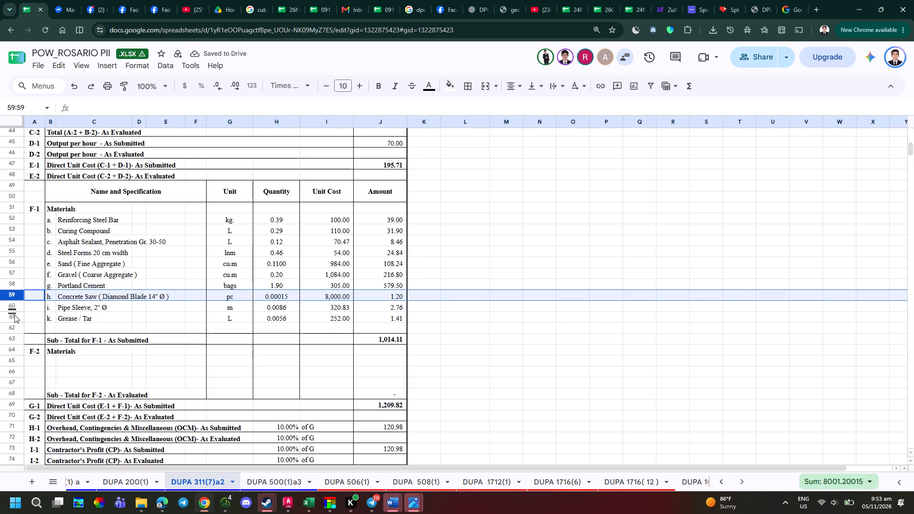
left_click(14, 315)
right_click(14, 315)
left_click(71, 297)
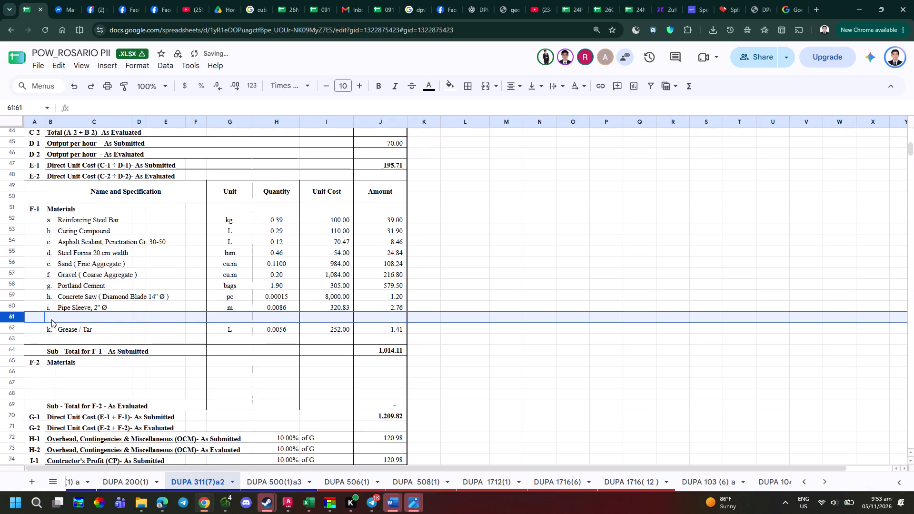
left_click(53, 319)
type("j.")
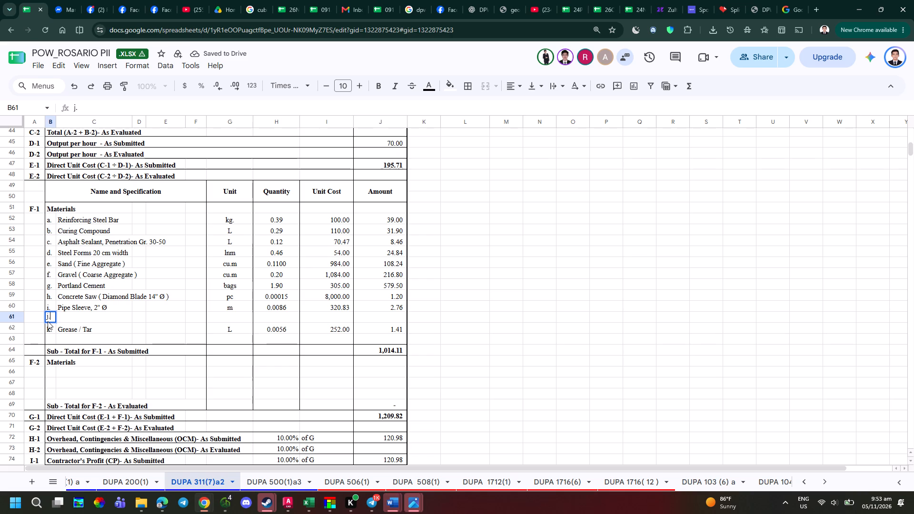
key("Tab")
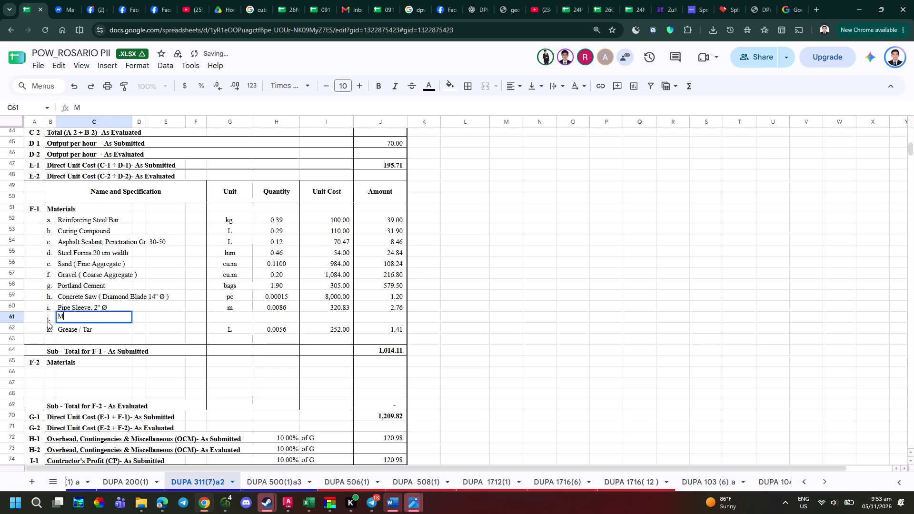
type("cro")
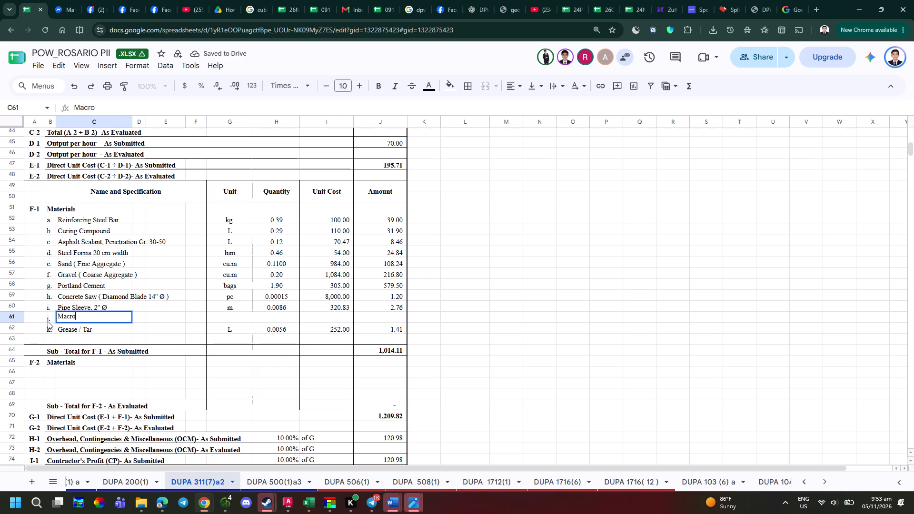
left_click(122, 356)
Check the unit, quantity and unit cost cells of the Macro row and inspect the Pipe Sleeve unit cost formula.
left_click(107, 311)
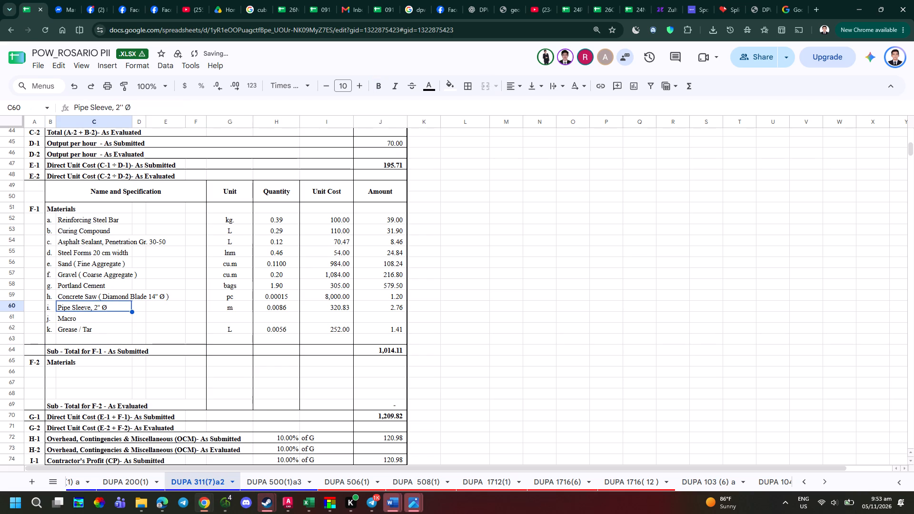
left_click(101, 323)
left_click(101, 323)
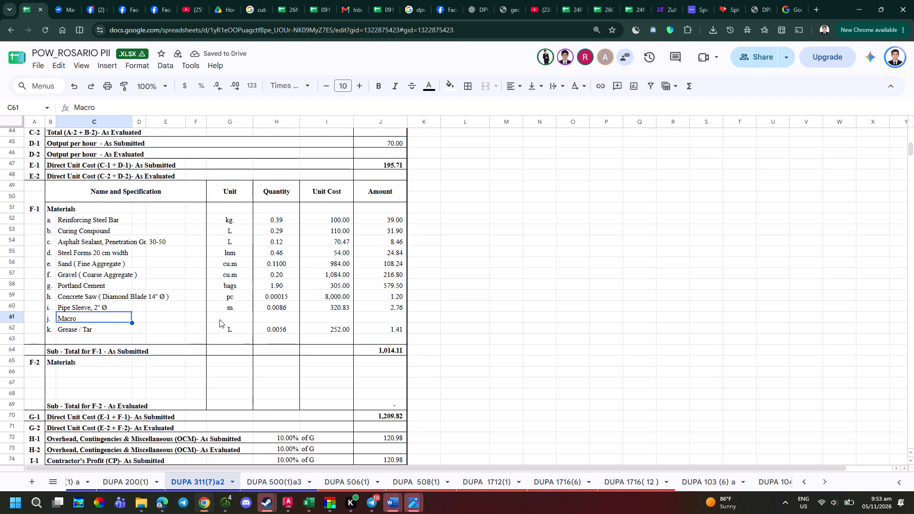
left_click(219, 319)
left_click(277, 310)
left_click(279, 315)
left_click(340, 319)
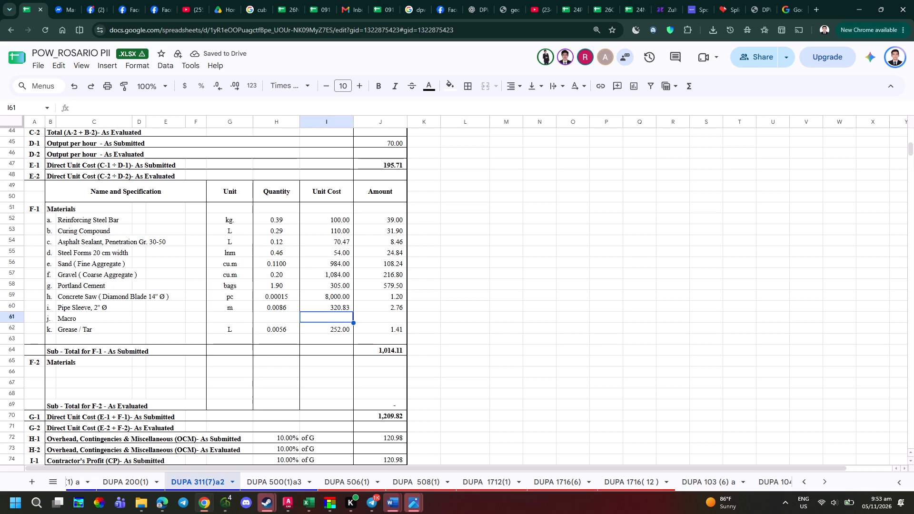
left_click(340, 308)
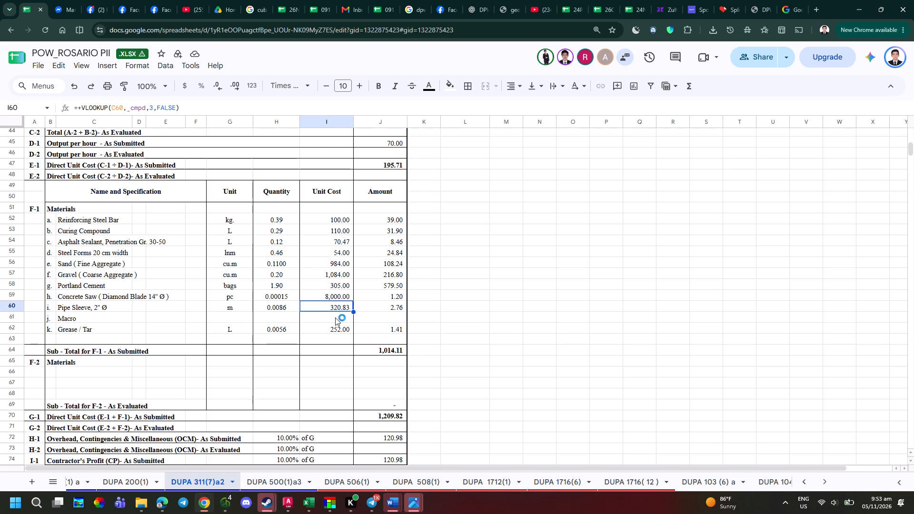
left_click(336, 312)
double_click(336, 311)
double_click(336, 309)
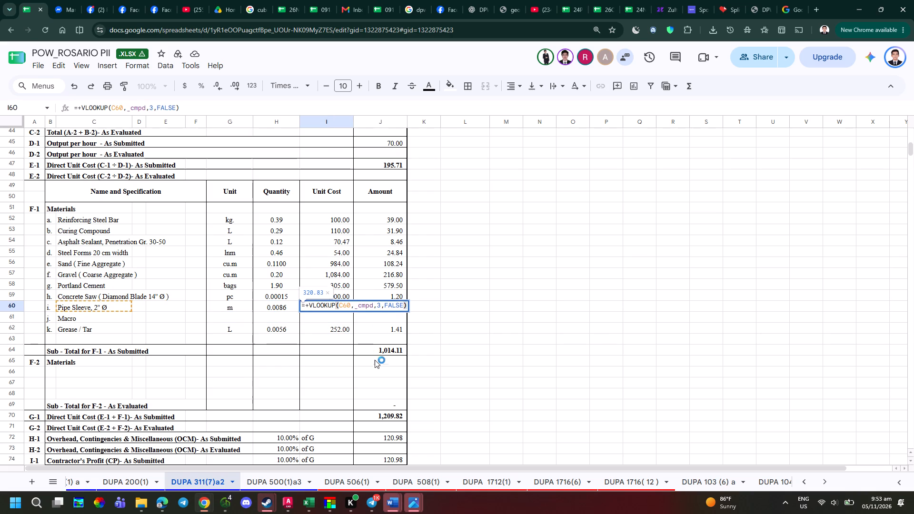
Leave the formula unchanged and search the cmpd material price sheet for "macro" and "fiber".
scroll(319, 488, "up", 9)
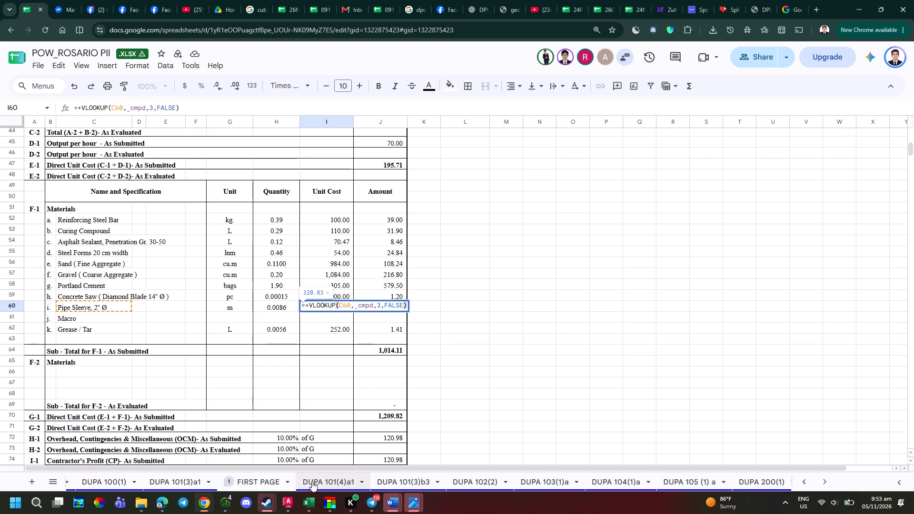
scroll(312, 481, "up", 10)
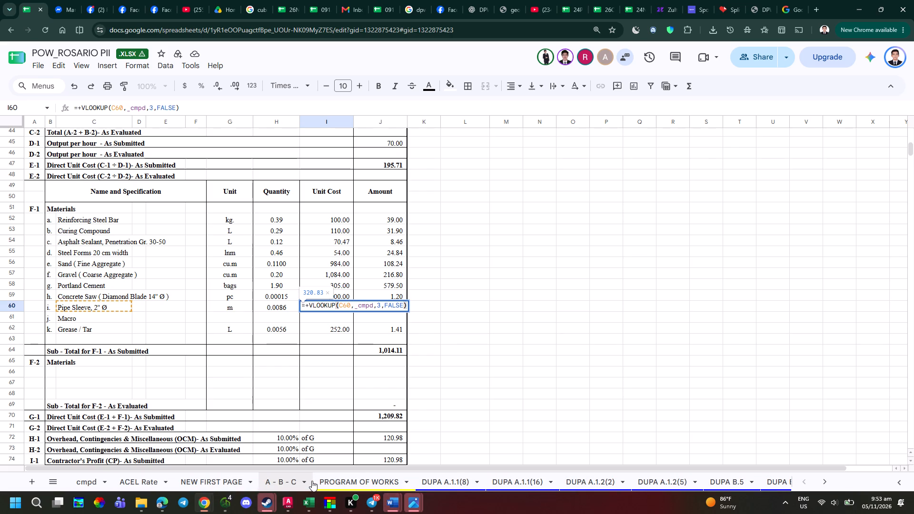
scroll(312, 481, "up", 3)
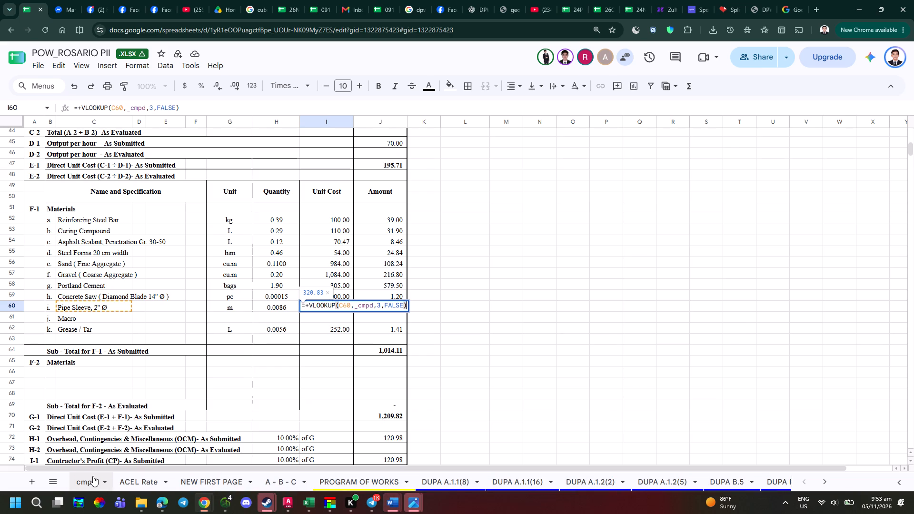
left_click(93, 476)
key("Escape")
key("ctrl+f")
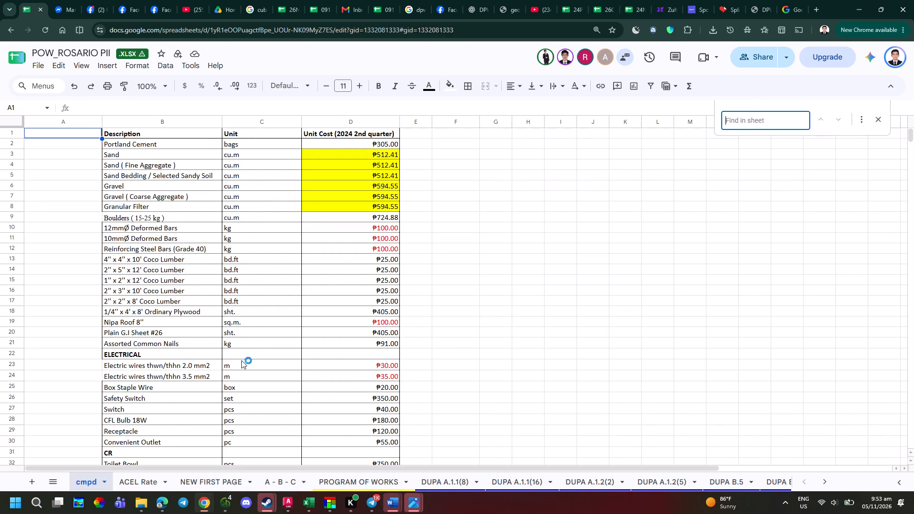
type("macro")
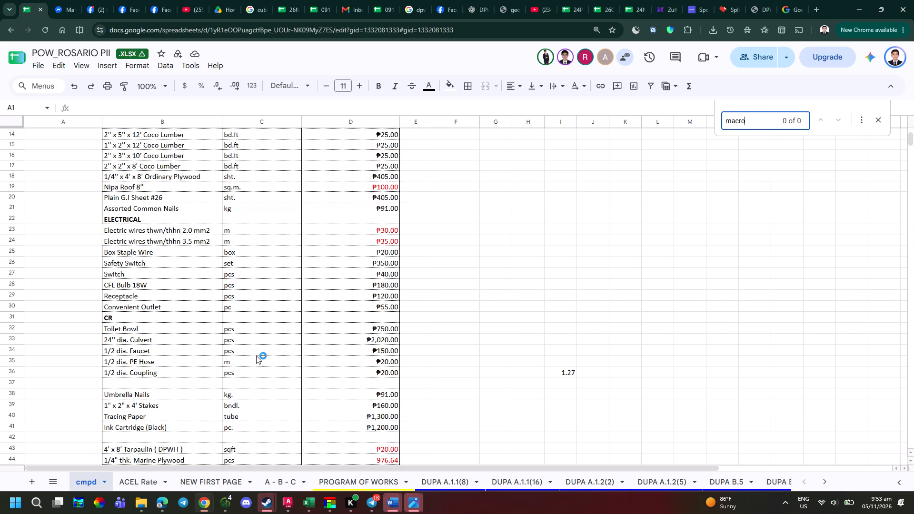
key("BackSpace")
key("BackSpace")
key("BackSpace")
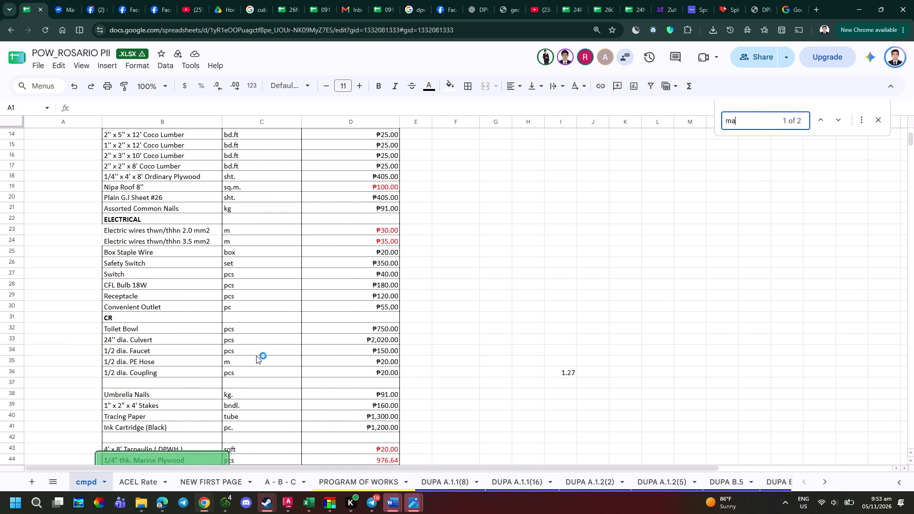
key("BackSpace")
key("BackSpace")
key("BackSpace")
type("fiber")
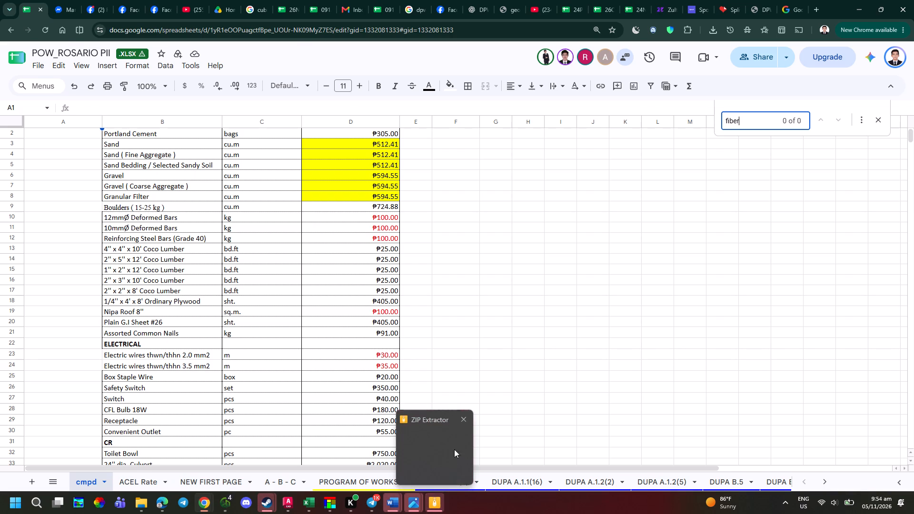
Close the ZIP Extractor window.
left_click(451, 439)
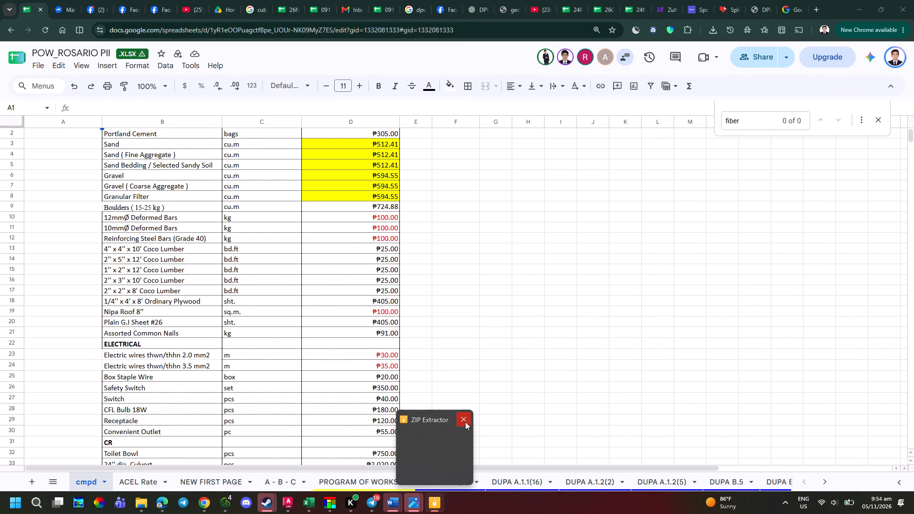
left_click(465, 422)
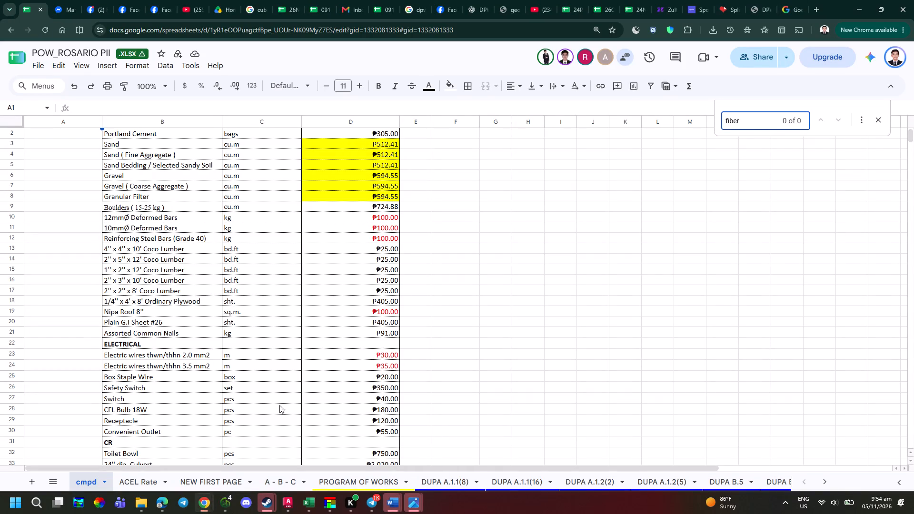
Search the cmpd price sheet for "micro".
scroll(281, 329, "down", 2)
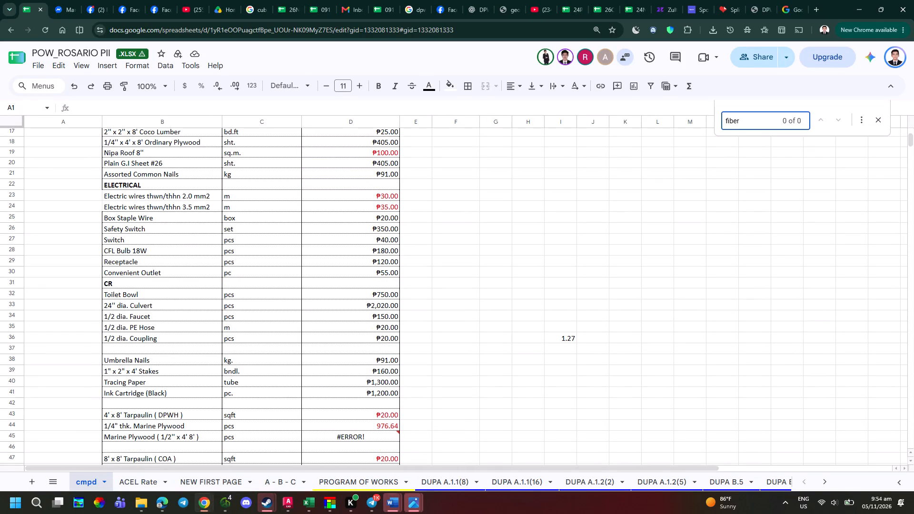
left_click_drag(755, 121, 679, 136)
type("micr")
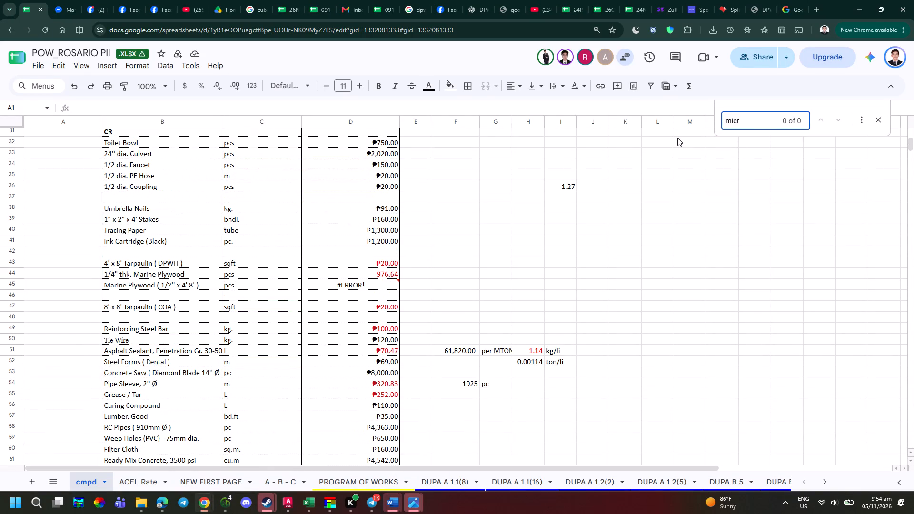
key("o")
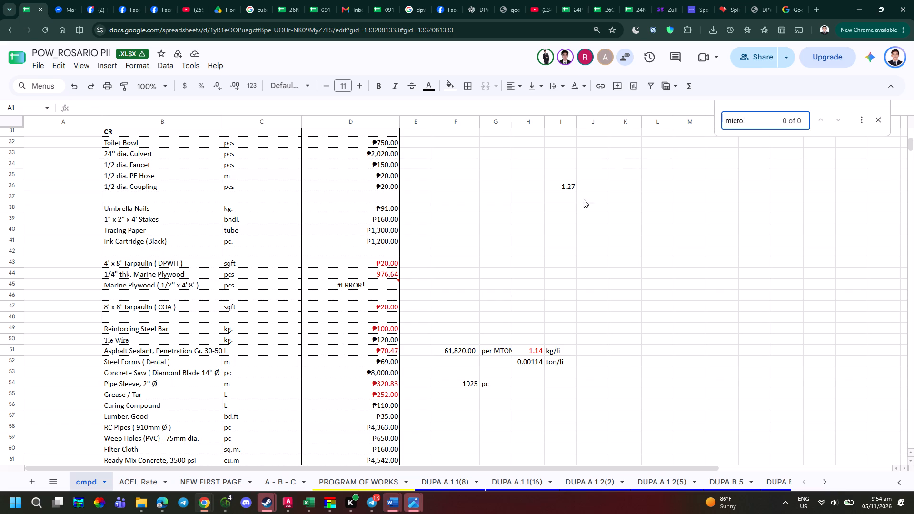
Check the pavement item's wording on the PROGRAM OF WORKS sheet, and search the cmpd sheet for "macro" again.
left_click(329, 479)
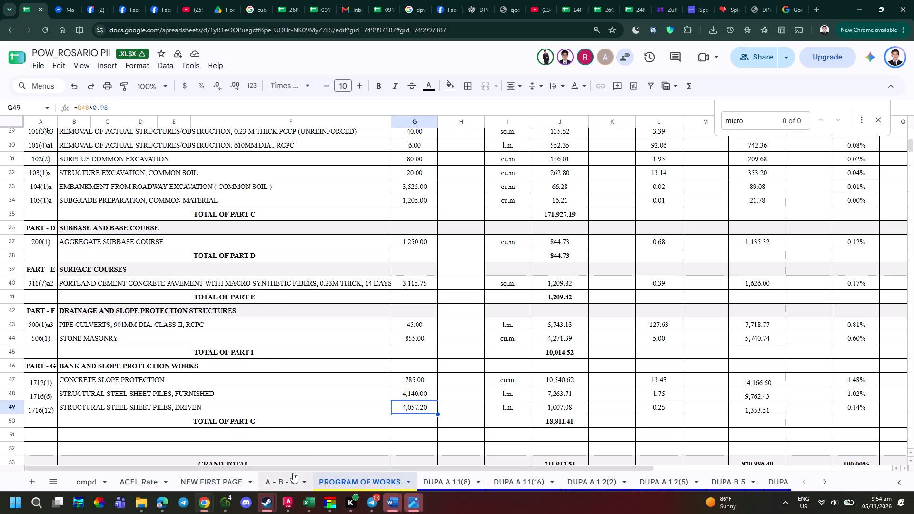
left_click(96, 476)
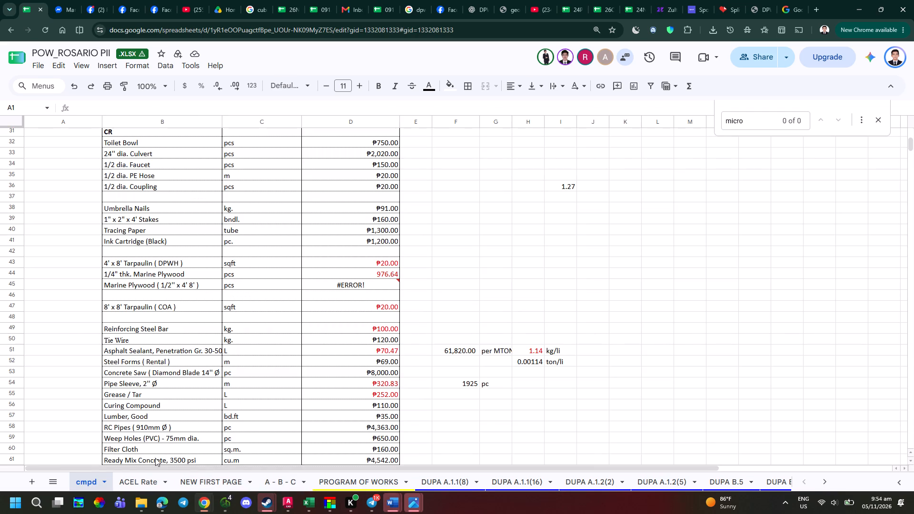
left_click(759, 128)
left_click(758, 121)
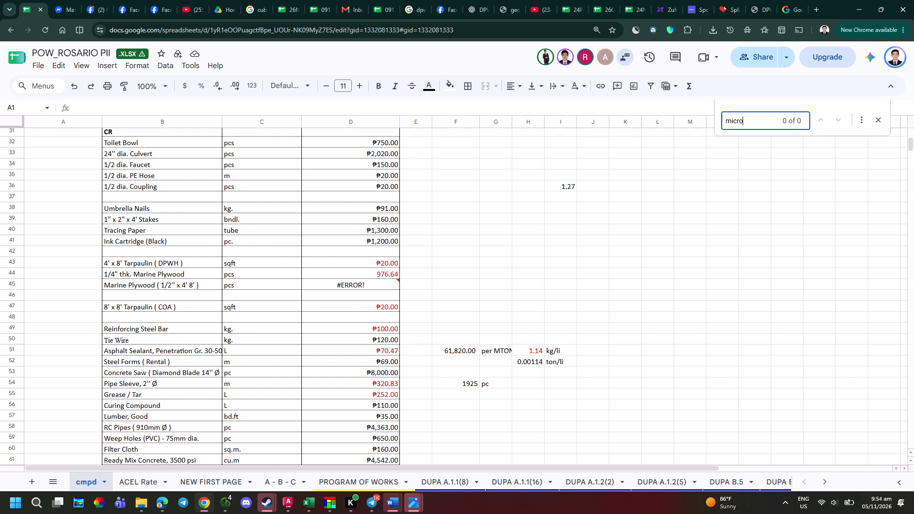
key("BackSpace")
key("BackSpace")
key("BackSpace")
key("BackSpace")
type("acro")
Read through the full cmpd material price list for a macro synthetic fiber entry.
scroll(170, 381, "down", 2)
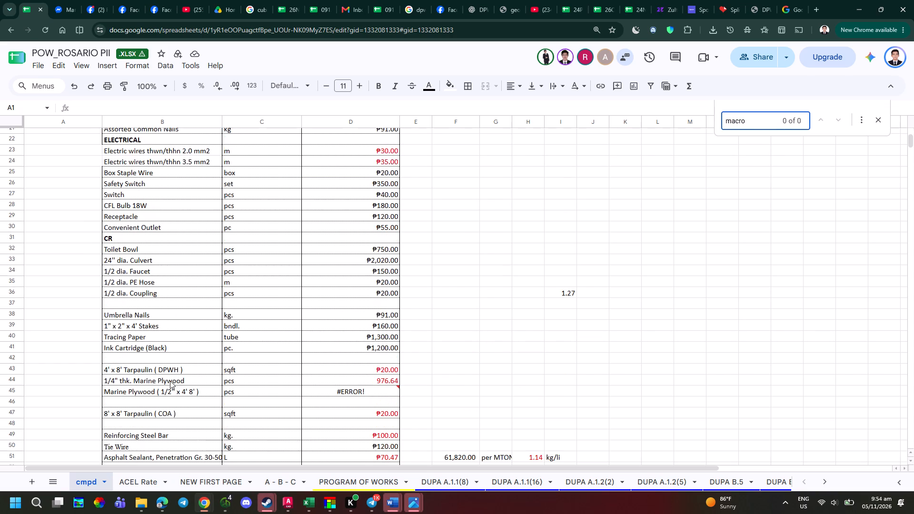
scroll(170, 381, "down", 1)
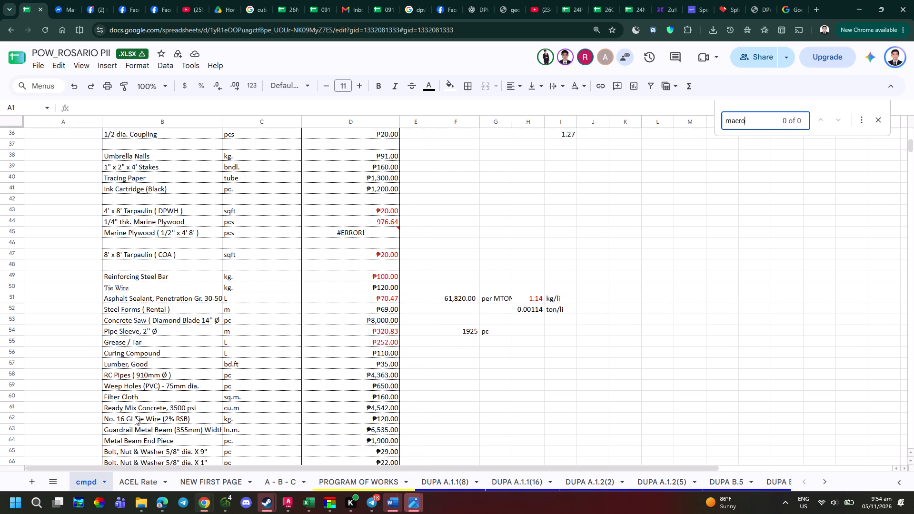
scroll(137, 415, "down", 2)
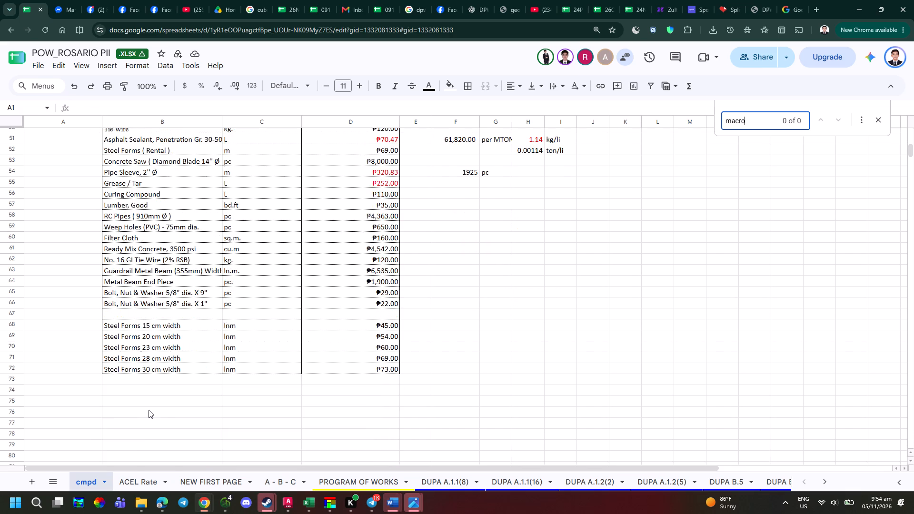
scroll(149, 409, "up", 7)
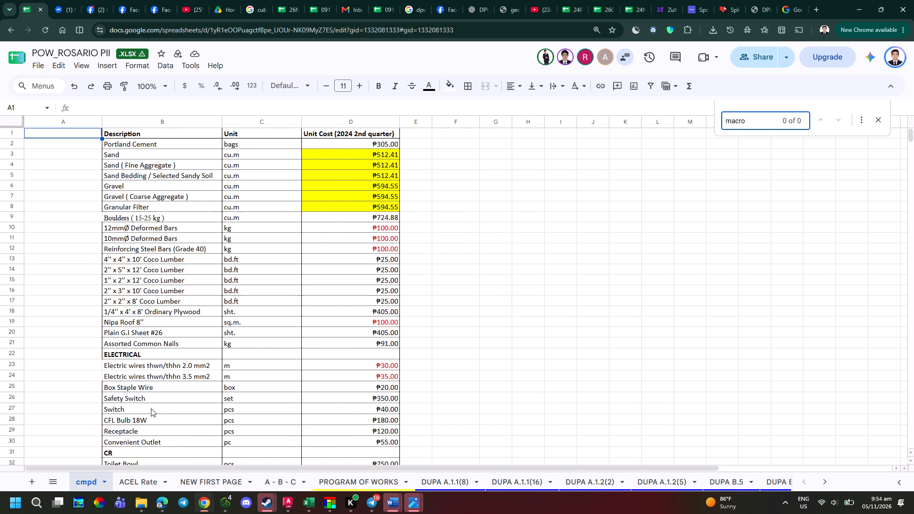
Look through the cmpd material price list again, from Portland Cement down to the Steel Forms entries, for a macro synthetic fiber item.
scroll(151, 408, "up", 2)
scroll(213, 341, "up", 3)
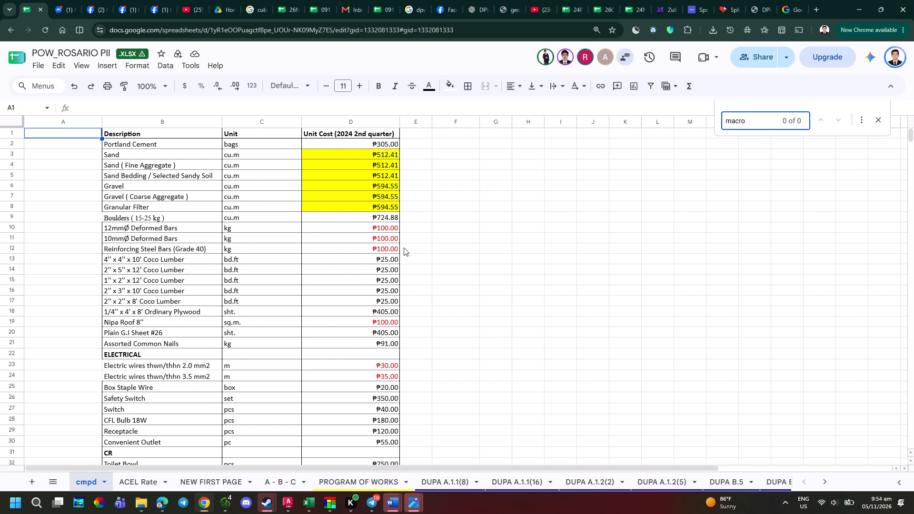
scroll(424, 278, "down", 1)
scroll(403, 331, "down", 1)
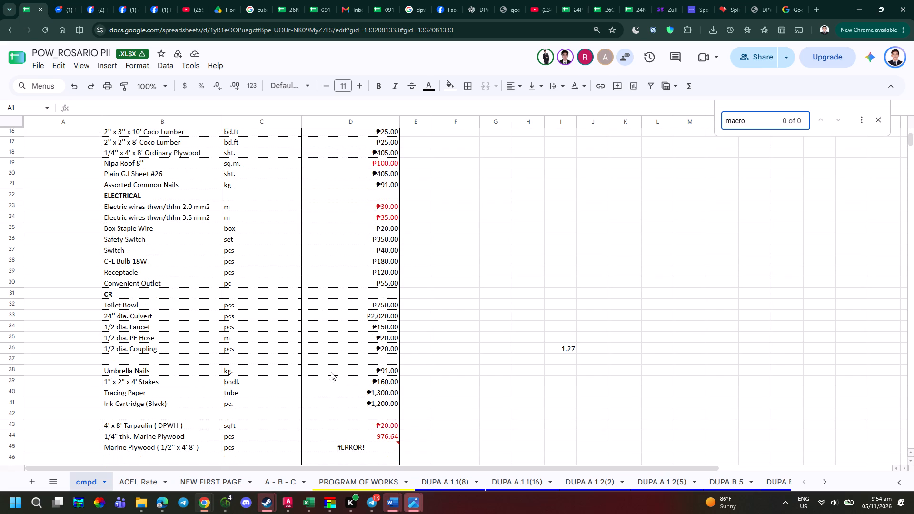
left_click(377, 309)
scroll(335, 350, "down", 2)
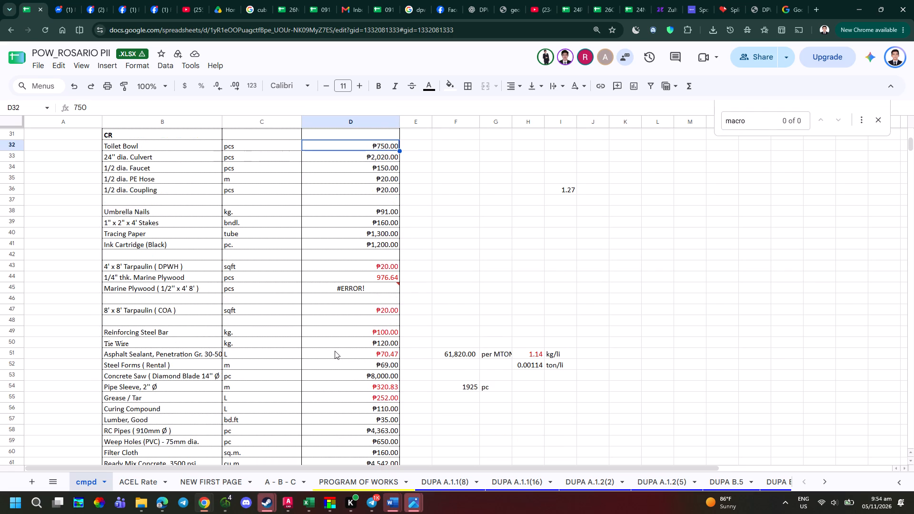
scroll(378, 360, "down", 2)
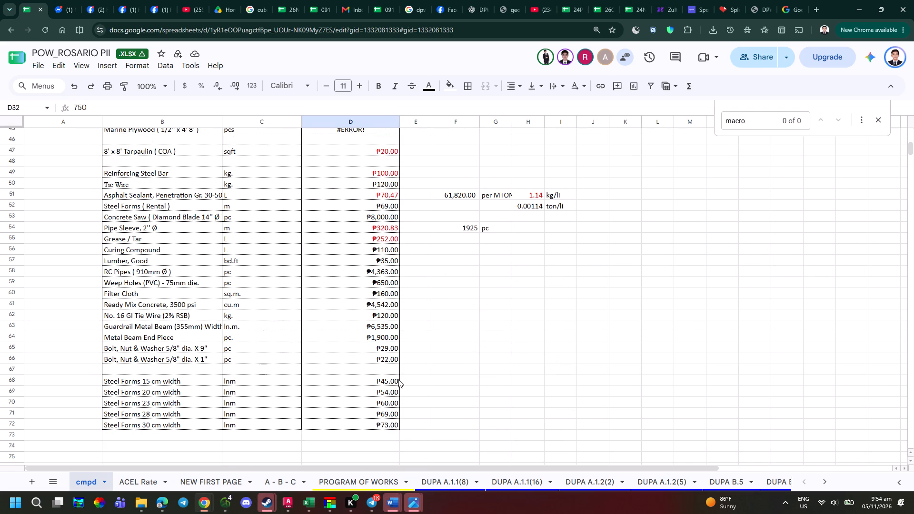
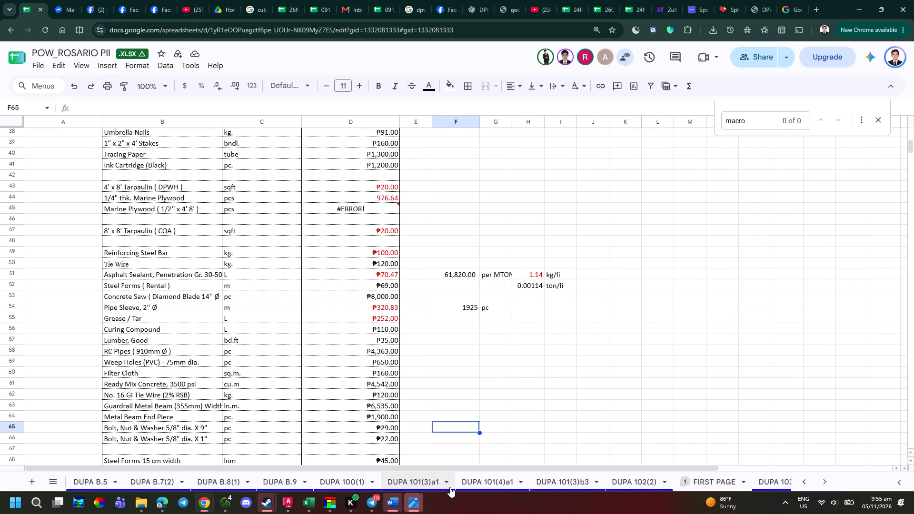
Return to the FIRST PAGE sheet, and from there open the DUPA 311(7)a2 sheet to view its materials list.
scroll(450, 487, "down", 4)
left_click(390, 489)
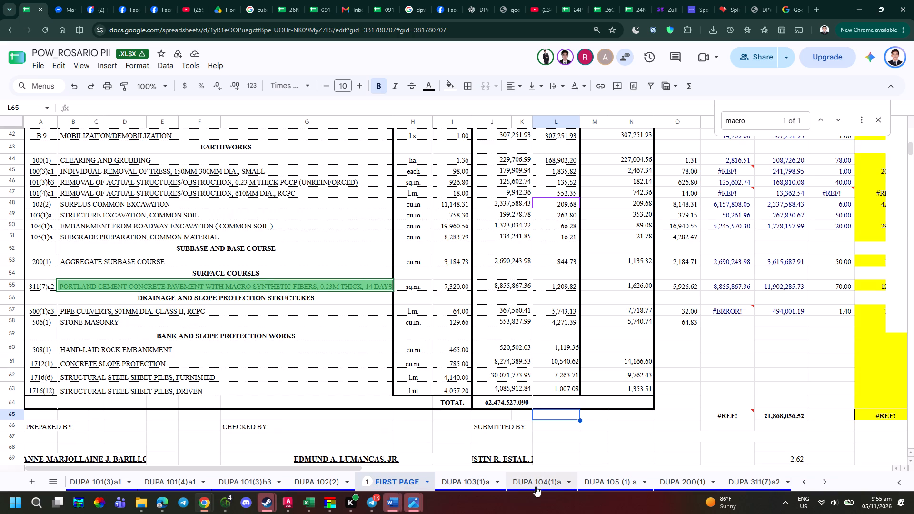
left_click(738, 474)
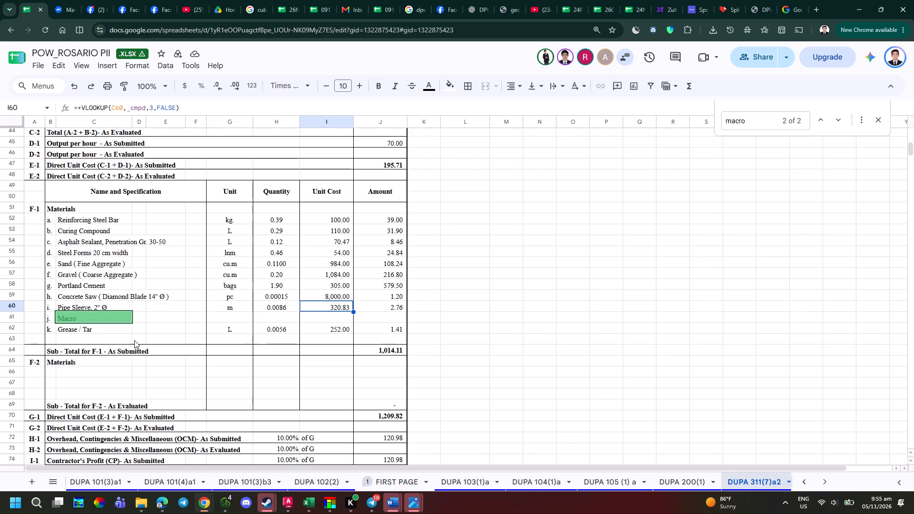
Check the pavement item's wording on FIRST PAGE and complete material j's name on DUPA 311(7)a2 as "Macro Synthetic Fiber".
double_click(92, 321)
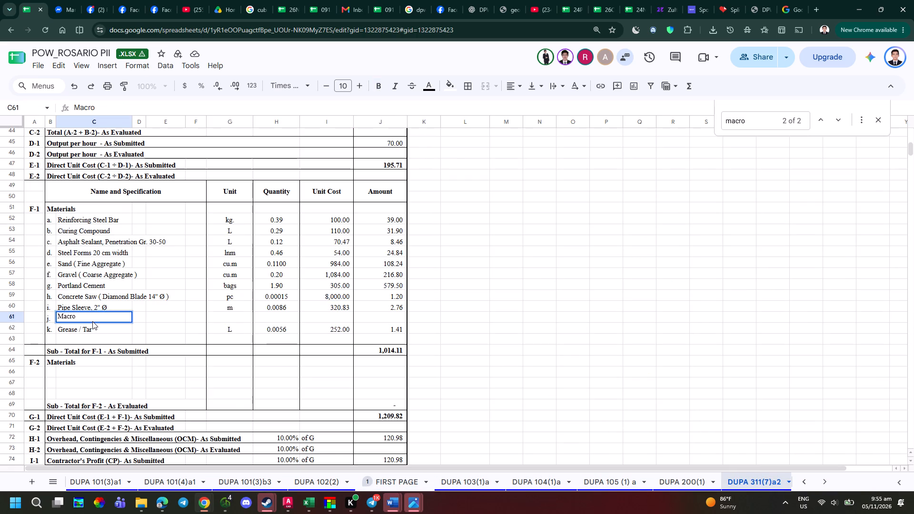
left_click(380, 481)
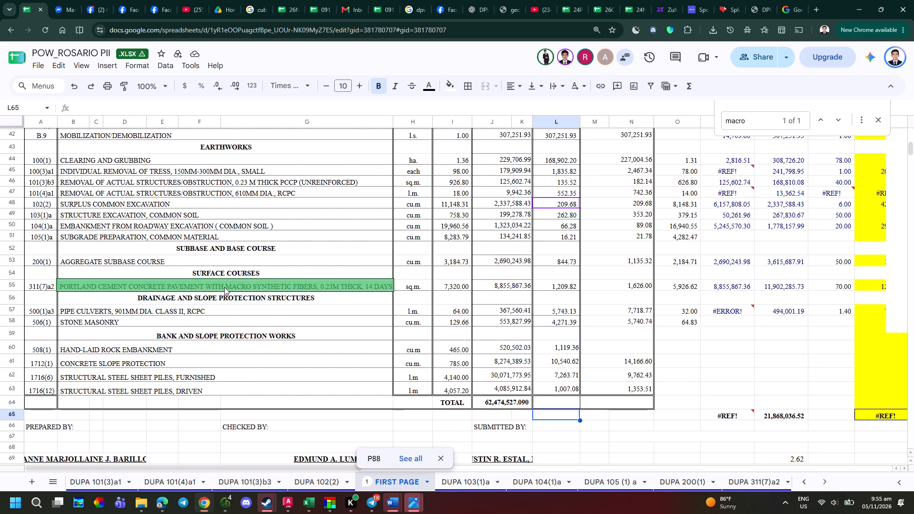
left_click(619, 479)
left_click(469, 481)
left_click(526, 488)
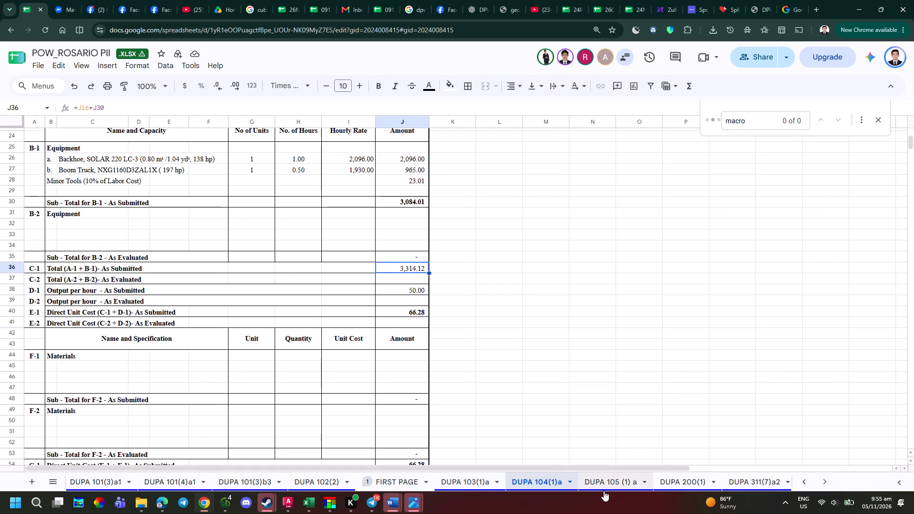
left_click(738, 475)
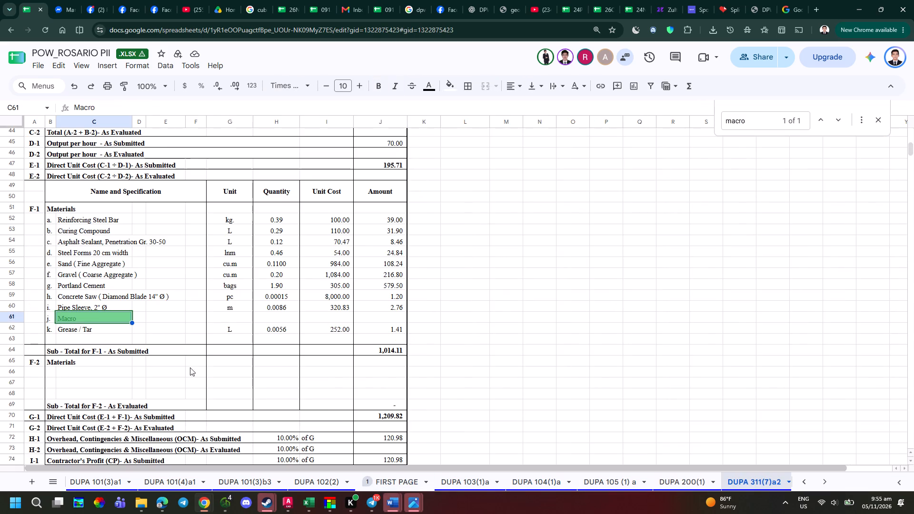
double_click(75, 316)
key("space")
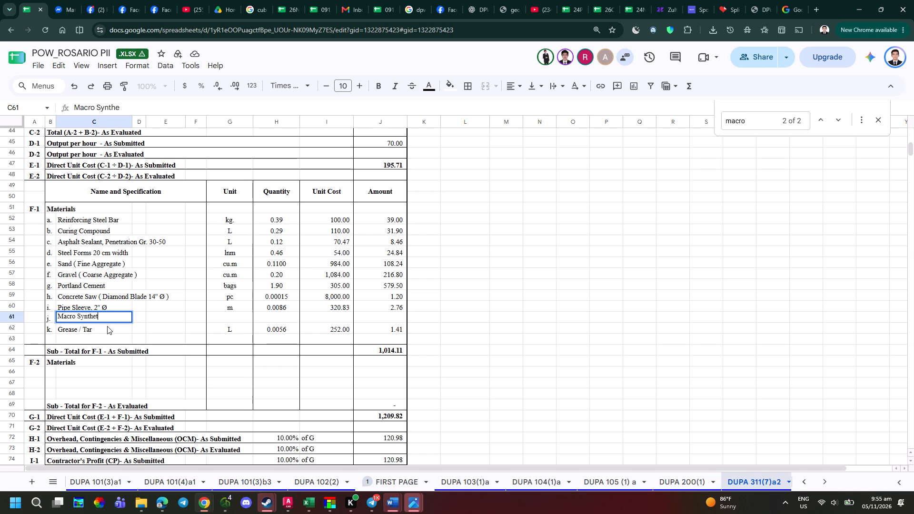
type("iber")
key("Tab")
Enter "bags" as the unit for Macro Synthetic Fiber in the F-1 materials table.
key("Tab")
key("Tab")
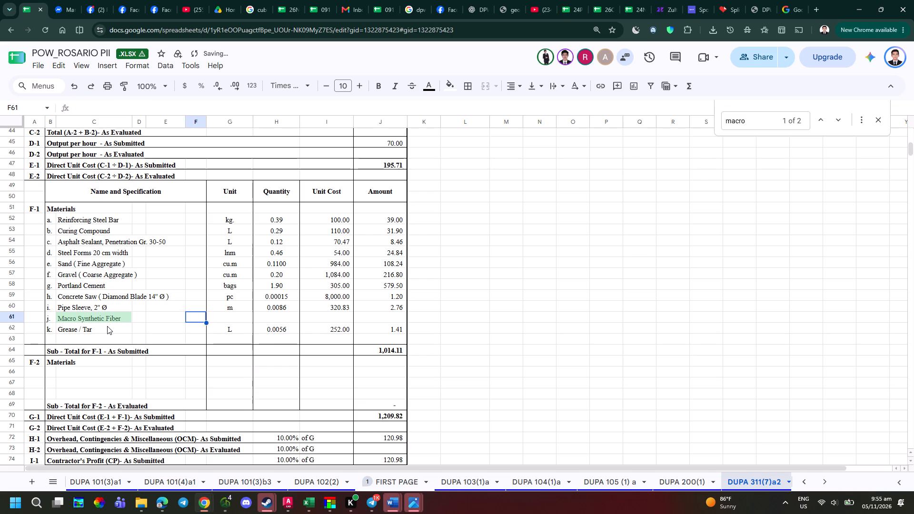
key("Tab")
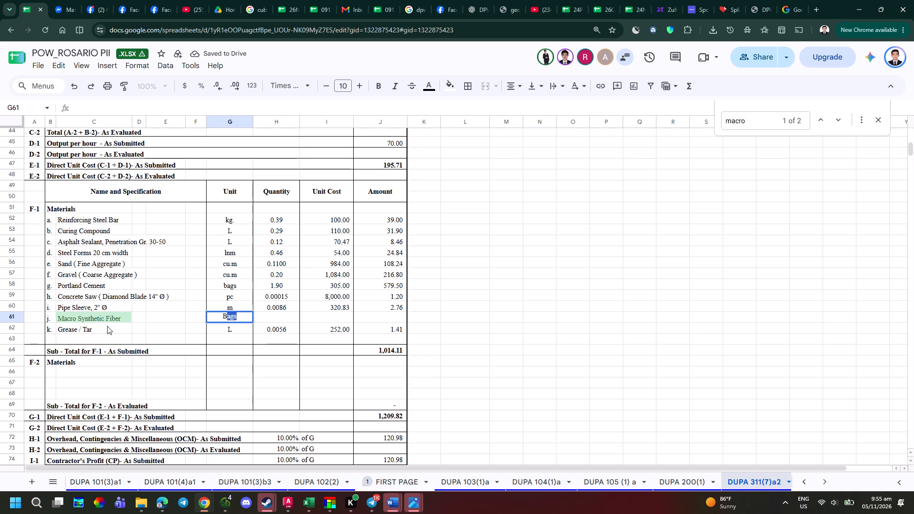
key("BackSpace")
key("BackSpace")
key("BackSpace")
key("Return")
Set the Macro Synthetic Fiber quantity to 750 and its unit cost to 750 in the F-1 materials.
key("Right")
key("Right")
key("Right")
key("Right")
key("Right")
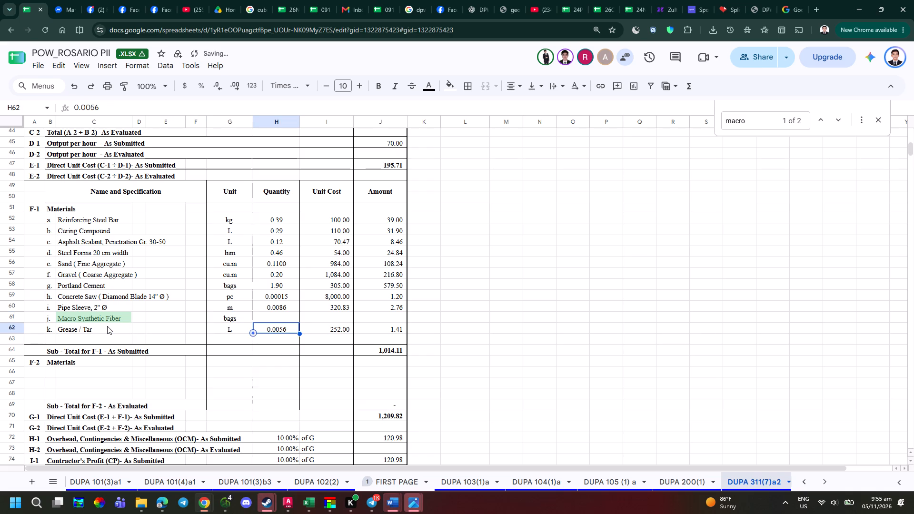
key("Up")
type("750")
key("Tab")
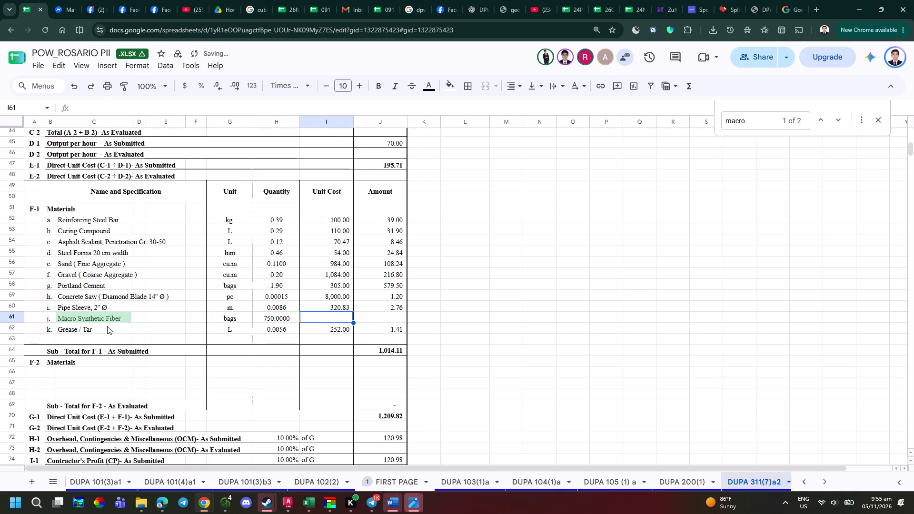
type("750")
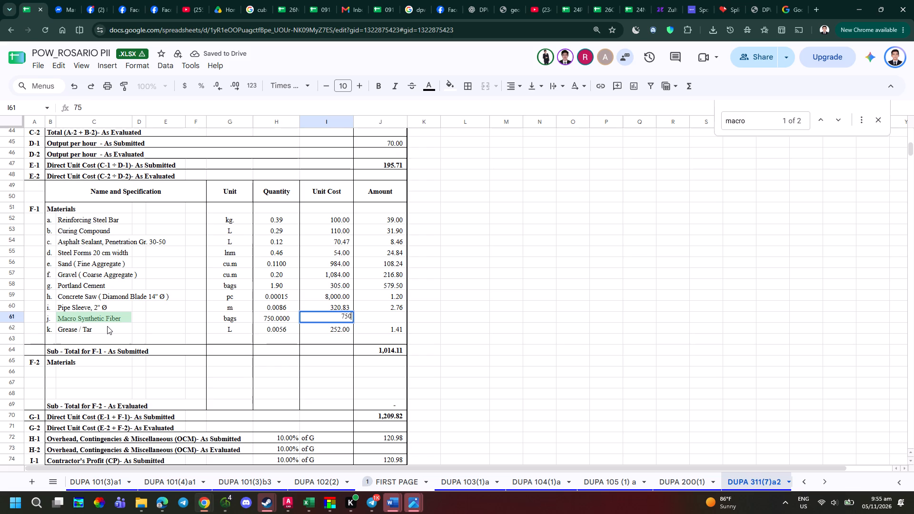
key("Return")
Fill the amount formula from the Pipe Sleeve row down into the Macro Synthetic Fiber row.
key("Right")
key("Right")
key("Up")
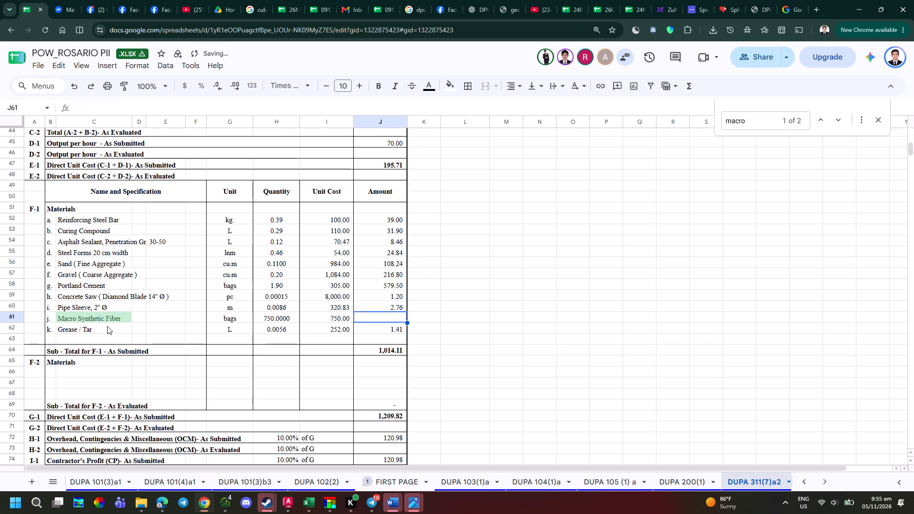
key("ctrl+d")
key("Down")
key("Down")
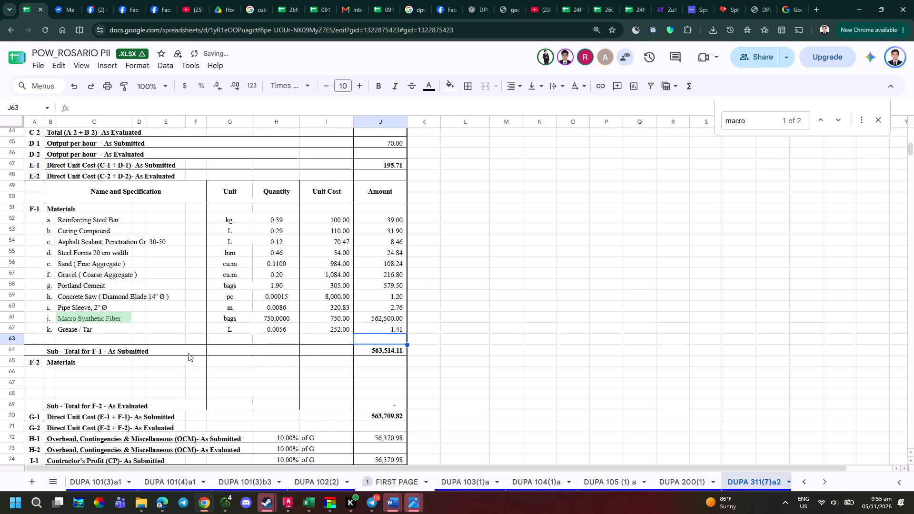
Examine the unit cost totals on DUPA 311(7)a2 and the pavement item's cost and overall total on FIRST PAGE.
scroll(190, 357, "down", 1)
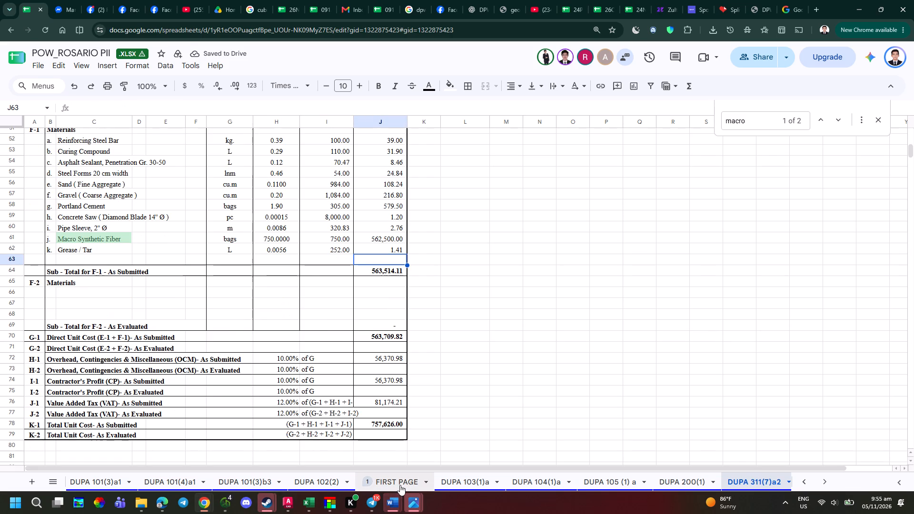
scroll(494, 387, "down", 1, "ctrl")
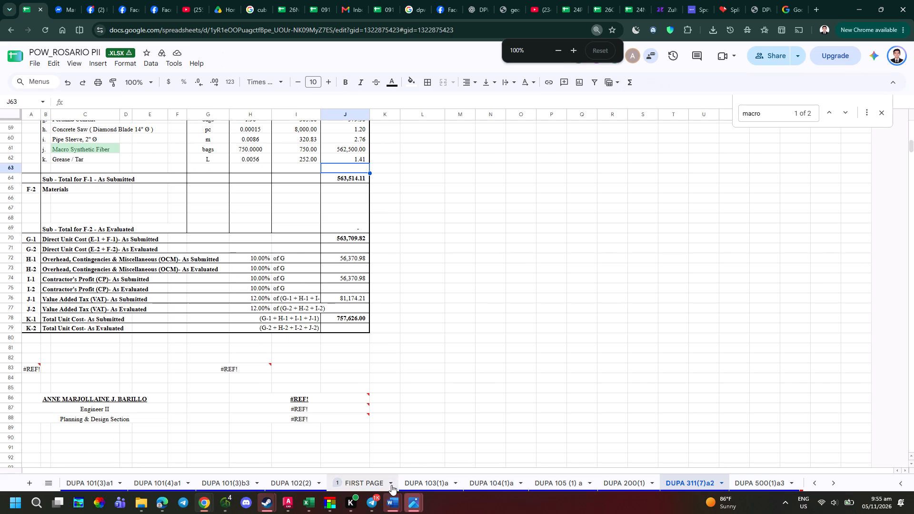
scroll(391, 485, "up", 9)
scroll(475, 479, "down", 4)
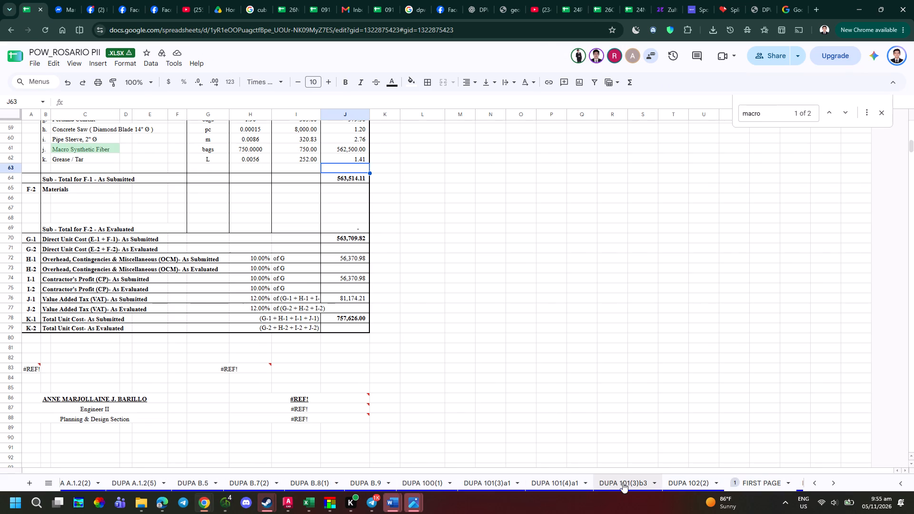
left_click(751, 477)
left_click(582, 435)
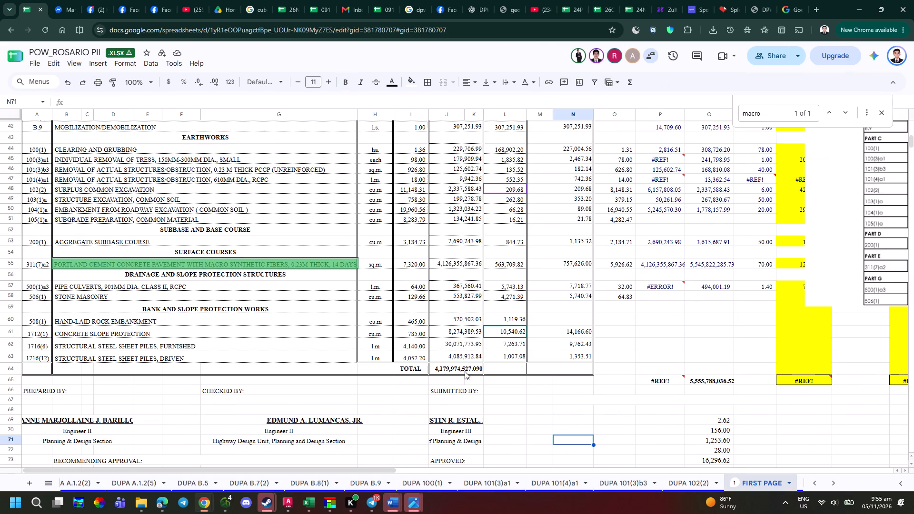
left_click(685, 486)
left_click(751, 480)
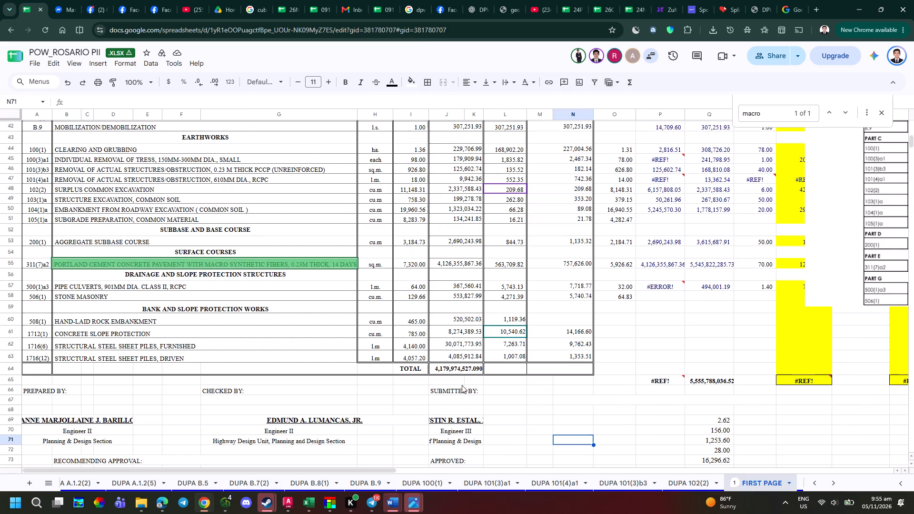
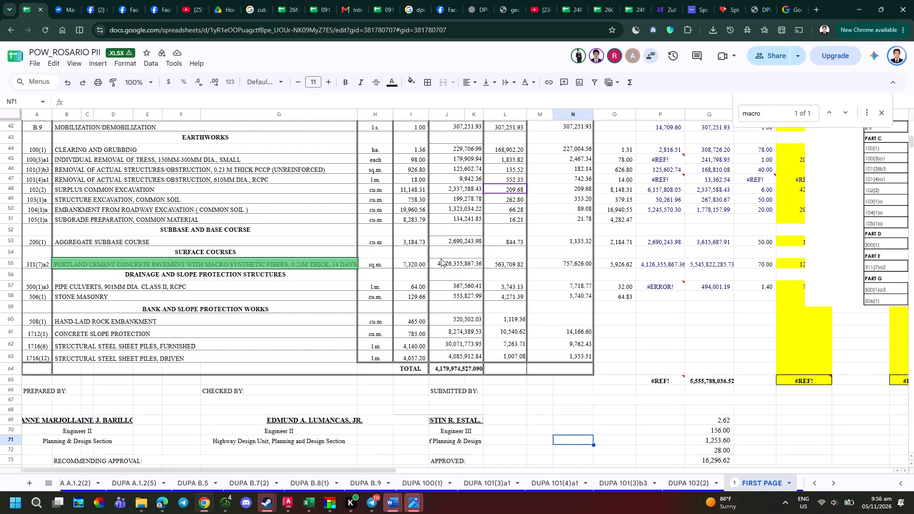
Examine the total and the quantities of the bank and slope protection items on FIRST PAGE.
left_click(433, 346)
left_click(468, 376)
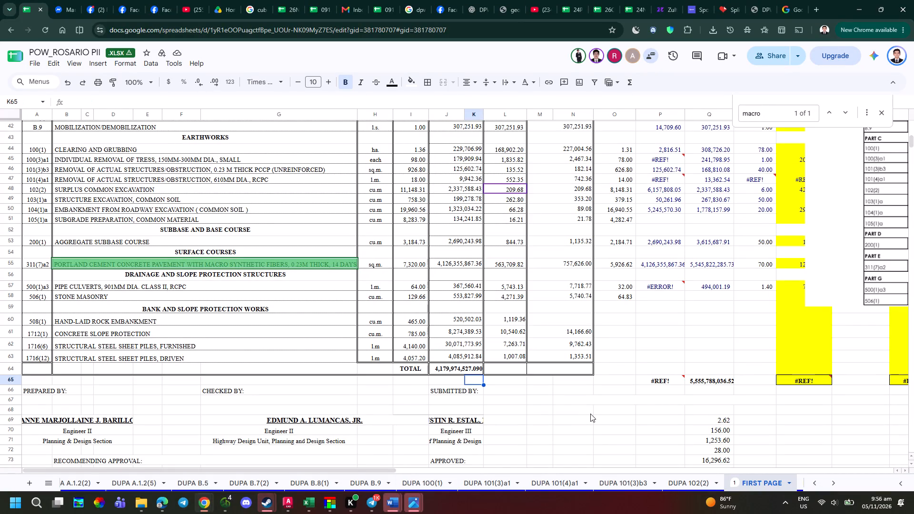
scroll(534, 388, "down", 1)
scroll(590, 375, "up", 2)
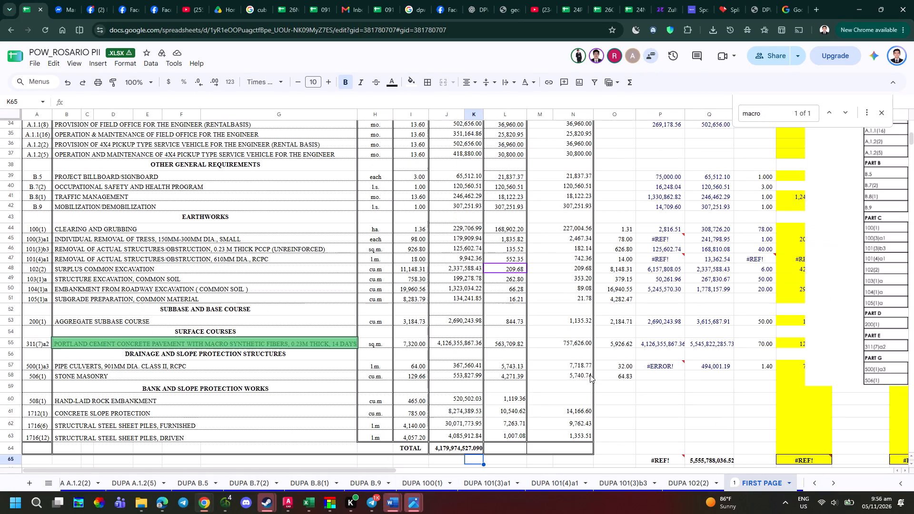
left_click(129, 399)
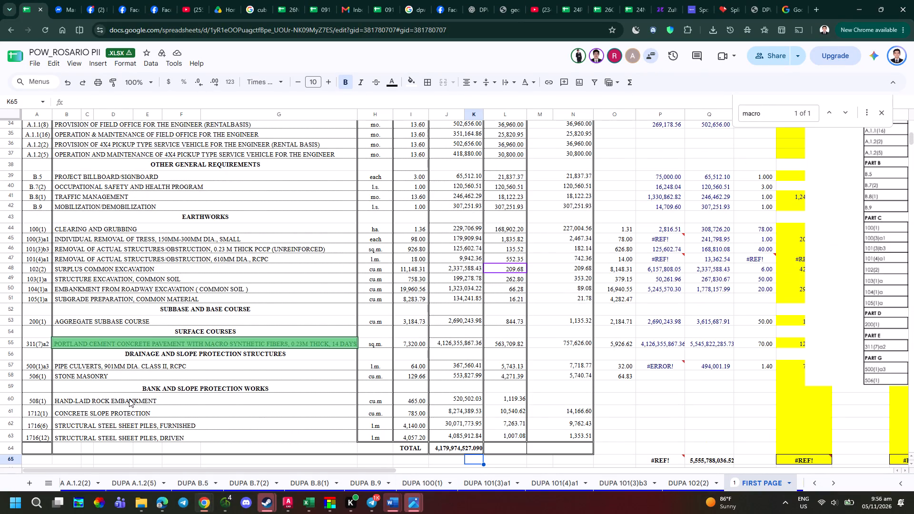
left_click(419, 402)
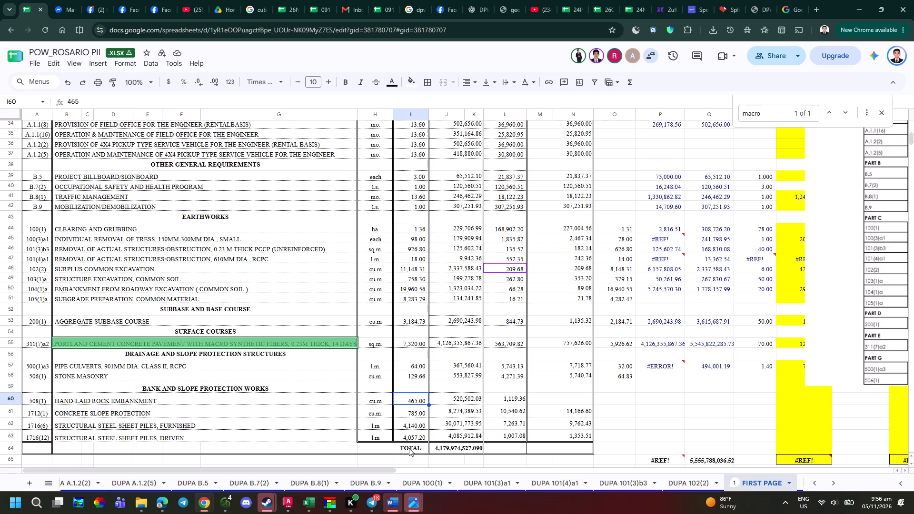
left_click(409, 437)
Open the DUPA 506(1) sheet for Stone Masonry.
scroll(494, 490, "down", 6)
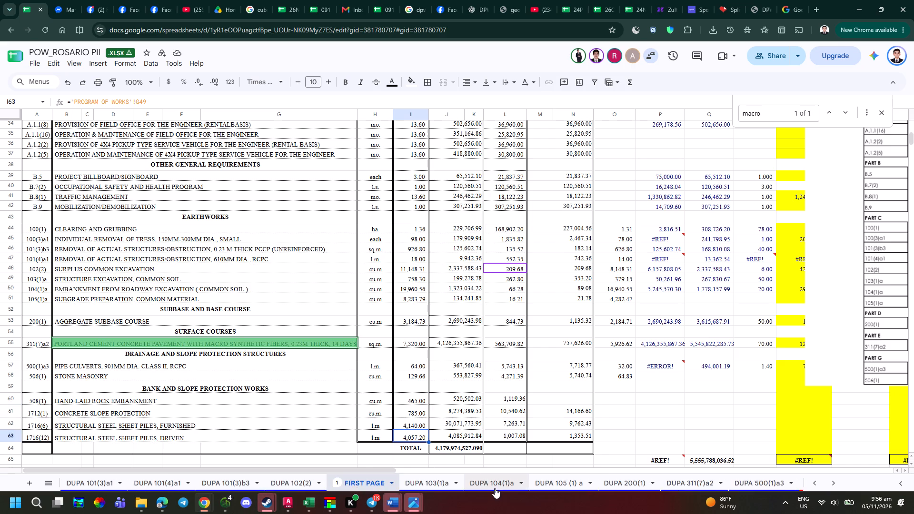
scroll(495, 488, "down", 2)
left_click(561, 483)
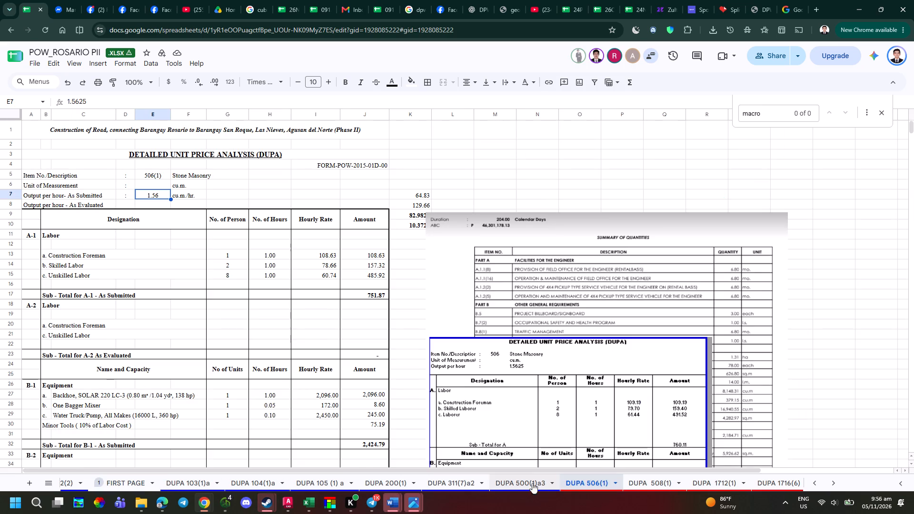
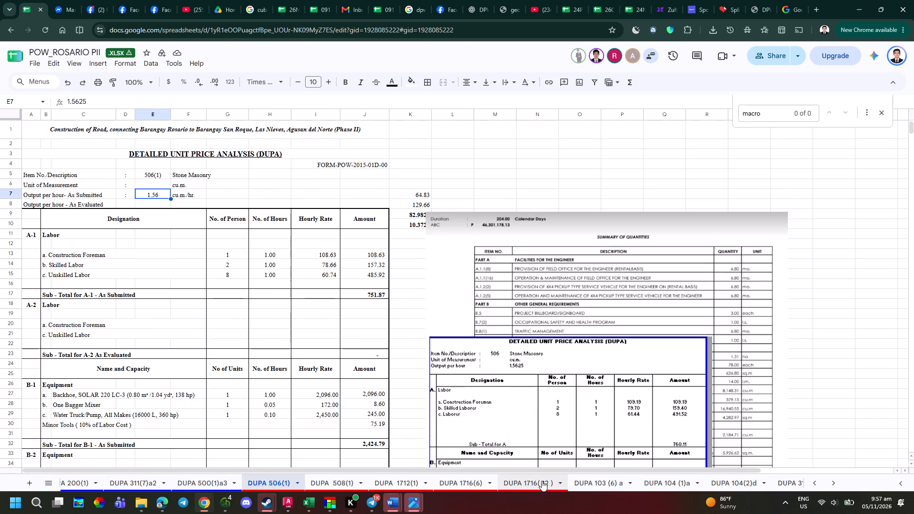
Examine the concrete pavement unit price analyses on the DUPA 311 (1)c1 and DUPA 311(2)f1 sheets.
scroll(542, 481, "down", 5)
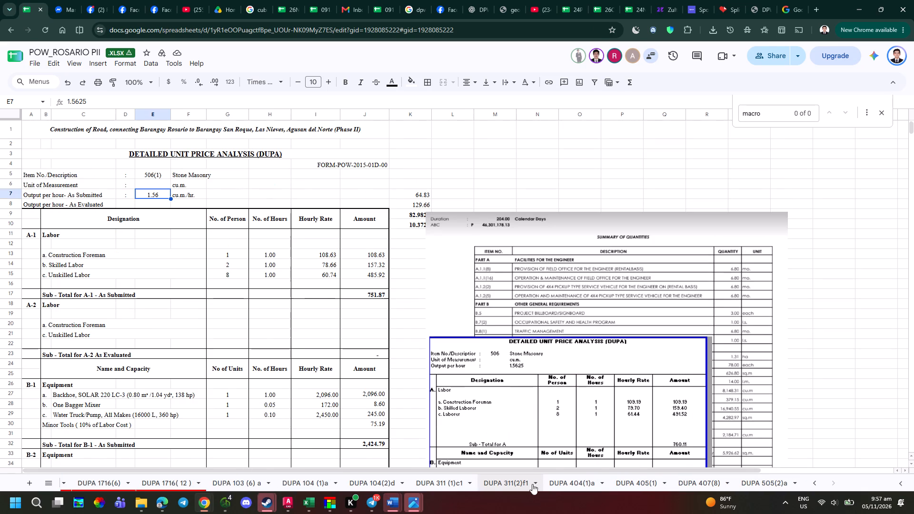
left_click(452, 481)
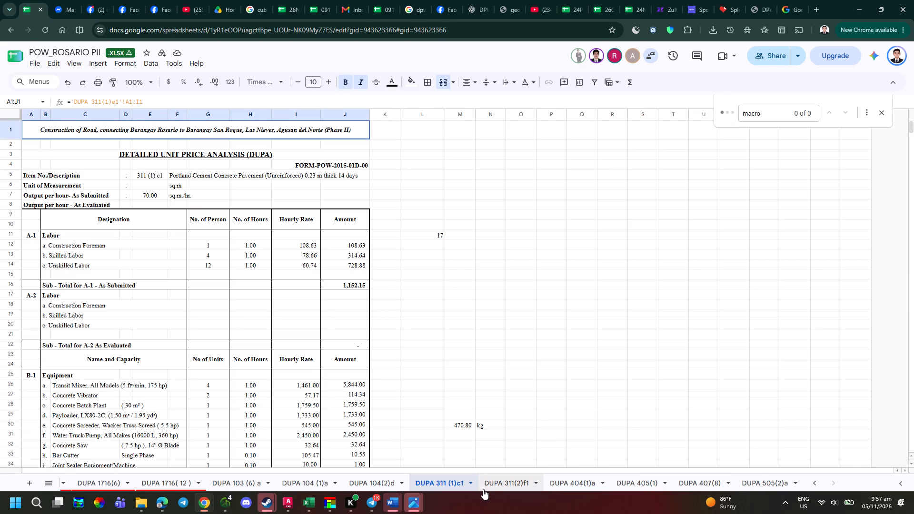
left_click(509, 488)
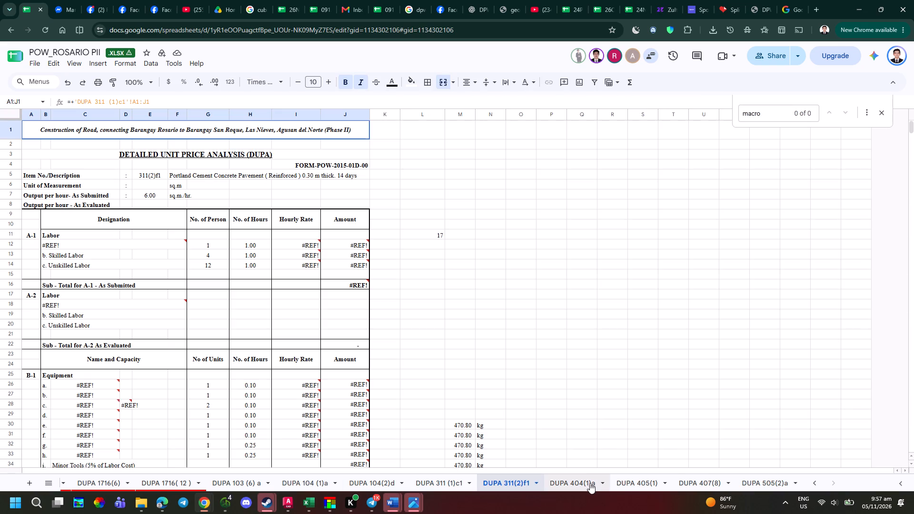
Examine the entries on DUPA 311(1)c1 and DUPA 311(2)f1, and the F-1 materials and cost totals on DUPA 311(7)a2.
left_click(435, 481)
scroll(295, 407, "down", 1)
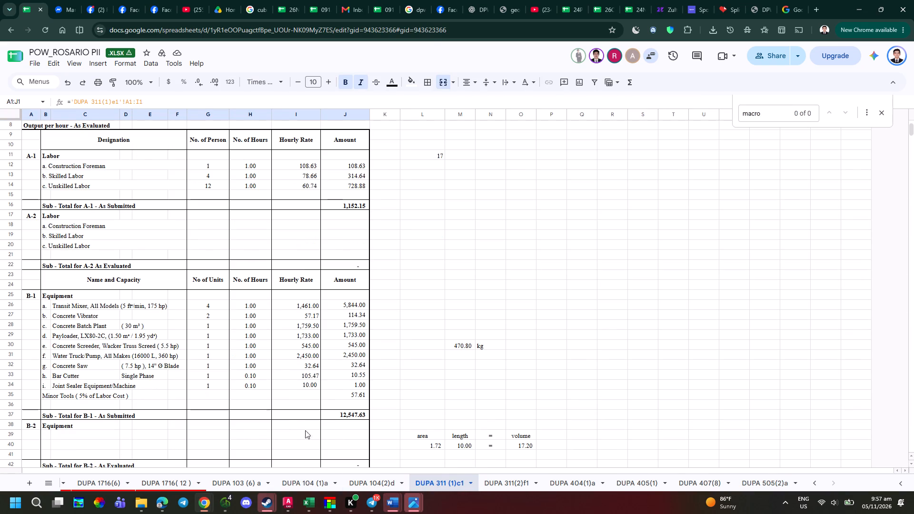
scroll(510, 489, "down", 1)
left_click(509, 486)
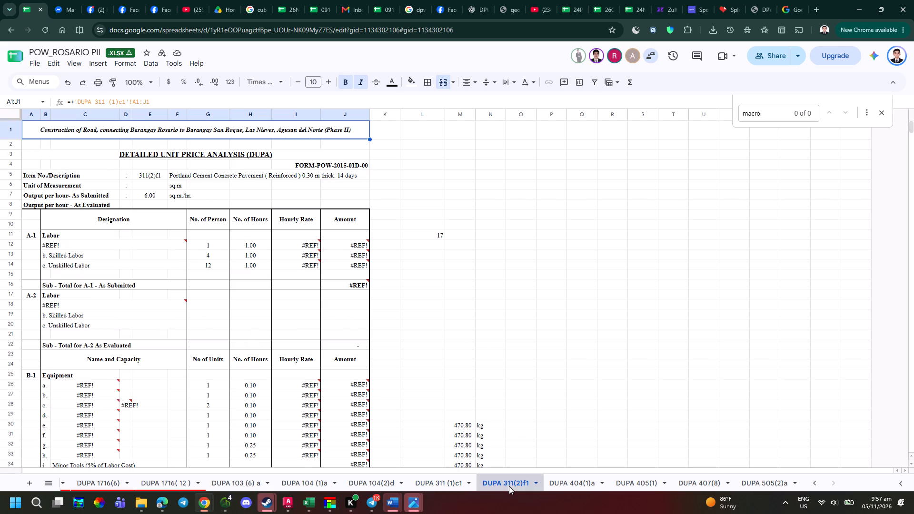
scroll(502, 381, "down", 1)
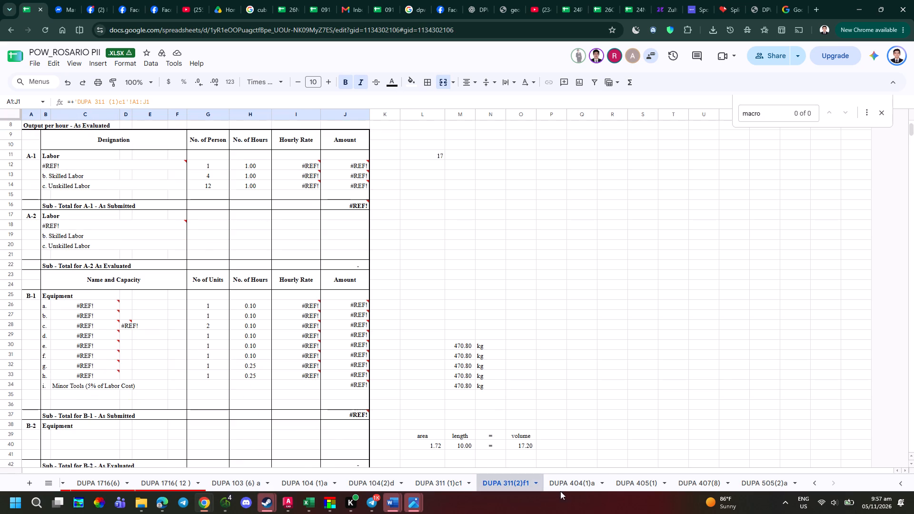
scroll(588, 481, "down", 2)
scroll(595, 486, "up", 7)
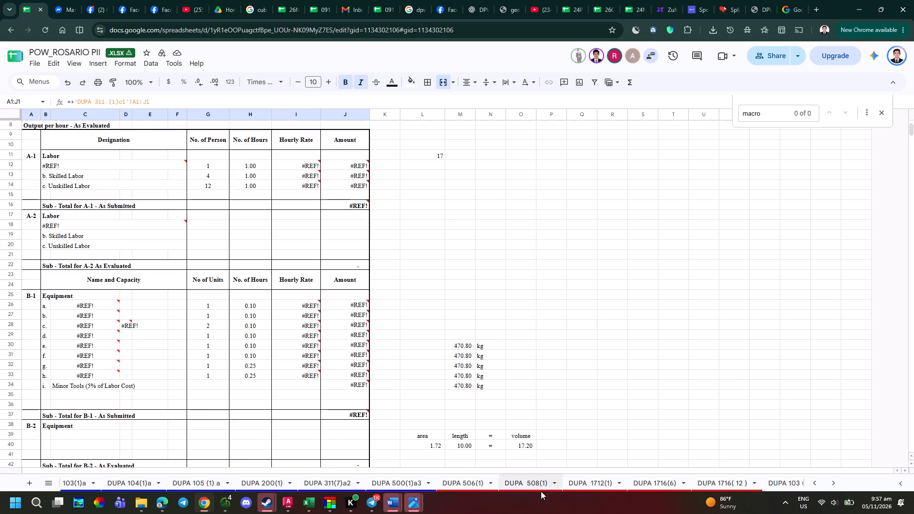
scroll(471, 484, "up", 2)
left_click(479, 484)
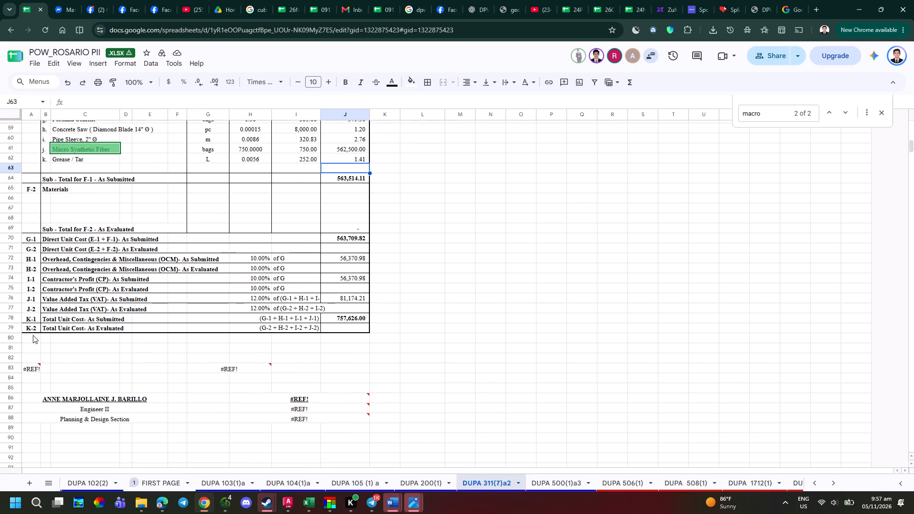
scroll(66, 332, "up", 1)
key("Escape")
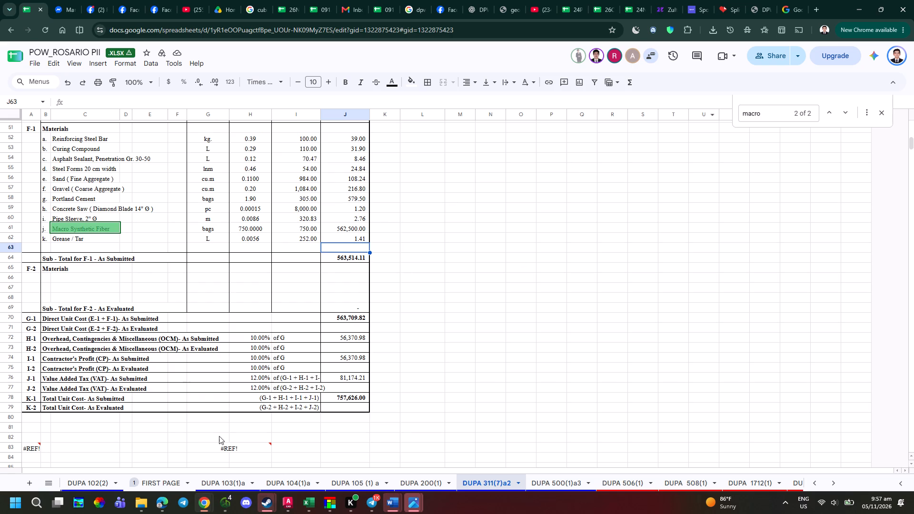
scroll(182, 481, "up", 5)
left_click(182, 317)
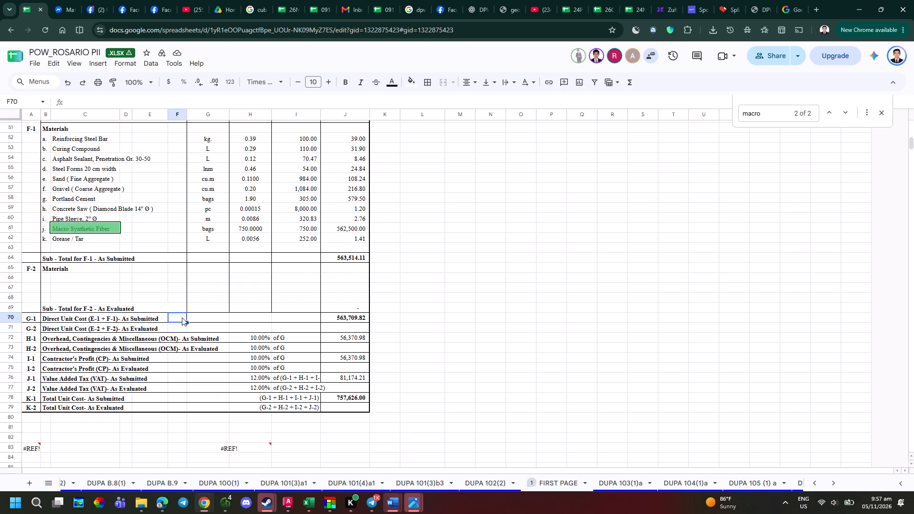
scroll(212, 299, "up", 1)
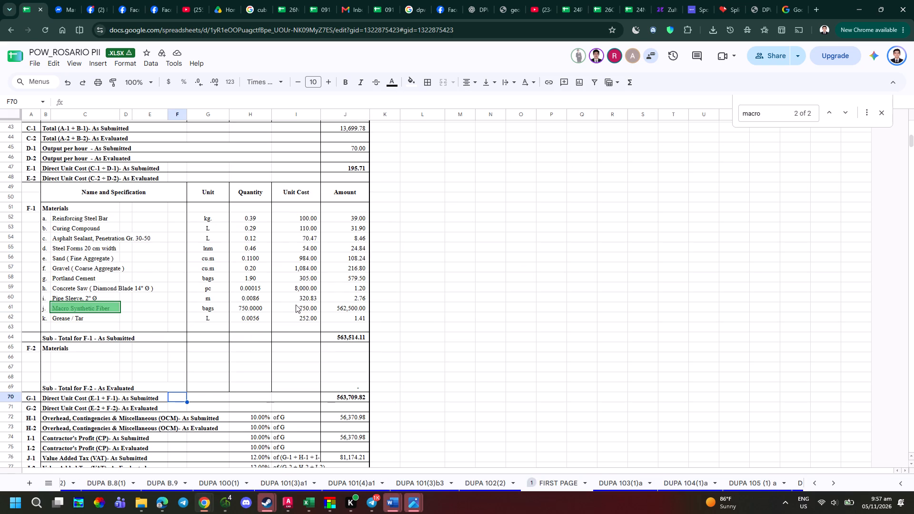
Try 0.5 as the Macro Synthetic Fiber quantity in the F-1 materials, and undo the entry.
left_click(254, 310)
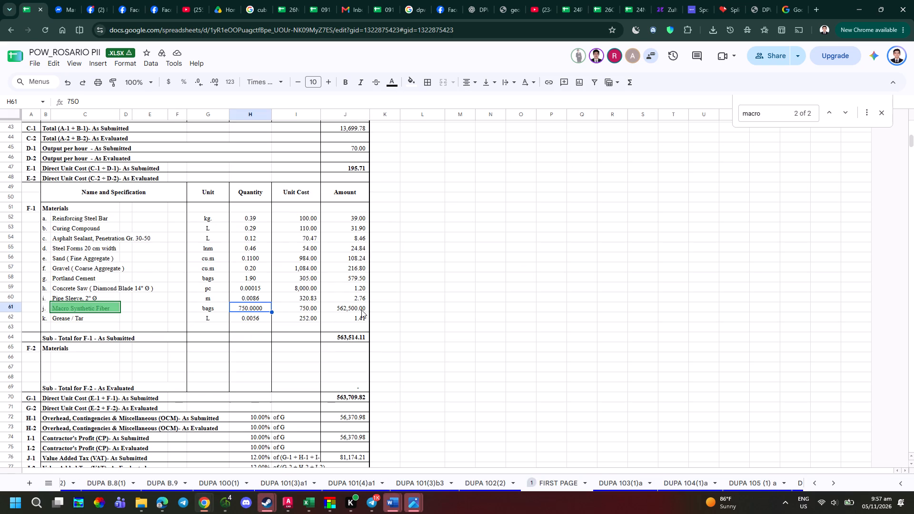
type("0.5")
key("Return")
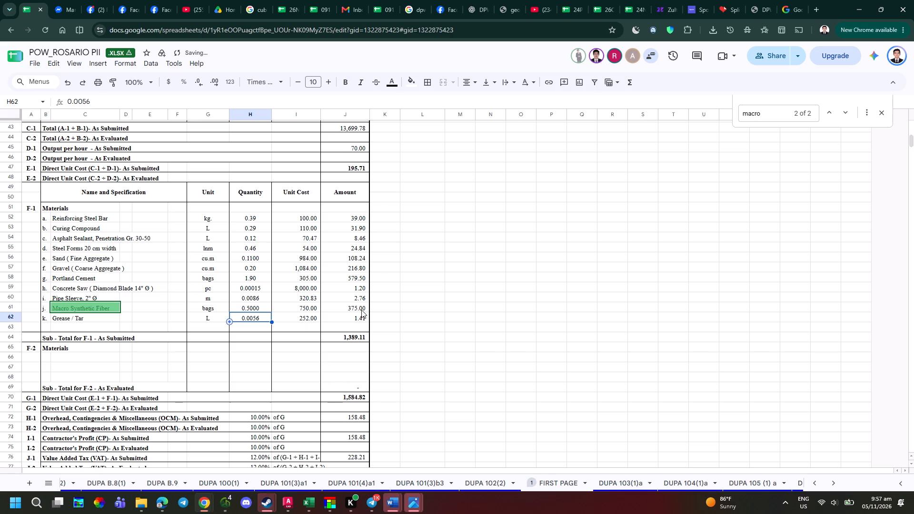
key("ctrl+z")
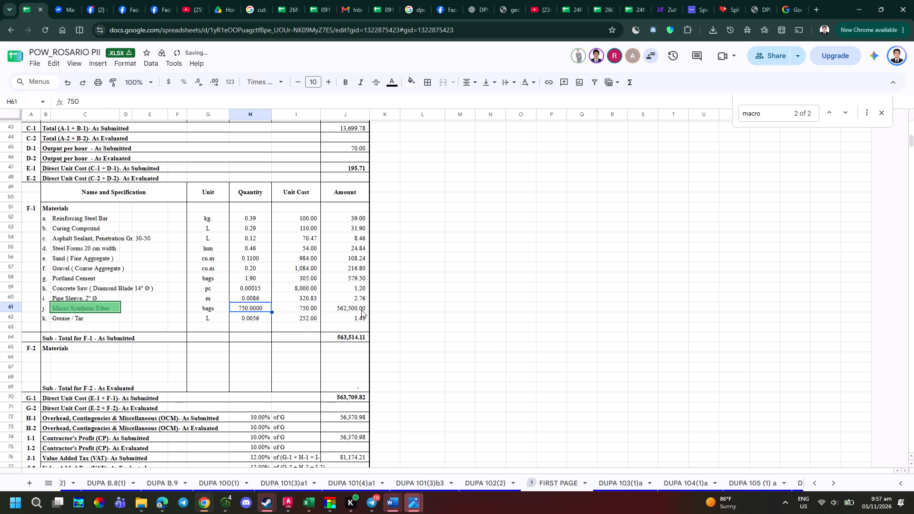
Set the Macro Synthetic Fiber quantity to 9.5 in the F-1 materials of DUPA 311(7)a2.
type("9,")
key("BackSpace")
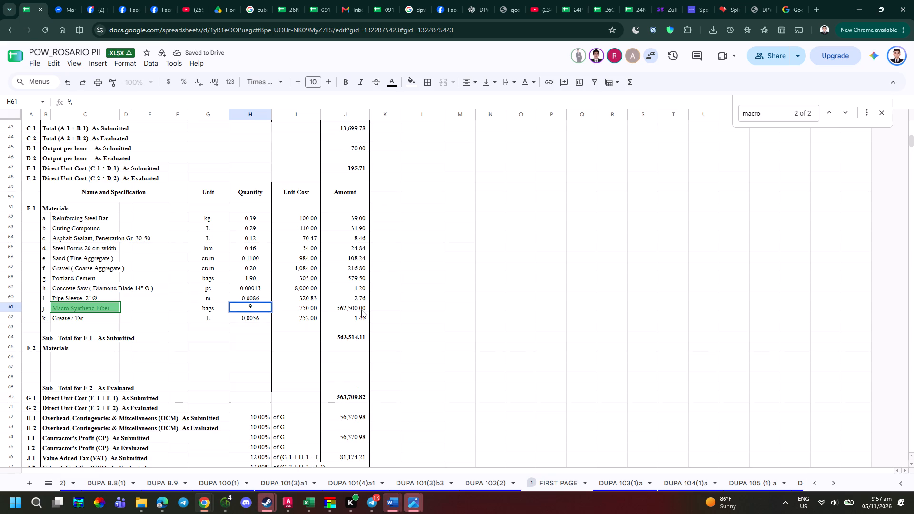
type(".5")
key("Return")
key("Down")
key("Down")
key("Down")
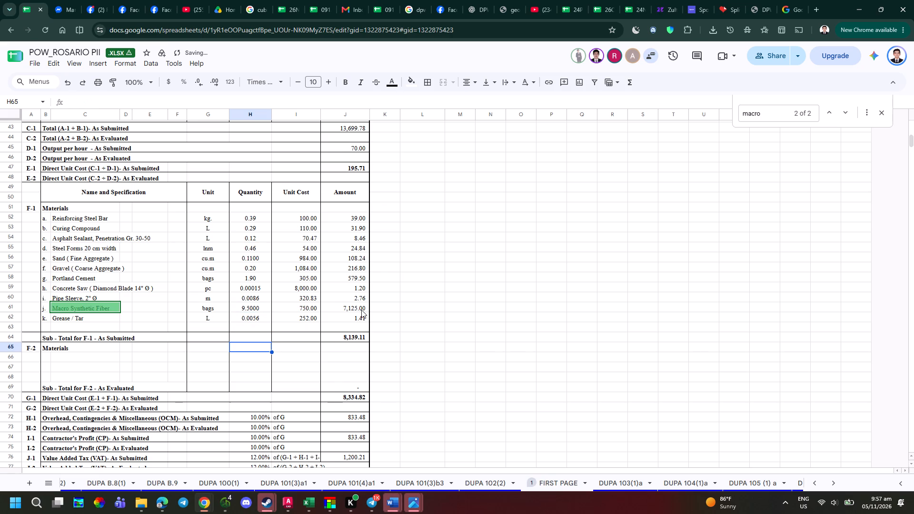
Examine the item costs on PROGRAM OF WORKS, and the total formula, sheet pile quantity and 311(7)a2 pavement quantity on FIRST PAGE.
scroll(318, 485, "up", 4)
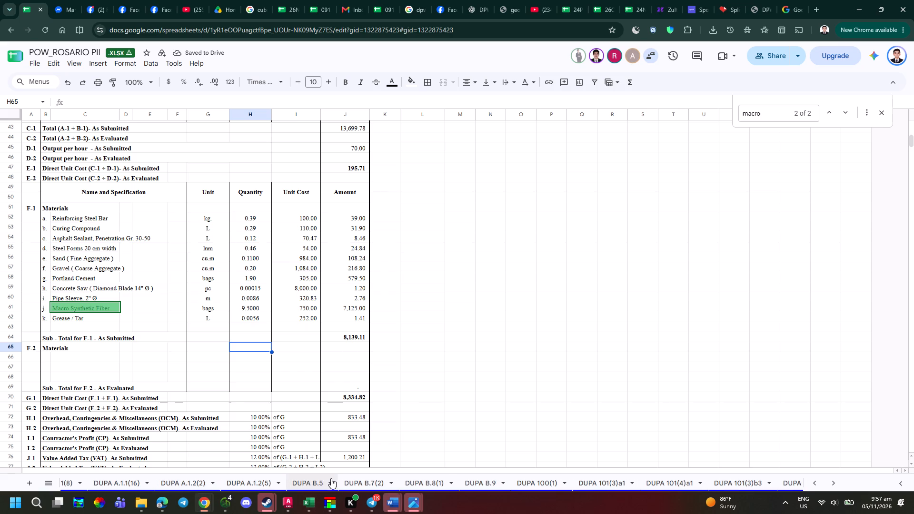
scroll(332, 478, "up", 5)
left_click(337, 478)
scroll(565, 476, "down", 3)
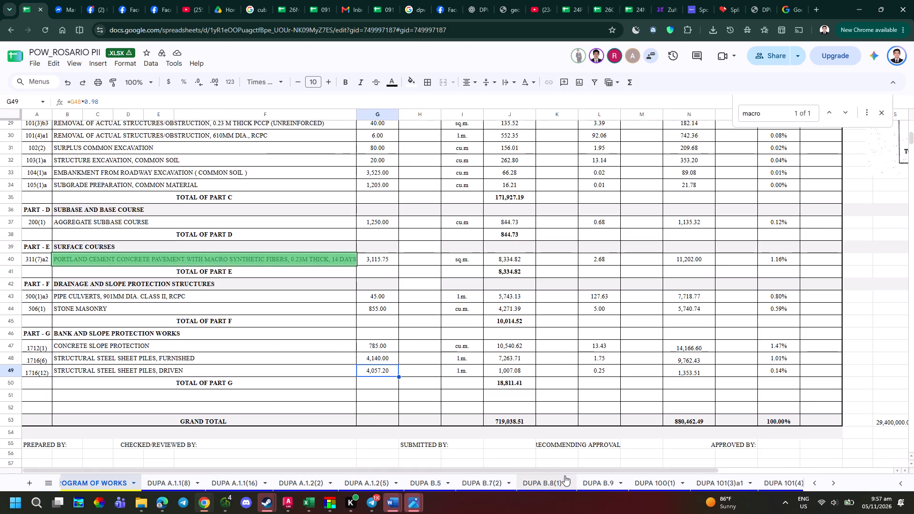
scroll(653, 481, "down", 3)
left_click(762, 473)
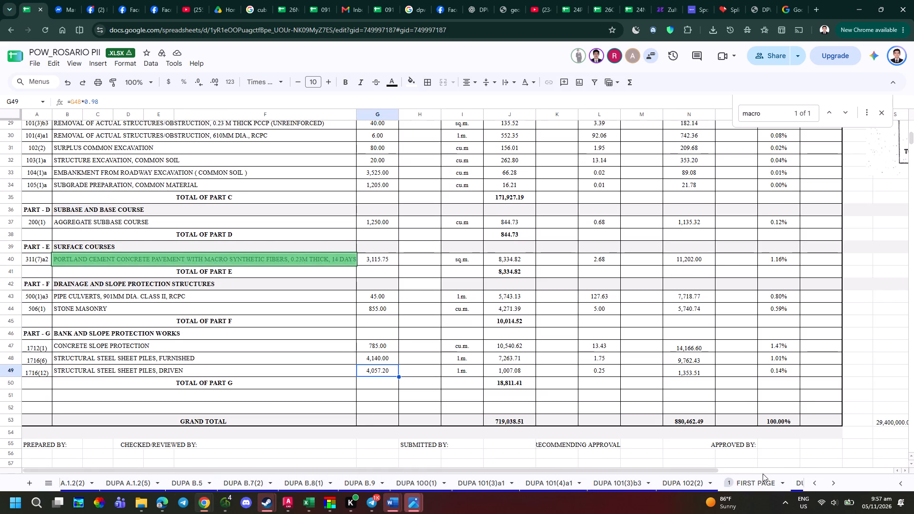
left_click(761, 482)
left_click(457, 445)
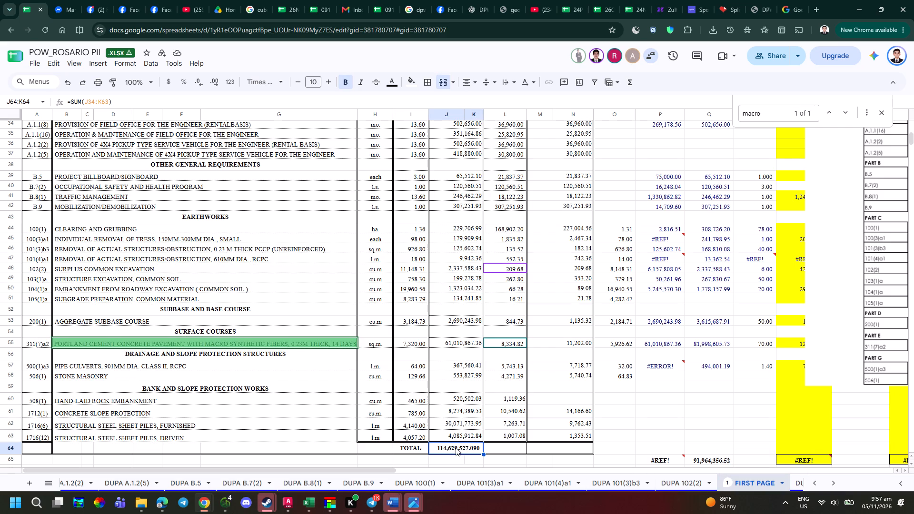
double_click(466, 453)
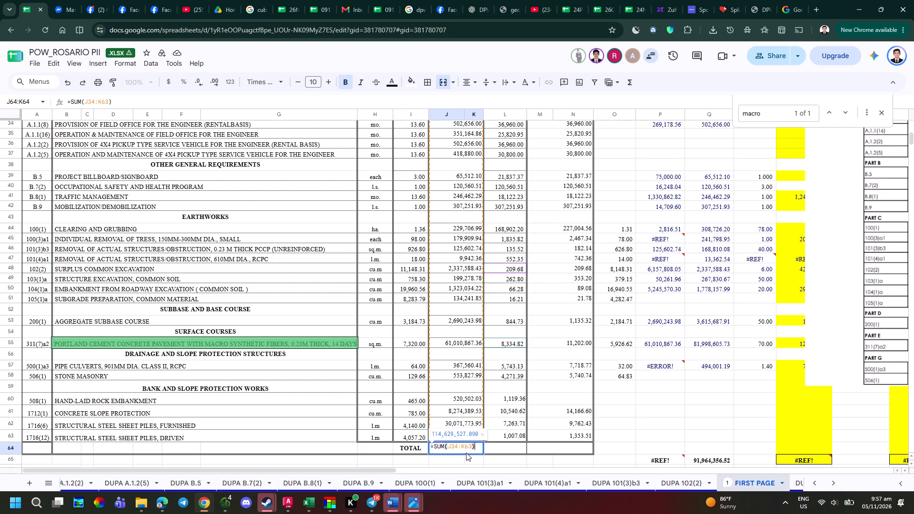
key("Escape")
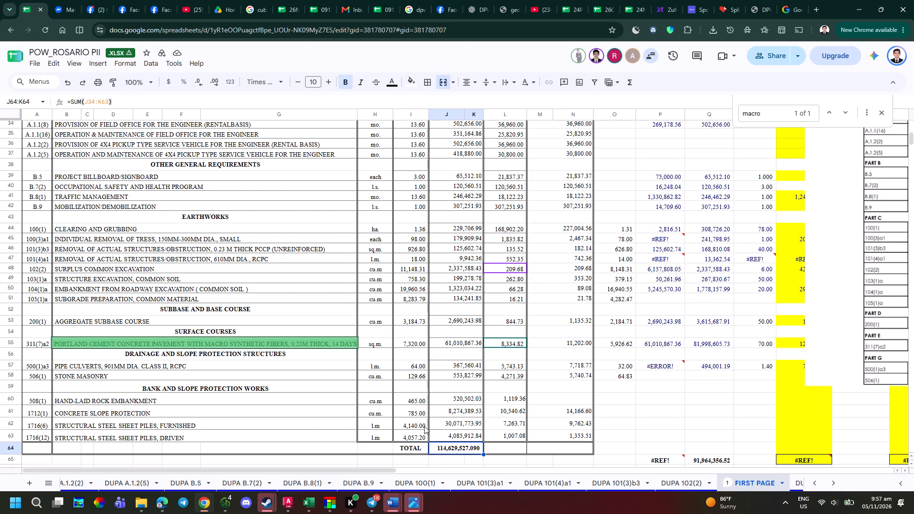
double_click(424, 426)
key("Escape")
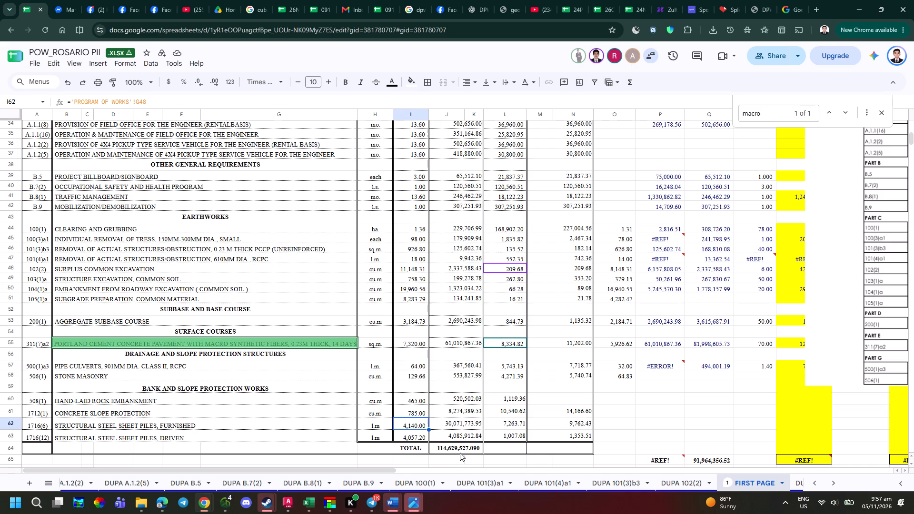
left_click(419, 341)
double_click(421, 342)
key("Escape")
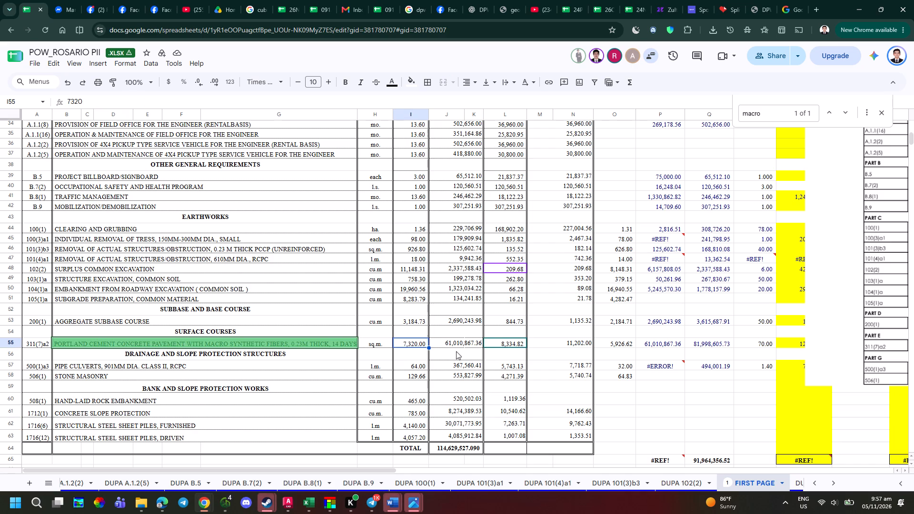
key("Escape")
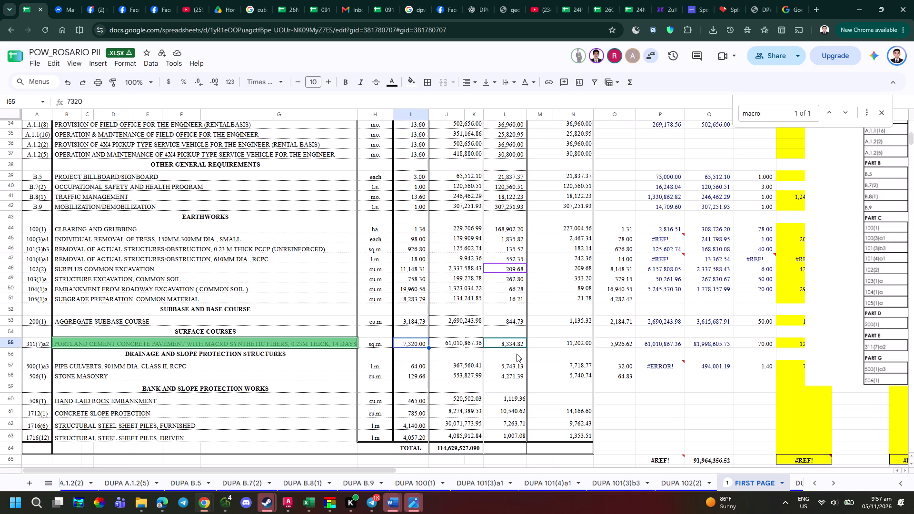
left_click(506, 313)
key("Escape")
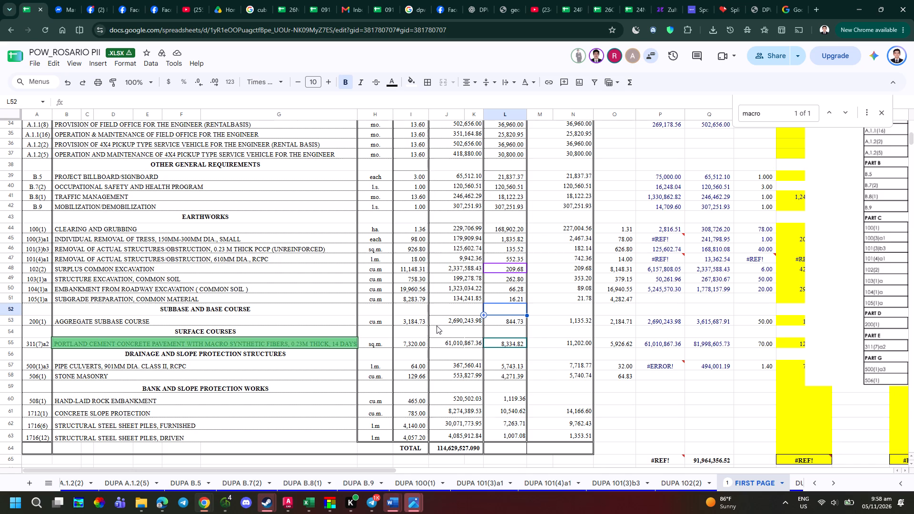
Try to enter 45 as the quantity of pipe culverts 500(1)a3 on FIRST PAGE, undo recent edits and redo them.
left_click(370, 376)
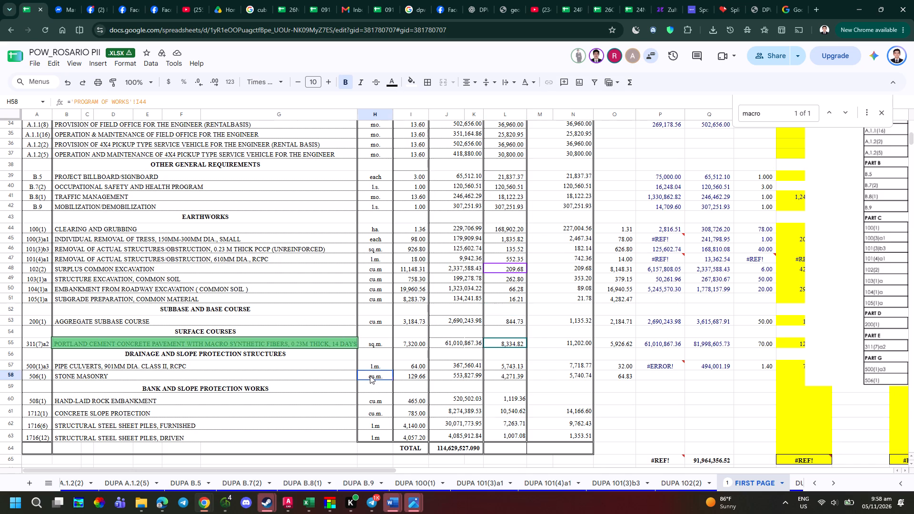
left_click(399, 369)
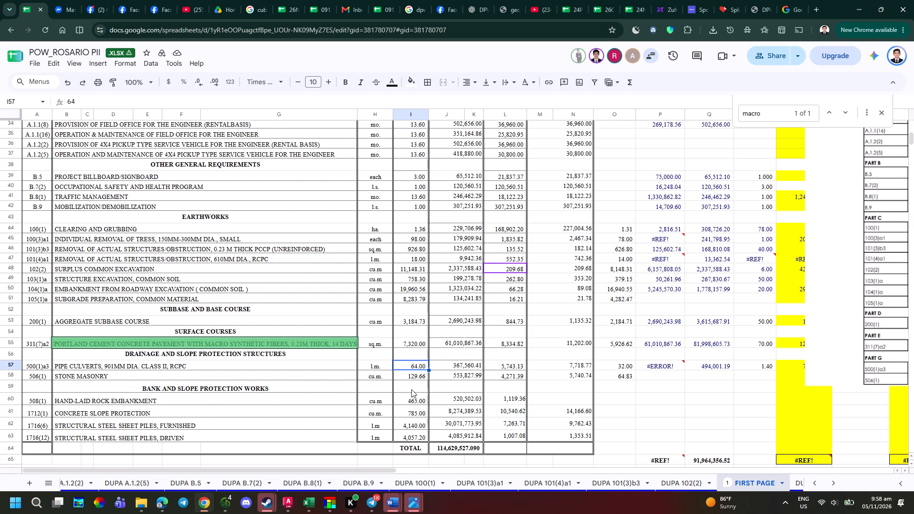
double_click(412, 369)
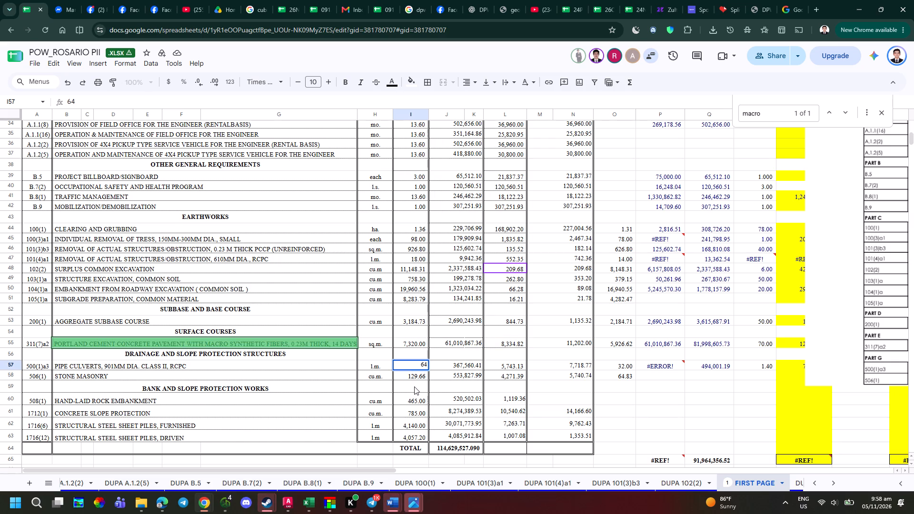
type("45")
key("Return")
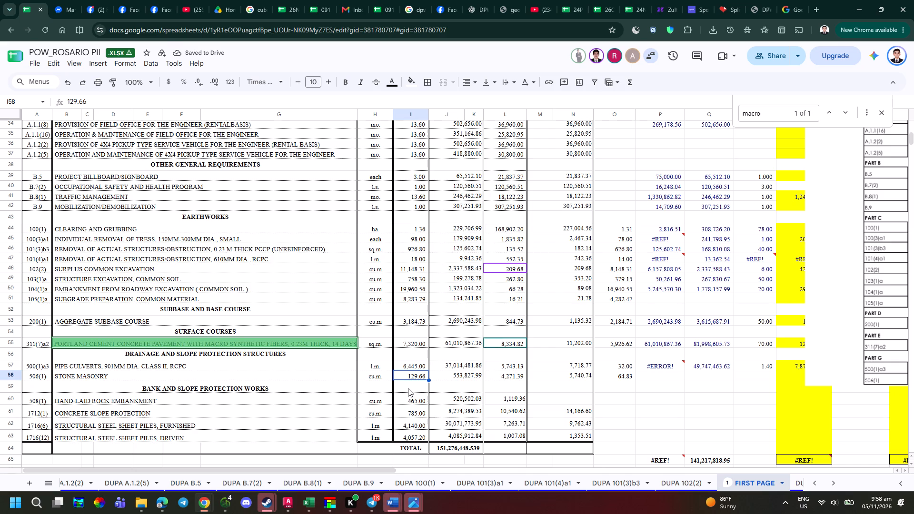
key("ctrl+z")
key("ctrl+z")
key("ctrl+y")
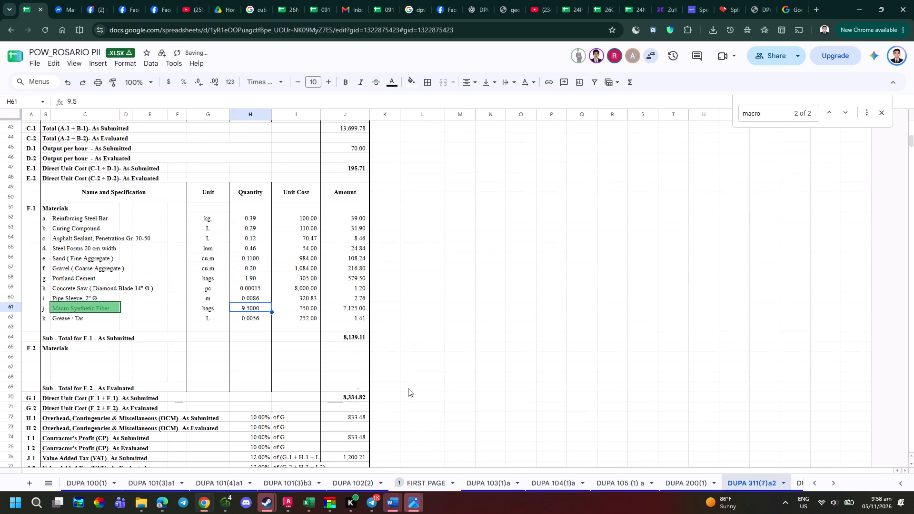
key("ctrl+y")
Set the quantity of pipe culverts item 500(1)a3 on FIRST PAGE to 45.
key("Up")
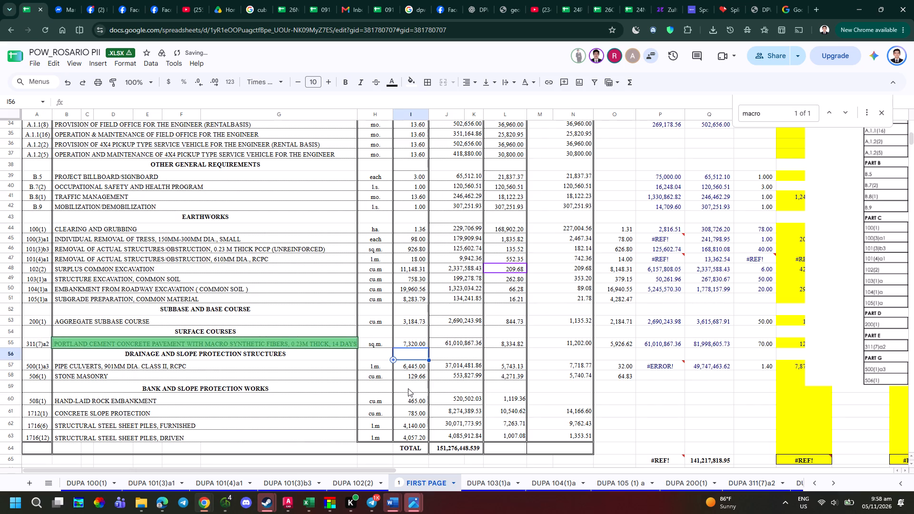
key("Down")
key("5")
key("BackSpace")
type("45")
key("Return")
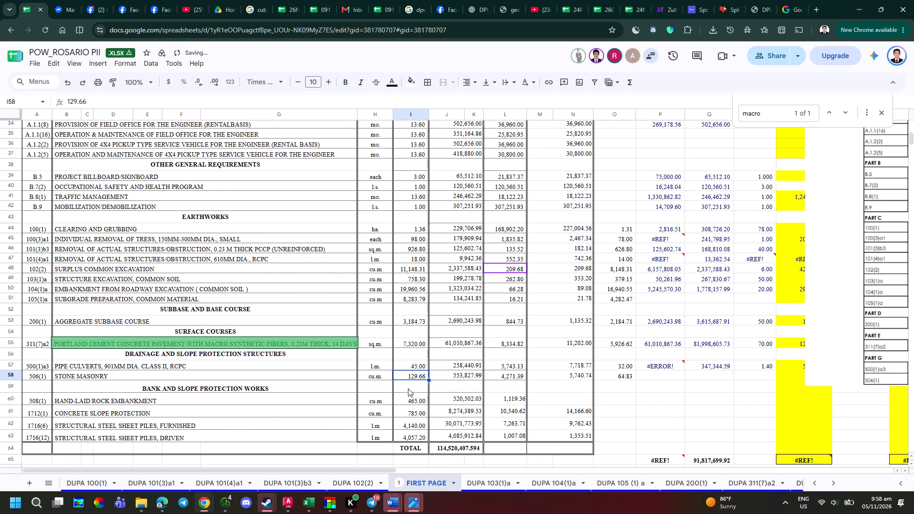
Examine the quantities on FIRST PAGE from the earthworks items down to the structural steel sheet piles.
key("Down")
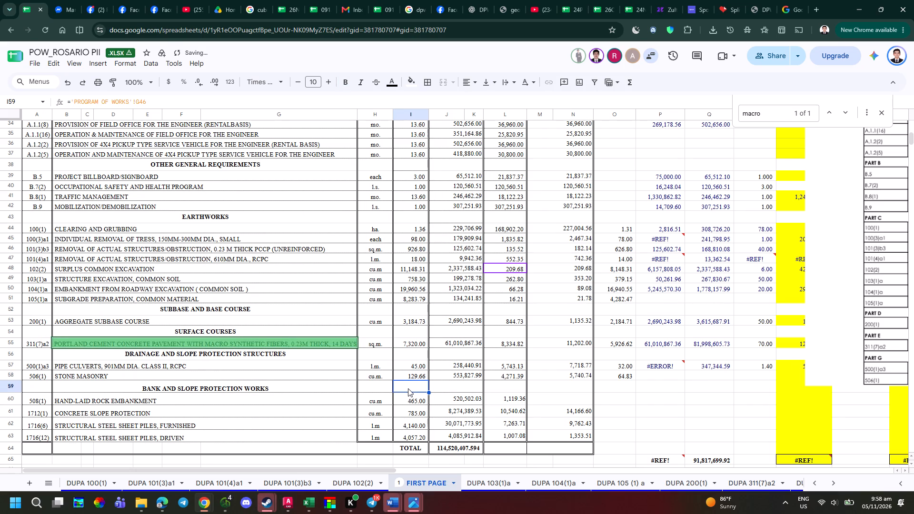
key("Up")
key("Up")
key("Up")
key("Up")
key("Up")
key("Up")
key("Up")
key("Up")
key("Up")
key("Down")
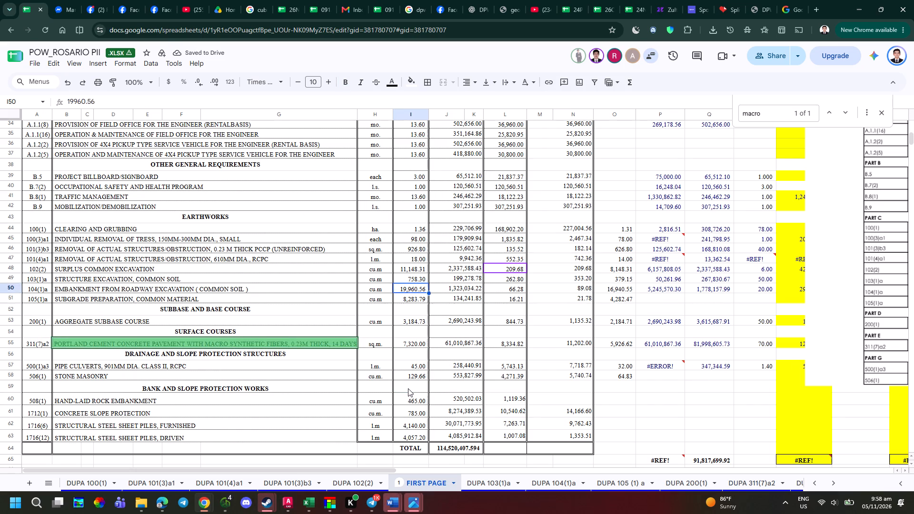
key("Down")
key("Down")
key("Down")
key("Down")
key("Down")
key("Down")
key("Down")
key("Down")
key("Down")
key("Down")
key("Down")
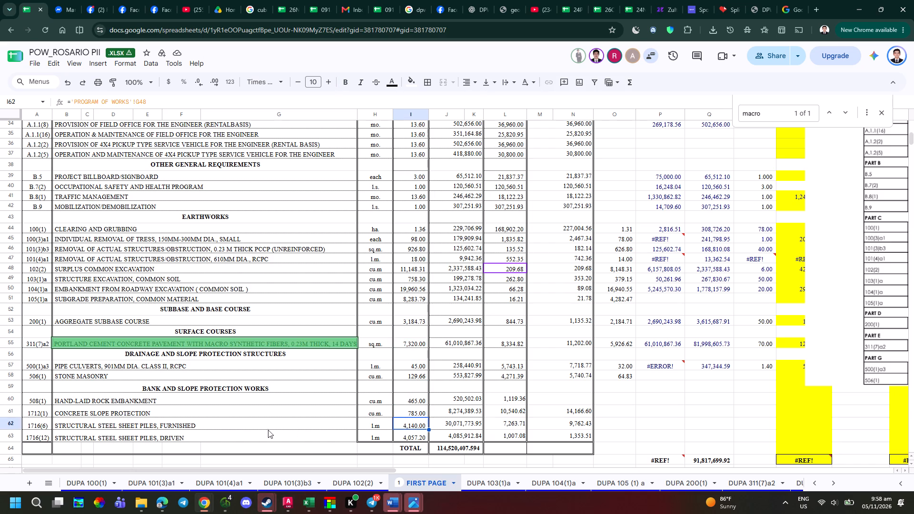
left_click(413, 474)
left_click(424, 483)
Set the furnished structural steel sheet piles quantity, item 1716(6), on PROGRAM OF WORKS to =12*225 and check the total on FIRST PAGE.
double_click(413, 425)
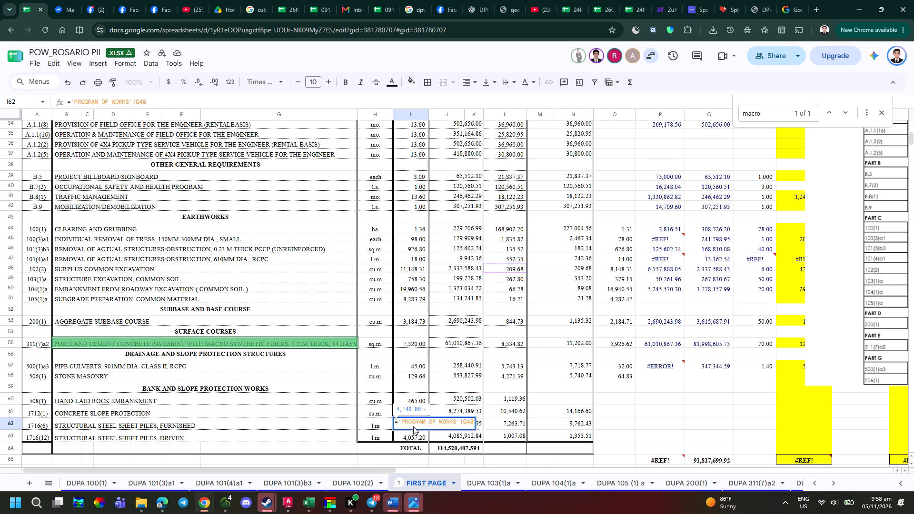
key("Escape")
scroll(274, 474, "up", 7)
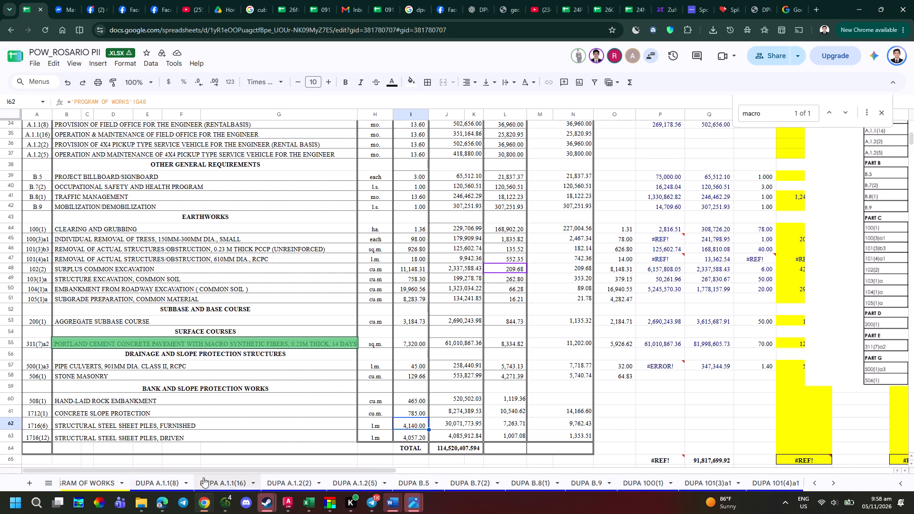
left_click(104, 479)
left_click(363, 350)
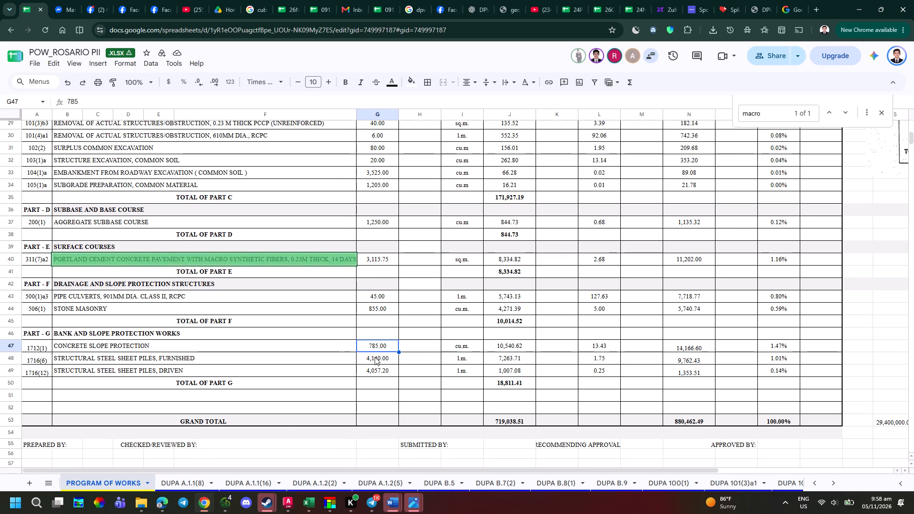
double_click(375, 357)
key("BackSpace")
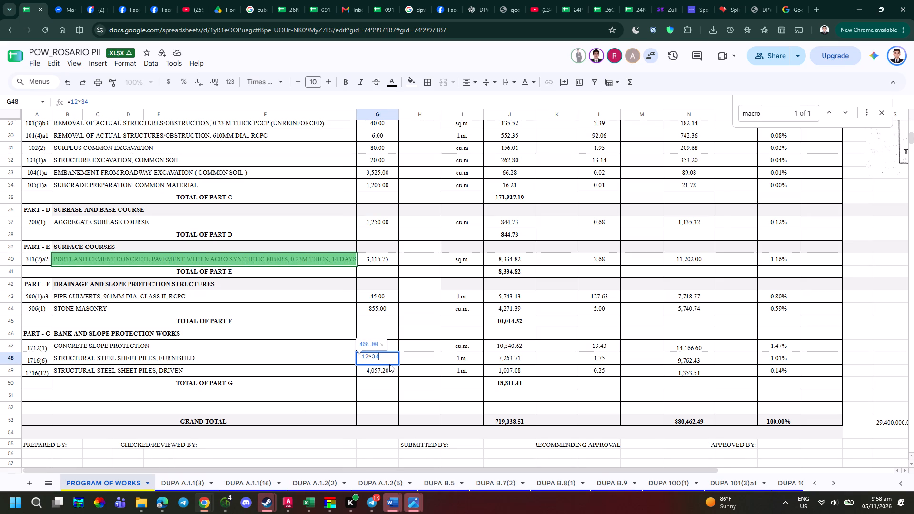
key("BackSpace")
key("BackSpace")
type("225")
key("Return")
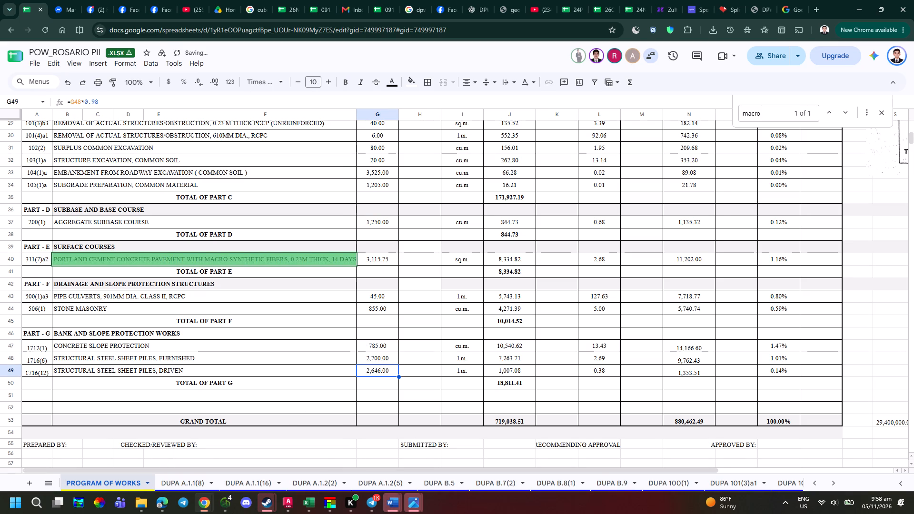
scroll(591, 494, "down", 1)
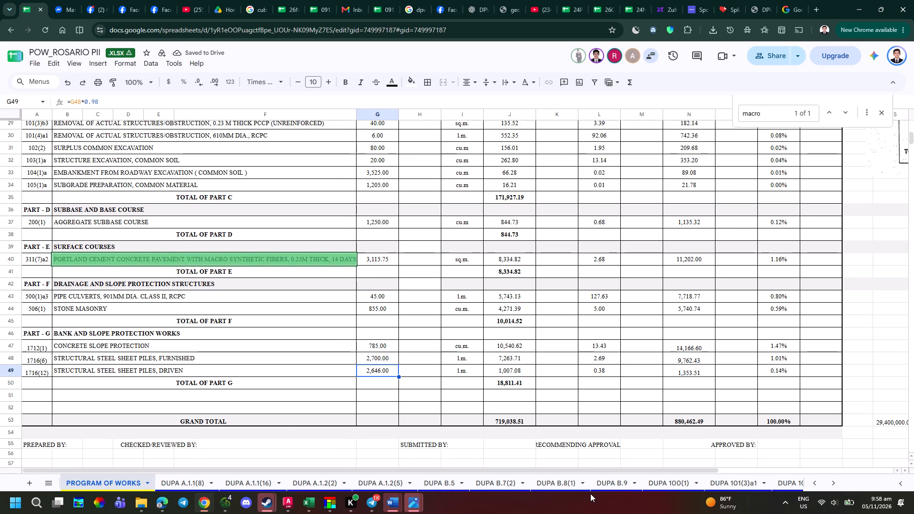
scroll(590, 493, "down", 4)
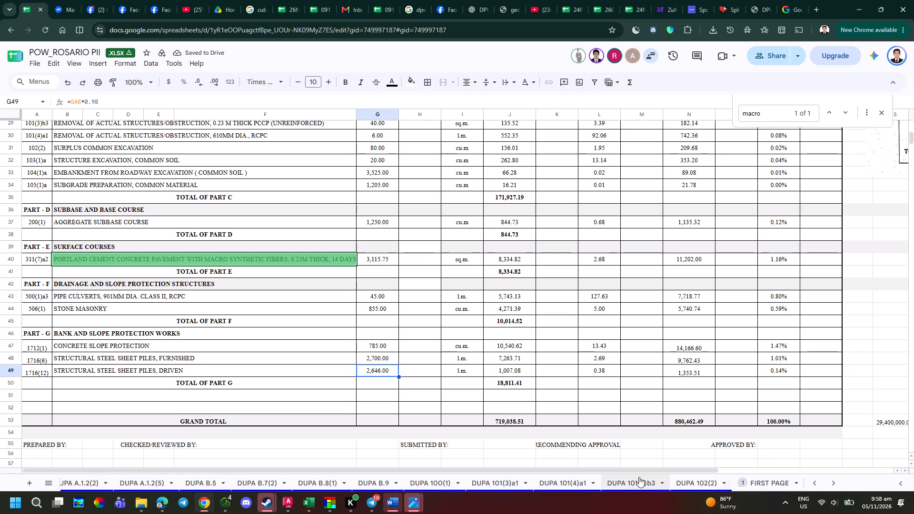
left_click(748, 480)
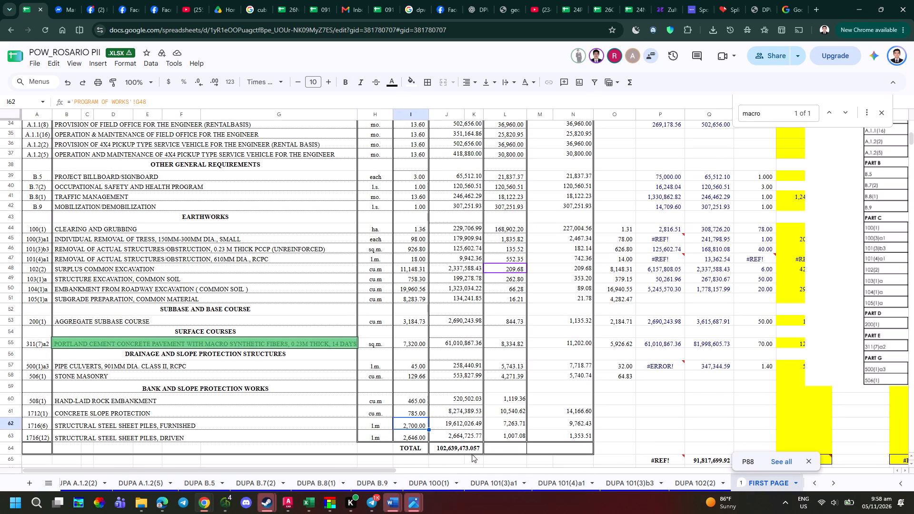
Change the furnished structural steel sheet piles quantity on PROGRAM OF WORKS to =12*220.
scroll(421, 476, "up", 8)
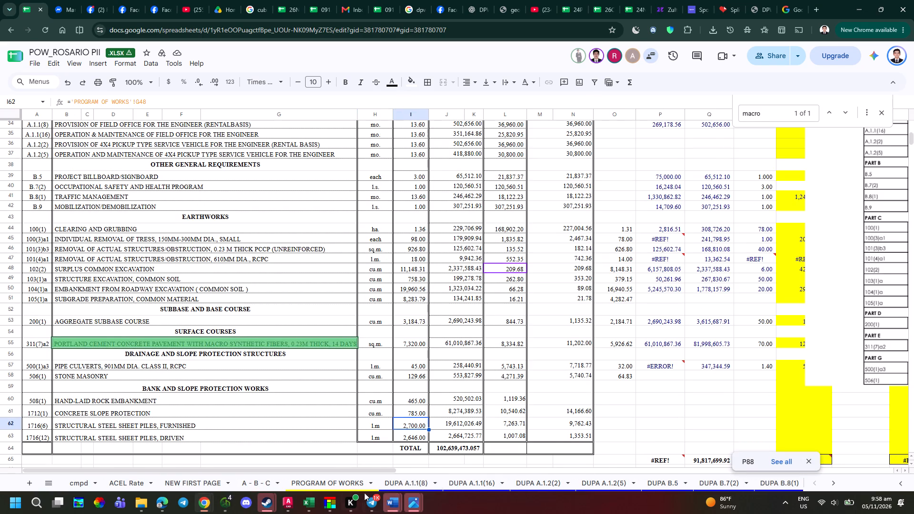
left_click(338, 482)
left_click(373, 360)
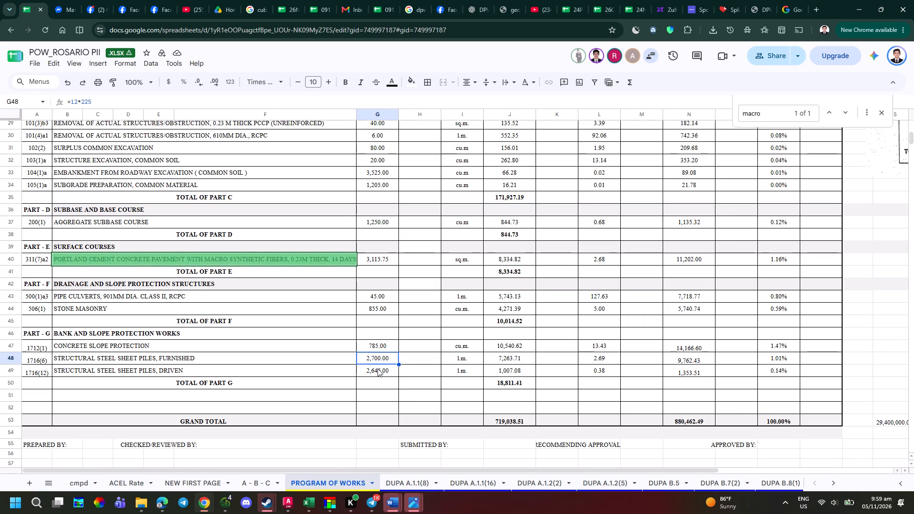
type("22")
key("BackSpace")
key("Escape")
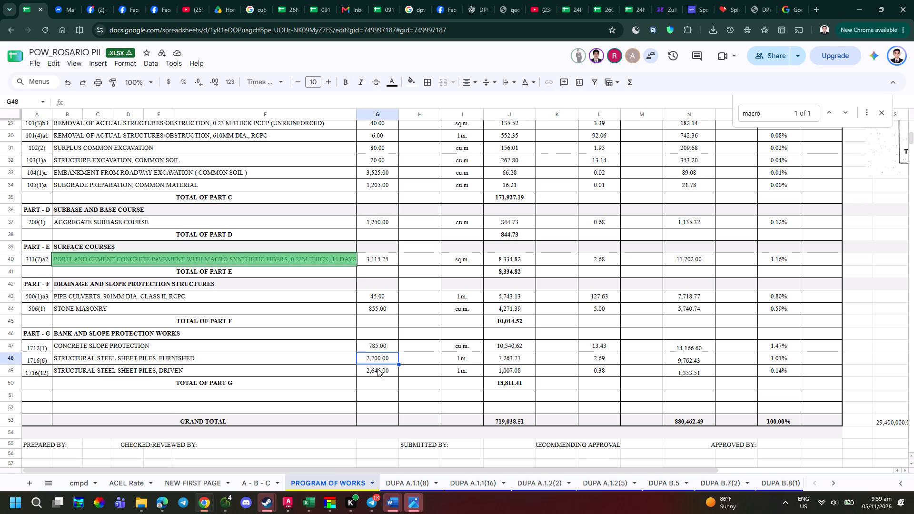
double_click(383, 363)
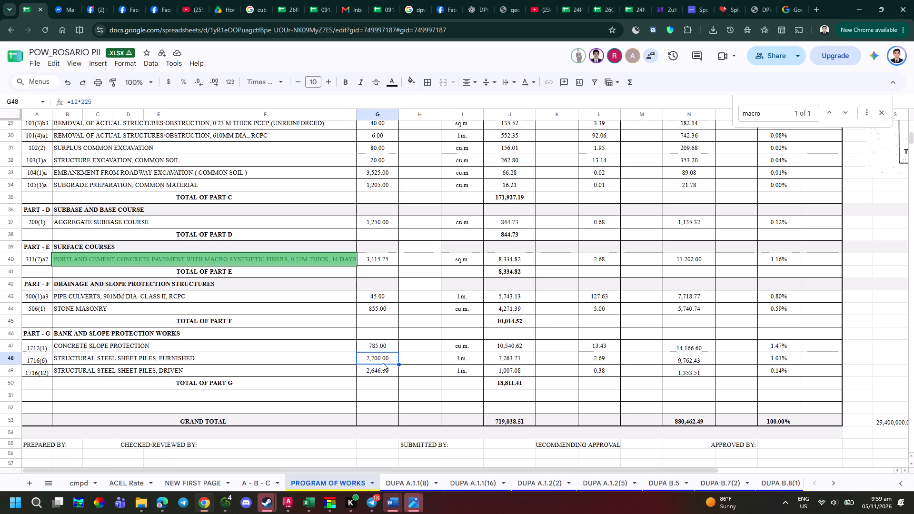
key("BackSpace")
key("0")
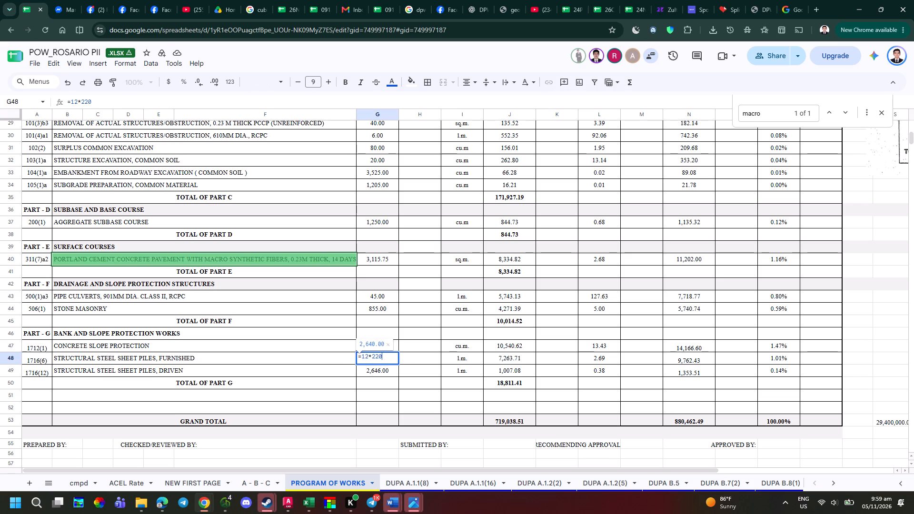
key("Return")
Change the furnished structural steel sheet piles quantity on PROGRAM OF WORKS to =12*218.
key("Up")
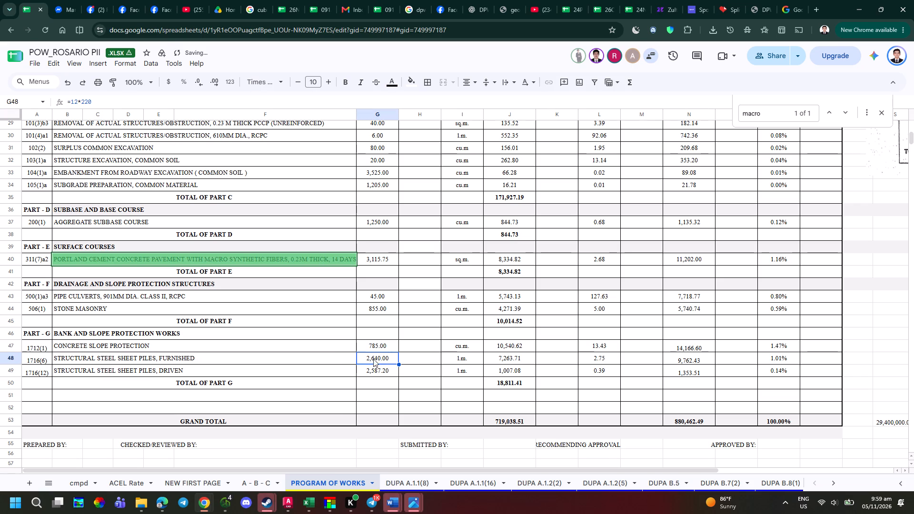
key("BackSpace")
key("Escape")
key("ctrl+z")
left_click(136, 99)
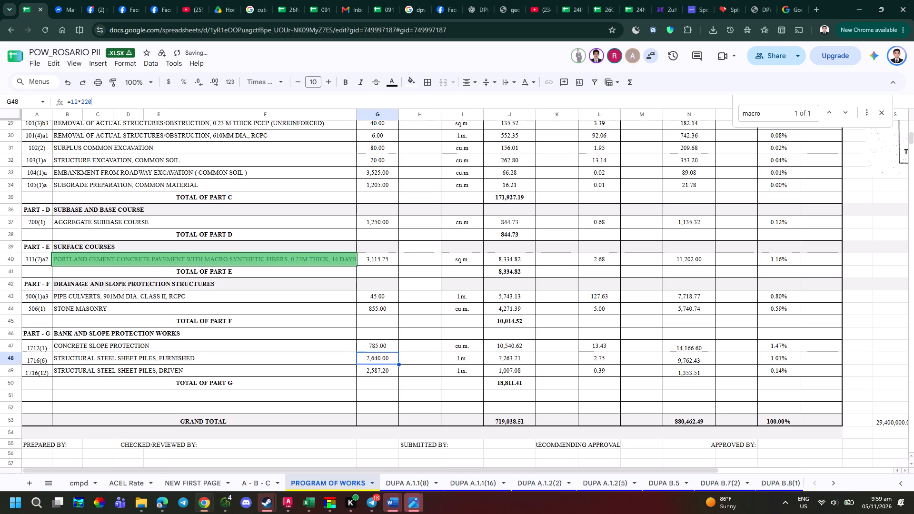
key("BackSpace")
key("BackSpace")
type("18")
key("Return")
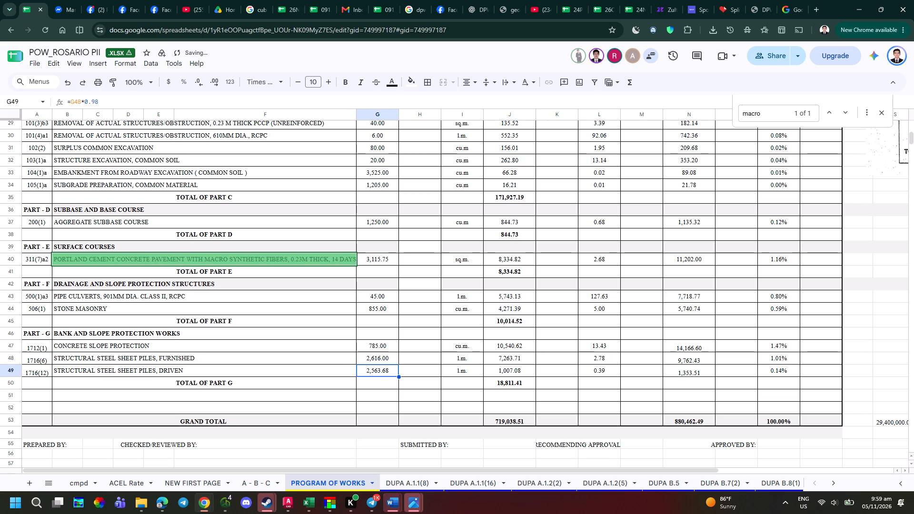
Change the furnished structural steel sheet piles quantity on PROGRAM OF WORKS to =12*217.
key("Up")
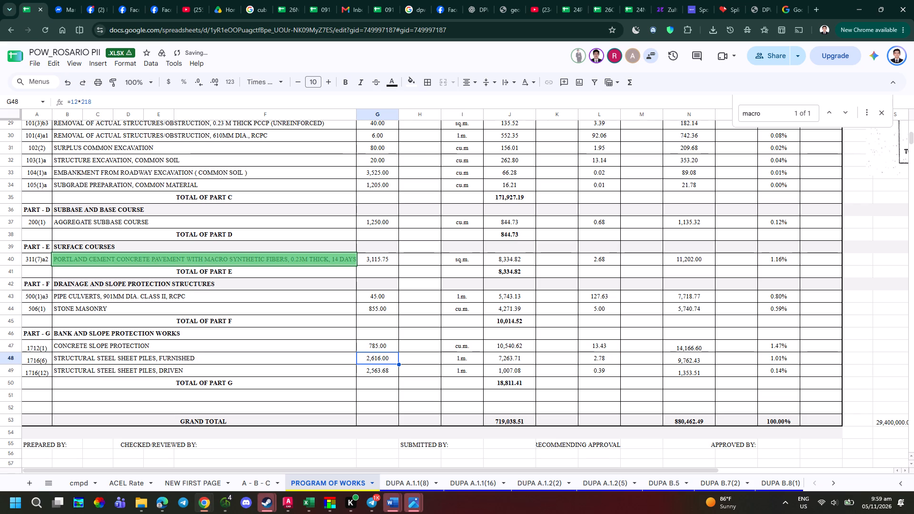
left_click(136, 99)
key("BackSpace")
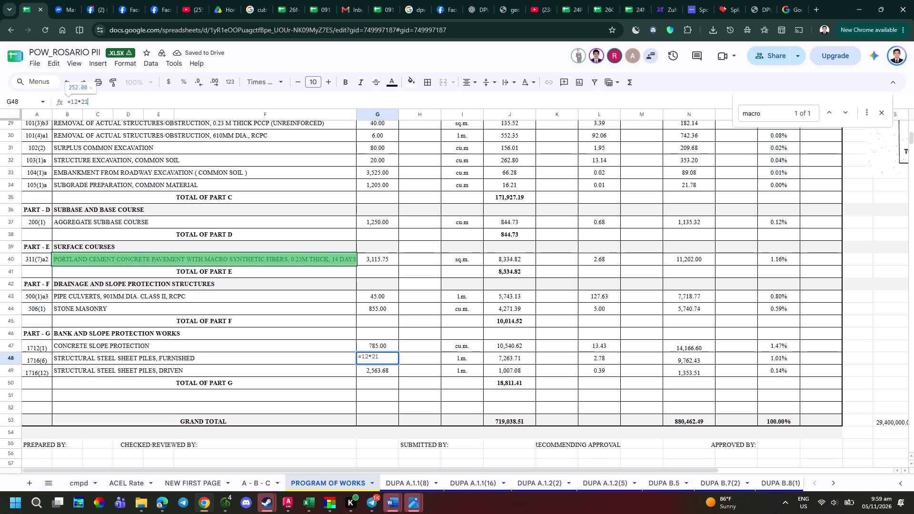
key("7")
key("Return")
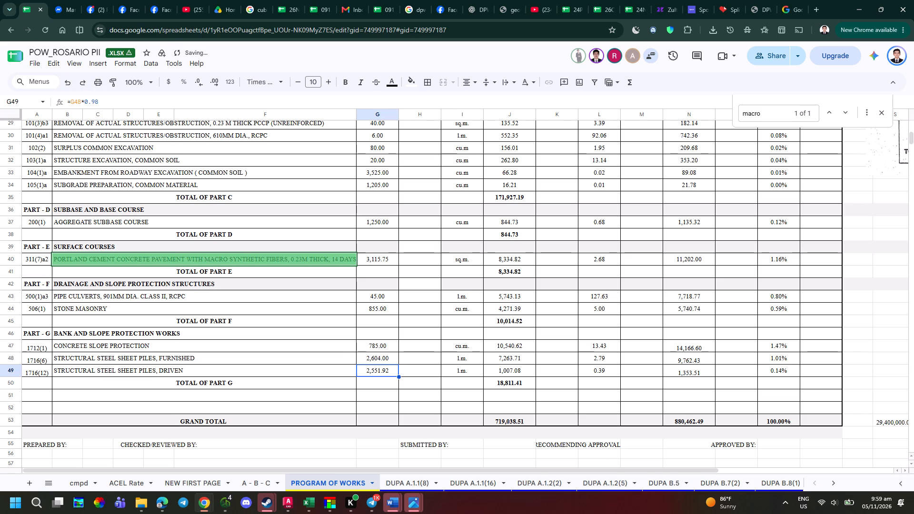
Compare the sheet pile and concrete slope protection quantities on PROGRAM OF WORKS with the 24NH0123 contract agreement's bill of quantities in Edge.
key("Up")
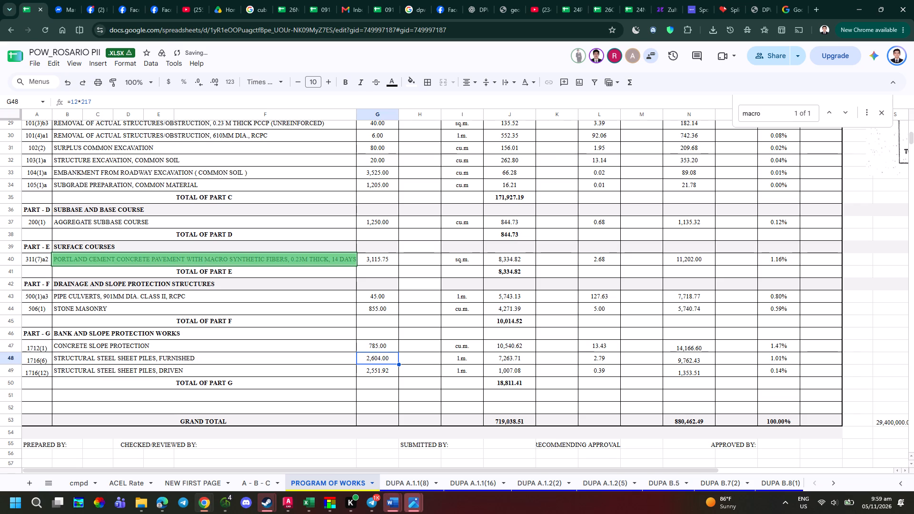
left_click(133, 101)
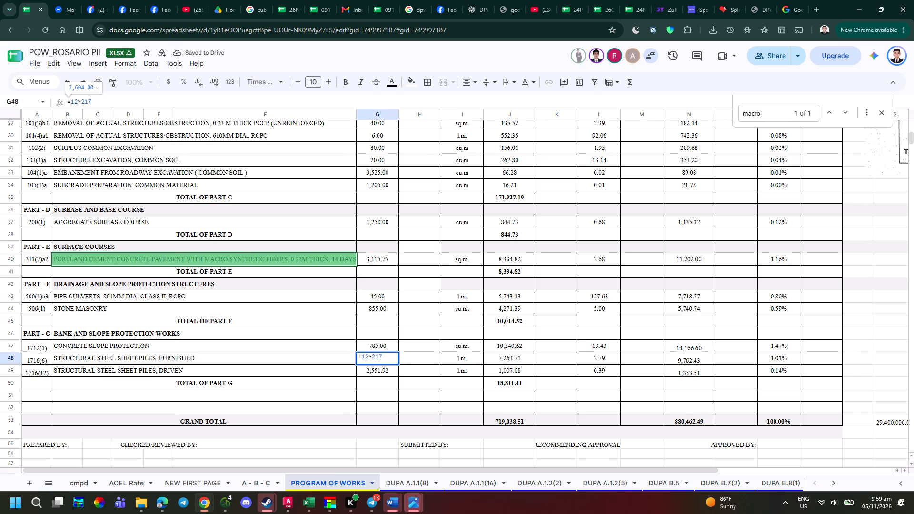
key("Escape")
key("Up")
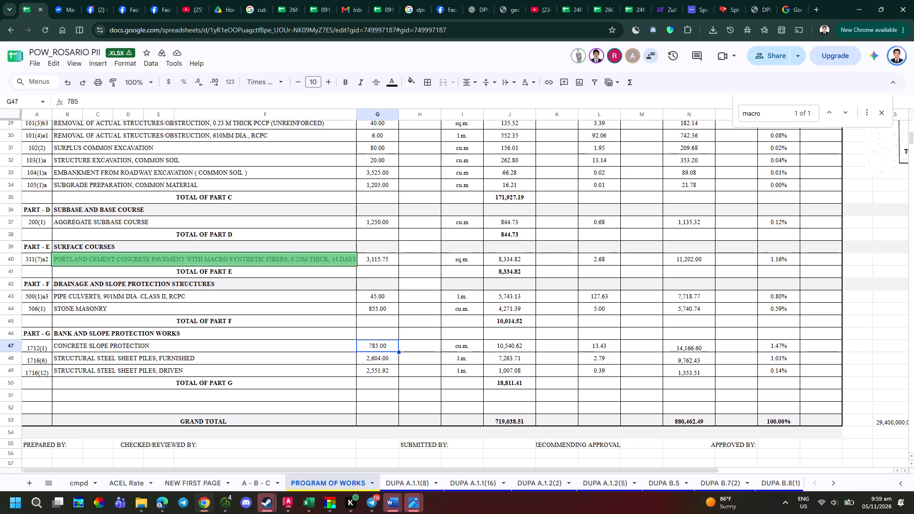
left_click(131, 101)
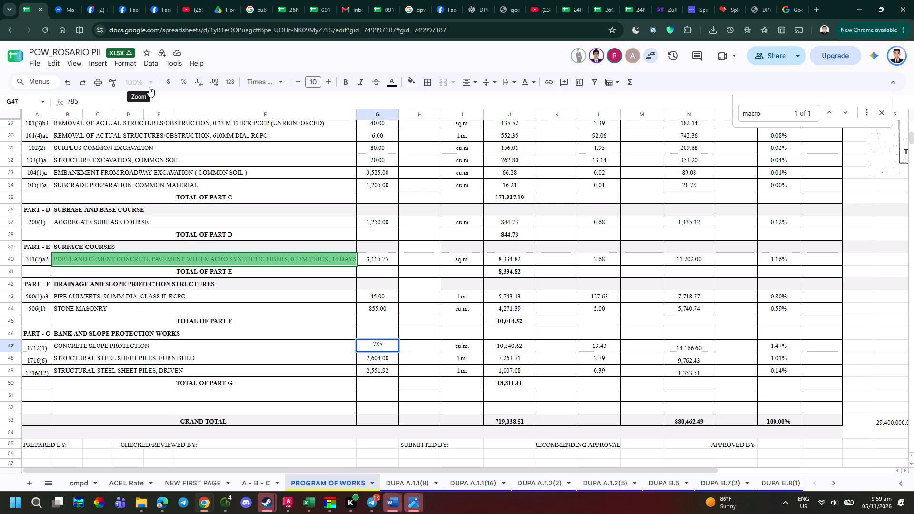
key("alt+Tab")
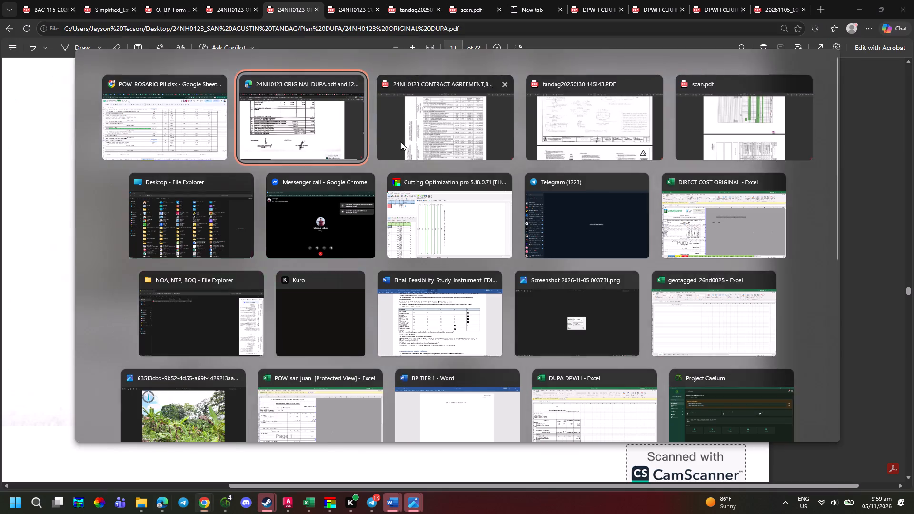
key("alt+Tab")
key("alt+Tab")
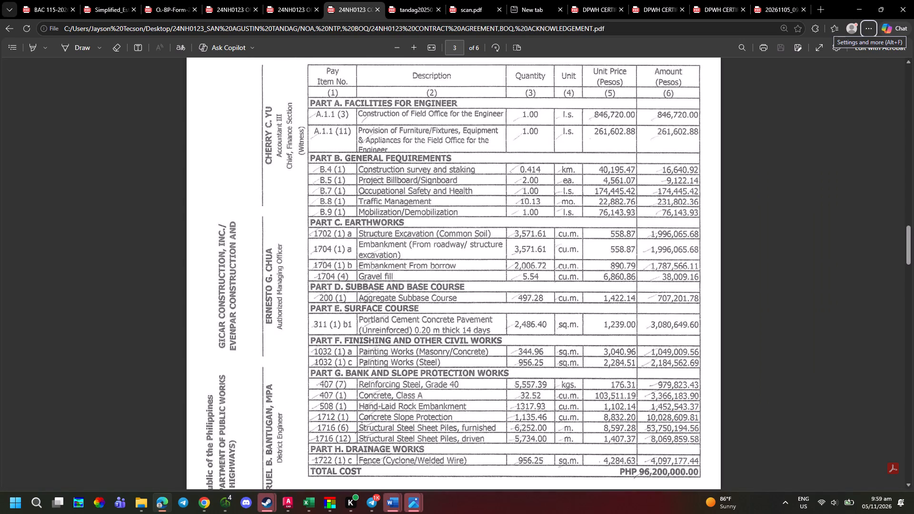
left_click(543, 422)
key("alt+Tab")
key("Escape")
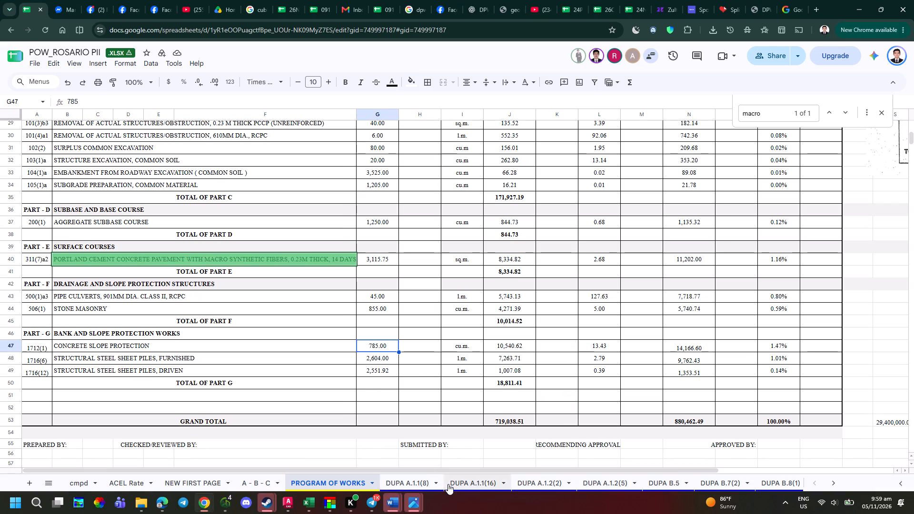
Move the FIRST PAGE sheet in the workbook so that it directly follows PROGRAM OF WORKS.
scroll(448, 484, "down", 9)
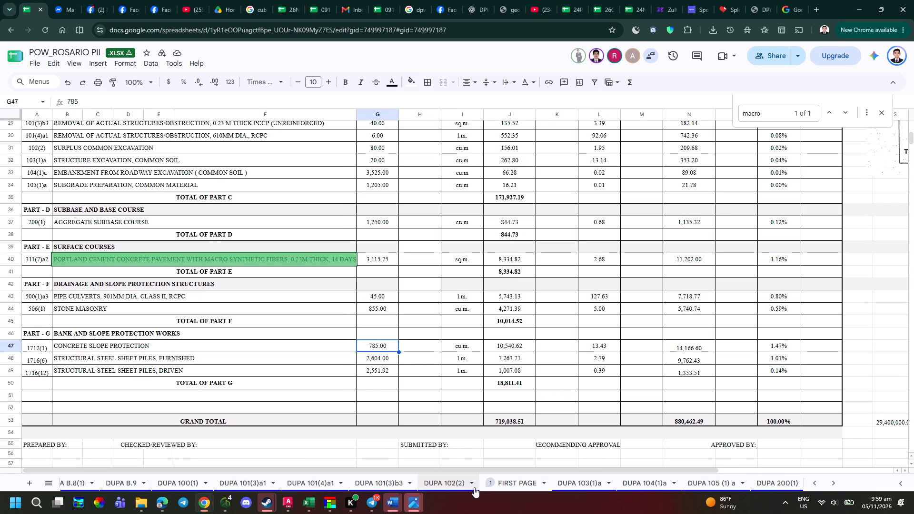
left_click(506, 483)
left_click_drag(506, 483, 289, 483)
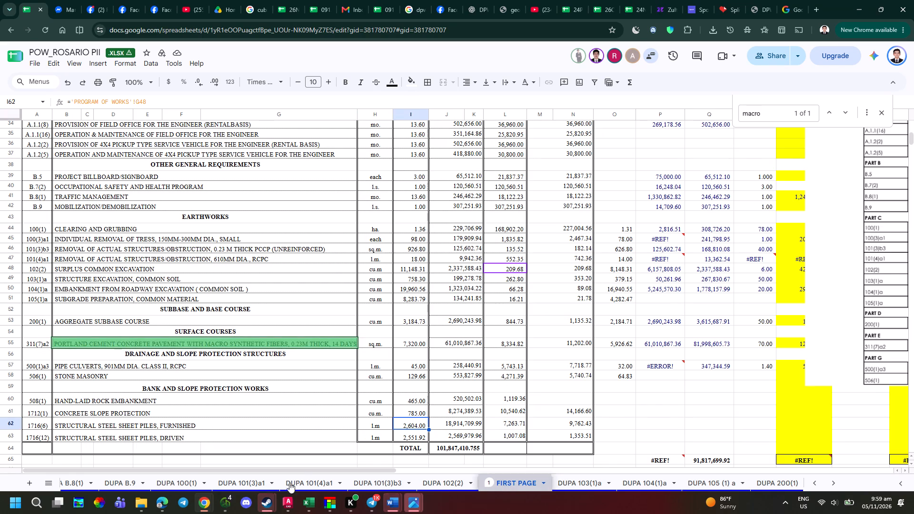
left_click_drag(289, 483, 120, 484)
scroll(199, 476, "up", 5)
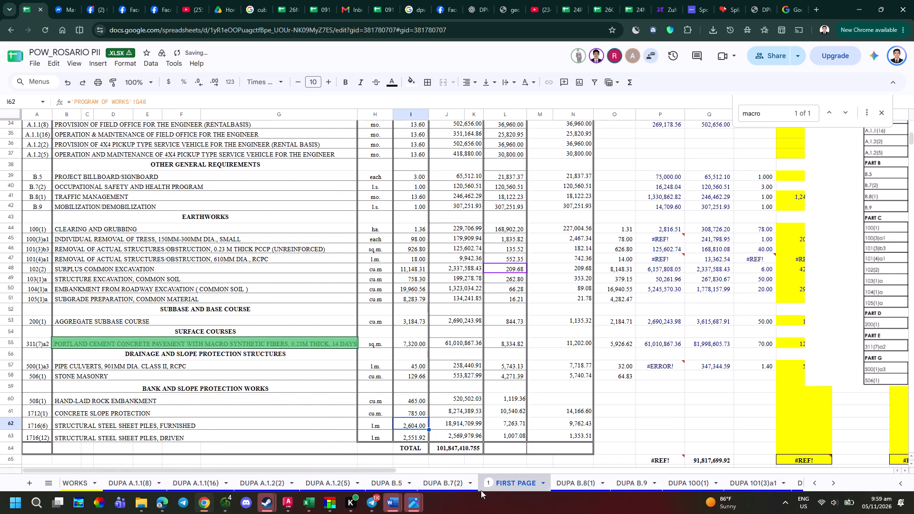
left_click_drag(498, 489, 114, 479)
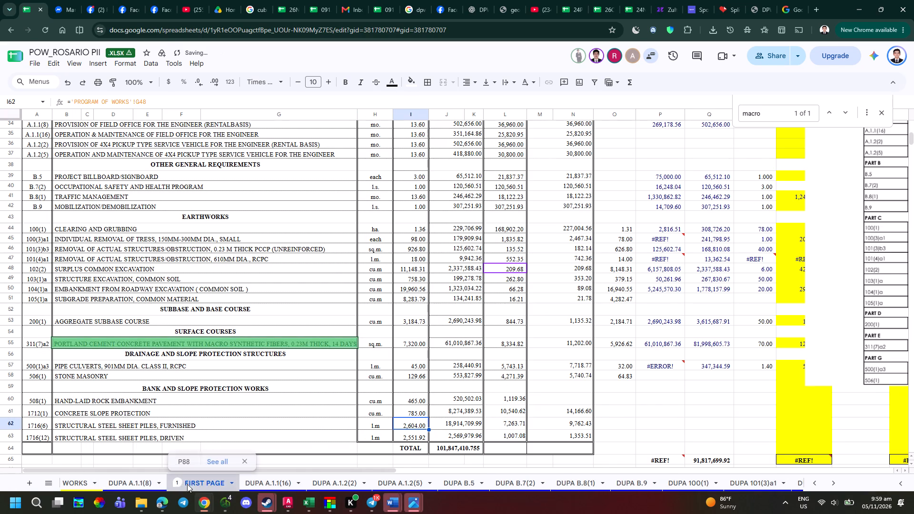
scroll(187, 484, "up", 3)
left_click_drag(439, 484, 364, 486)
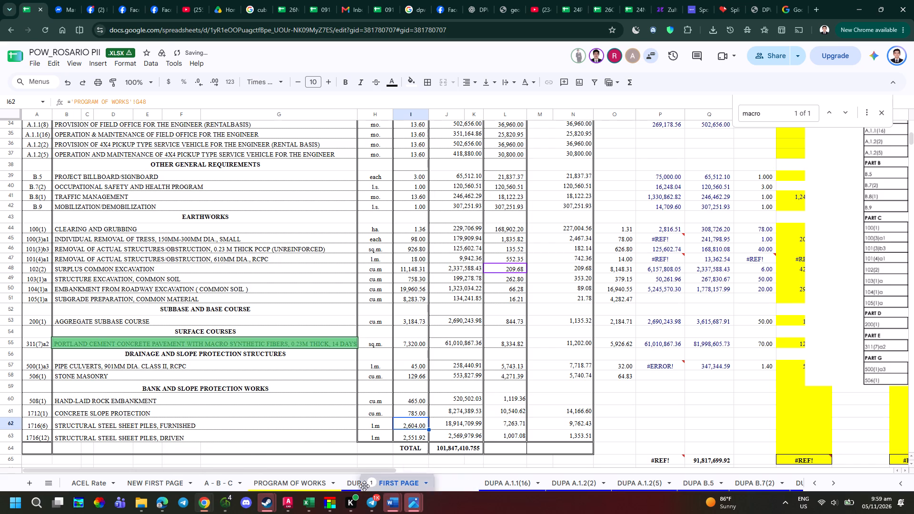
left_click_drag(364, 486, 346, 484)
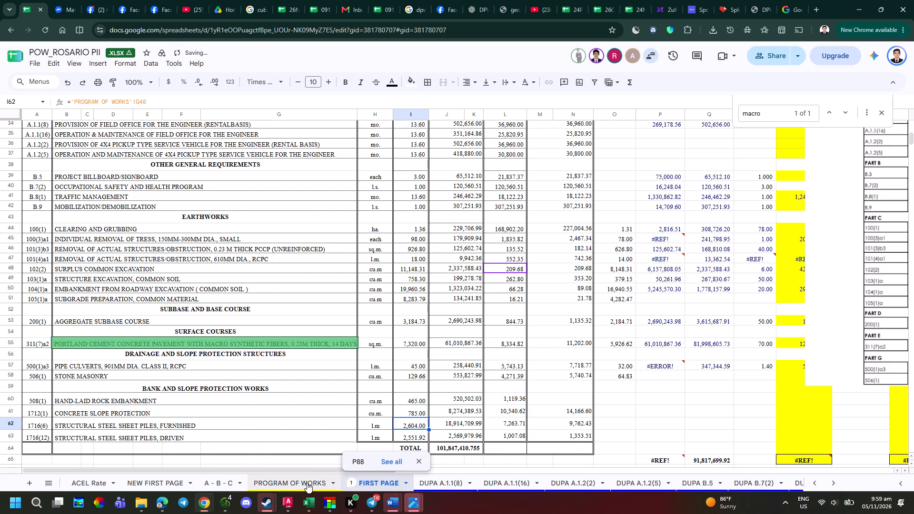
Set the furnished structural steel sheet piles quantity on PROGRAM OF WORKS to =12*215 and check the total on FIRST PAGE.
left_click(307, 483)
double_click(382, 362)
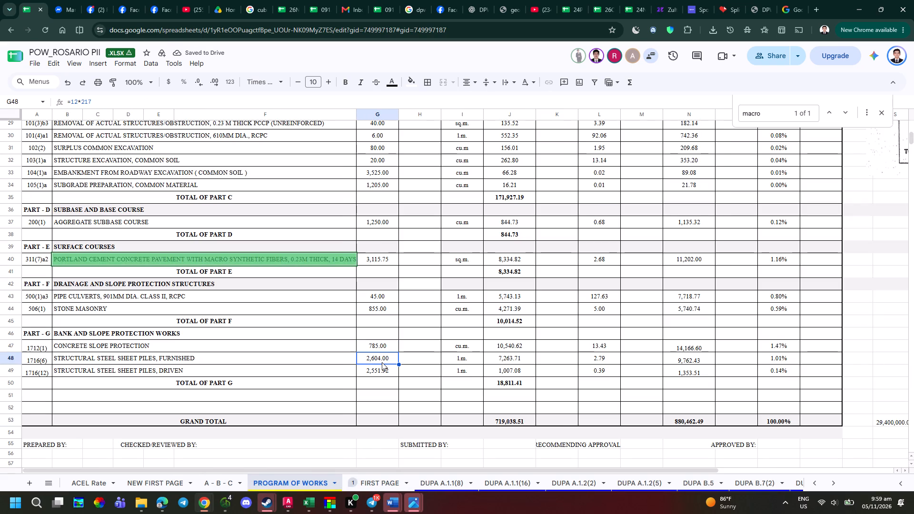
key("BackSpace")
key("5")
key("Return")
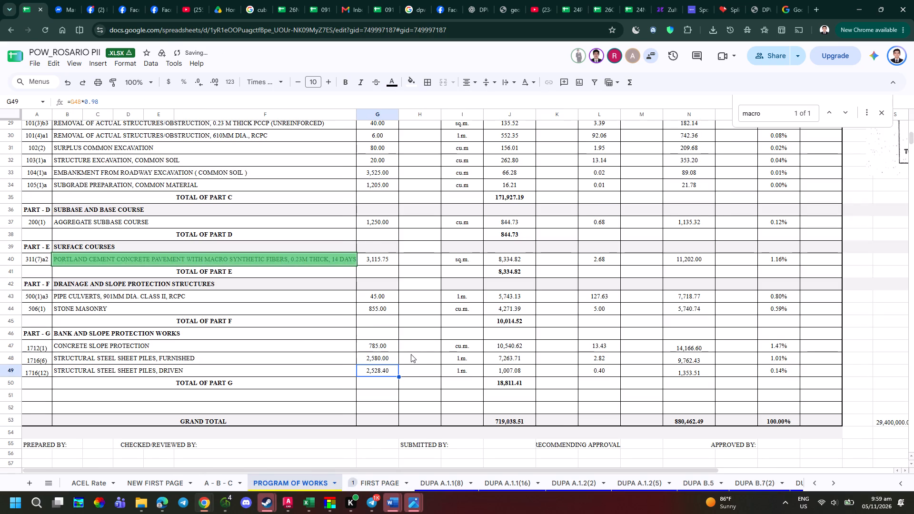
left_click(391, 481)
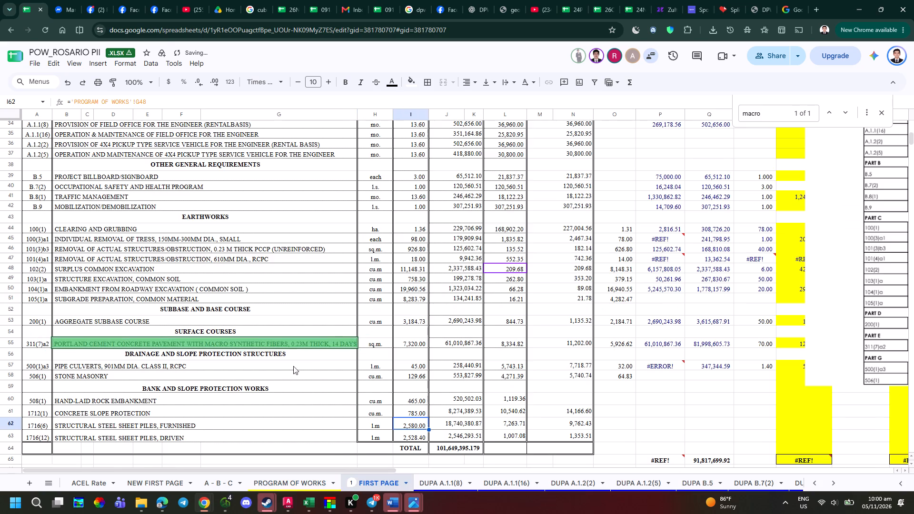
Set the furnished structural steel sheet piles quantity on PROGRAM OF WORKS to =12*200 and check the total on FIRST PAGE.
left_click(321, 484)
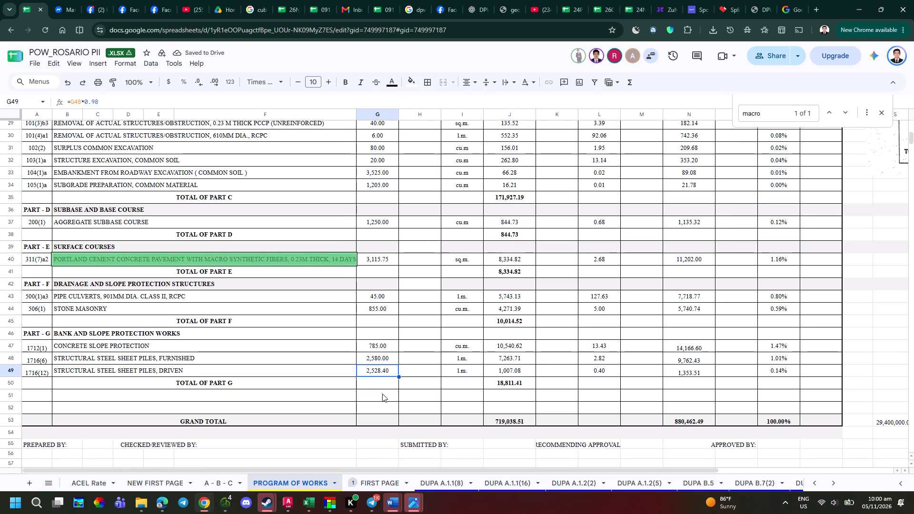
double_click(384, 360)
key("BackSpace")
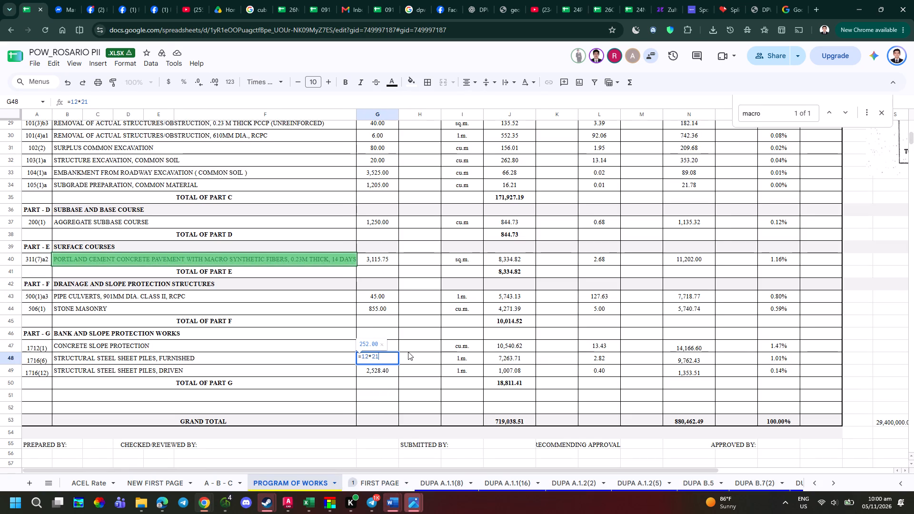
key("BackSpace")
type("00")
key("Return")
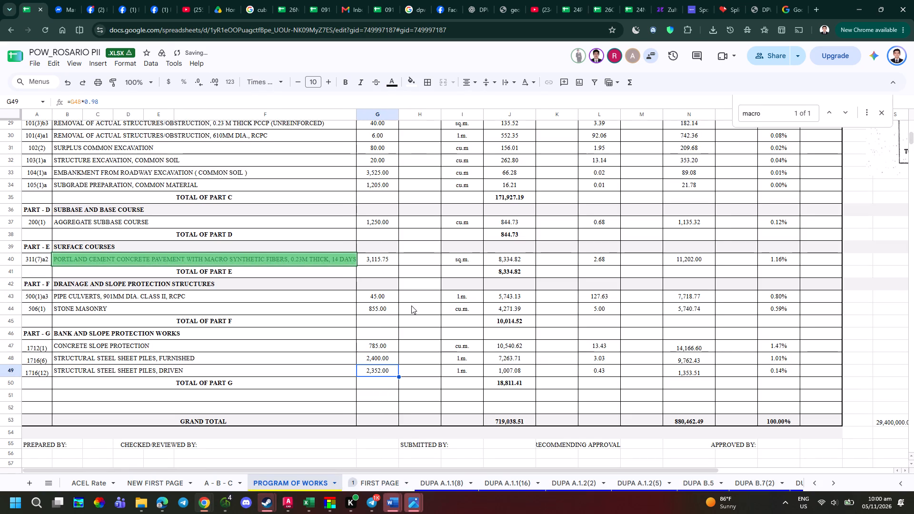
left_click(386, 475)
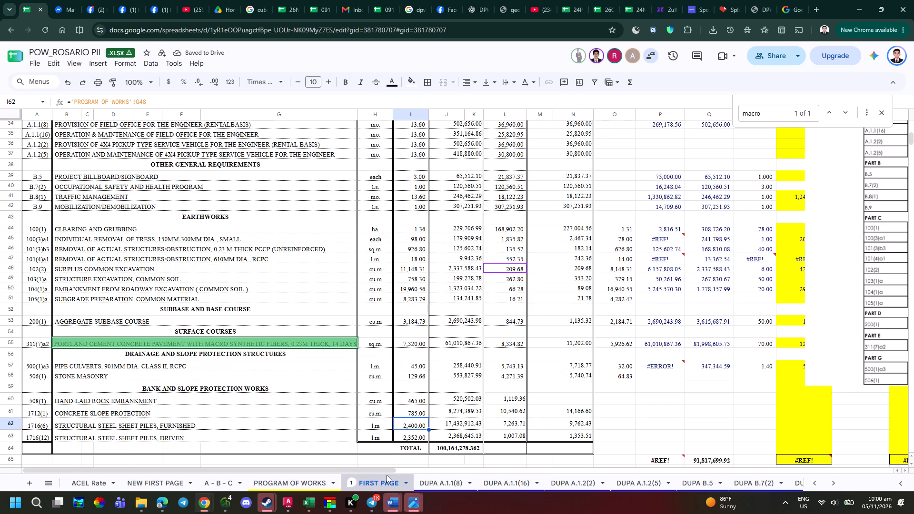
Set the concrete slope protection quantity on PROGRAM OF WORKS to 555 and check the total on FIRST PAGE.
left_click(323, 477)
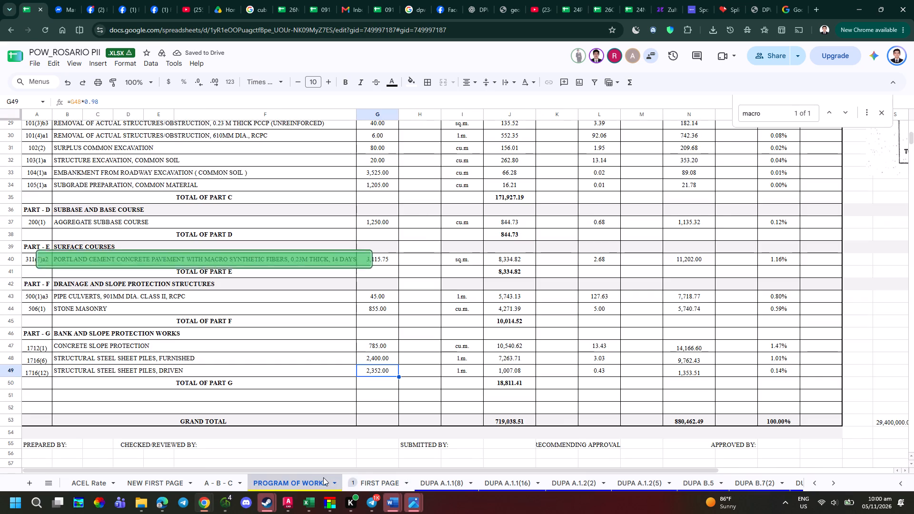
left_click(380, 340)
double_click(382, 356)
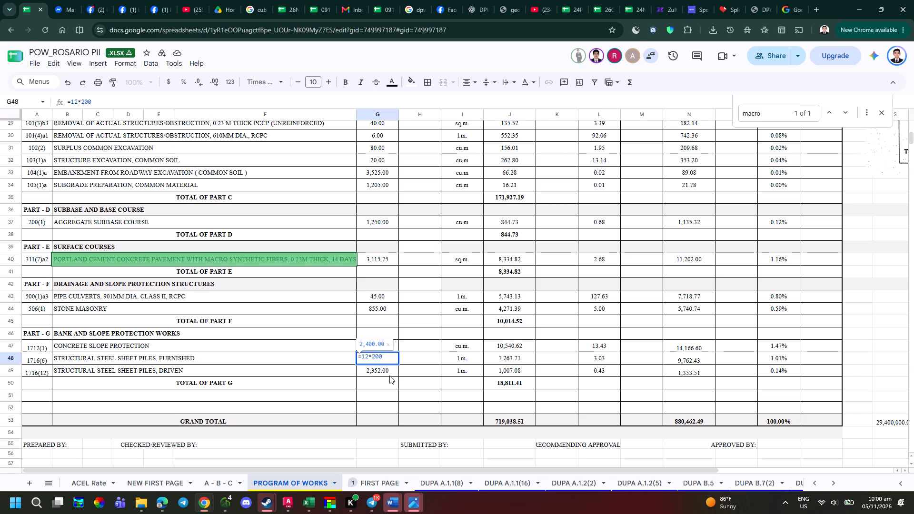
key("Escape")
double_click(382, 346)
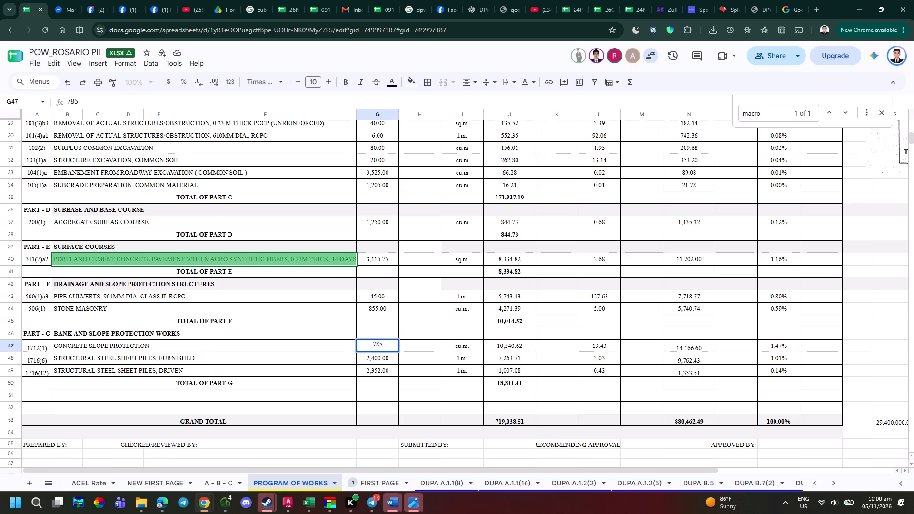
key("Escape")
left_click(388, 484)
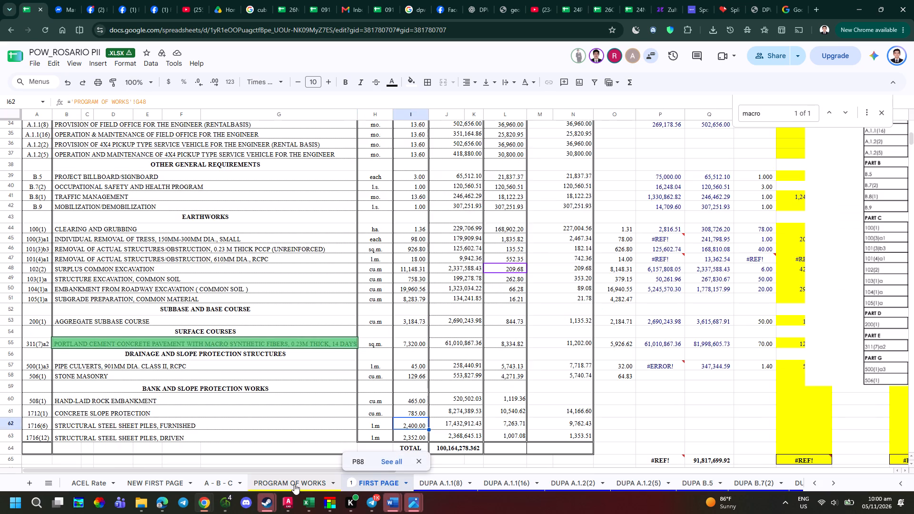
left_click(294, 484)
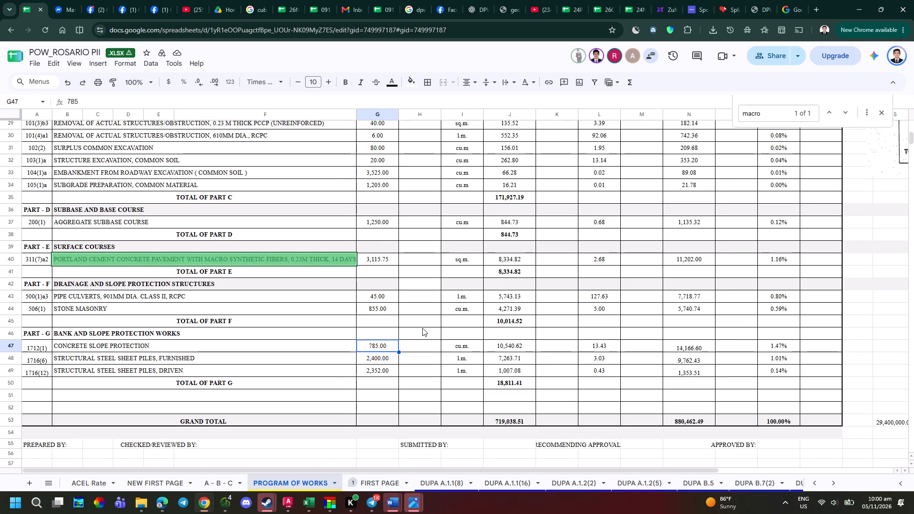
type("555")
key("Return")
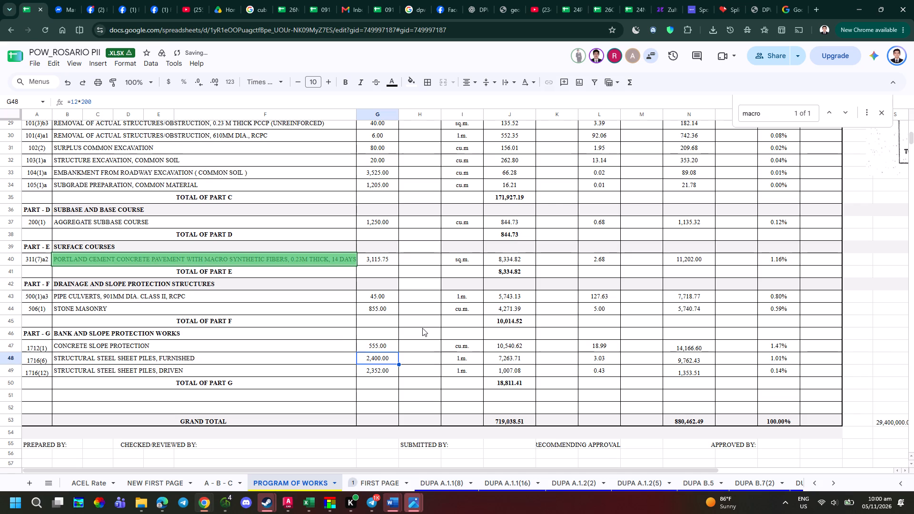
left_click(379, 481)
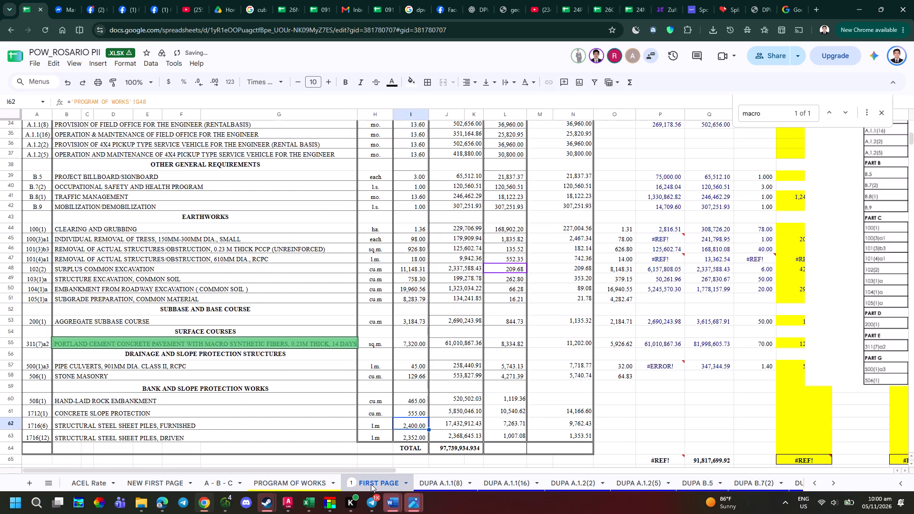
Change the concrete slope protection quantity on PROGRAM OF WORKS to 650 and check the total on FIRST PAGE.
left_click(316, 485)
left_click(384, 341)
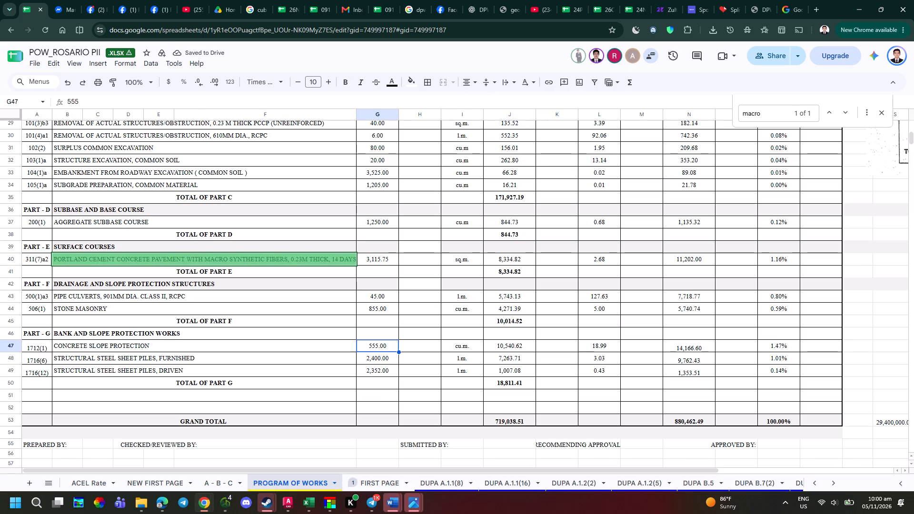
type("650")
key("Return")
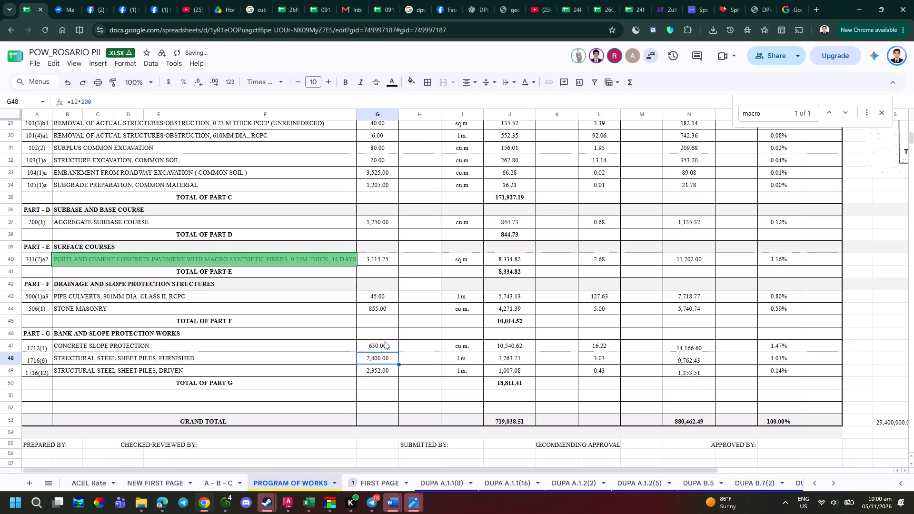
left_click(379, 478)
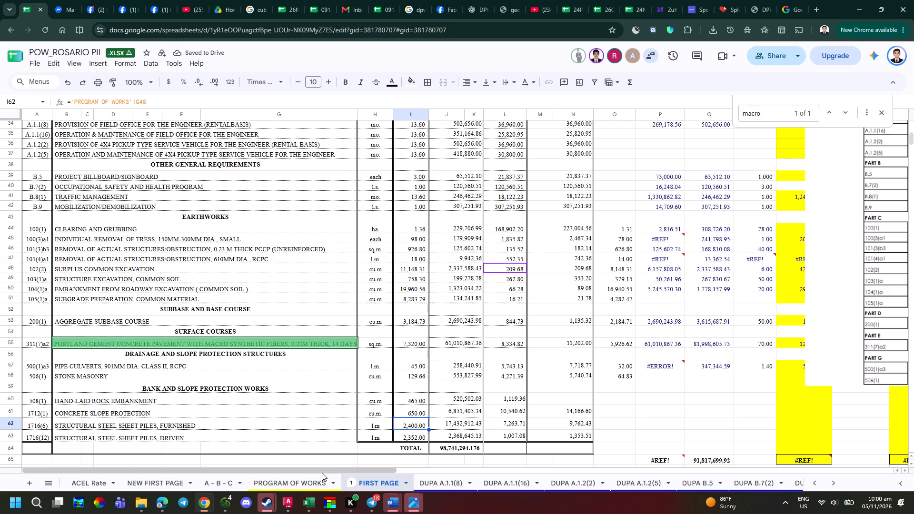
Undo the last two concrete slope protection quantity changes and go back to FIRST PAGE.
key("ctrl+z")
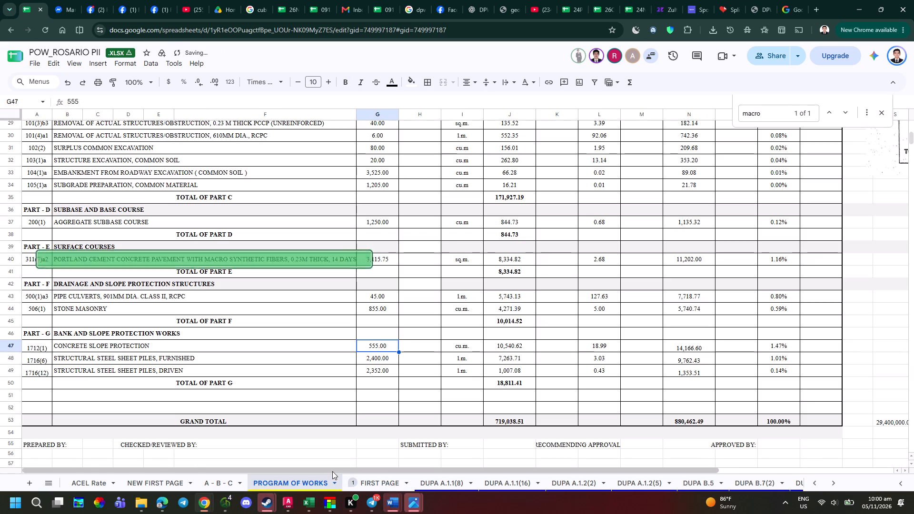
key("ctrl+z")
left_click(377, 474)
Examine the total and the formulas behind the concrete slope protection quantity and amount on FIRST PAGE.
left_click(432, 458)
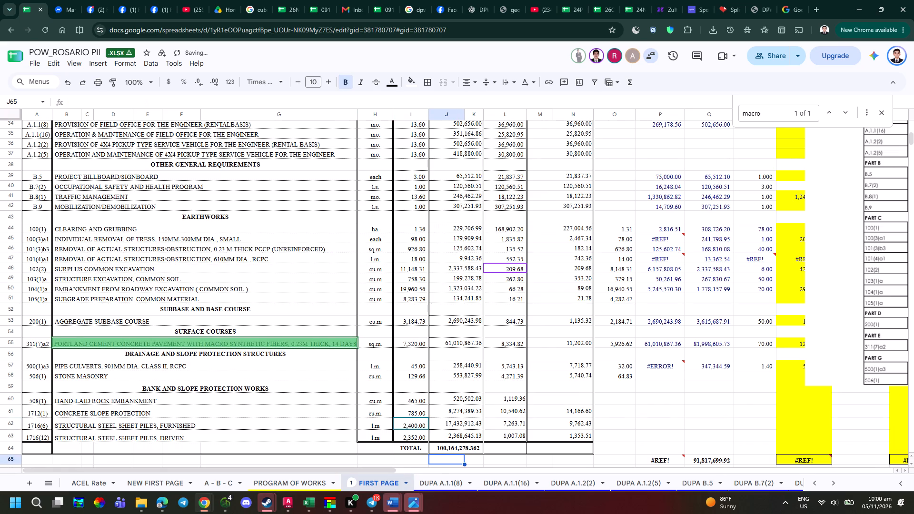
left_click(447, 450)
double_click(417, 411)
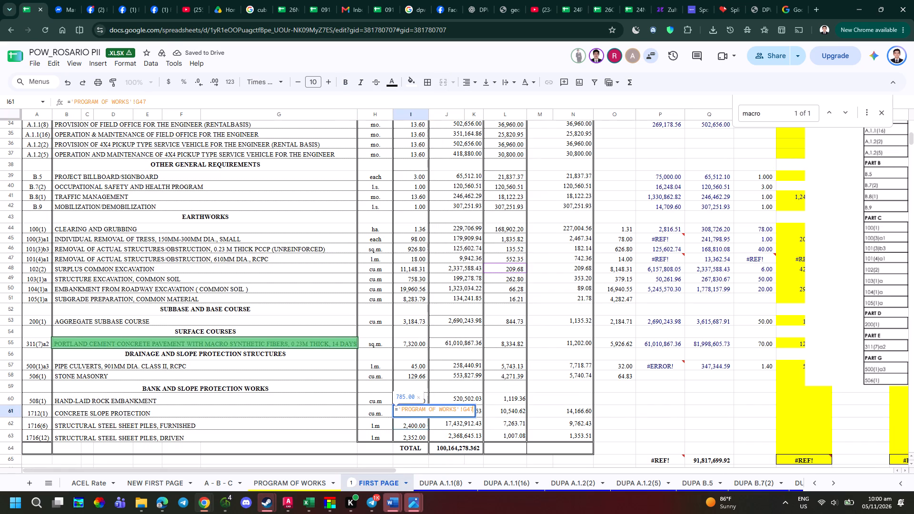
key("Escape")
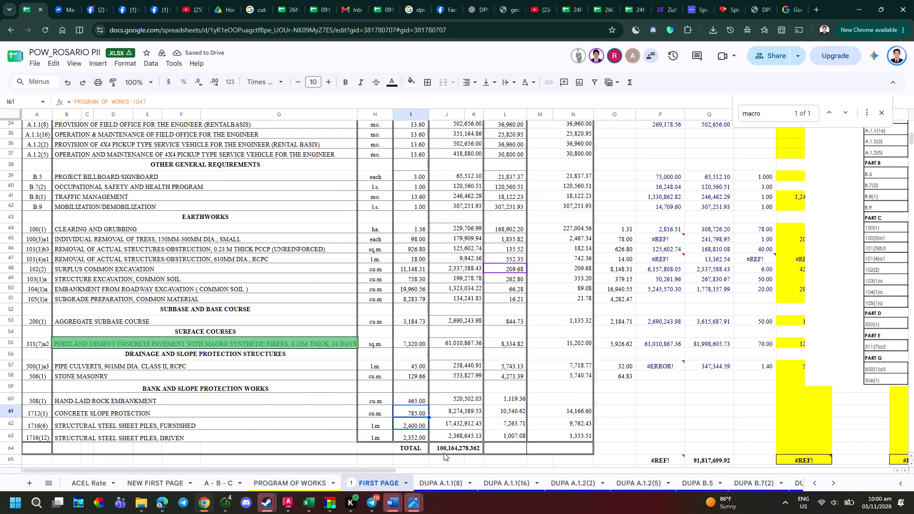
scroll(475, 456, "up", 3, "ctrl")
scroll(475, 456, "down", 4)
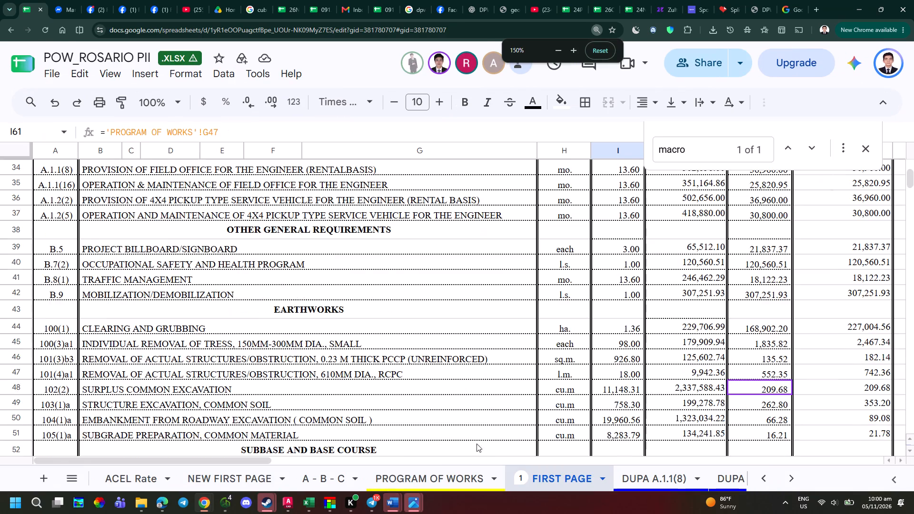
scroll(530, 411, "down", 3)
scroll(546, 418, "down", 1, "ctrl")
scroll(553, 355, "up", 1)
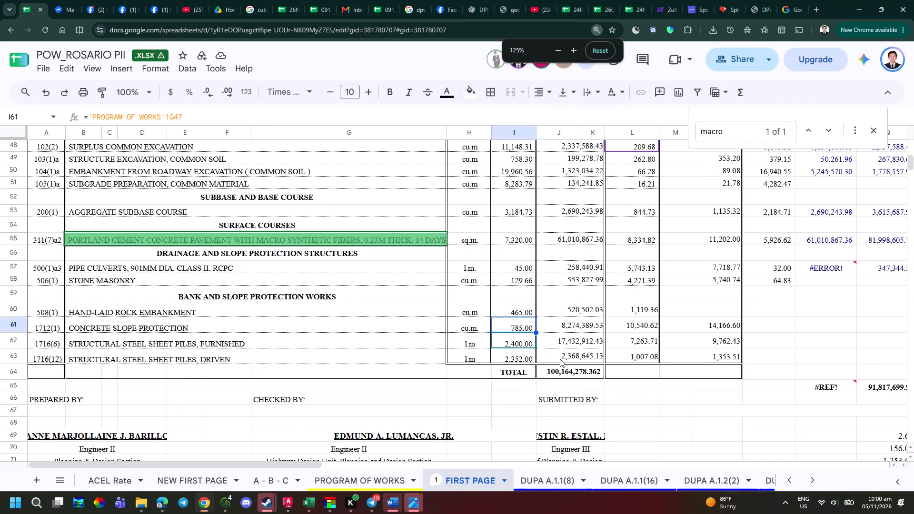
left_click(559, 318)
double_click(563, 323)
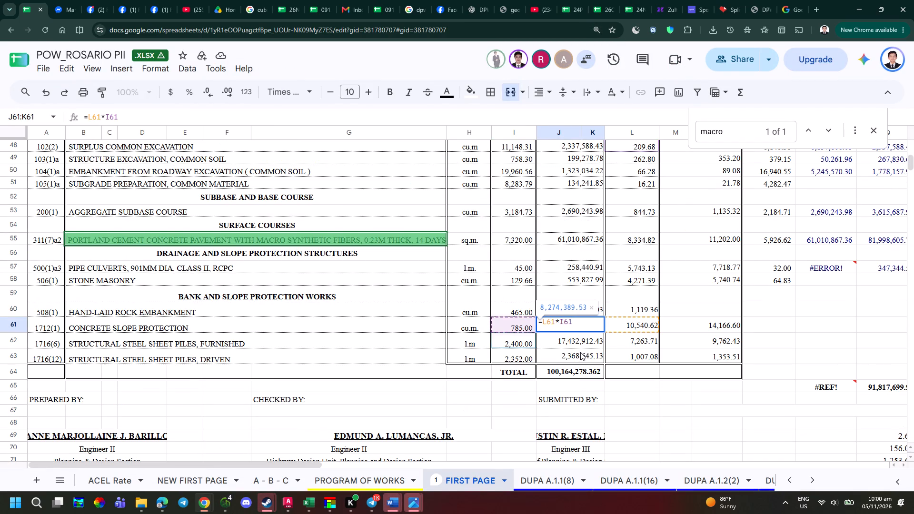
key("Escape")
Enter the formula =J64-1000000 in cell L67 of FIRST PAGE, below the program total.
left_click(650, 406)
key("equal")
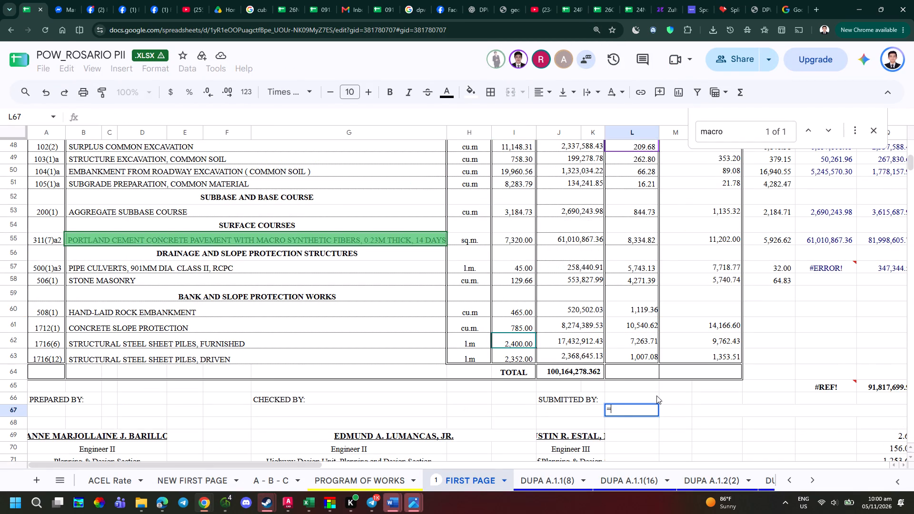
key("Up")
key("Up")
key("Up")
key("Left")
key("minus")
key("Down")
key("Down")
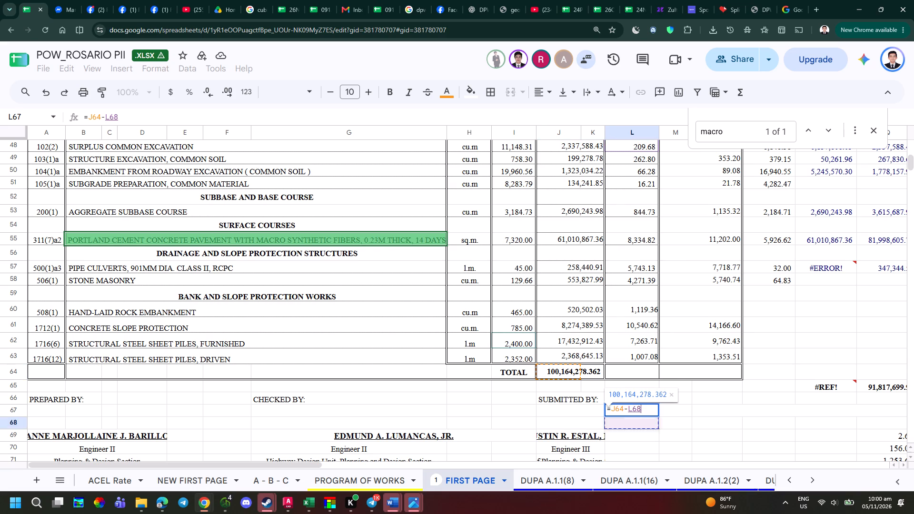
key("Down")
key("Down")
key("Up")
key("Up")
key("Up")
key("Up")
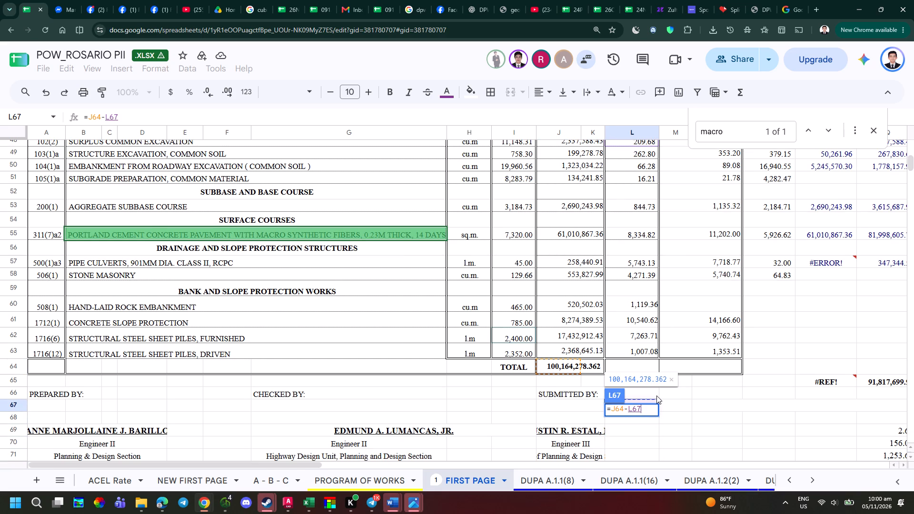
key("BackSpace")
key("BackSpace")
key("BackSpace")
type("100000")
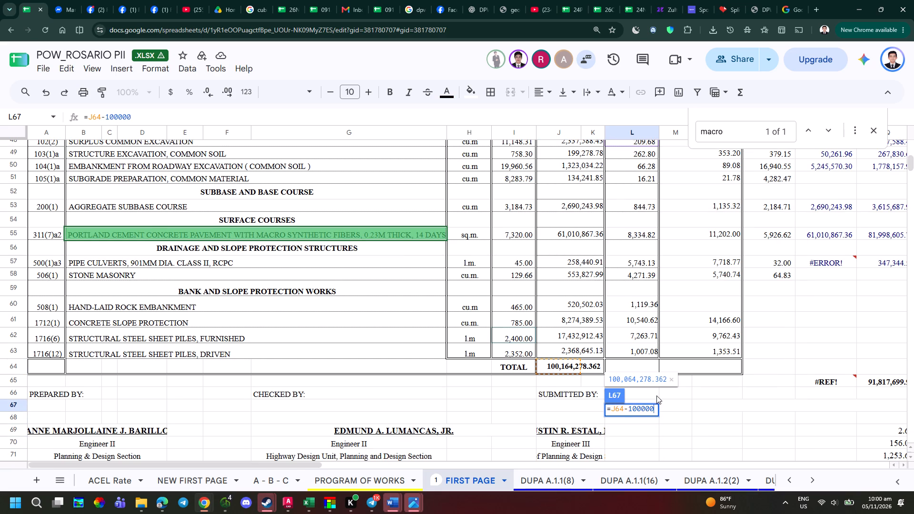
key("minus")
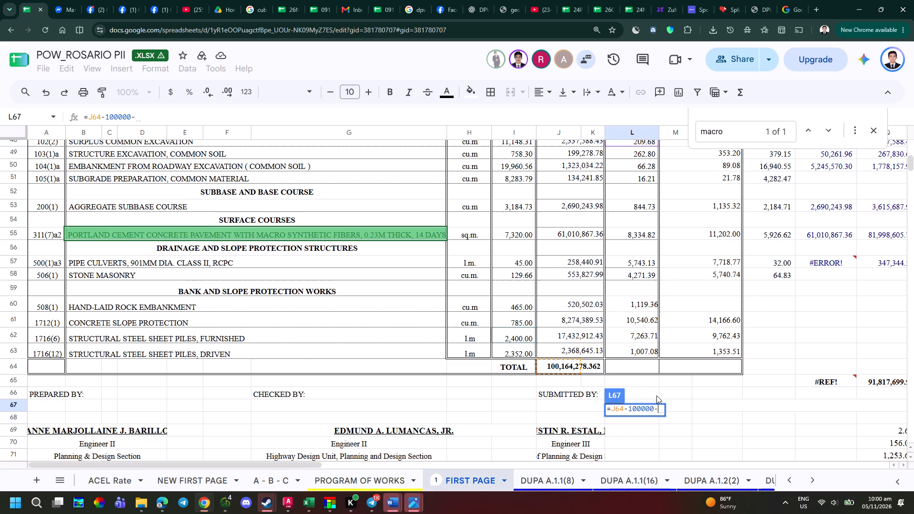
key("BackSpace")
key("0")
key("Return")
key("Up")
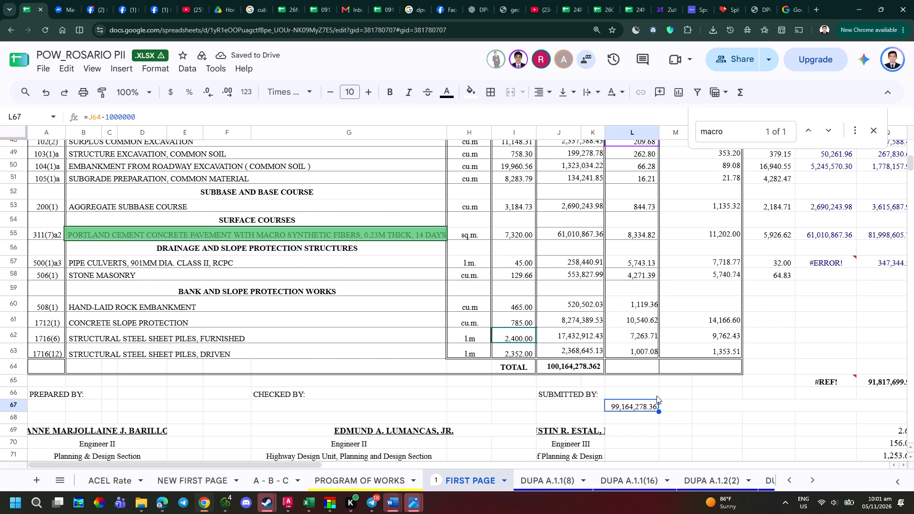
Replace the formula in cell L67 with 1000000 and format it as a number with thousands separators and two decimals.
double_click(636, 406)
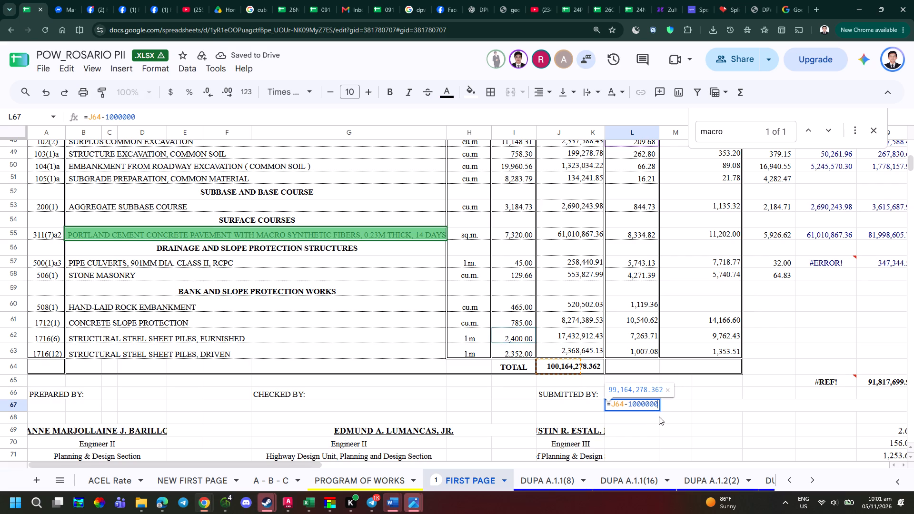
key("Escape")
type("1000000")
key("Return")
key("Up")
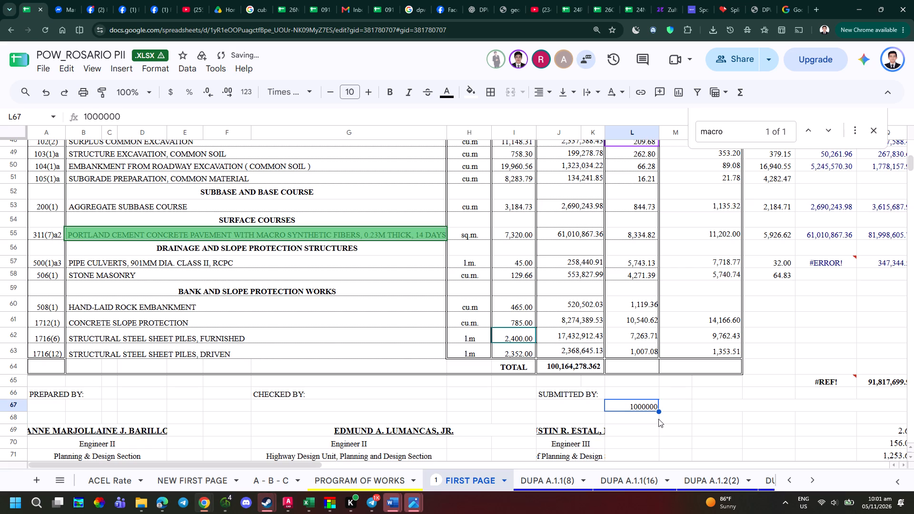
left_click(247, 93)
left_click(299, 154)
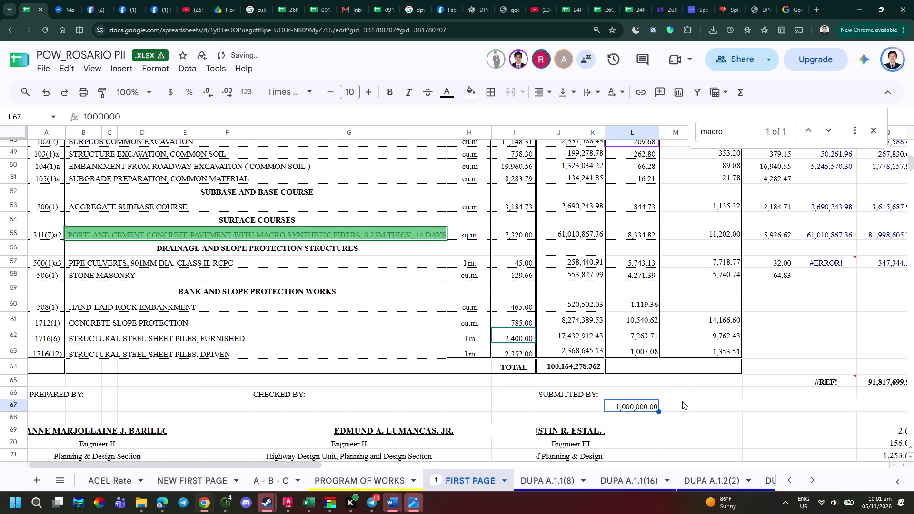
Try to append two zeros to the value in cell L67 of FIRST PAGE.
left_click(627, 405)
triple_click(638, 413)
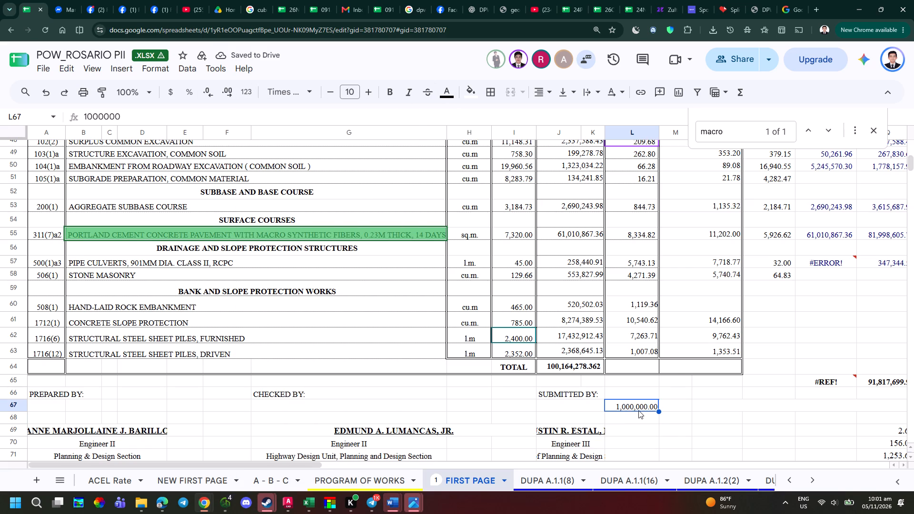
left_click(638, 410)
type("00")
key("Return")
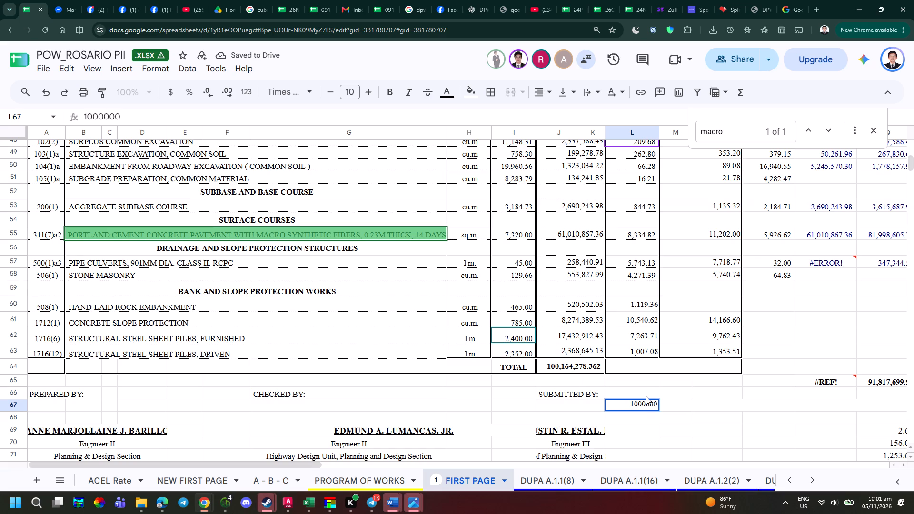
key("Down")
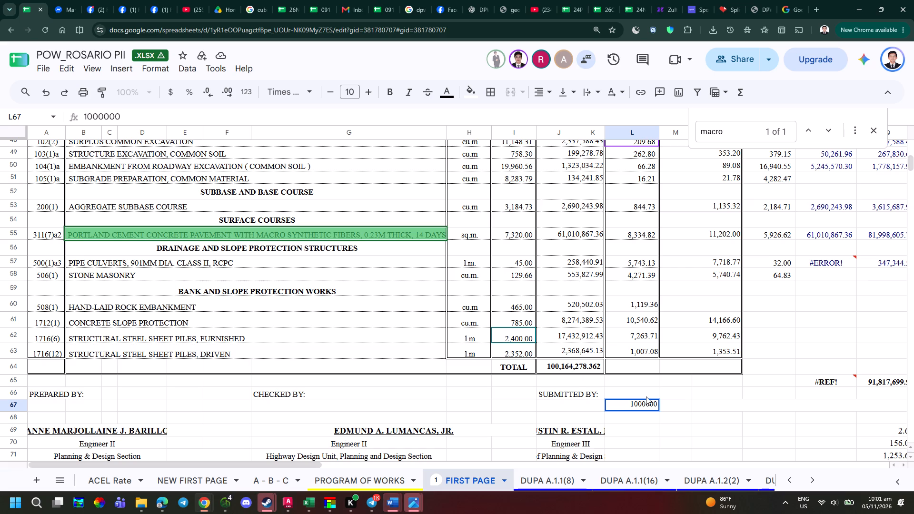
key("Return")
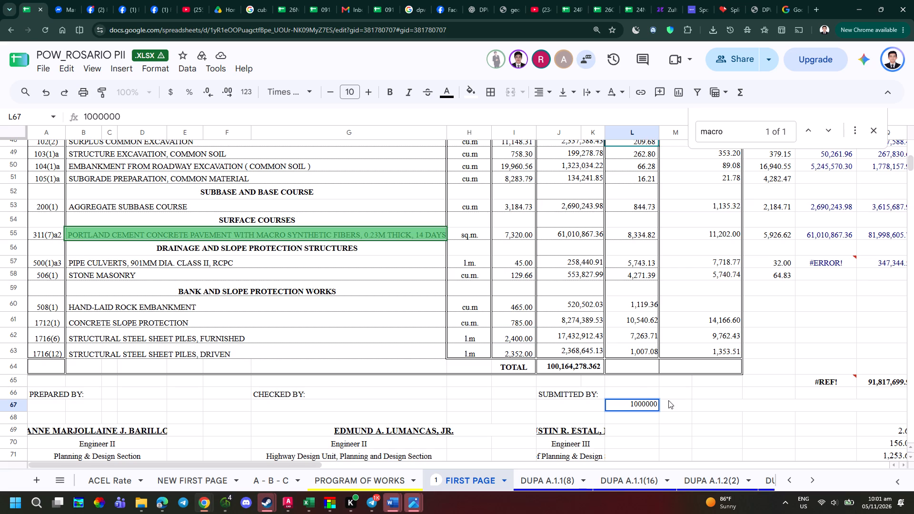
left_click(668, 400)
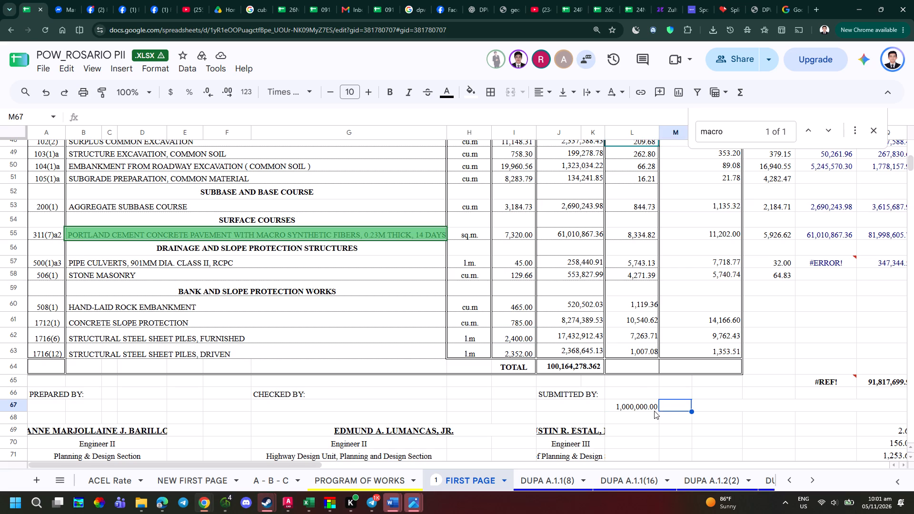
Append two zeros to the value in cell L67 of FIRST PAGE, making it 100,000,000.00.
double_click(652, 411)
double_click(642, 405)
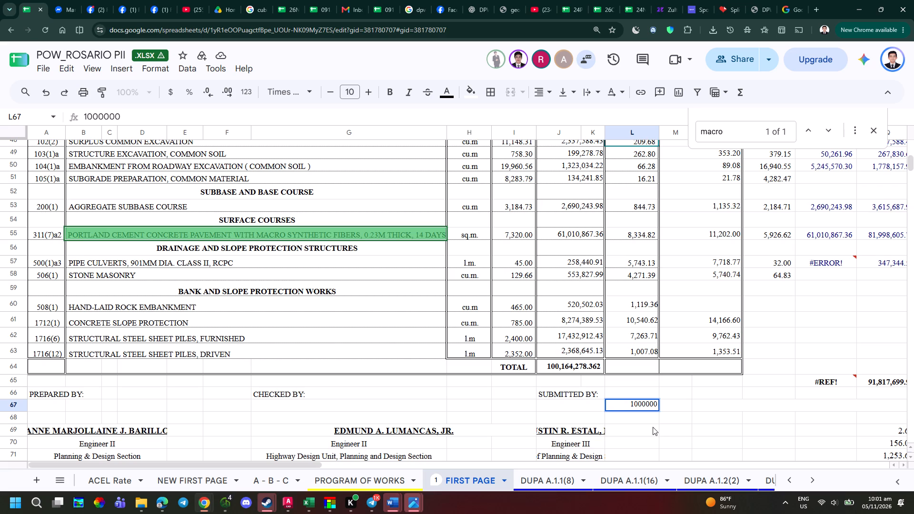
left_click(653, 427)
double_click(644, 405)
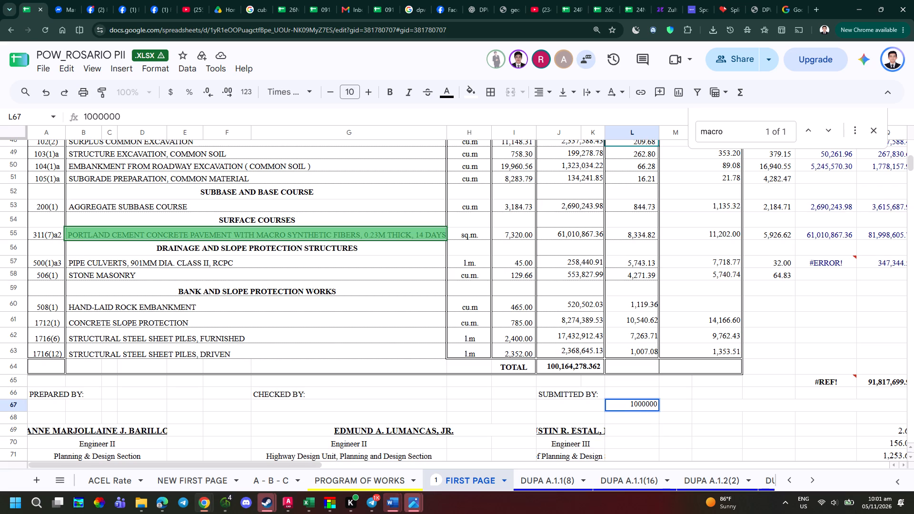
left_click(643, 406)
type("00")
key("Return")
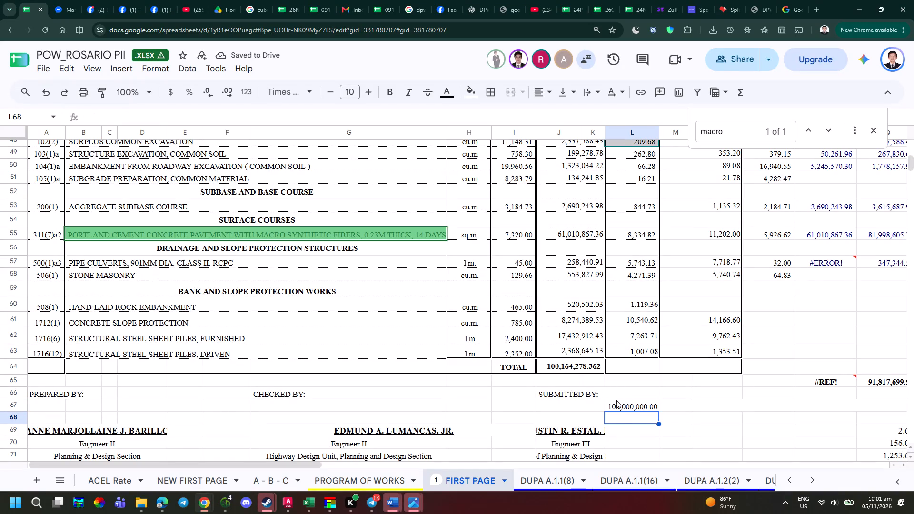
Start a formula in cell M67 of FIRST PAGE that subtracts from the program total in J64.
left_click(633, 395)
left_click(637, 423)
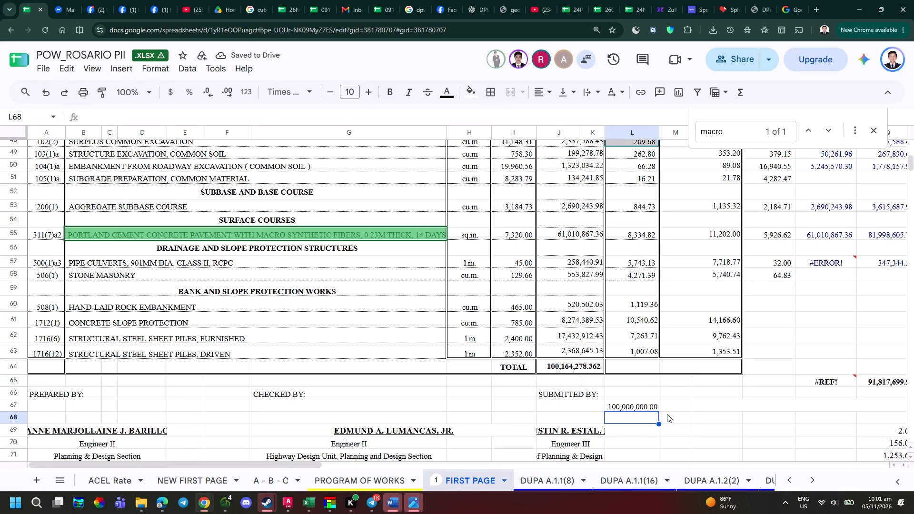
left_click(667, 413)
left_click(672, 410)
left_click(675, 405)
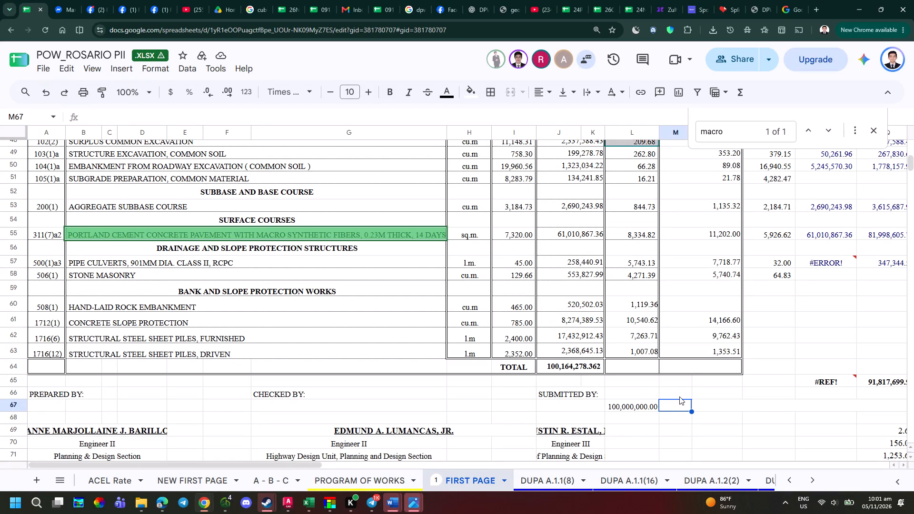
key("equal")
key("Left")
key("minus")
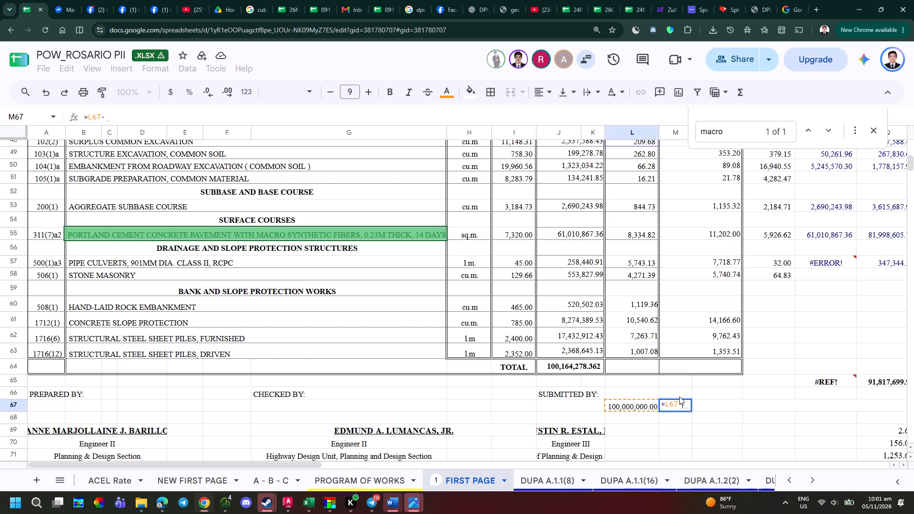
key("BackSpace")
key("BackSpace")
key("BackSpace")
key("BackSpace")
key("Up")
key("Up")
key("Up")
key("Left")
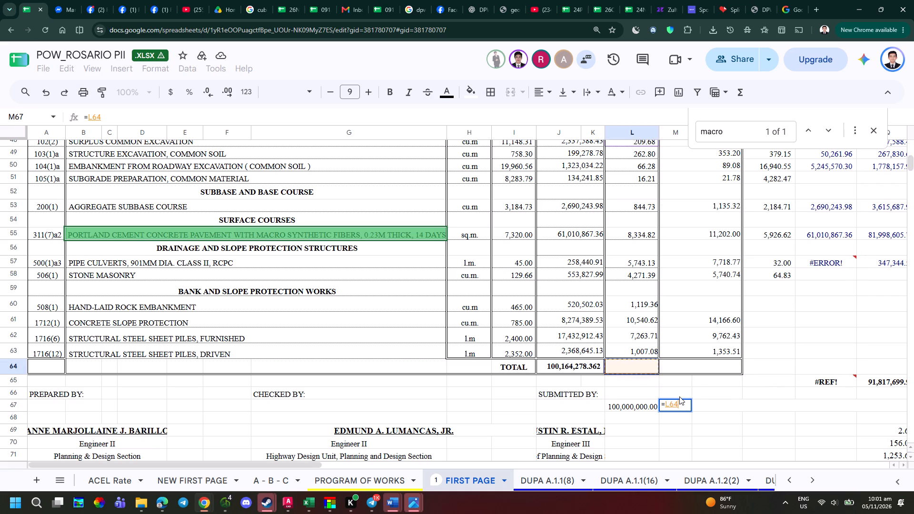
key("Left")
key("Left")
key("Right")
key("minus")
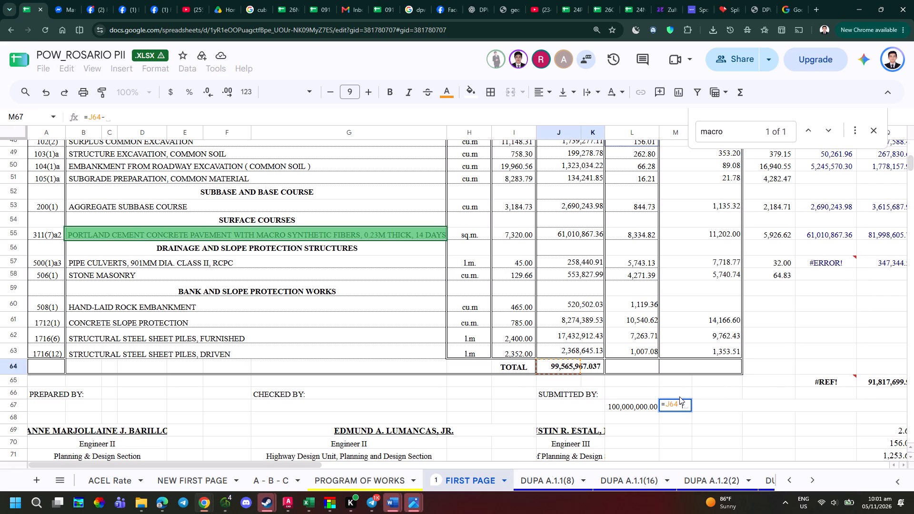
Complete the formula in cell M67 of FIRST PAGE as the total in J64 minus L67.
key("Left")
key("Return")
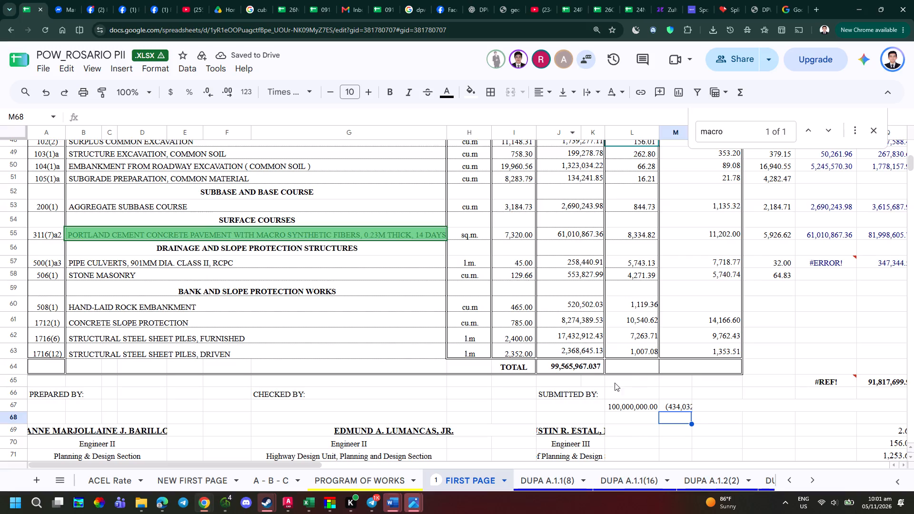
Inspect the contents of the total in J64, the surplus common excavation unit cost in L48, and cells L67 and M67.
double_click(577, 369)
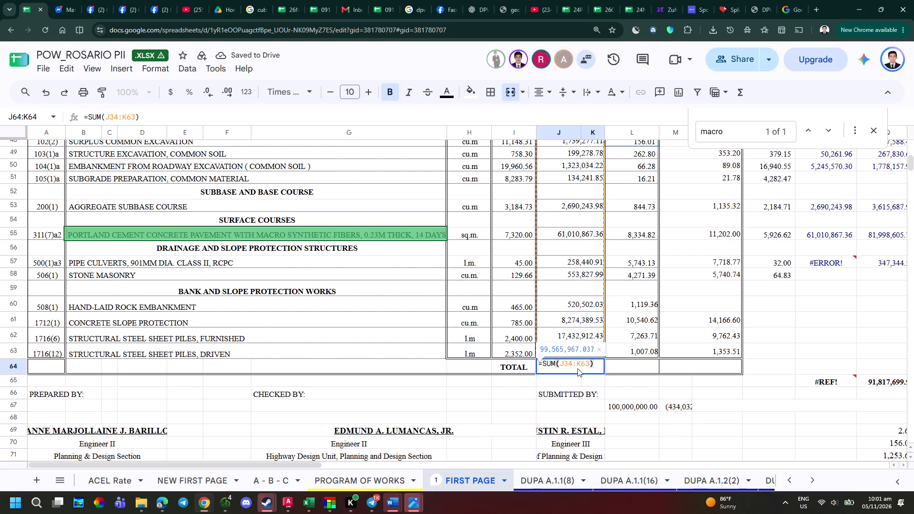
scroll(576, 343, "up", 2)
key("Escape")
left_click(520, 65)
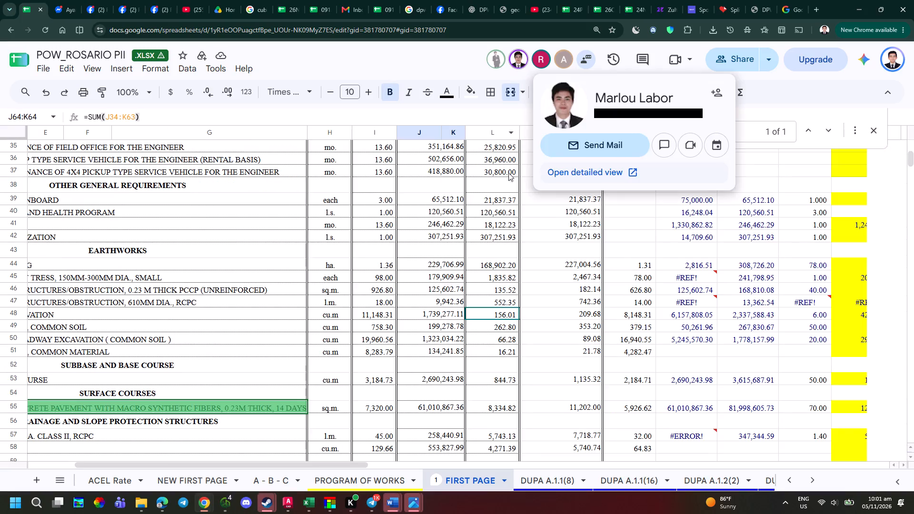
left_click(497, 310)
double_click(497, 310)
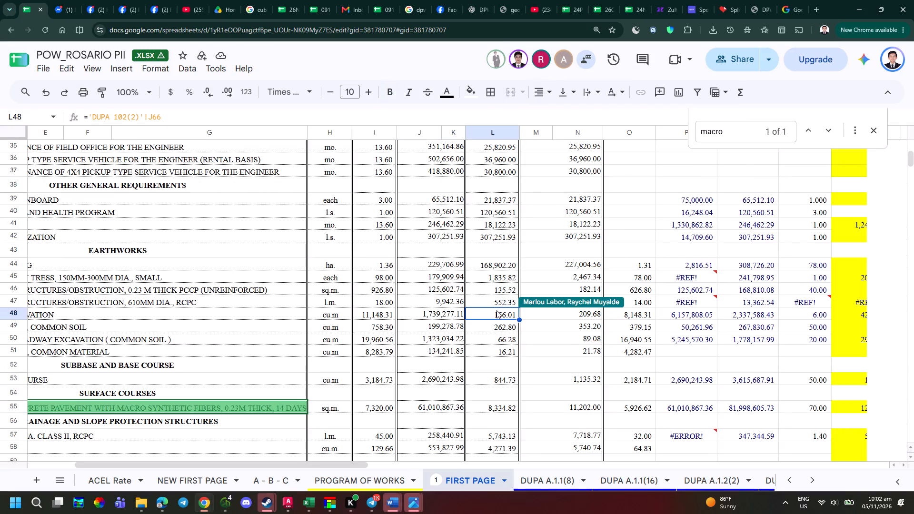
key("Escape")
scroll(467, 372, "down", 2)
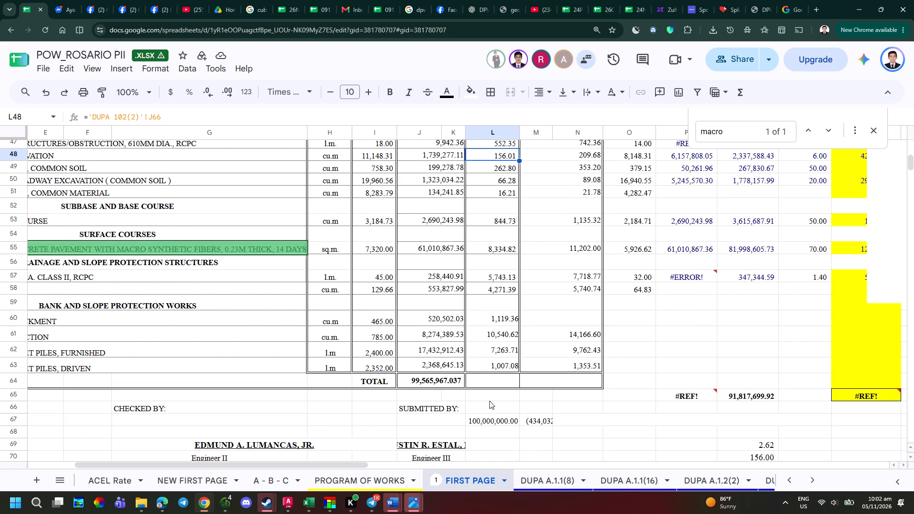
left_click(525, 421)
double_click(489, 423)
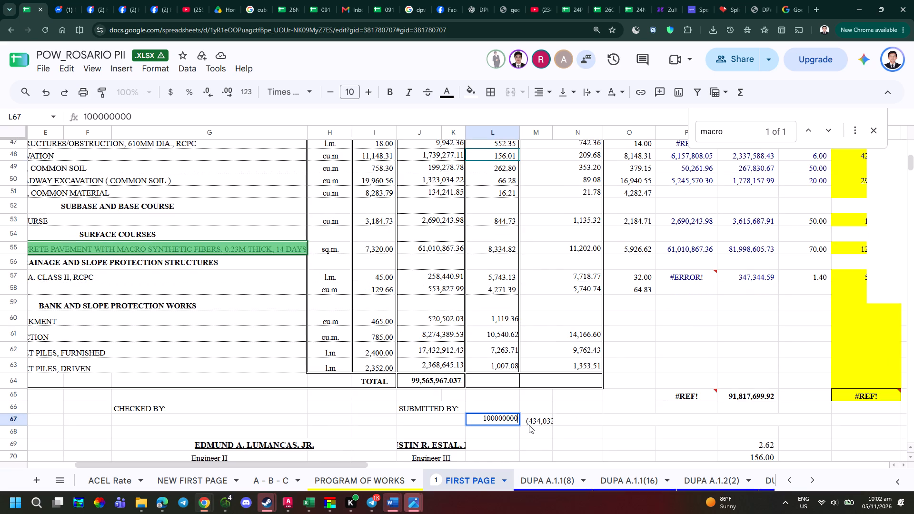
key("Escape")
double_click(529, 417)
key("Escape")
left_click(488, 423)
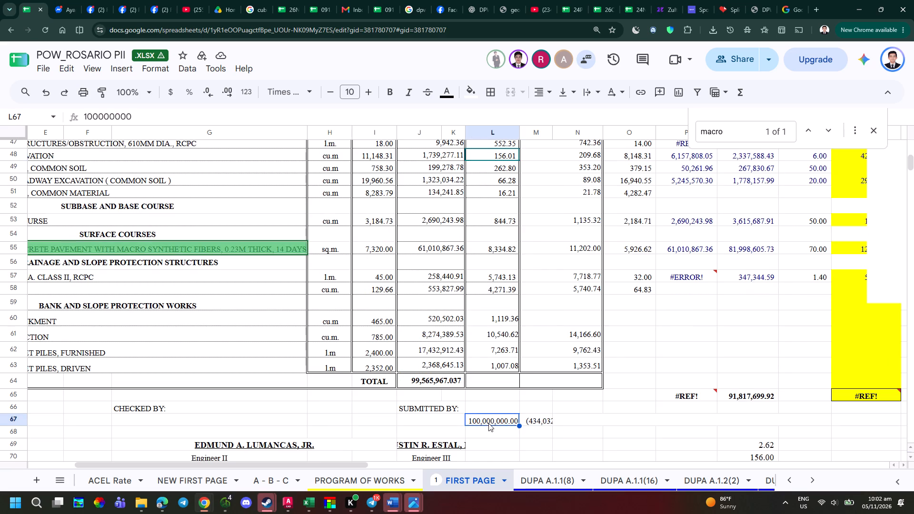
Replace the formula in cell M67 with =L67-J64, subtracting the program total from the target amount.
left_click(541, 421)
key("equal")
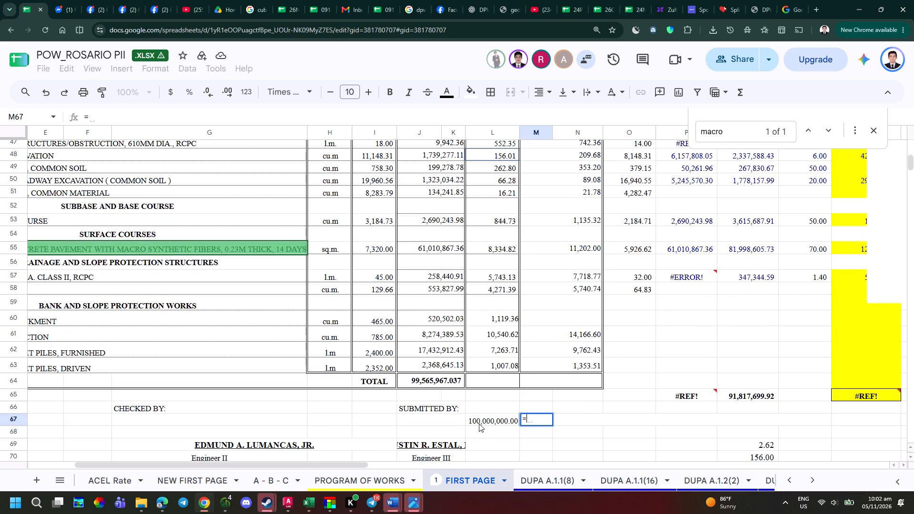
left_click(479, 424)
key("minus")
left_click(441, 380)
key("Return")
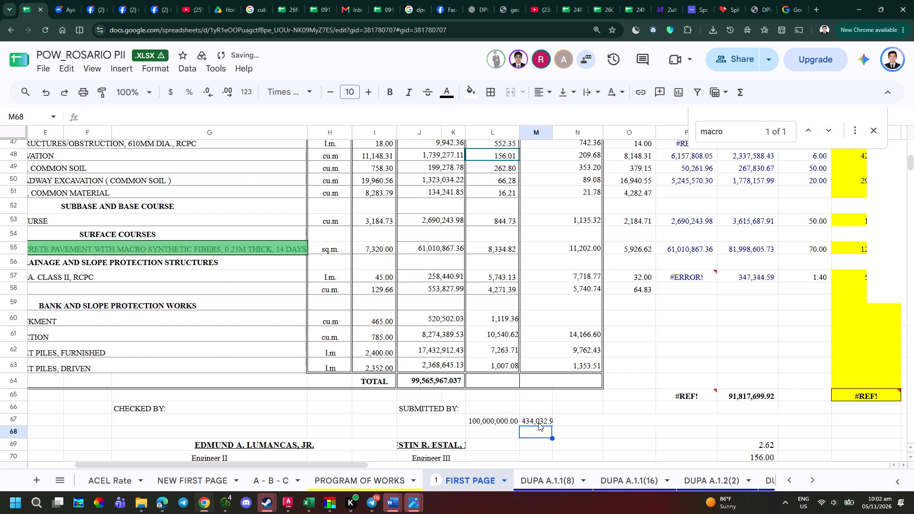
left_click(538, 422)
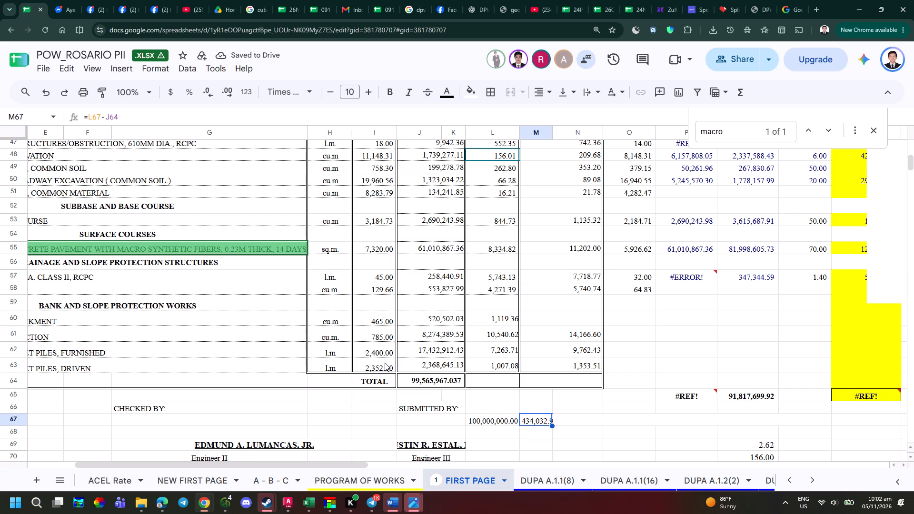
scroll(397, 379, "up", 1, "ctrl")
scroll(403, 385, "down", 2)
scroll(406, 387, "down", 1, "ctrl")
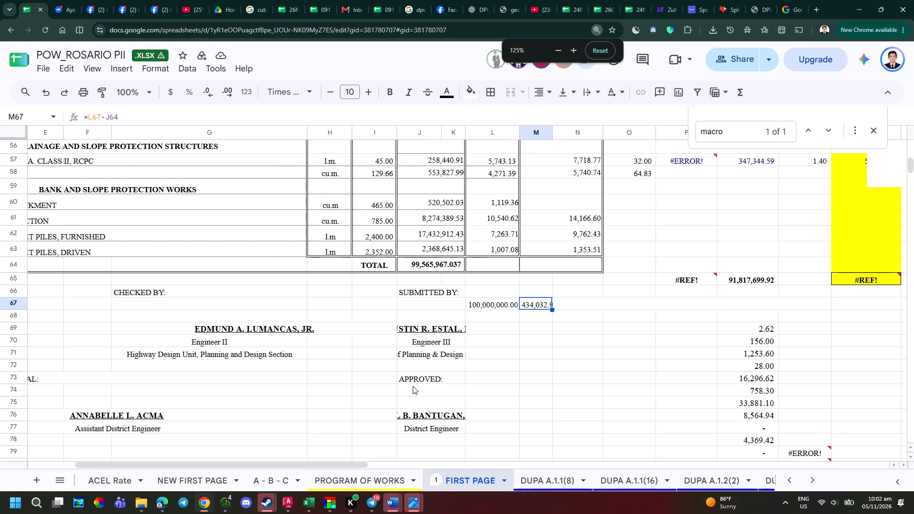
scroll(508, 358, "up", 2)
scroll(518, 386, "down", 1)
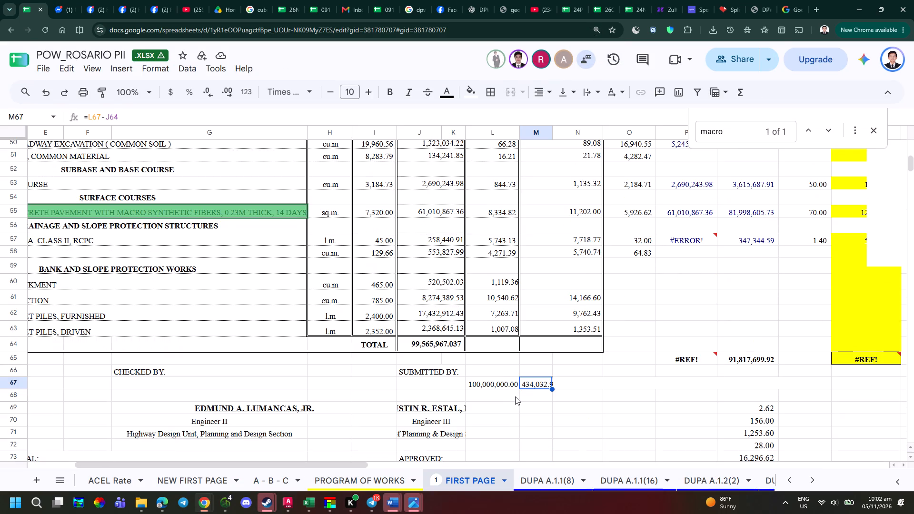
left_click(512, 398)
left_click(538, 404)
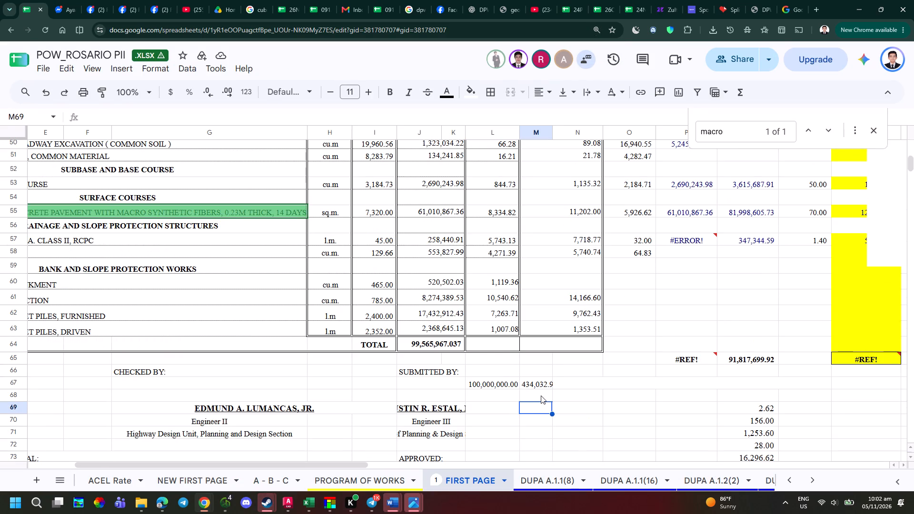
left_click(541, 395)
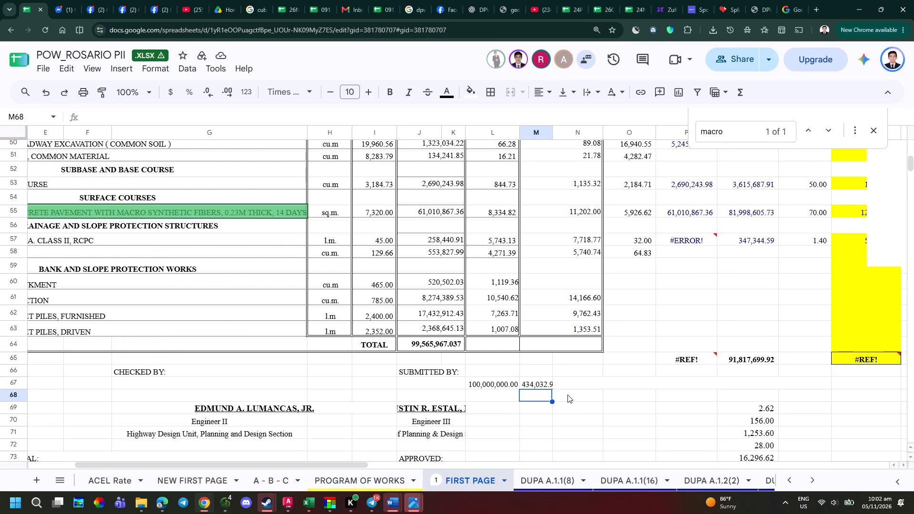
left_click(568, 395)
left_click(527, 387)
Enter =M67/L62 in cell N69, dividing the remaining amount by the unit cost of furnished steel sheet piles.
left_click(583, 408)
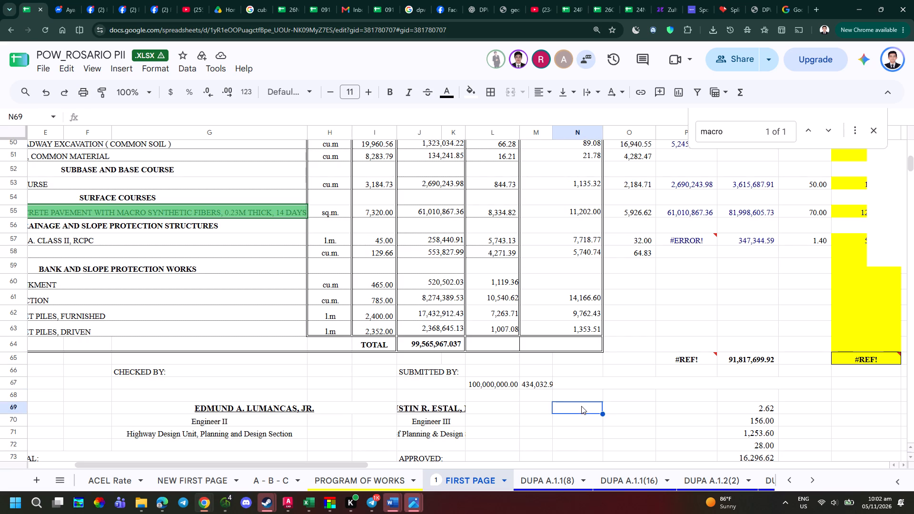
key("equal")
left_click(538, 386)
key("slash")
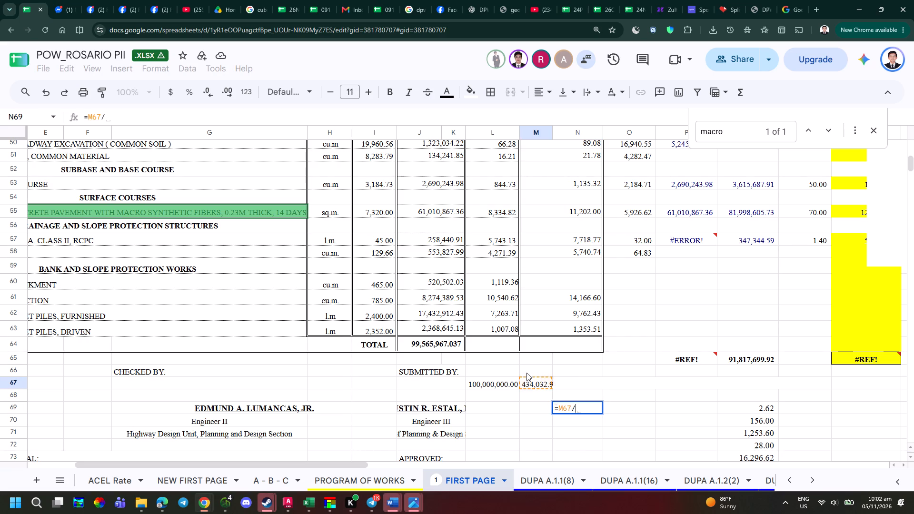
left_click(493, 308)
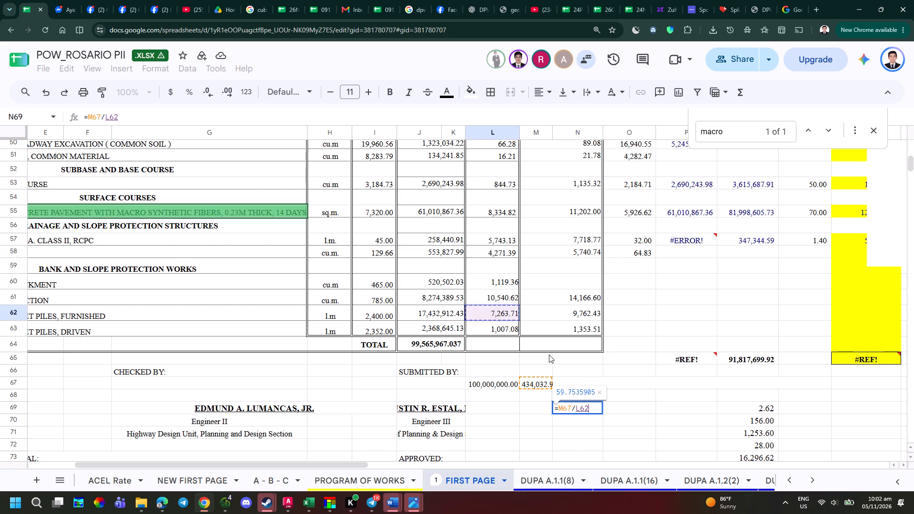
key("Return")
left_click(568, 407)
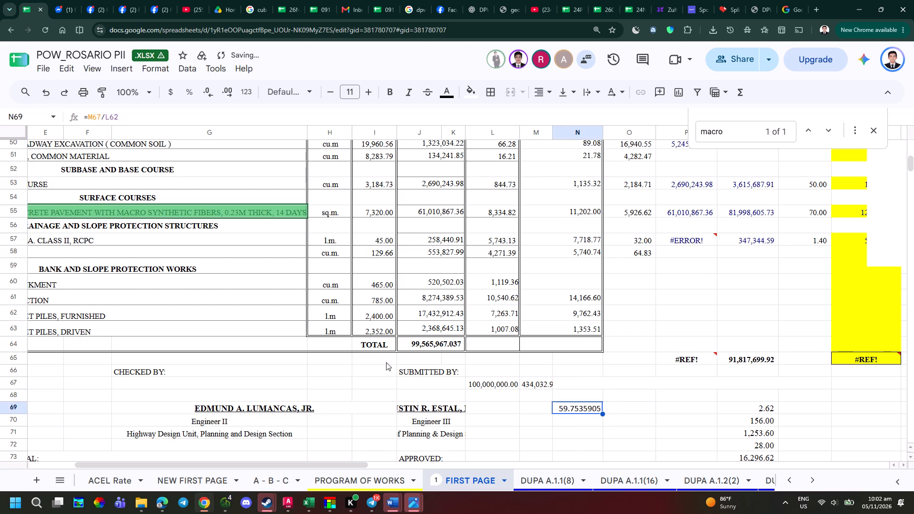
Append +N69 to the quantity formula in cell I62 for furnished structural steel sheet piles.
left_click(380, 320)
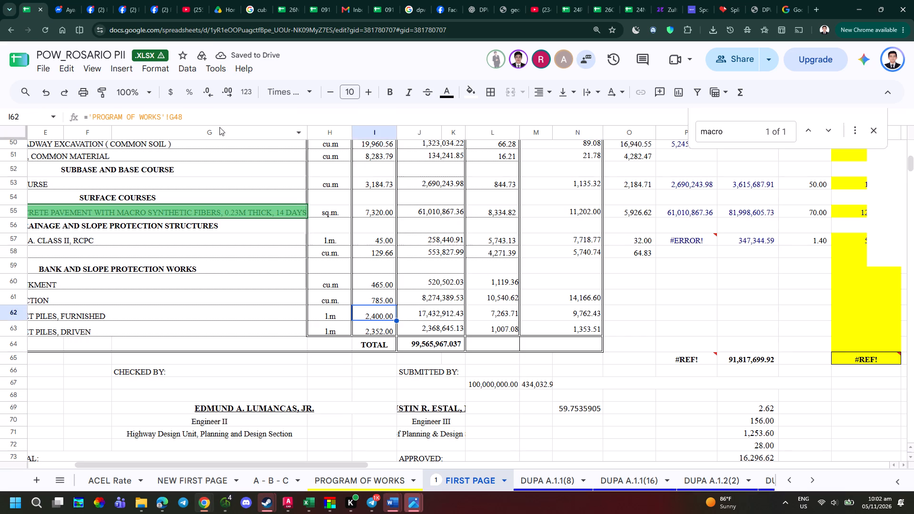
left_click(221, 120)
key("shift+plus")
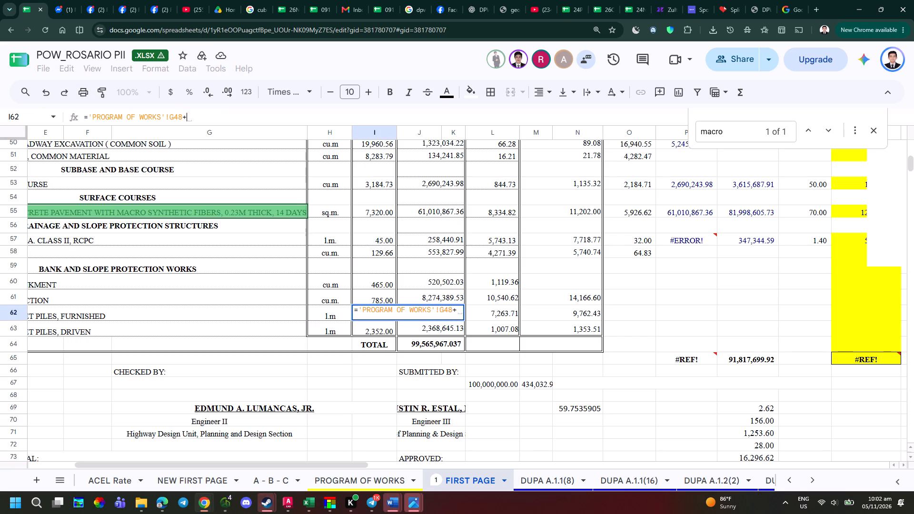
left_click(578, 416)
left_click(574, 404)
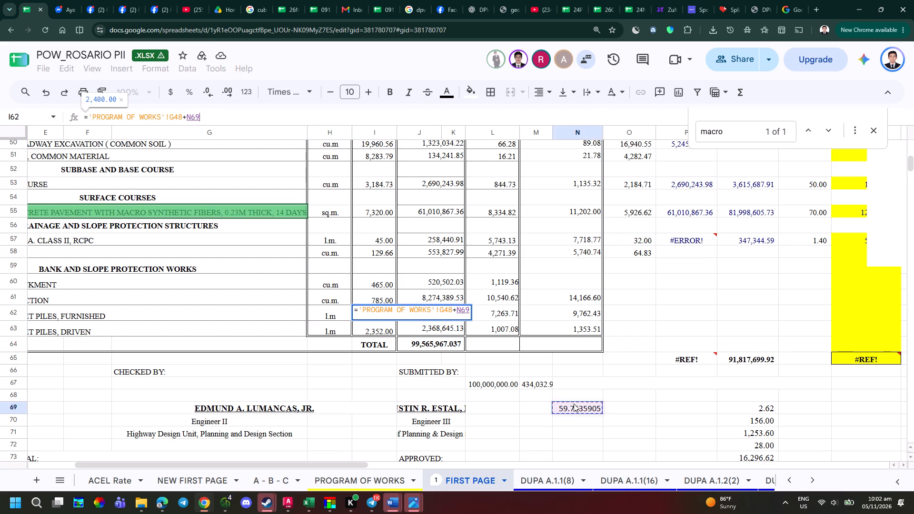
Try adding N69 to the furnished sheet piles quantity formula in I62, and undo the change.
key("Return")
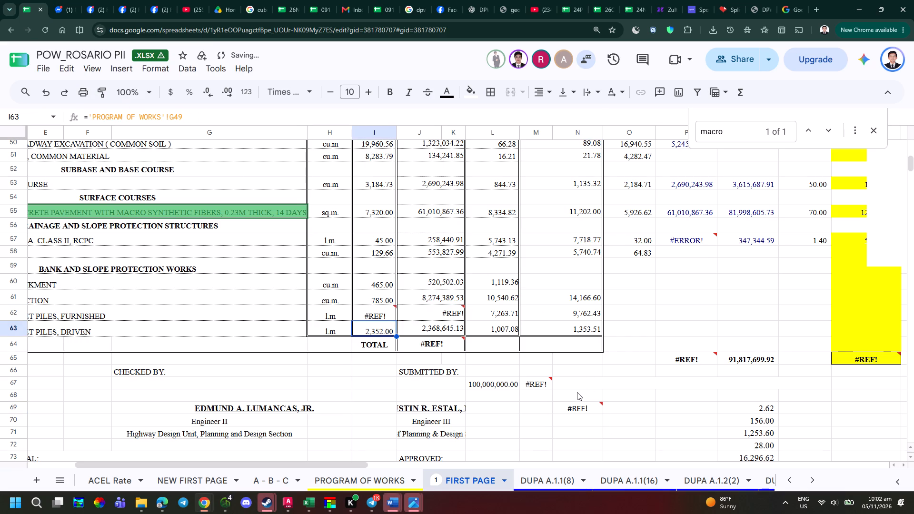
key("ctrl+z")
Enter 2400 in cell N70 and sum it with N69 using =N70+N69 in cell N71.
left_click(561, 435)
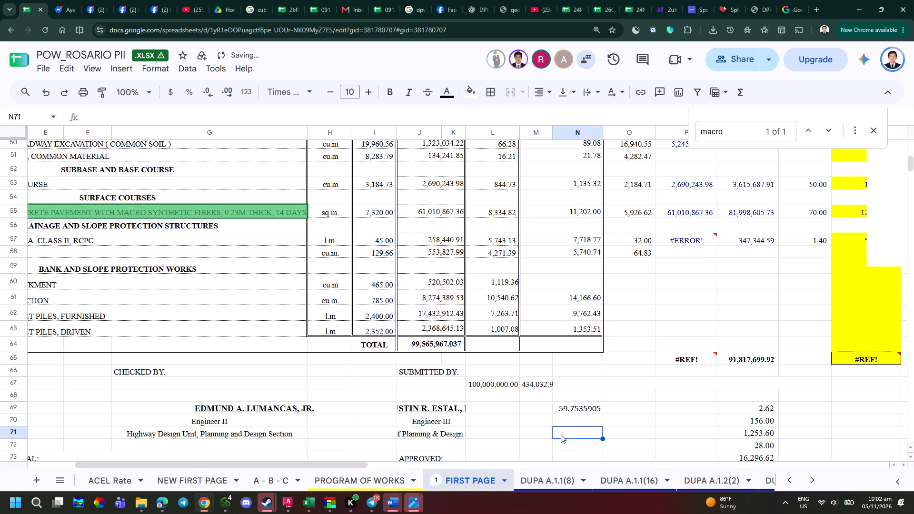
left_click(561, 422)
type("24")
key("0")
key("0")
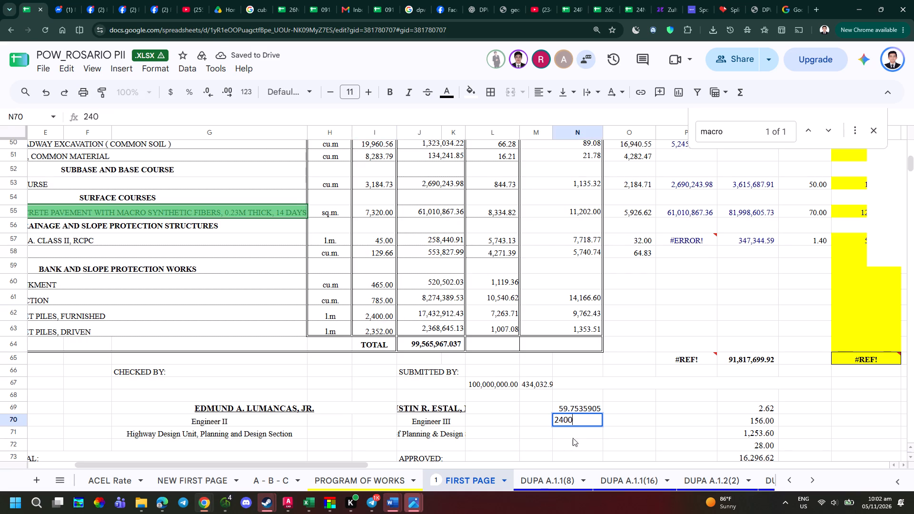
left_click(573, 443)
left_click(577, 435)
key("equal")
left_click(580, 416)
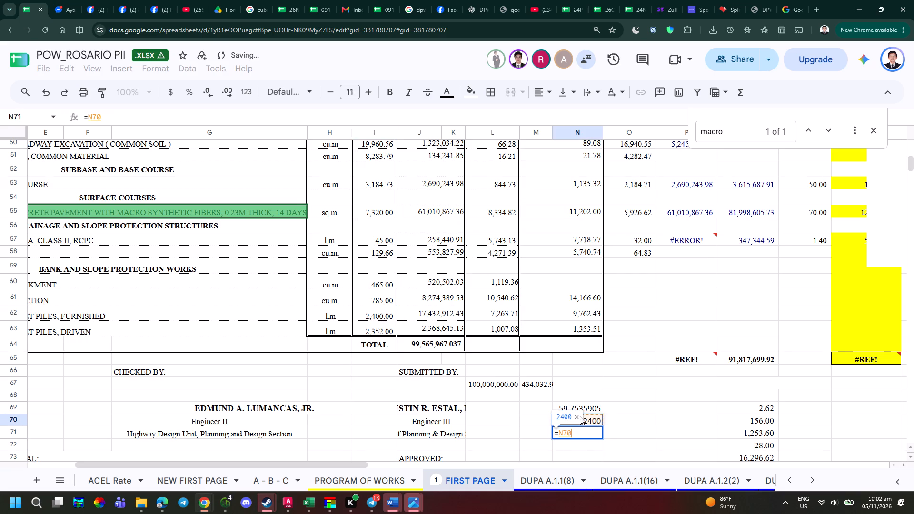
key("shift+plus")
left_click(583, 405)
key("Return")
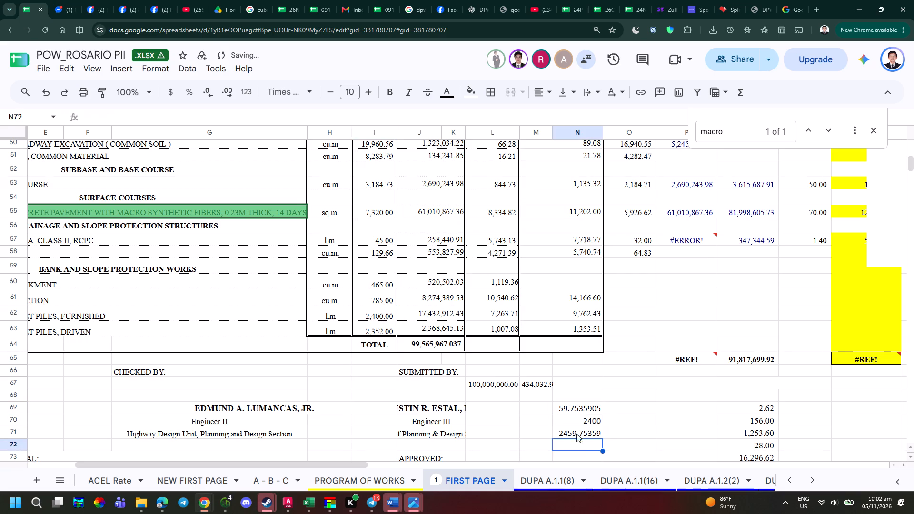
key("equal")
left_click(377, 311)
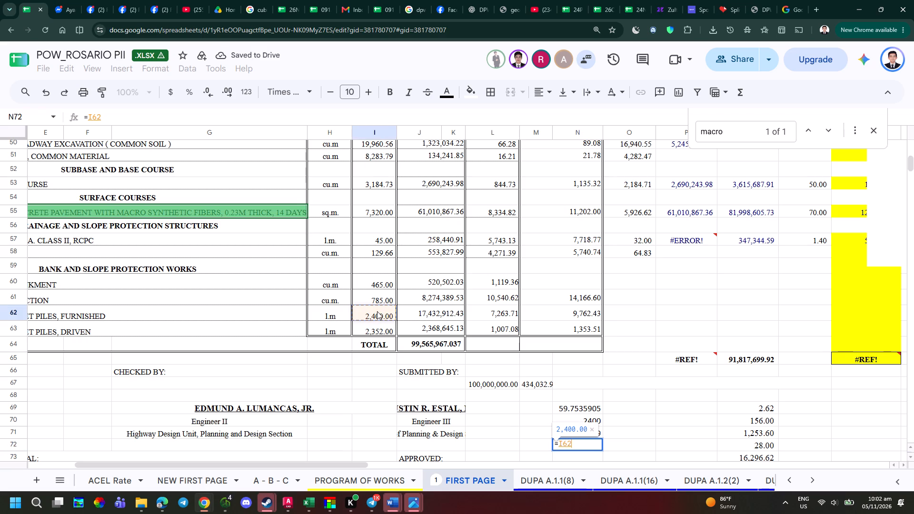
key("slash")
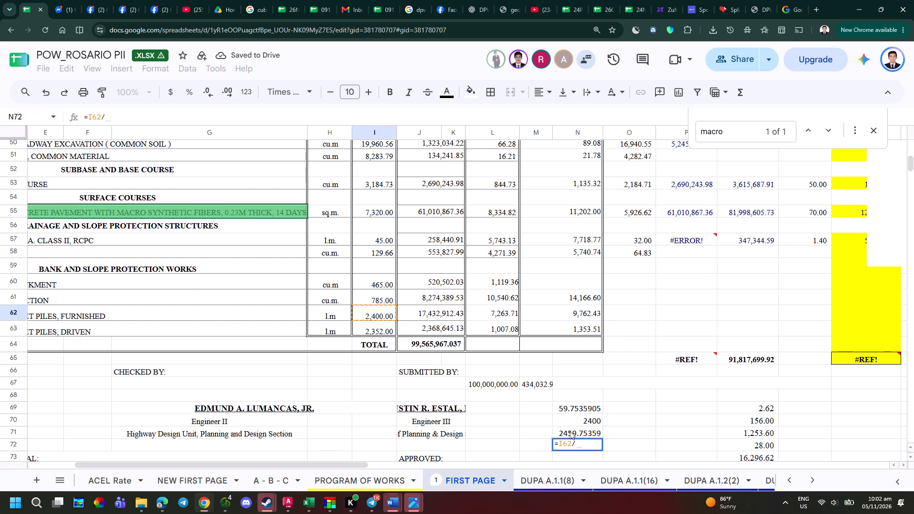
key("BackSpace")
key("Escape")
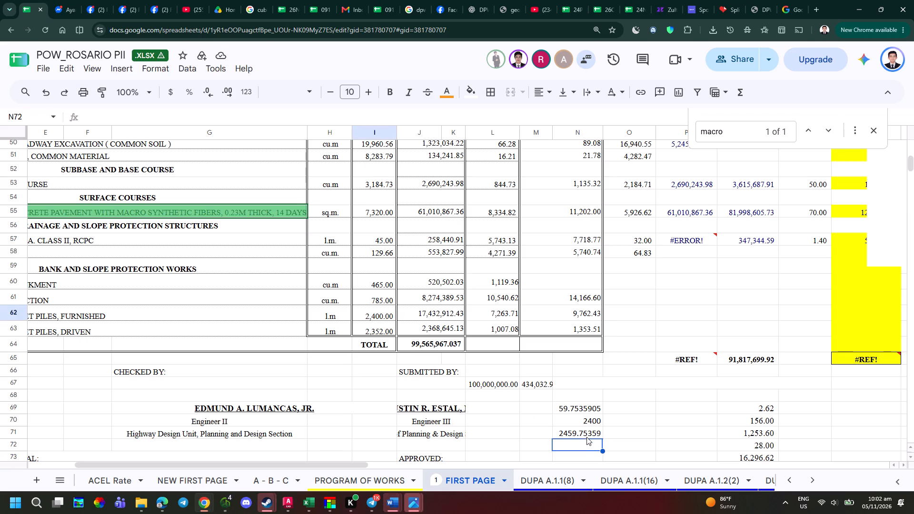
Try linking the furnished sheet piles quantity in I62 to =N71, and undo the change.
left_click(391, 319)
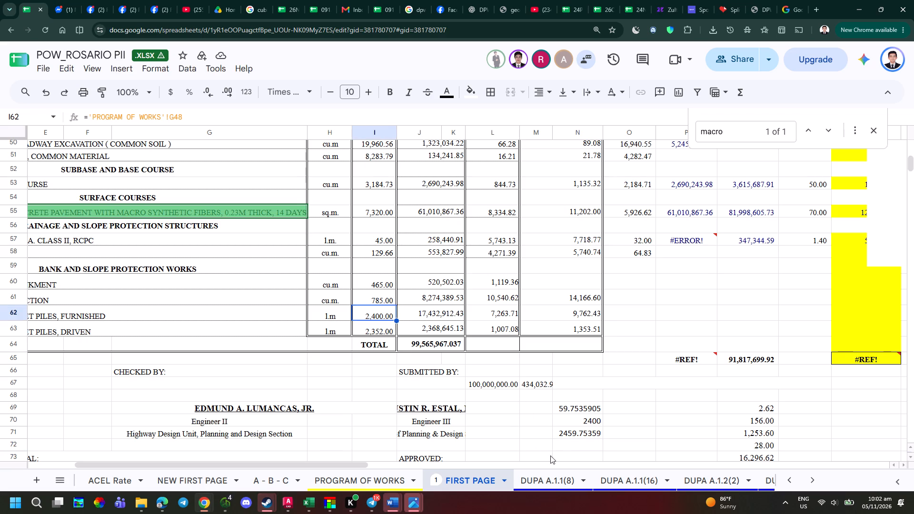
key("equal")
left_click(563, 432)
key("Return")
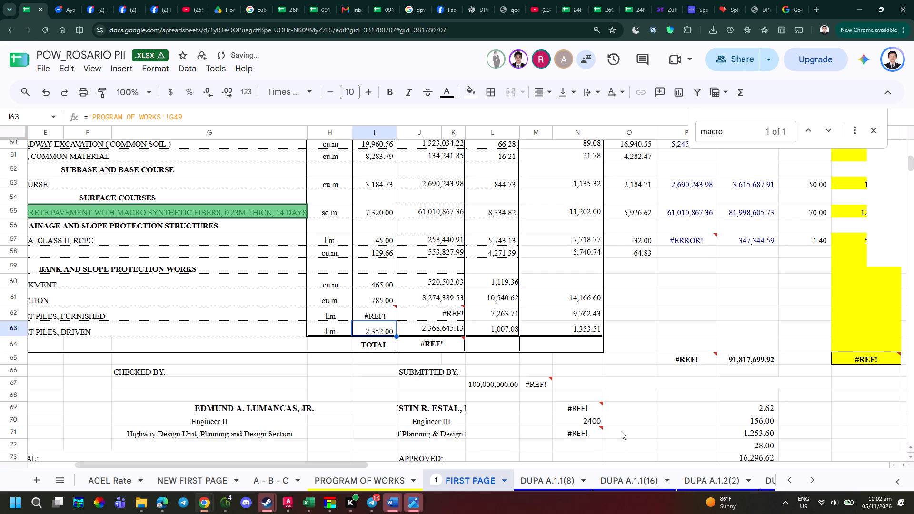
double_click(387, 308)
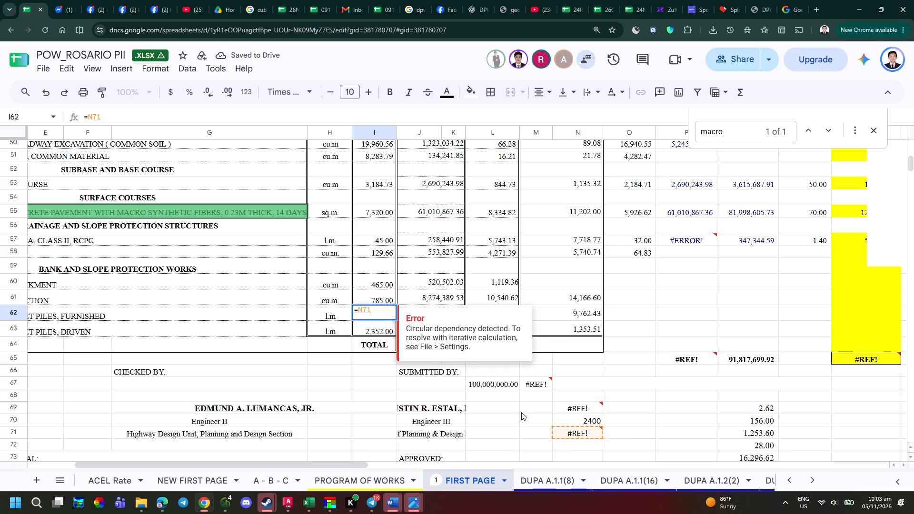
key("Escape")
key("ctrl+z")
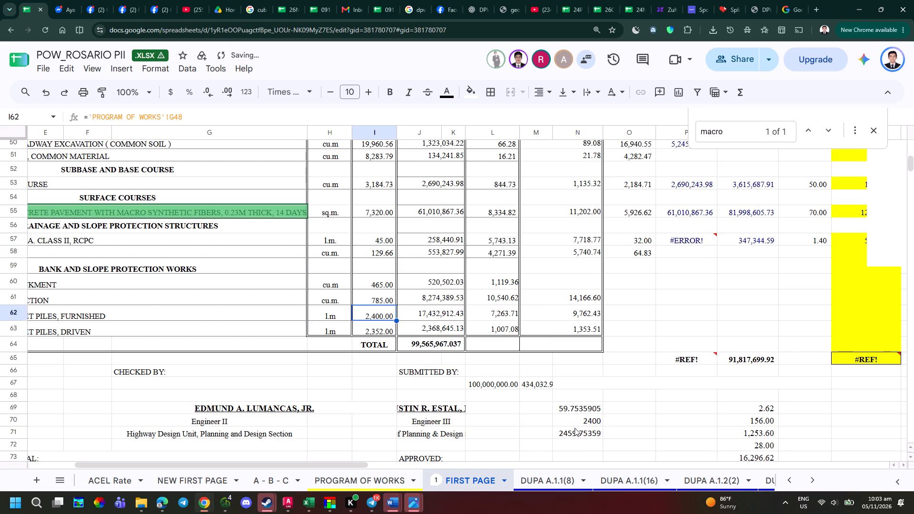
Examine the contents of cells N71 and N70 and the furnished sheet piles quantity formula in I62.
double_click(575, 428)
double_click(587, 437)
key("Escape")
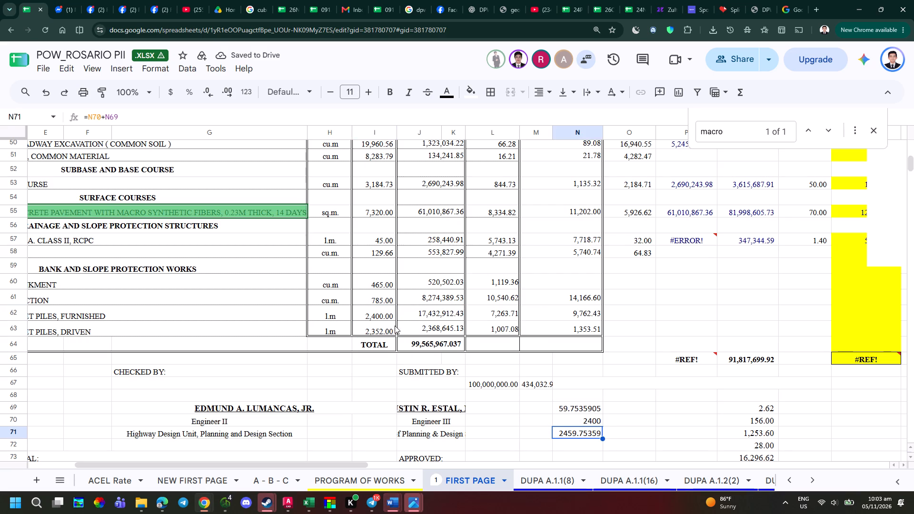
double_click(388, 318)
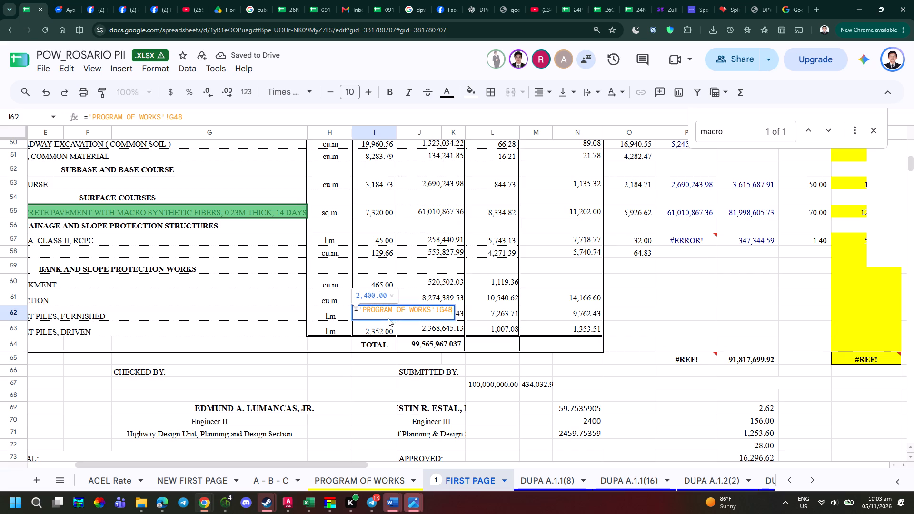
key("Escape")
double_click(586, 425)
key("Escape")
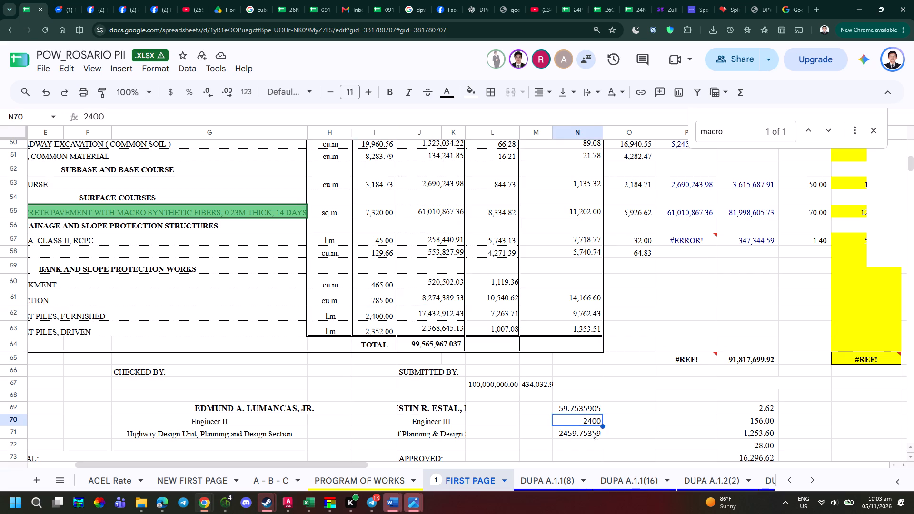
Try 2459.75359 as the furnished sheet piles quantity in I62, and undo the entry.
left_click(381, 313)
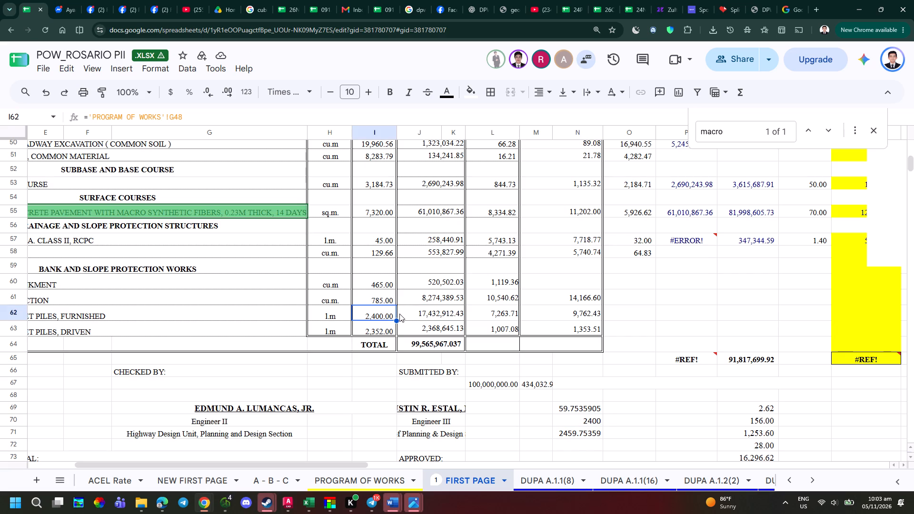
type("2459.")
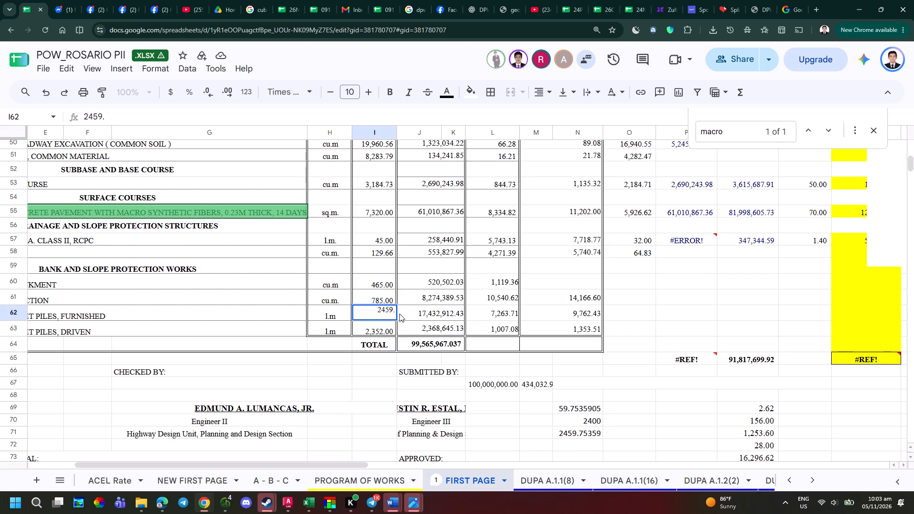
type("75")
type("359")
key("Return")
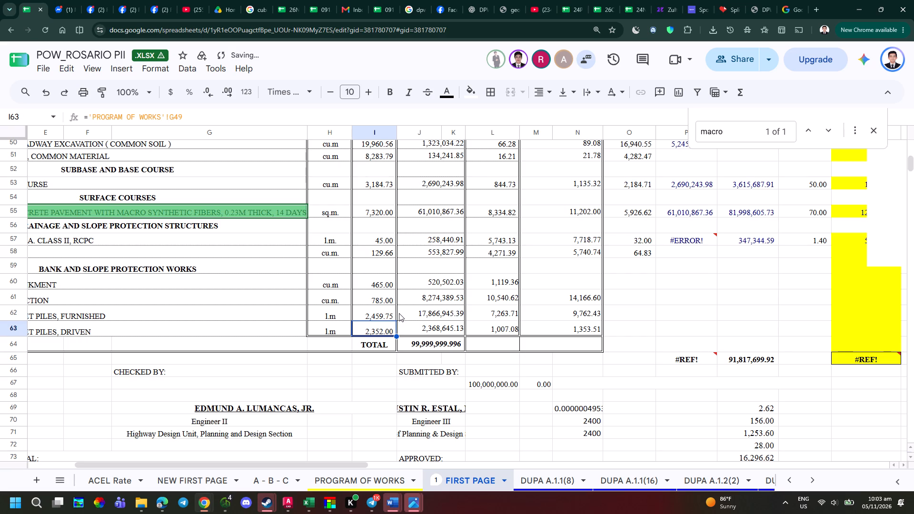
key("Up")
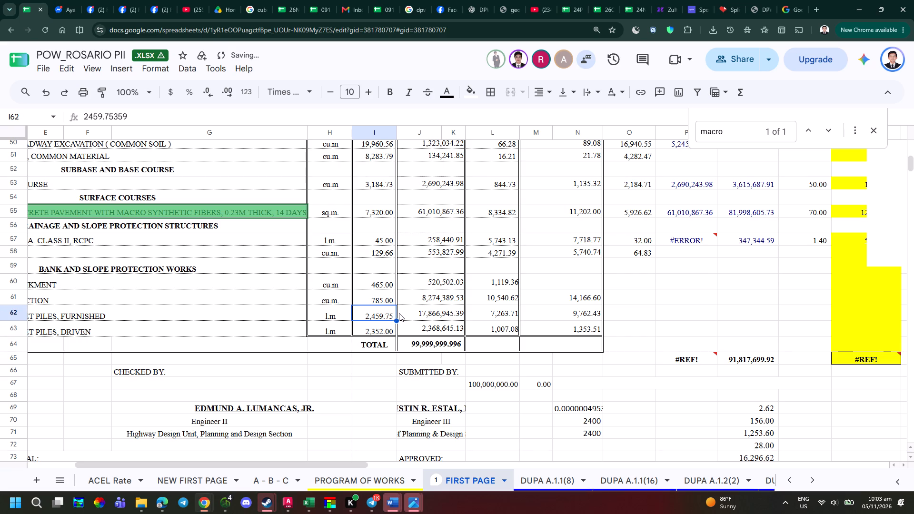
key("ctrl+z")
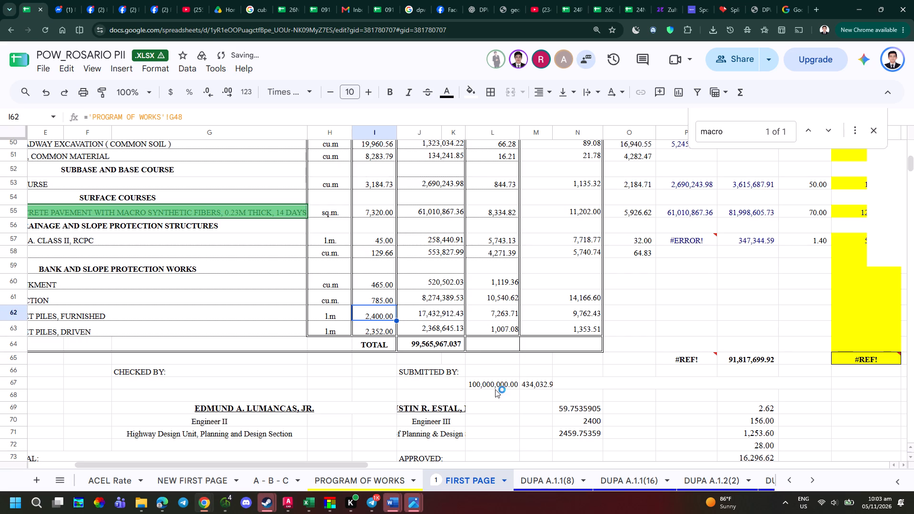
Check the furnished sheet piles quantity in I62 and divide it by 12 with the formula =I62/12 in cell O68.
left_click(543, 430)
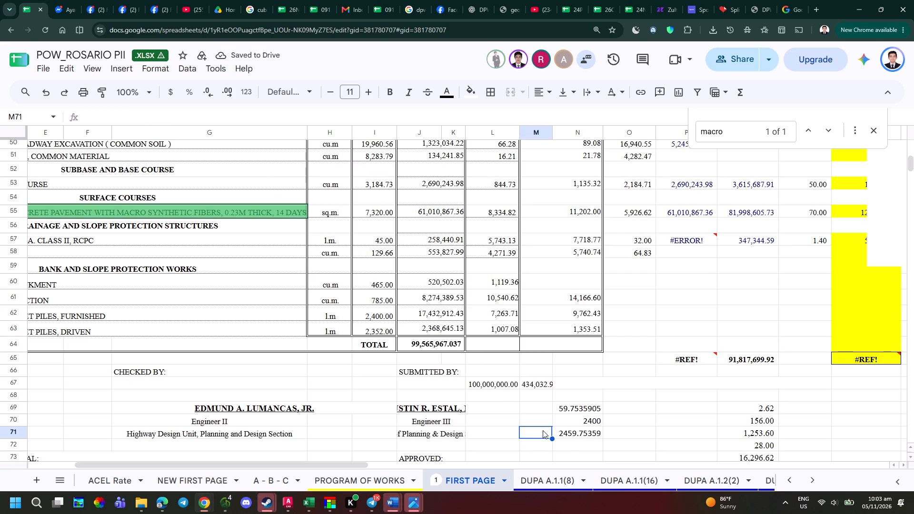
double_click(382, 316)
key("Escape")
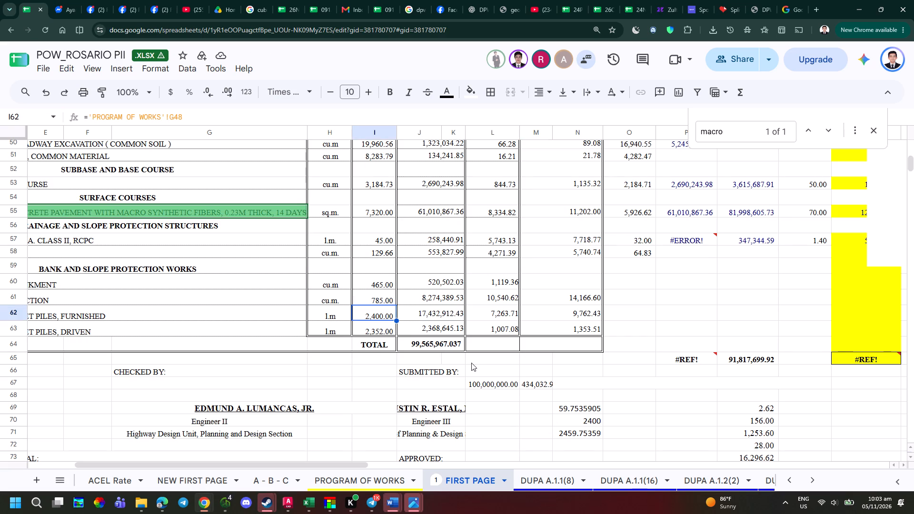
double_click(393, 317)
key("Escape")
left_click(652, 399)
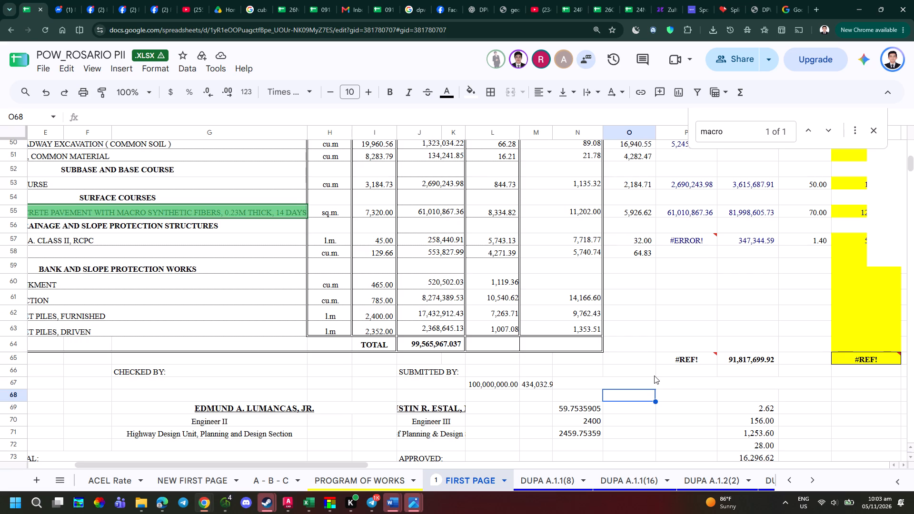
key("equal")
key("Left")
key("Left")
key("Left")
key("Left")
key("Up")
key("Up")
key("Up")
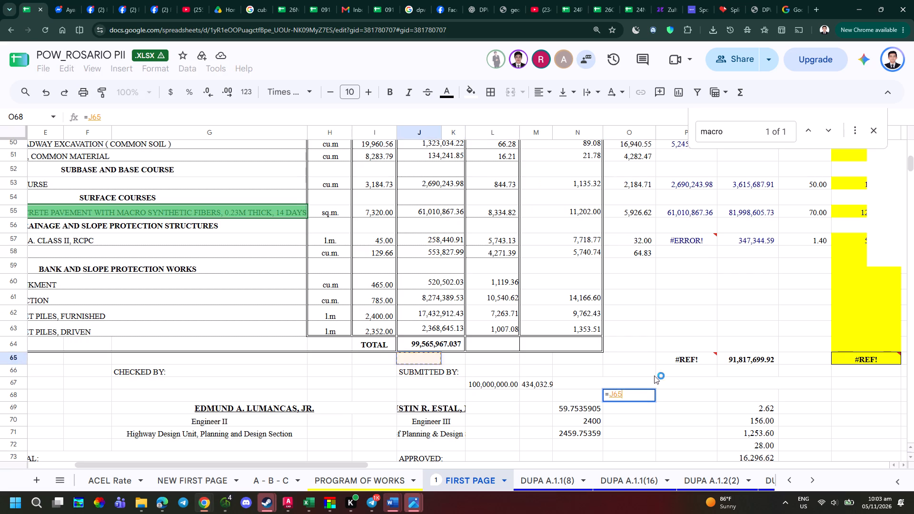
key("Up")
key("Up")
key("Up")
key("Left")
type("/12")
key("Return")
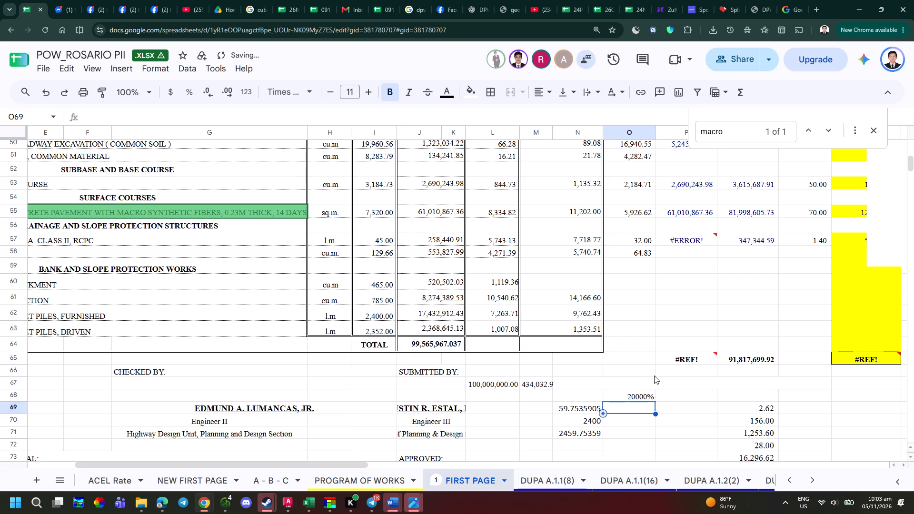
Change the number format of cell O68, which holds the =I62/12 formula, to plain text.
key("Up")
left_click(656, 402)
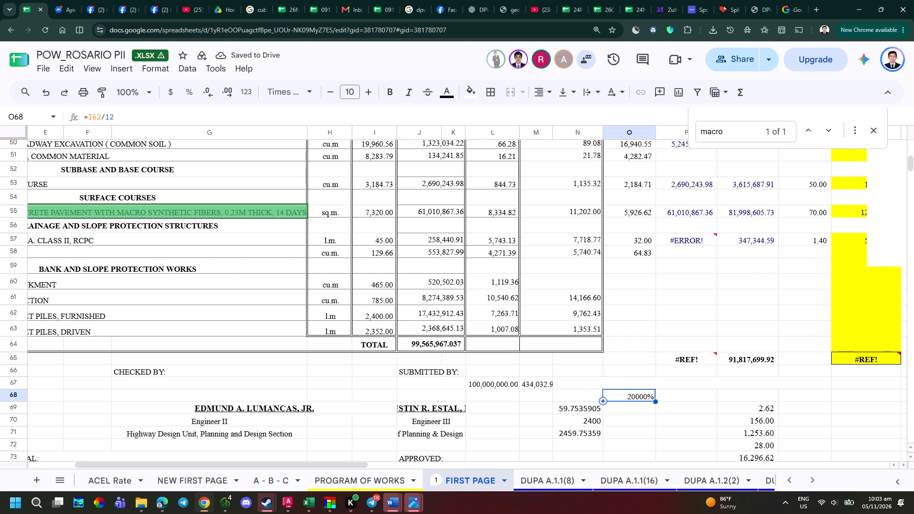
double_click(664, 400)
left_click(673, 406)
key("Escape")
left_click(657, 399)
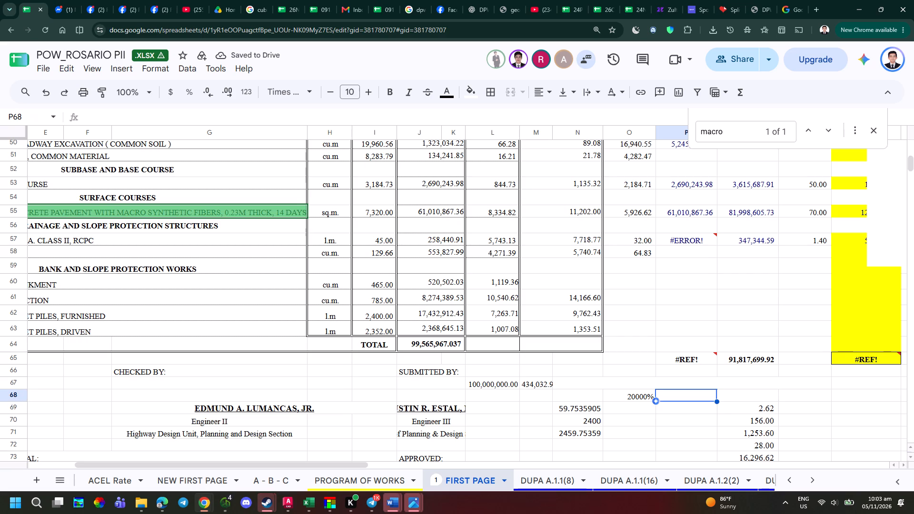
left_click(654, 398)
key("Escape")
left_click(648, 398)
key("ctrl+z")
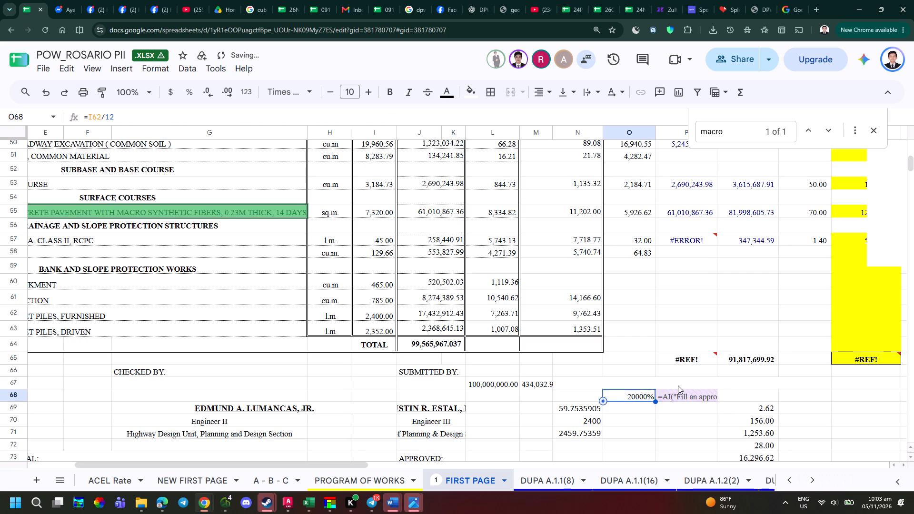
left_click(634, 396)
left_click(245, 99)
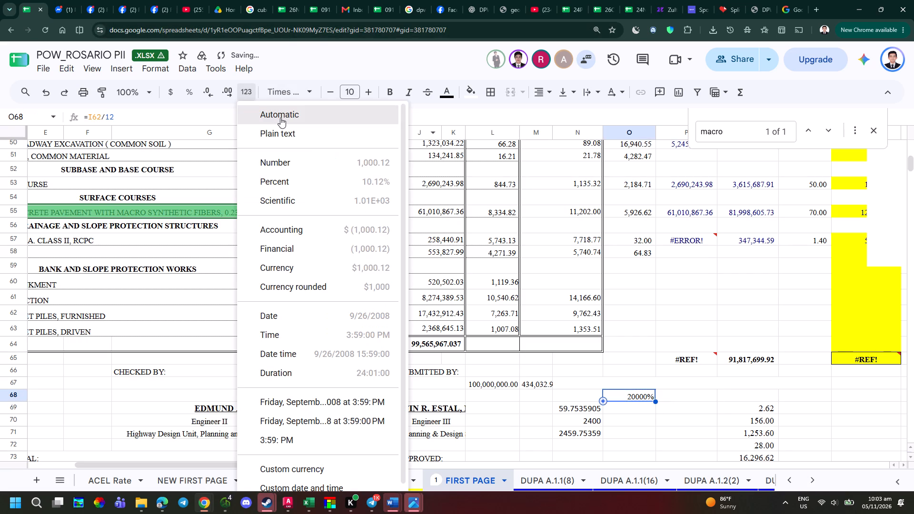
left_click(291, 134)
left_click(660, 405)
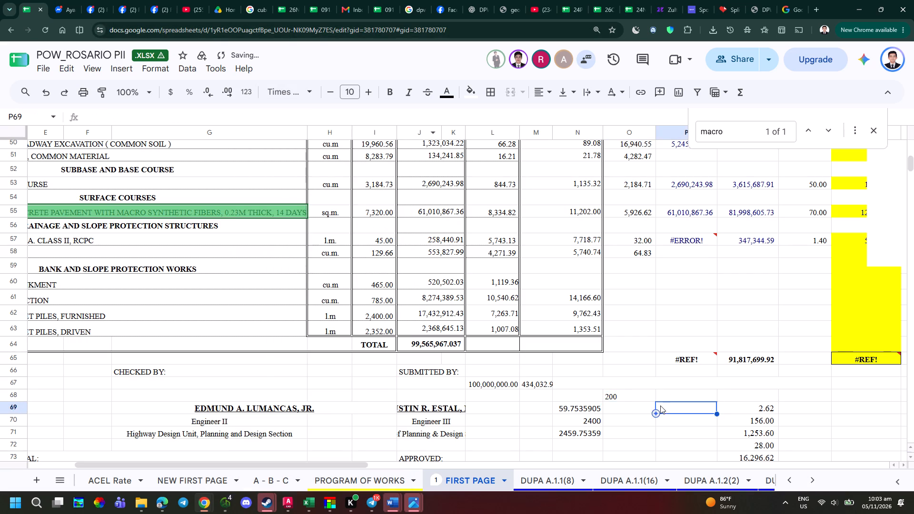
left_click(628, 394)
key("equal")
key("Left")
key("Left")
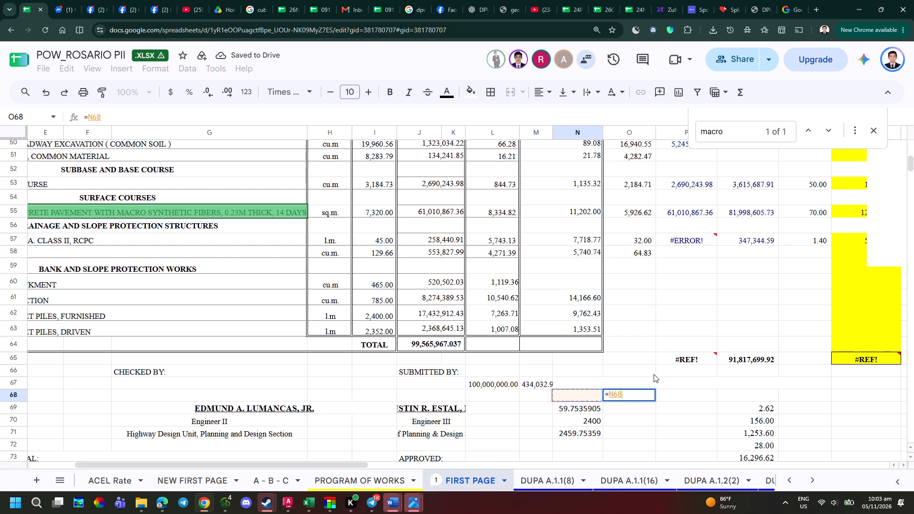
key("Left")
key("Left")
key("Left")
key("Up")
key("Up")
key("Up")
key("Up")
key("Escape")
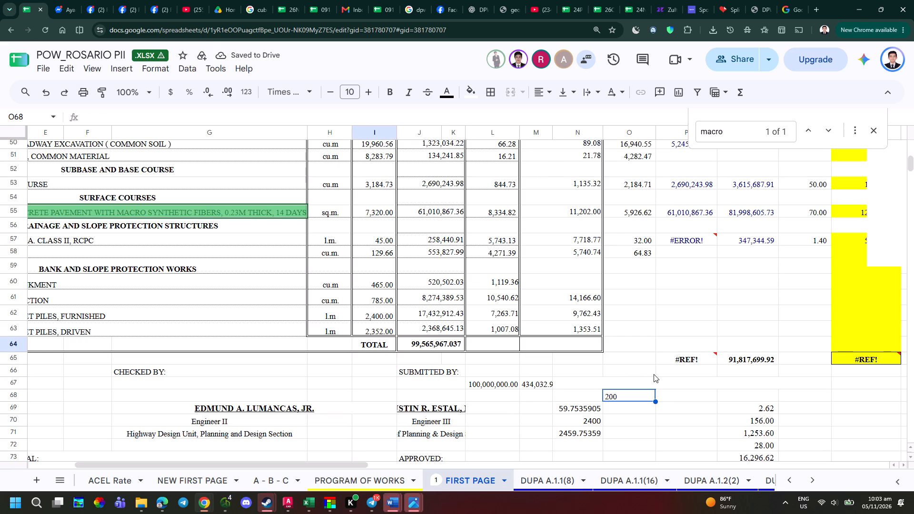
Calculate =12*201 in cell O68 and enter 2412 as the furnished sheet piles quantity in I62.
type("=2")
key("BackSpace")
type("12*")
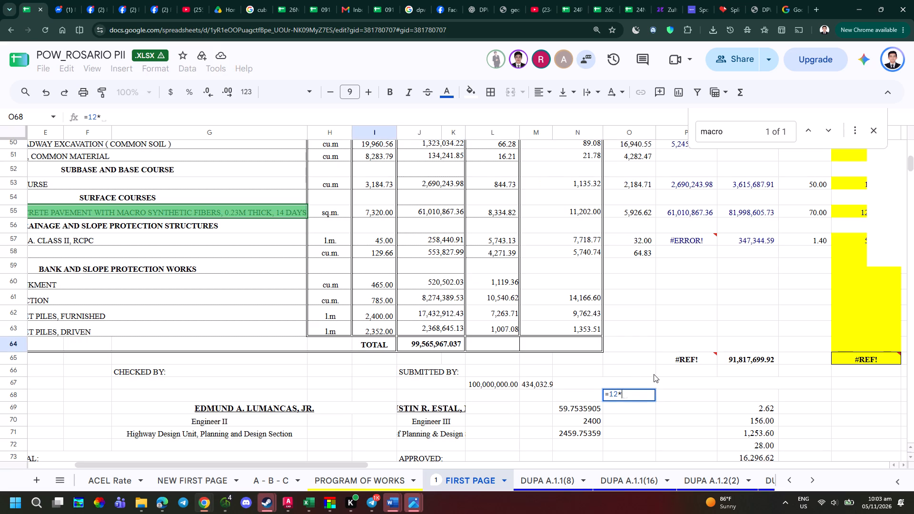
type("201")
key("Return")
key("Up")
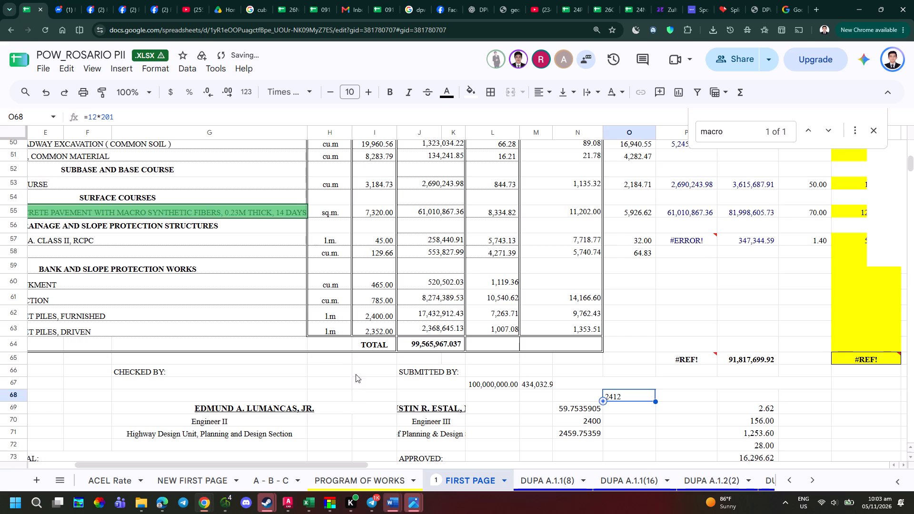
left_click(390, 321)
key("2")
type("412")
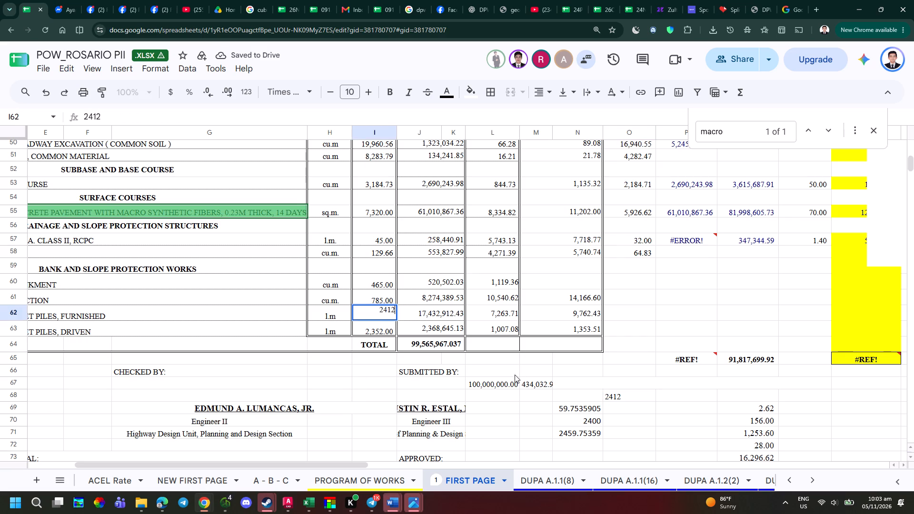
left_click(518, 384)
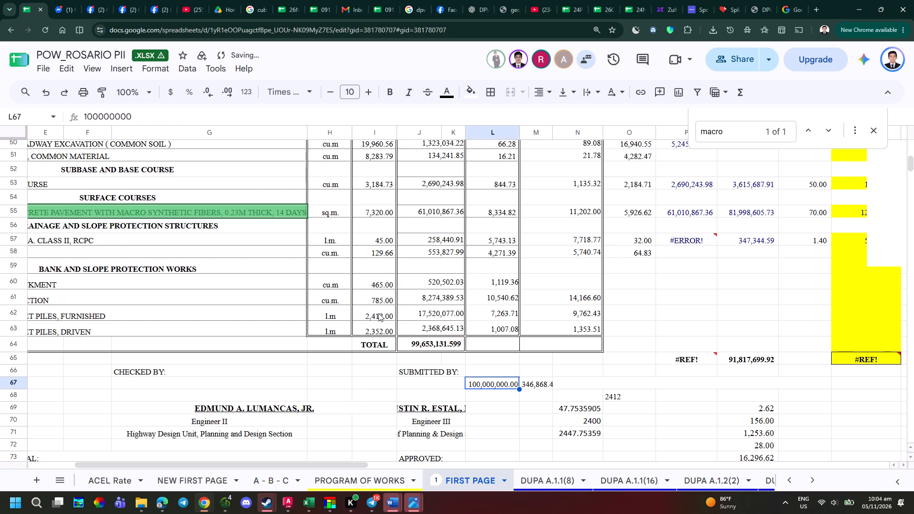
Change the O68 formula to =12*204 and set the furnished sheet piles quantity in I62 to 2448.
double_click(605, 400)
double_click(613, 398)
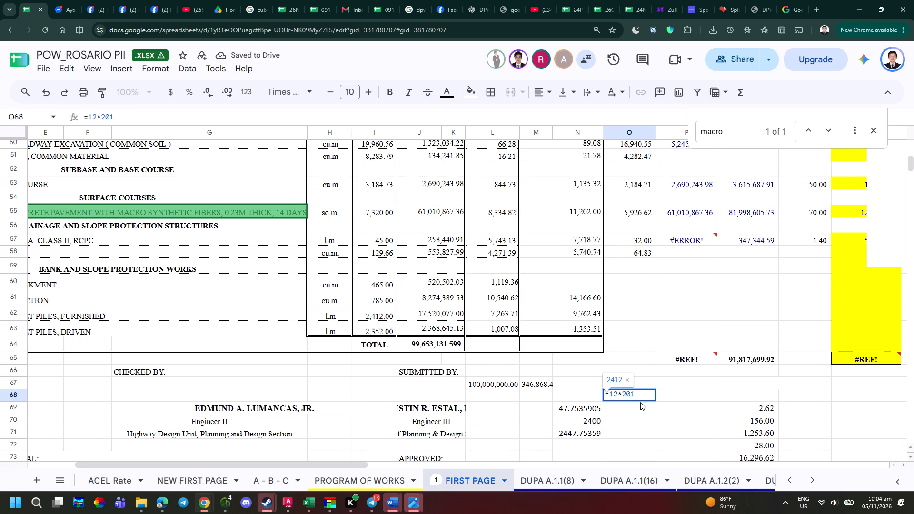
key("BackSpace")
key("4")
key("Return")
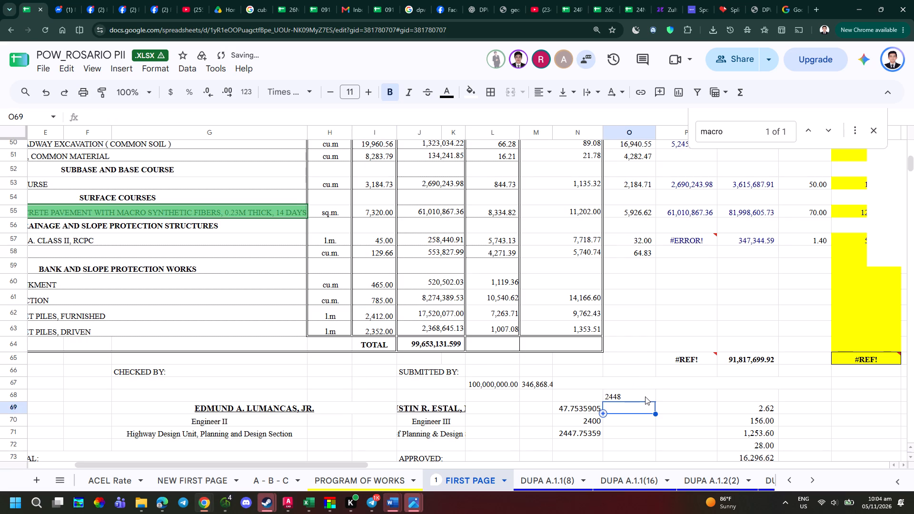
left_click(381, 318)
key("2")
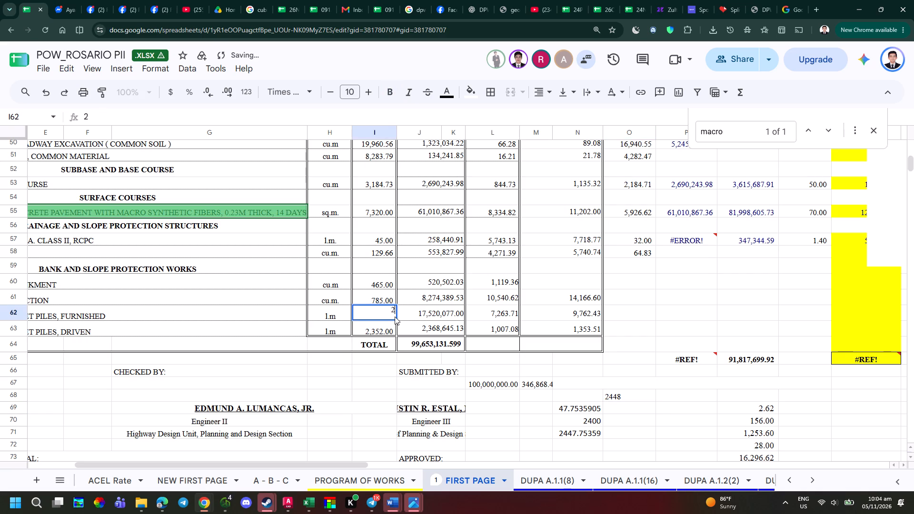
type("448")
key("Return")
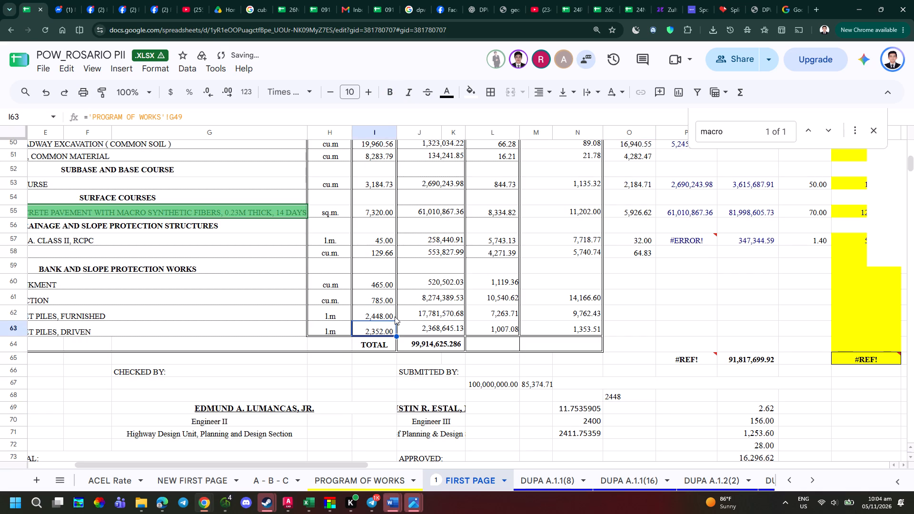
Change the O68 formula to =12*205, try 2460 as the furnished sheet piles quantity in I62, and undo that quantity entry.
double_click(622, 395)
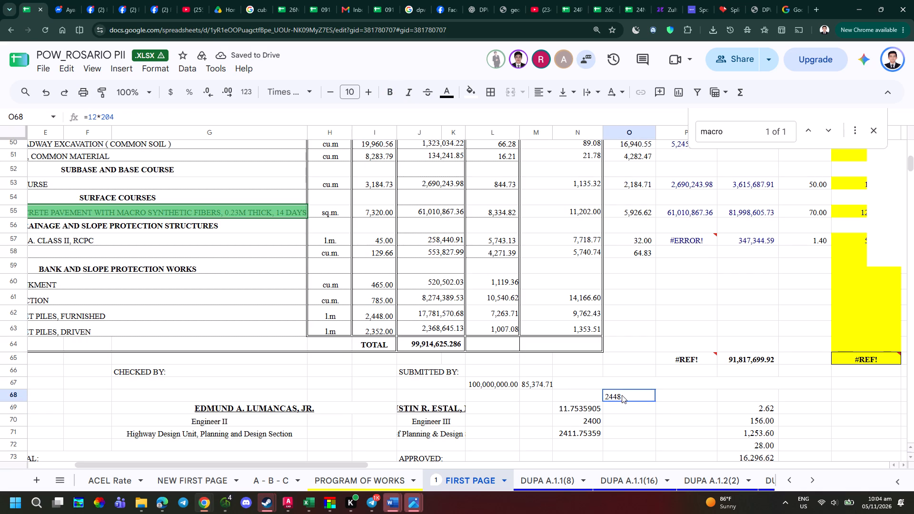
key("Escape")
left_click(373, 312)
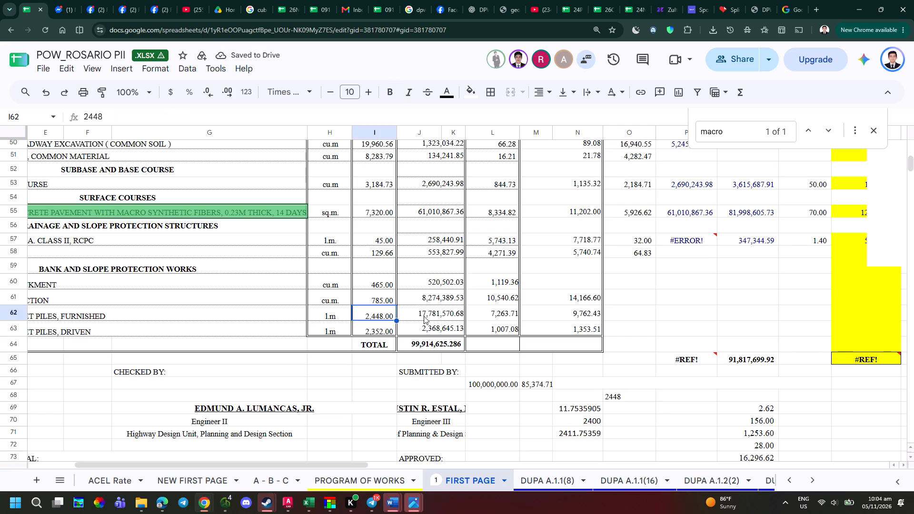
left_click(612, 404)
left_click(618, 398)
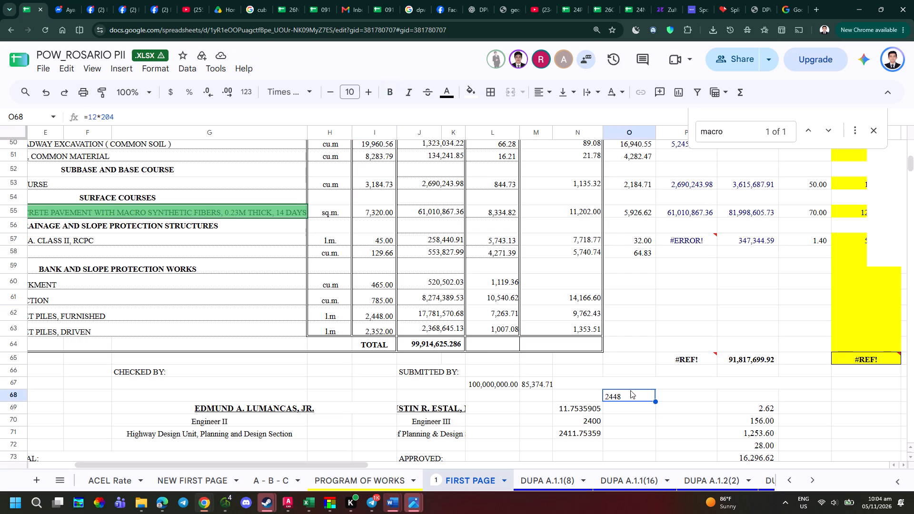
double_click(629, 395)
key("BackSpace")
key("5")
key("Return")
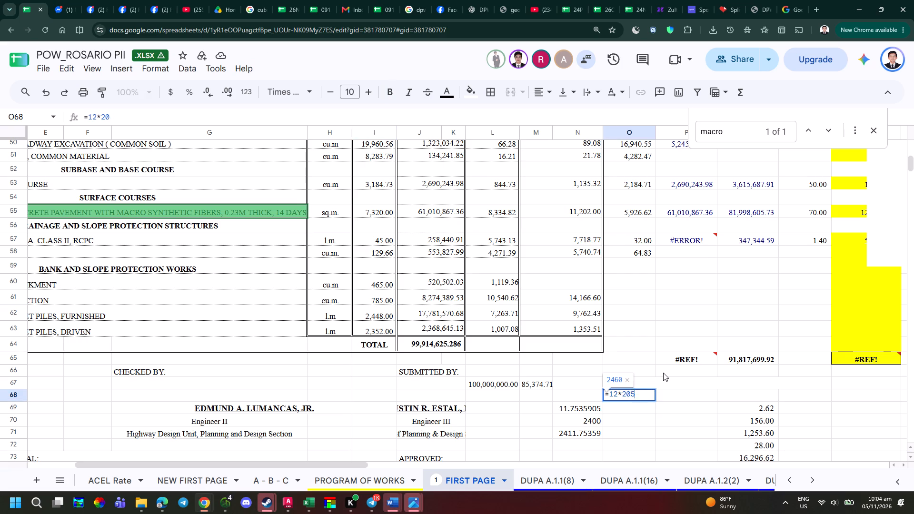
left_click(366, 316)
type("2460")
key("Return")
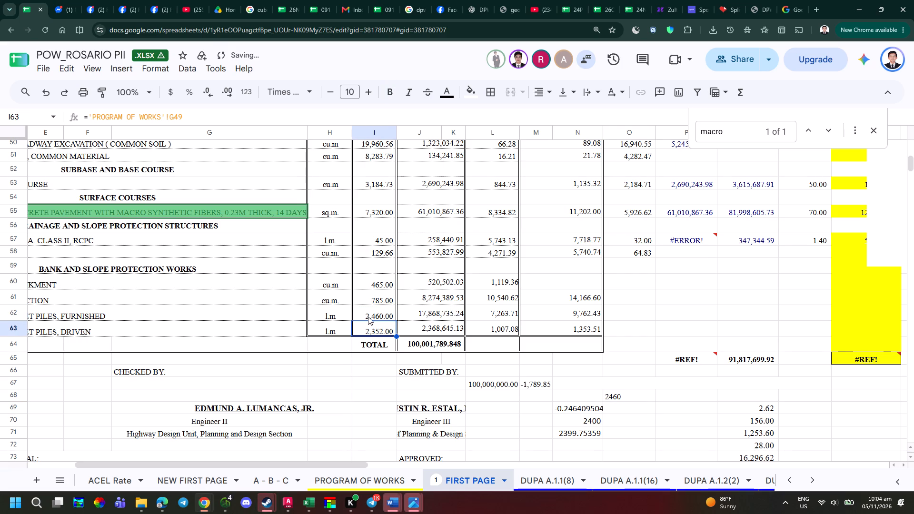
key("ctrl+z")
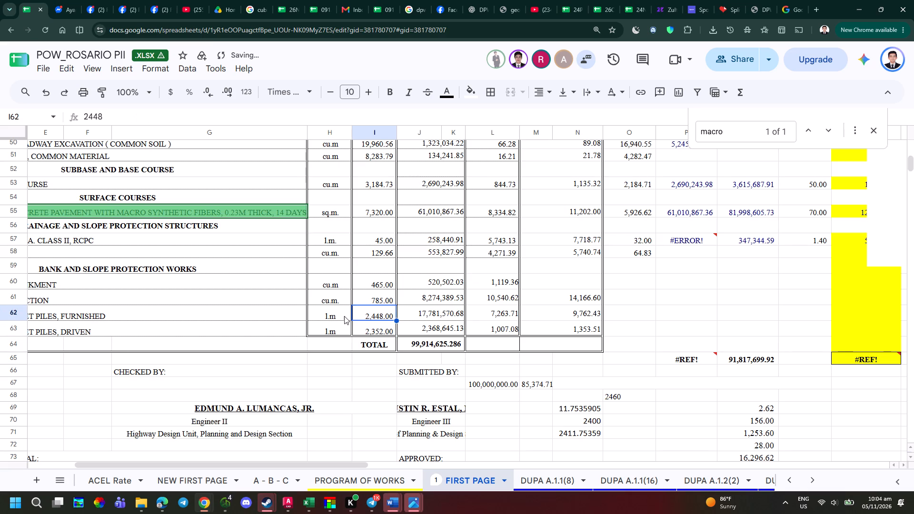
Examine the multiplication formula in O68, the driven sheet piles quantity in I63, and the quantity in I61.
left_click(599, 395)
left_click(603, 394)
triple_click(623, 402)
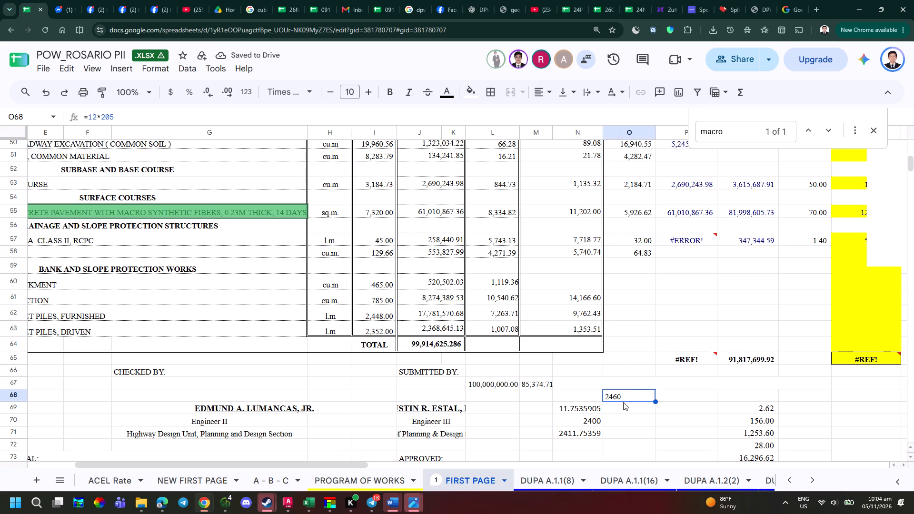
double_click(623, 402)
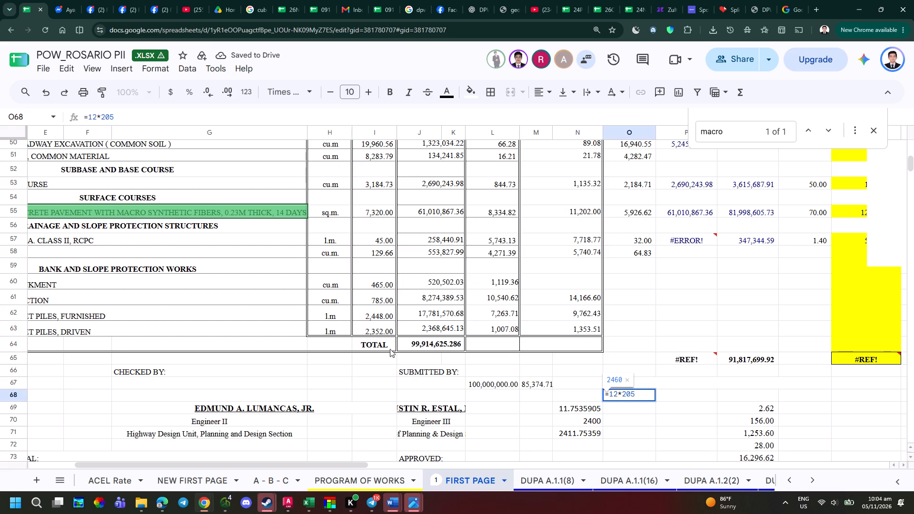
key("Escape")
double_click(377, 326)
key("Escape")
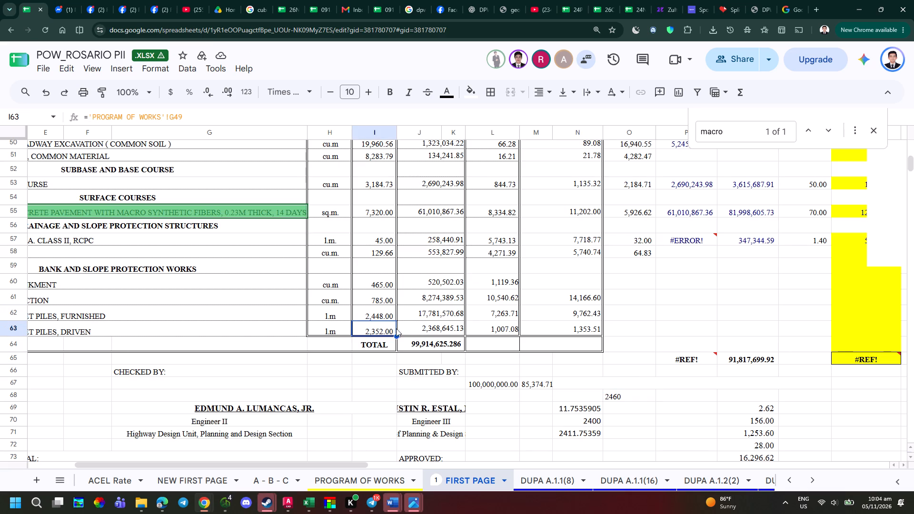
left_click(384, 305)
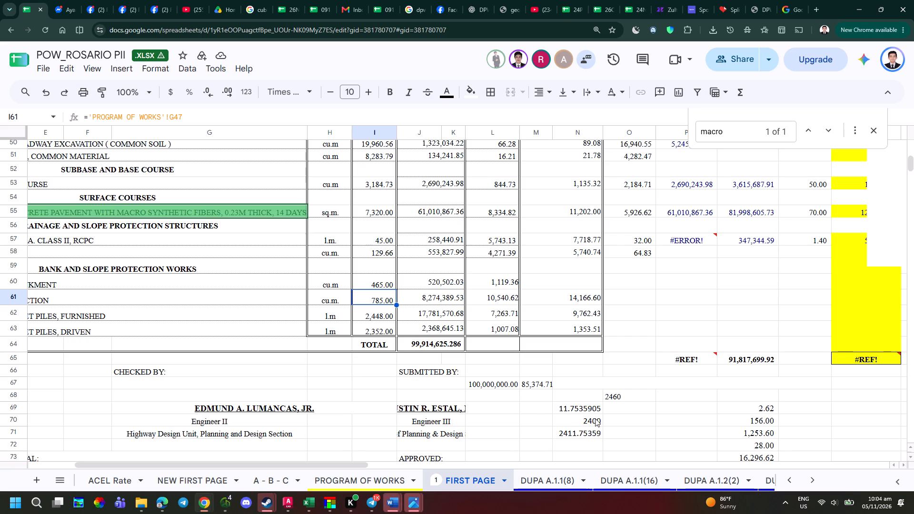
Clear the scratch calculations in cells N69 to N71 and in O68.
left_click_drag(574, 411, 571, 436)
key("Delete")
left_click(555, 437)
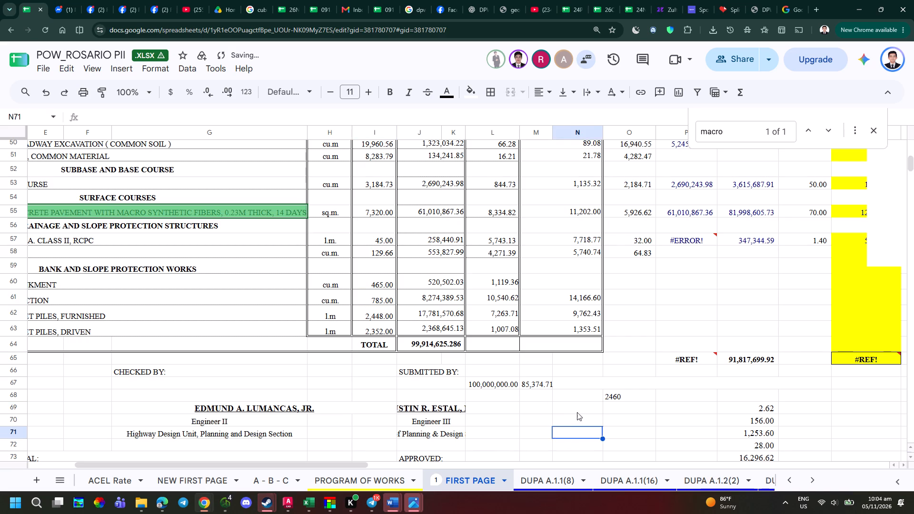
left_click(616, 394)
key("BackSpace")
Divide the remaining difference by the row 61 unit cost with the formula =M67/L61 in cell M69.
left_click(542, 412)
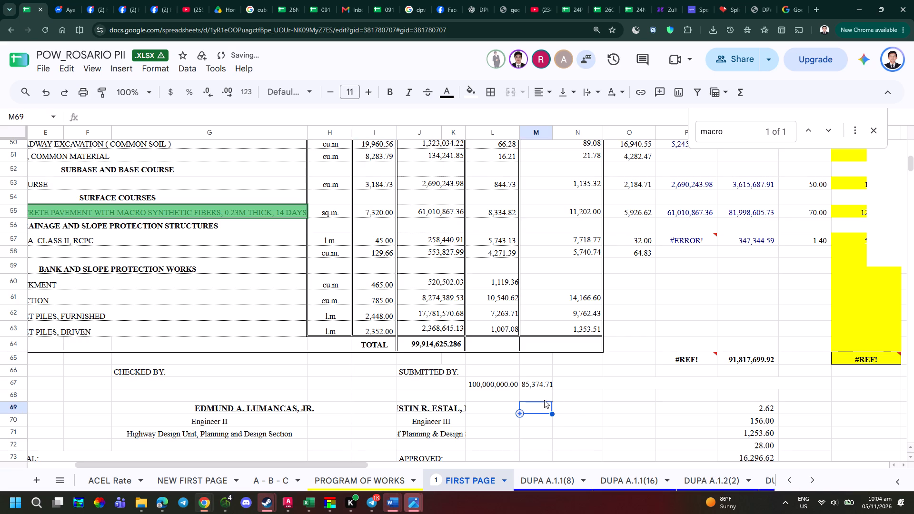
key("equal")
left_click(529, 378)
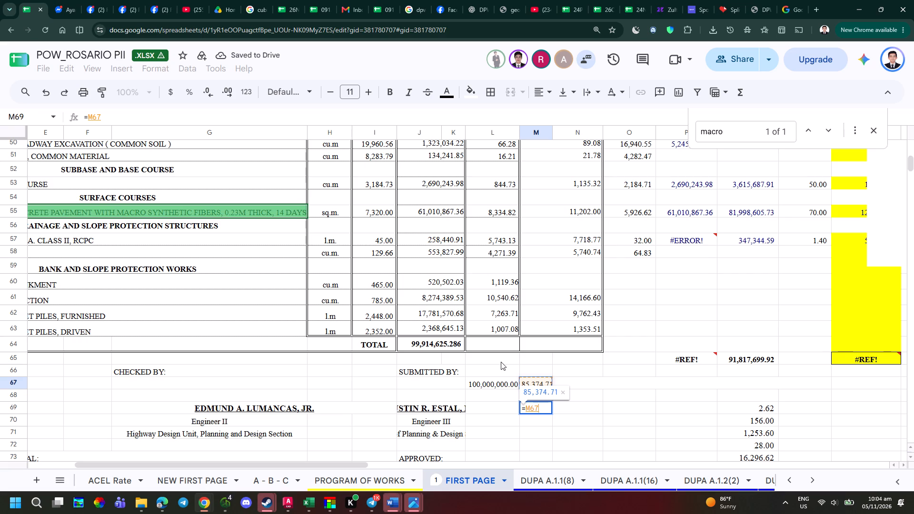
key("slash")
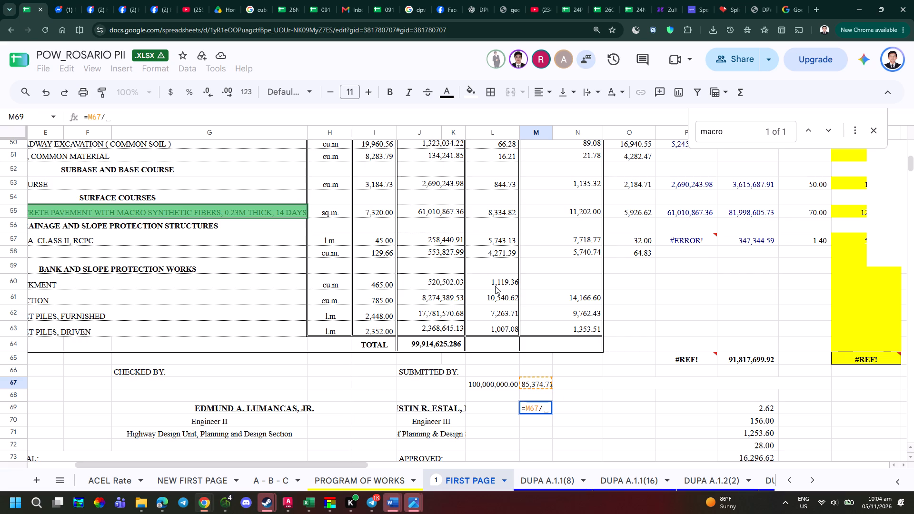
left_click(498, 303)
key("Return")
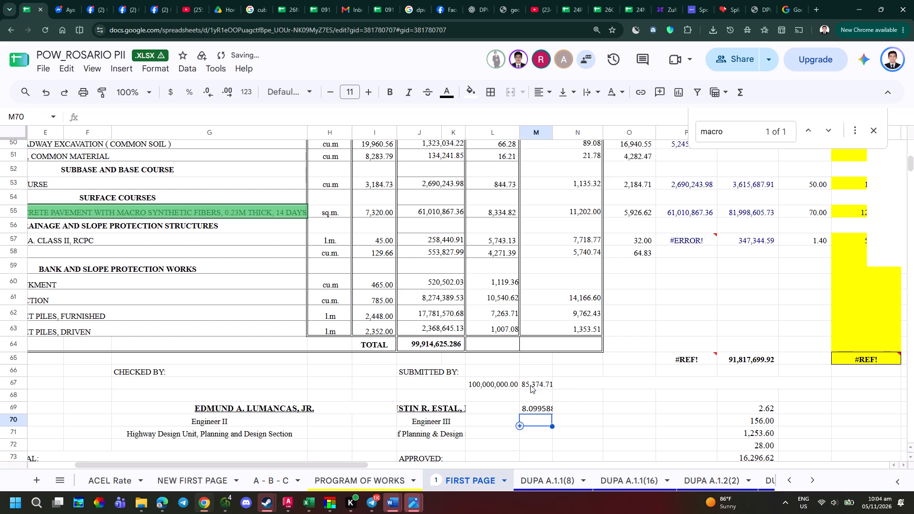
left_click(534, 404)
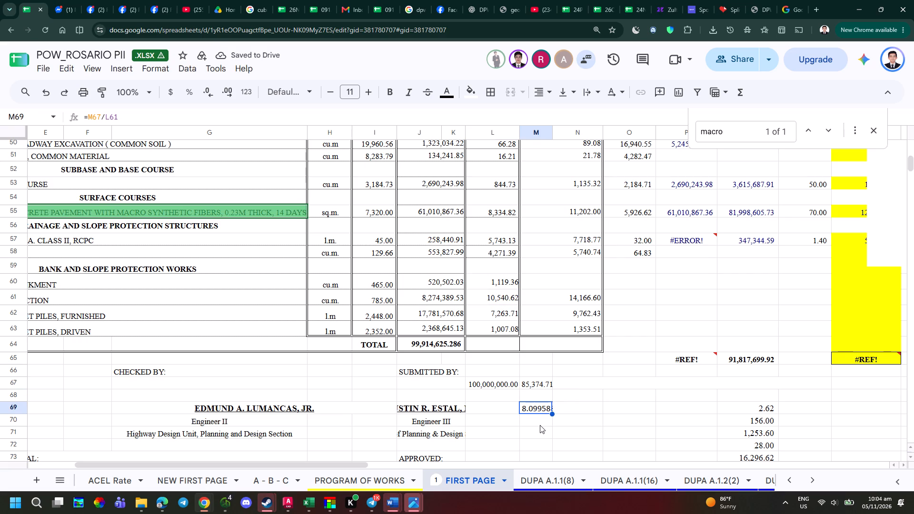
Add the computed extra quantity to 785 with the formula =785+M69 in cell M70, and widen column M slightly.
left_click(538, 425)
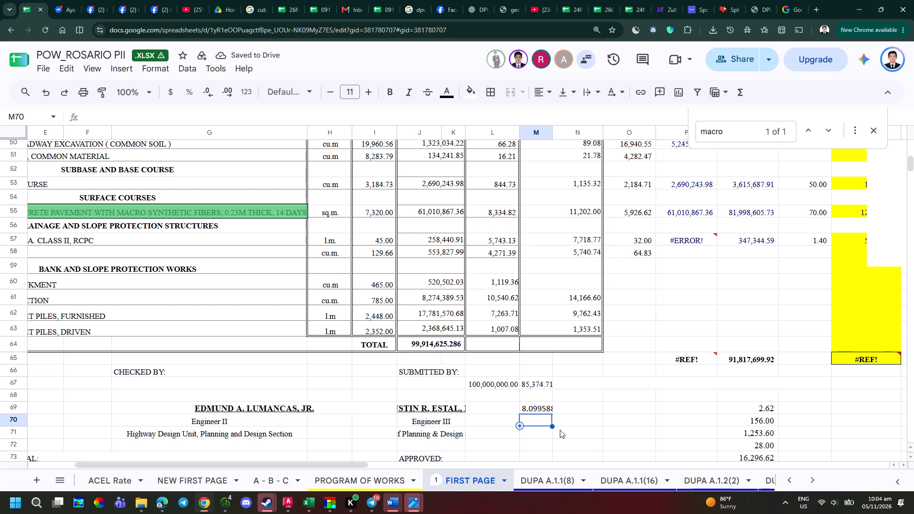
type("785")
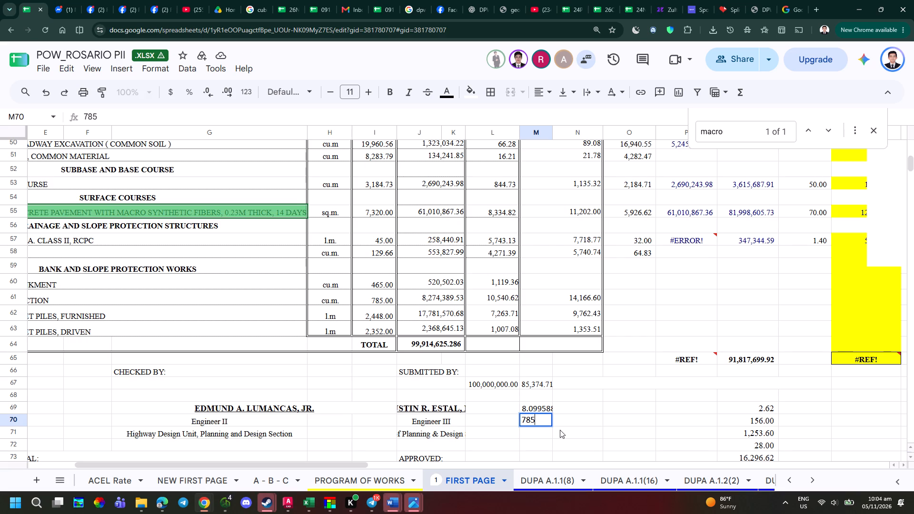
key("Escape")
type("=785+")
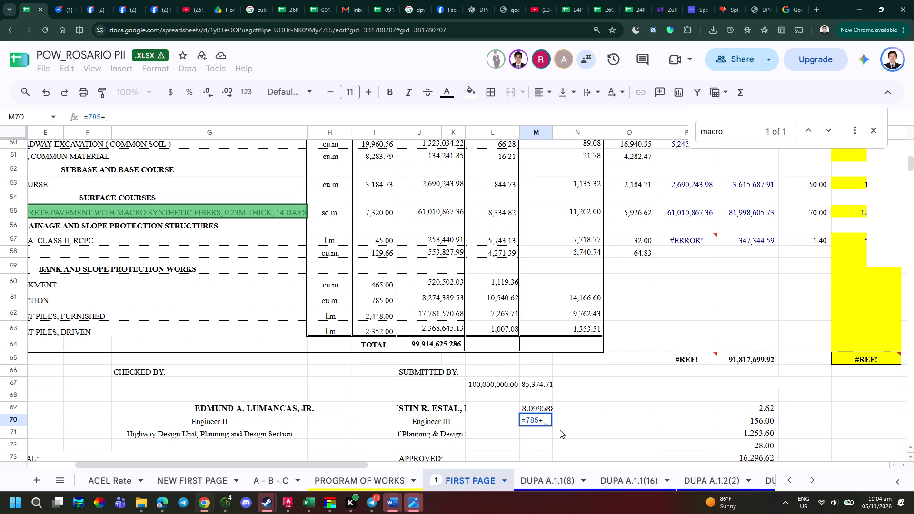
key("8")
key("BackSpace")
left_click(530, 405)
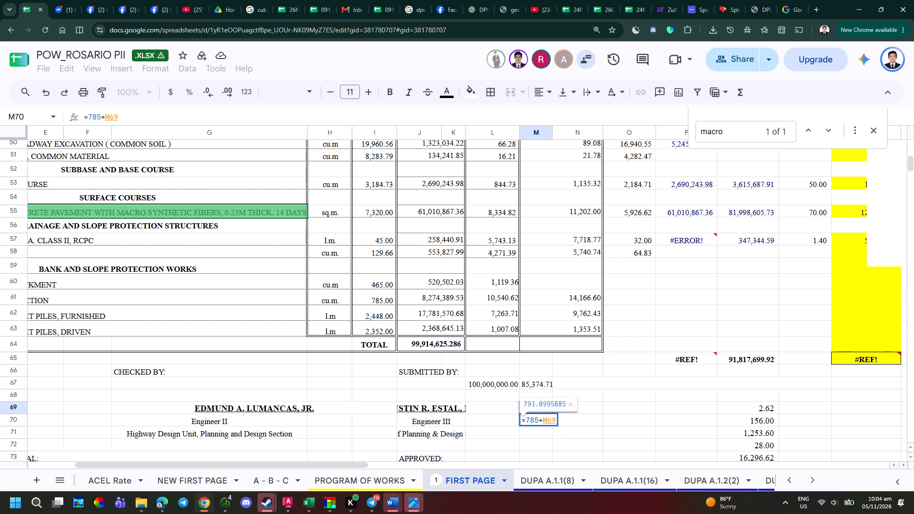
key("Return")
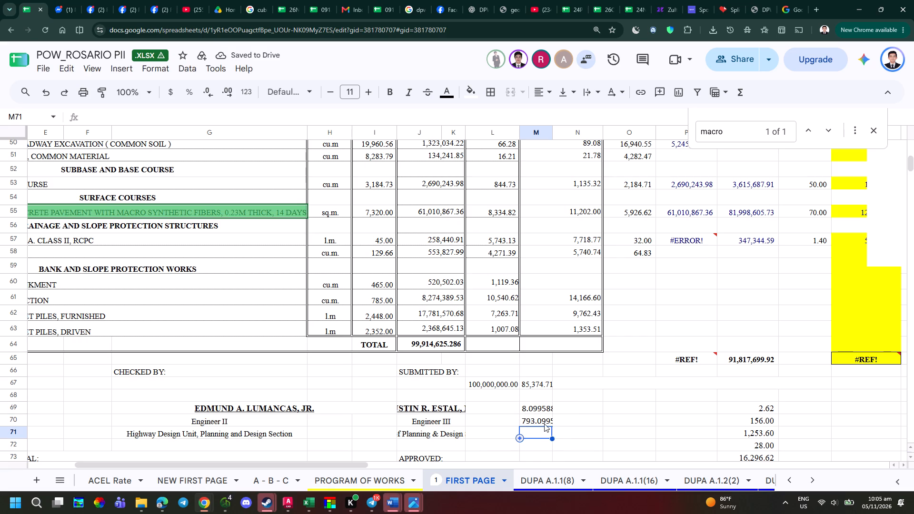
left_click(535, 421)
key("Escape")
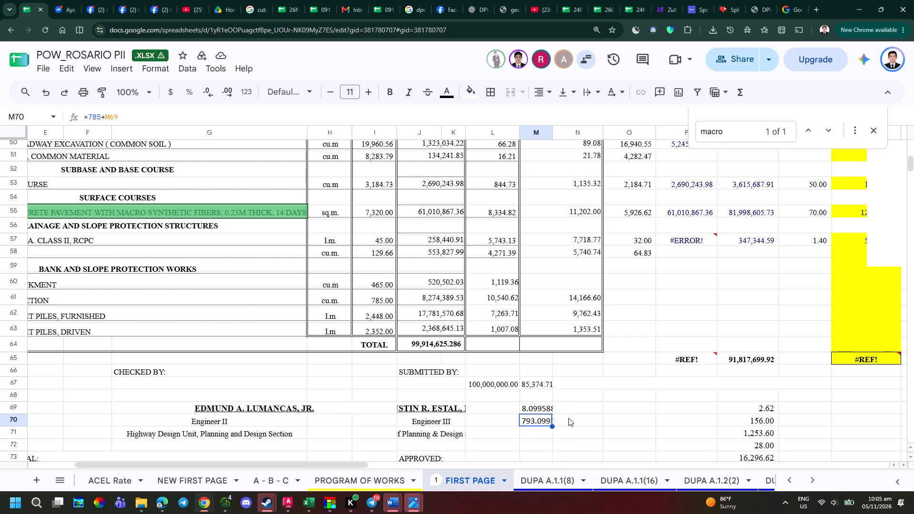
left_click_drag(551, 131, 559, 134)
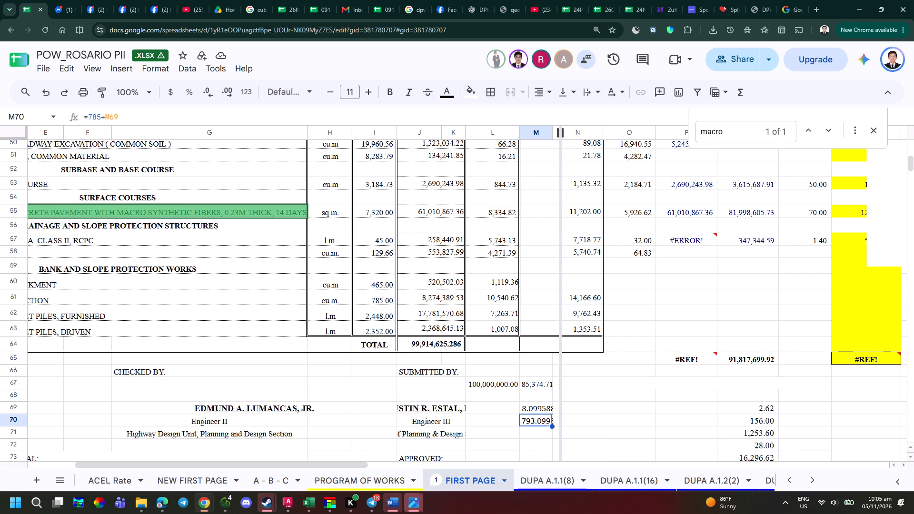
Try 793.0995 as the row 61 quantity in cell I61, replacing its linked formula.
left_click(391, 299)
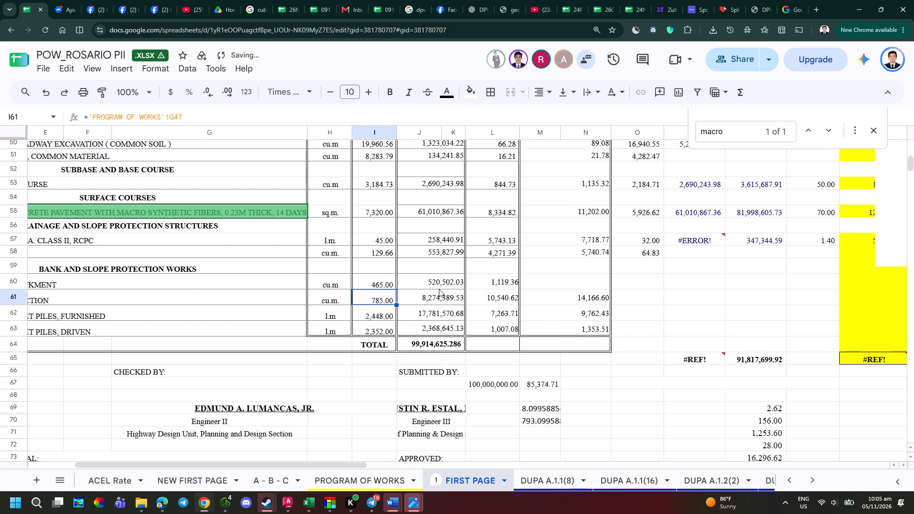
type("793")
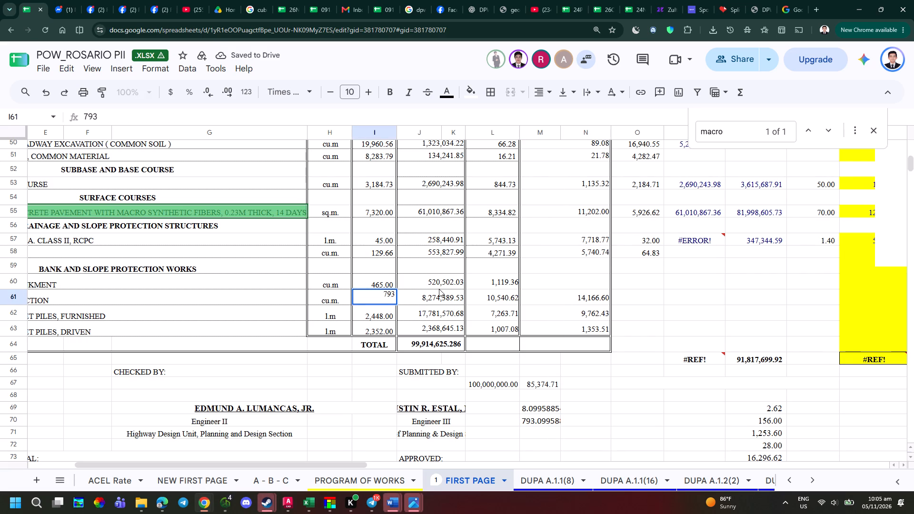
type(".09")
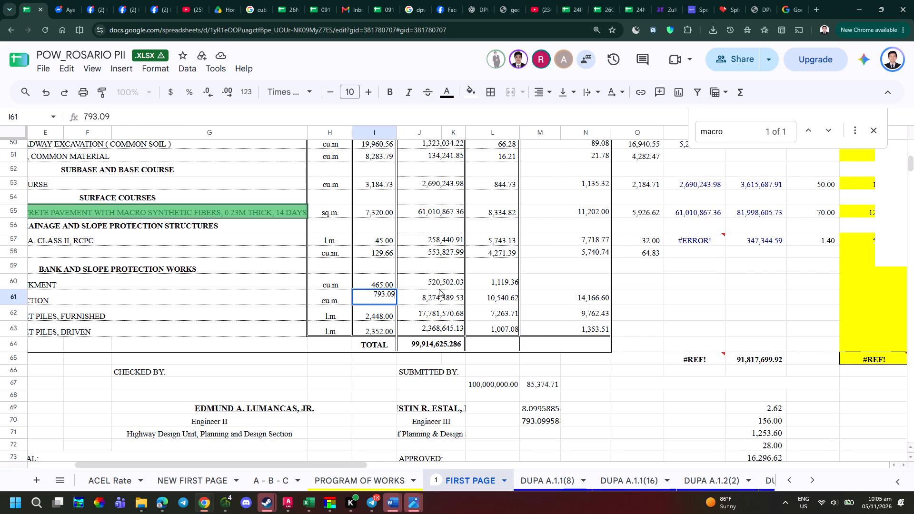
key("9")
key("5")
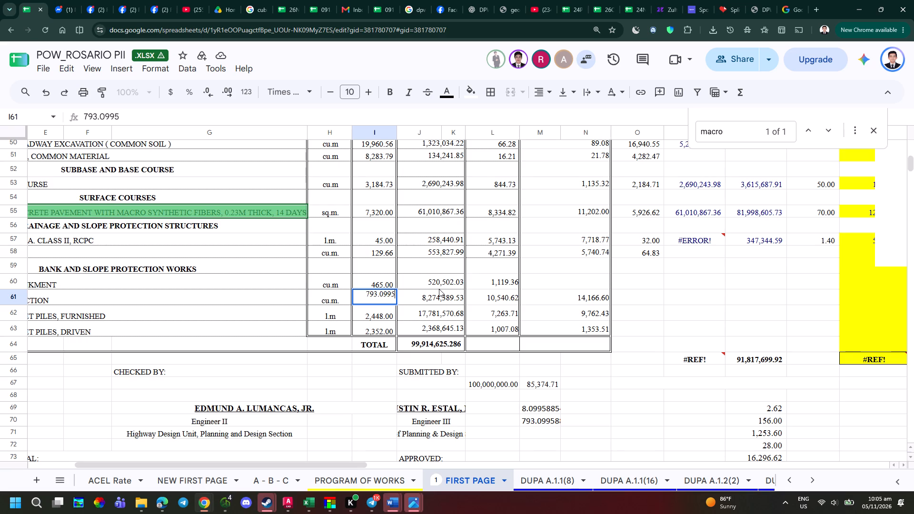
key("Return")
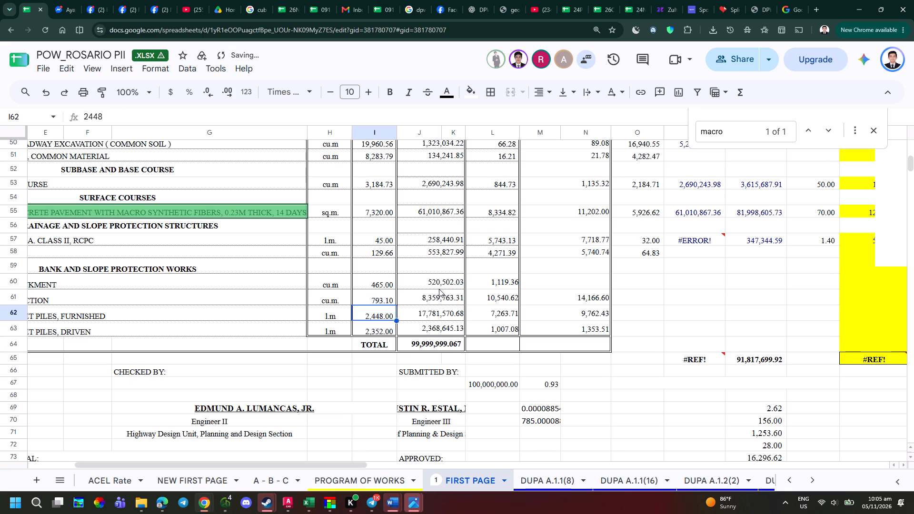
Clear the scratch calculations in cells L67 to M70.
left_click_drag(536, 427, 511, 397)
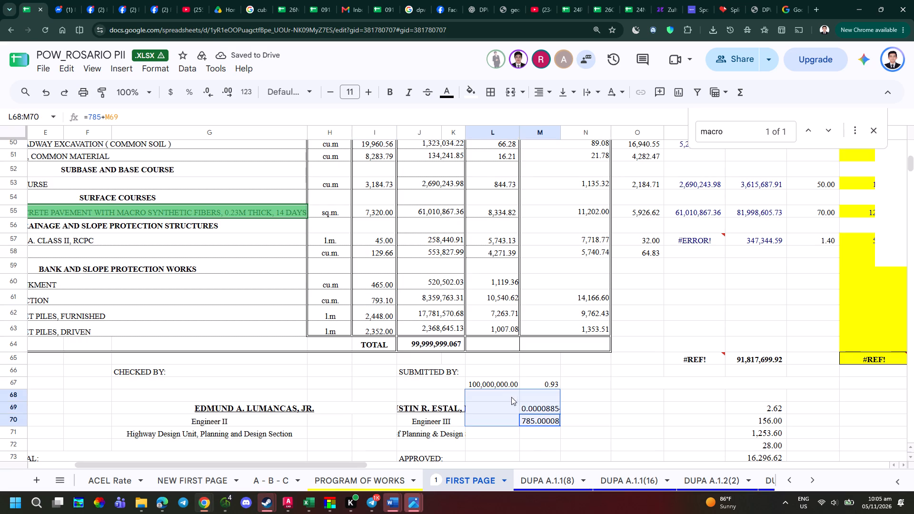
left_click_drag(511, 397, 502, 389)
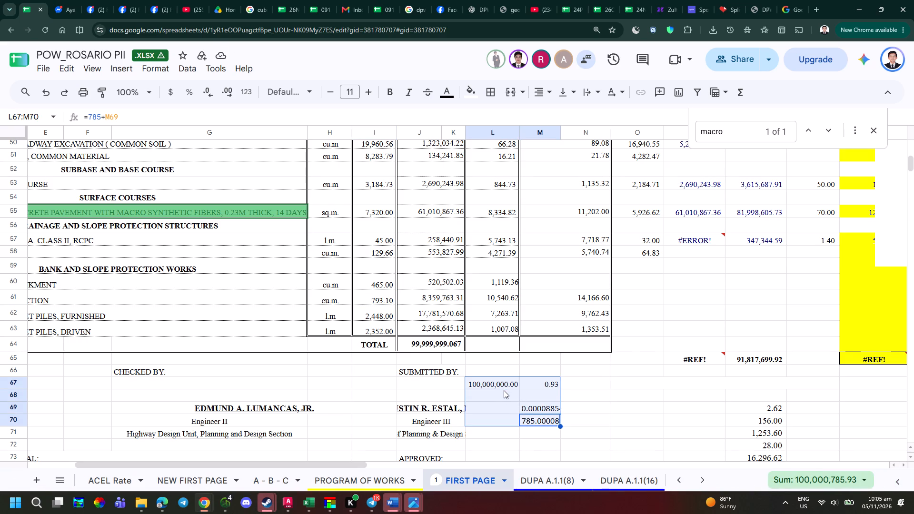
key("Delete")
left_click(553, 426)
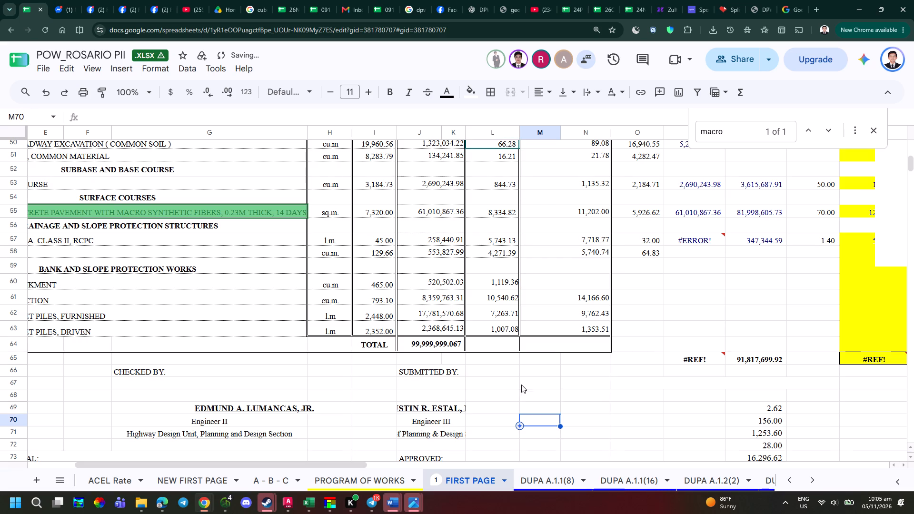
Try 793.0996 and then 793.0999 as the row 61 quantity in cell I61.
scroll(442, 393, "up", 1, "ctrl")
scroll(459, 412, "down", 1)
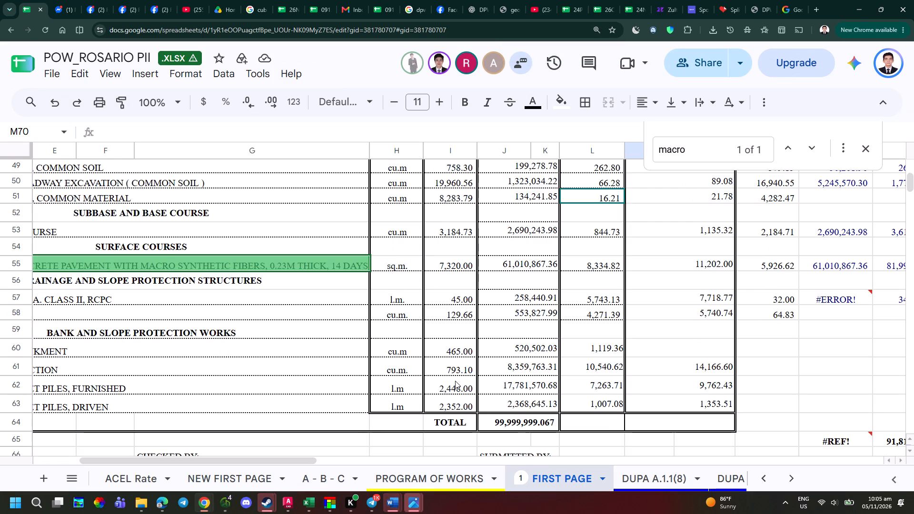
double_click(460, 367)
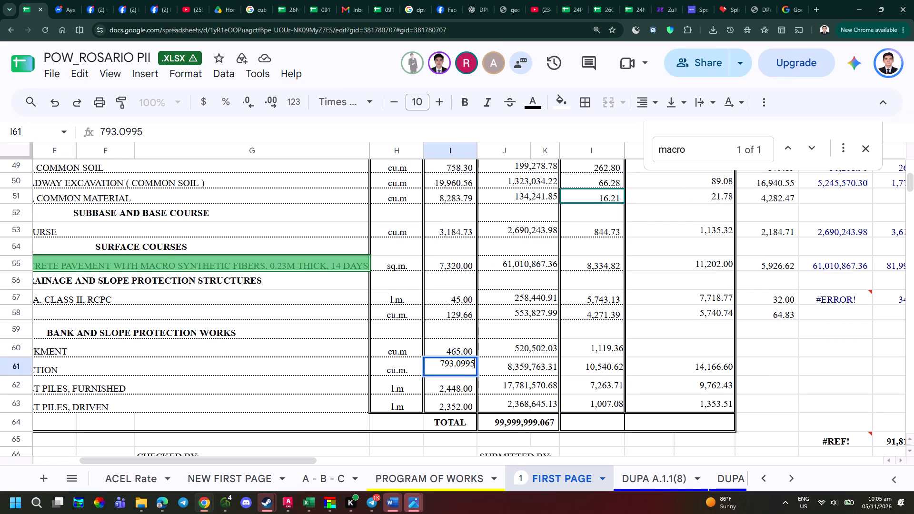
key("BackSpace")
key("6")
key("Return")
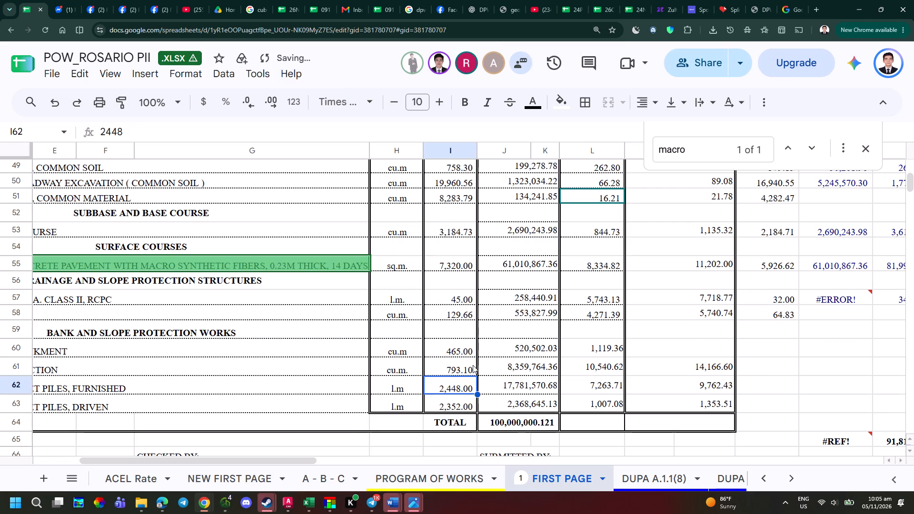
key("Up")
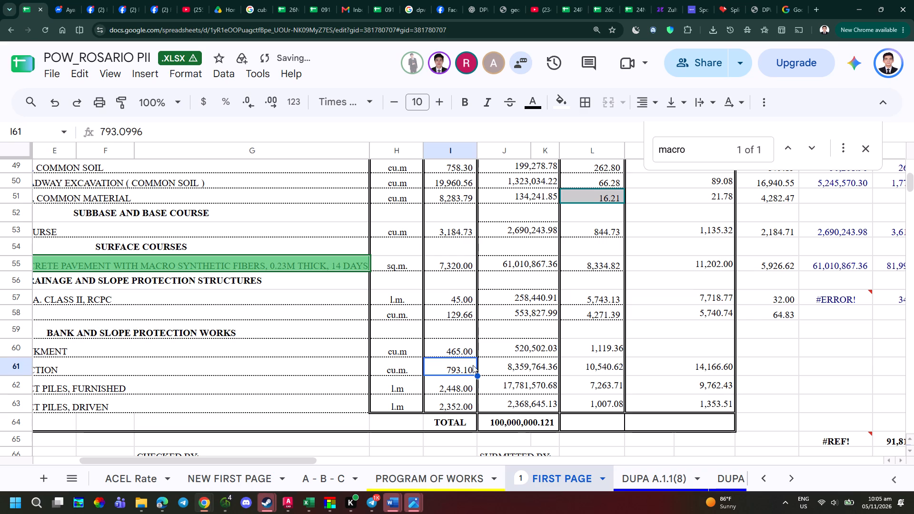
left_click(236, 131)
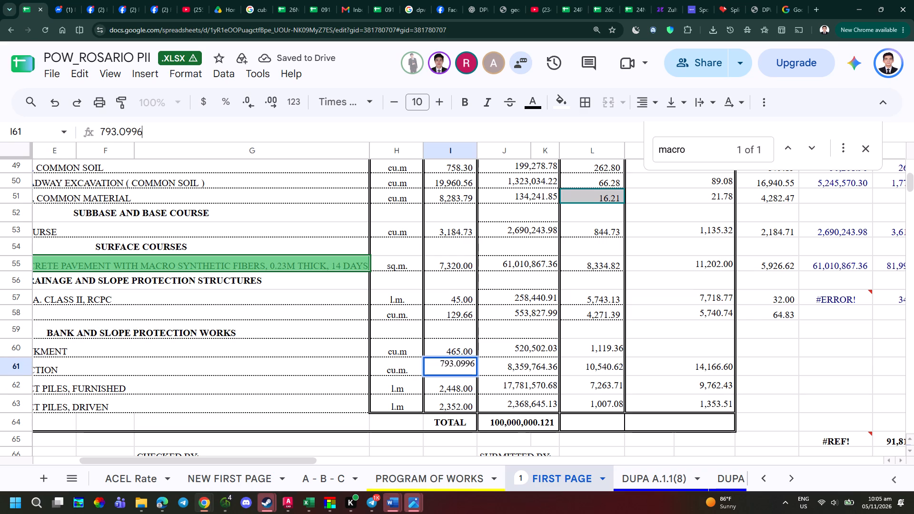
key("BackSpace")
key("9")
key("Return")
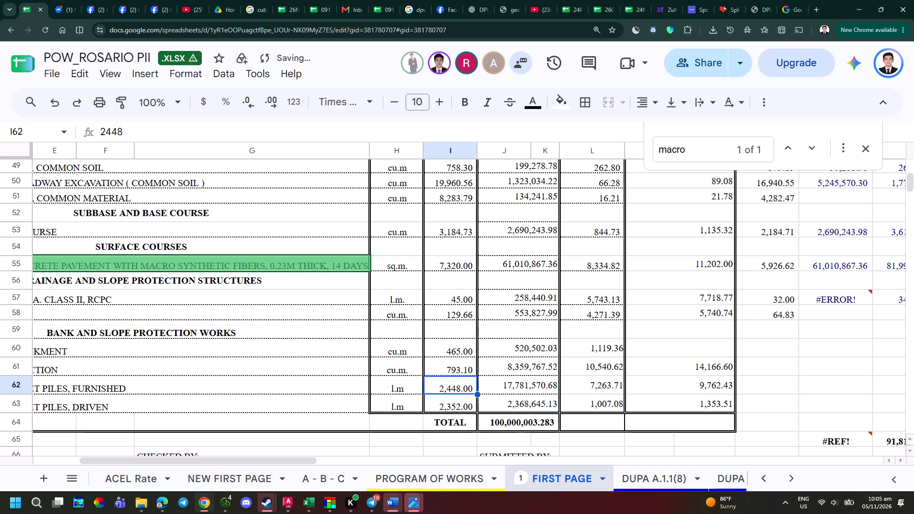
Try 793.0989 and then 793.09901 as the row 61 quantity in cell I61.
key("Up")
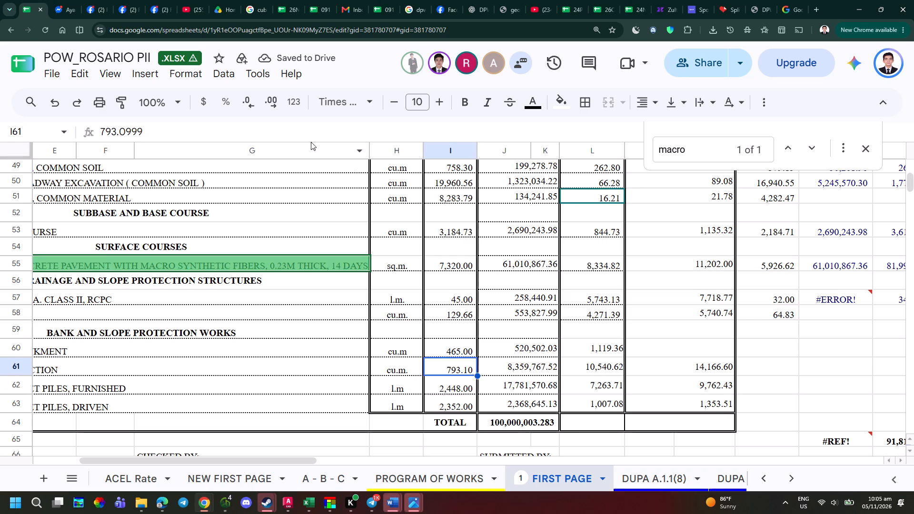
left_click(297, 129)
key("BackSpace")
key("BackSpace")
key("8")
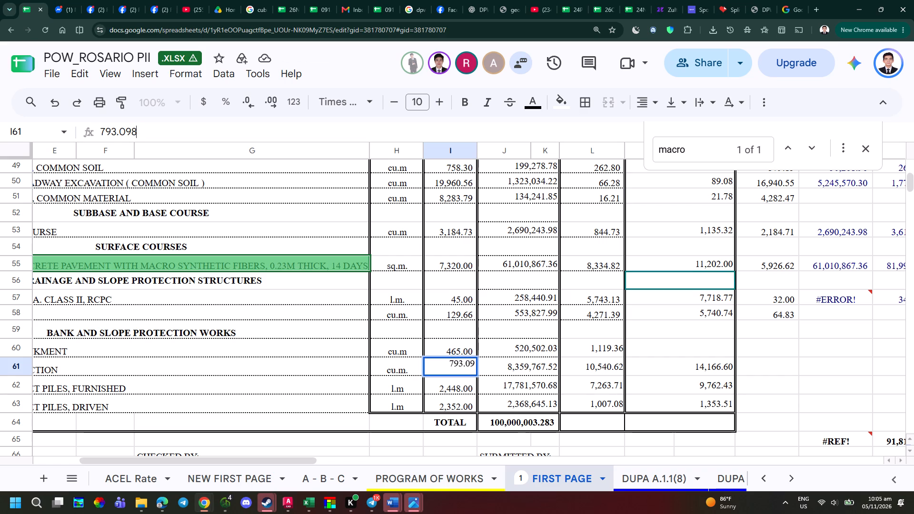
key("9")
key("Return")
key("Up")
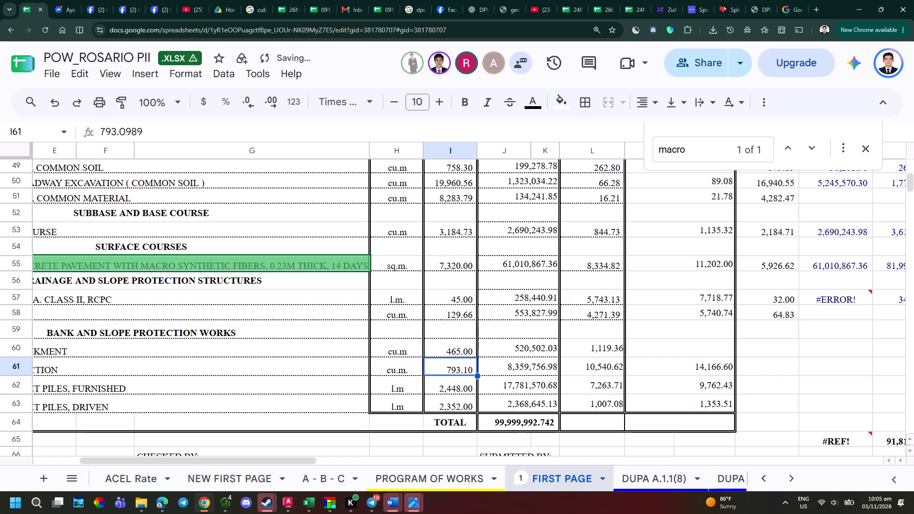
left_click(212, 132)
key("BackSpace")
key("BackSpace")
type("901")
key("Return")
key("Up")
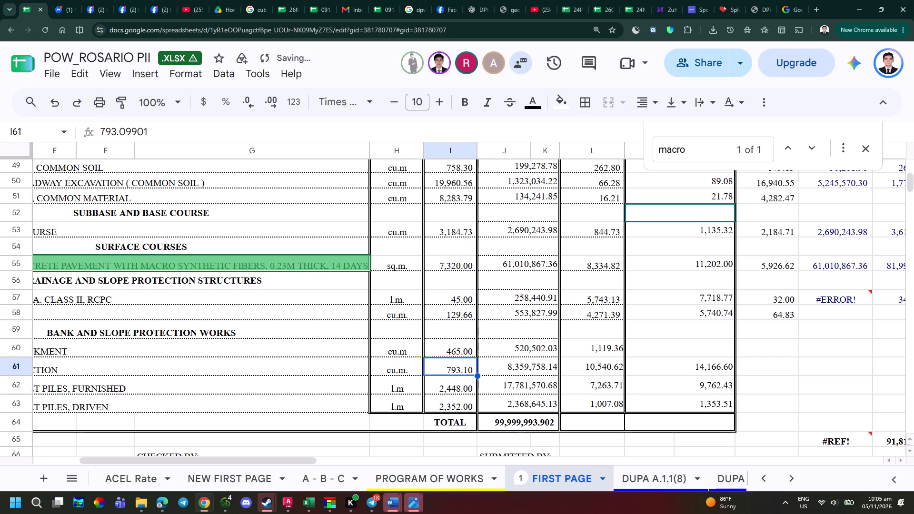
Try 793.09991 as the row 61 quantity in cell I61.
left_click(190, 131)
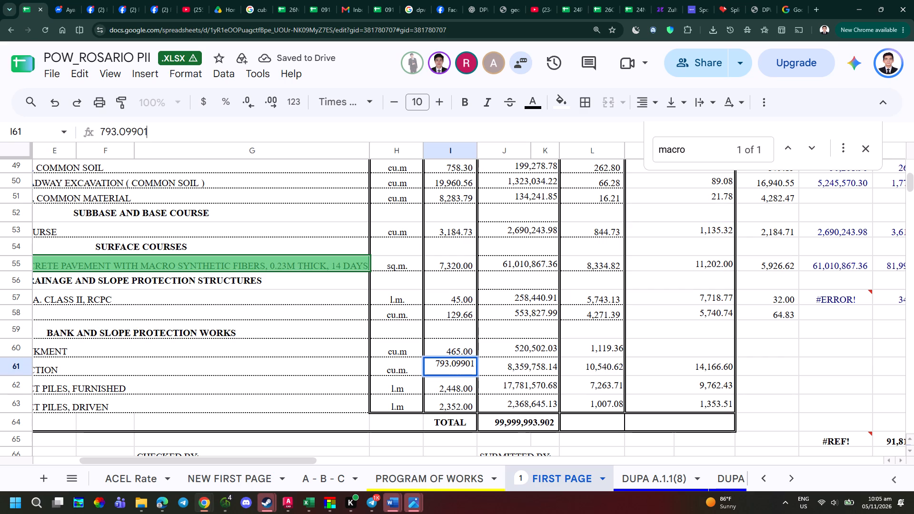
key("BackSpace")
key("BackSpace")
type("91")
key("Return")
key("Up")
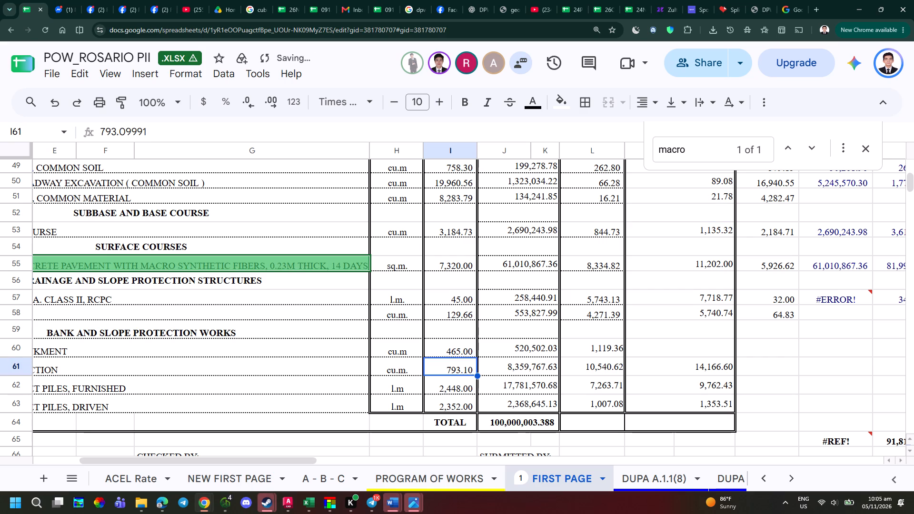
Set the row 61 quantity in cell I61 to 793.0999.
left_click(190, 131)
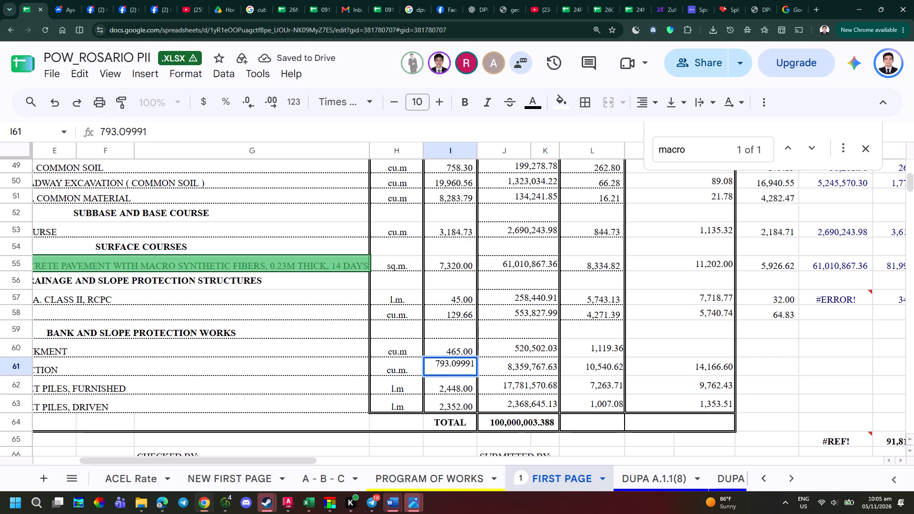
key("BackSpace")
key("Return")
key("Up")
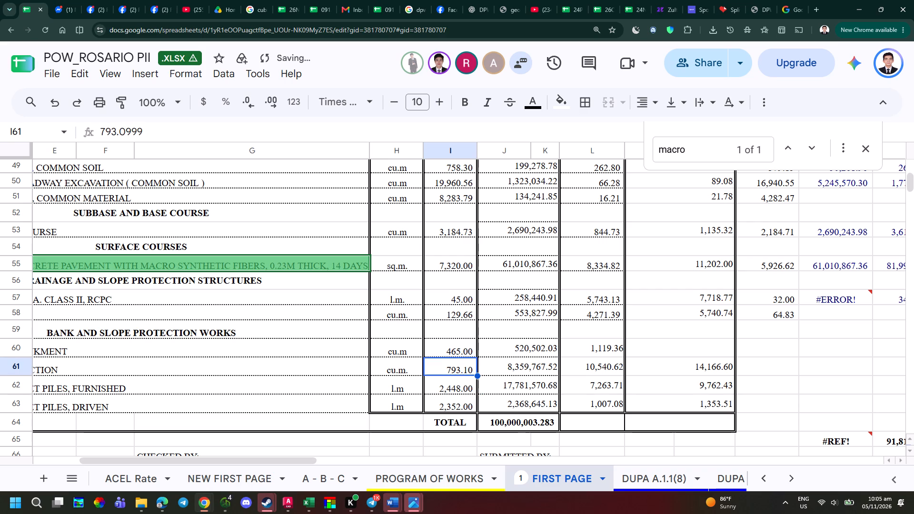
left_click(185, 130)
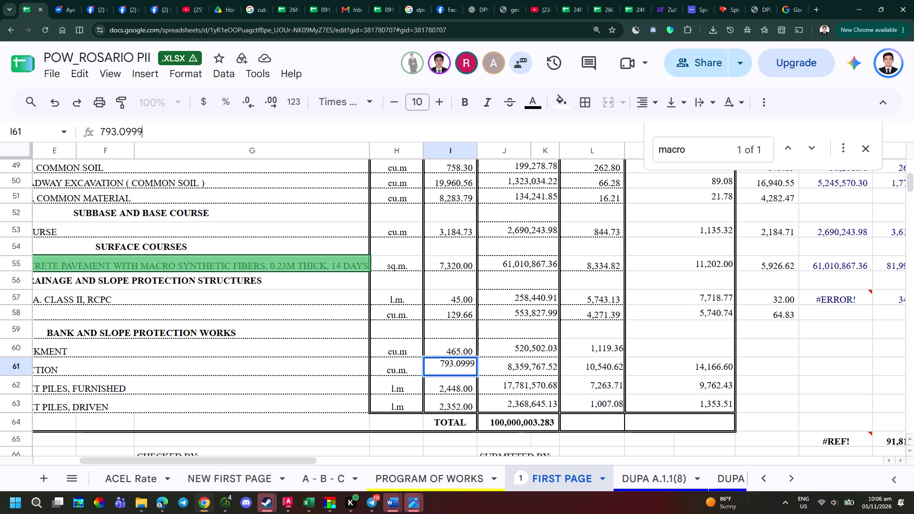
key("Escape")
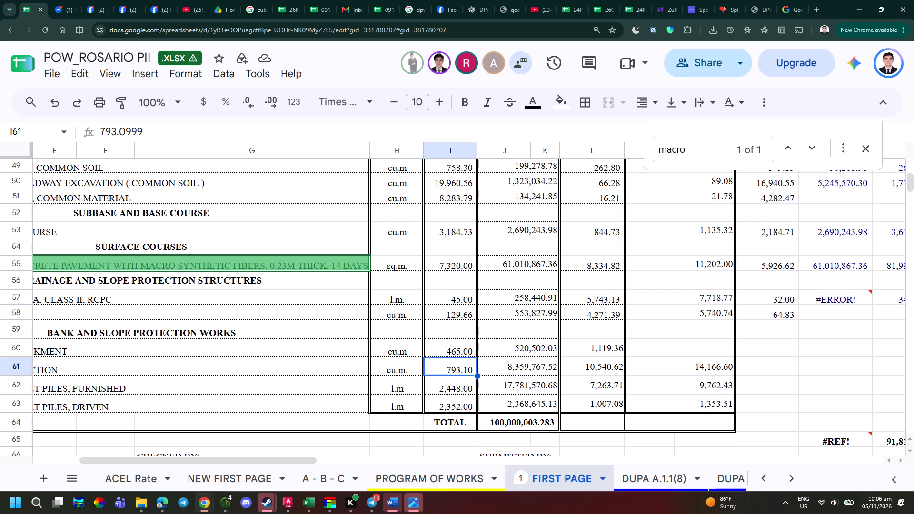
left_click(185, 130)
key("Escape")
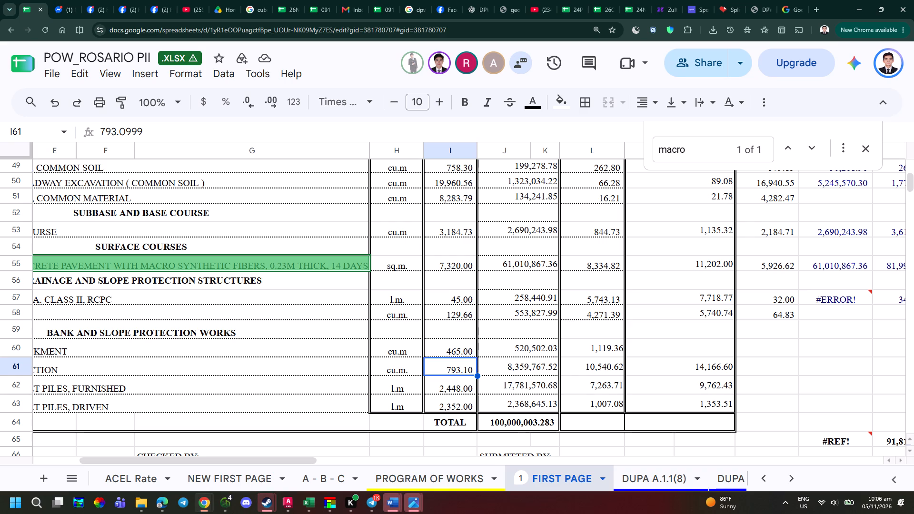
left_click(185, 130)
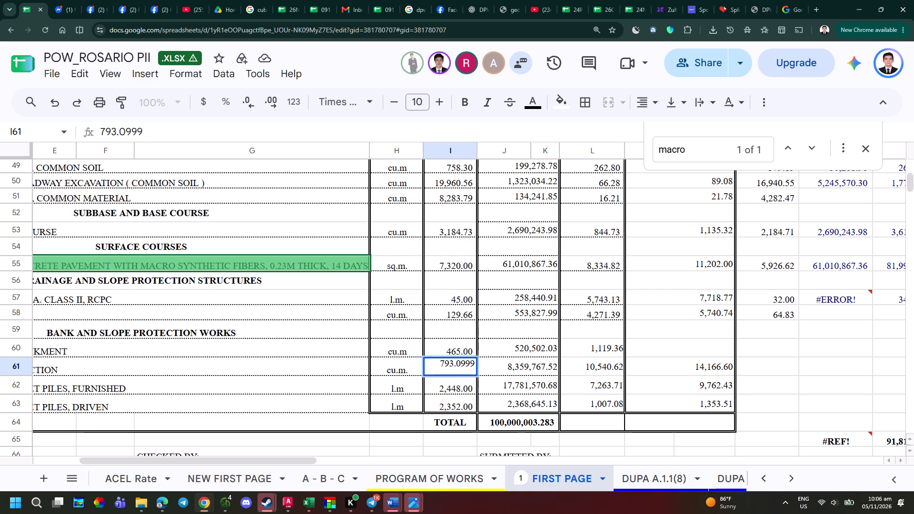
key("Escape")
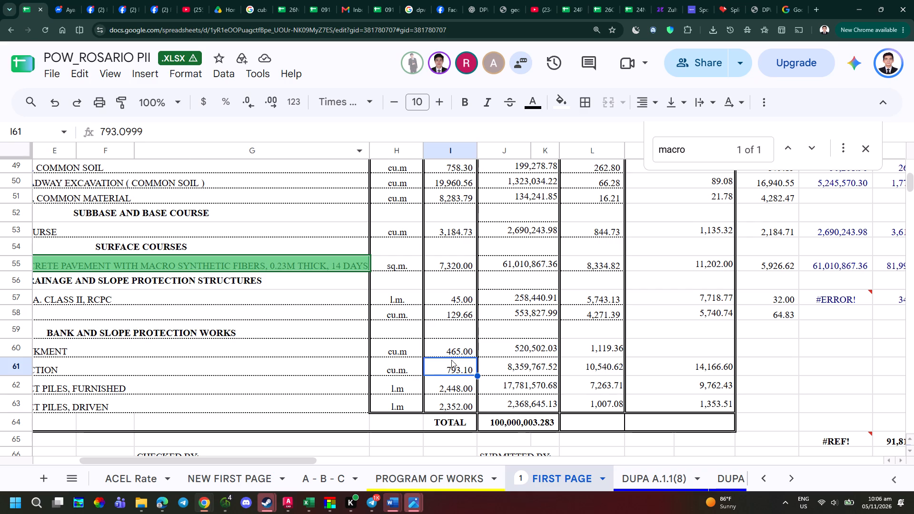
Undo the latest quantity edits for row 61 until cell I61 is back at 793.0996.
scroll(445, 357, "down", 1, "ctrl")
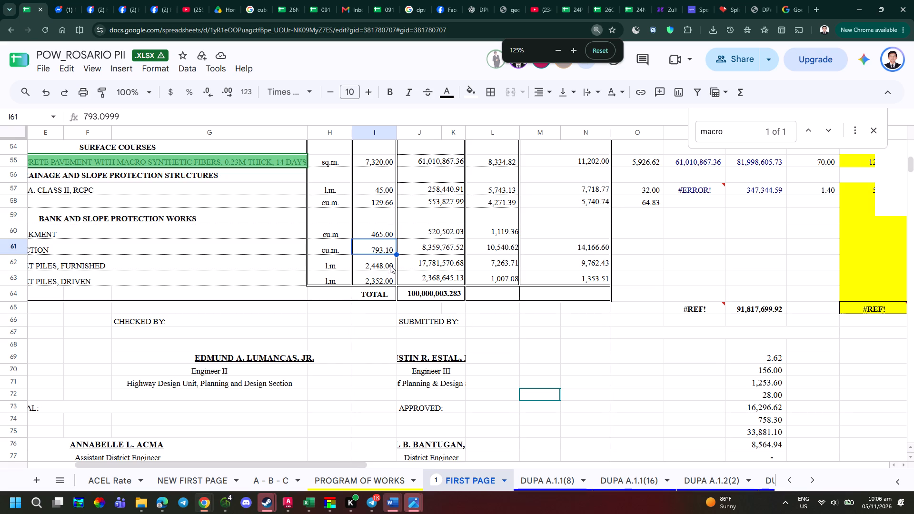
left_click(369, 232)
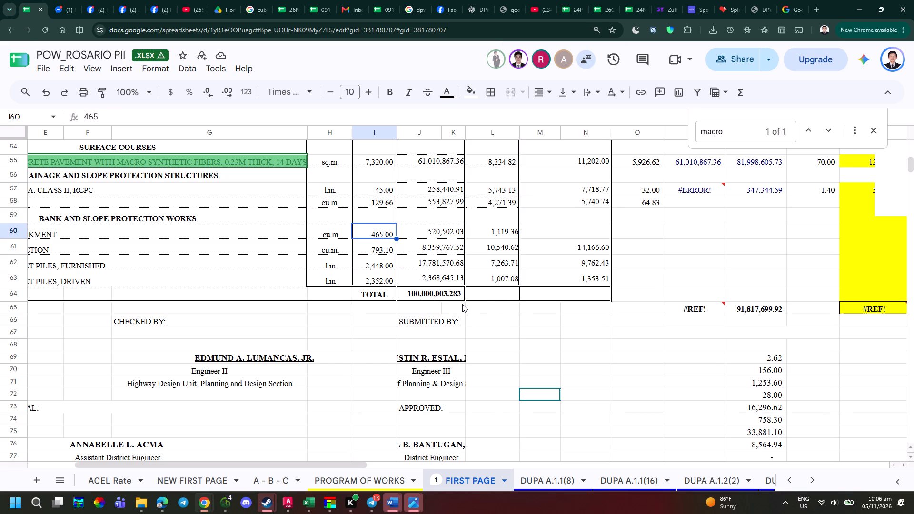
key("ctrl+z")
key("ctrl+z")
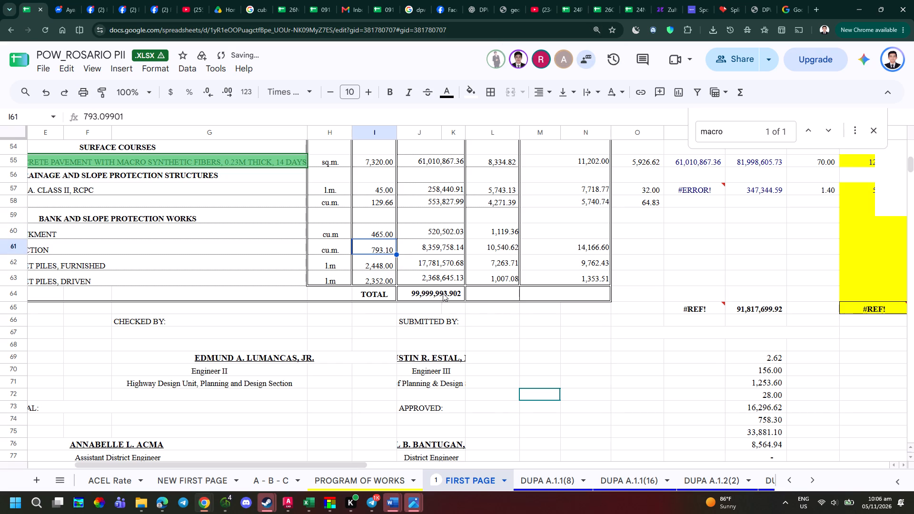
key("ctrl+z")
key("ctrl+z")
key("ctrl+z")
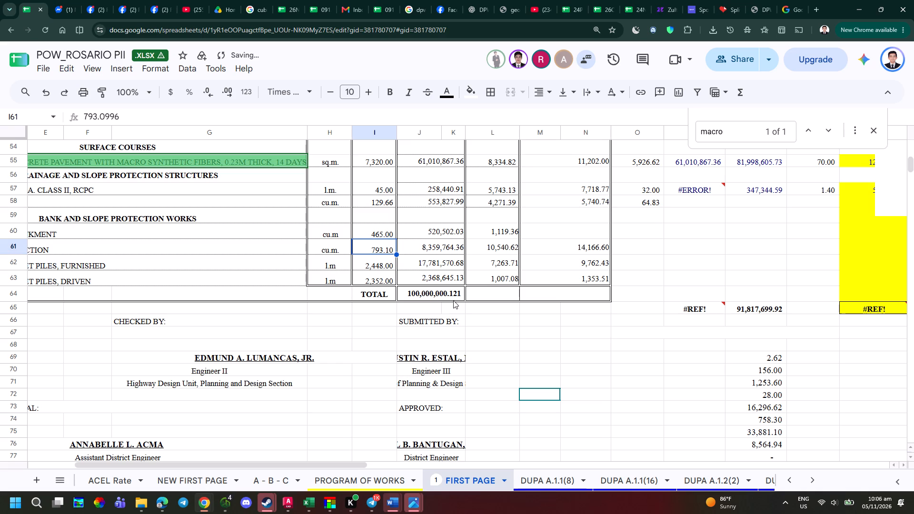
key("ctrl+z")
key("ctrl+y")
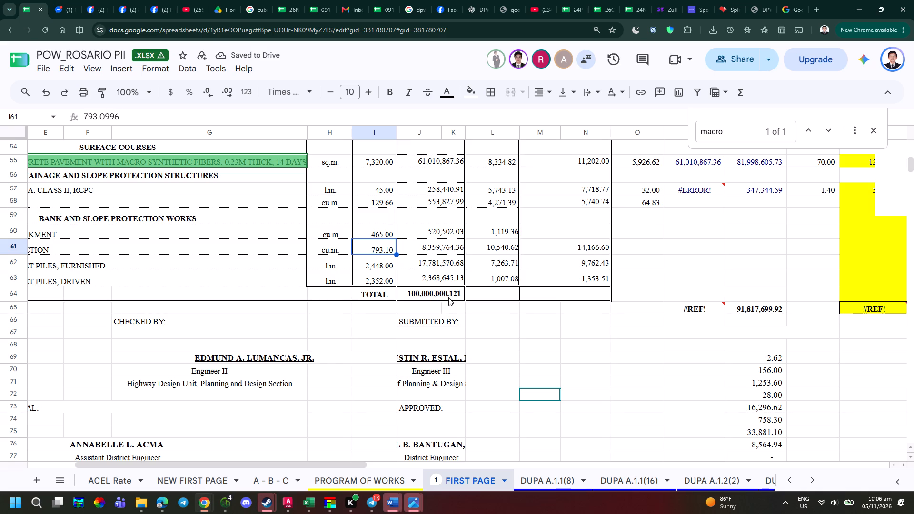
Examine the TOTAL formula in J64 and the direct cost items above it on the FIRST PAGE sheet.
double_click(448, 297)
key("Escape")
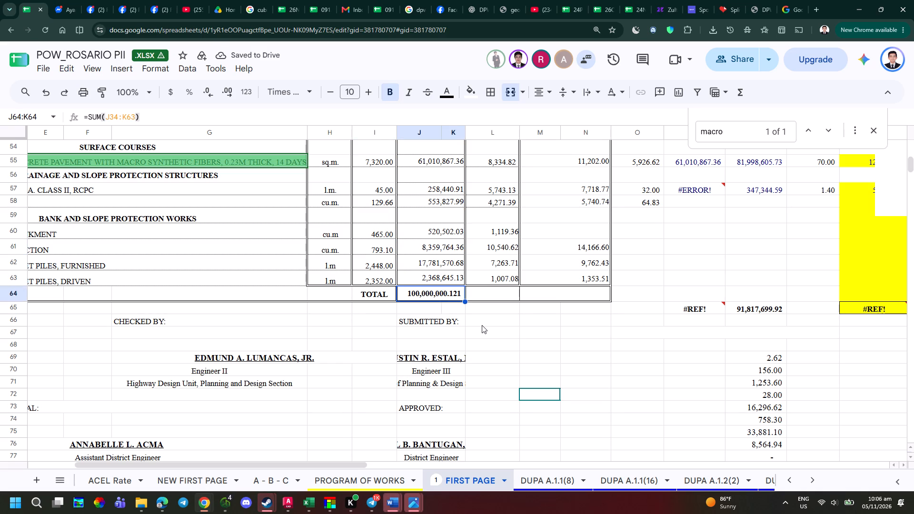
left_click(482, 325)
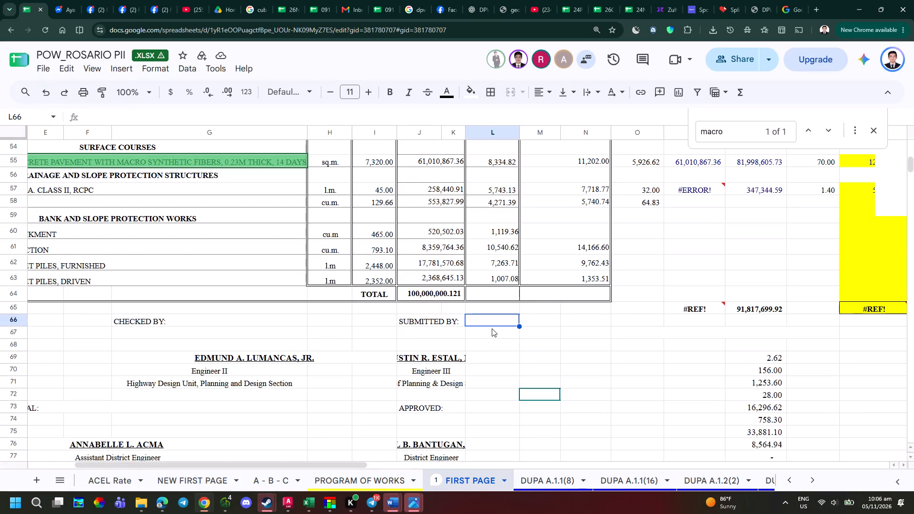
scroll(482, 330, "up", 1)
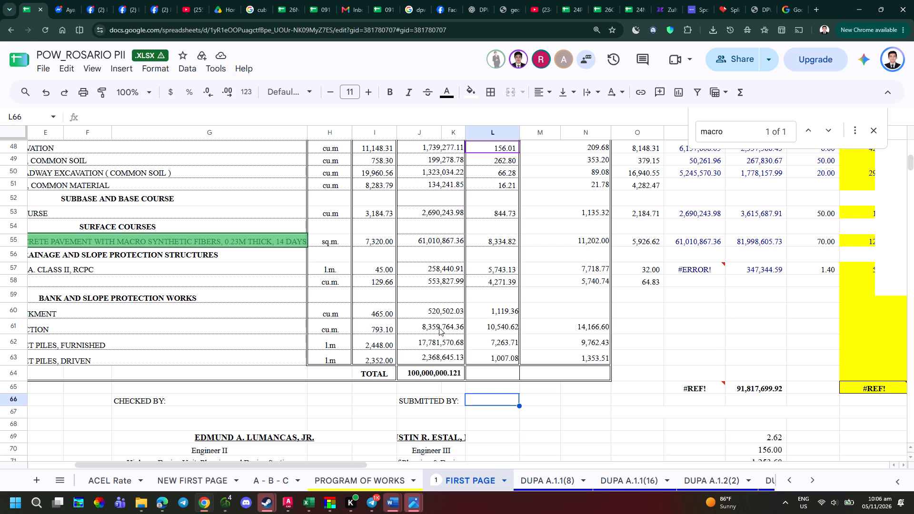
double_click(448, 375)
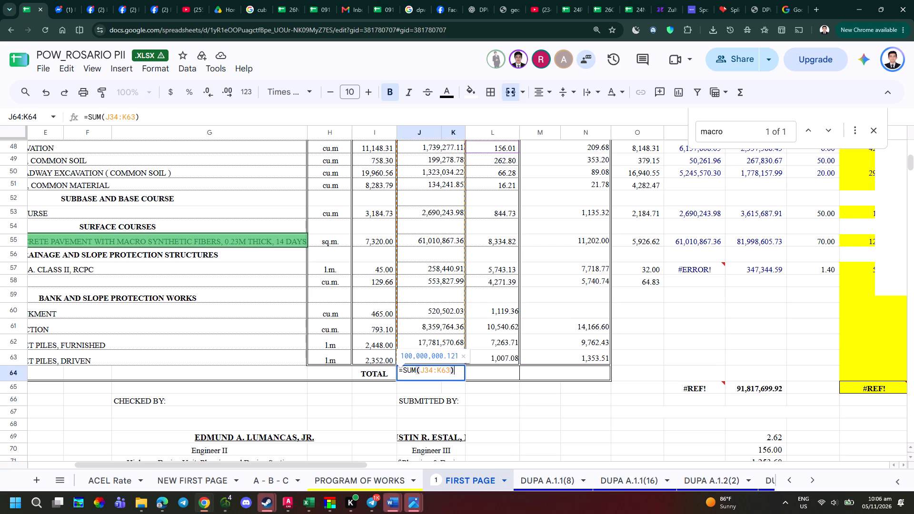
key("Escape")
scroll(414, 378, "down", 1, "ctrl")
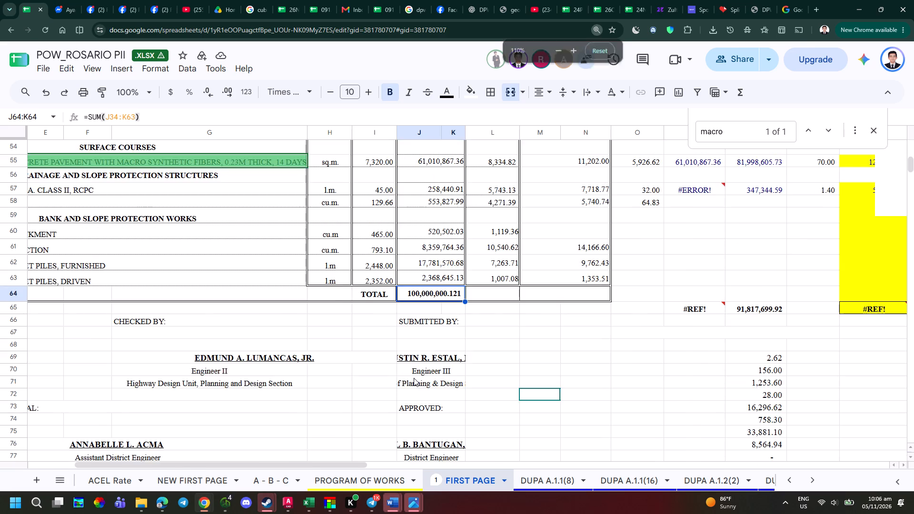
scroll(371, 354, "up", 1)
scroll(325, 256, "up", 1)
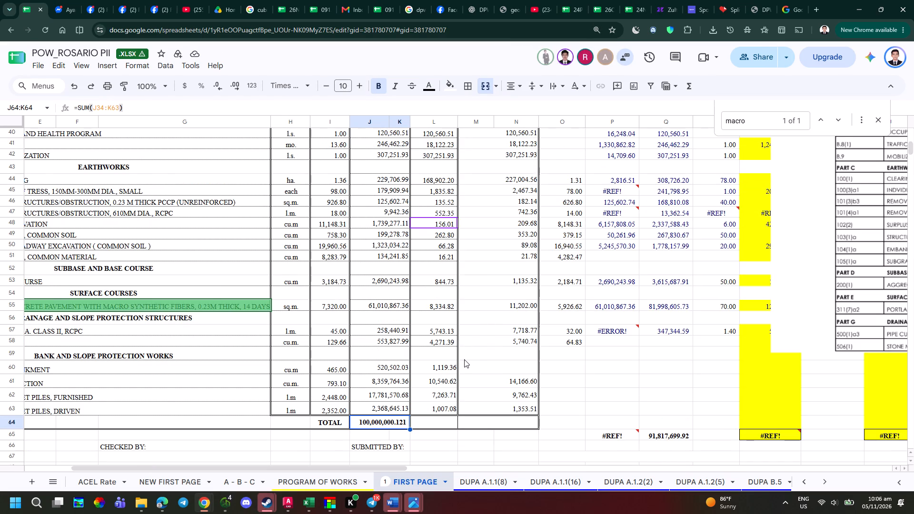
scroll(481, 388, "down", 1)
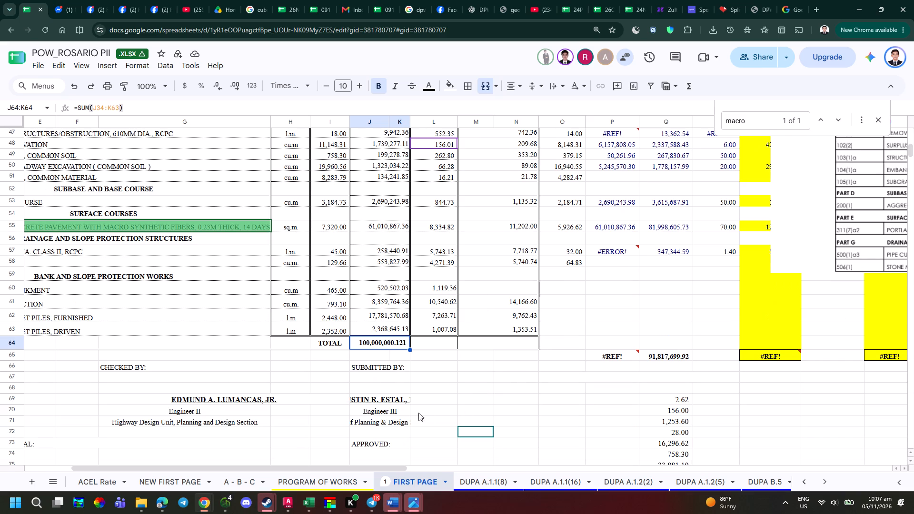
left_click(464, 385)
left_click(453, 366)
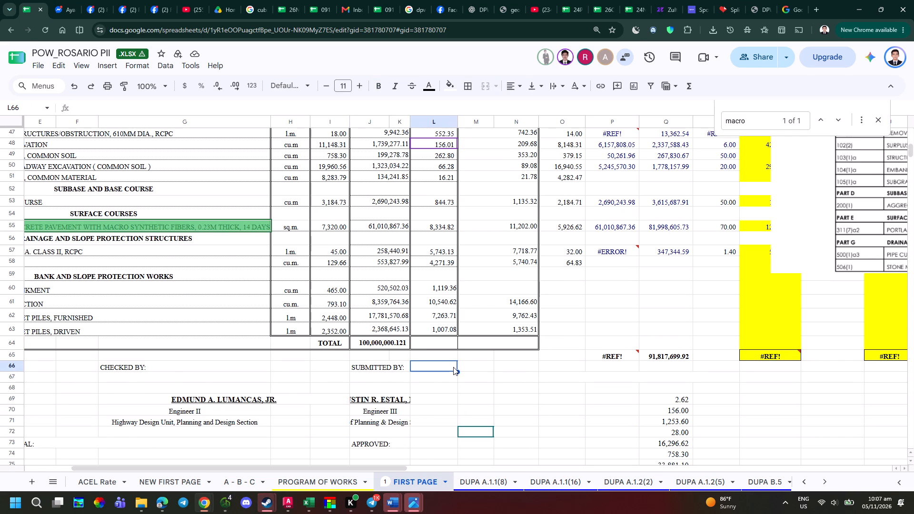
scroll(453, 373, "up", 3)
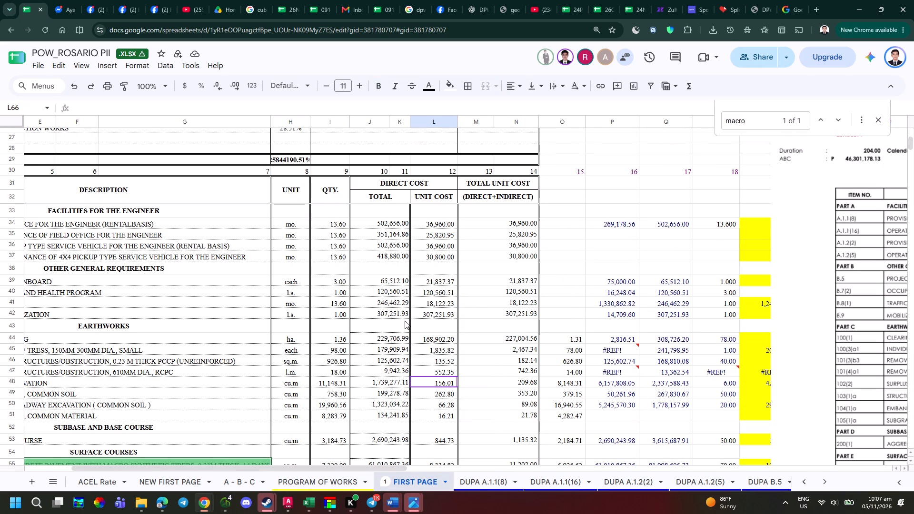
scroll(405, 322, "down", 3)
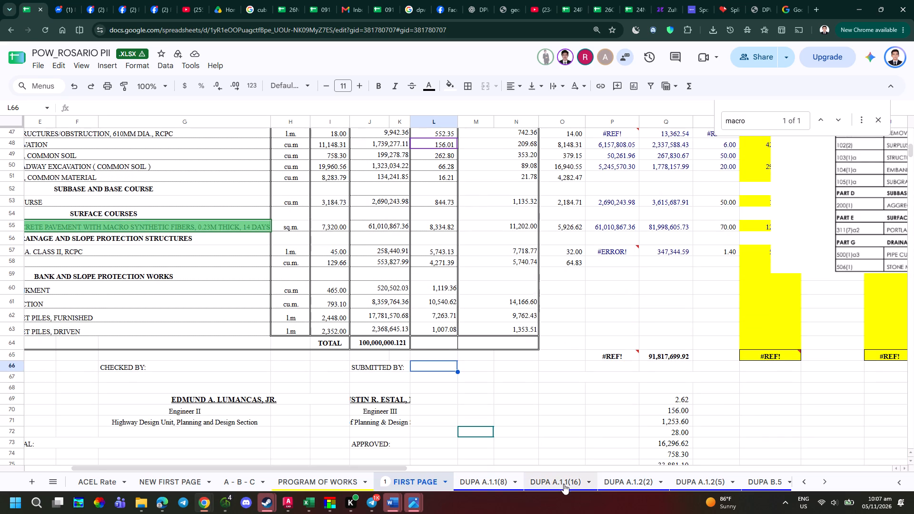
scroll(445, 380, "up", 1, "ctrl")
scroll(445, 386, "down", 2)
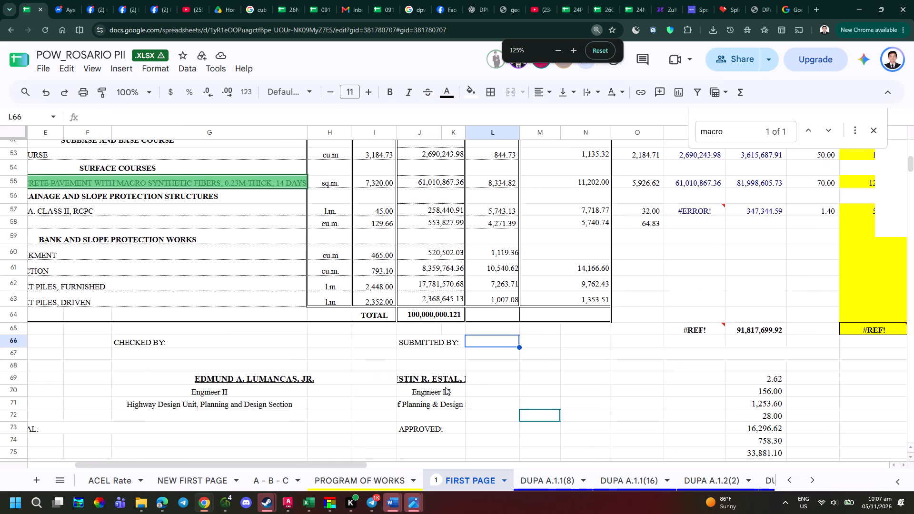
Look through the DUPA sheets from A.1.1(8) to 105 (1) a, checking their unit cost breakdowns.
left_click(563, 478)
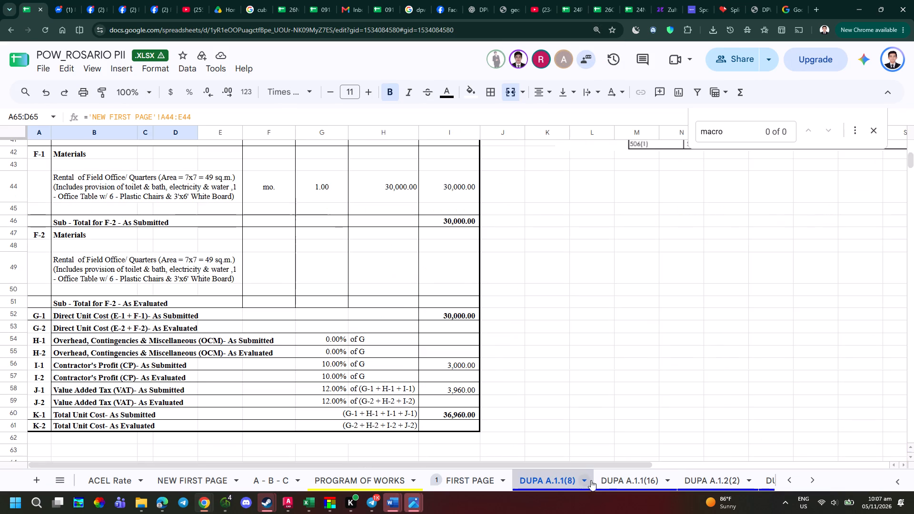
left_click(606, 481)
left_click(685, 485)
scroll(680, 486, "down", 5)
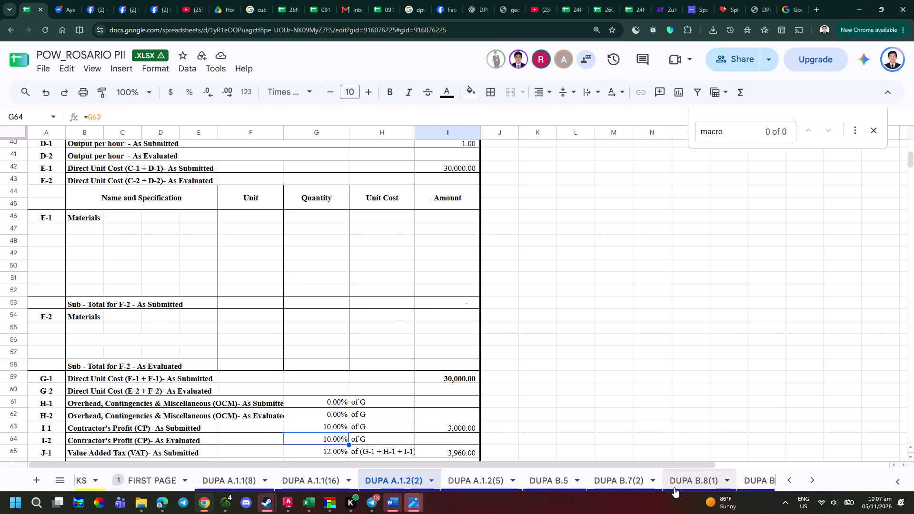
scroll(674, 487, "down", 1)
left_click(665, 483)
scroll(401, 389, "down", 1, "ctrl")
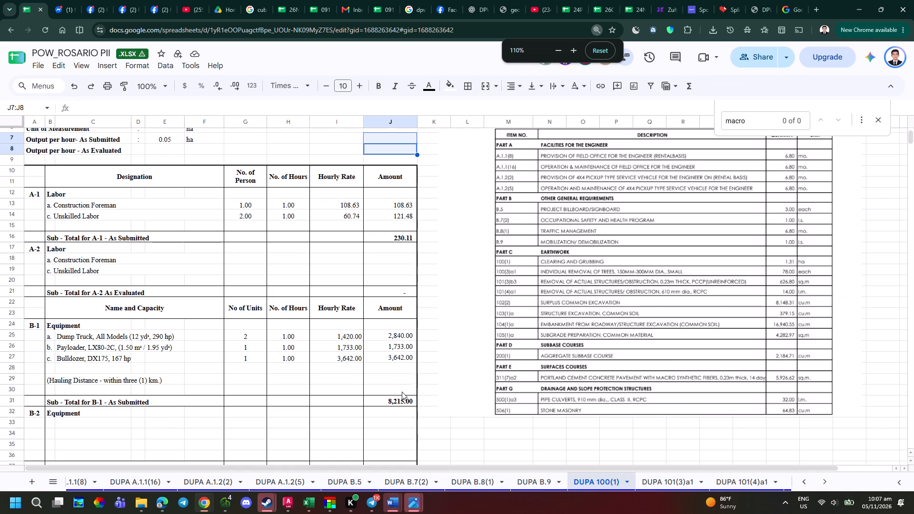
scroll(402, 392, "down", 3)
scroll(431, 428, "down", 2)
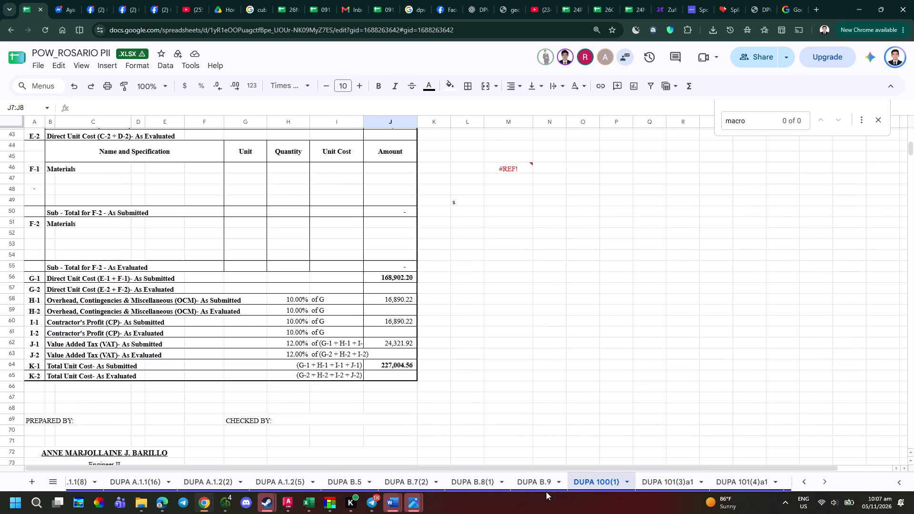
scroll(546, 492, "down", 8)
left_click(547, 482)
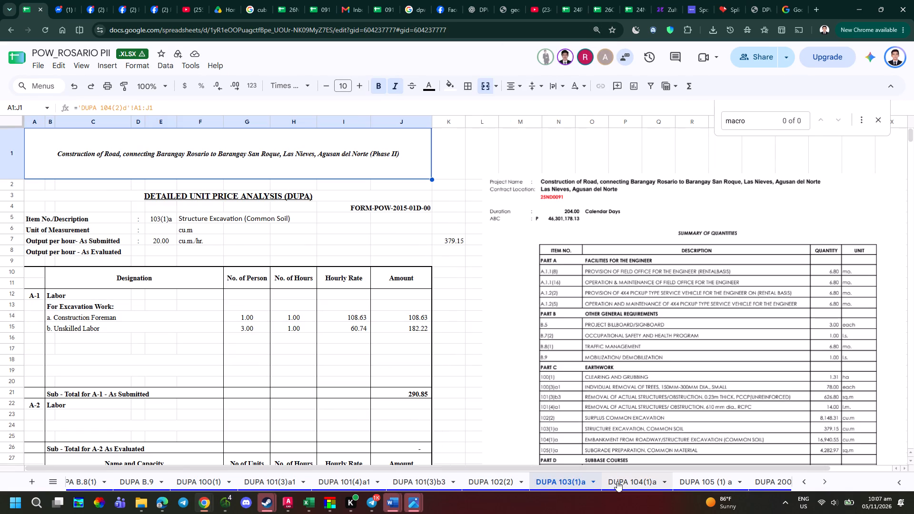
left_click(640, 481)
scroll(558, 455, "down", 2)
left_click(691, 481)
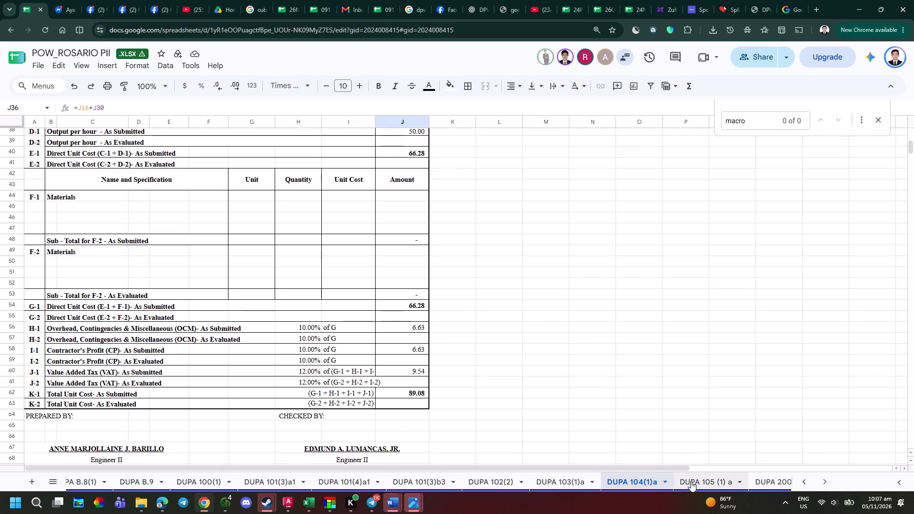
scroll(492, 454, "down", 2)
scroll(546, 481, "down", 6)
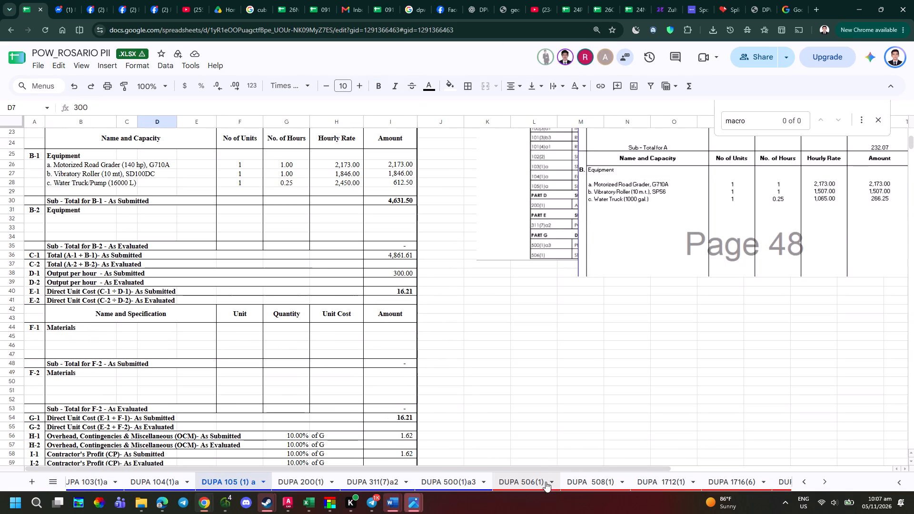
scroll(531, 400, "down", 2)
scroll(646, 490, "down", 2)
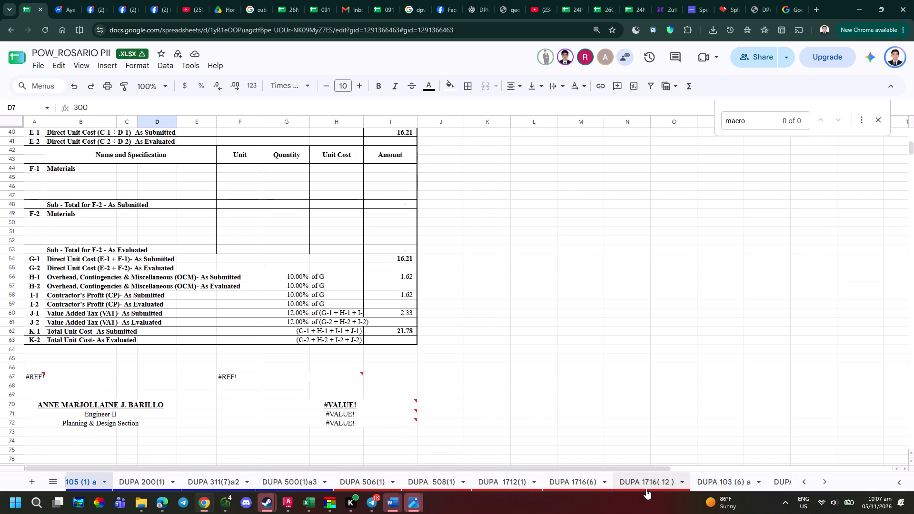
On the DUPA 1716( 12 ) sheet, format the material unit costs in I49:I50 as two-decimal numbers without the peso sign.
left_click(646, 487)
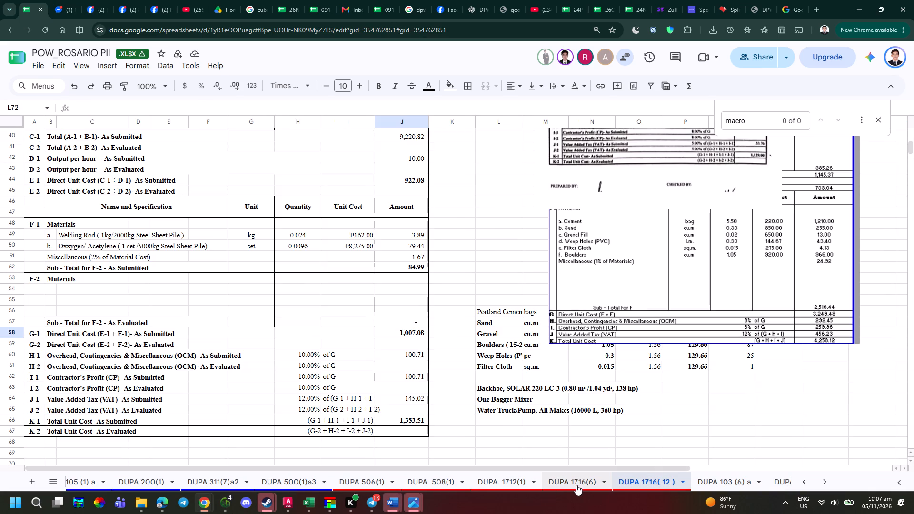
left_click_drag(348, 237, 348, 242)
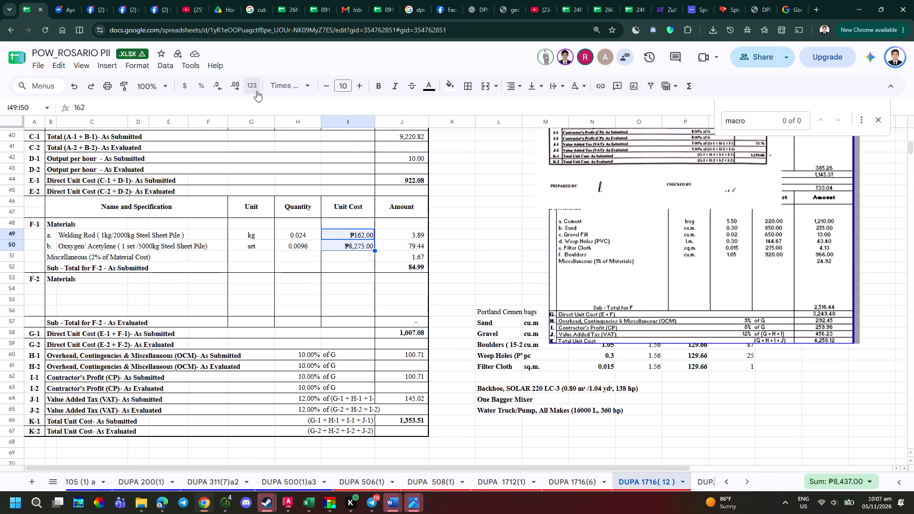
left_click(258, 81)
left_click(308, 144)
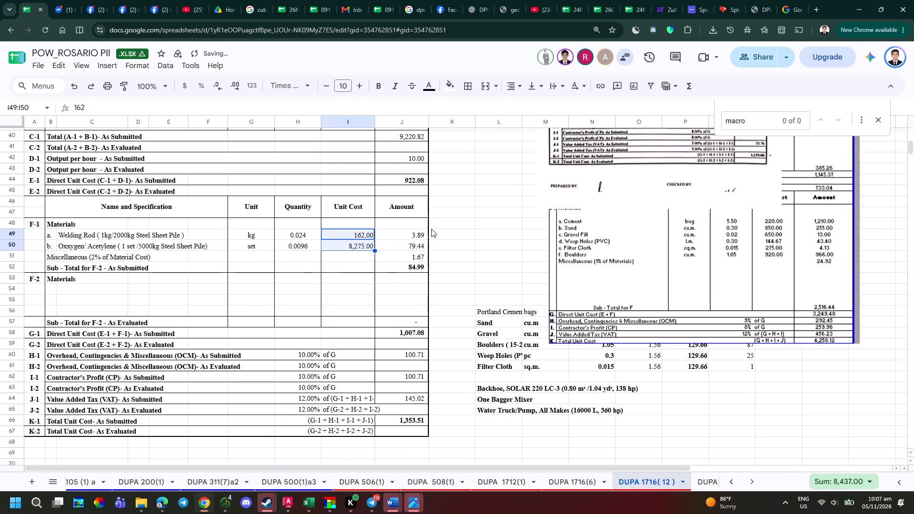
left_click(452, 243)
scroll(458, 242, "up", 2)
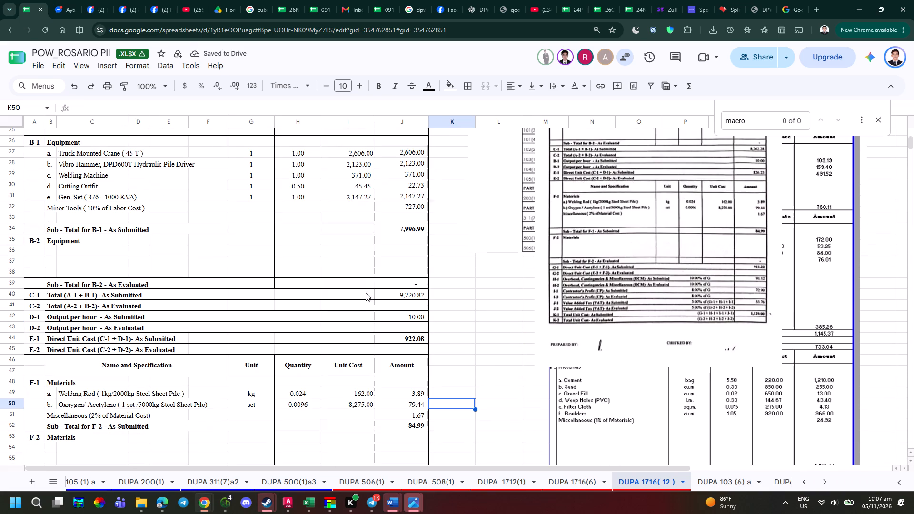
scroll(366, 320, "down", 2)
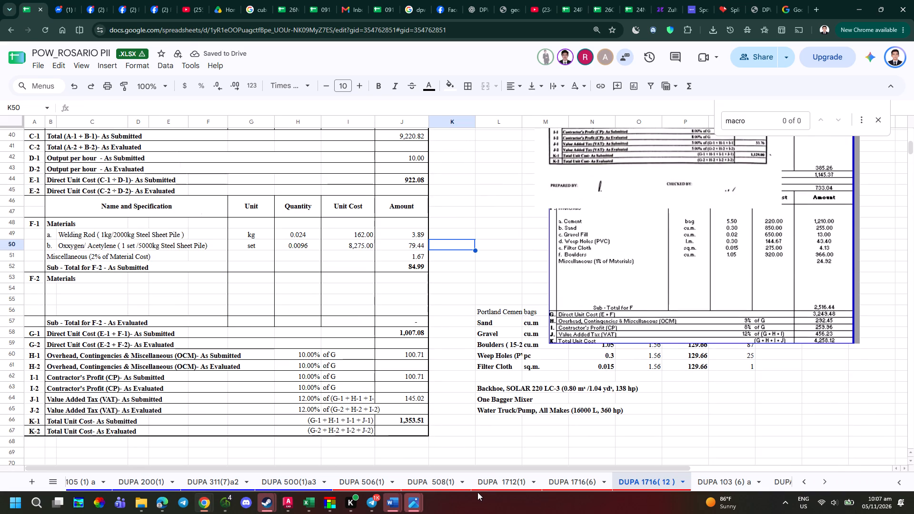
On the FIRST PAGE sheet, wrap the TOTAL formula in J64 in ROUNDUP, giving =ROUNDUP(SUM(J34:K63)).
scroll(477, 492, "up", 13)
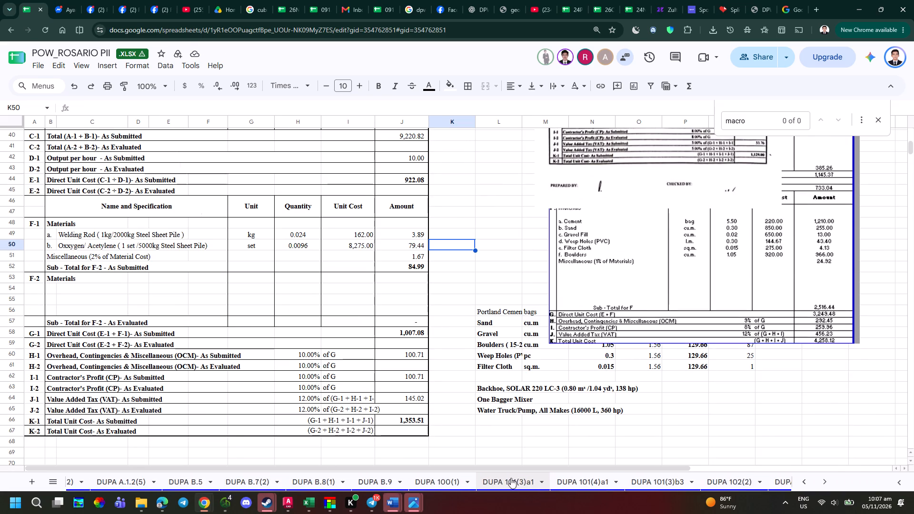
scroll(511, 478, "up", 9)
left_click(378, 480)
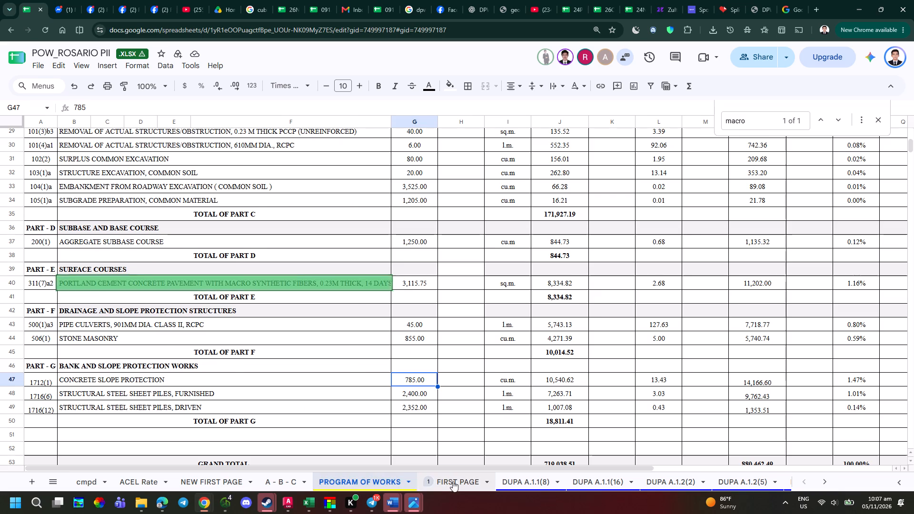
left_click(453, 481)
left_click(382, 274)
left_click(384, 280)
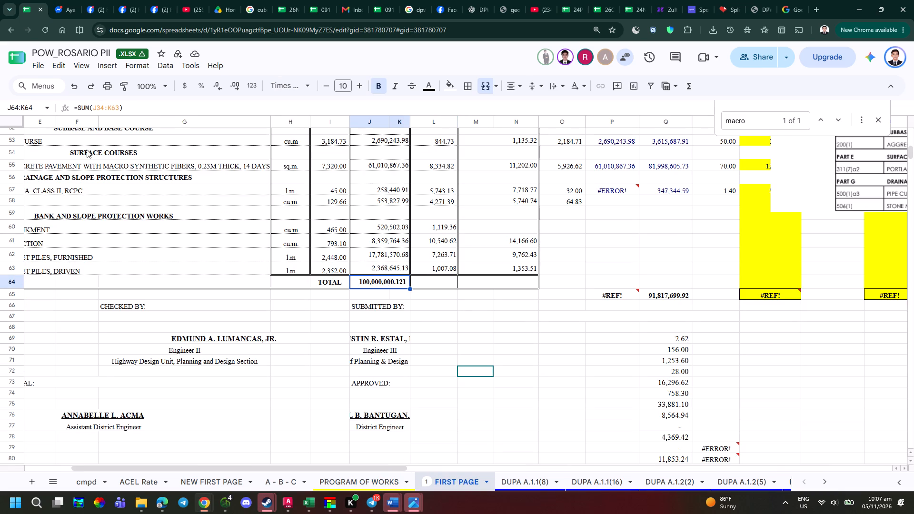
left_click(78, 108)
type("roundup")
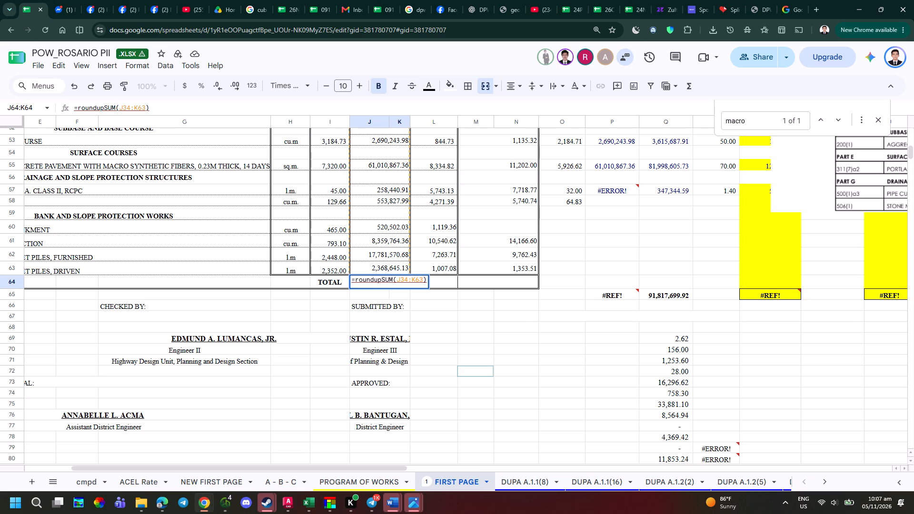
key("shift+parenleft")
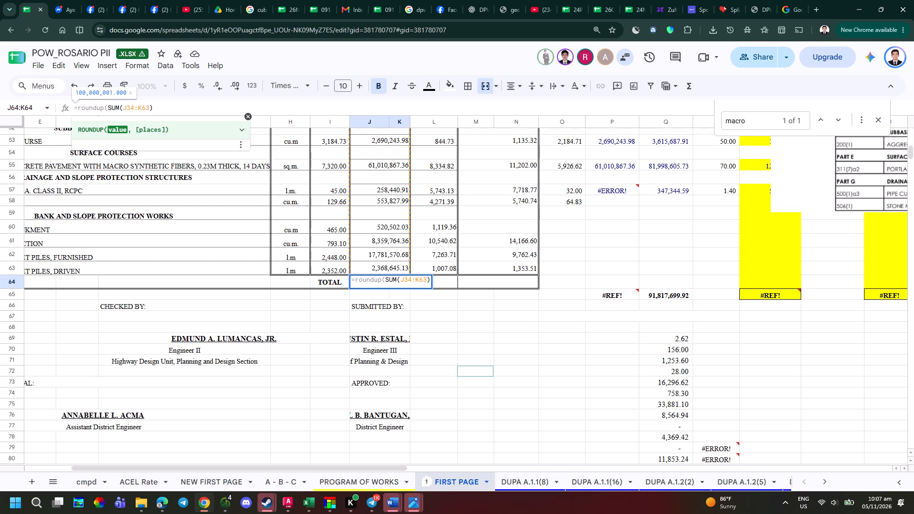
key("Return")
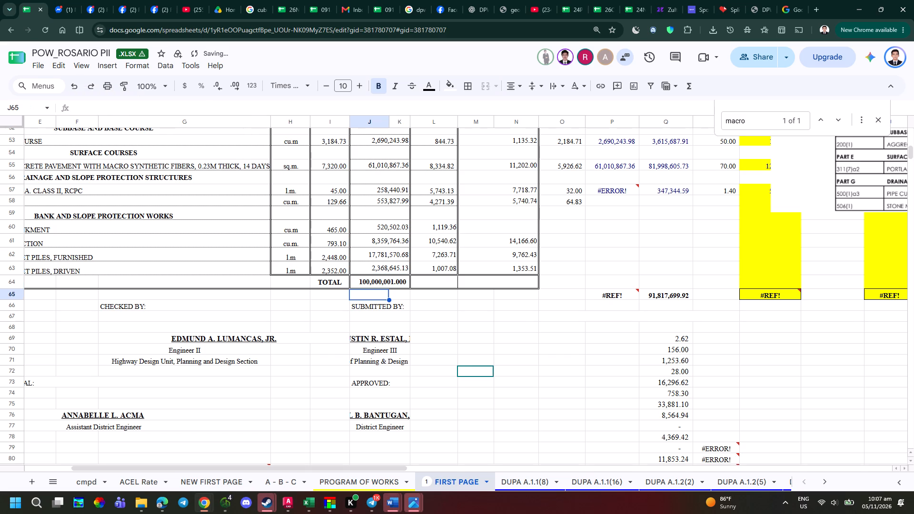
On the FIRST PAGE sheet, change the TOTAL formula in J64 to round down, giving =ROUNDDOWN(SUM(J34:K63)).
key("Up")
left_click(104, 110)
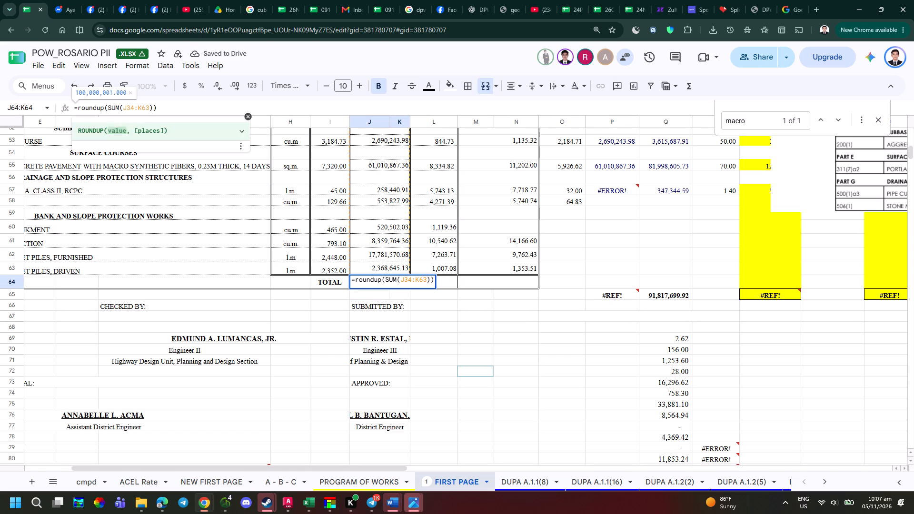
key("BackSpace")
key("BackSpace")
key("d")
type("ownn")
key("Return")
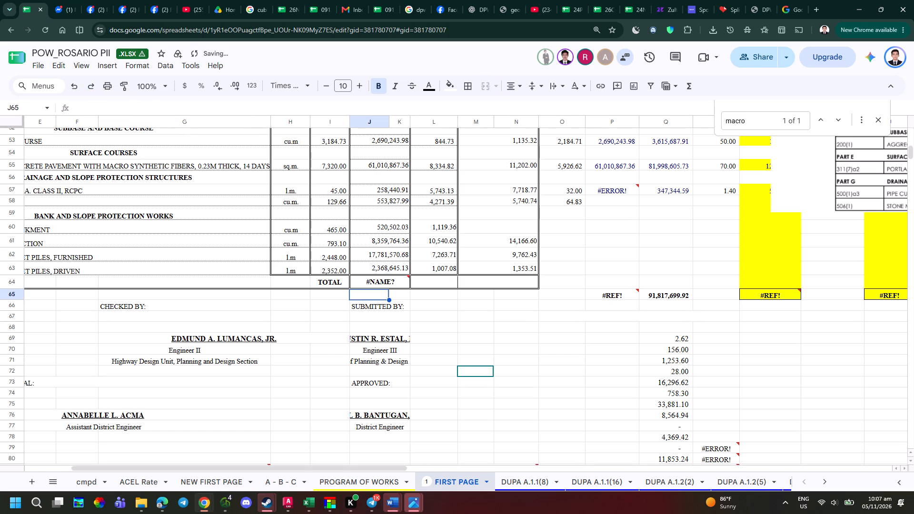
key("Up")
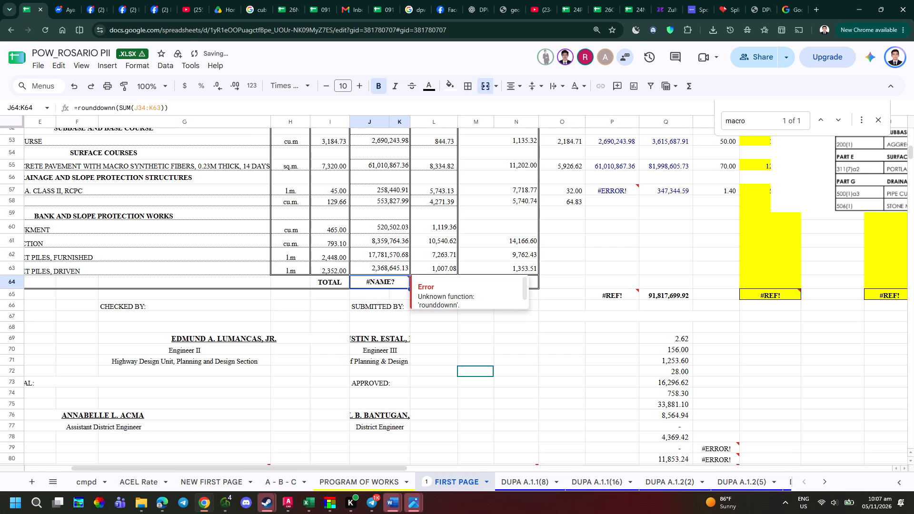
left_click(101, 109)
key("BackSpace")
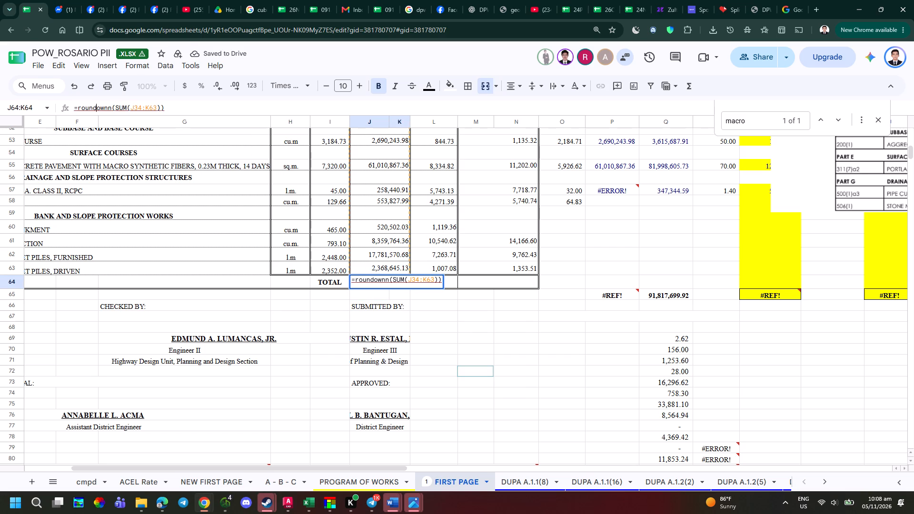
key("Right")
key("Right")
key("Right")
key("Right")
key("BackSpace")
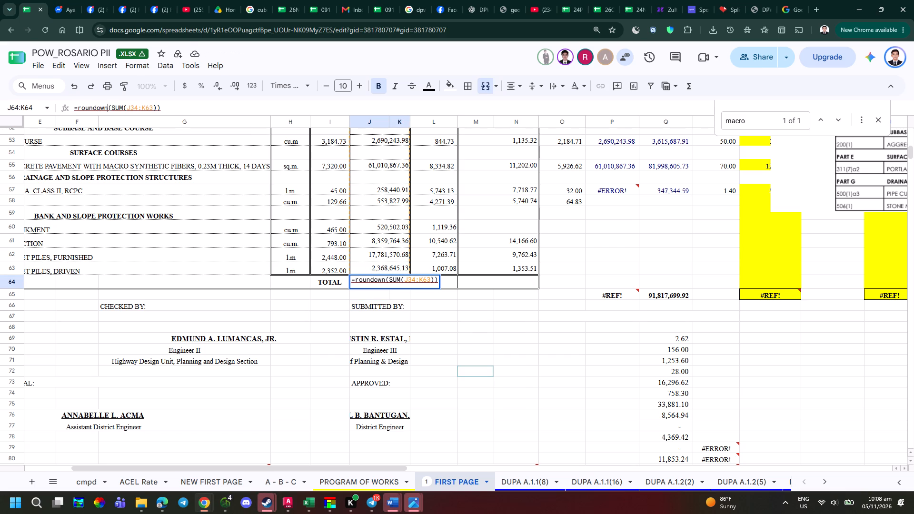
key("Left")
key("Left")
key("Left")
key("d")
key("Return")
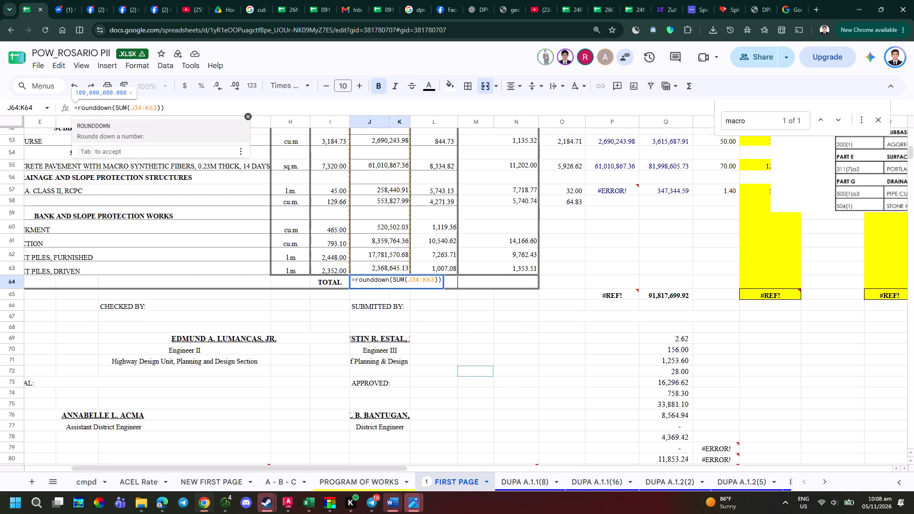
key("Return")
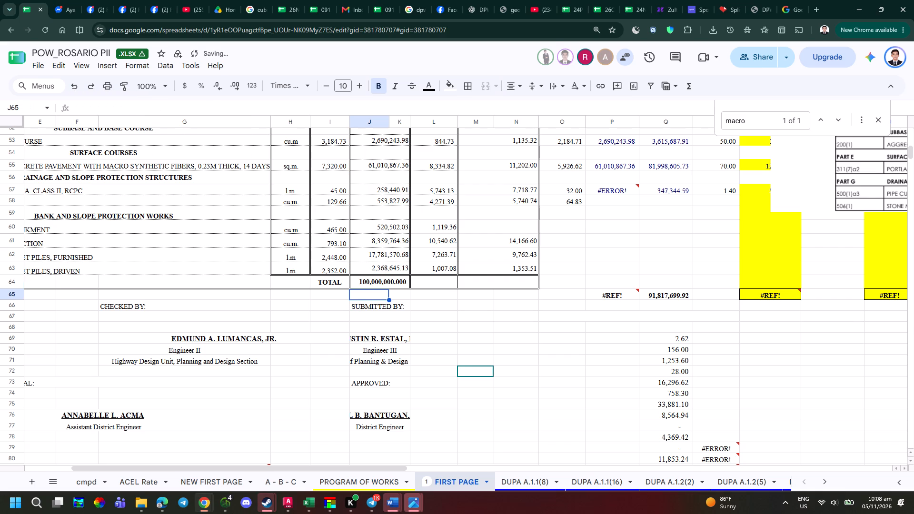
Look over the direct cost rows above the TOTAL and the percentage summary of works on the FIRST PAGE sheet.
key("Up")
key("Up")
key("Up")
key("Up")
key("Up")
key("Up")
key("Up")
key("Up")
key("Up")
key("Up")
key("Up")
key("Up")
key("Up")
key("Up")
key("Up")
key("Up")
key("Up")
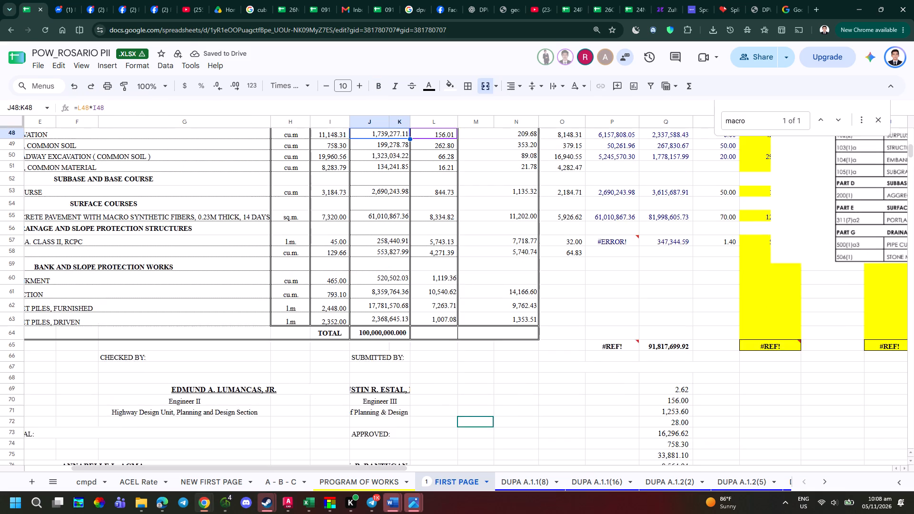
key("Up")
key("Up")
key("Up")
key("Up")
key("Up")
key("Up")
key("Up")
key("Up")
key("Up")
key("Up")
key("Up")
scroll(142, 178, "down", 1, "ctrl")
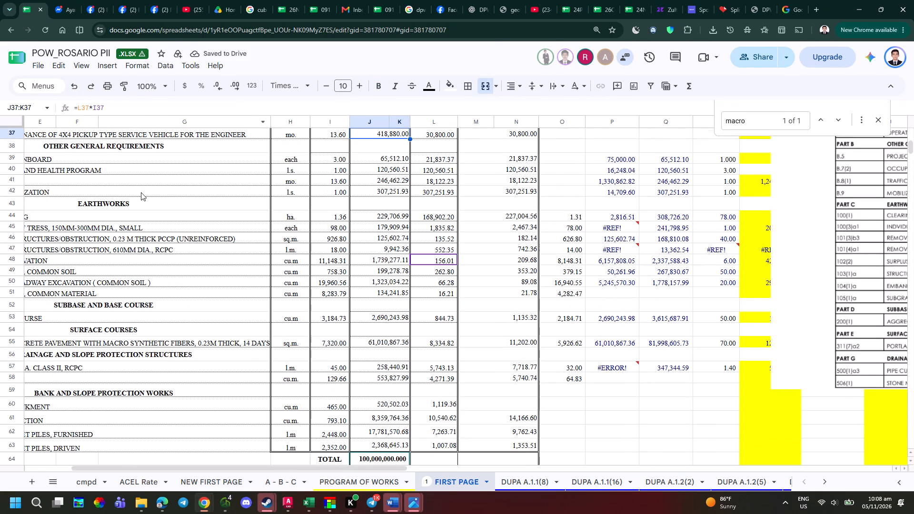
scroll(143, 316, "up", 2)
left_click_drag(123, 304, 128, 303)
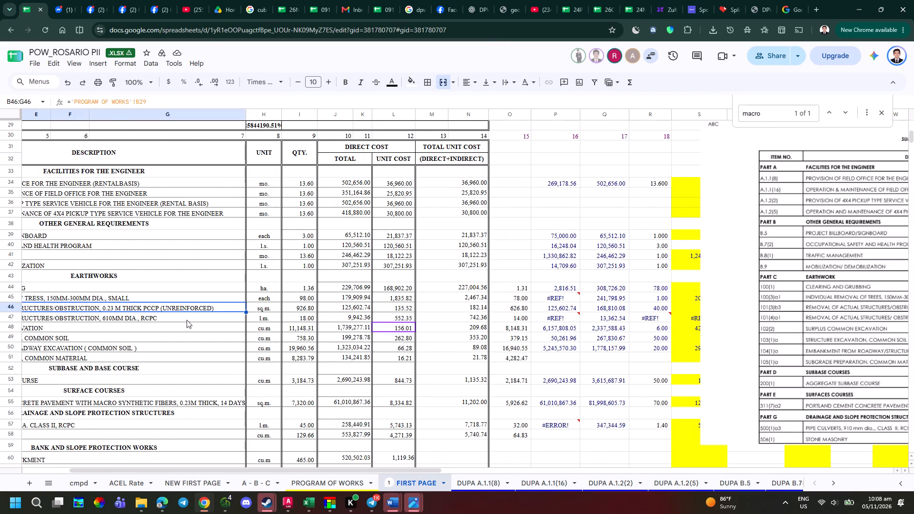
key("Left")
key("Left")
key("Left")
key("Left")
key("Left")
key("Left")
key("Left")
key("Left")
key("Left")
key("Left")
scroll(199, 355, "up", 4)
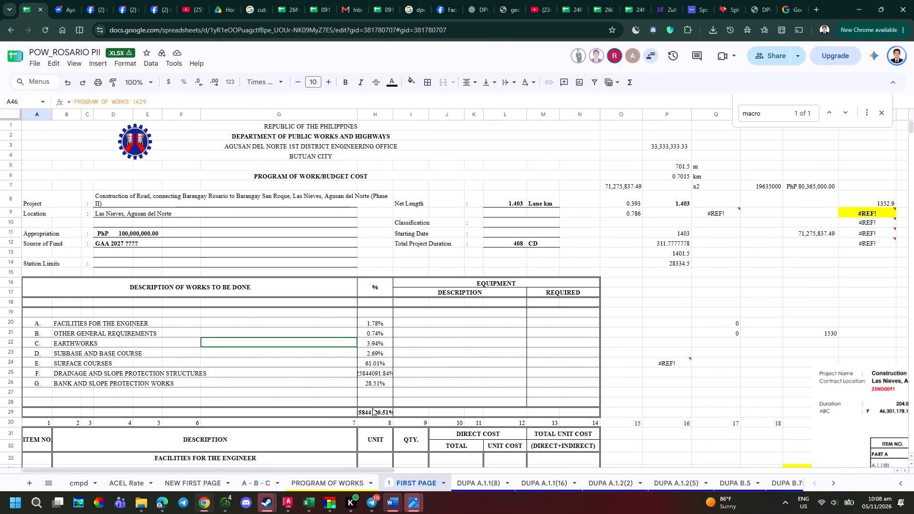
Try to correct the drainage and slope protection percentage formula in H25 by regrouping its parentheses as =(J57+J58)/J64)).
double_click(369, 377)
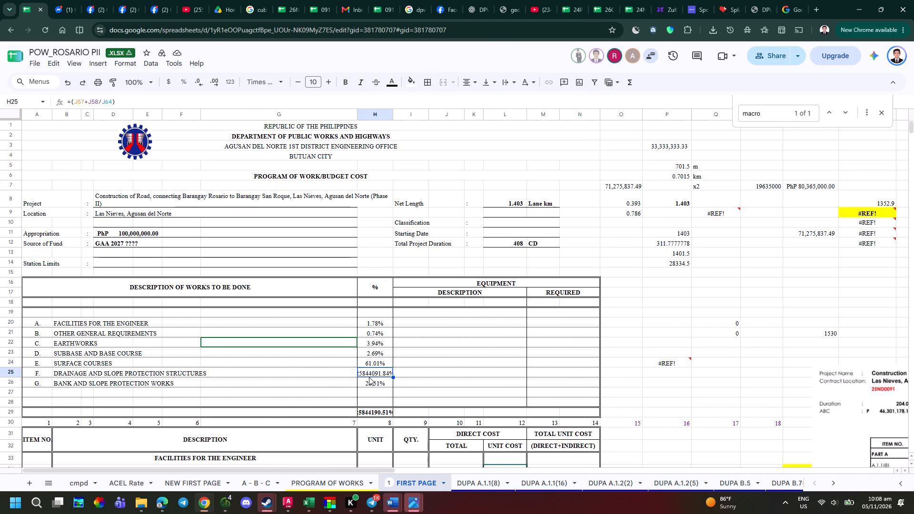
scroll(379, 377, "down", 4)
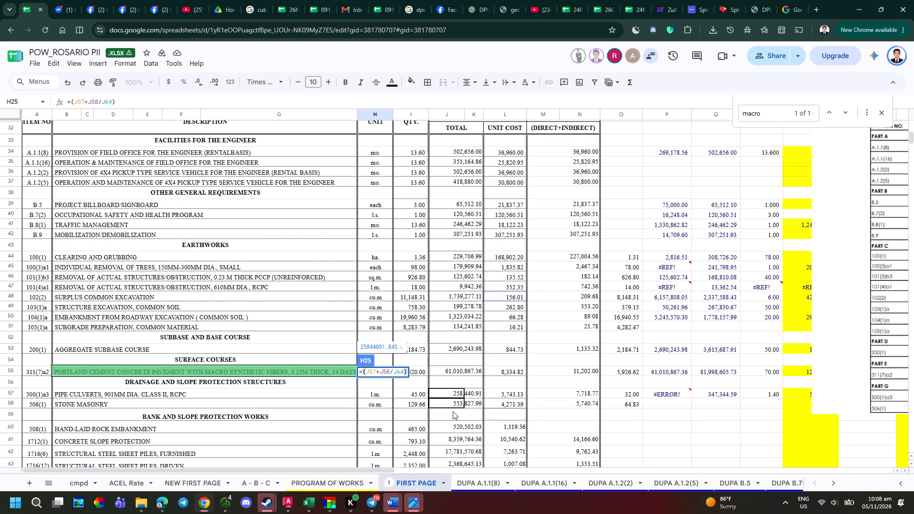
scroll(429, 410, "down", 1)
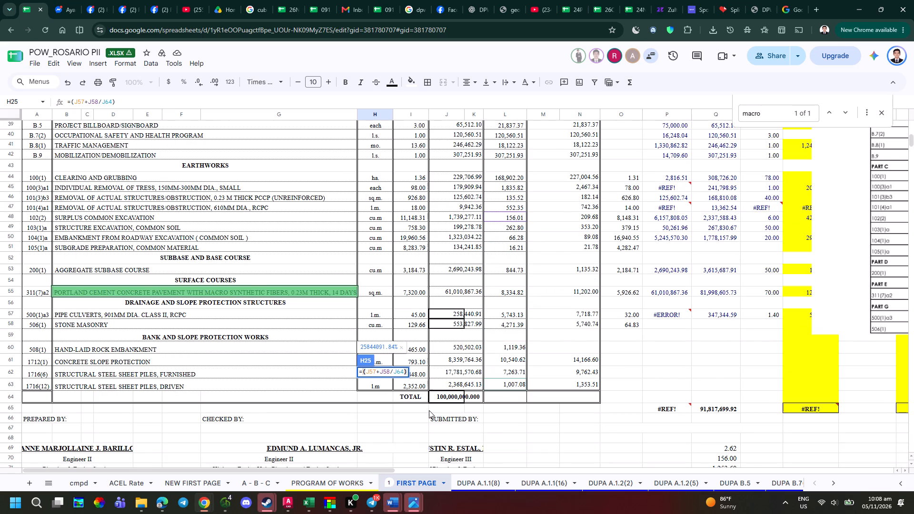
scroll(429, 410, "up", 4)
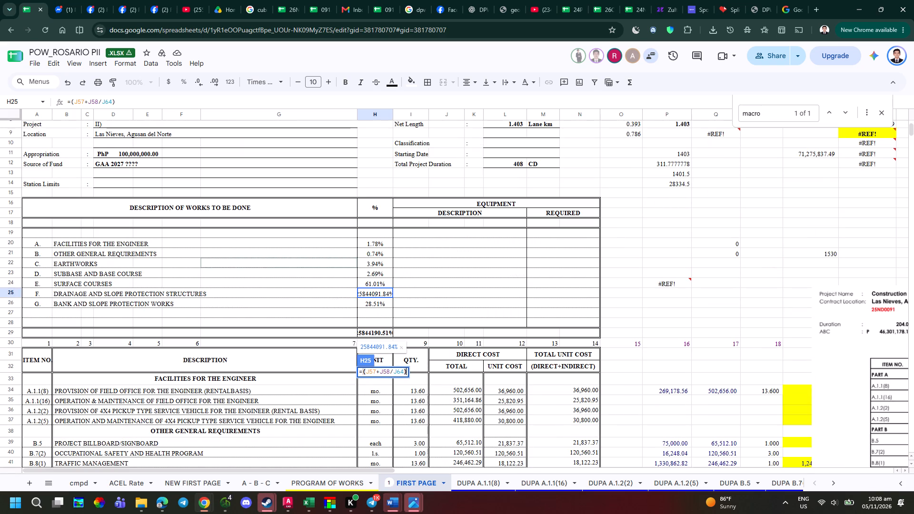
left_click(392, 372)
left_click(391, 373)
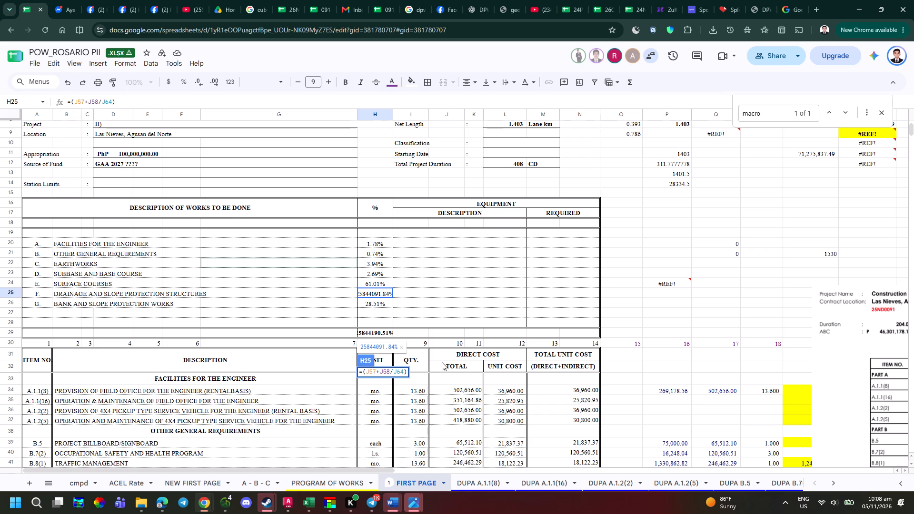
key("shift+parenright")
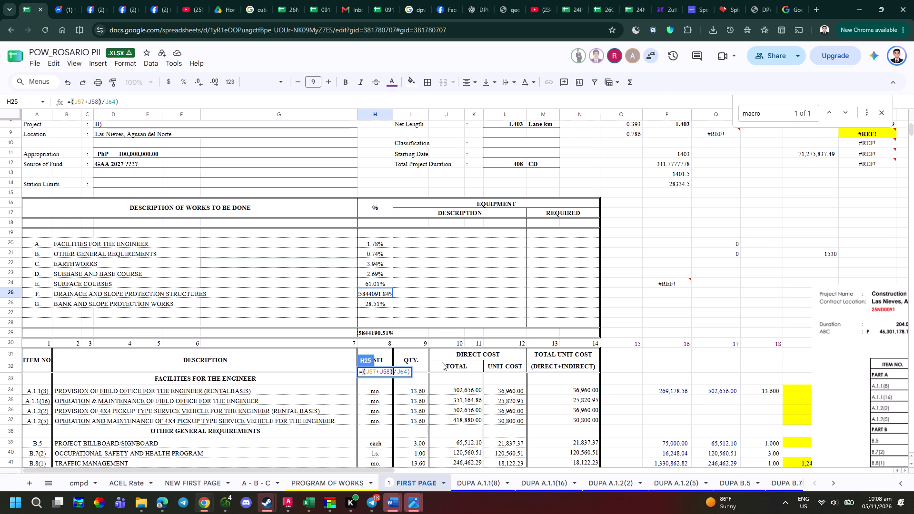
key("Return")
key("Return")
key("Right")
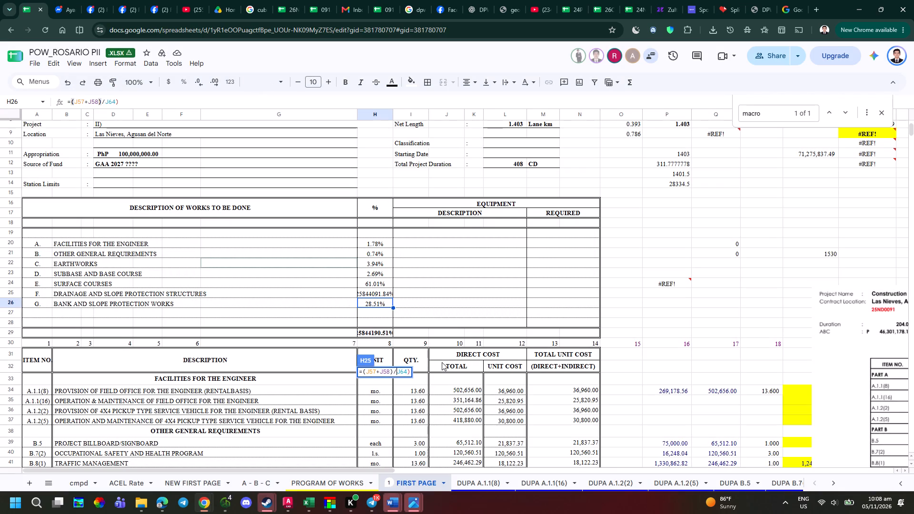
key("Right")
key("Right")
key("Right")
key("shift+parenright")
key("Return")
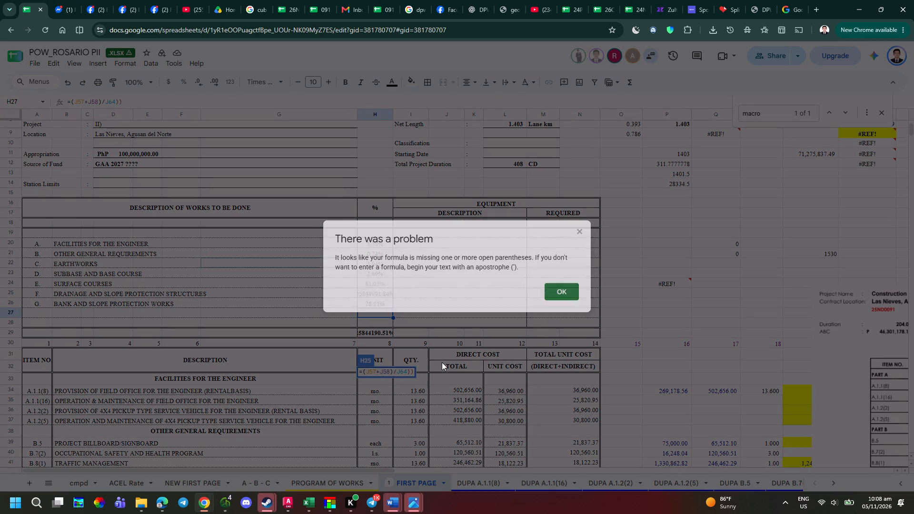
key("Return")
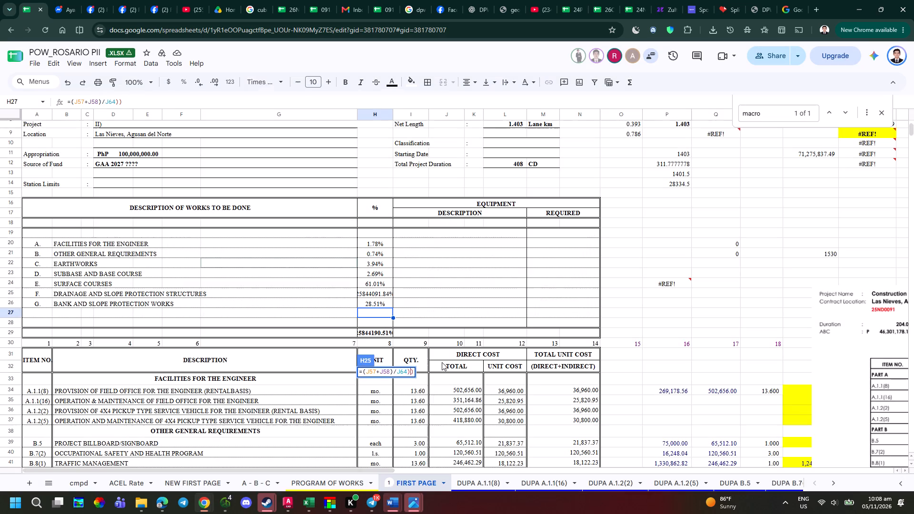
key("Print")
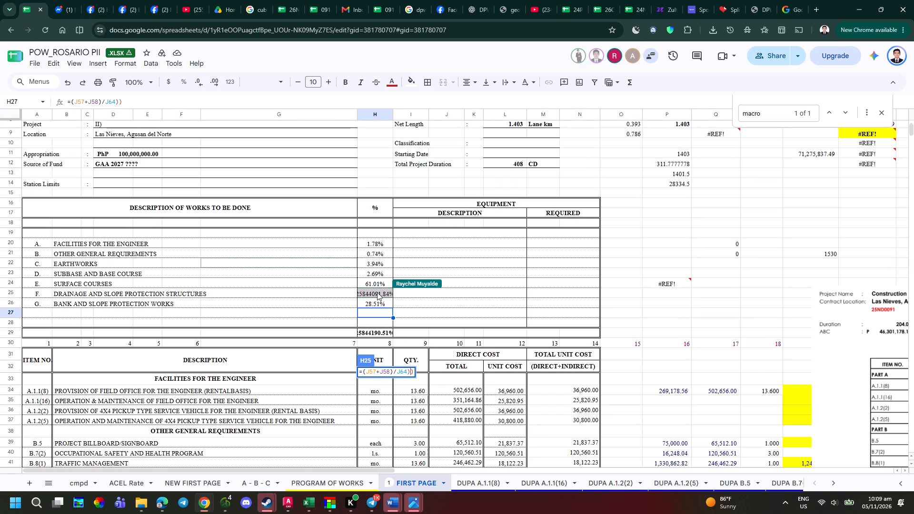
left_click(377, 292)
key("Escape")
key("Escape")
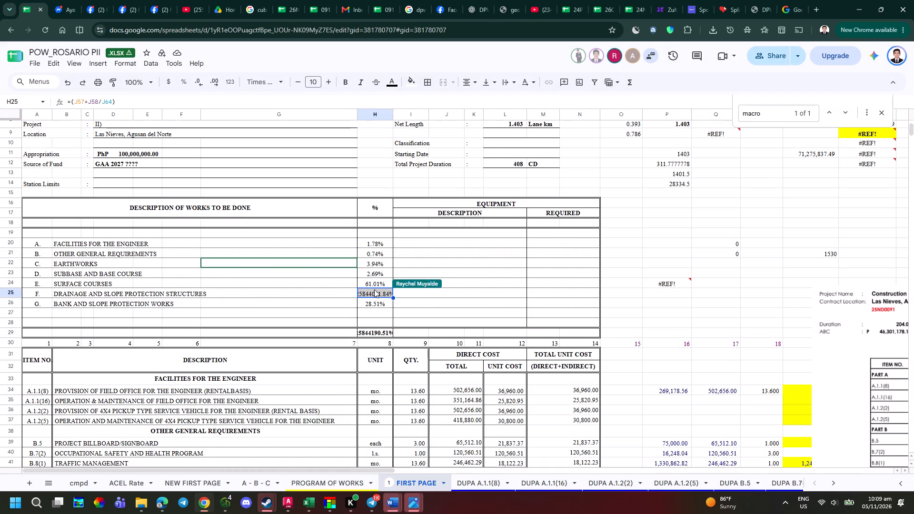
double_click(378, 292)
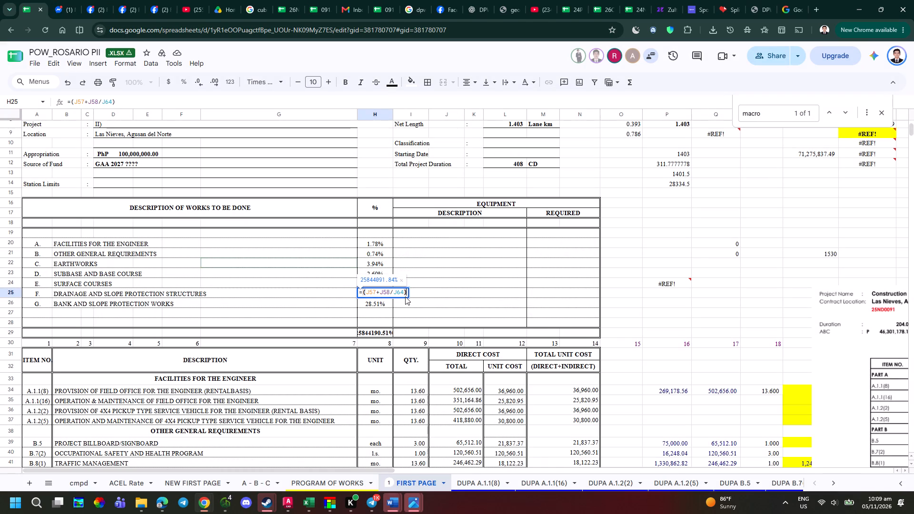
key("ctrl+a")
key("ctrl+v")
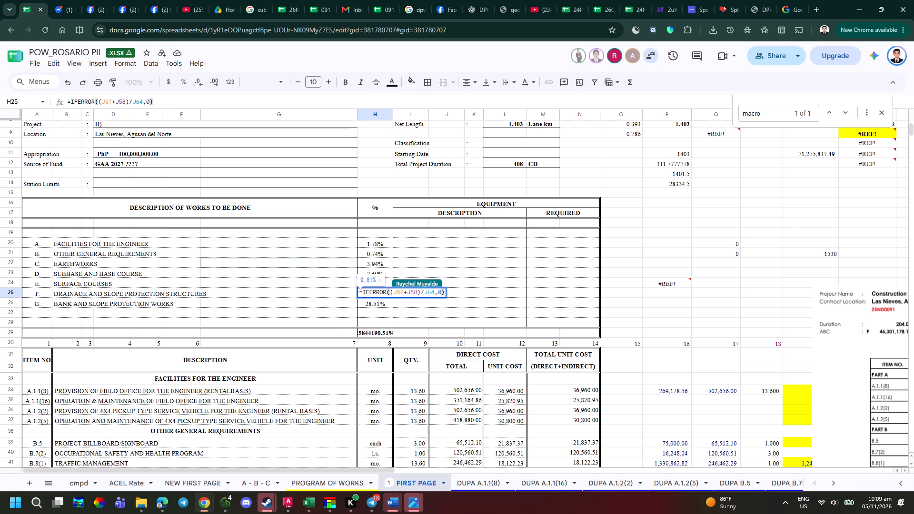
key("Return")
key("Up")
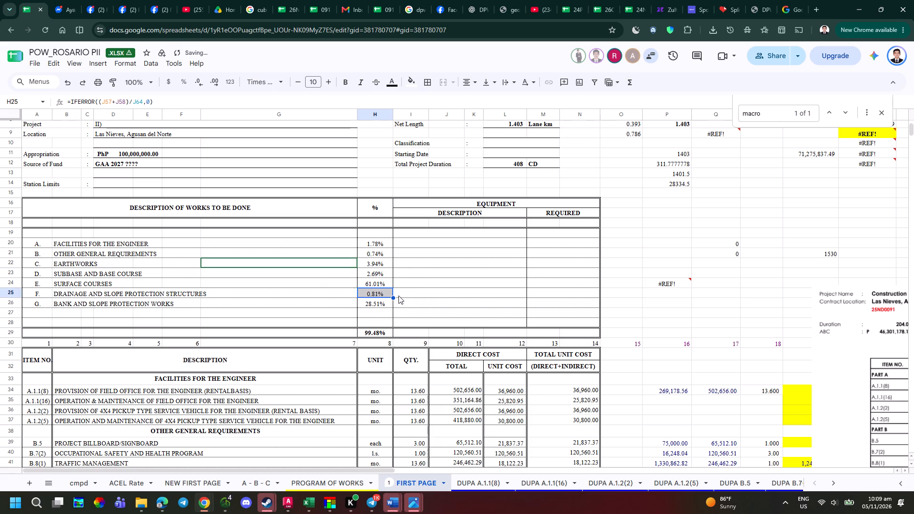
Inspect the formula of the percentage total in H29.
double_click(389, 331)
key("Escape")
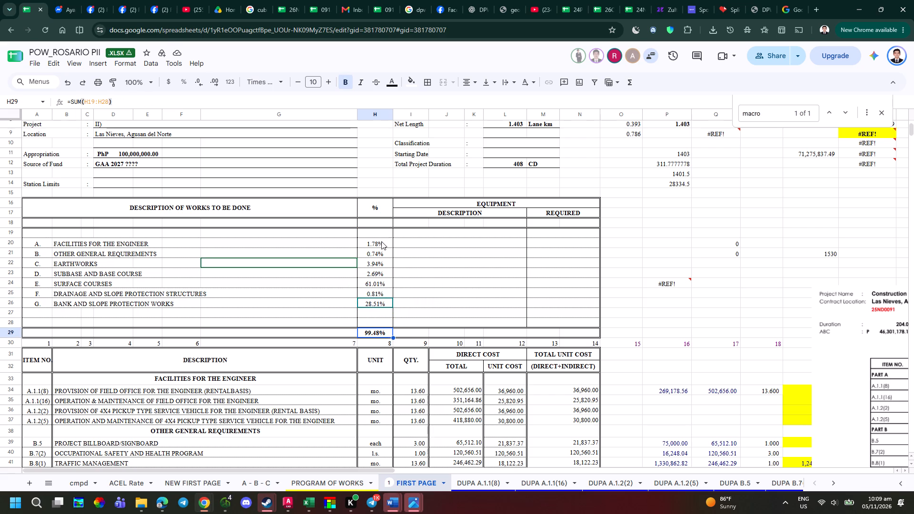
Check the percentage formulas for facilities, other general requirements and earthworks in H20 to H22 against their direct-cost rows.
double_click(381, 241)
scroll(458, 301, "down", 1)
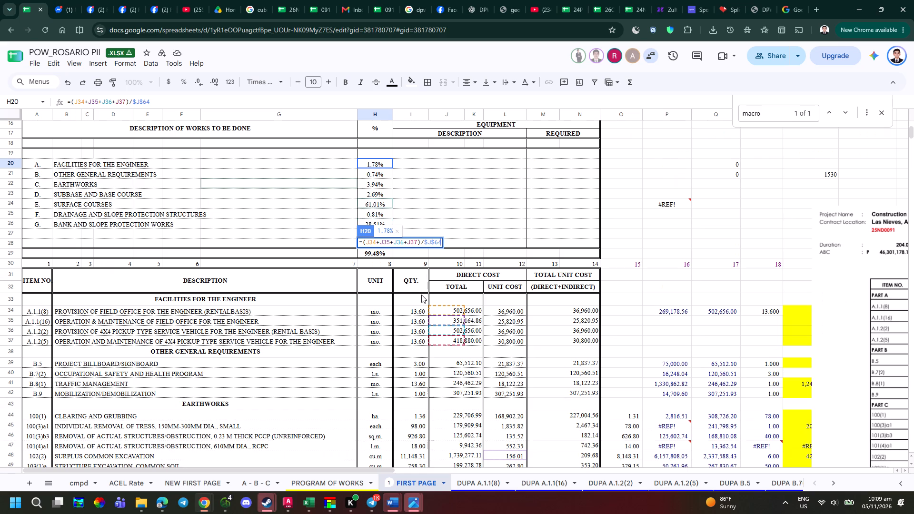
key("Escape")
scroll(422, 295, "down", 1, "ctrl")
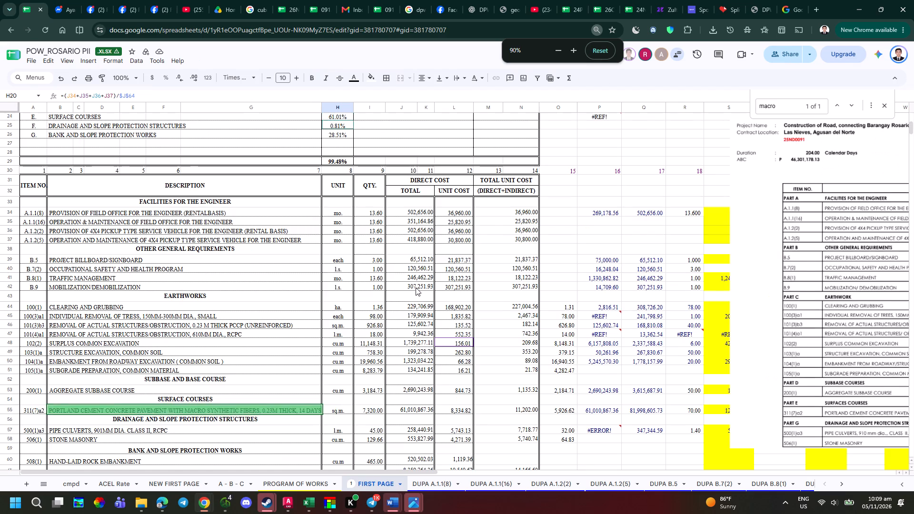
scroll(416, 287, "up", 1)
double_click(338, 168)
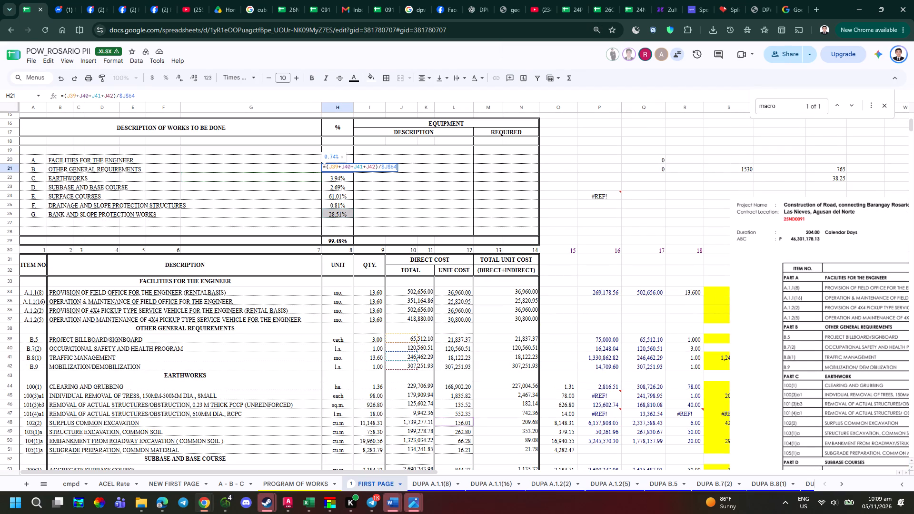
key("Escape")
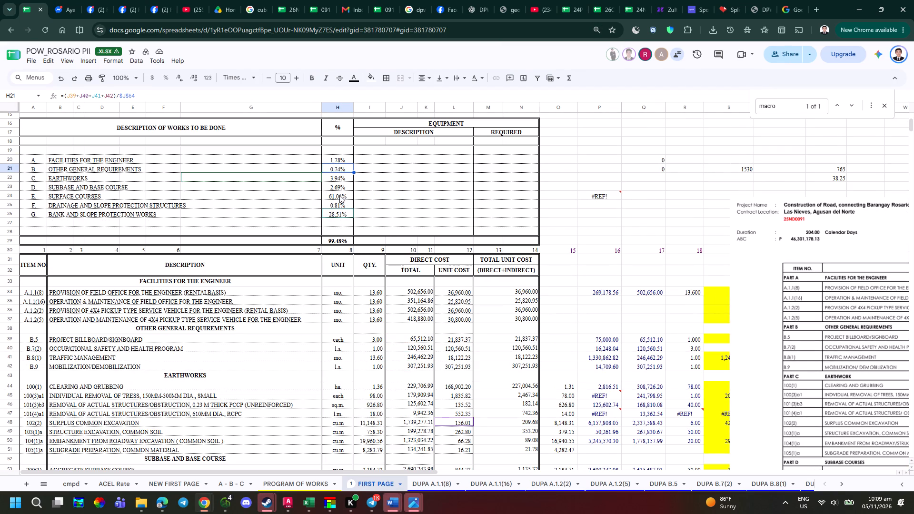
double_click(335, 178)
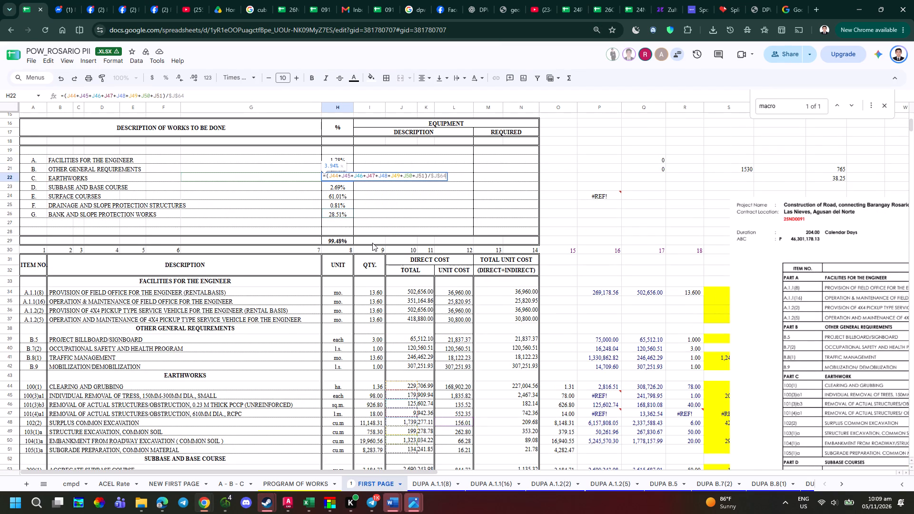
scroll(380, 261, "down", 1)
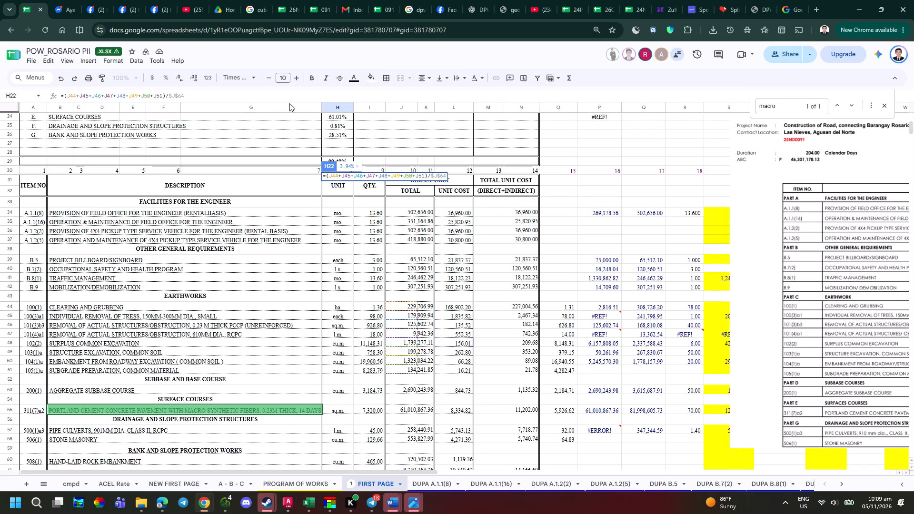
key("Escape")
Check the percentage formulas for subbase, surface courses and drainage in H23 to H25 against their direct-cost rows.
scroll(351, 149, "up", 1)
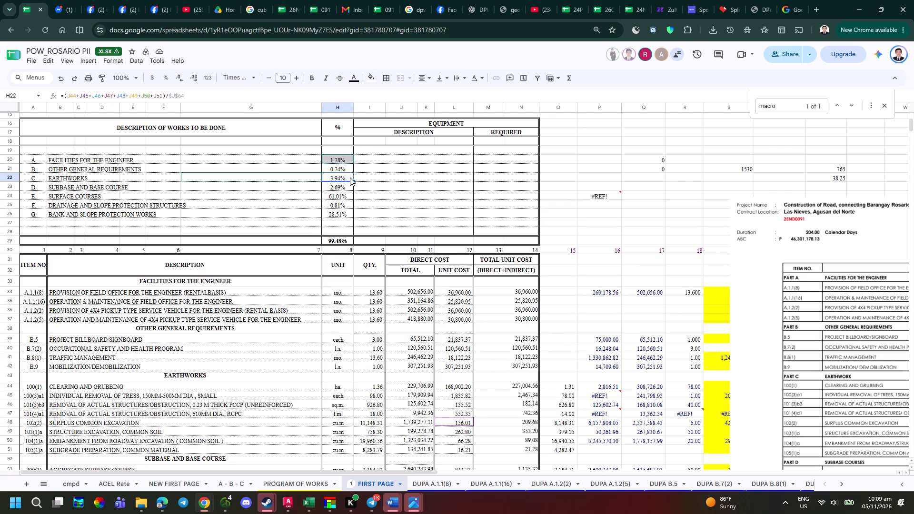
left_click(345, 188)
double_click(344, 185)
scroll(350, 184, "down", 1)
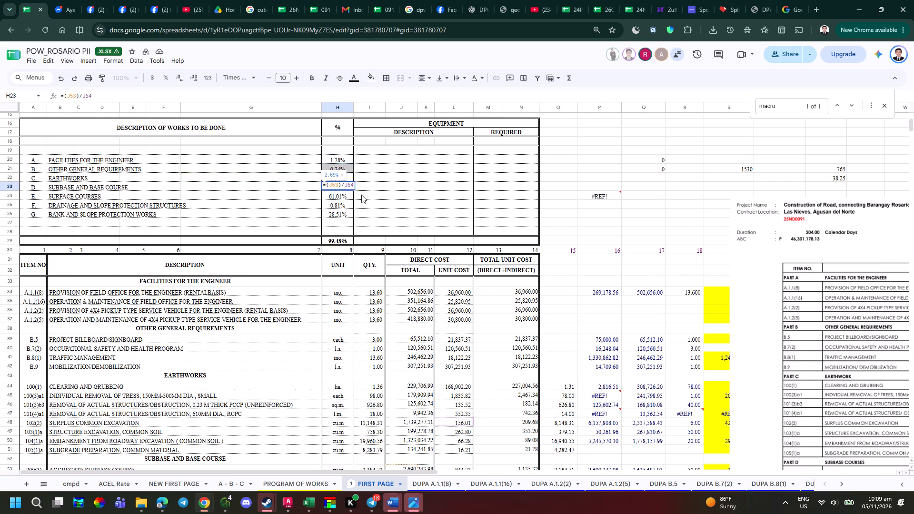
scroll(368, 205, "down", 1)
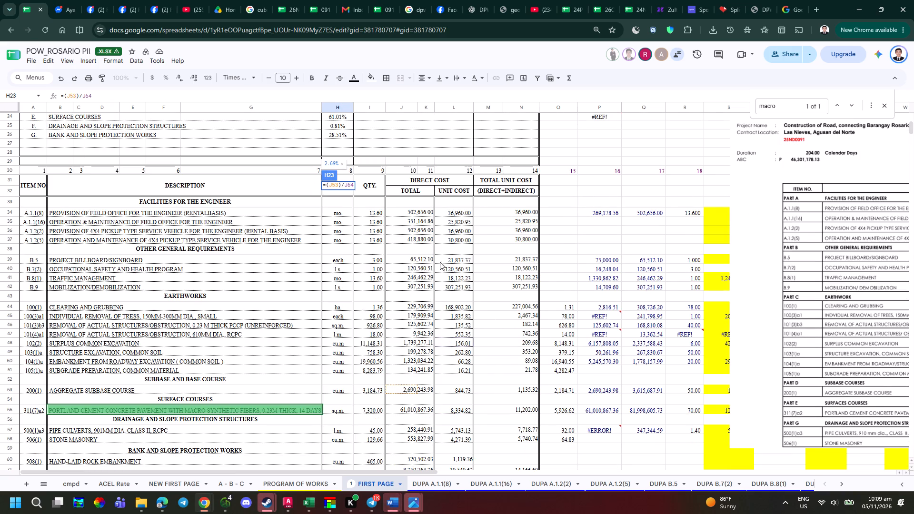
scroll(411, 254, "up", 1)
key("Escape")
double_click(338, 197)
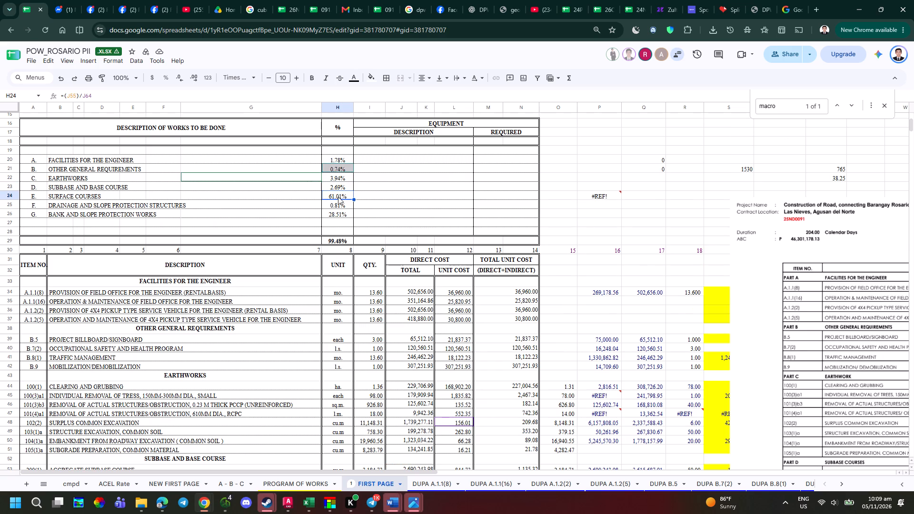
scroll(423, 331, "down", 1)
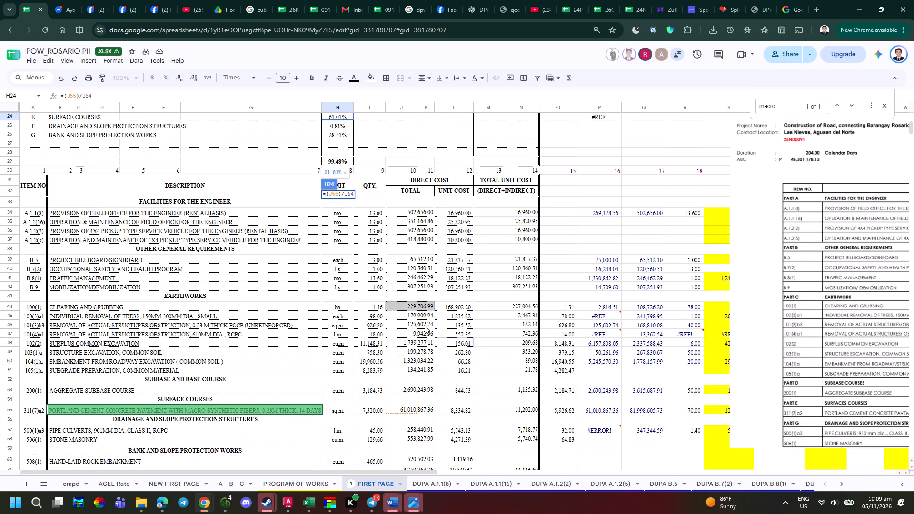
key("Escape")
double_click(343, 127)
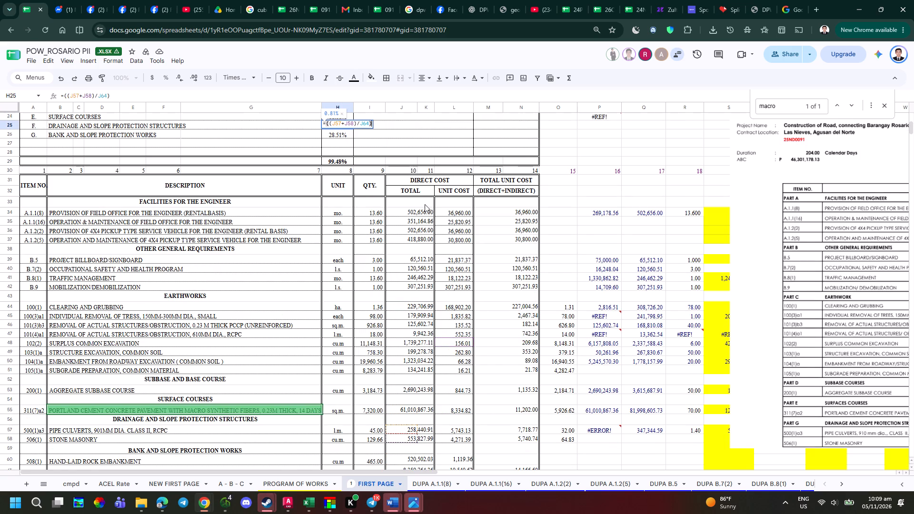
scroll(457, 288, "down", 1)
key("Escape")
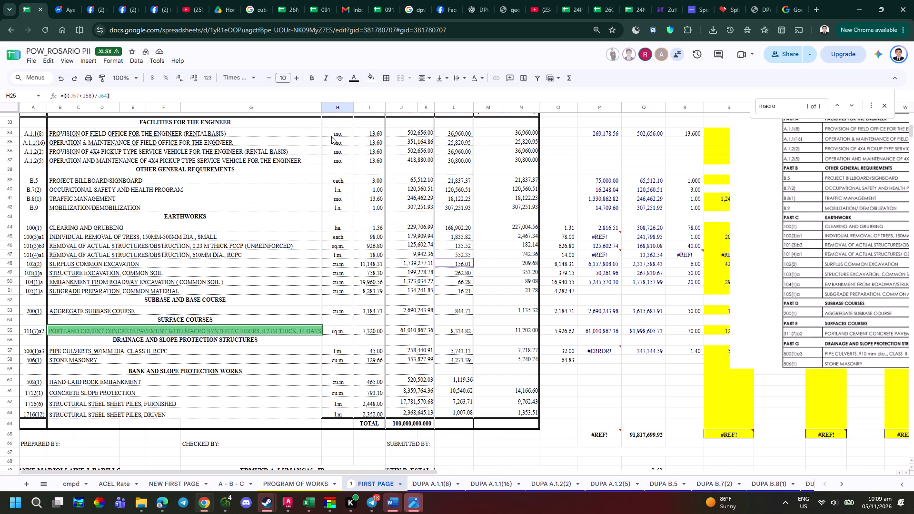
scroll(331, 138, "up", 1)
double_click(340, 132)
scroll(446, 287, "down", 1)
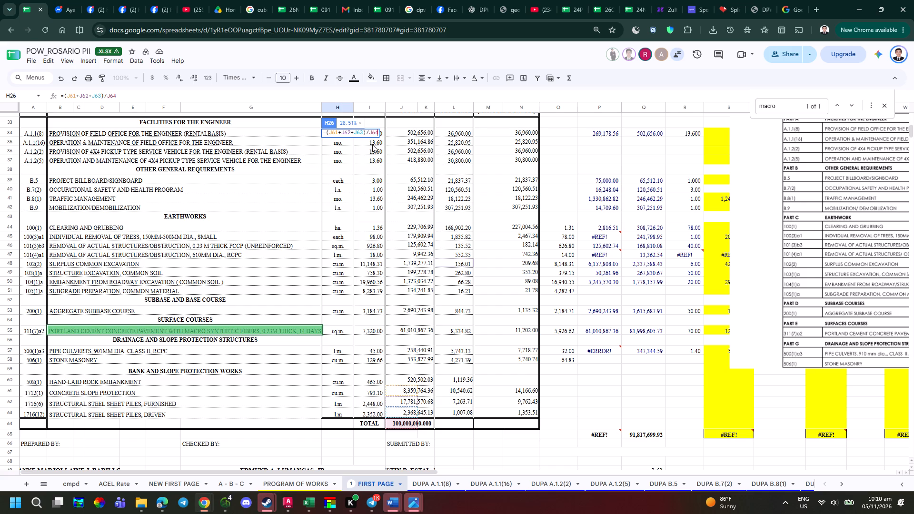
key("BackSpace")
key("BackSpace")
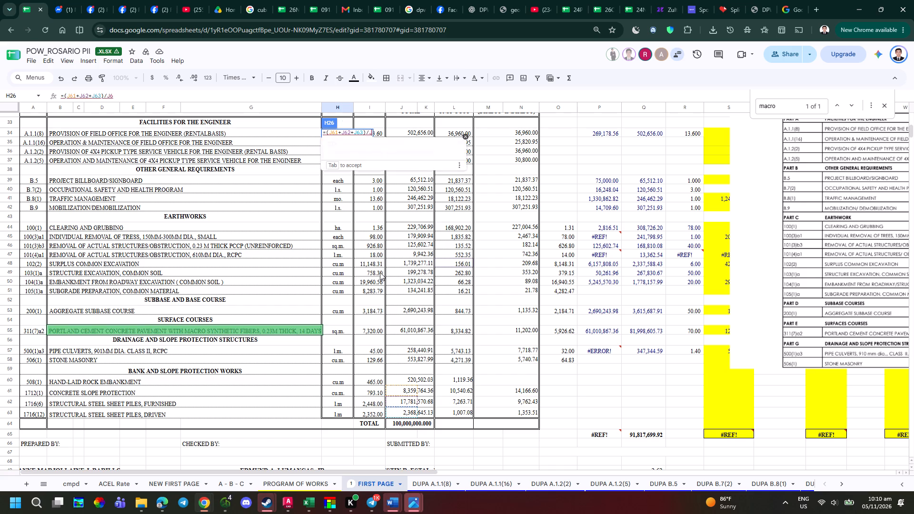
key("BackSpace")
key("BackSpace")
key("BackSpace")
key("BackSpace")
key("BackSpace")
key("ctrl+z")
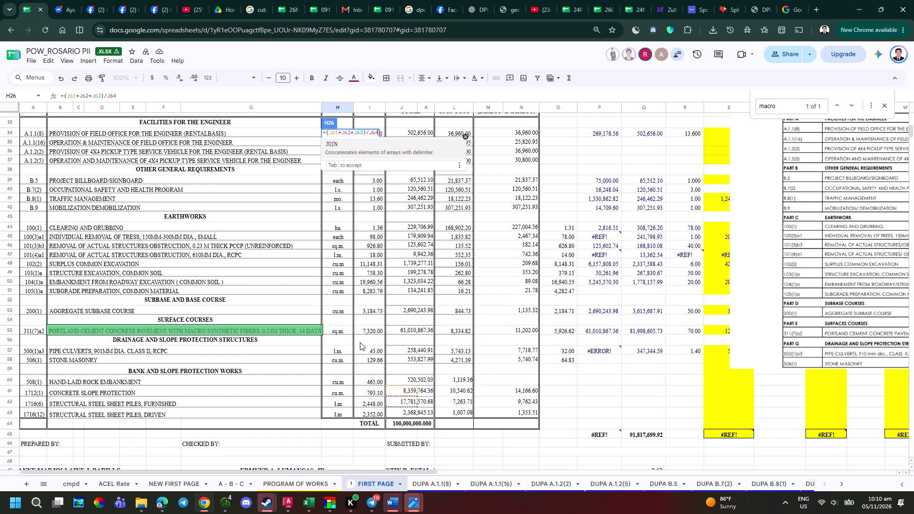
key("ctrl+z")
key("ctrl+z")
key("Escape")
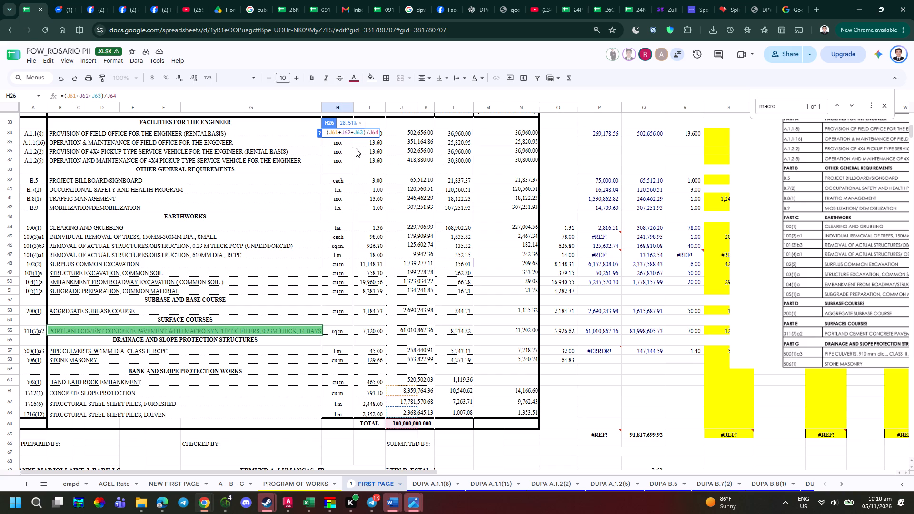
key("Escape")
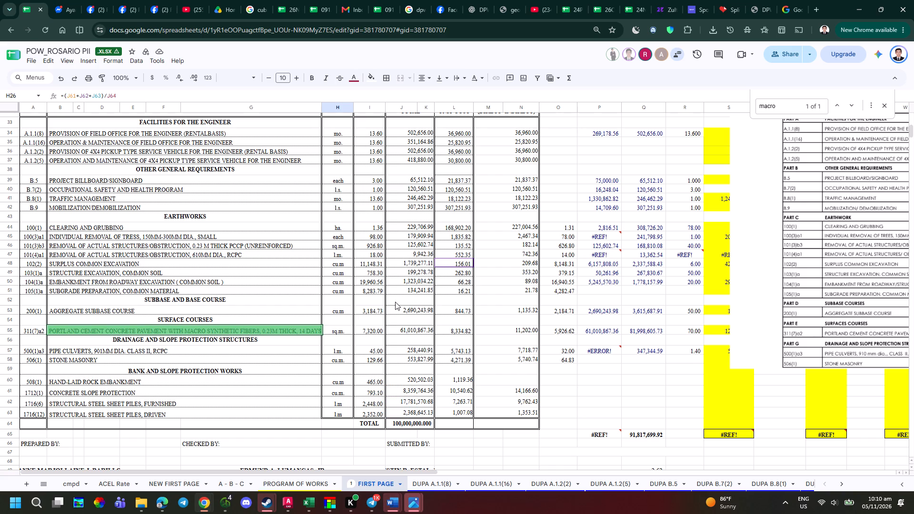
Recheck which cost rows the drainage and slope protection percentage formula in H25 refers to.
scroll(343, 278, "up", 1)
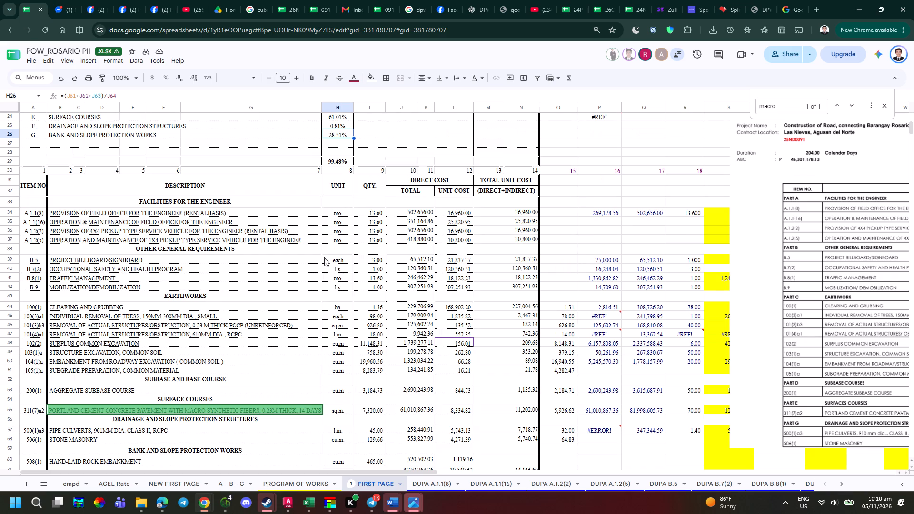
double_click(340, 122)
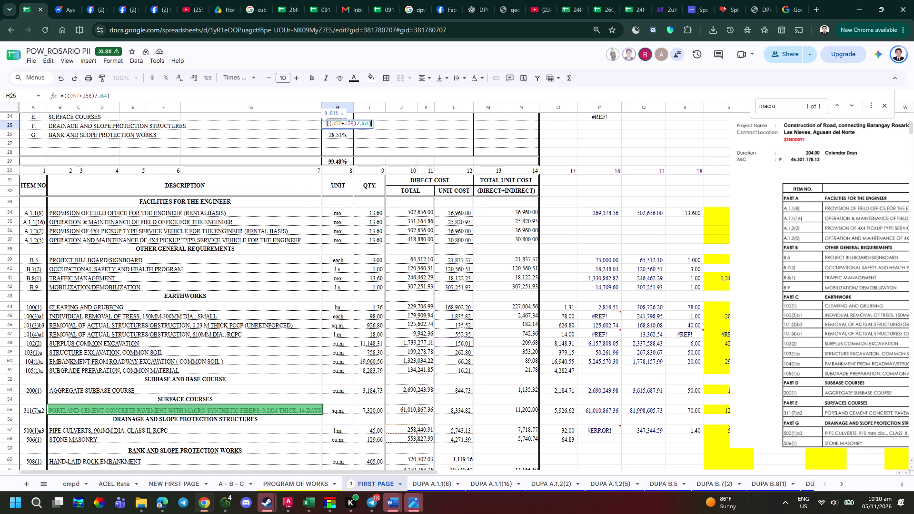
scroll(368, 237, "down", 2)
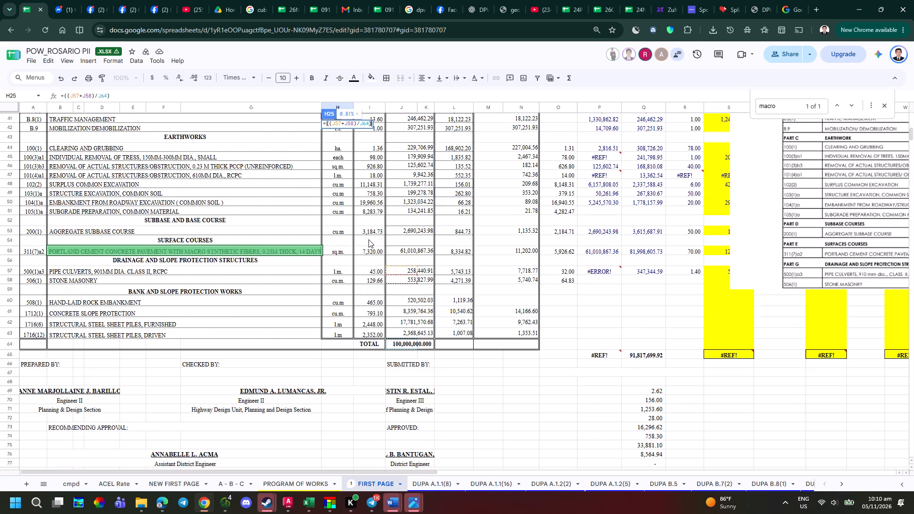
key("Escape")
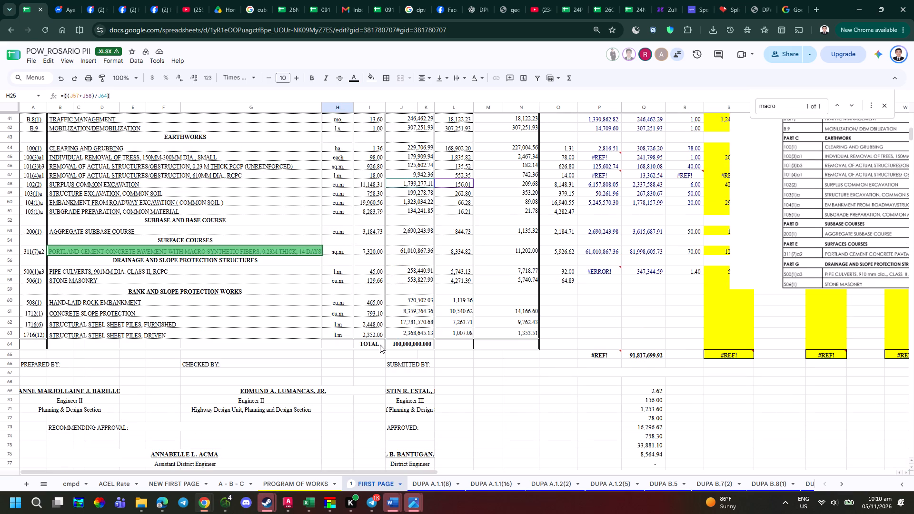
Add the hand-laid rock embankment cost J60 to the bank and slope protection percentage in H26, giving =(J61+J62+J63+J60)/J64.
scroll(389, 315, "up", 3)
left_click(335, 206)
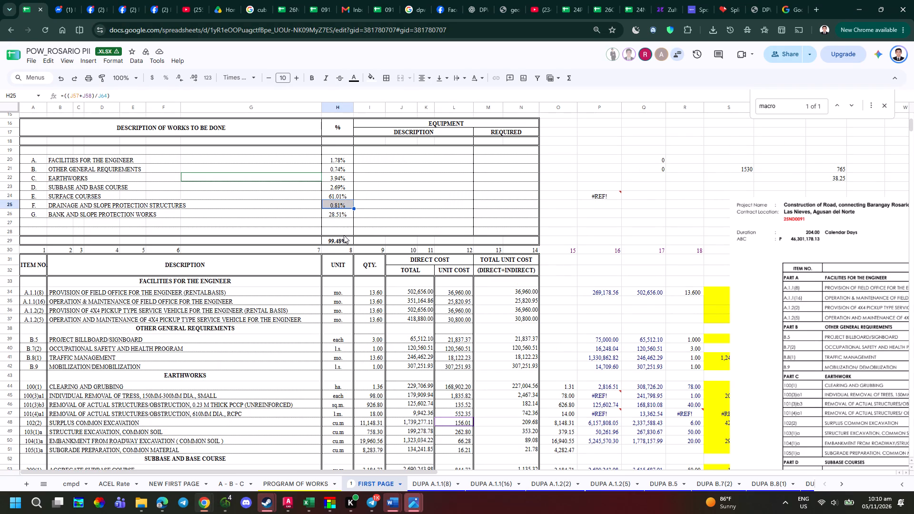
double_click(343, 215)
scroll(351, 232, "down", 3)
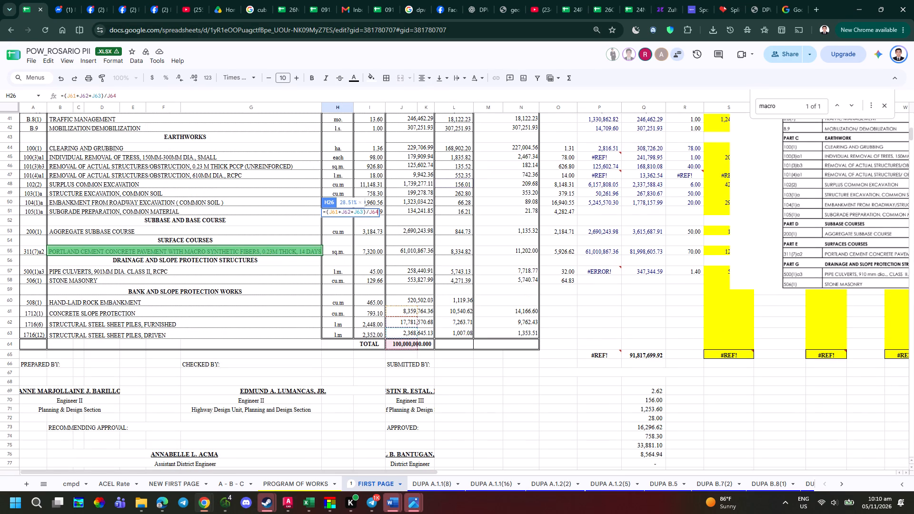
left_click(364, 213)
key("shift+plus")
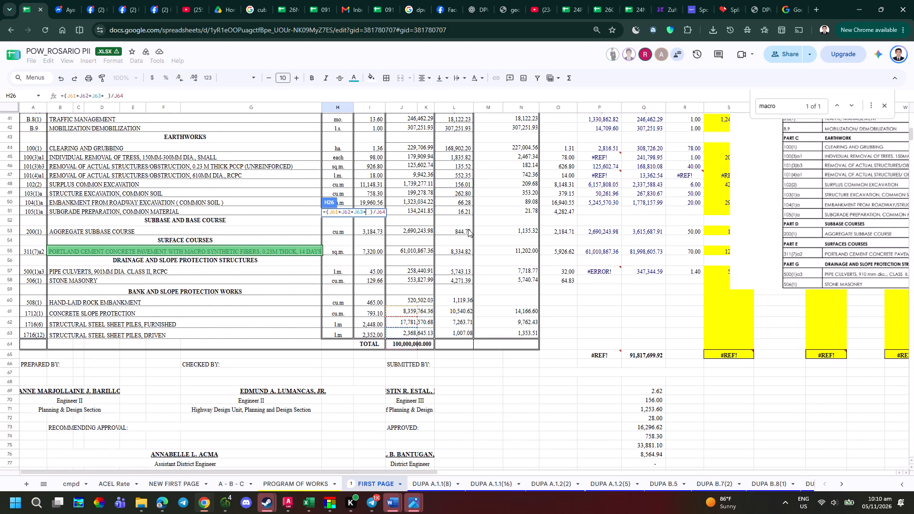
left_click(407, 301)
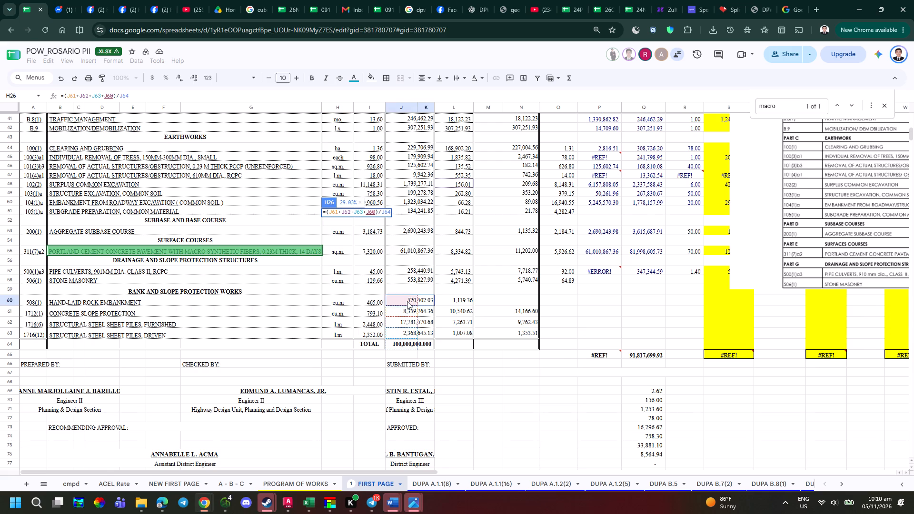
key("Return")
Replace the project title formula in D8:H8 with its own text by copying the cell and pasting values only.
scroll(313, 356, "up", 3)
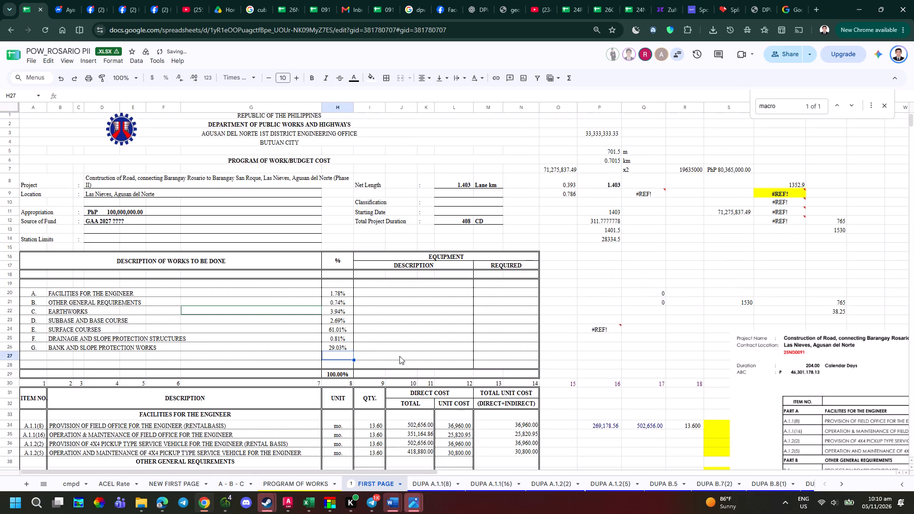
scroll(248, 328, "up", 1)
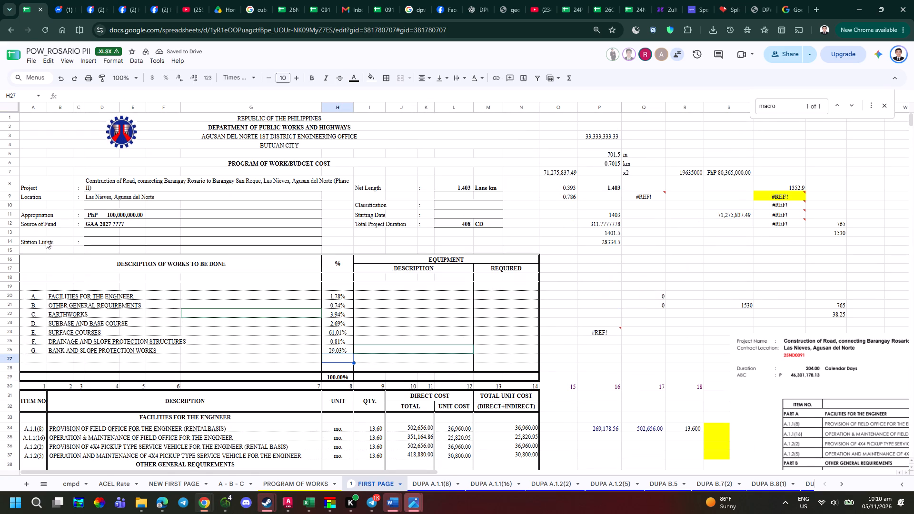
left_click(98, 224)
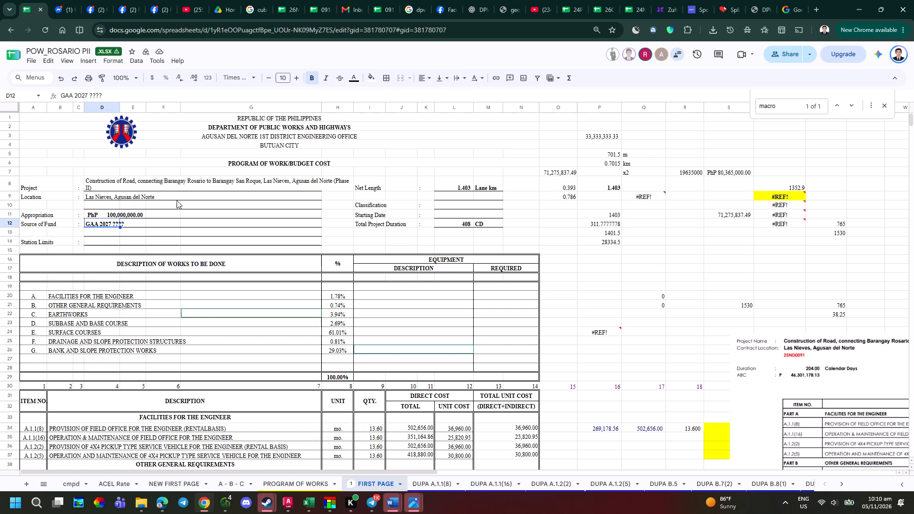
scroll(169, 201, "up", 2, "ctrl")
scroll(130, 214, "up", 1)
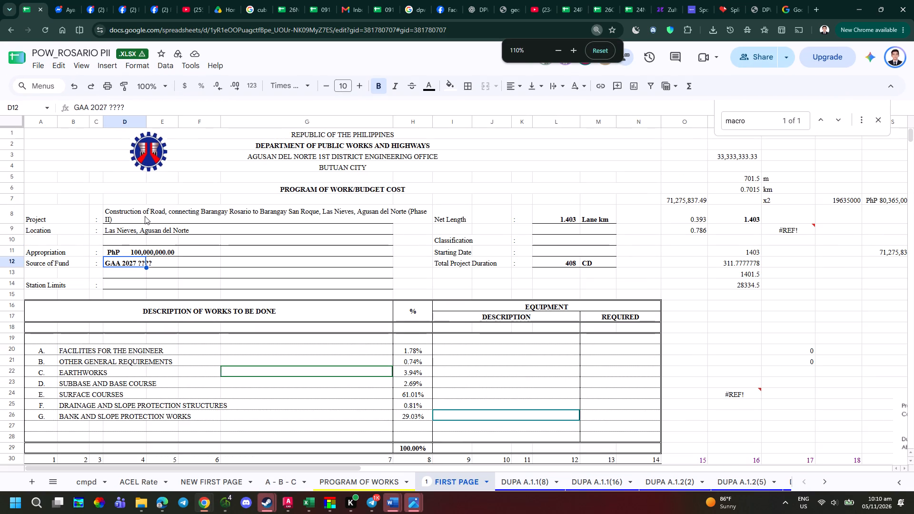
left_click(145, 216)
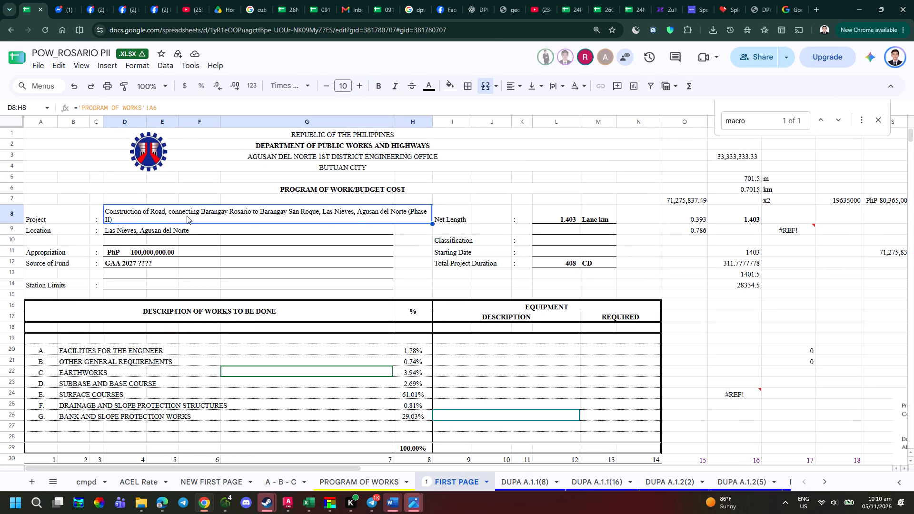
left_click(357, 214)
double_click(362, 213)
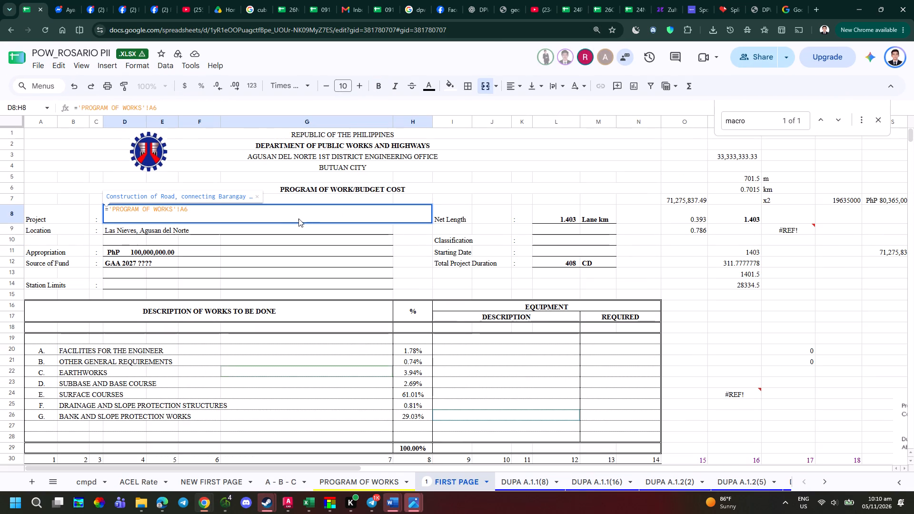
key("Escape")
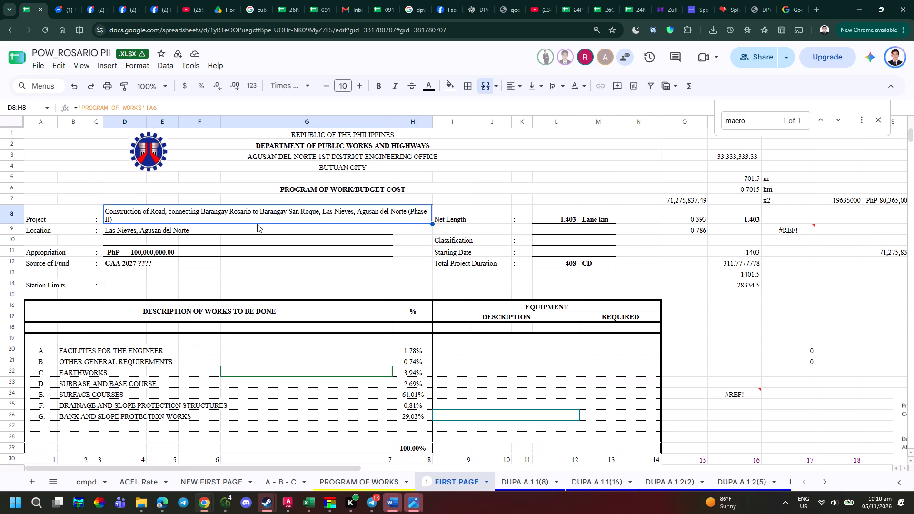
key("ctrl+c")
right_click(231, 209)
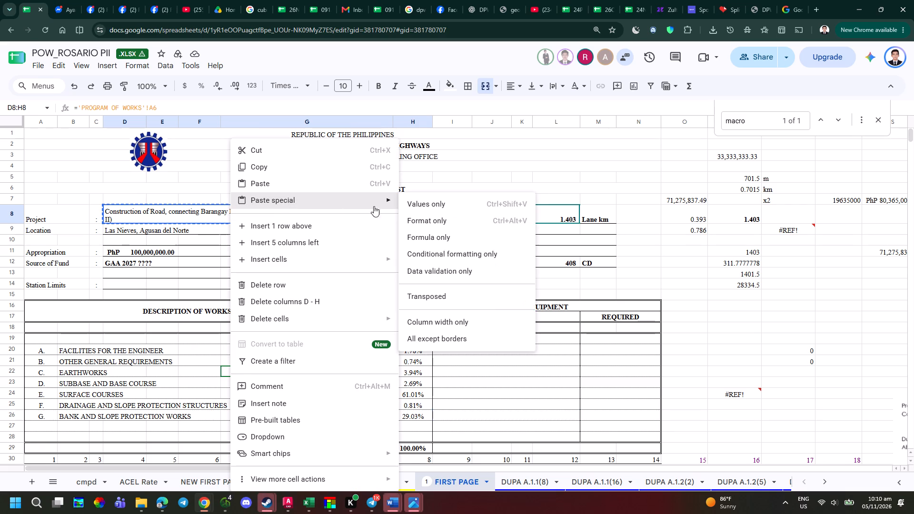
left_click(420, 202)
left_click(233, 279)
left_click(280, 220)
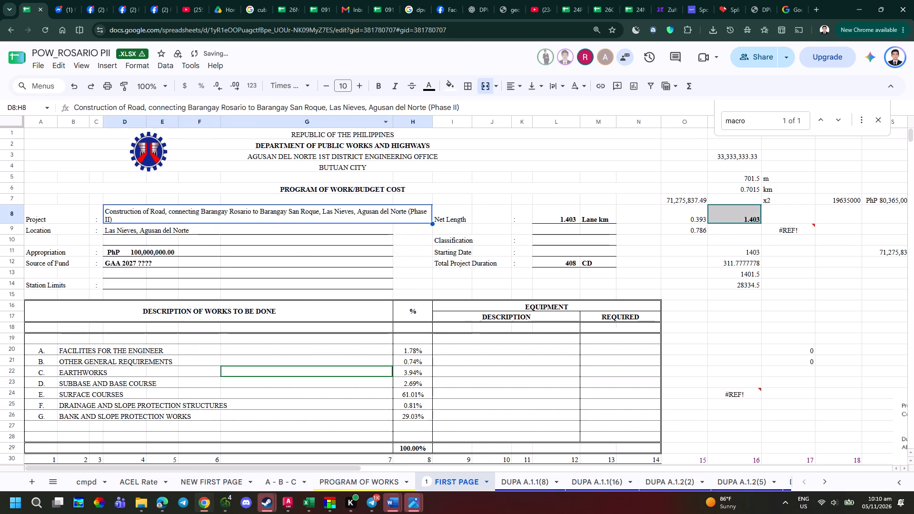
Add extra spaces before "Agusan del Norte" in the project title in D8:H8.
left_click(370, 108)
key("space")
key("space")
key("space")
key("space")
key("space")
key("space")
key("space")
key("space")
key("space")
key("space")
key("space")
key("space")
key("space")
key("space")
key("space")
key("space")
key("space")
key("space")
key("space")
key("space")
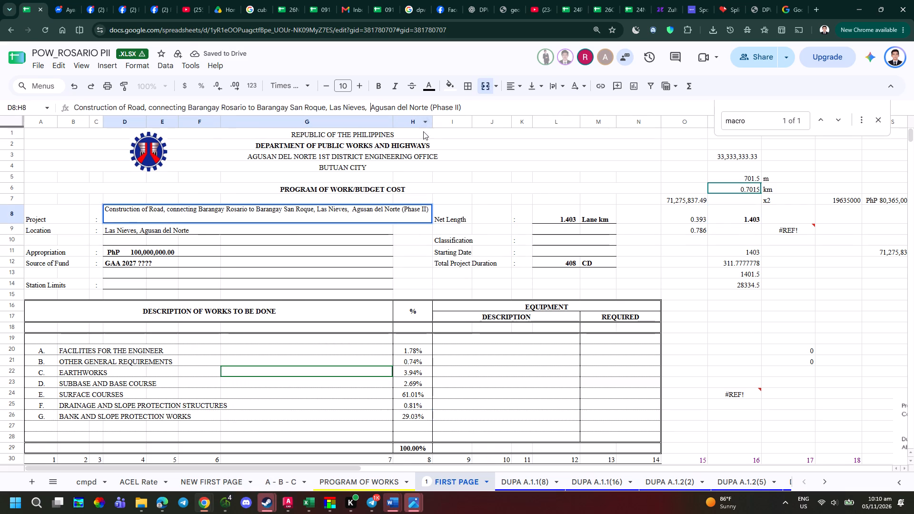
left_click(403, 255)
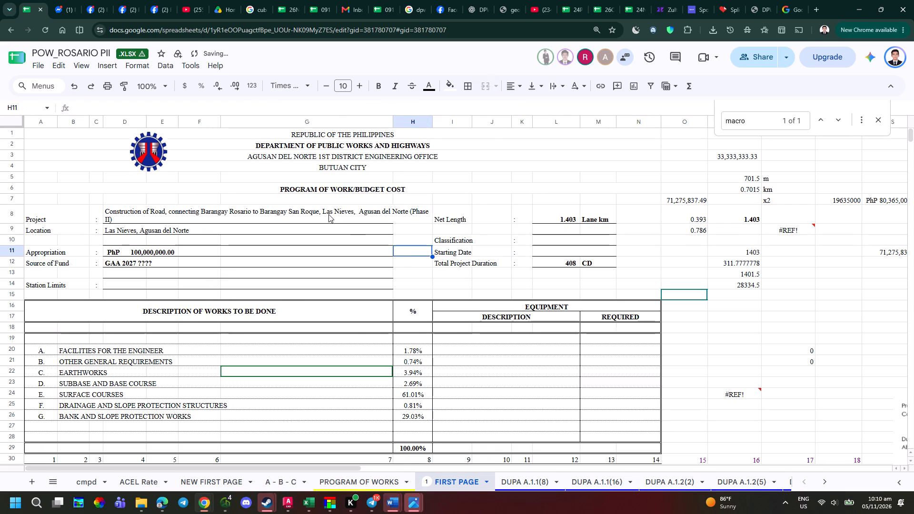
Apply text wrapping and middle vertical alignment to the project title in D8:H8.
left_click(328, 214)
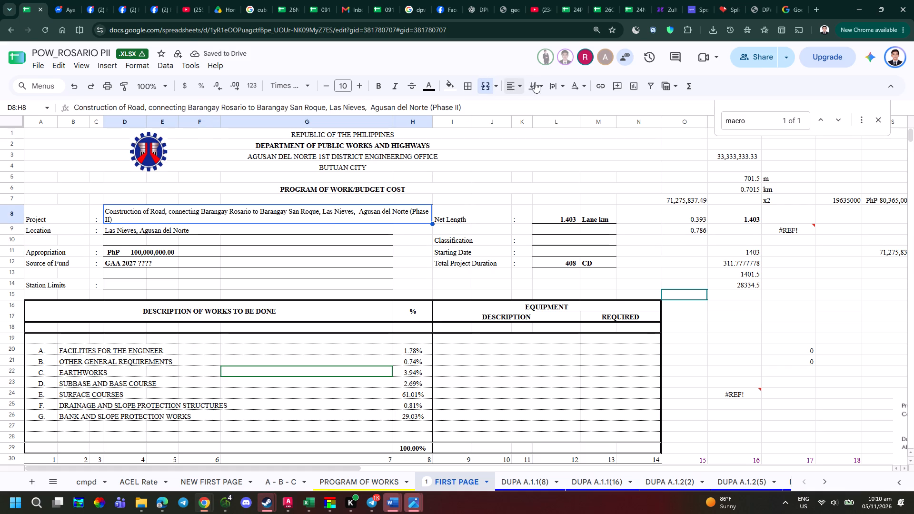
left_click(535, 82)
left_click(556, 86)
left_click(573, 105)
left_click(555, 86)
left_click(531, 87)
left_click(552, 107)
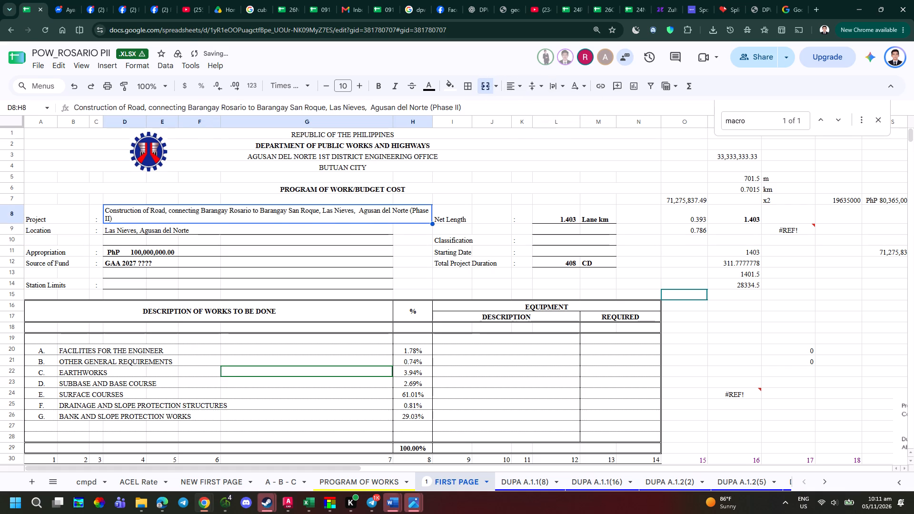
left_click(315, 234)
left_click(261, 214)
left_click(344, 255)
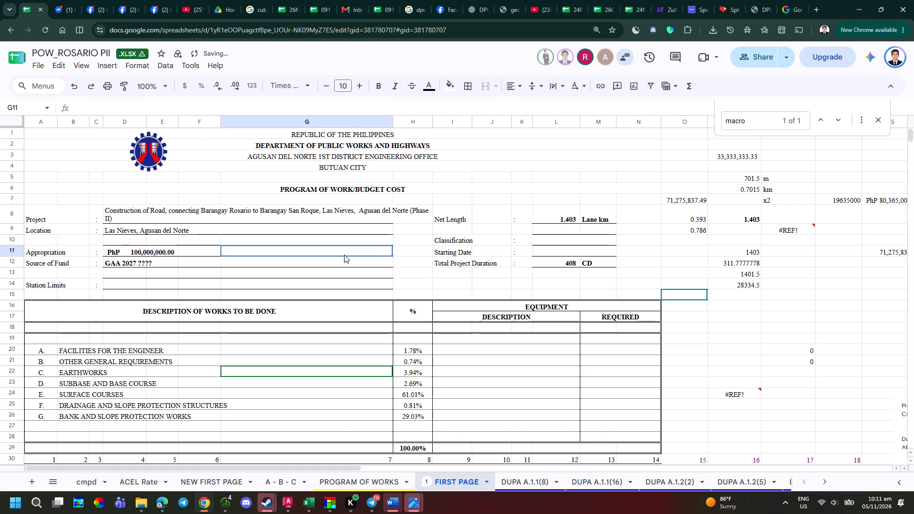
Pad the project title in D8:H8 with more spaces before "Agusan del Norte (Phase II)" so that part wraps onto the second line.
left_click(348, 214)
double_click(352, 213)
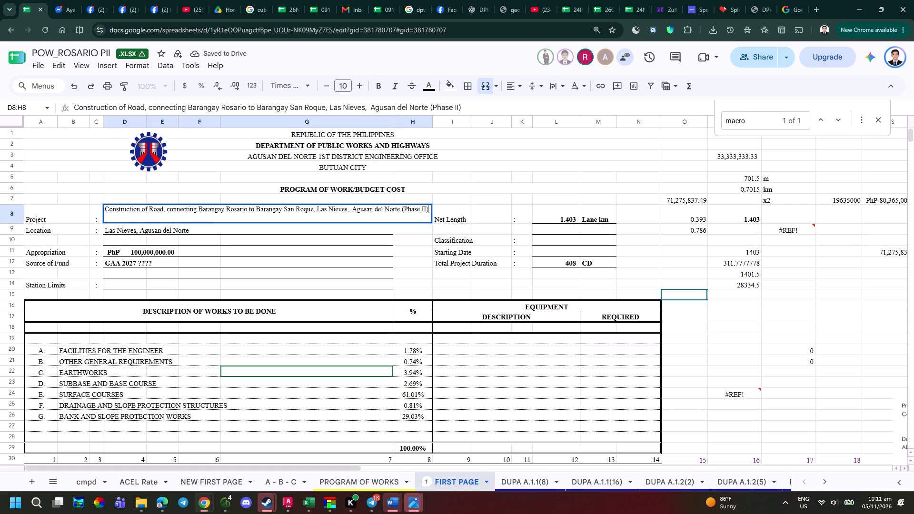
left_click(358, 211)
left_click(353, 211)
key("space")
key("space")
key("space")
key("space")
key("space")
key("space")
key("space")
key("space")
key("space")
key("space")
key("space")
key("space")
key("space")
key("space")
key("space")
key("space")
key("space")
key("space")
key("space")
key("space")
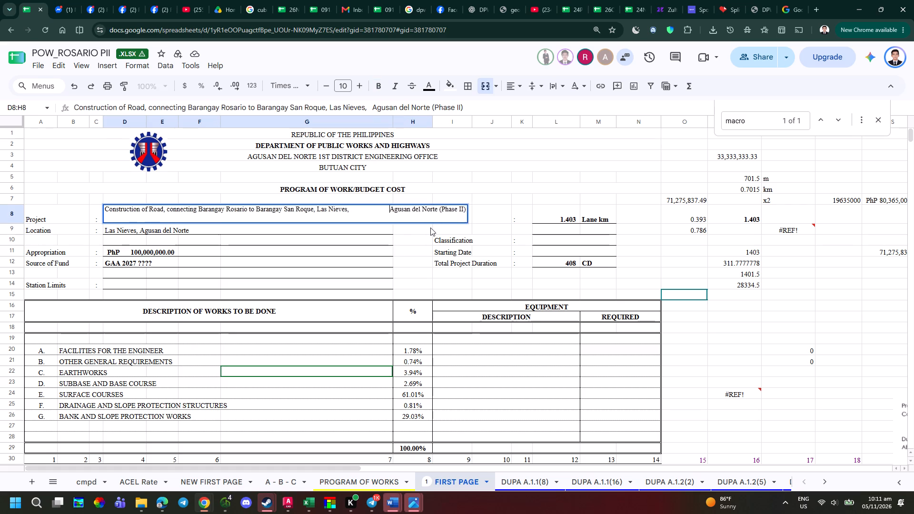
key("Return")
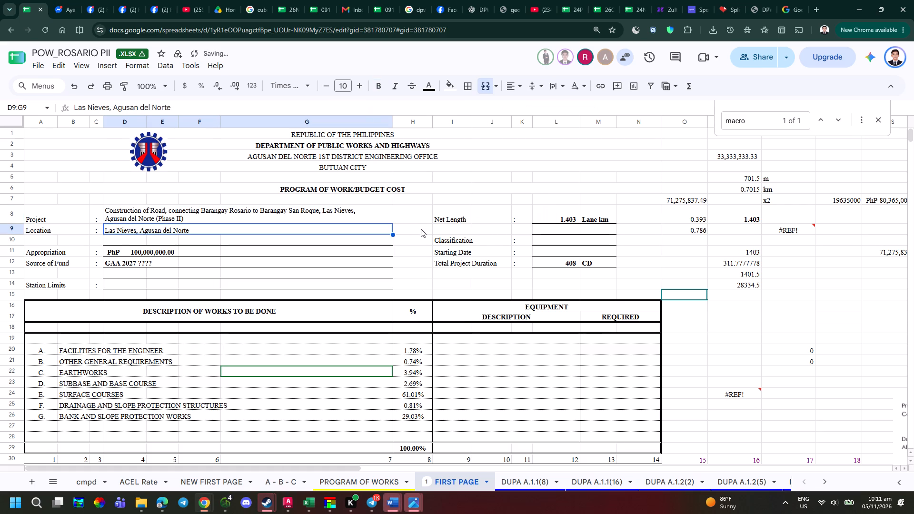
left_click(347, 276)
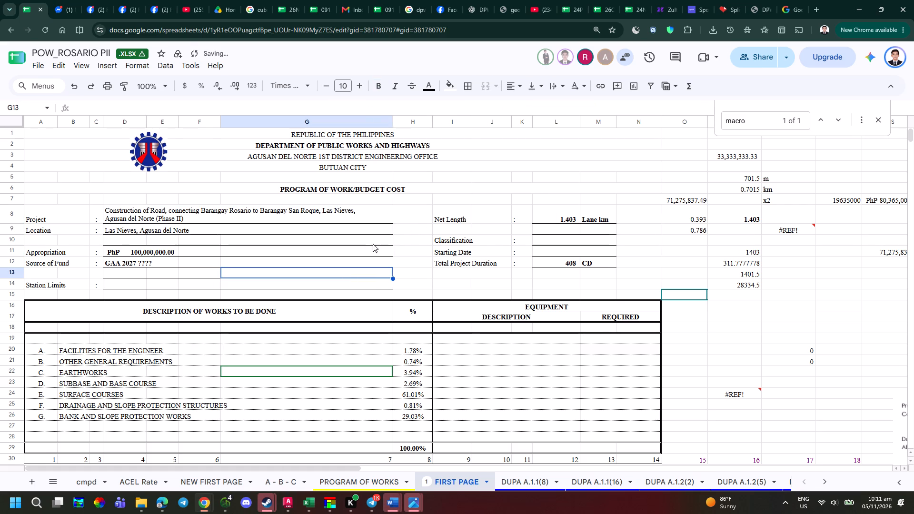
Remove the question marks from the source of fund in D12, leaving GAA 2027.
left_click(145, 263)
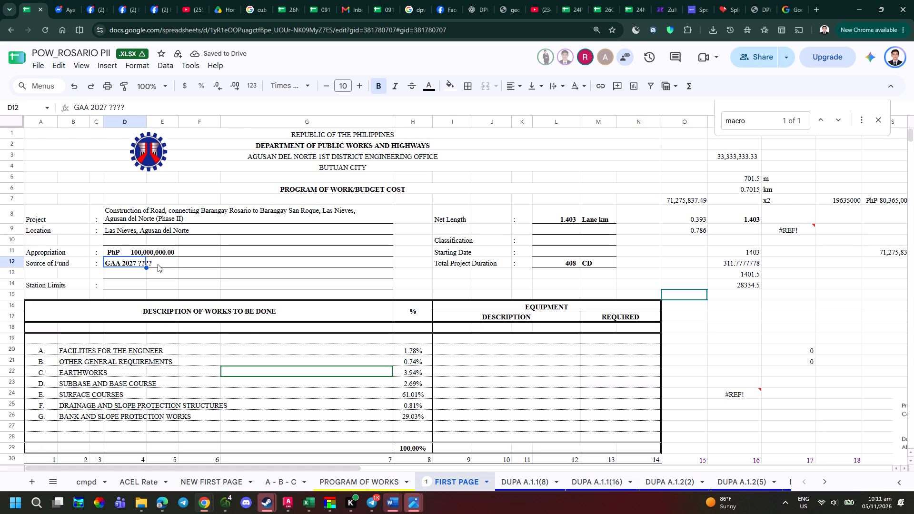
left_click(151, 112)
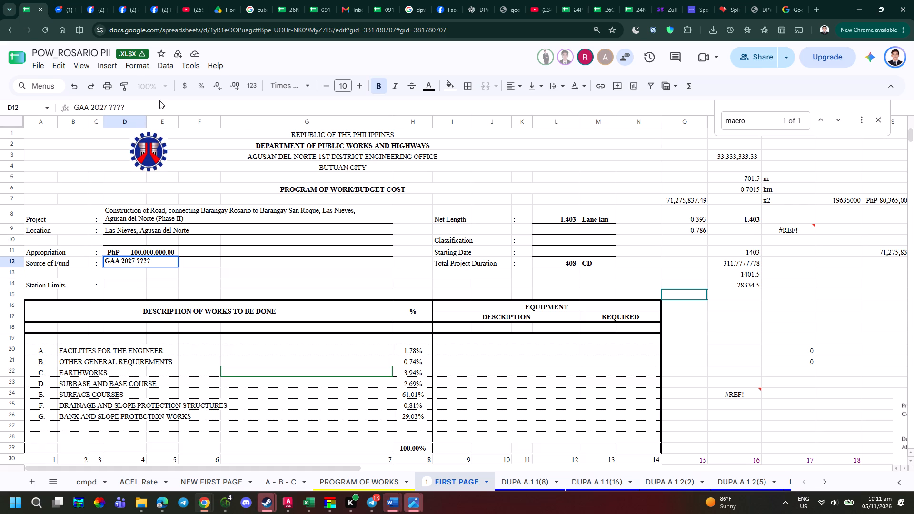
key("BackSpace")
key("BackSpace")
key("BackSpace")
key("BackSpace")
key("BackSpace")
key("Return")
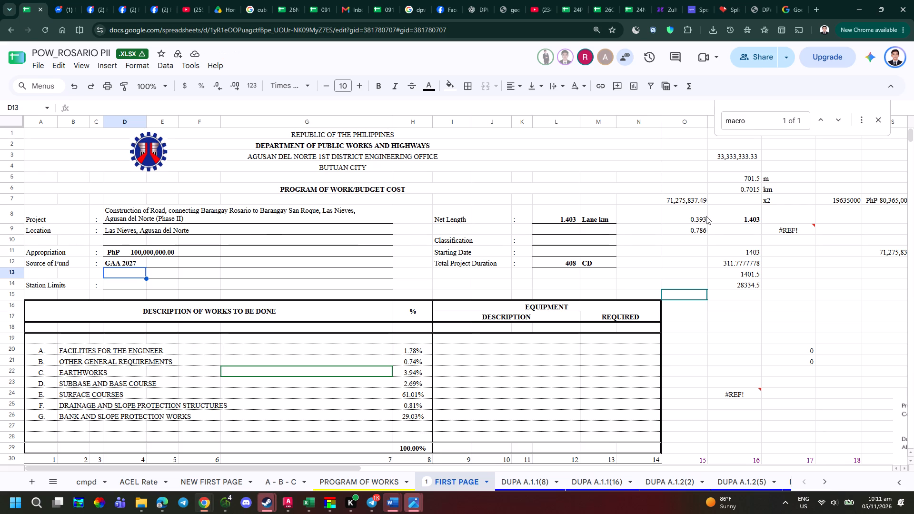
Enter 6.05 in P20 beside the work summary and multiply it by 1.403 in O20.
left_click(582, 227)
left_click(741, 346)
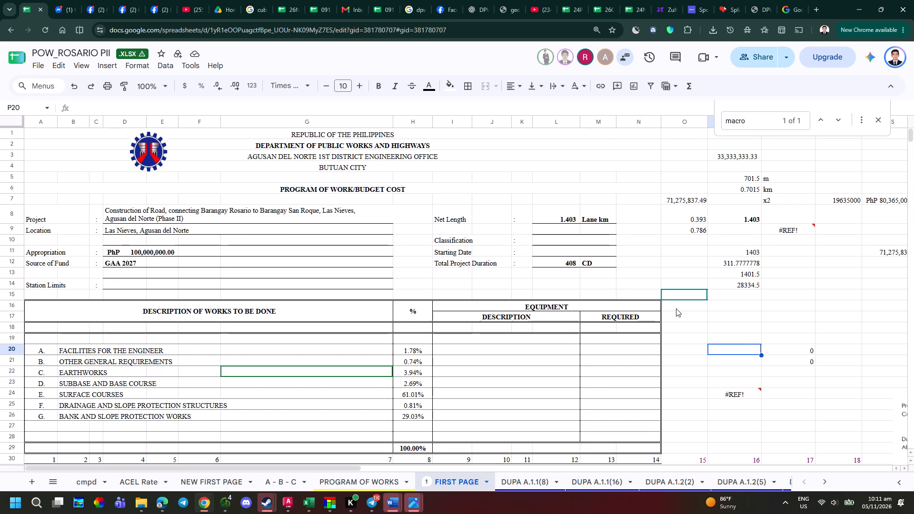
type("6.05")
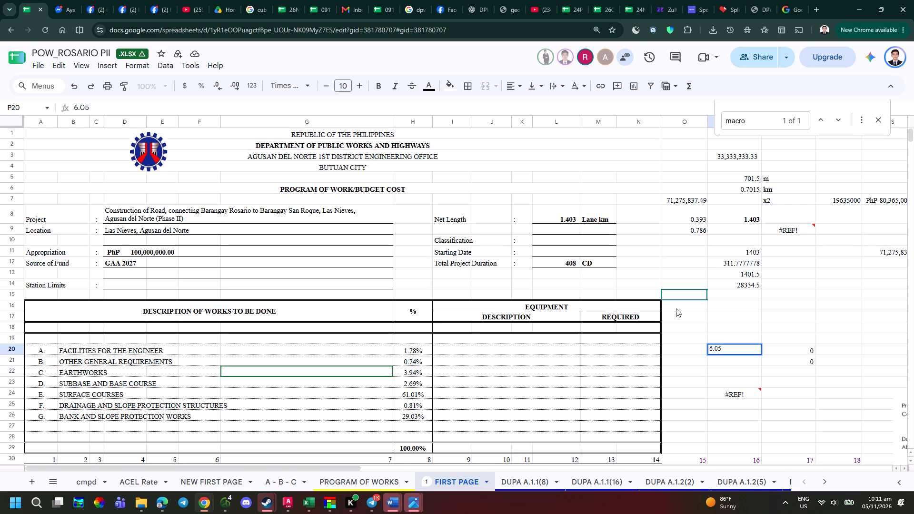
key("Right")
key("Left")
key("Left")
key("equal")
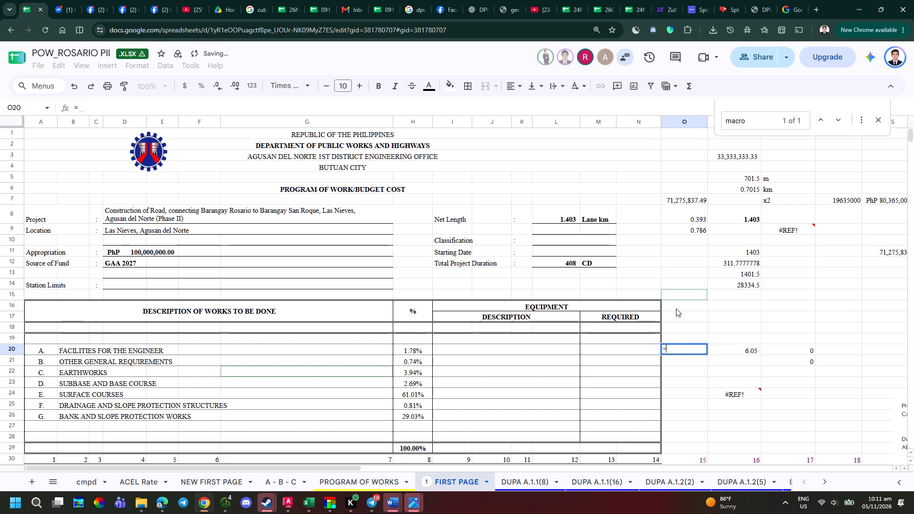
key("Right")
type("*1.")
key("BackSpace")
type("403")
key("Return")
Review the cost item rows below the percentage summary.
key("Down")
key("Down")
key("Down")
key("Down")
key("Down")
key("Down")
key("Down")
key("Down")
key("Down")
key("Down")
key("Down")
key("Down")
key("Down")
key("Down")
key("Down")
key("Down")
key("Down")
key("Down")
key("Down")
key("Down")
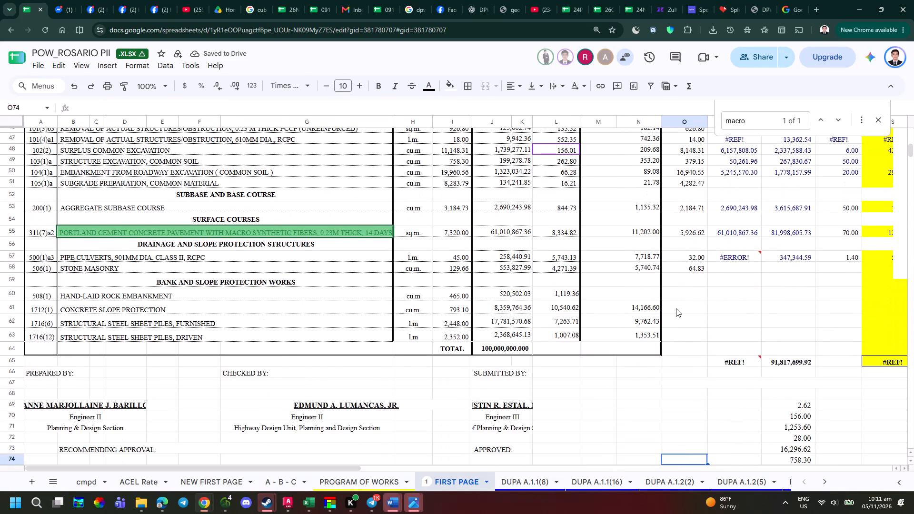
Close the find search for "macro" on FIRST PAGE.
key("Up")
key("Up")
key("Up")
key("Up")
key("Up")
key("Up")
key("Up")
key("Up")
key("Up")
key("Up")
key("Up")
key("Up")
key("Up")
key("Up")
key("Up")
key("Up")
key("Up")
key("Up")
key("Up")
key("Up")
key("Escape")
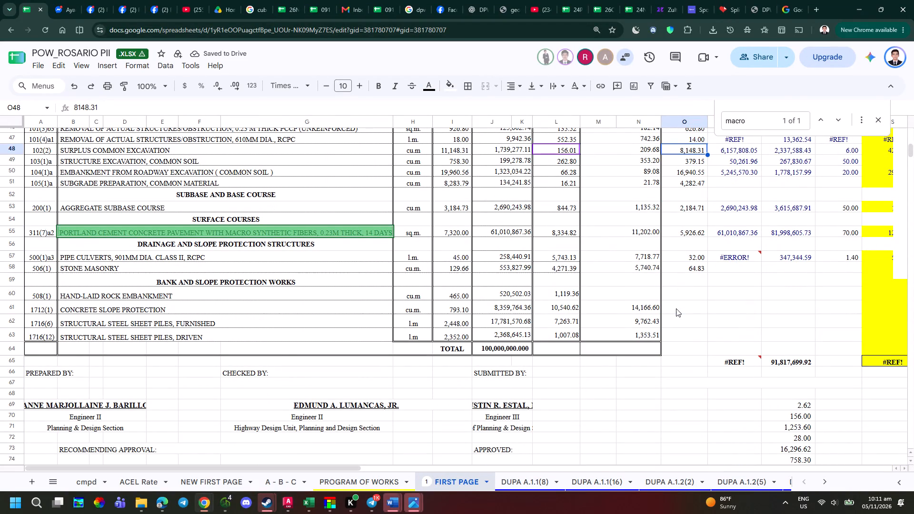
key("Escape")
left_click(879, 119)
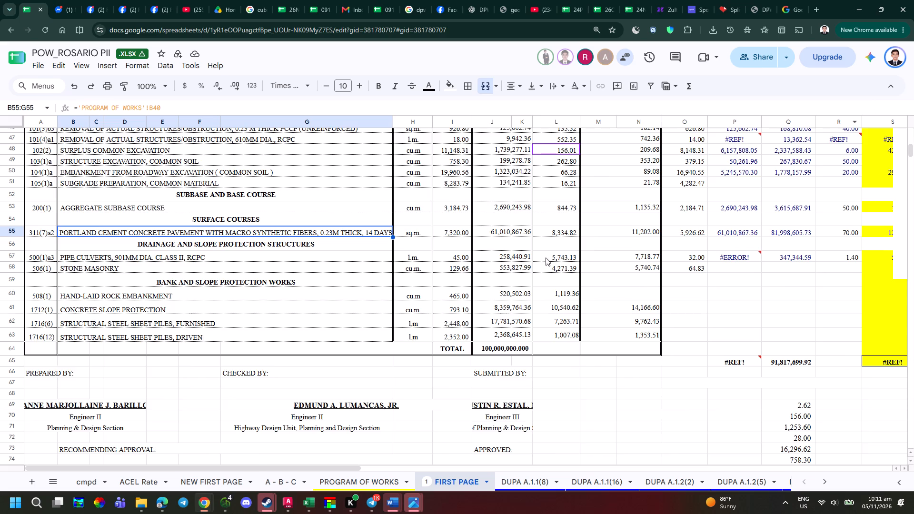
Clear the cell directly above the submitting engineer's name in the SUBMITTED BY block below the total.
scroll(487, 289, "up", 3)
key("Escape")
scroll(655, 357, "up", 3)
left_click(745, 316)
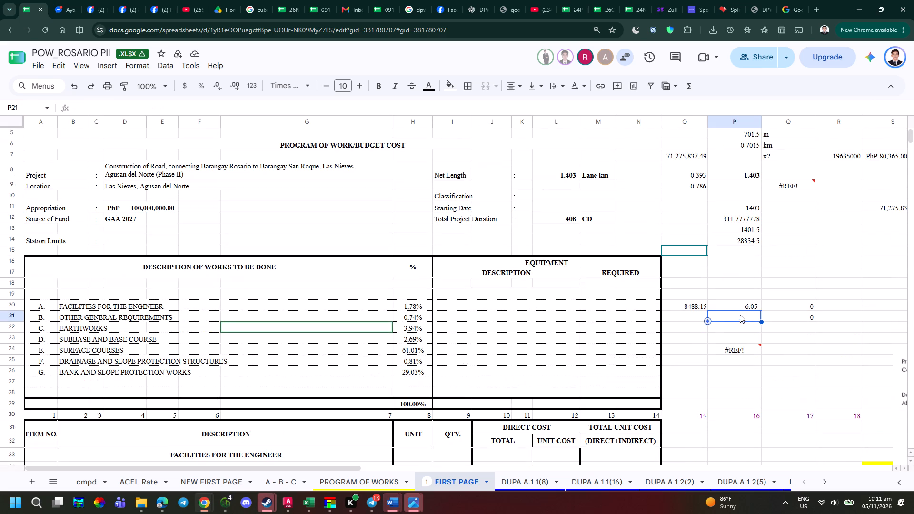
scroll(673, 285, "down", 3)
scroll(705, 315, "down", 4)
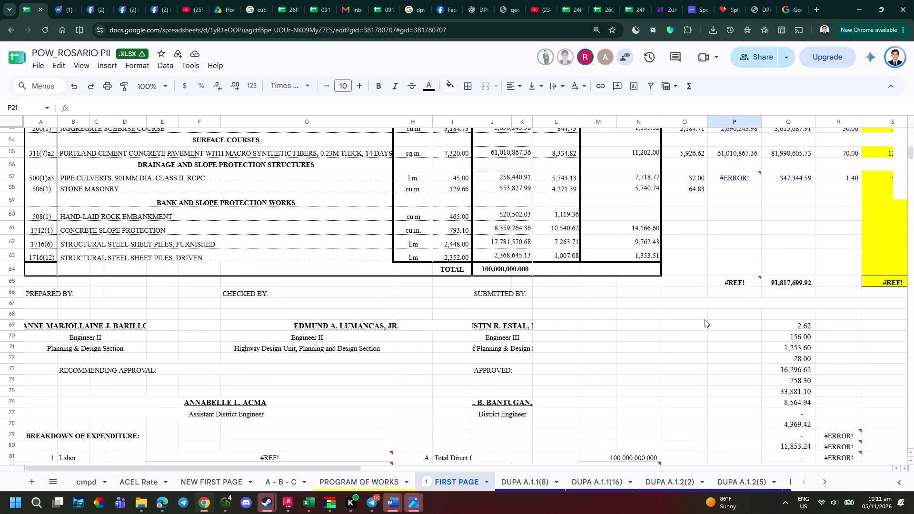
left_click(352, 327)
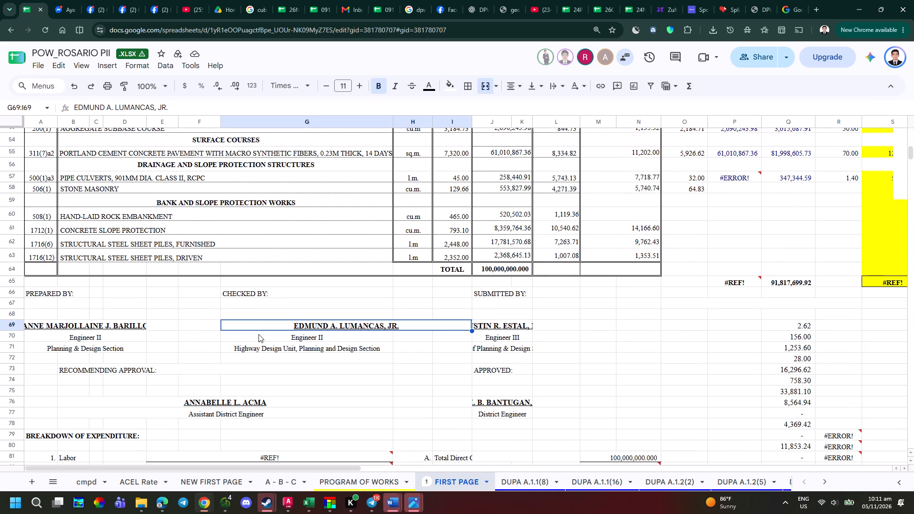
left_click(496, 321)
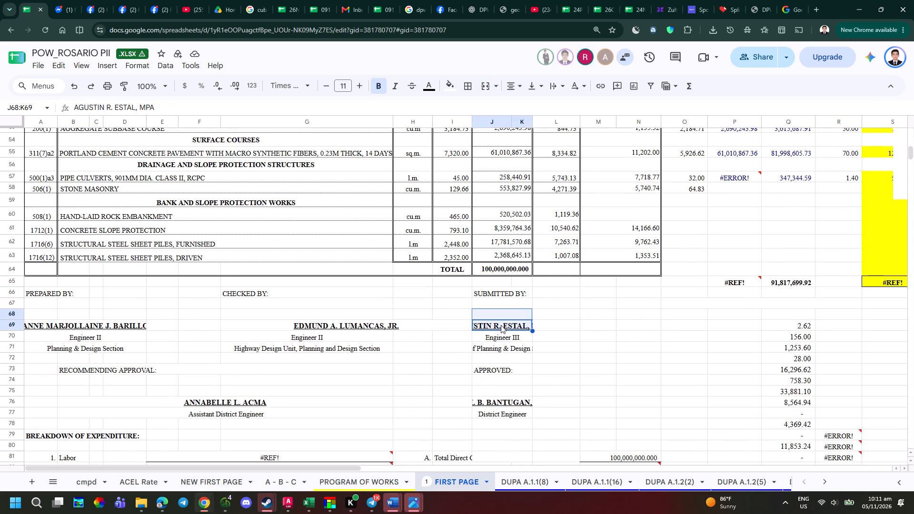
left_click(489, 342)
left_click(498, 329)
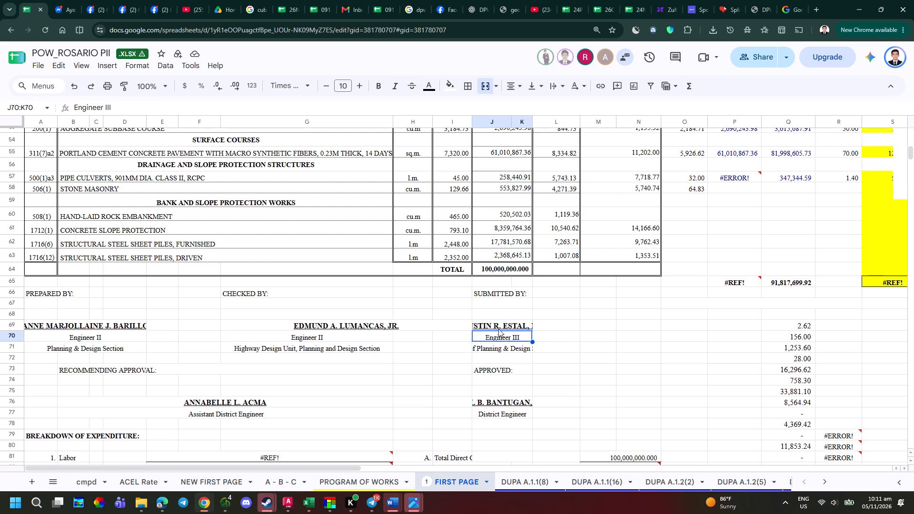
left_click(497, 320)
key("Delete")
left_click(578, 374)
key("Escape")
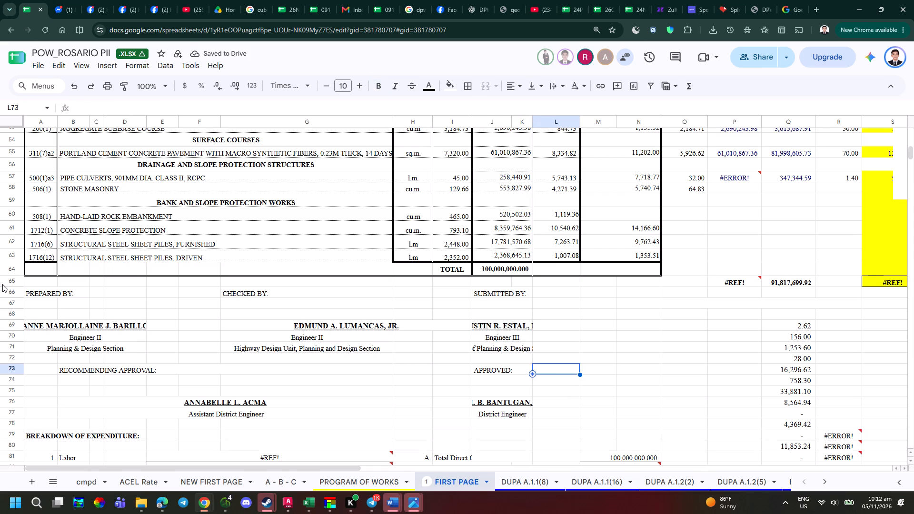
Review the signatory block, expenditure breakdown and cost item rows of FIRST PAGE at 90% page zoom.
scroll(134, 277, "down", 1)
scroll(218, 261, "up", 3)
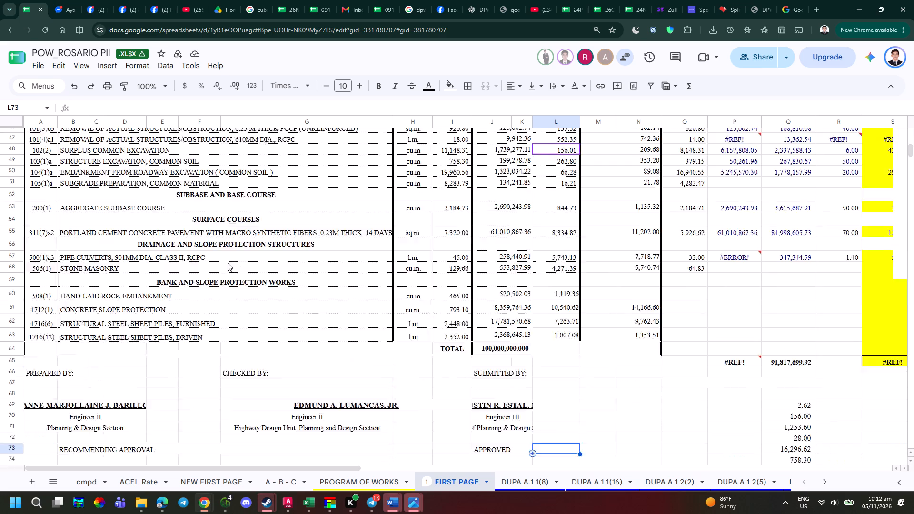
scroll(319, 366, "up", 1)
scroll(315, 373, "down", 2, "ctrl")
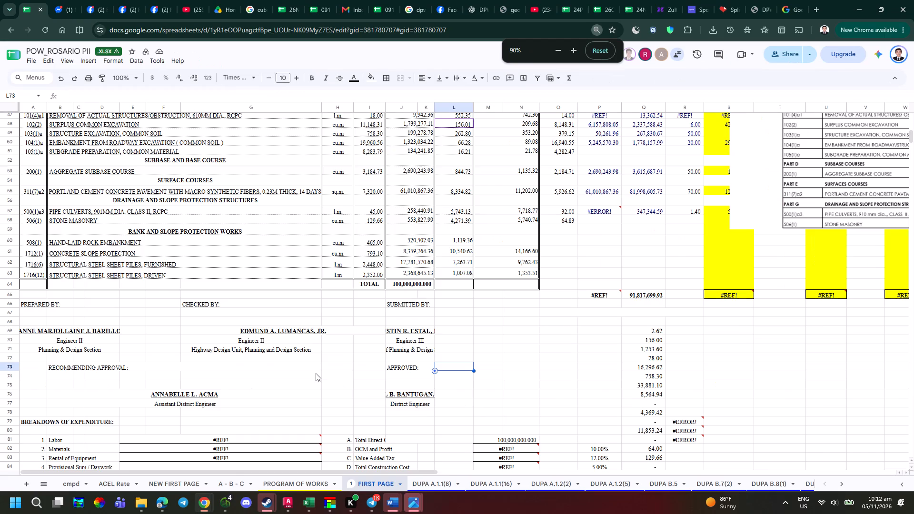
scroll(336, 424, "up", 5)
scroll(339, 424, "down", 2)
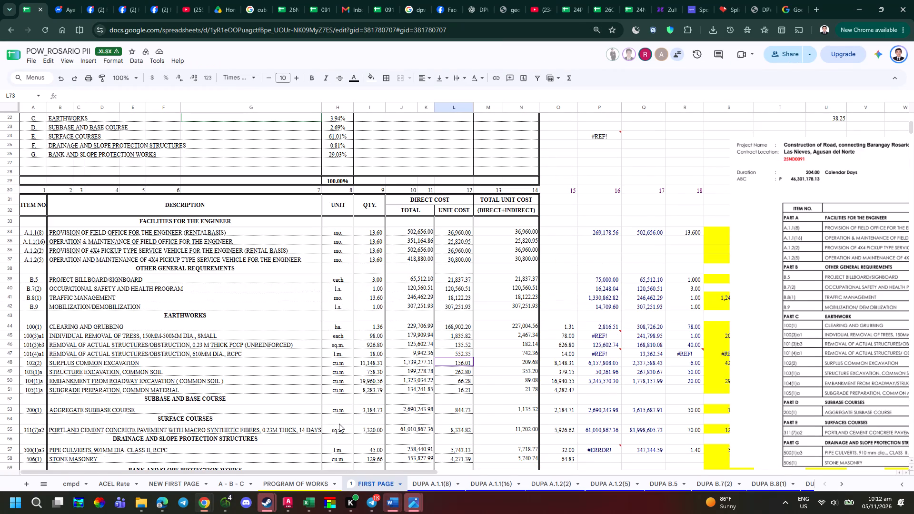
Open the sheet options for FIRST PAGE.
right_click(386, 481)
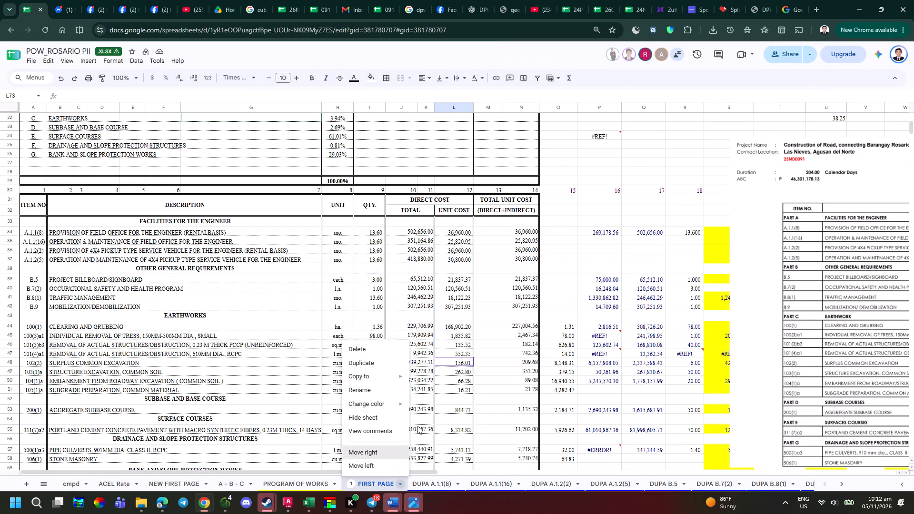
Rename the FIRST PAGE sheet as "POW - FIRST PAGE".
left_click(387, 386)
key("Right")
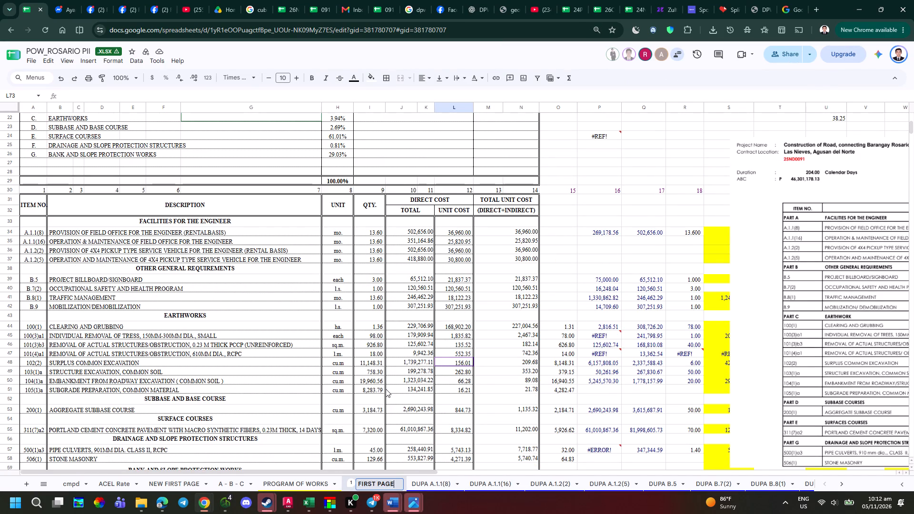
key("p")
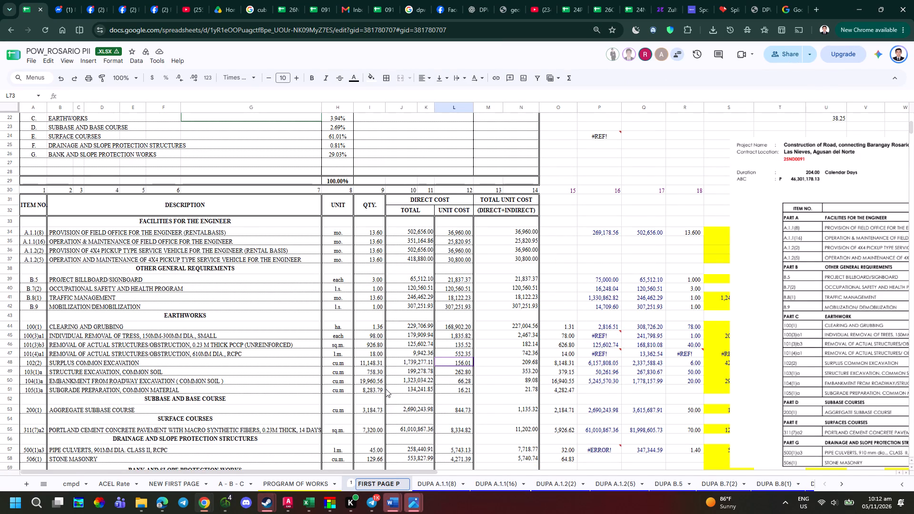
type("OW")
key("BackSpace")
key("BackSpace")
key("BackSpace")
key("Left")
key("Left")
key("Left")
key("Left")
key("Left")
key("Left")
key("Left")
key("Left")
key("Left")
key("Left")
key("Left")
key("Left")
key("Left")
key("Left")
key("Left")
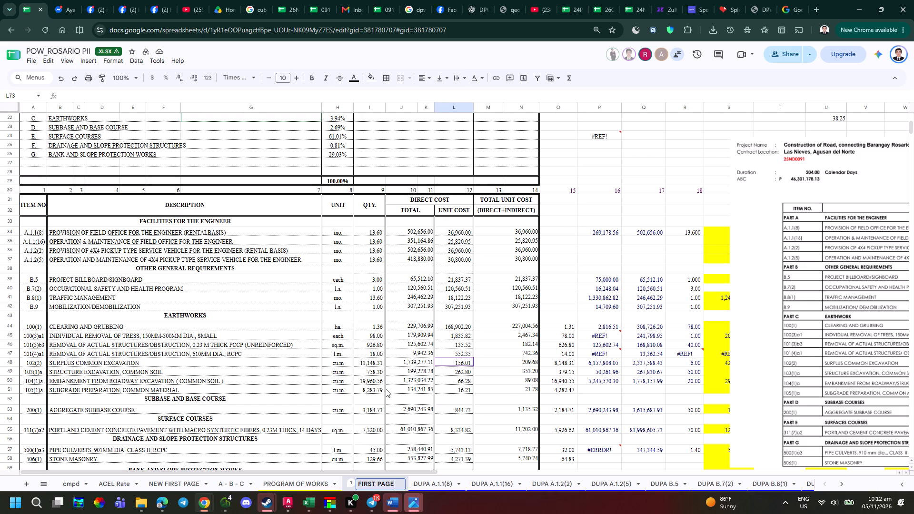
type("POW")
key("space")
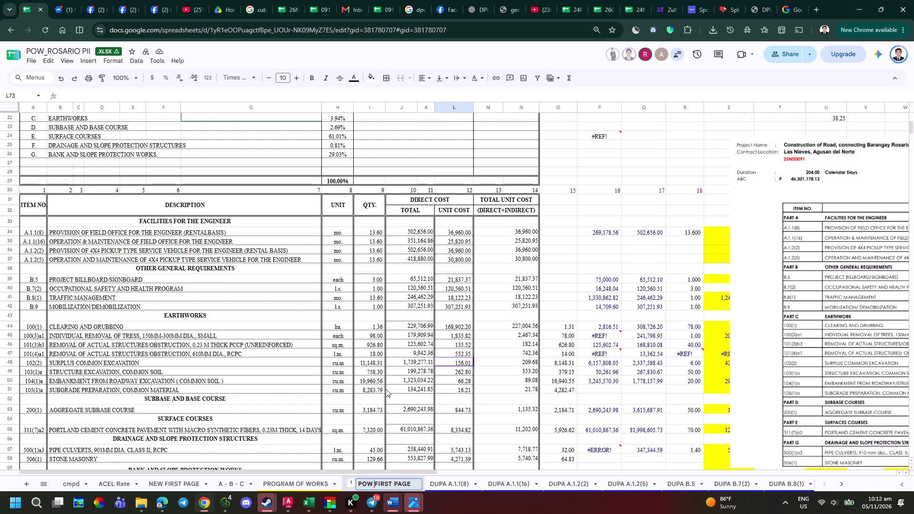
type("-")
key("space")
key("Return")
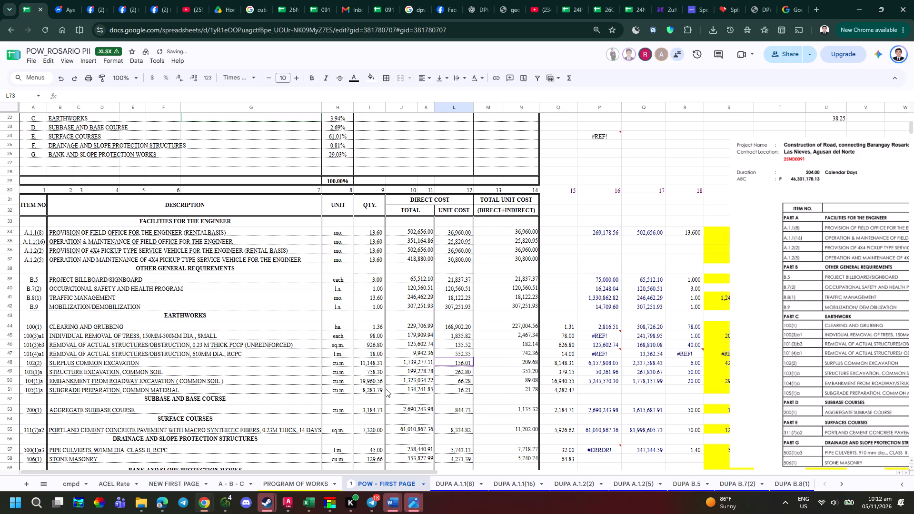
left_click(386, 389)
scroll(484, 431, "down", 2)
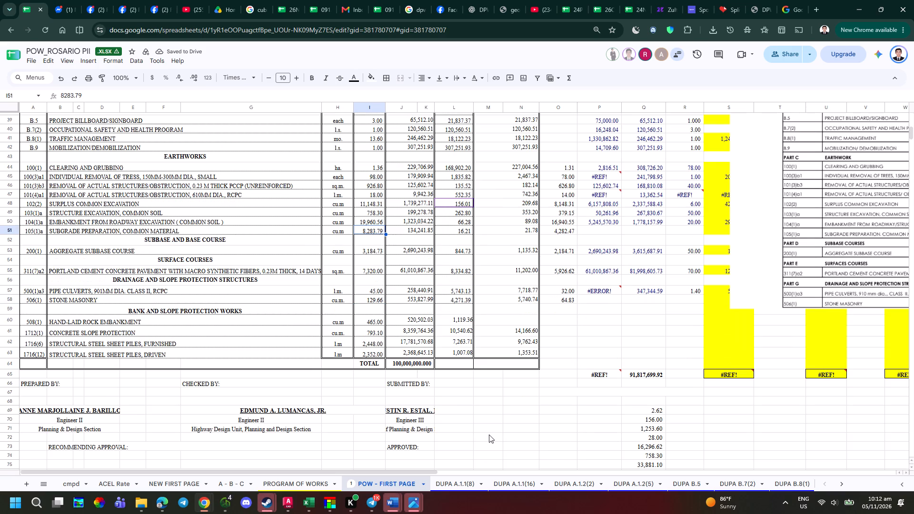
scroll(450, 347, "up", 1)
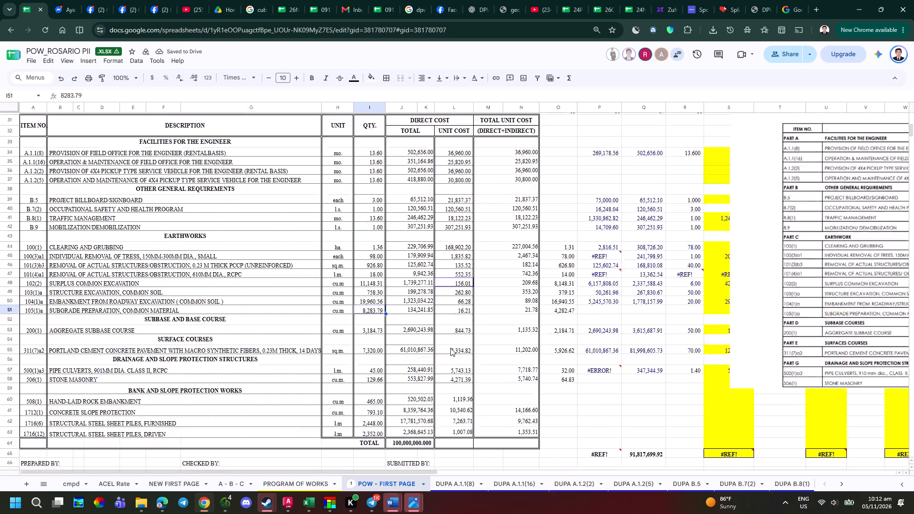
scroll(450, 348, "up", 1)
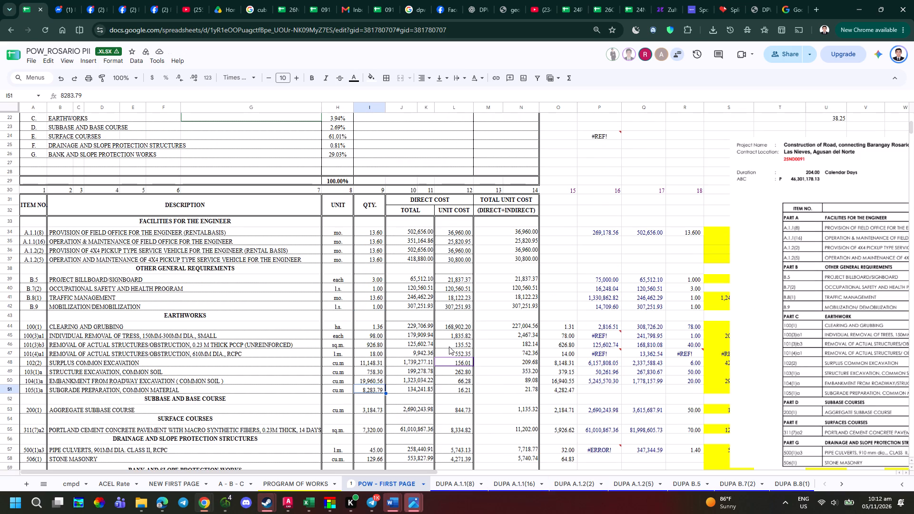
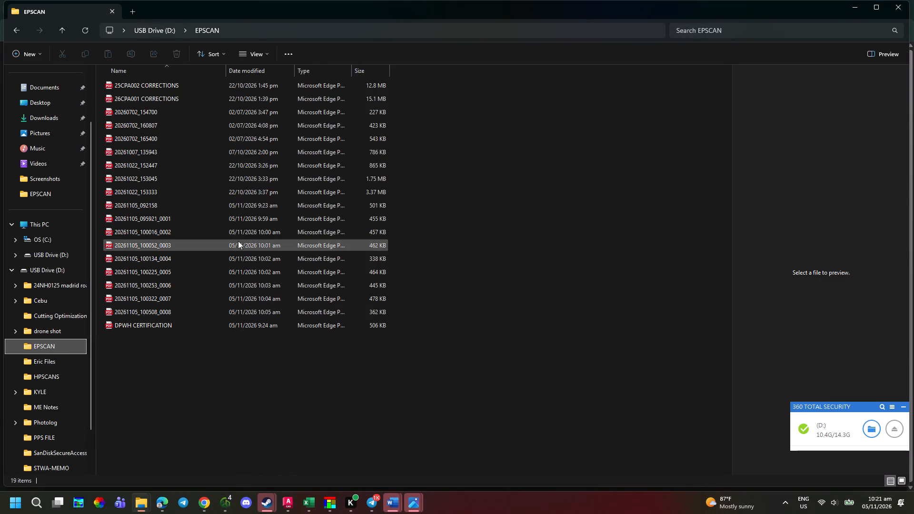
Switch to the EPSCAN folder on the USB drive and select the scanned PDFs 20261105_092158 and 20261105_095921_0001.
left_click_drag(410, 218, 351, 234)
left_click_drag(400, 207, 367, 220)
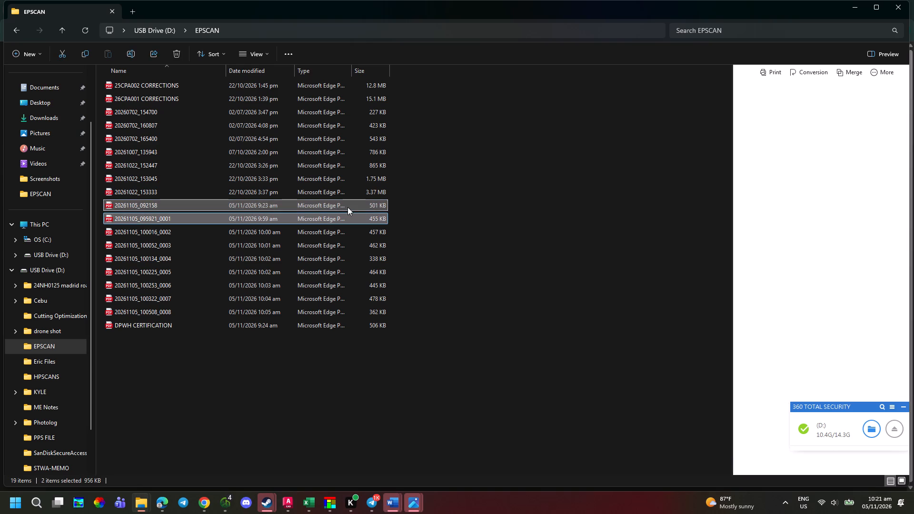
Examine the previews of the 05/11/2026 scans in EPSCAN, from 20261105_092158 through 20261105_100508_0008, to identify the geotagged photo pages.
left_click(396, 219)
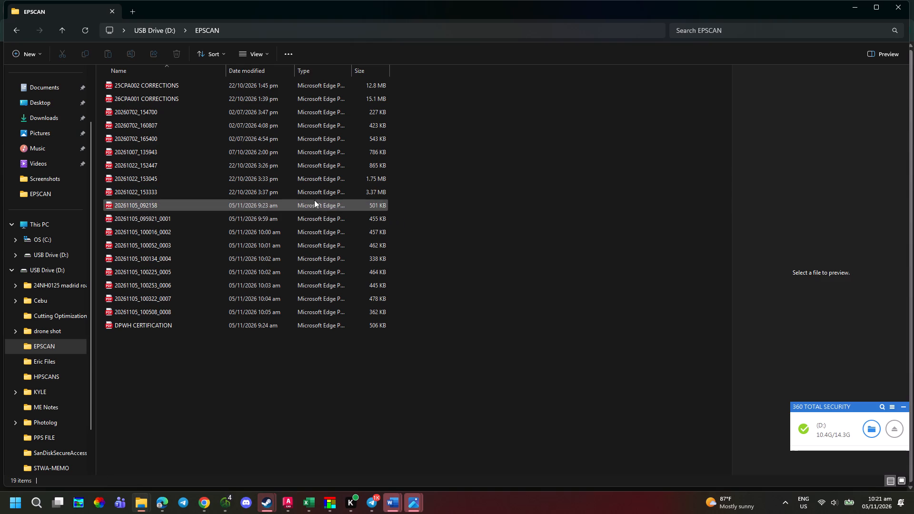
left_click(315, 200)
left_click(331, 215)
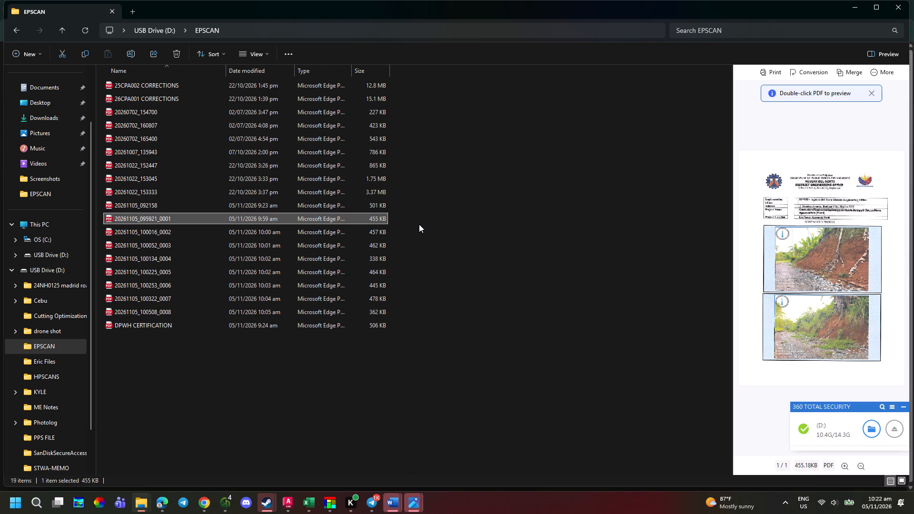
left_click(326, 229)
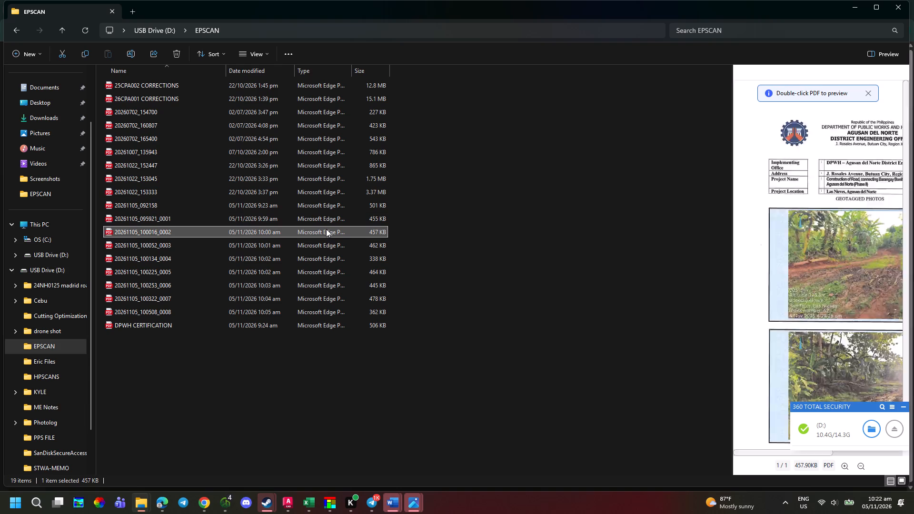
left_click(303, 248)
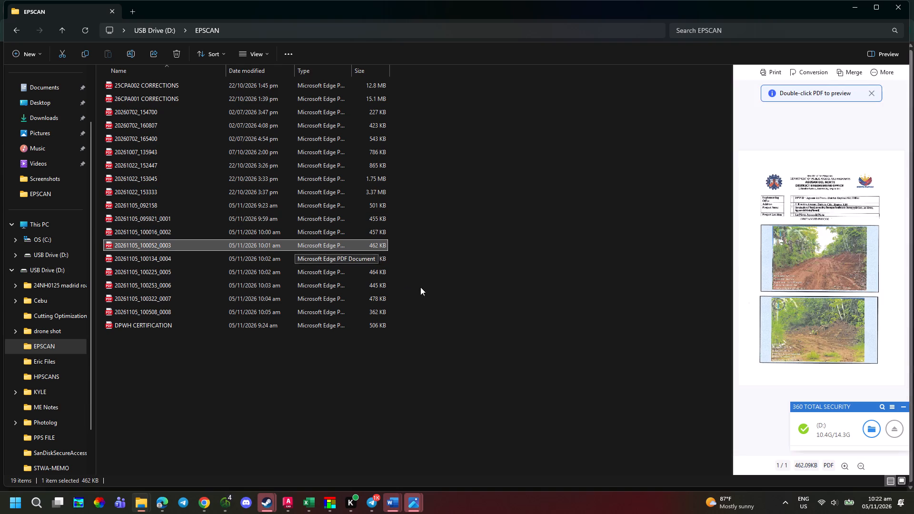
left_click(429, 288)
left_click(349, 261)
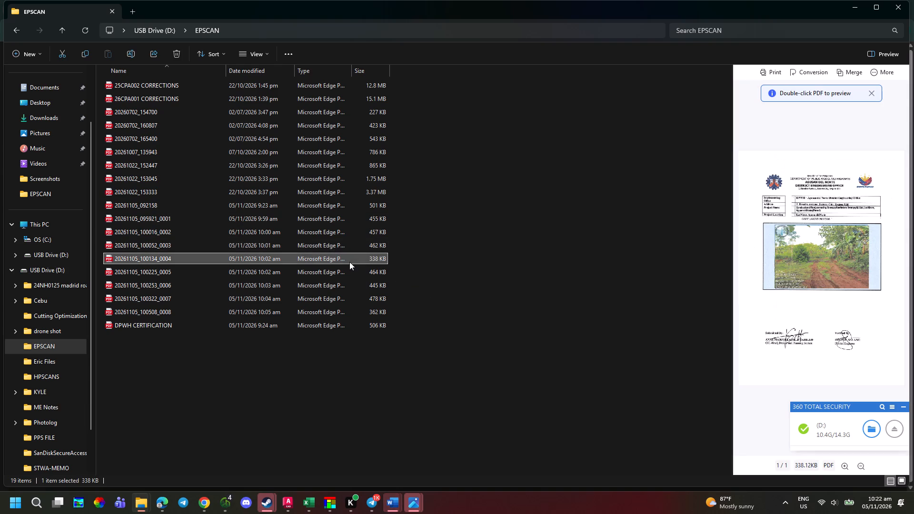
key("Down")
key("Down")
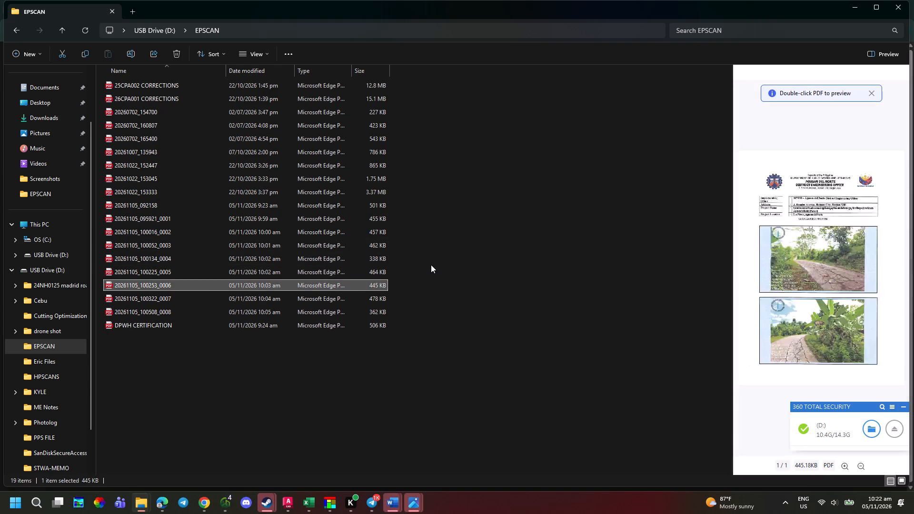
key("Down")
key("Down")
key("Down")
key("Up")
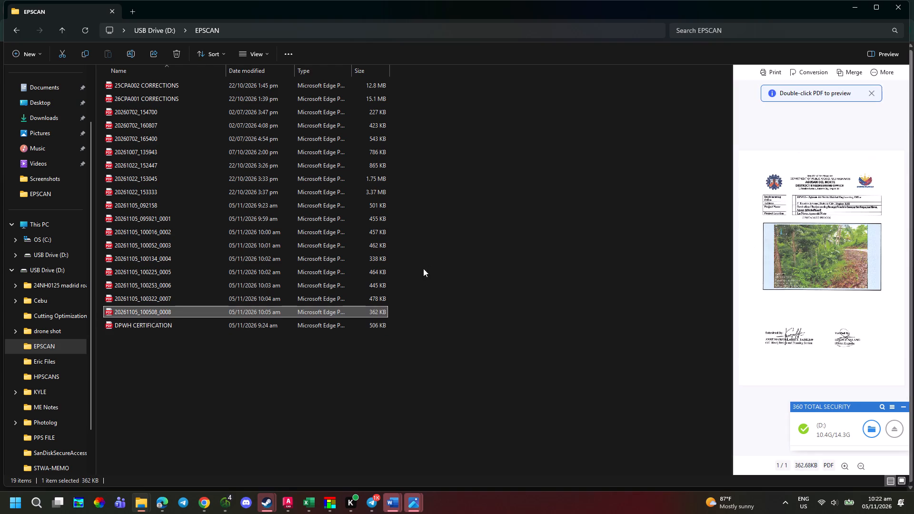
key("Up")
key("Up")
key("Up")
key("Up")
key("Up")
key("Up")
key("Up")
key("Up")
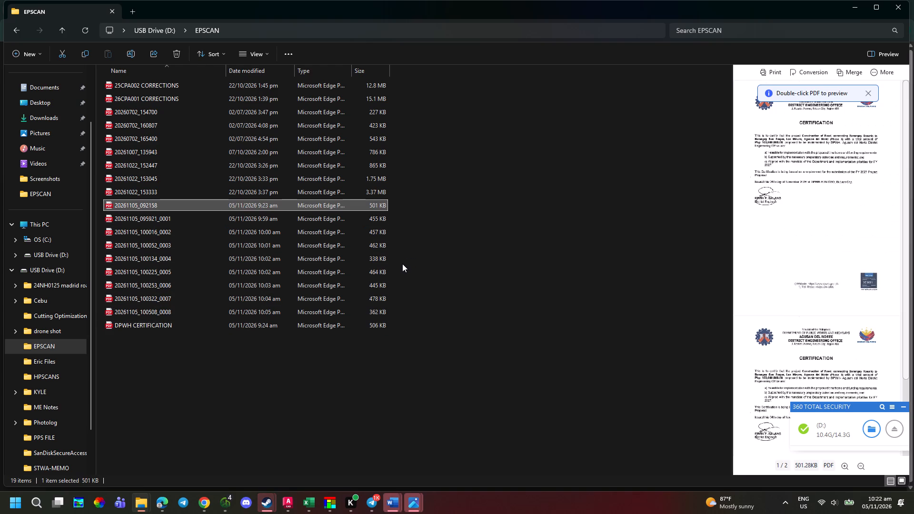
key("Down")
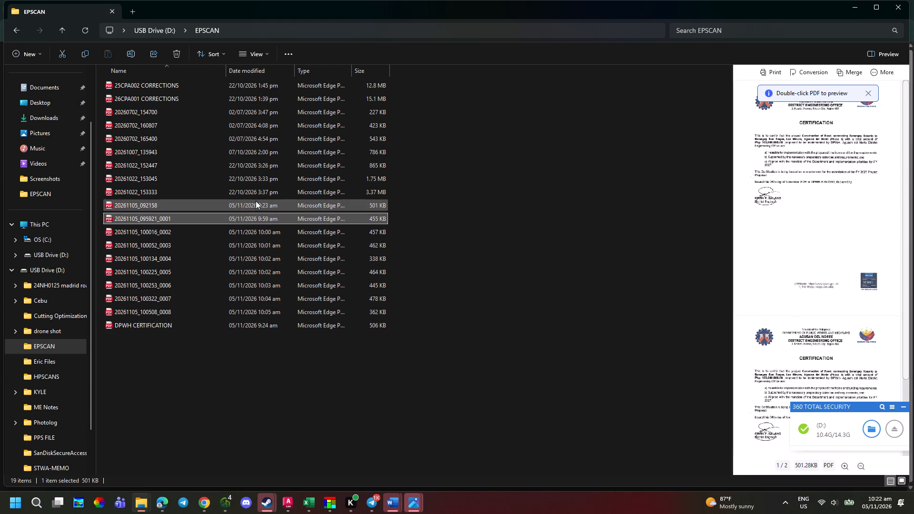
key("Down")
key("Down")
key("Down")
key("Down")
key("Down")
key("Down")
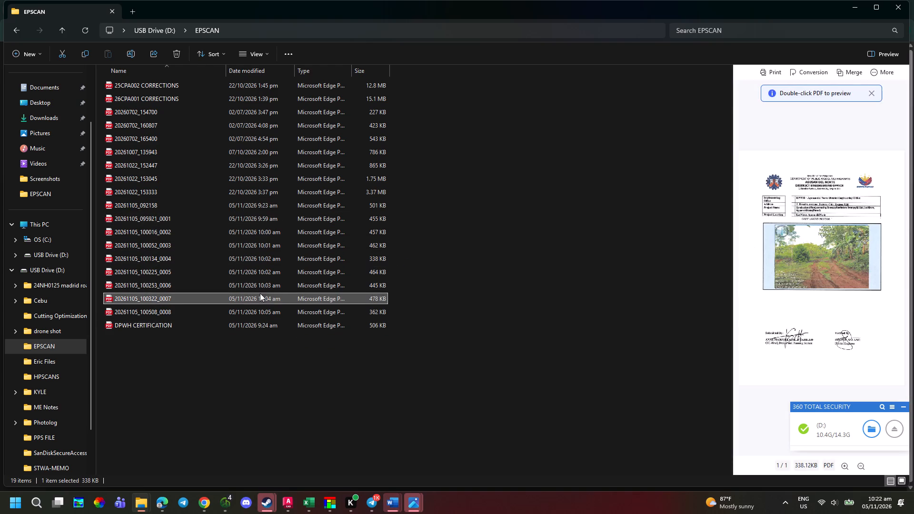
key("Down")
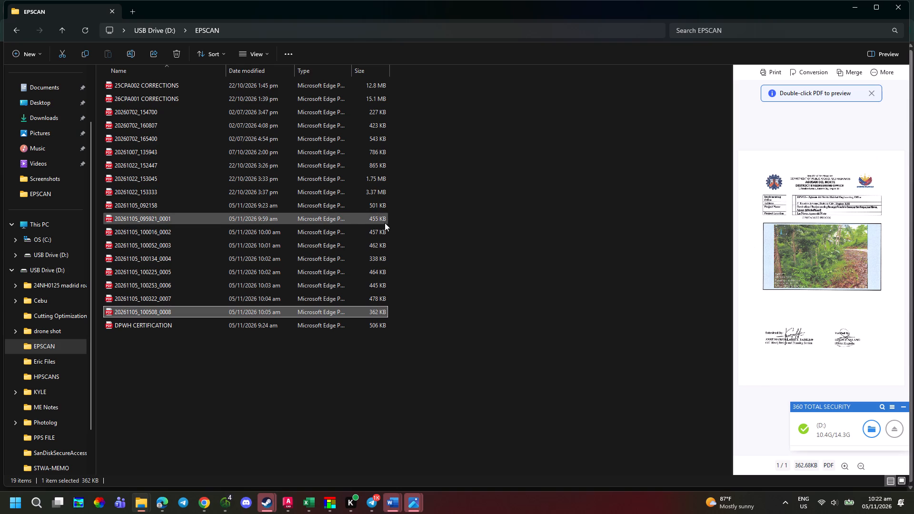
Copy the eight geotagged photo scans, 20261105_095921_0001 through 20261105_100508_0008, from the EPSCAN folder.
left_click(370, 220)
left_click_drag(413, 214, 379, 245)
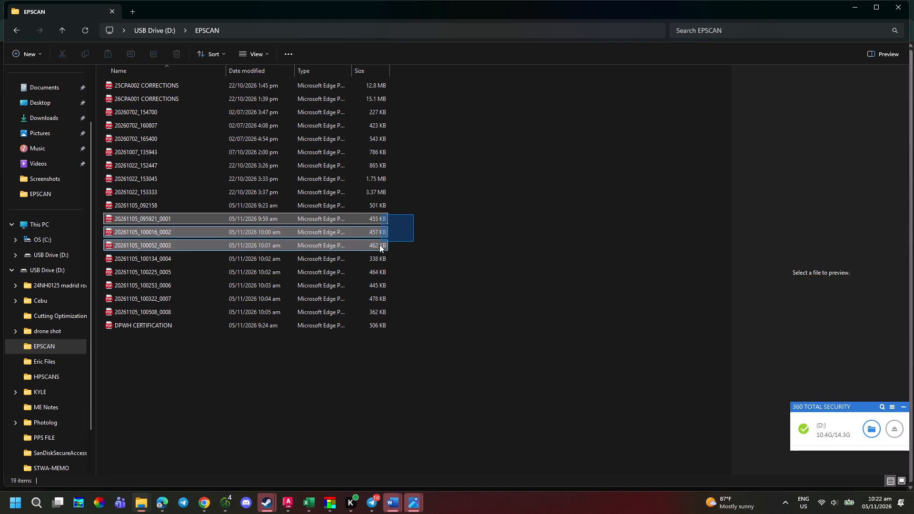
left_click_drag(379, 245, 342, 312)
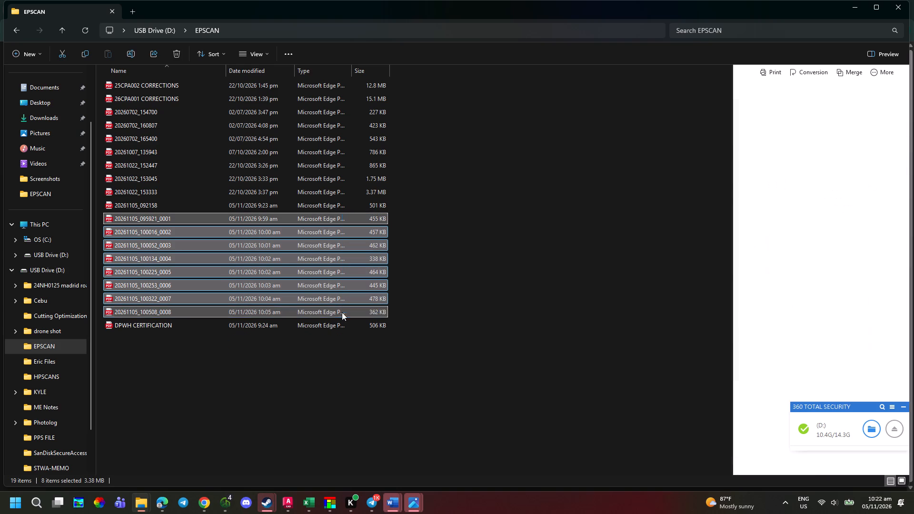
key("ctrl+c")
key("ctrl+c")
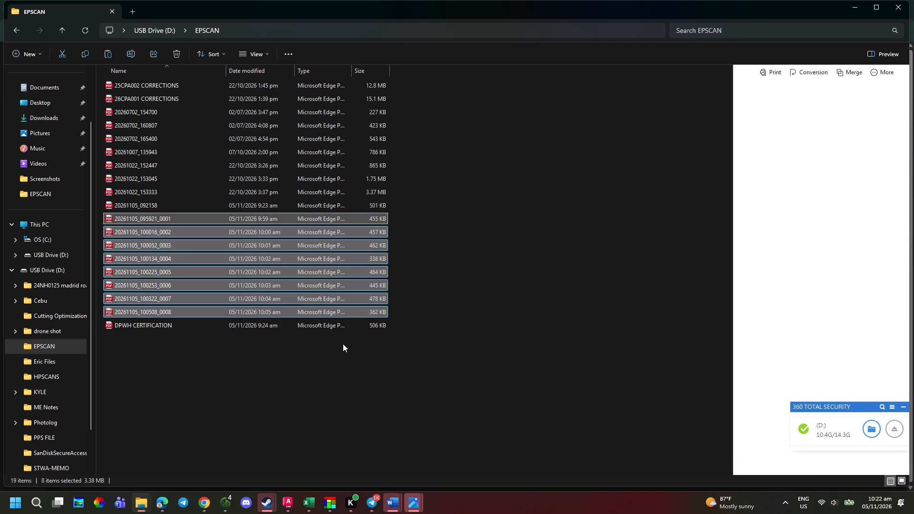
key("ctrl+c")
key("ctrl+c")
key("ctrl+c")
Create a new folder named GEOTAGGED PHOTOS on the desktop.
left_click(913, 513)
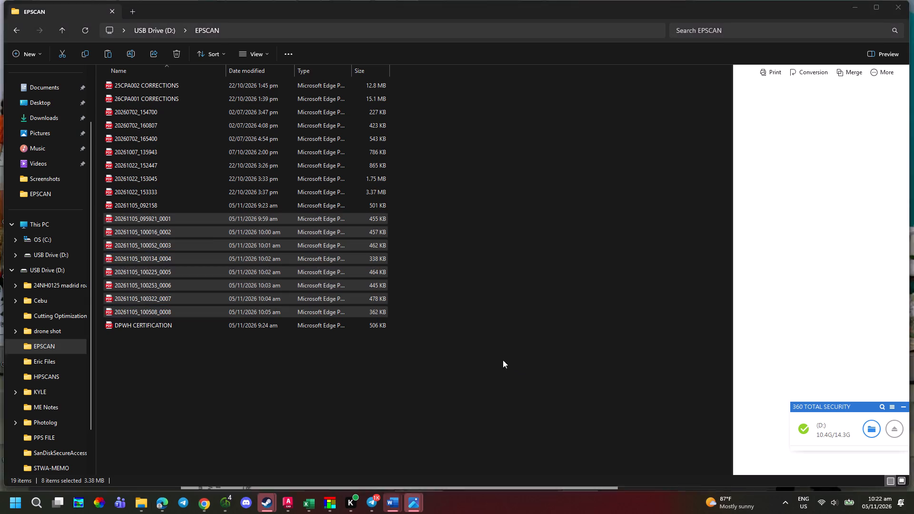
right_click(340, 236)
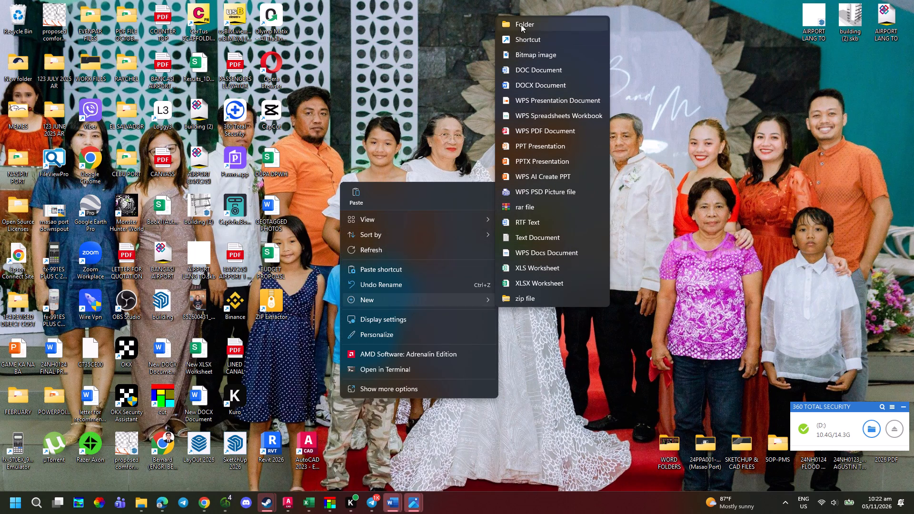
left_click(521, 24)
type("GEOTRA")
key("BackSpace")
key("BackSpace")
type("AGGED PHOTOS")
key("Return")
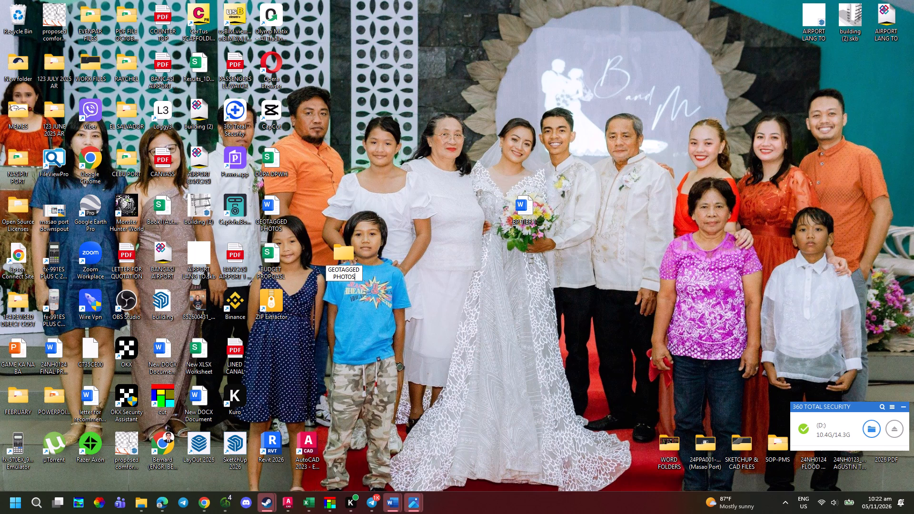
left_click(358, 296)
Paste the eight copied scans into the GEOTAGGED PHOTOS folder.
double_click(351, 270)
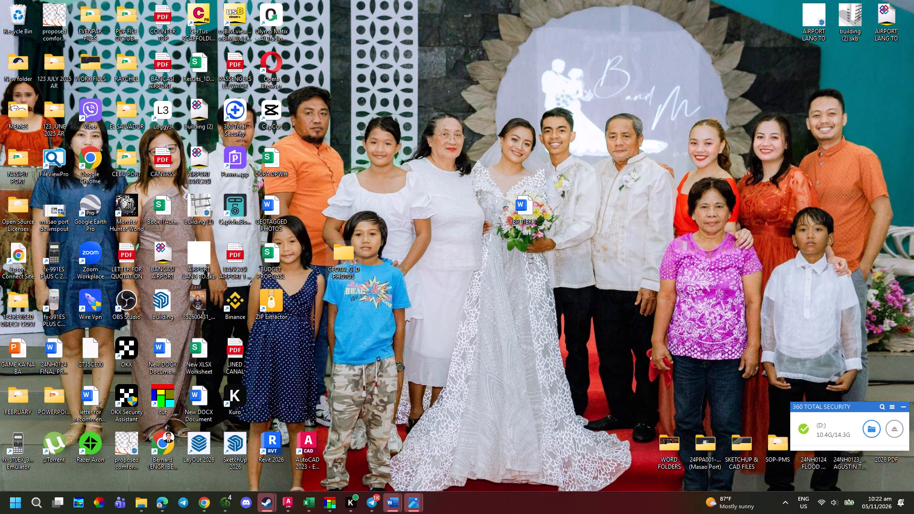
left_click(182, 167)
key("ctrl+v")
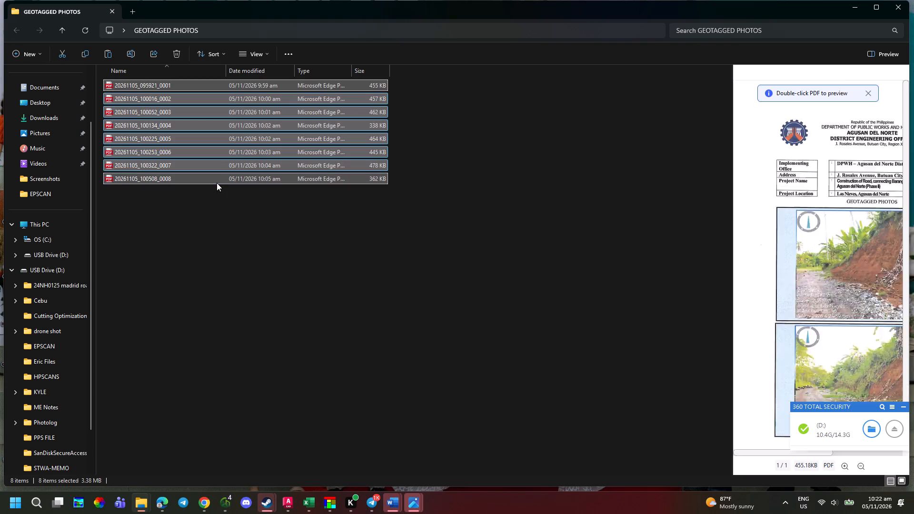
Open scan 20261105_095921_0001 from GEOTAGGED PHOTOS and examine its project details and photos, and return to the folder.
left_click(169, 81)
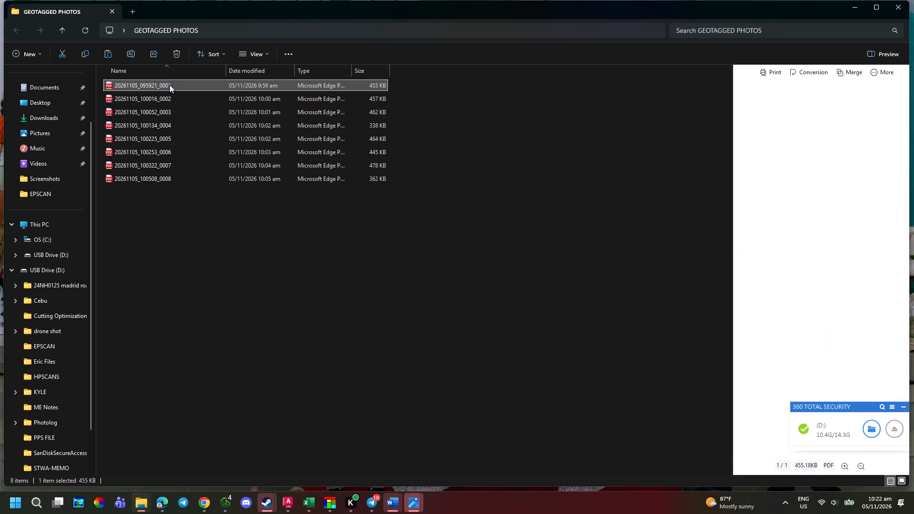
double_click(169, 85)
double_click(169, 85)
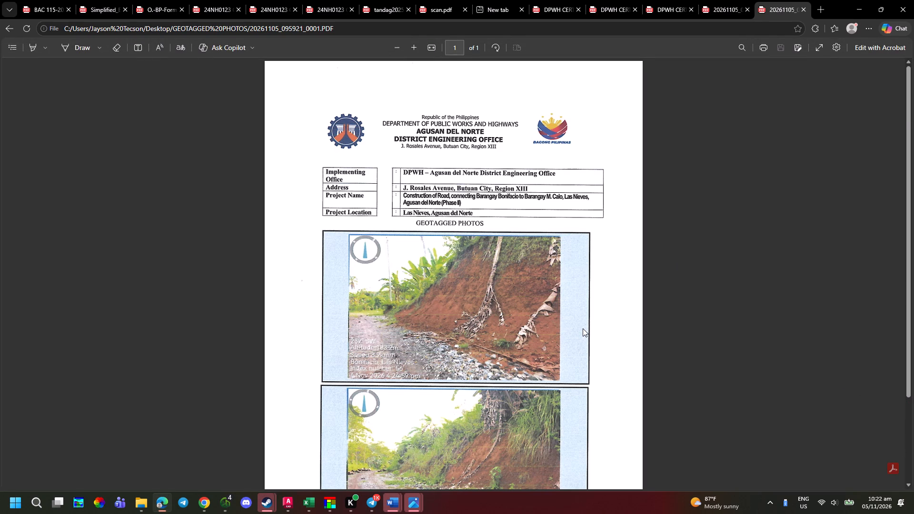
scroll(583, 328, "down", 1)
key("Right")
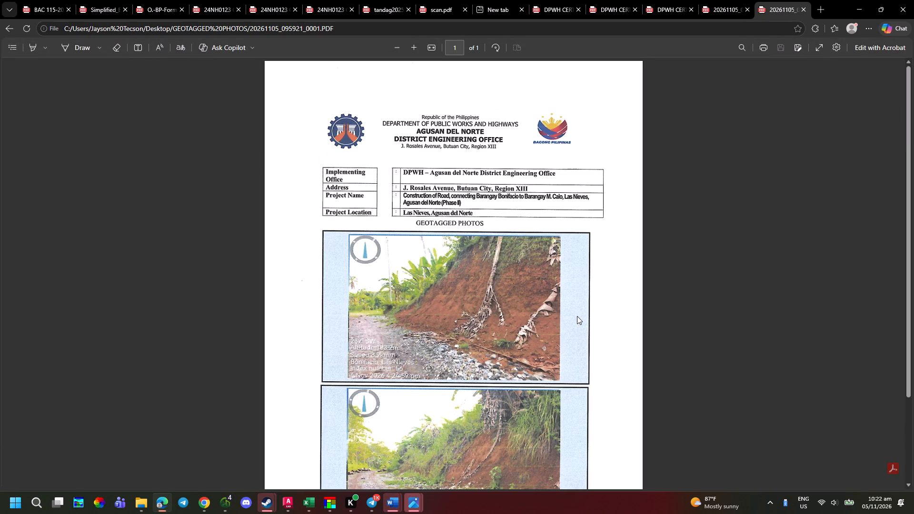
scroll(577, 316, "down", 3)
scroll(575, 317, "up", 5)
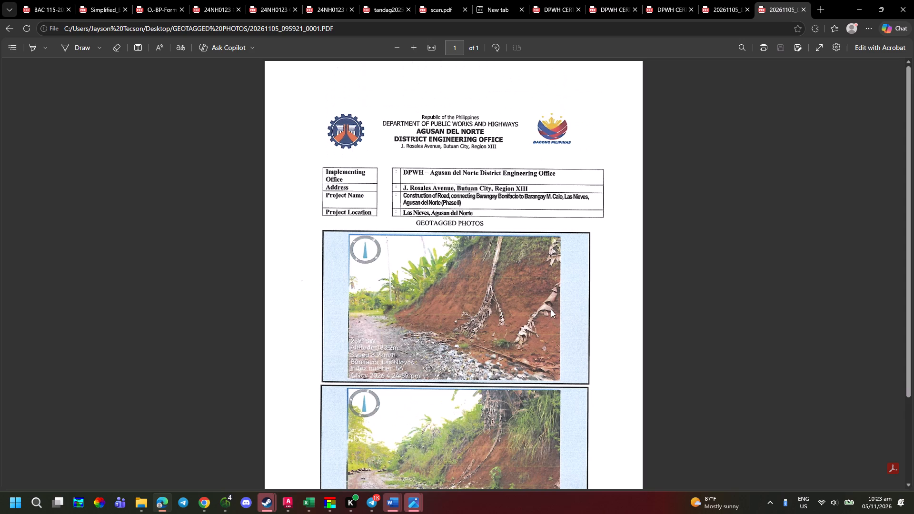
scroll(509, 267, "down", 2)
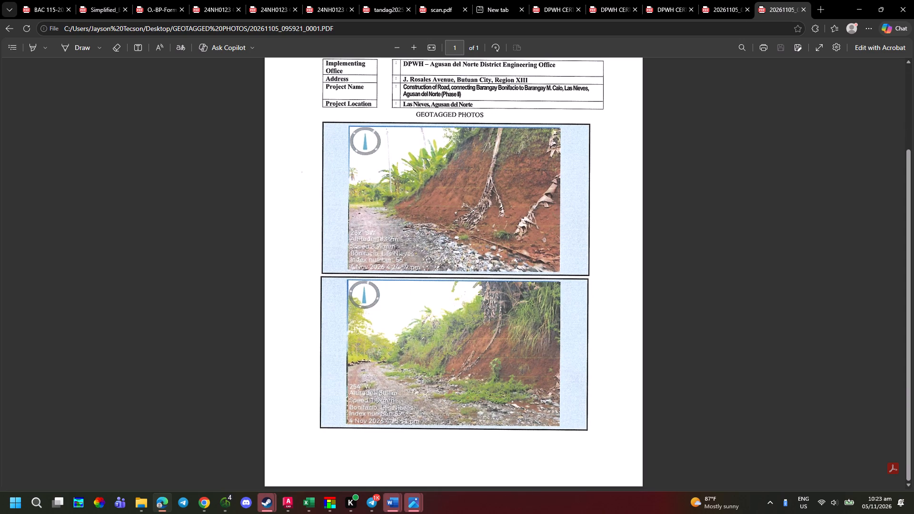
scroll(353, 263, "up", 2)
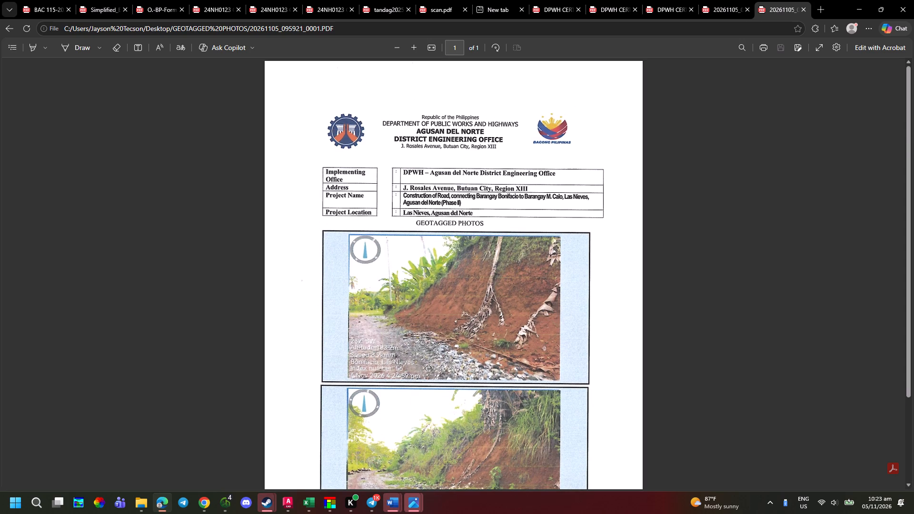
key("Left")
key("Right")
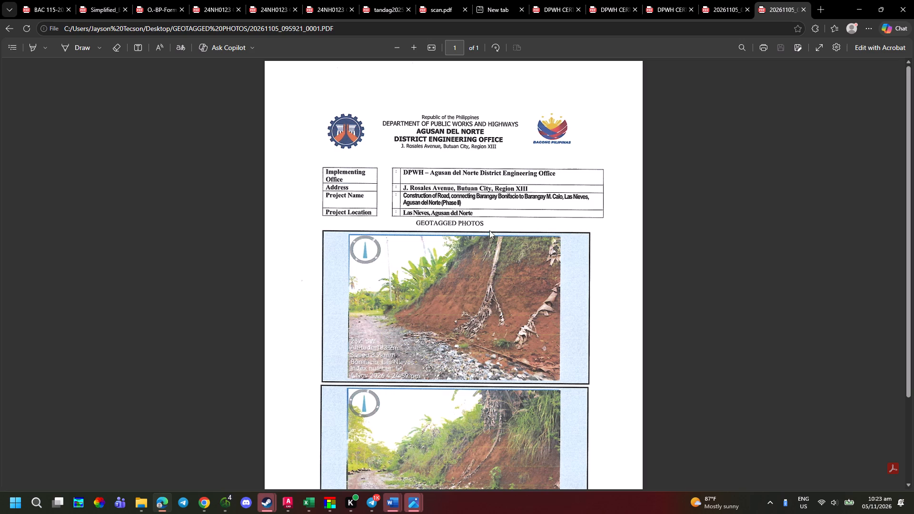
left_click(726, 0)
left_click(778, 0)
key("alt+Tab")
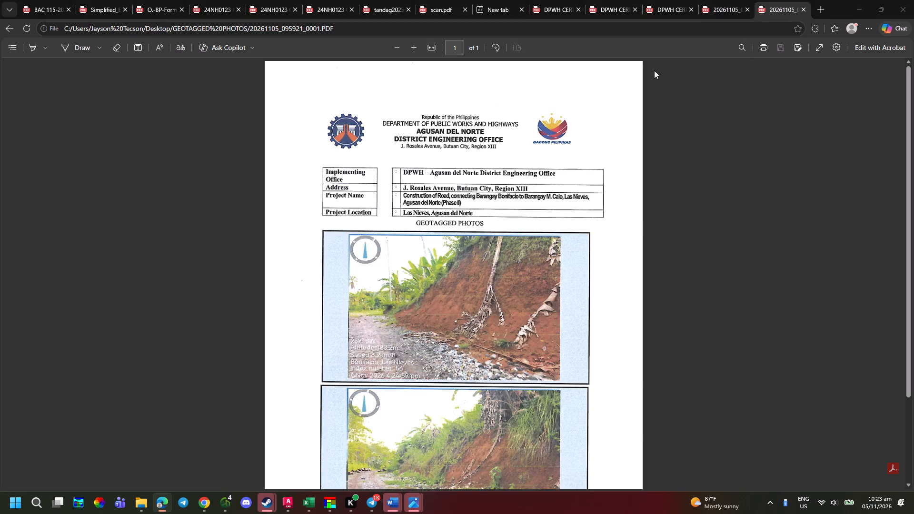
key("alt+Tab")
key("alt+Tab")
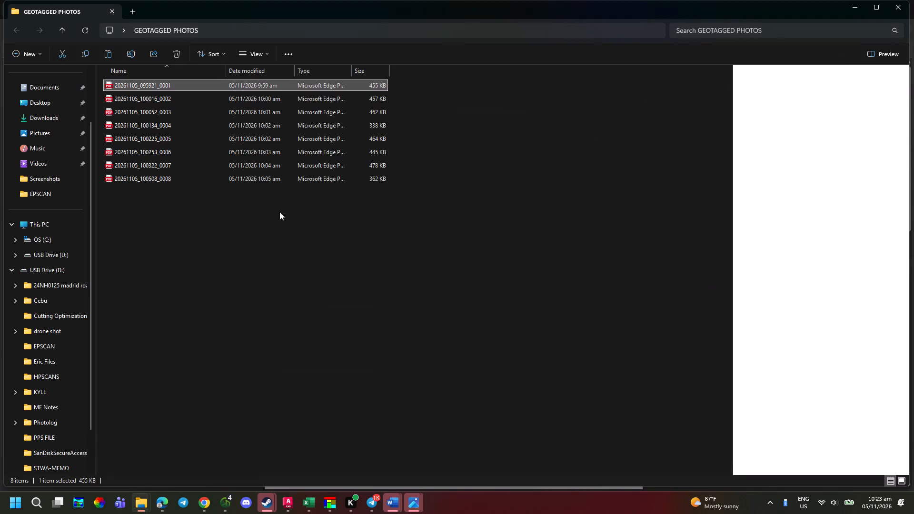
Open scan 20261105_100134_0004 for viewing and return to the GEOTAGGED PHOTOS folder.
left_click(199, 132)
double_click(198, 126)
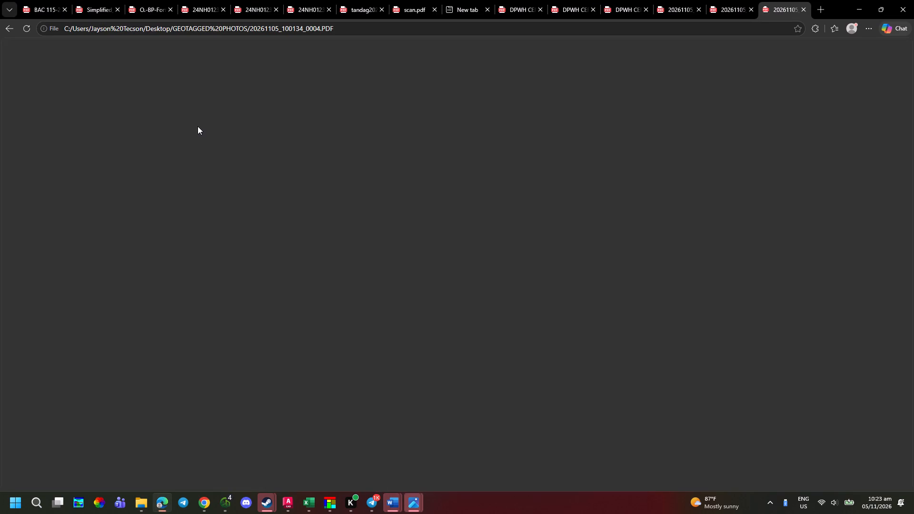
key("alt+Tab")
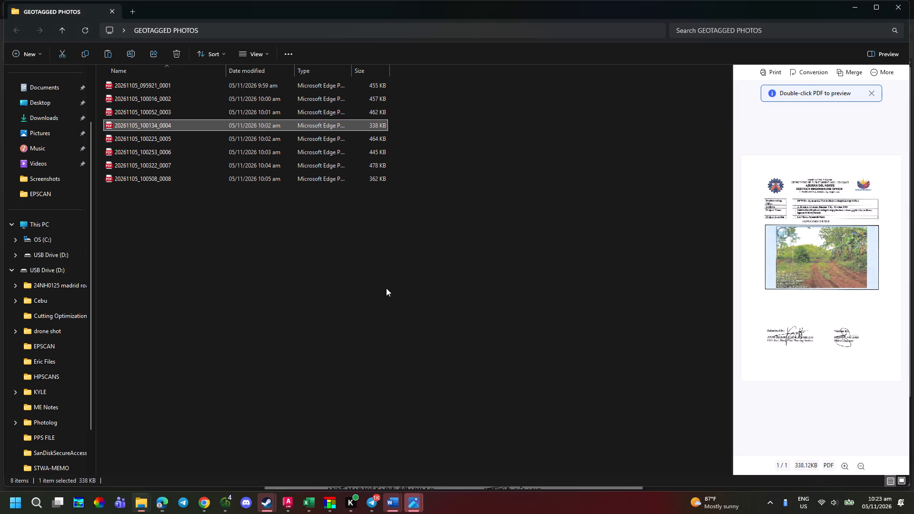
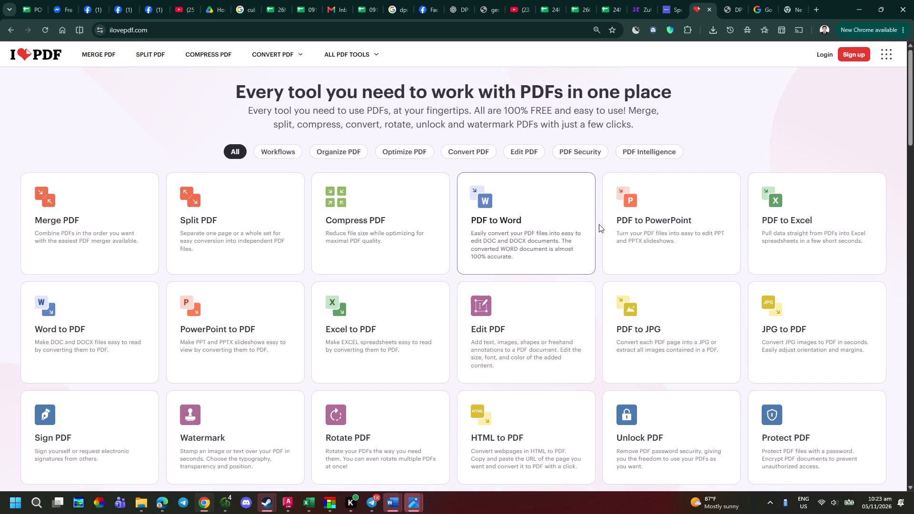
Merge the first four scans (0001 to 0004) from the desktop GEOTAGGED PHOTOS folder into one PDF and download it.
left_click(97, 232)
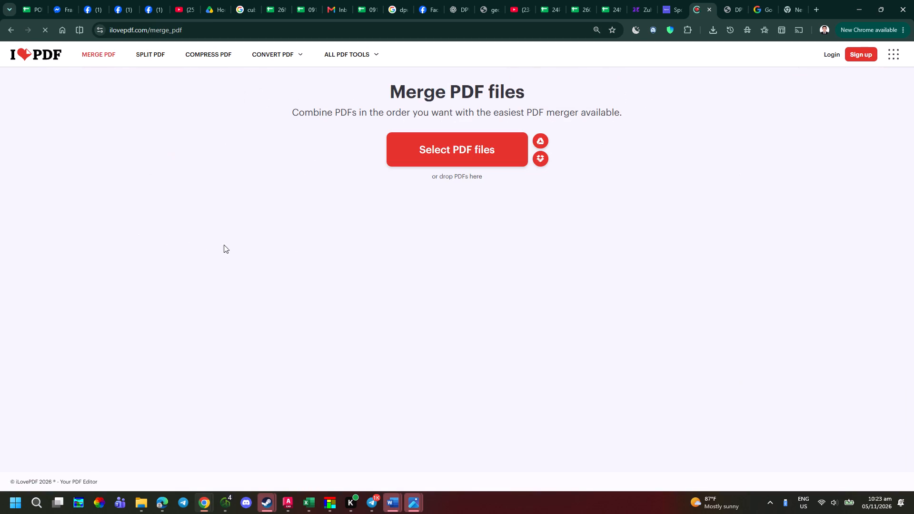
left_click(449, 163)
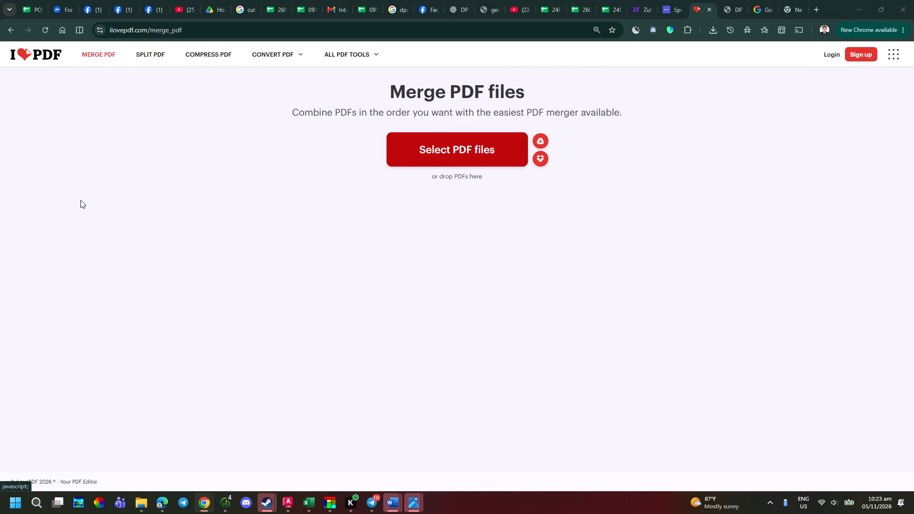
left_click(136, 223)
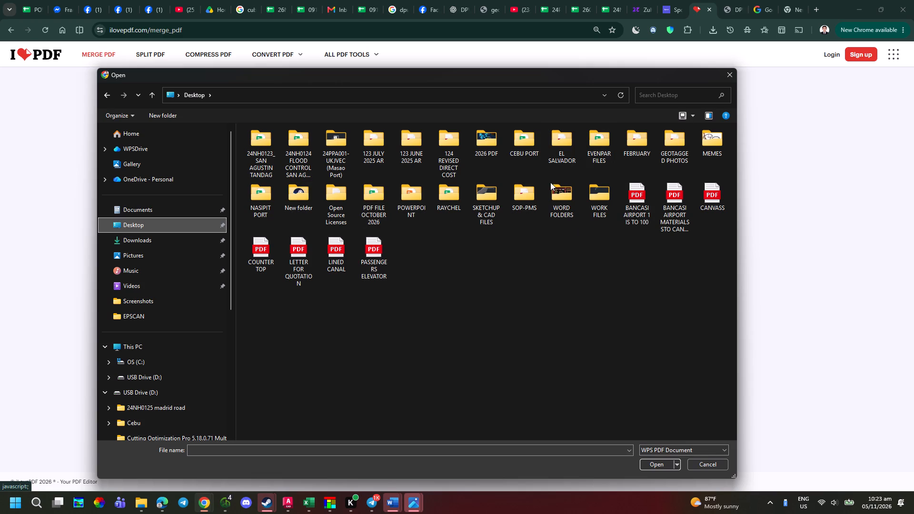
double_click(675, 149)
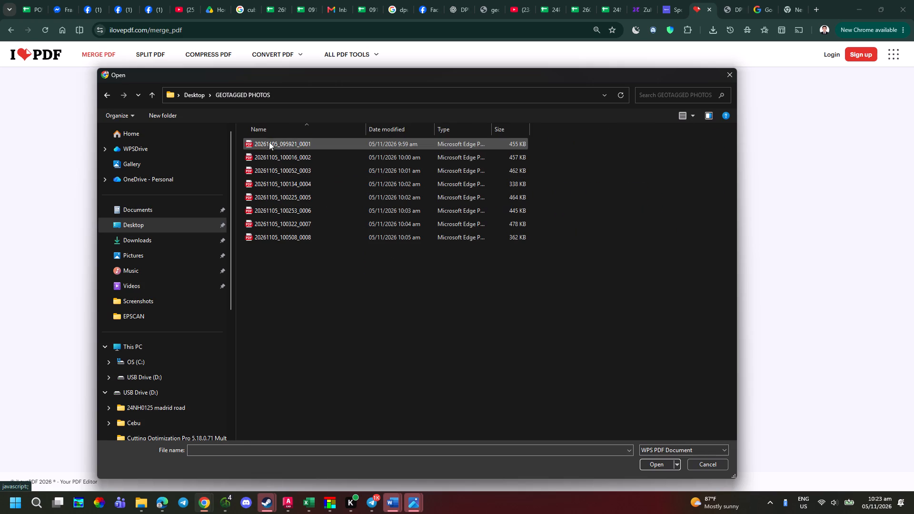
left_click(269, 142)
left_click(290, 157, "ctrl")
left_click(301, 169, "ctrl")
left_click(310, 182, "ctrl")
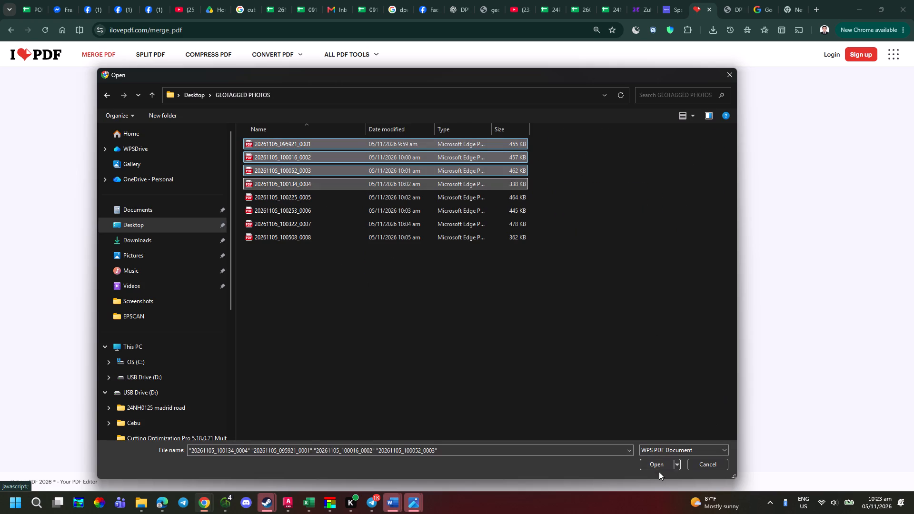
left_click(652, 463)
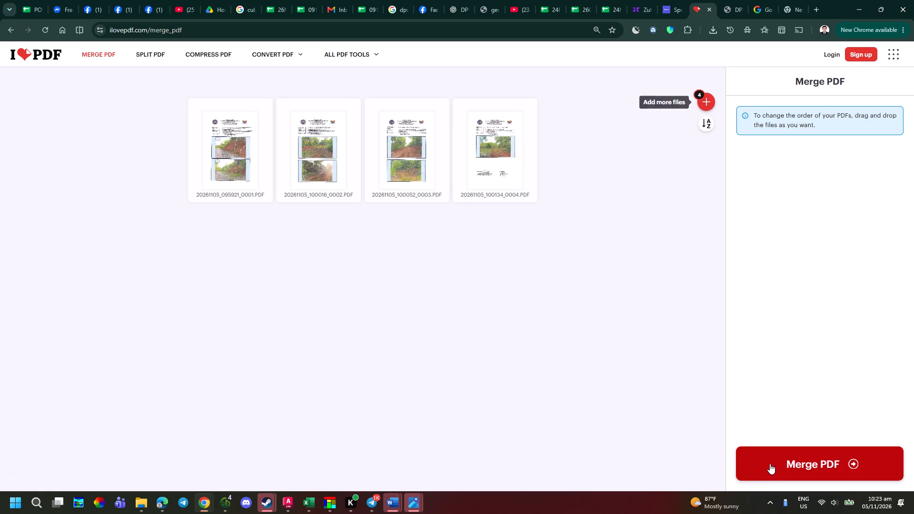
left_click(802, 446)
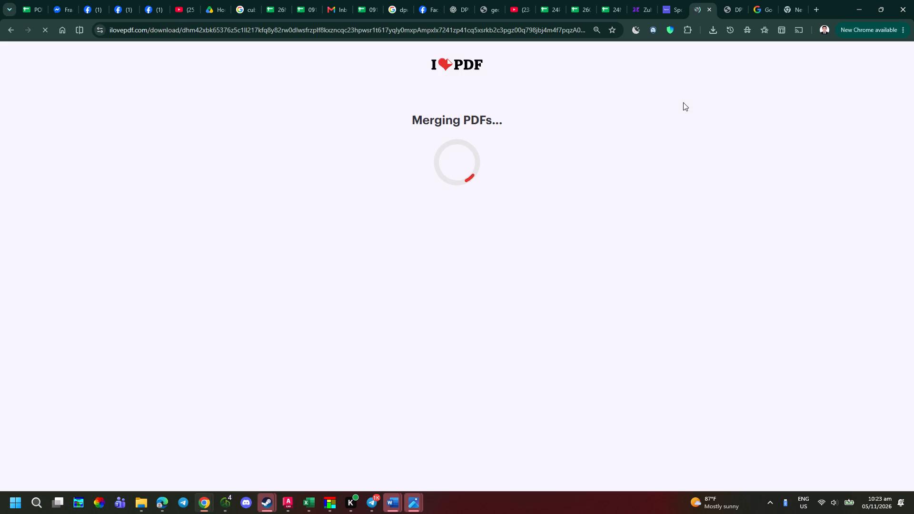
left_click(488, 128)
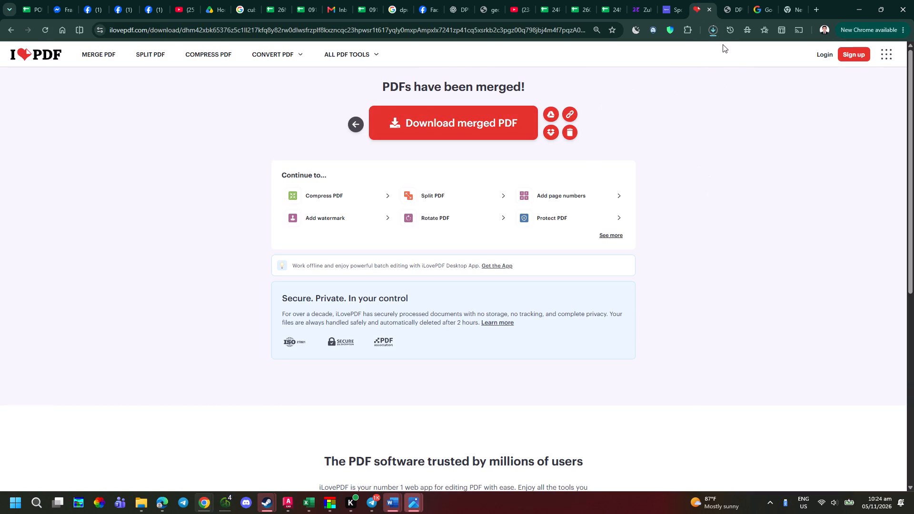
Merge the last four scans (0005 to 0008) from the GEOTAGGED PHOTOS folder into a second PDF and download it.
left_click(350, 120)
left_click(402, 152)
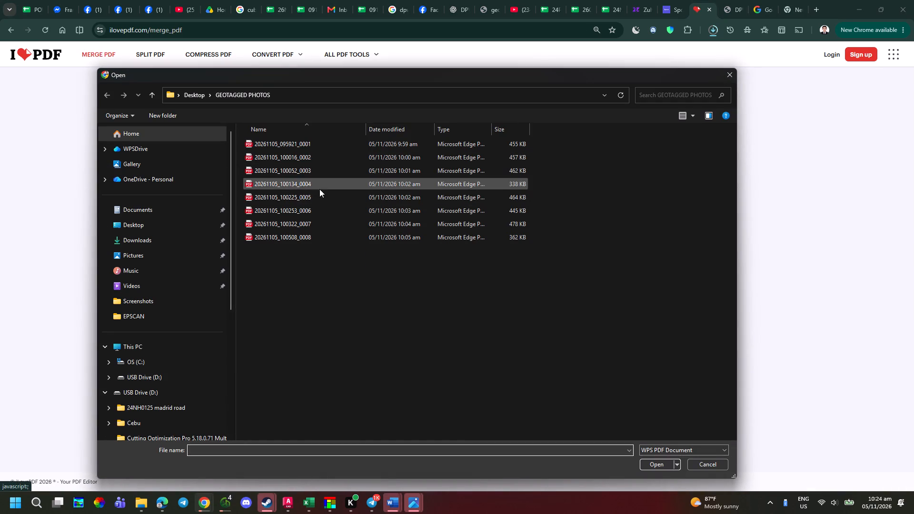
left_click(328, 195)
left_click_drag(606, 272, 518, 226)
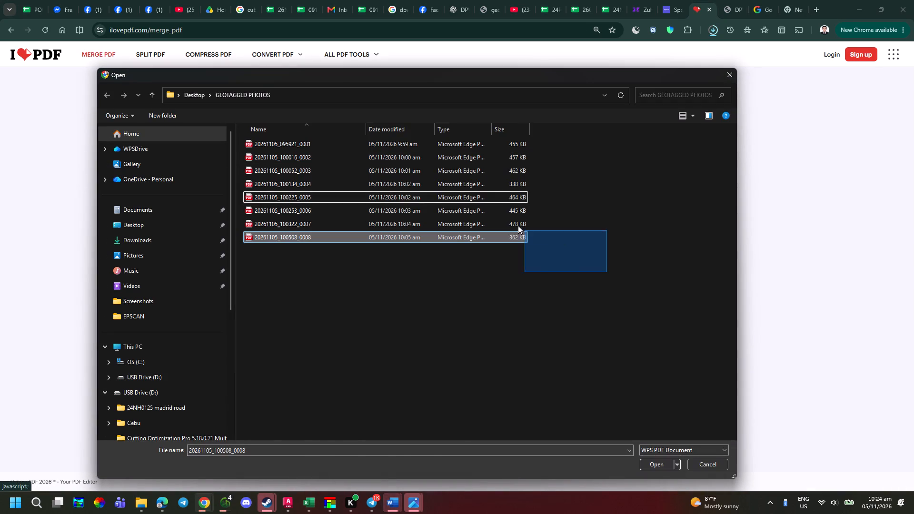
left_click_drag(518, 226, 478, 198)
left_click(652, 470)
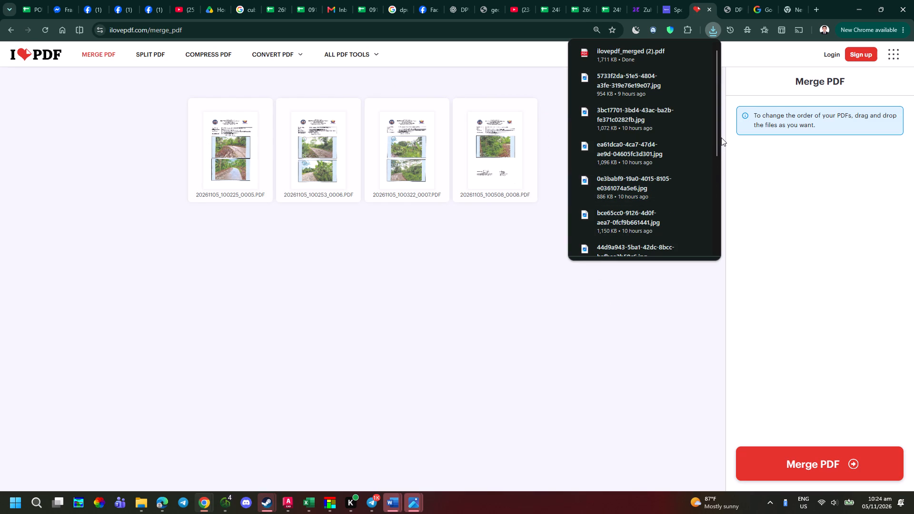
left_click(813, 457)
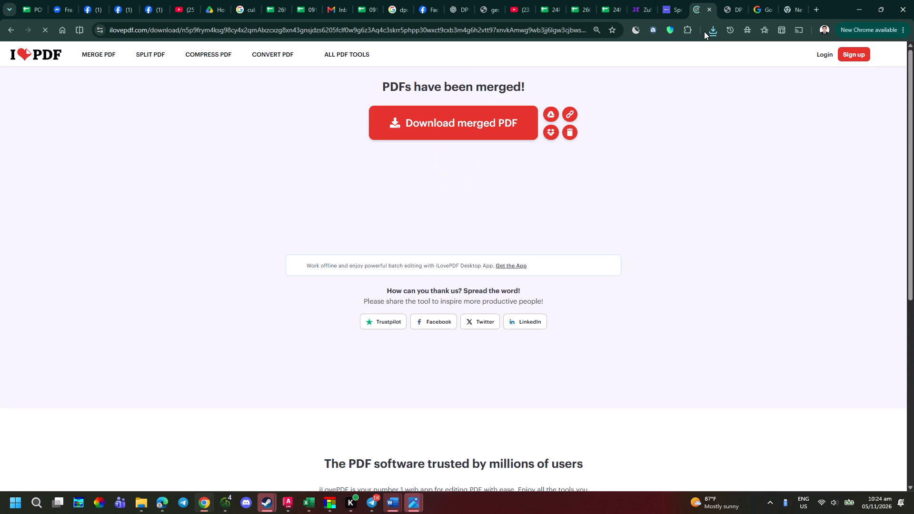
left_click(506, 110)
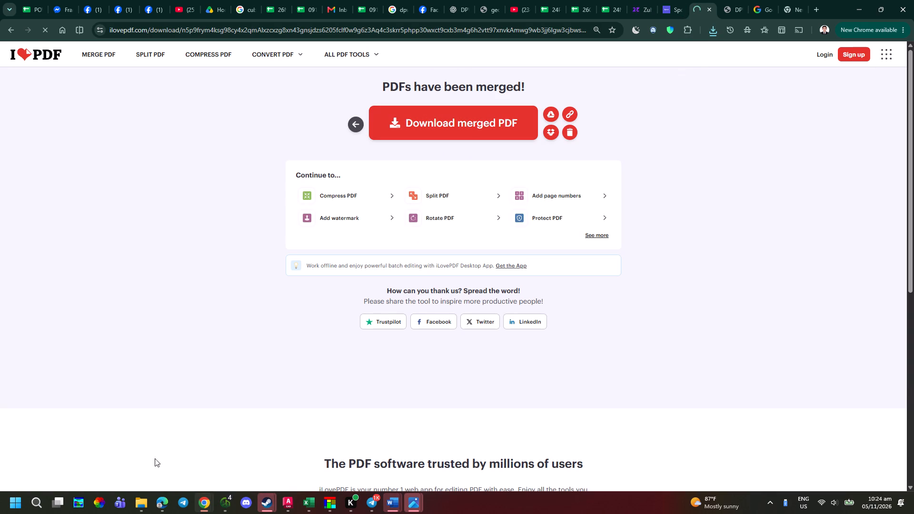
Rename the downloaded ilovepdf_merged (2) file in the Downloads folder as BONIFACIO - GEOTAGGED PHOTOS.
left_click(715, 32)
left_click(679, 106)
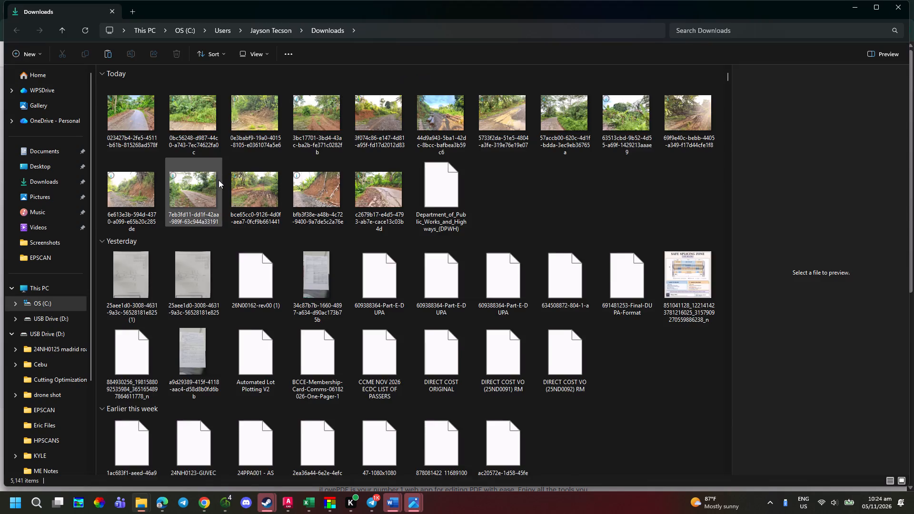
left_click(202, 137)
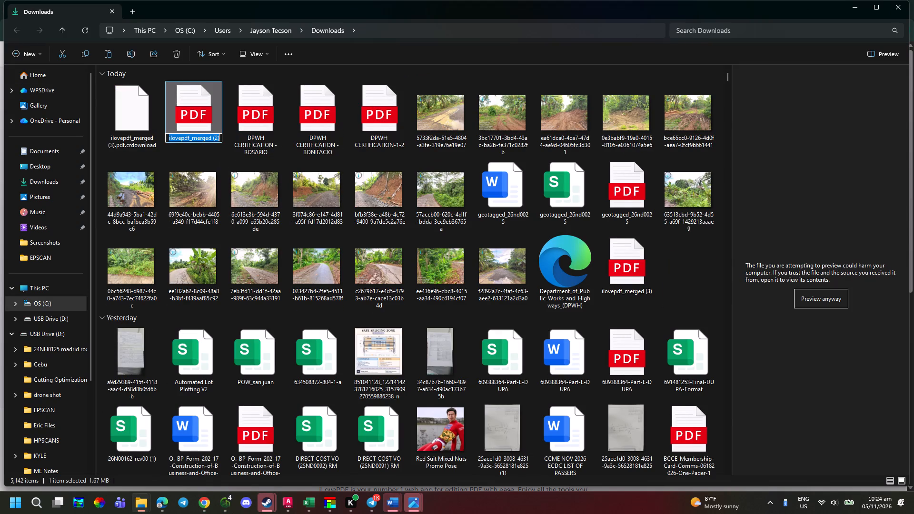
type("GEOTAGGED")
key("space")
type("PHOR")
key("BackSpace")
type("TOS")
key("space")
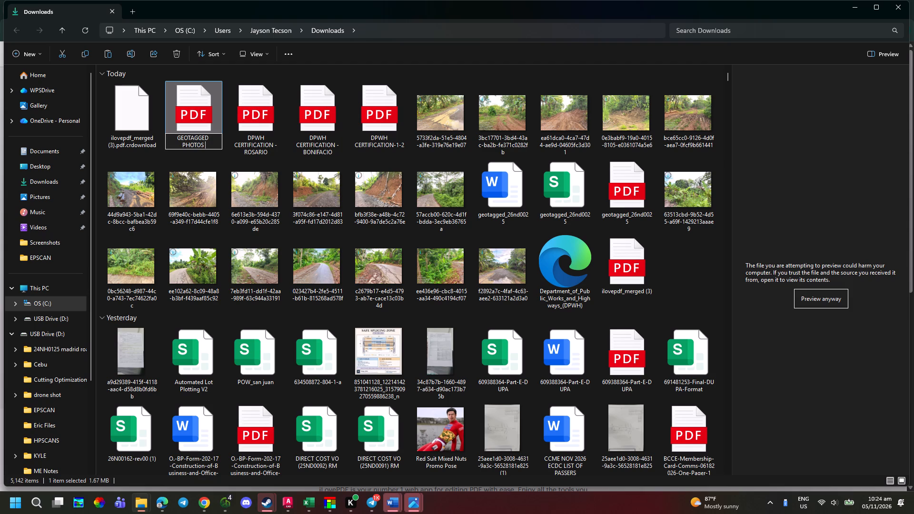
key("BackSpace")
key("Up")
key("Left")
key("Left")
key("Left")
key("Left")
key("Left")
key("Left")
key("Left")
key("Left")
key("Left")
key("Left")
key("Left")
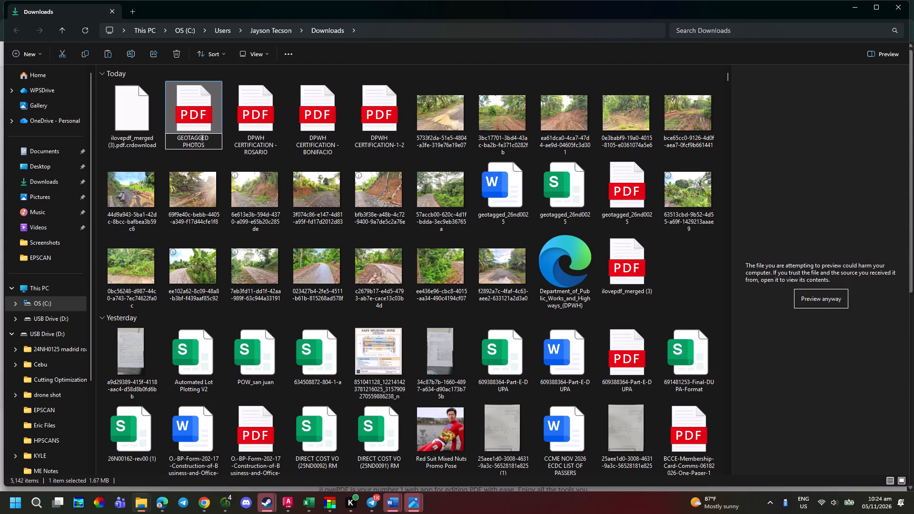
type("BONIFACIO -")
key("space")
key("Return")
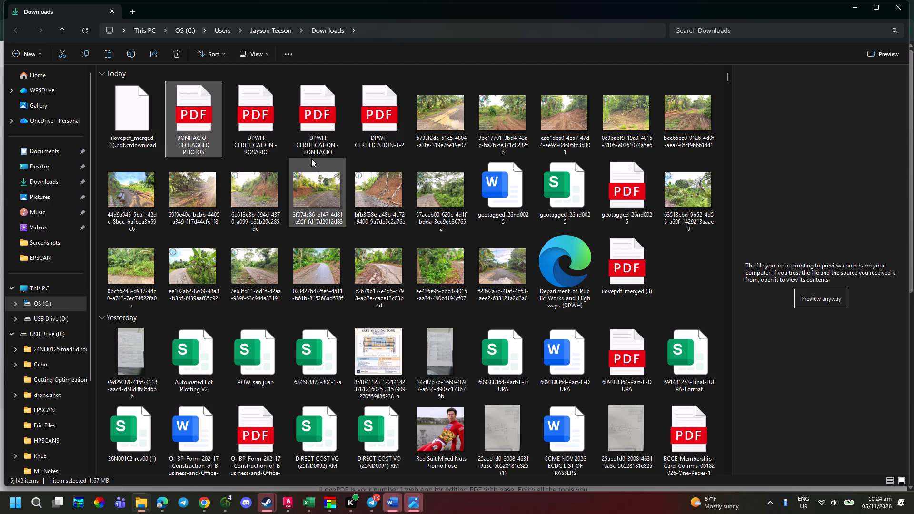
Refresh the Downloads folder and open the file name of ilovepdf_merged (3) for editing.
scroll(109, 158, "up", 2)
left_click(103, 146)
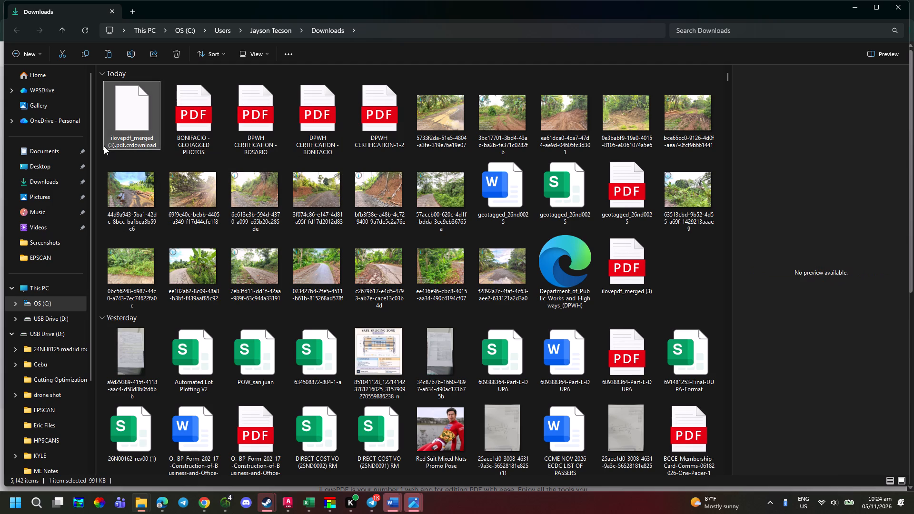
left_click(85, 30)
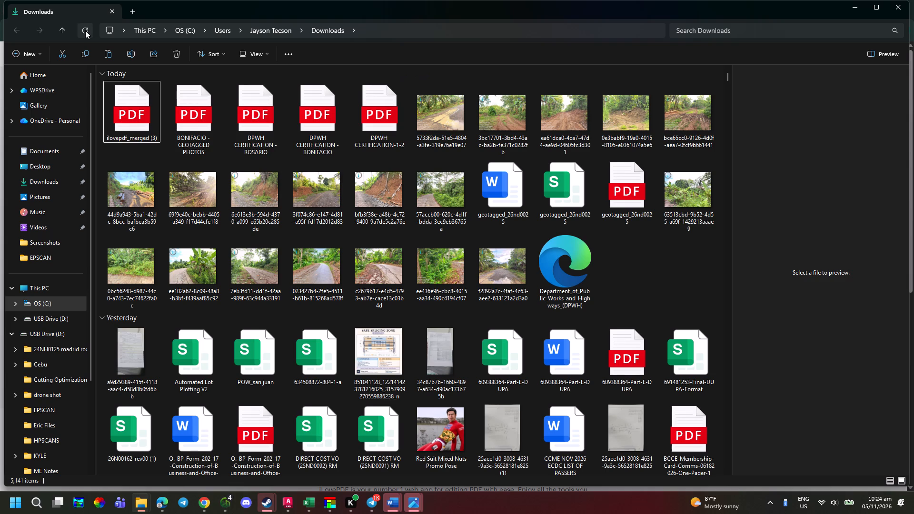
left_click(141, 139)
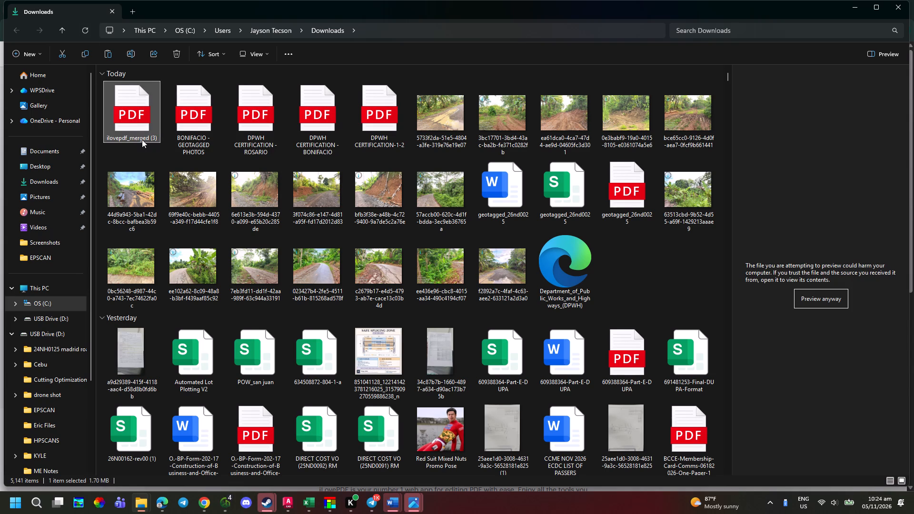
left_click(142, 139)
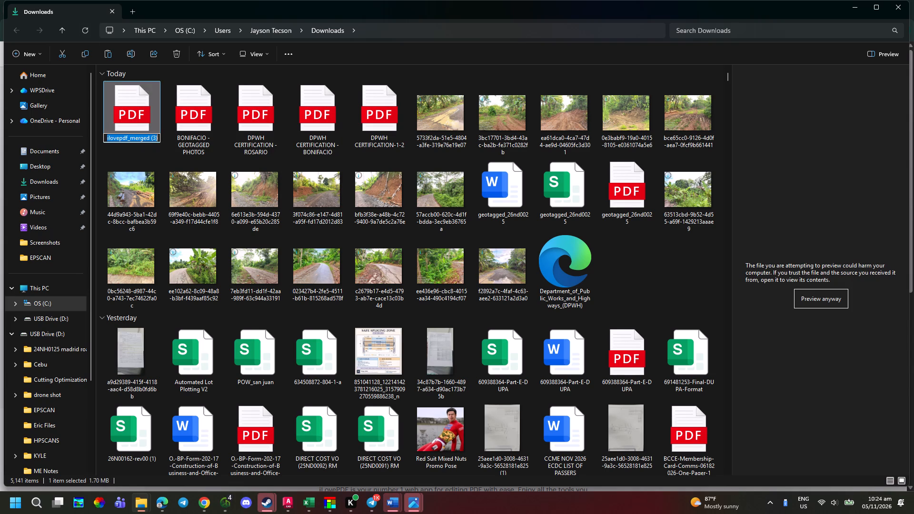
Rename the ilovepdf_merged (3) file in the Downloads folder as ROSARIO - GEOTAGGED PHOTOS.
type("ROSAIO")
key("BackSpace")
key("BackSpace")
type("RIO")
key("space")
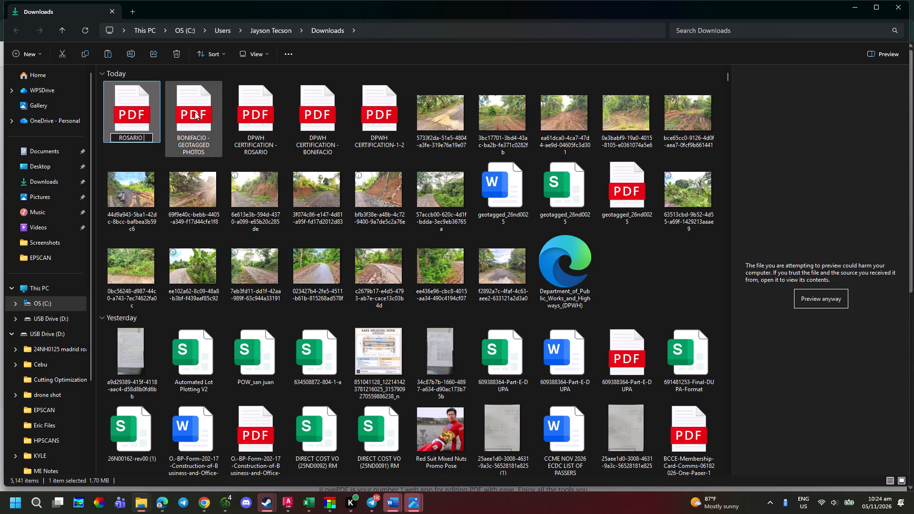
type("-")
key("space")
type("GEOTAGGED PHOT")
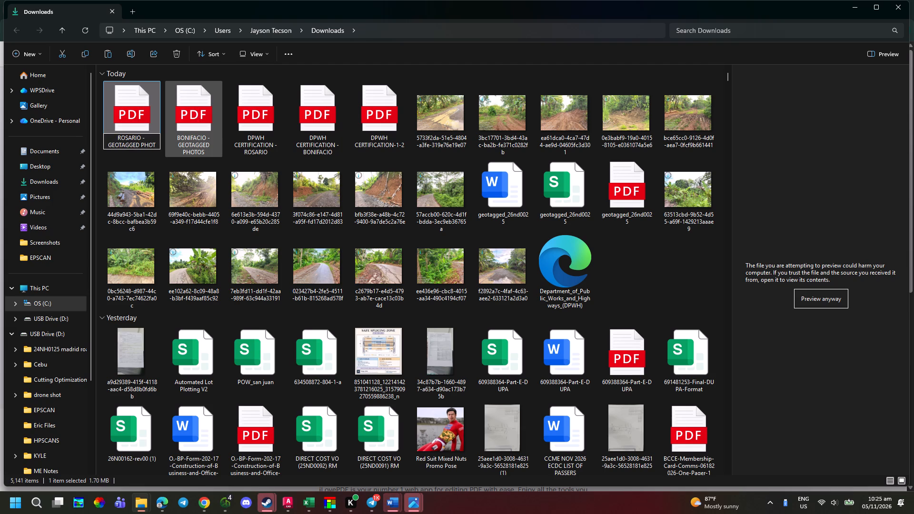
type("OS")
left_click(206, 189)
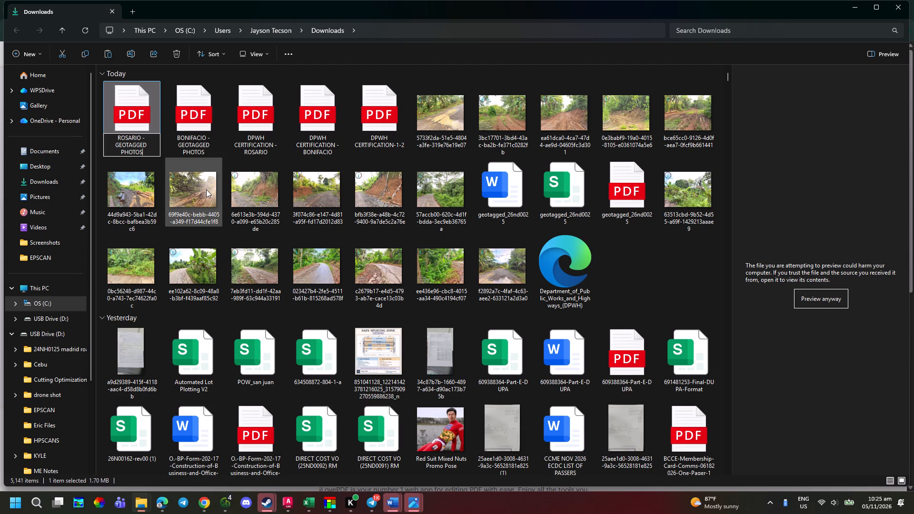
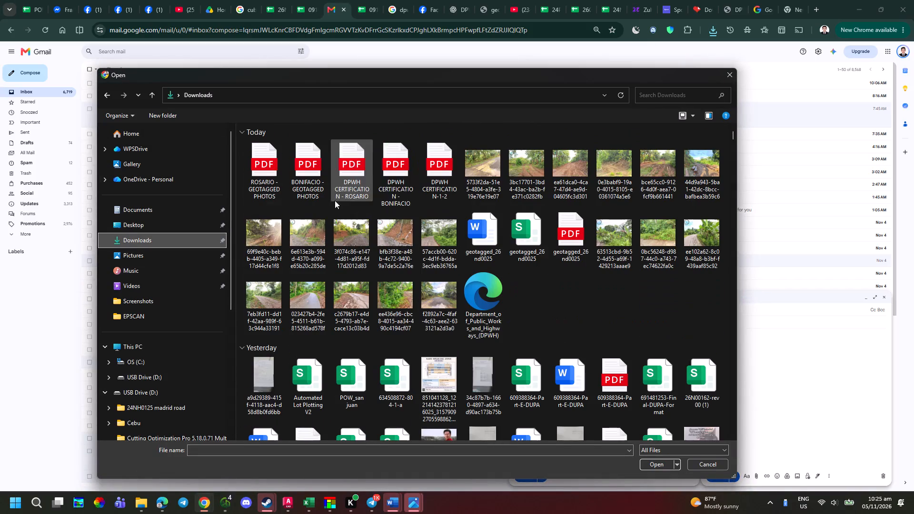
Attach the BONIFACIO - GEOTAGGED PHOTOS and ROSARIO - GEOTAGGED PHOTOS PDFs from the Downloads folder to the email draft.
left_click(350, 190)
left_click(305, 184)
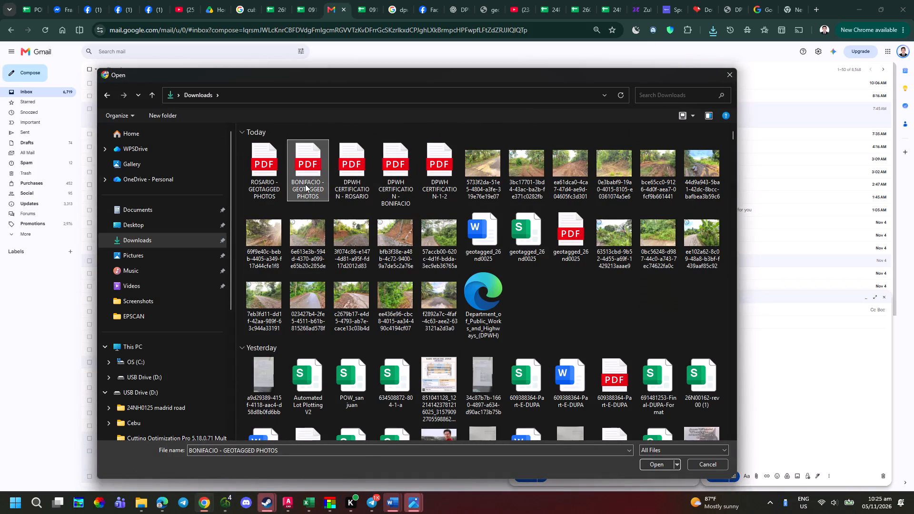
left_click(266, 177, "ctrl")
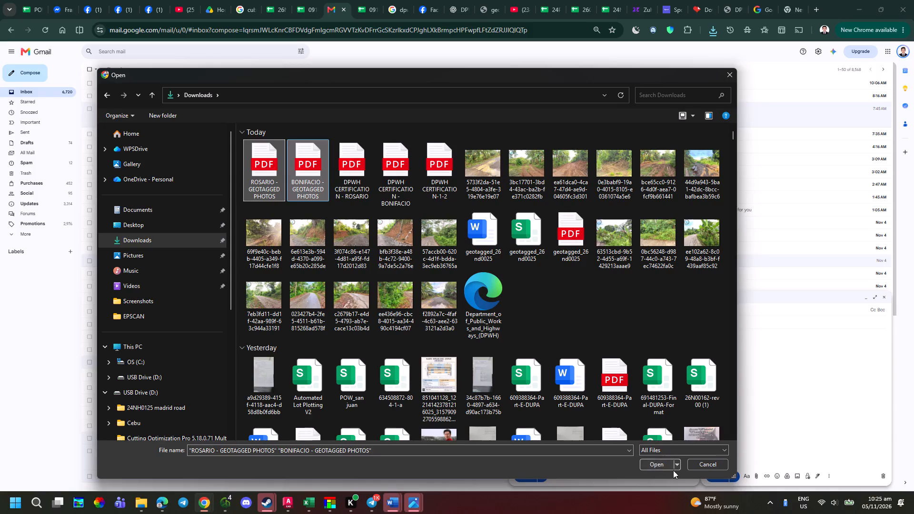
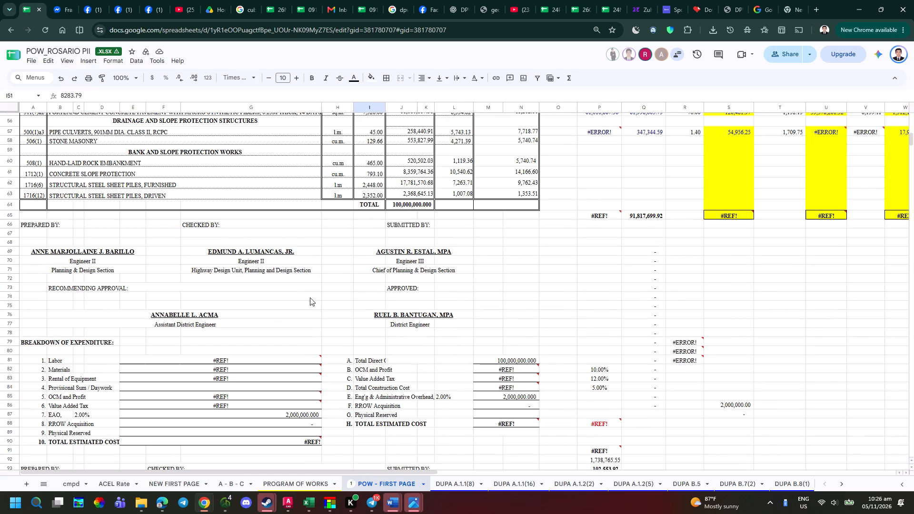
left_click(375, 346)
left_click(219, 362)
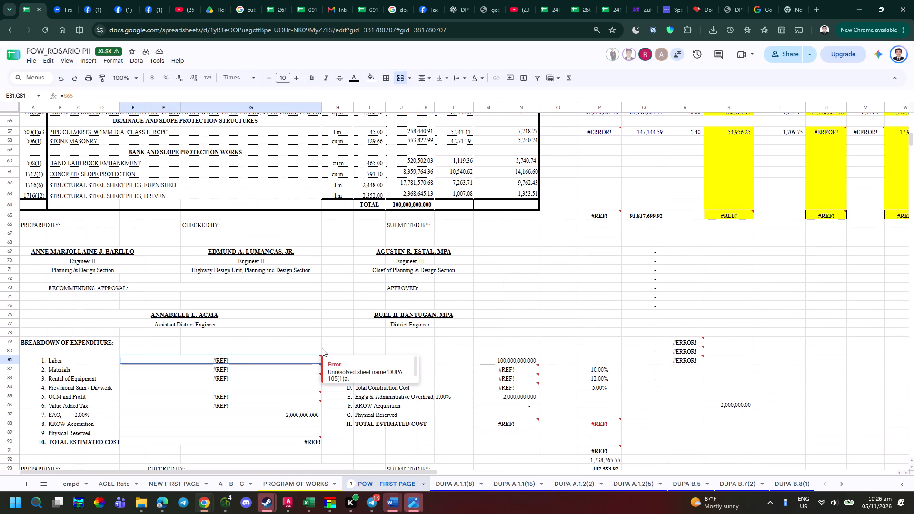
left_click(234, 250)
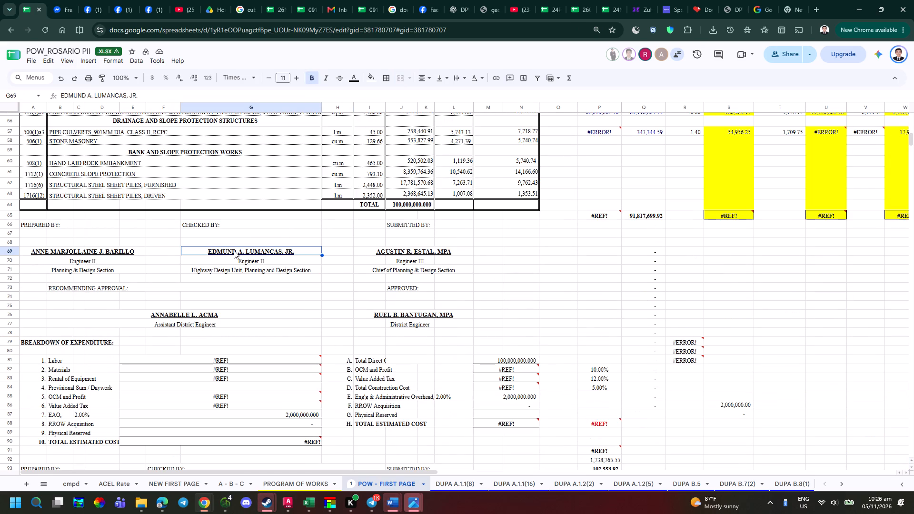
Examine the checker's signature block on the POW - FIRST PAGE and DUPA A.1.1(8) sheets.
double_click(234, 250)
key("Escape")
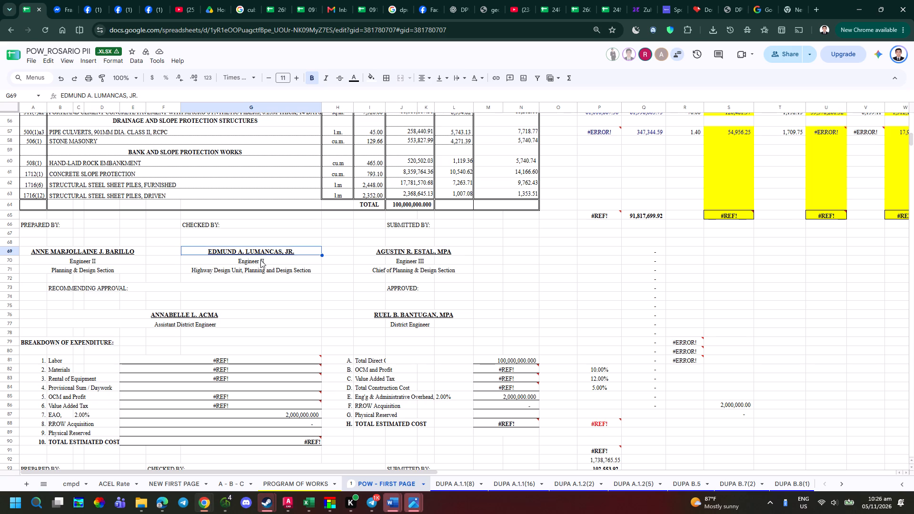
scroll(333, 296, "up", 6)
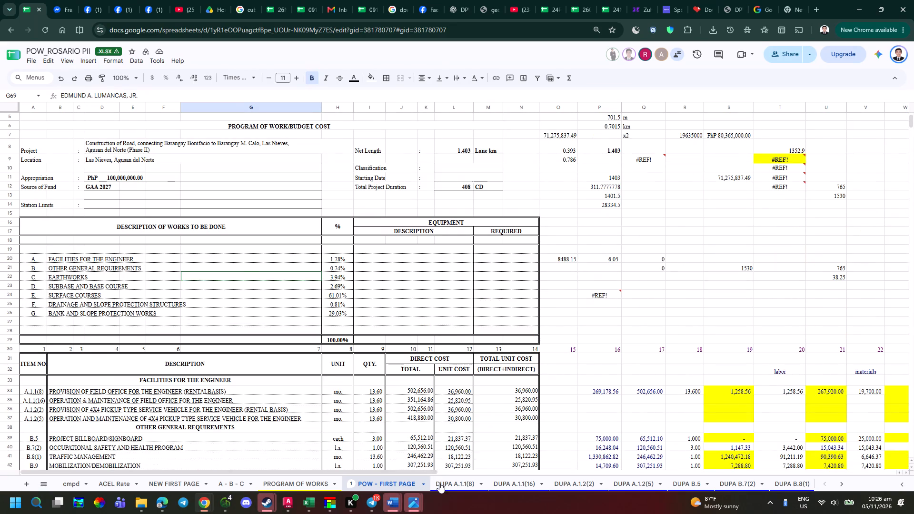
left_click(440, 483)
scroll(488, 399, "up", 1)
left_click(289, 444)
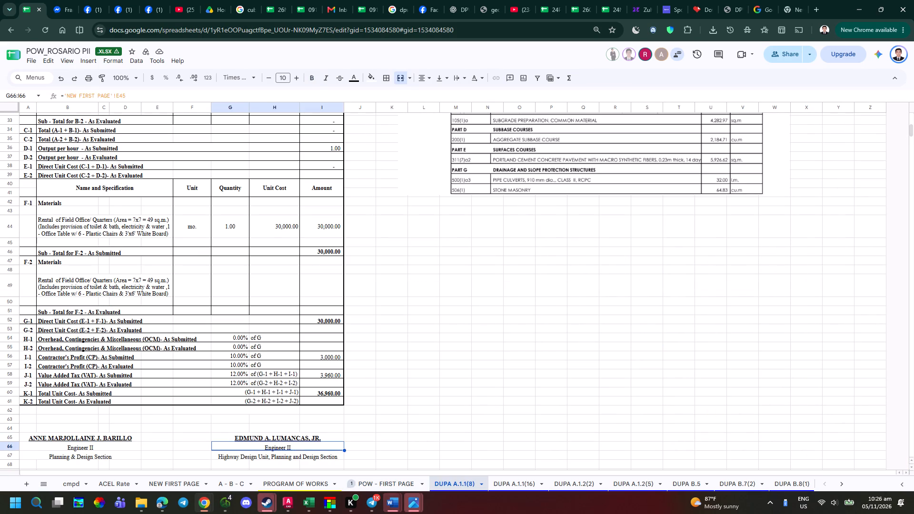
left_click(291, 440)
scroll(440, 364, "up", 1)
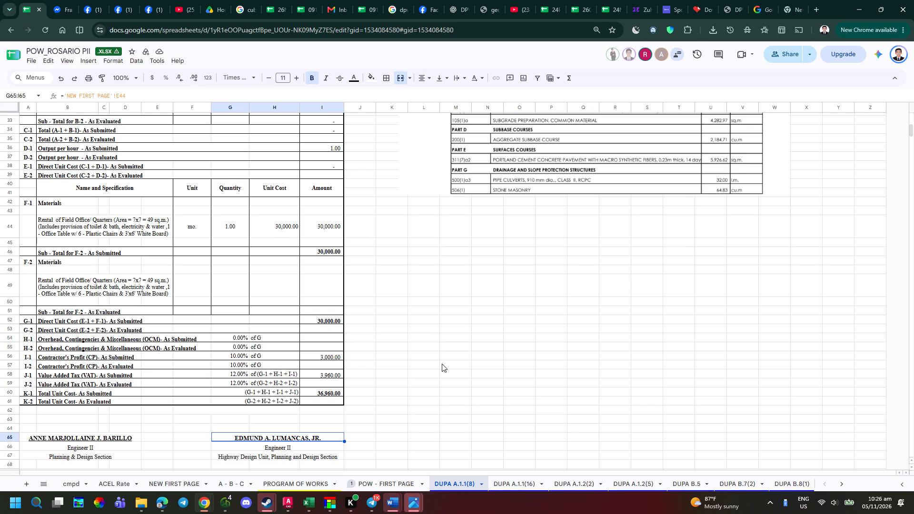
scroll(442, 364, "up", 3)
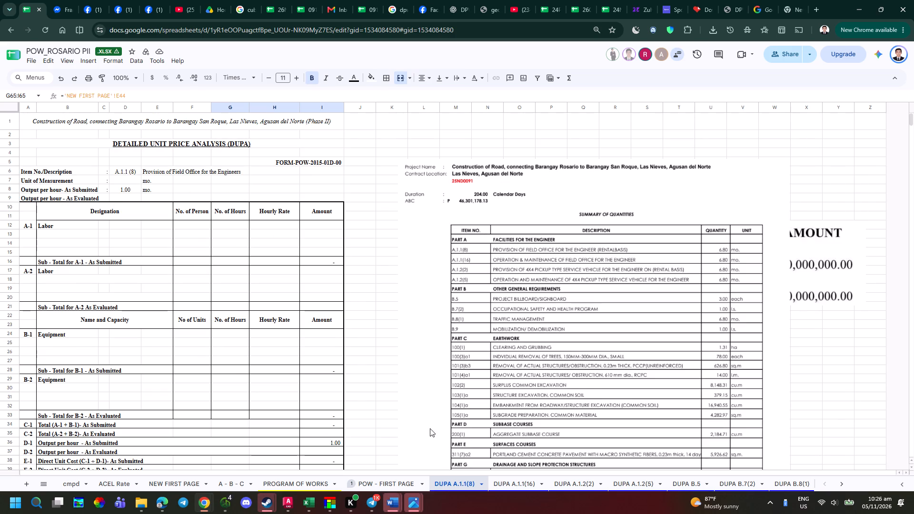
Move the summary of quantities image on the DUPA A.1.1(8) sheet farther away from the DUPA form.
left_click(529, 325)
left_click_drag(495, 314, 627, 300)
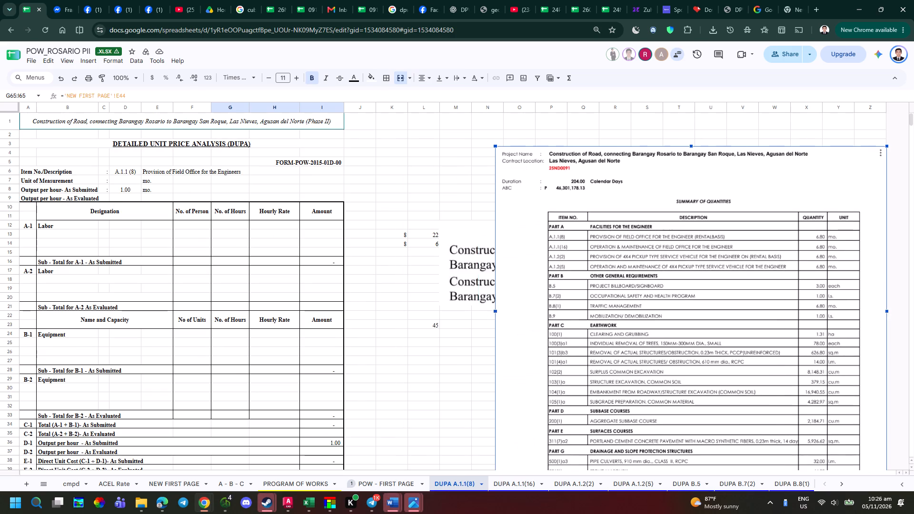
left_click_drag(627, 300, 660, 302)
left_click_drag(394, 233, 618, 360)
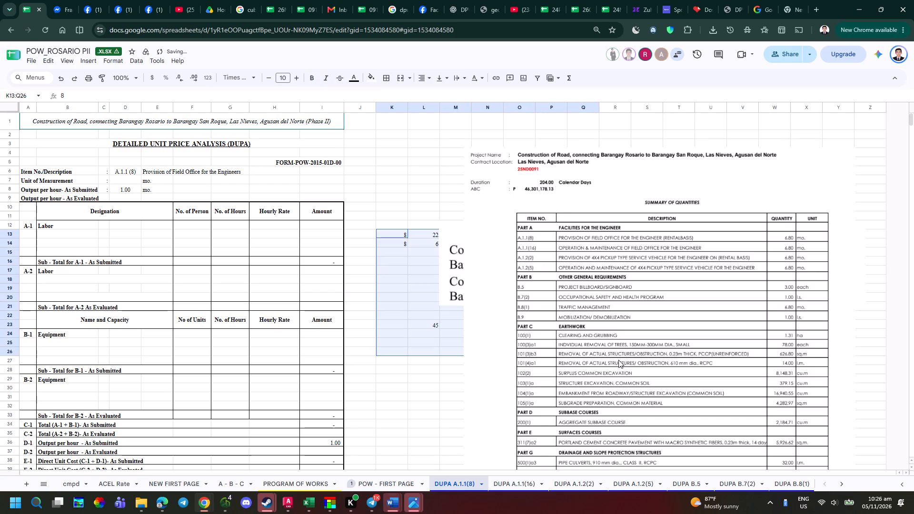
left_click_drag(618, 360, 715, 358)
left_click(405, 405)
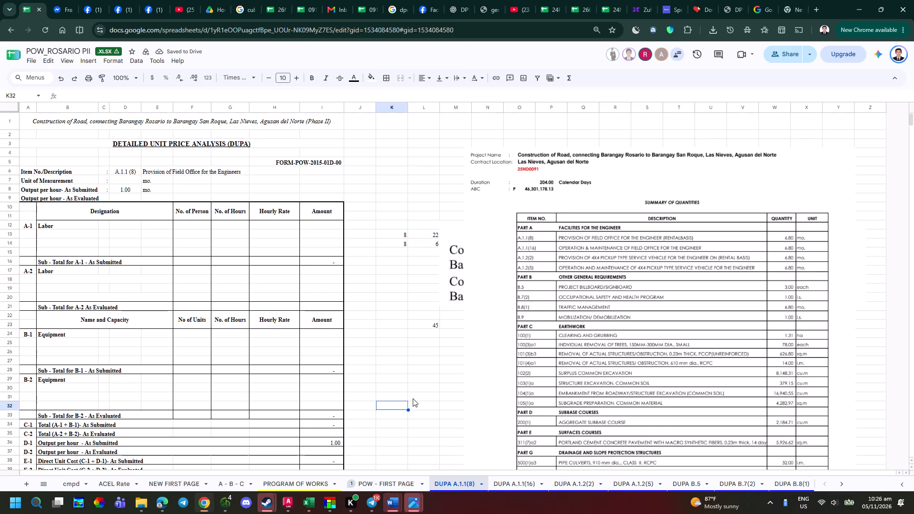
Trace the source of the preparer's section line from the DUPA A.1.1(8) sheet through the NEW FIRST PAGE sheet.
scroll(413, 398, "down", 6)
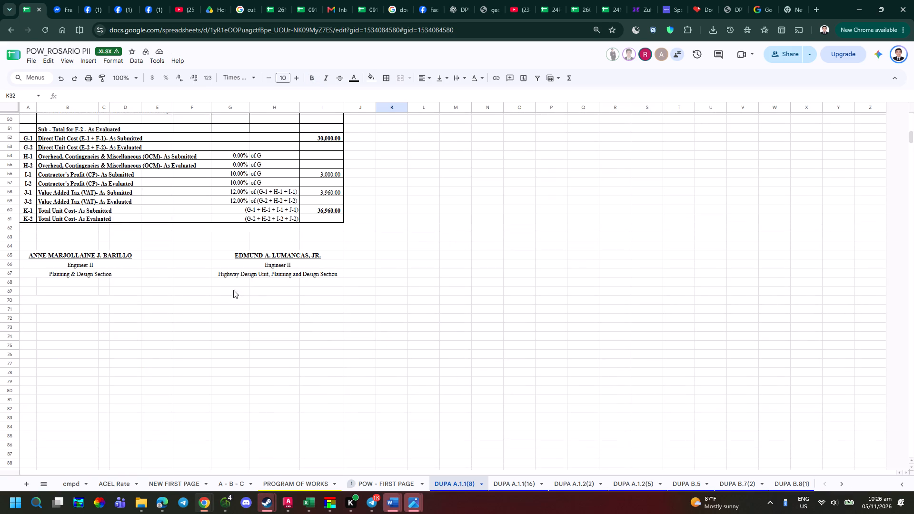
triple_click(99, 275)
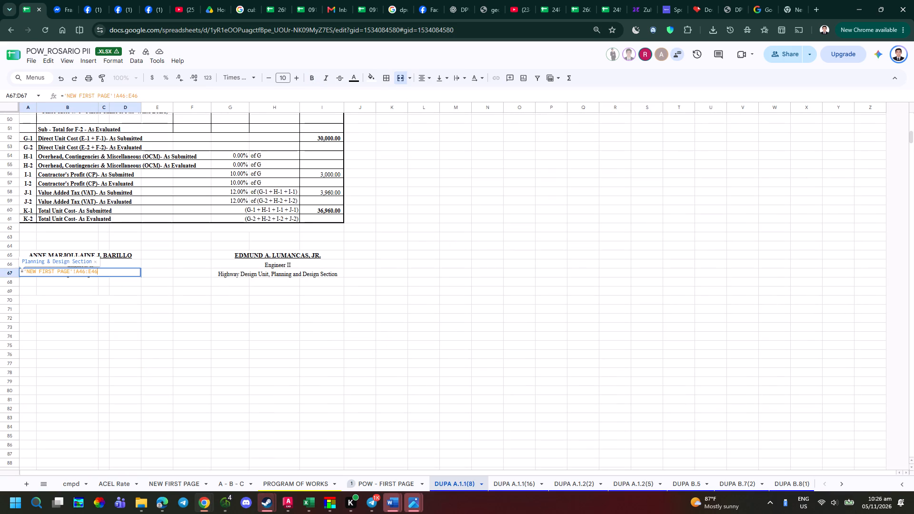
key("Escape")
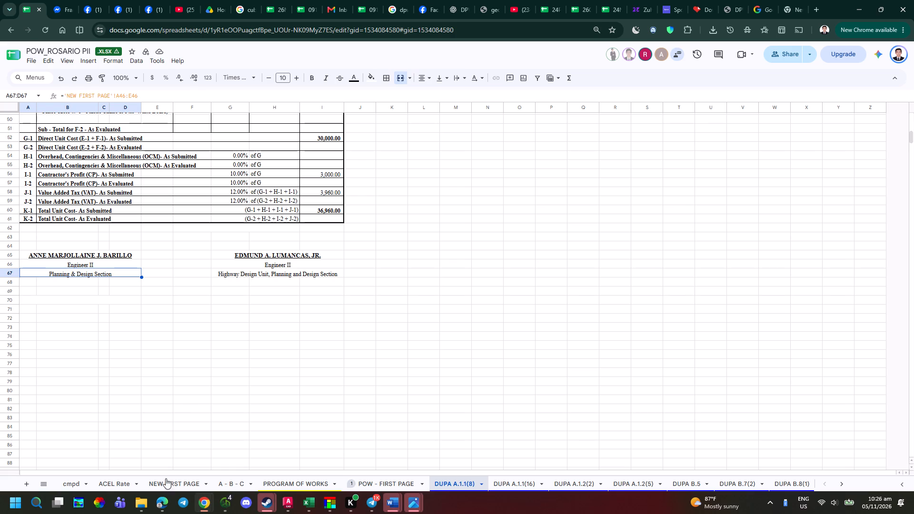
scroll(167, 481, "up", 3)
double_click(106, 277)
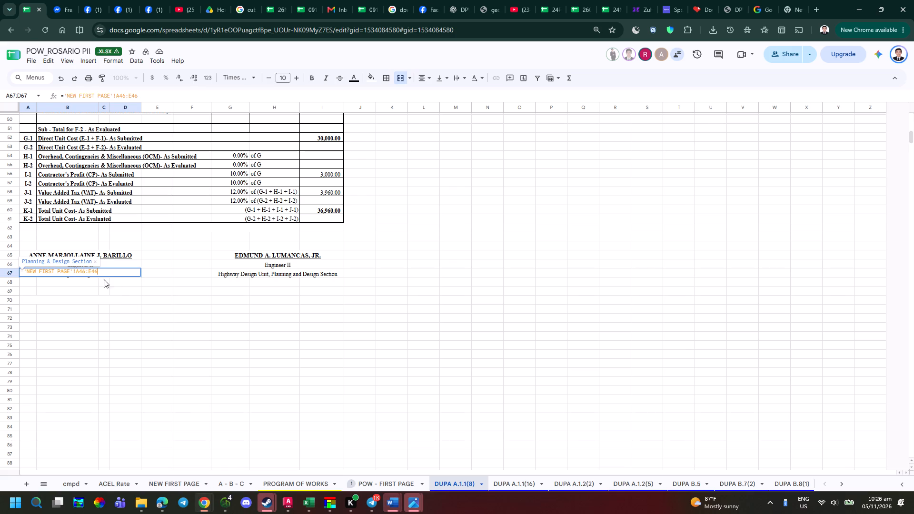
left_click(169, 476)
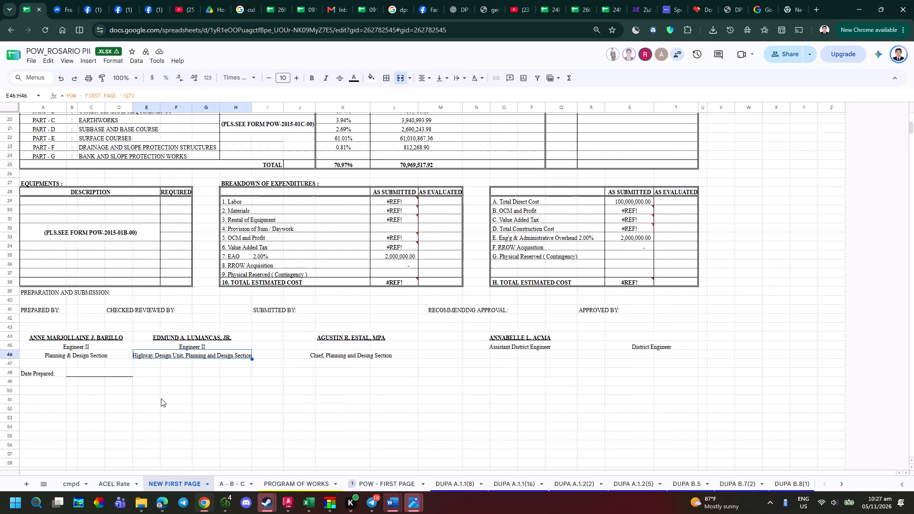
left_click(85, 360)
double_click(81, 357)
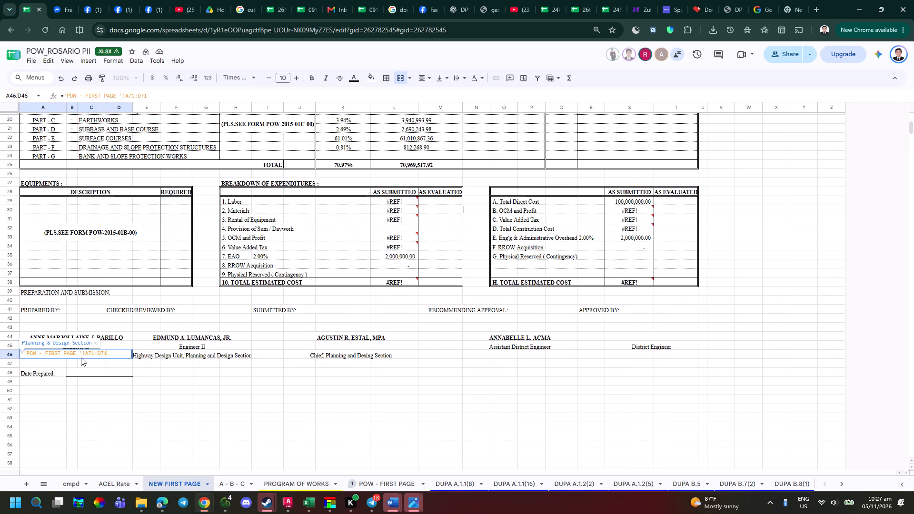
scroll(169, 482, "up", 4)
Replace the preparer's section line in row 71 of POW - FIRST PAGE with OIC - DESIGN AND PLANNING.
left_click(375, 479)
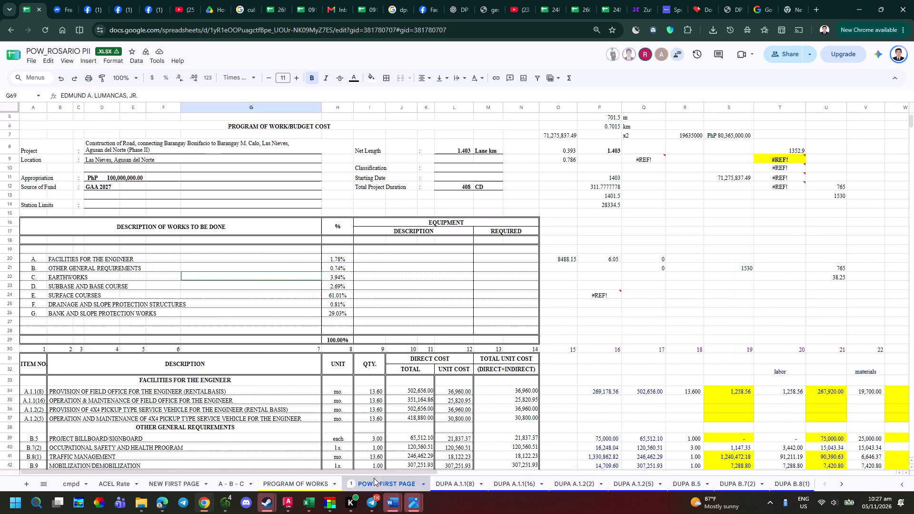
scroll(86, 368, "down", 5)
double_click(84, 353)
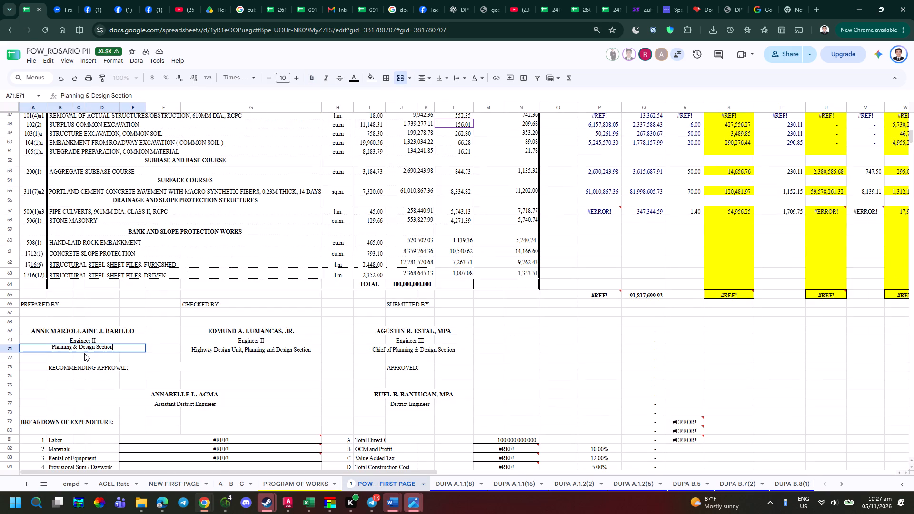
left_click_drag(113, 347, 4, 345)
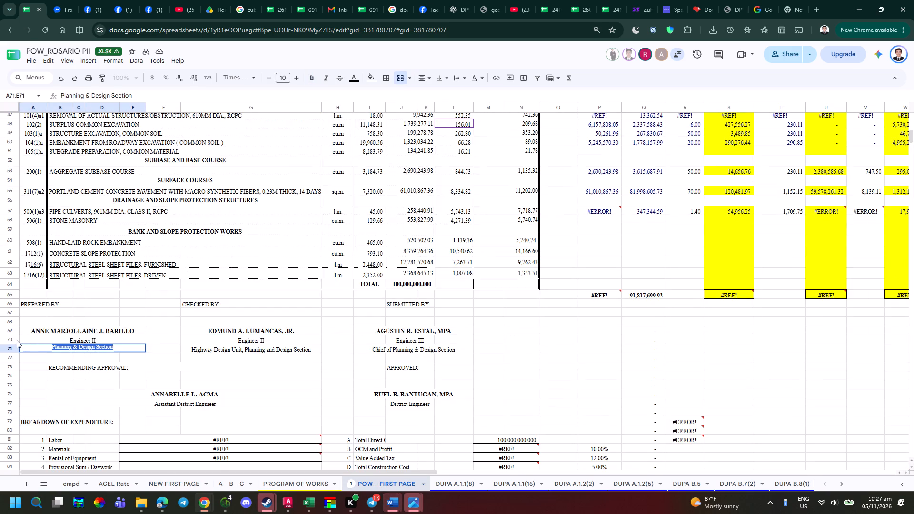
type("OIC")
key("space")
type("- PA")
key("BackSpace")
type("LANNING AND D")
key("BackSpace")
key("BackSpace")
key("BackSpace")
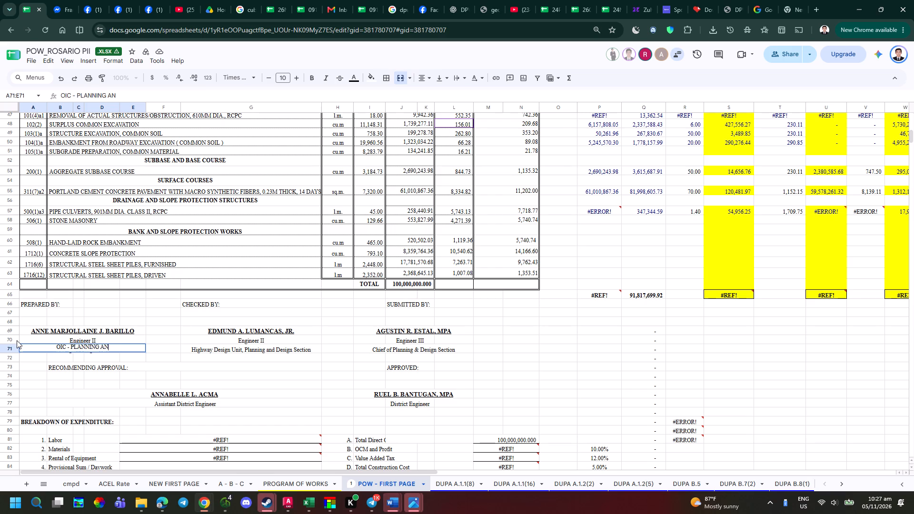
key("BackSpace")
key("BackSpace")
key("BackSpace")
key("BackSpace")
key("BackSpace")
key("BackSpace")
key("BackSpace")
key("BackSpace")
key("BackSpace")
key("BackSpace")
key("BackSpace")
type("DESIGN AND")
key("space")
type("PLANNING")
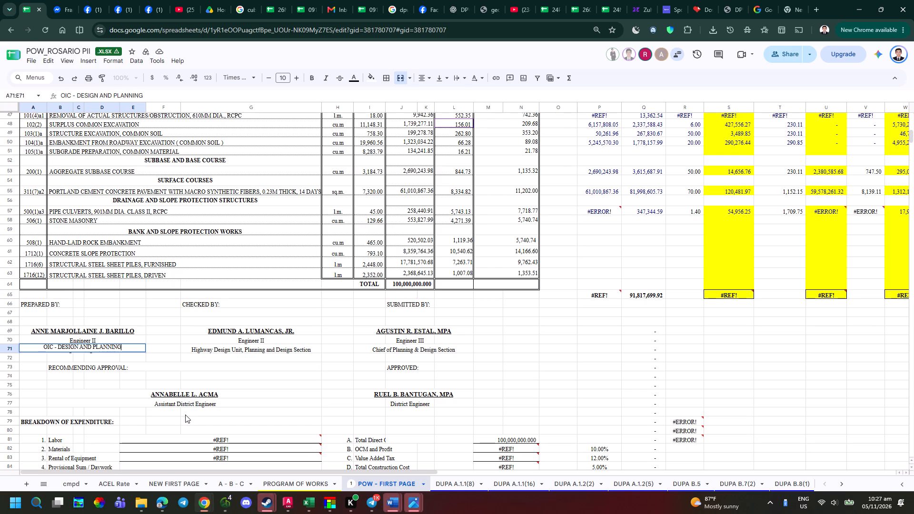
left_click(185, 415)
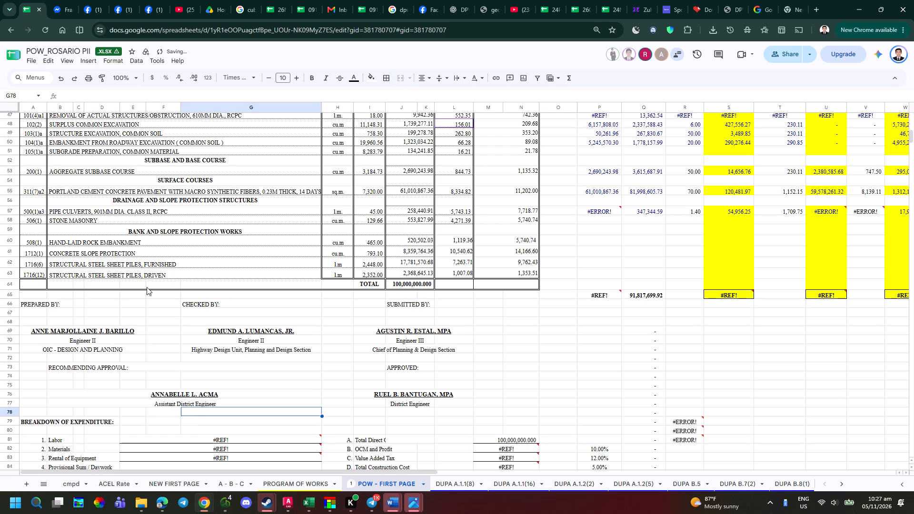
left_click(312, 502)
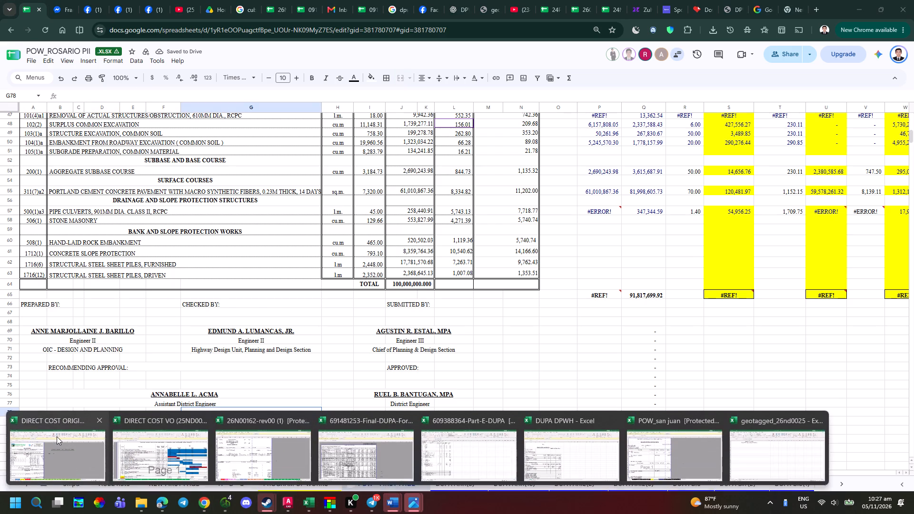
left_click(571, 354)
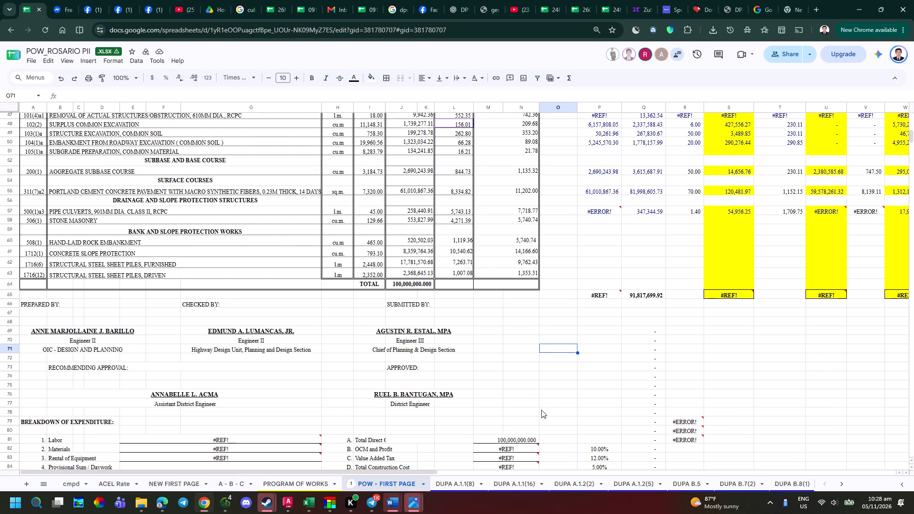
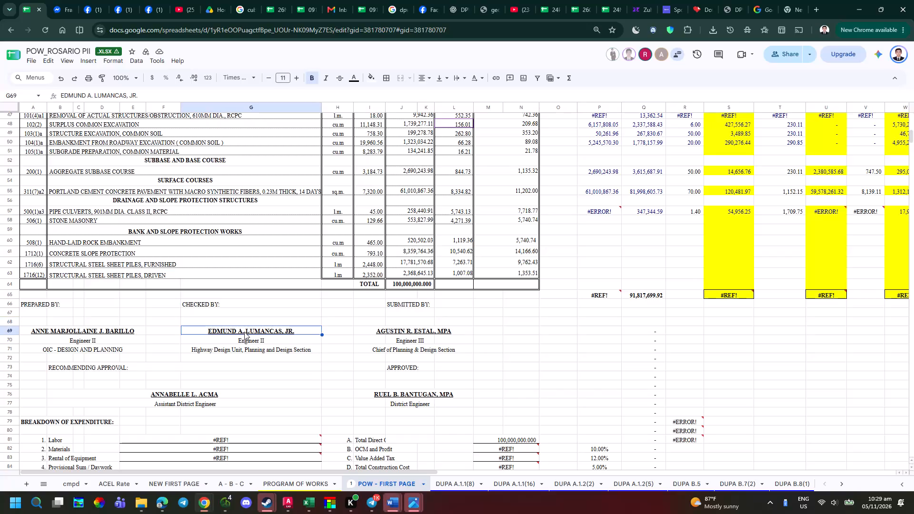
Review the POW - FIRST PAGE sheet from the project header down to the submitter's name in row 69.
scroll(249, 332, "up", 6)
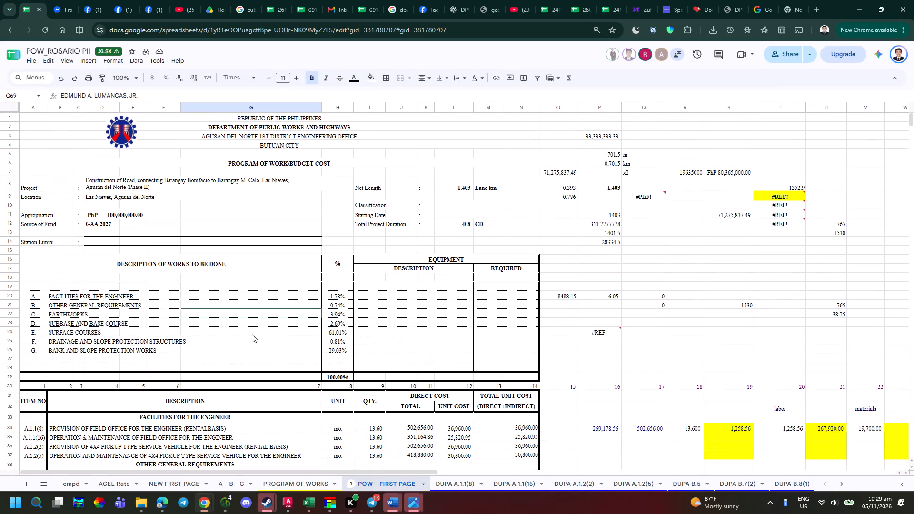
scroll(232, 338, "down", 6)
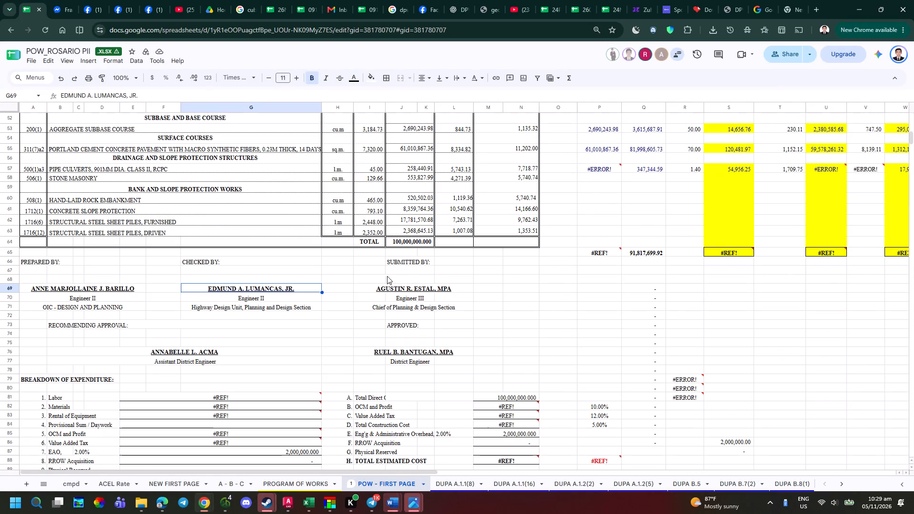